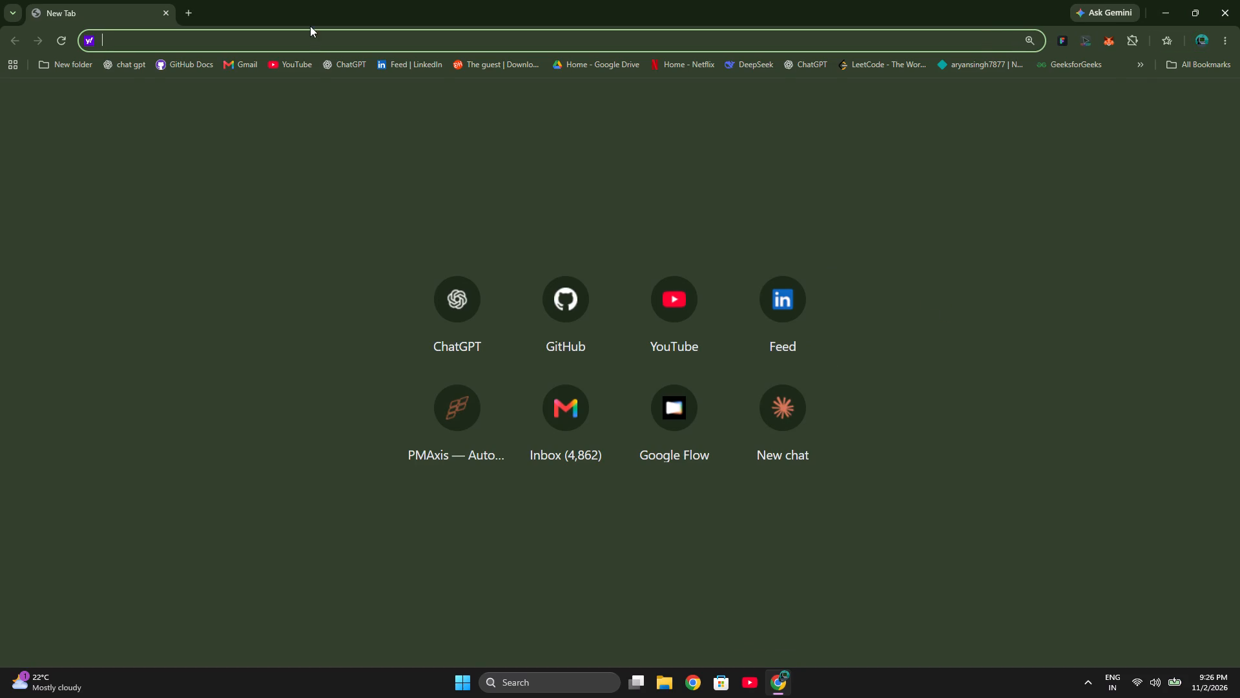
# Search the web for "printest" and open the Pinterest website from the results.
pyautogui.click(303, 52)
pyautogui.write('prin')
pyautogui.write('test')
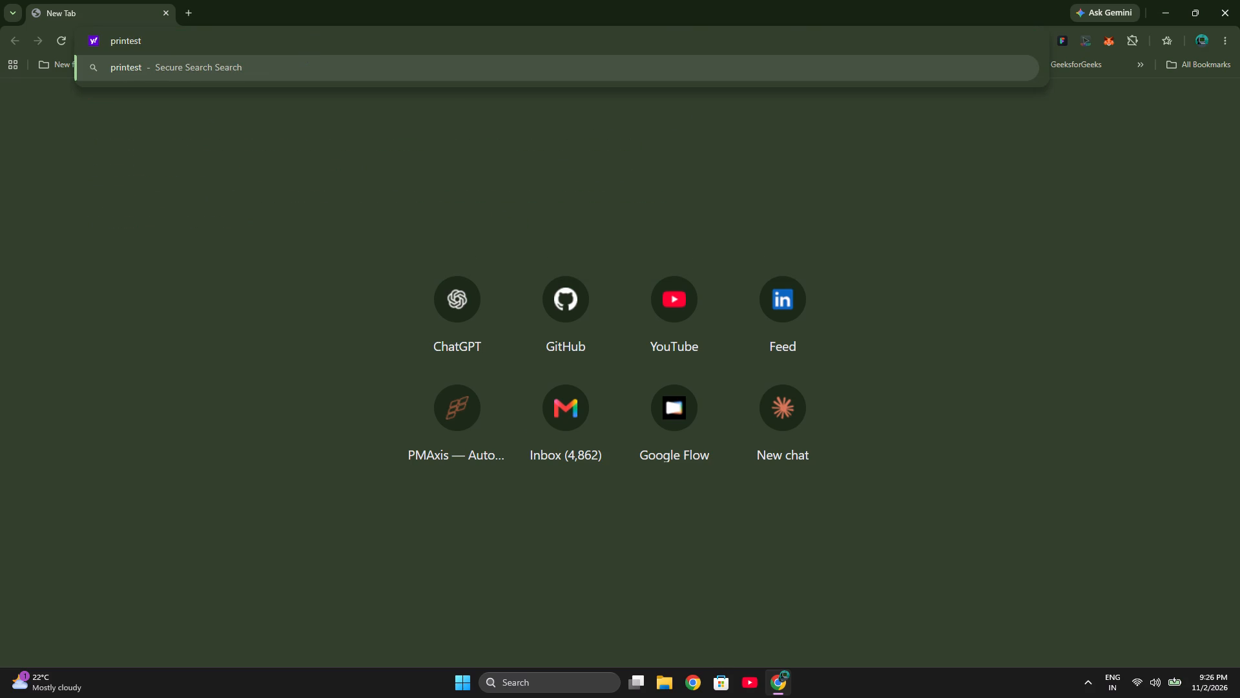
pyautogui.press('Return')
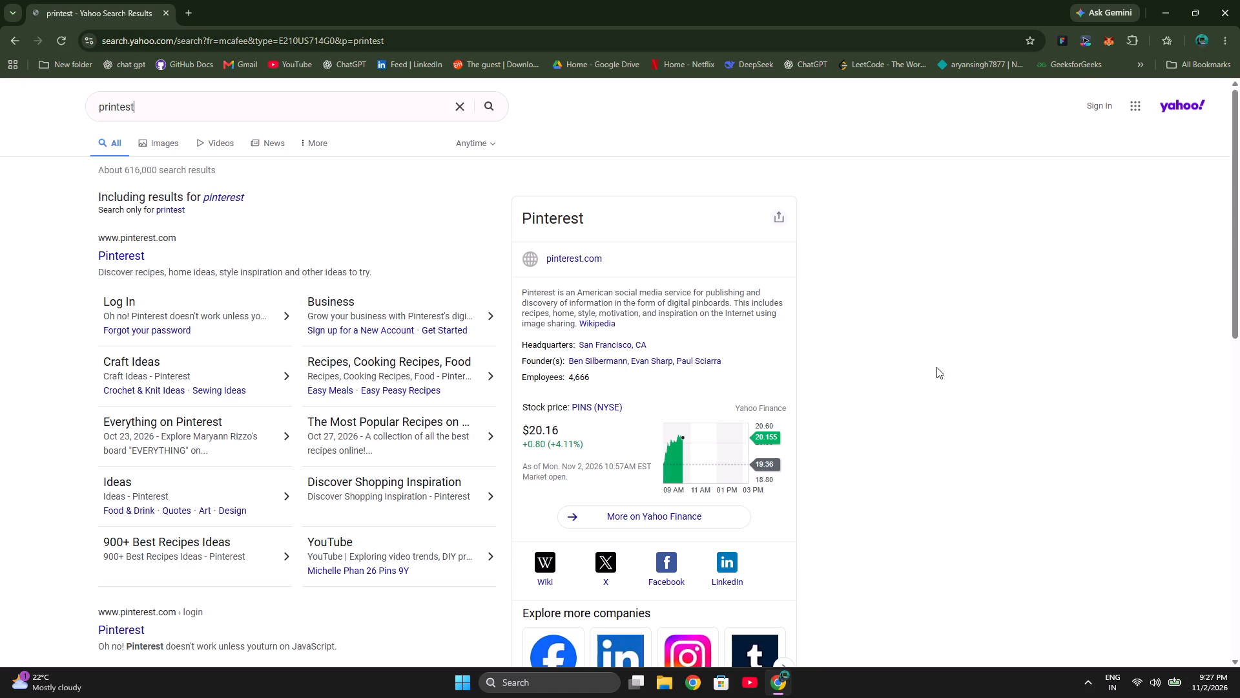
pyautogui.click(125, 257)
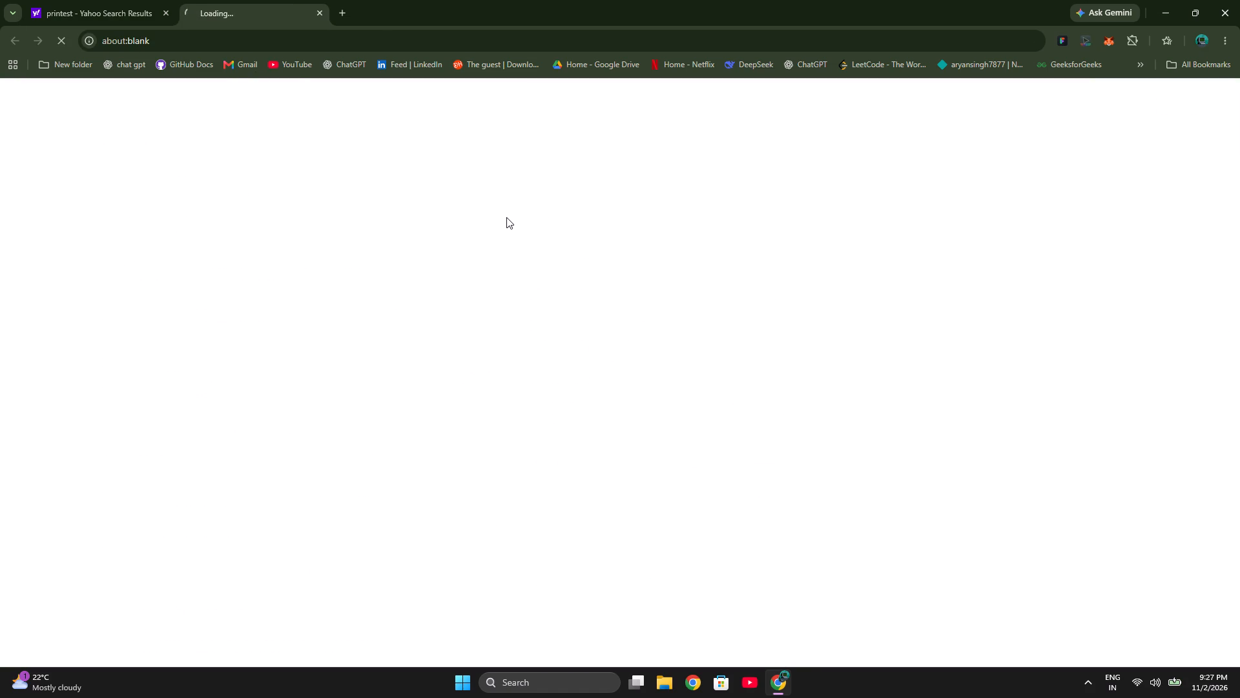
# Open Gmail in a new tab, and return to the Pinterest tab.
pyautogui.click(344, 14)
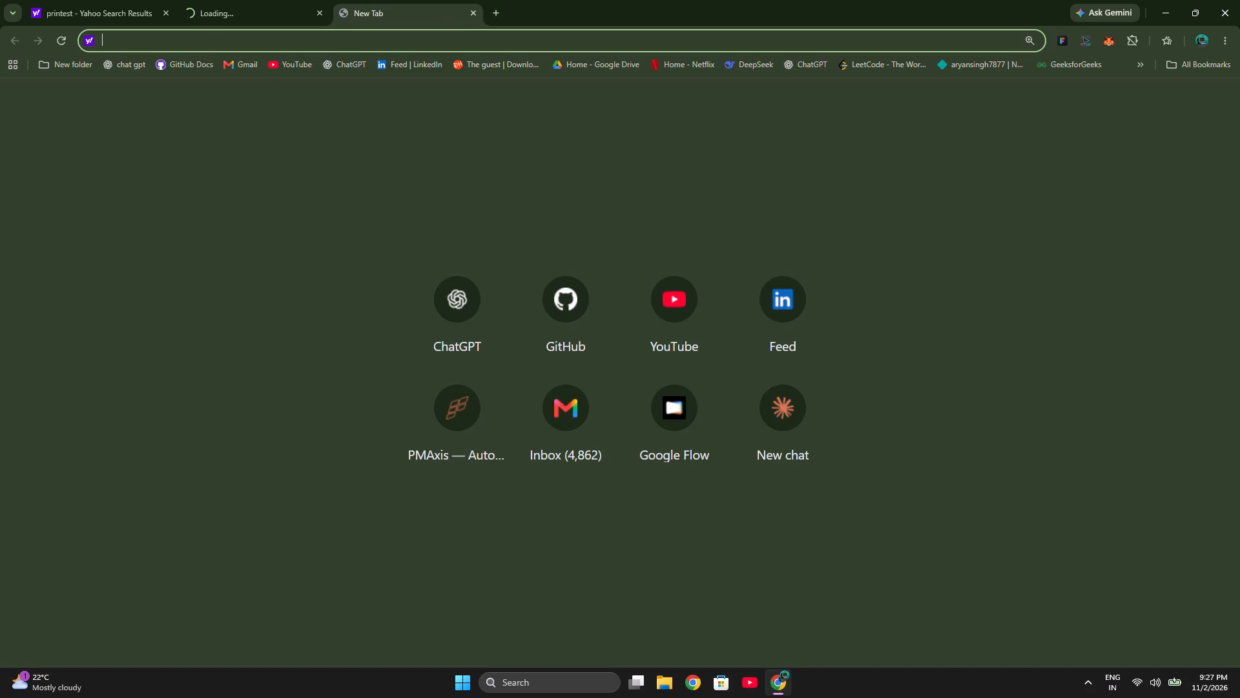
pyautogui.click(238, 69)
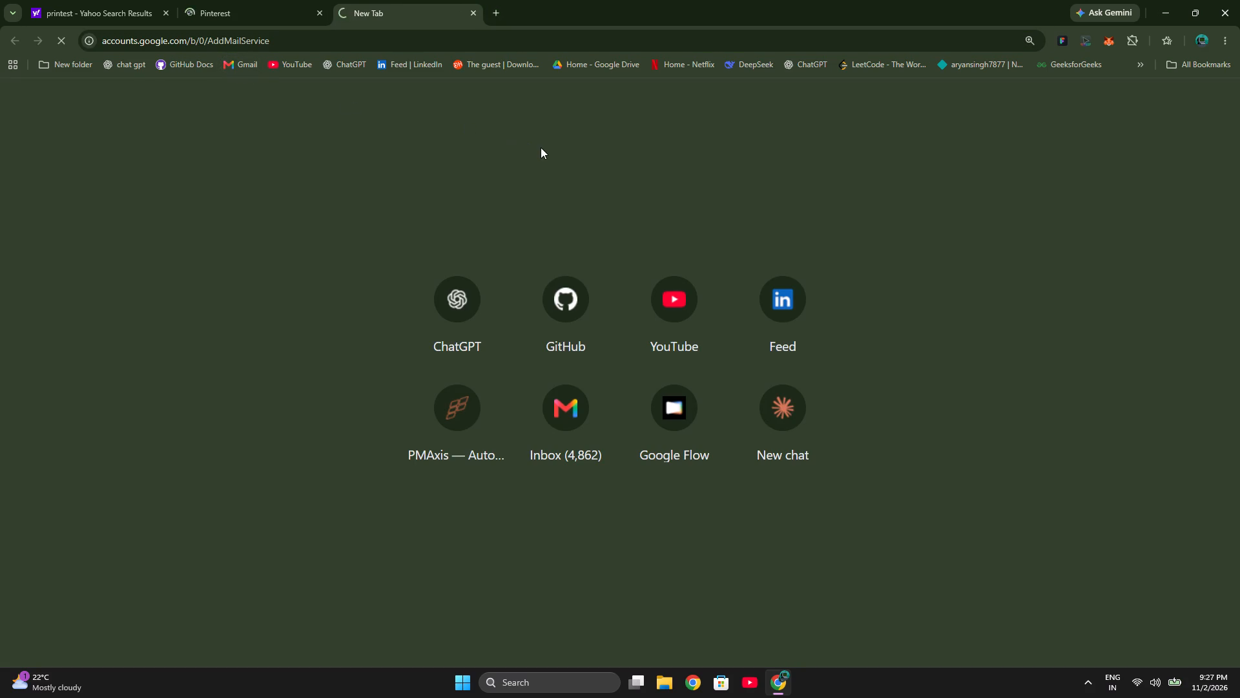
pyautogui.click(222, 7)
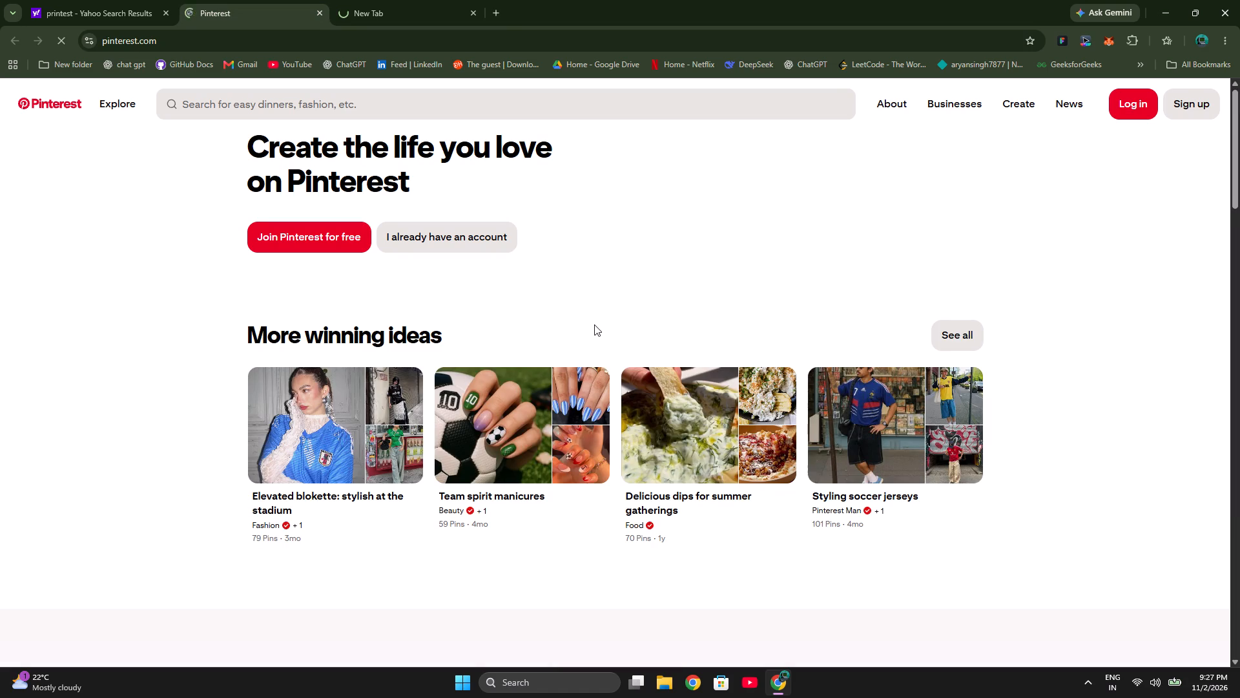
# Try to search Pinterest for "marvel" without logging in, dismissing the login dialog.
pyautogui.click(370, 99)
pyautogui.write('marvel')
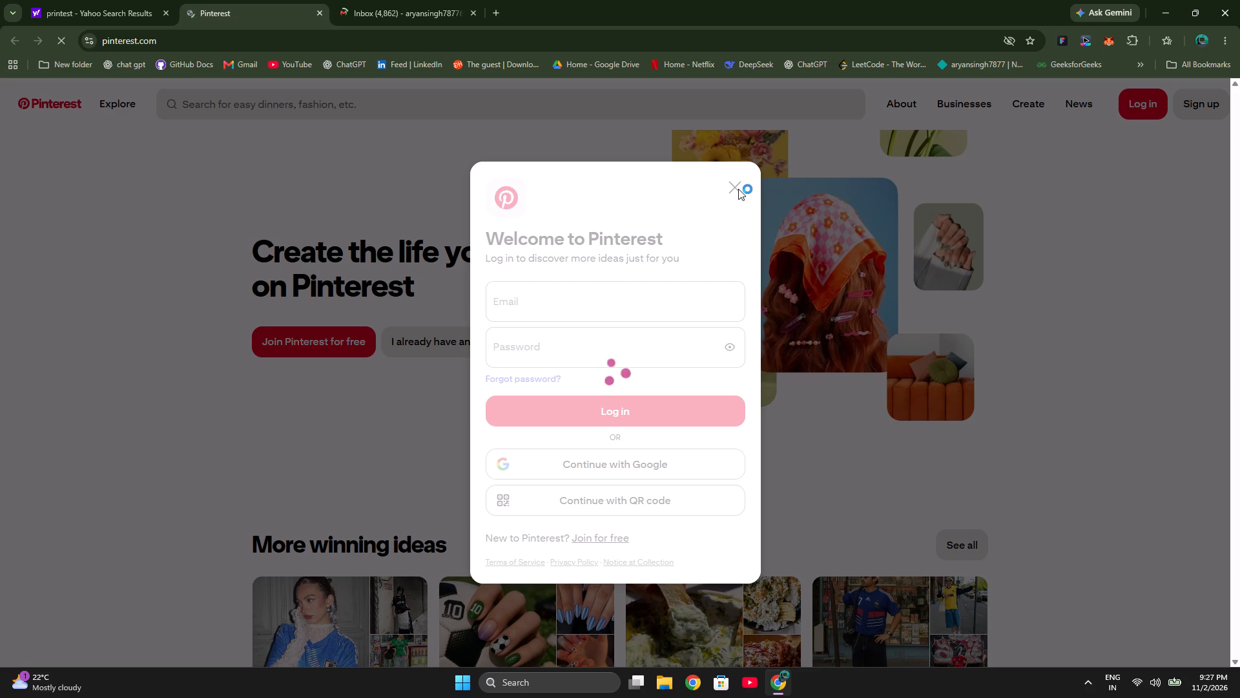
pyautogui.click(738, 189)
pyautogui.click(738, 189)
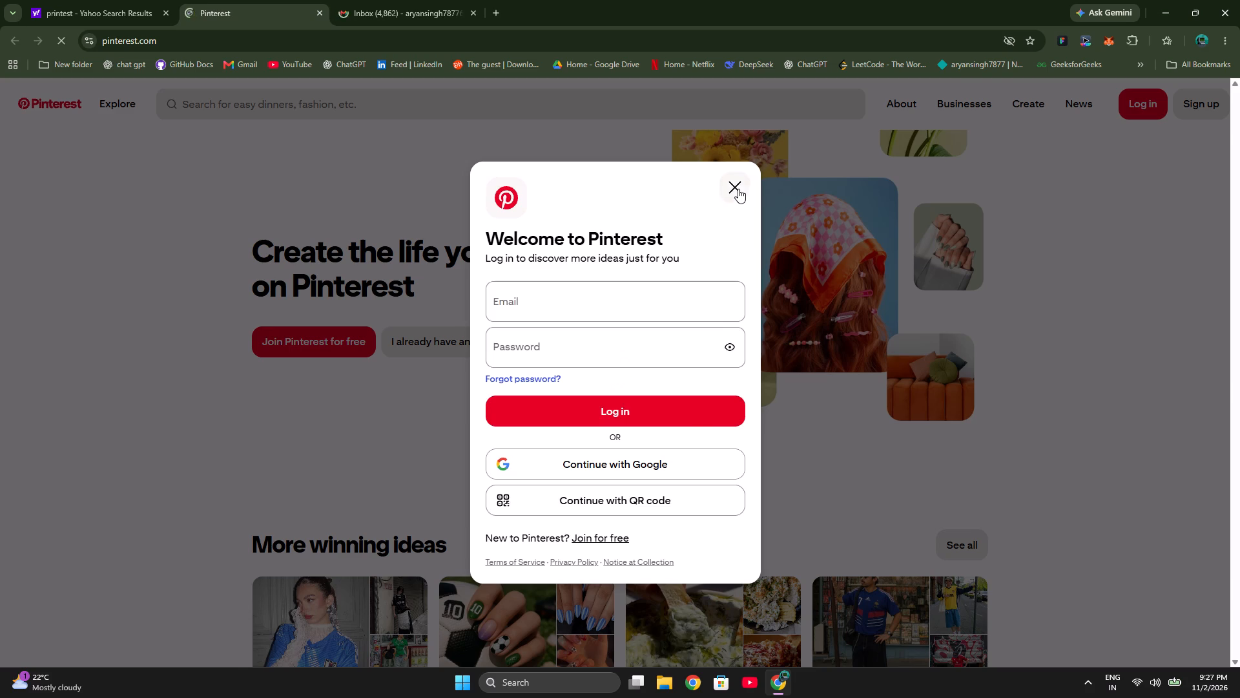
# Log in to Pinterest with the existing Google account and skip the email address confirmation.
pyautogui.scroll(4, 455, 388)
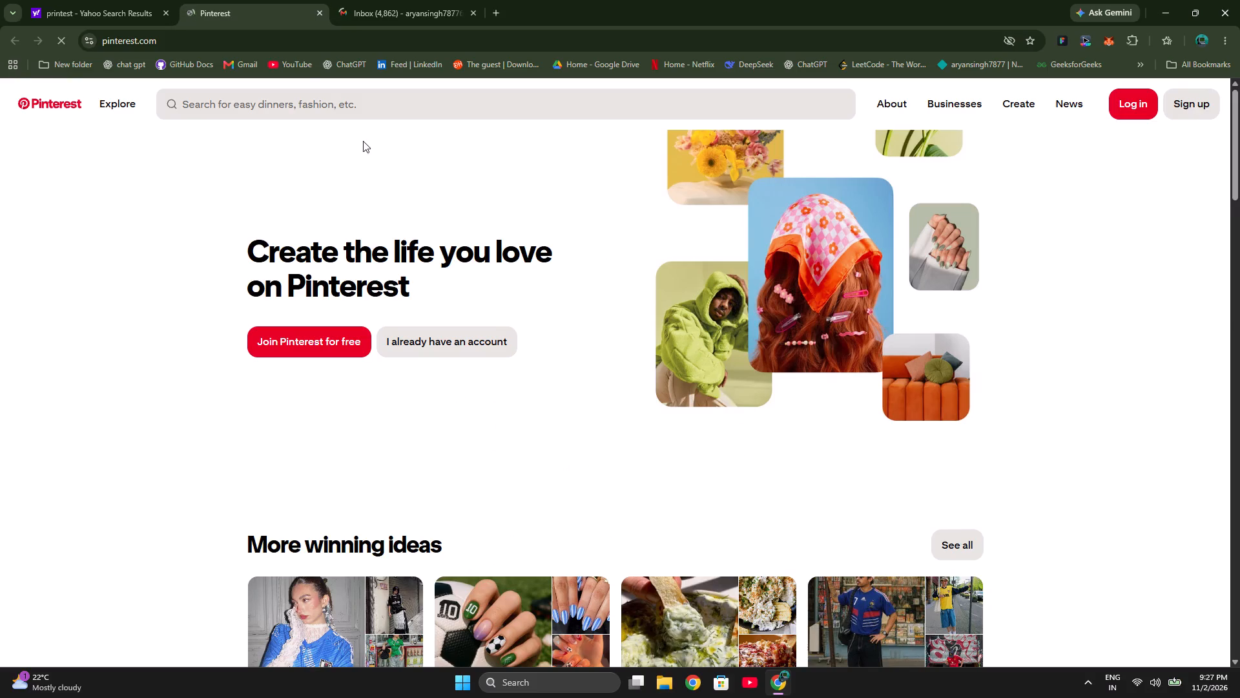
pyautogui.click(311, 101)
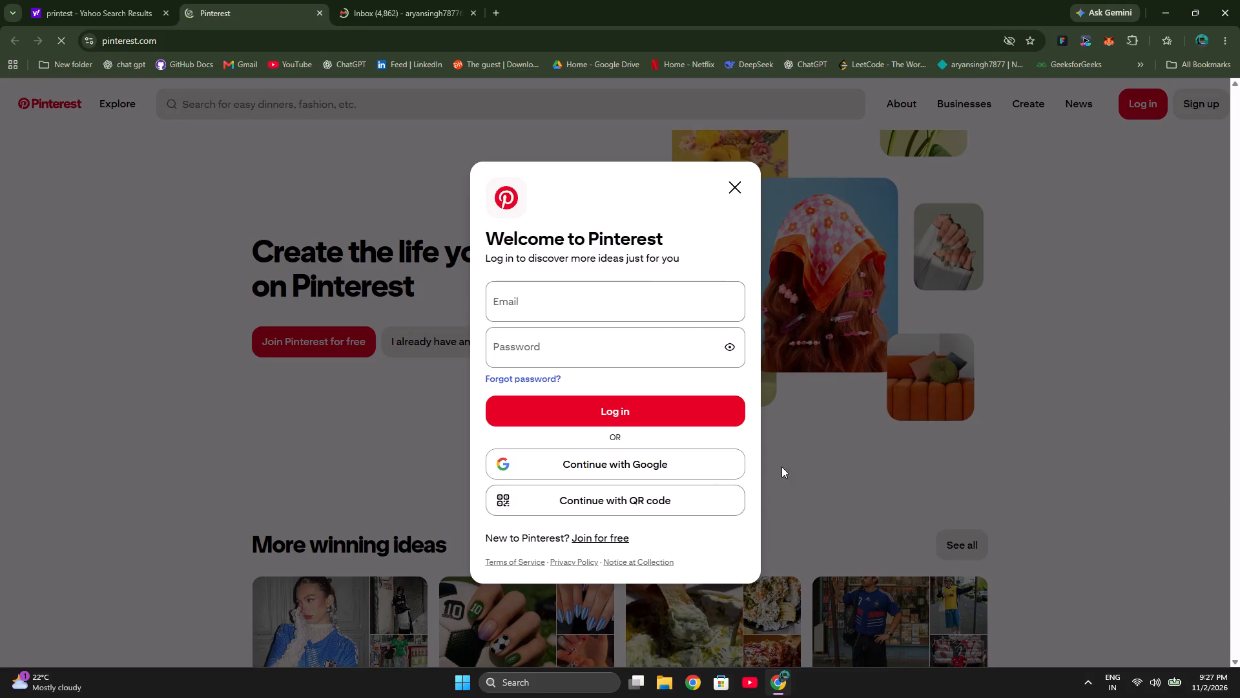
pyautogui.click(635, 467)
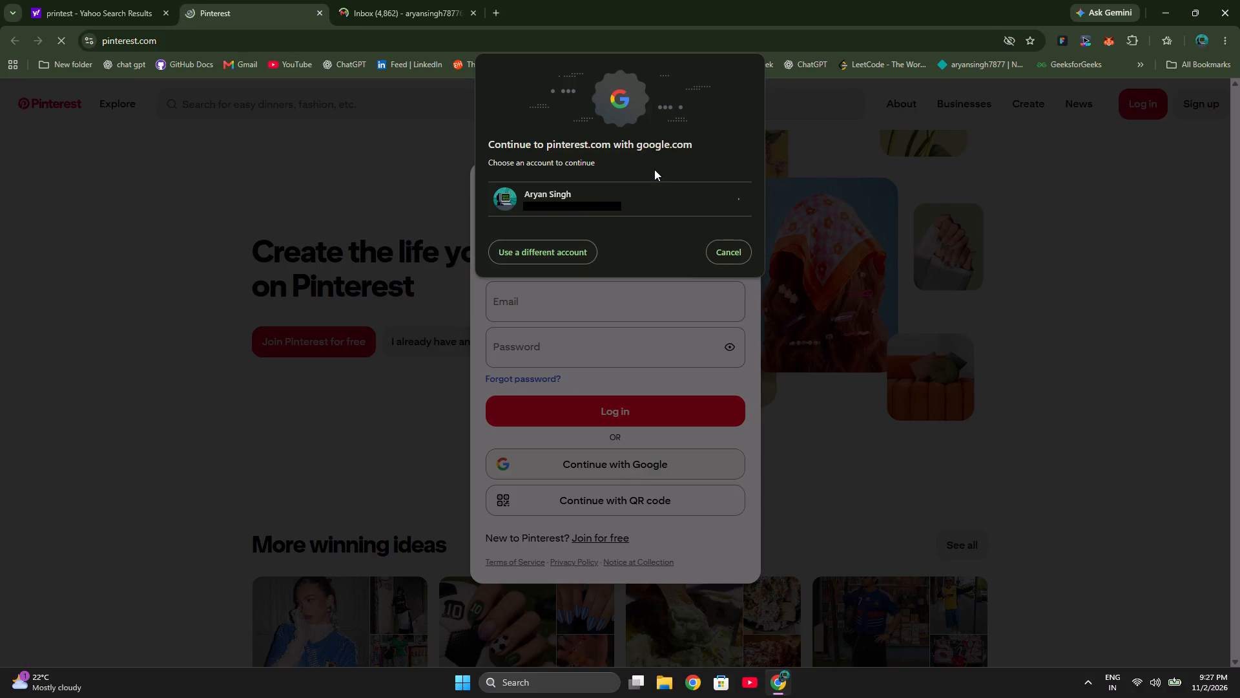
pyautogui.click(572, 199)
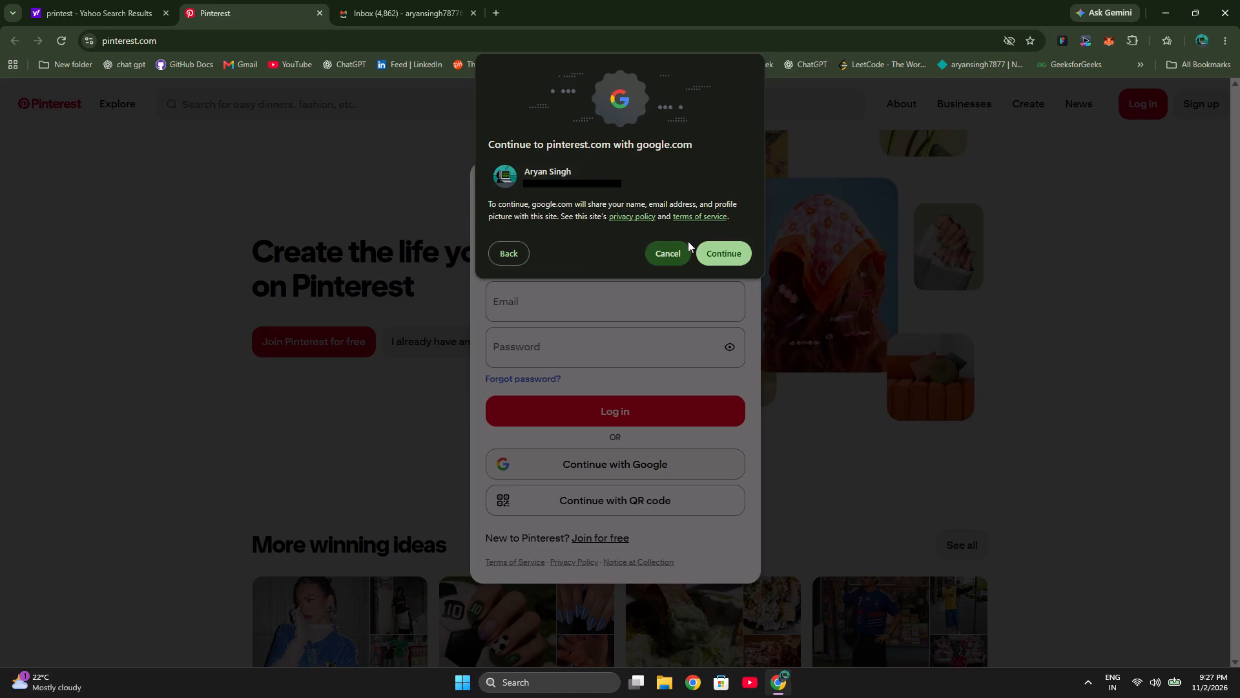
pyautogui.click(712, 253)
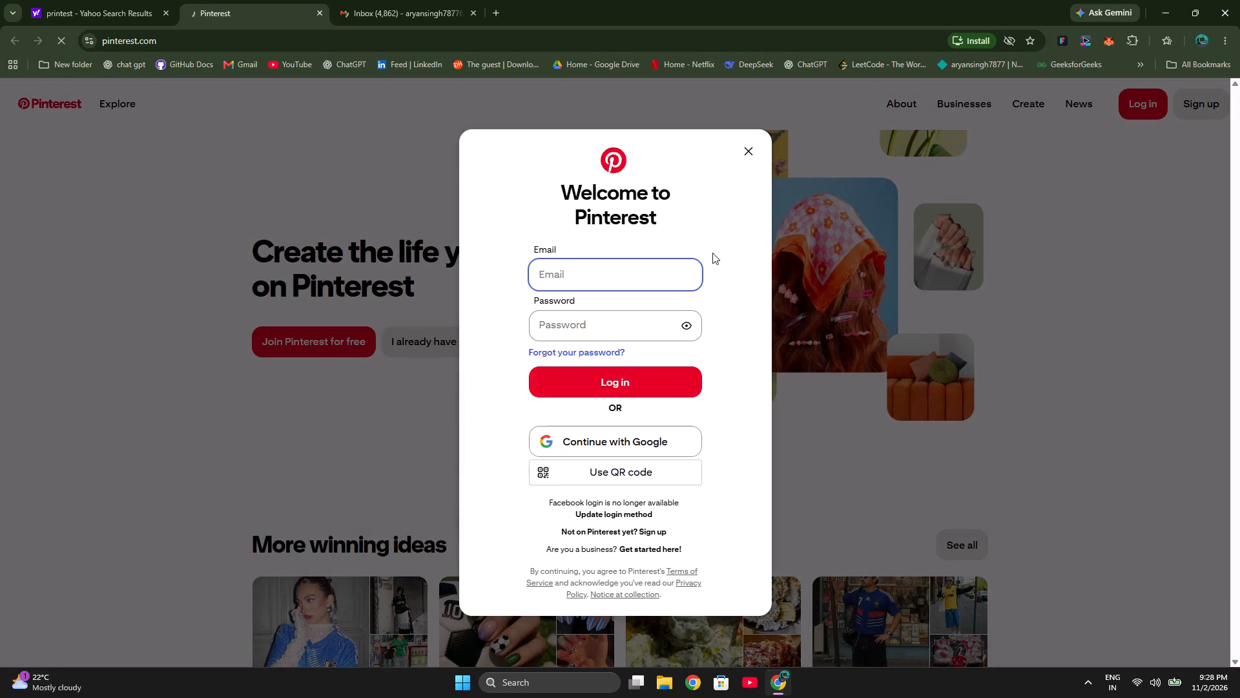
pyautogui.click(631, 443)
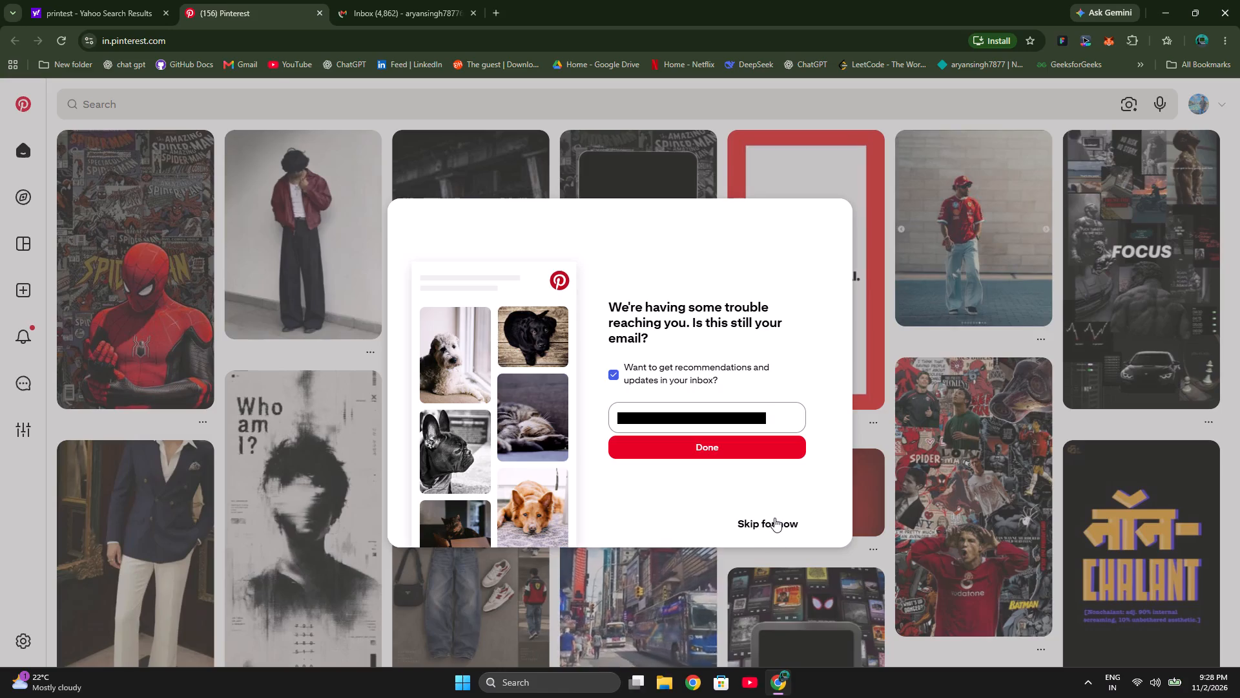
pyautogui.click(774, 518)
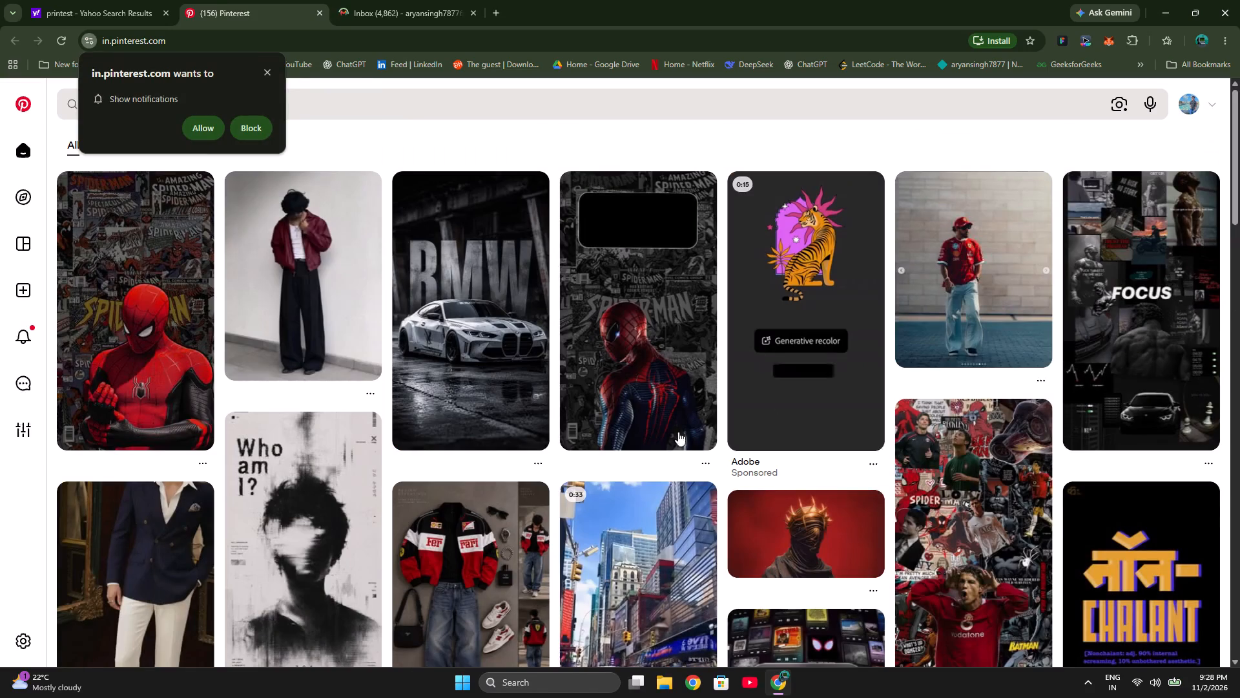
# Browse the Pinterest home feed and examine the recommended posters and images.
pyautogui.scroll(-1, 670, 441)
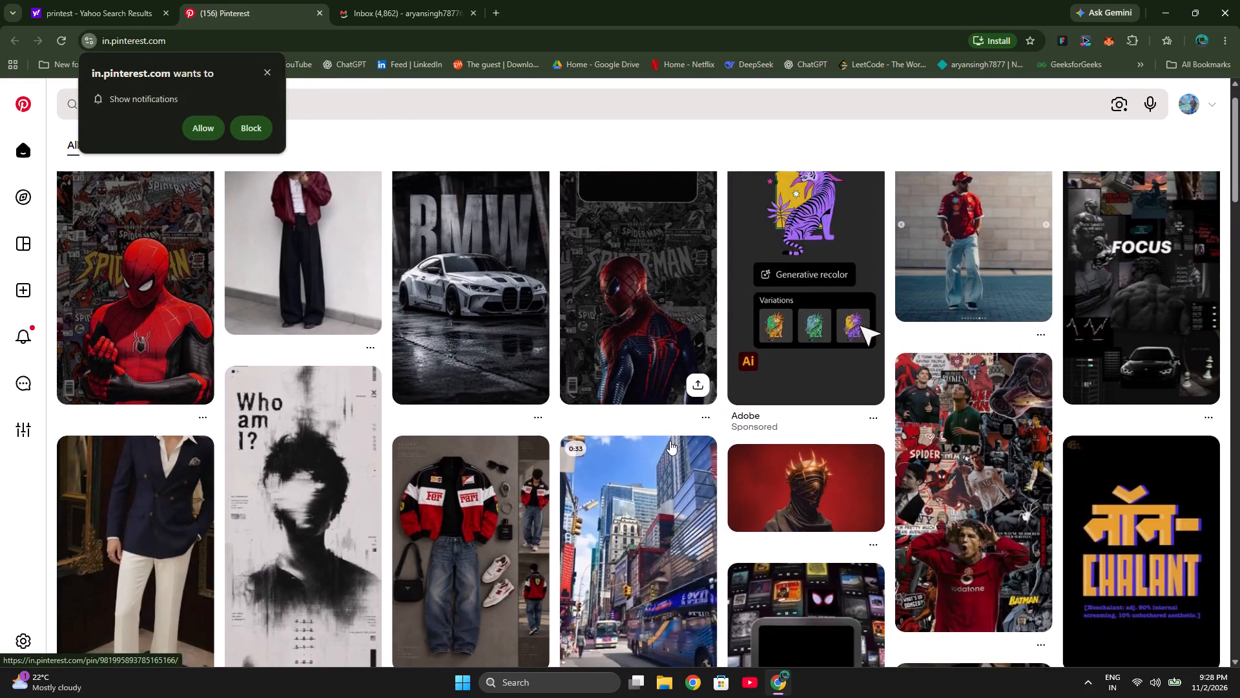
pyautogui.scroll(-5, 670, 441)
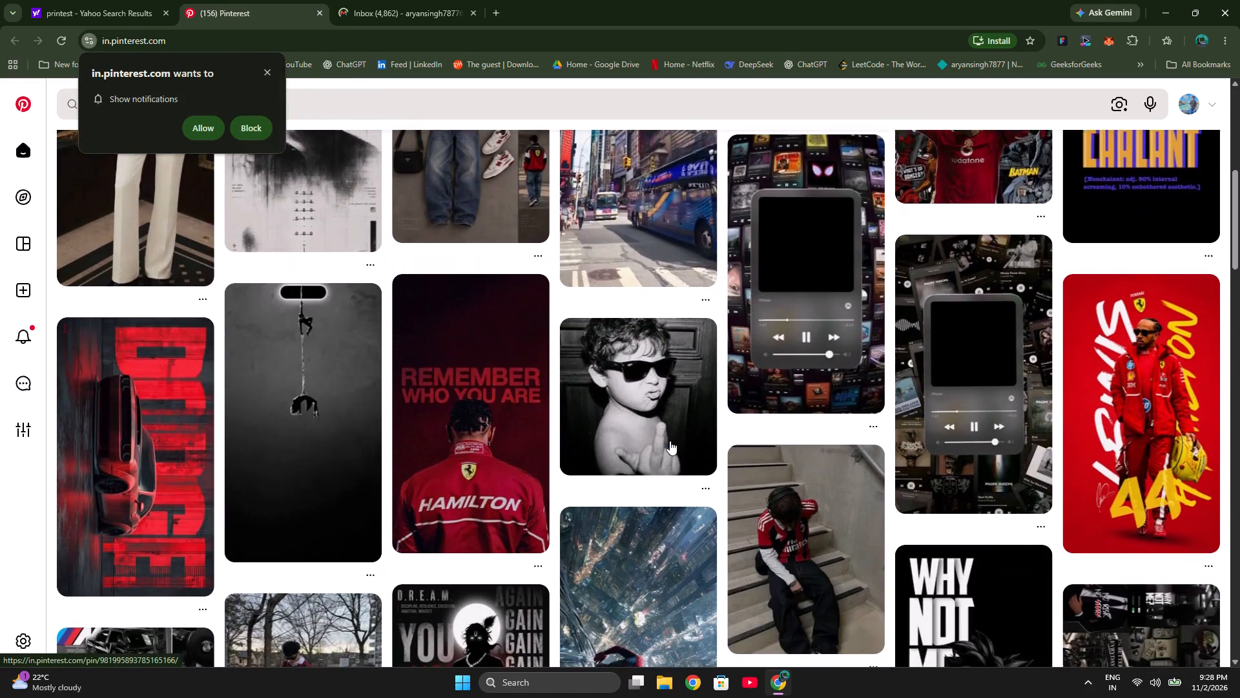
pyautogui.scroll(-3, 670, 441)
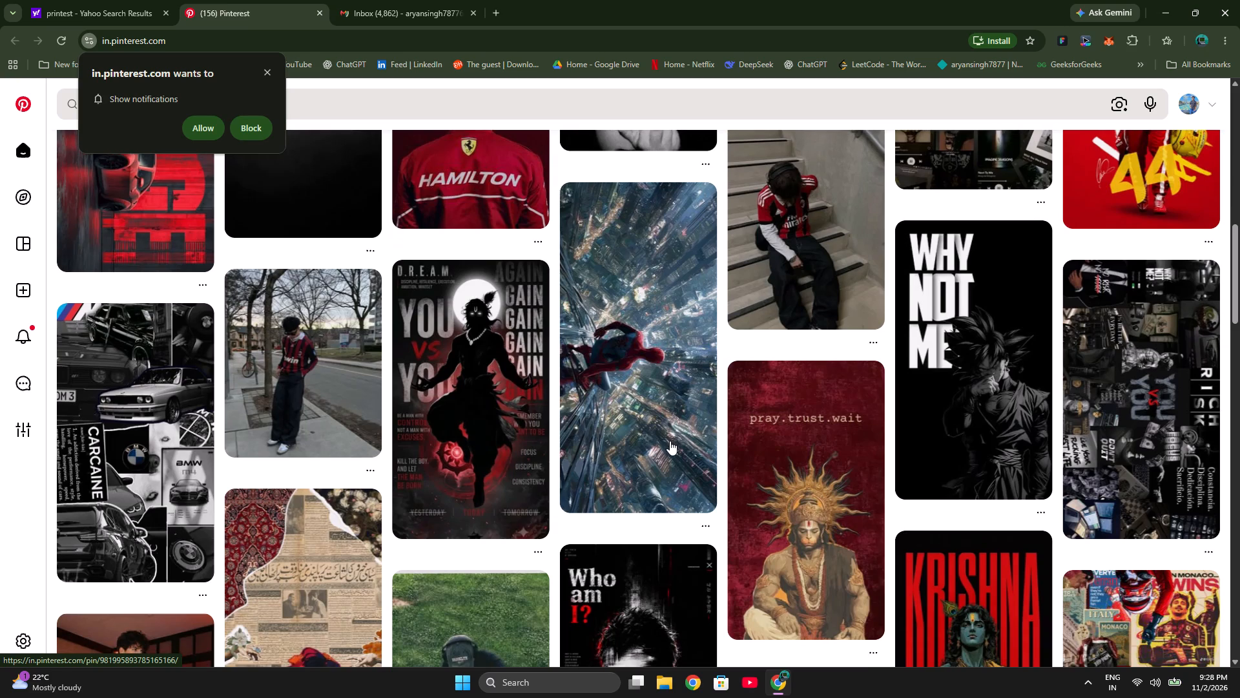
pyautogui.scroll(-3, 670, 441)
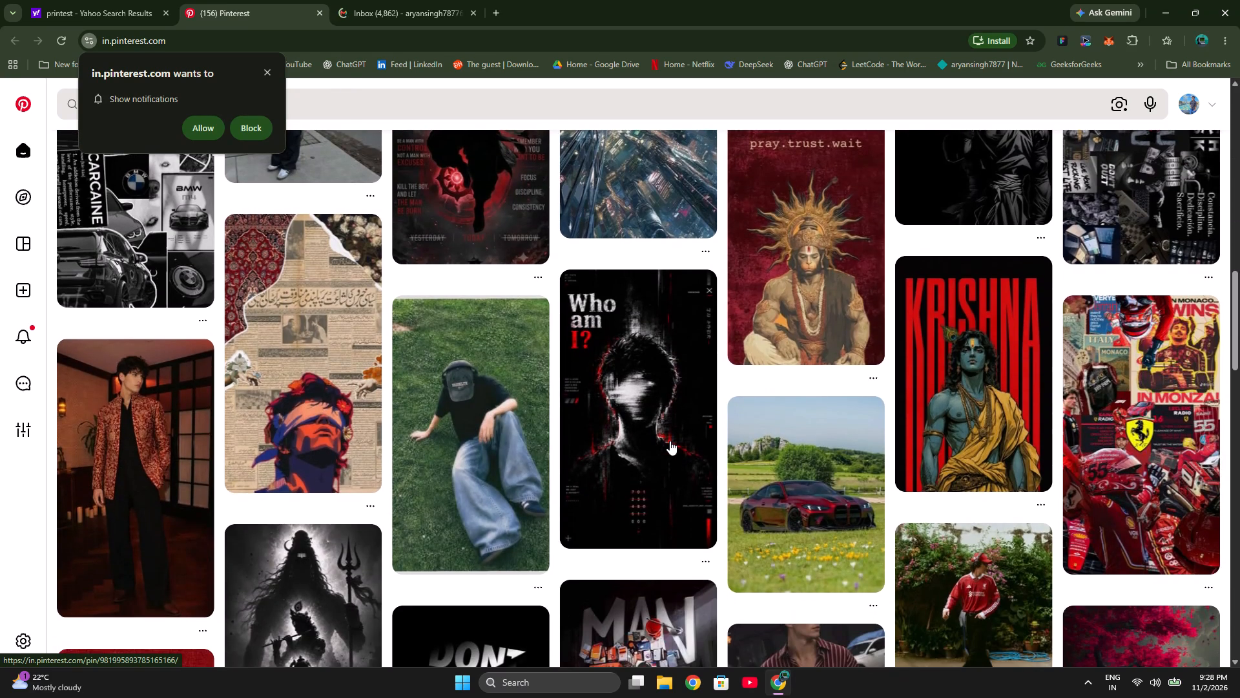
pyautogui.scroll(-5, 670, 441)
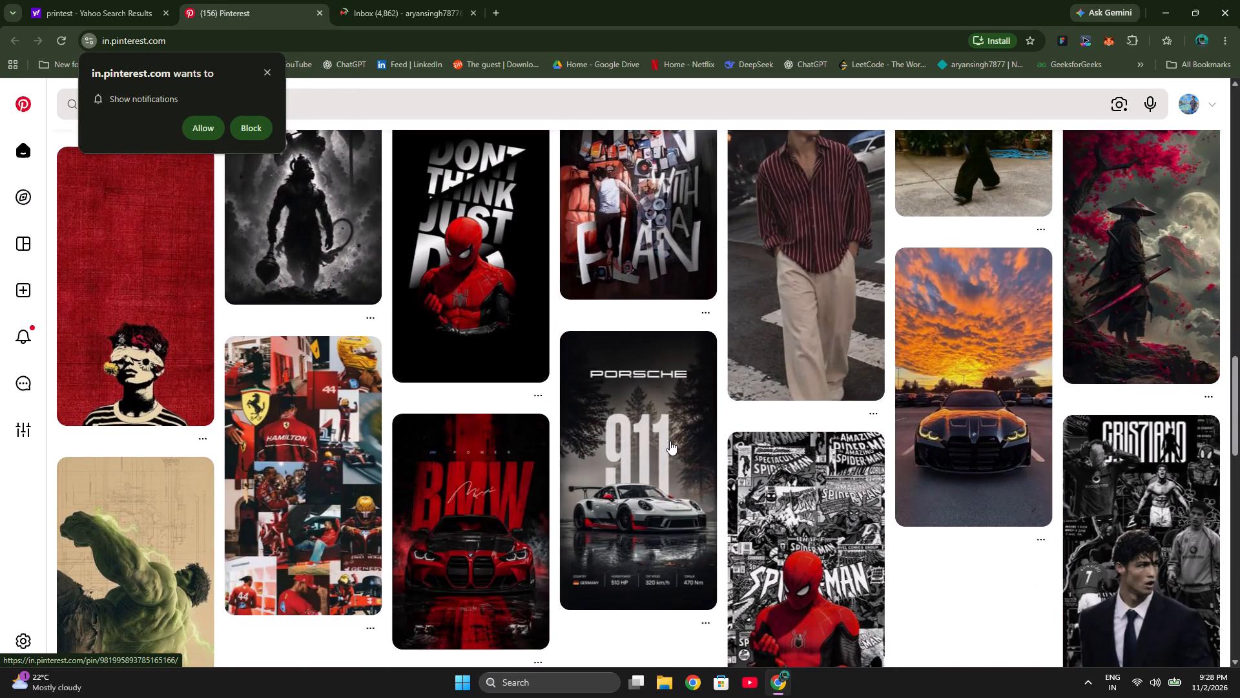
pyautogui.scroll(-2, 670, 441)
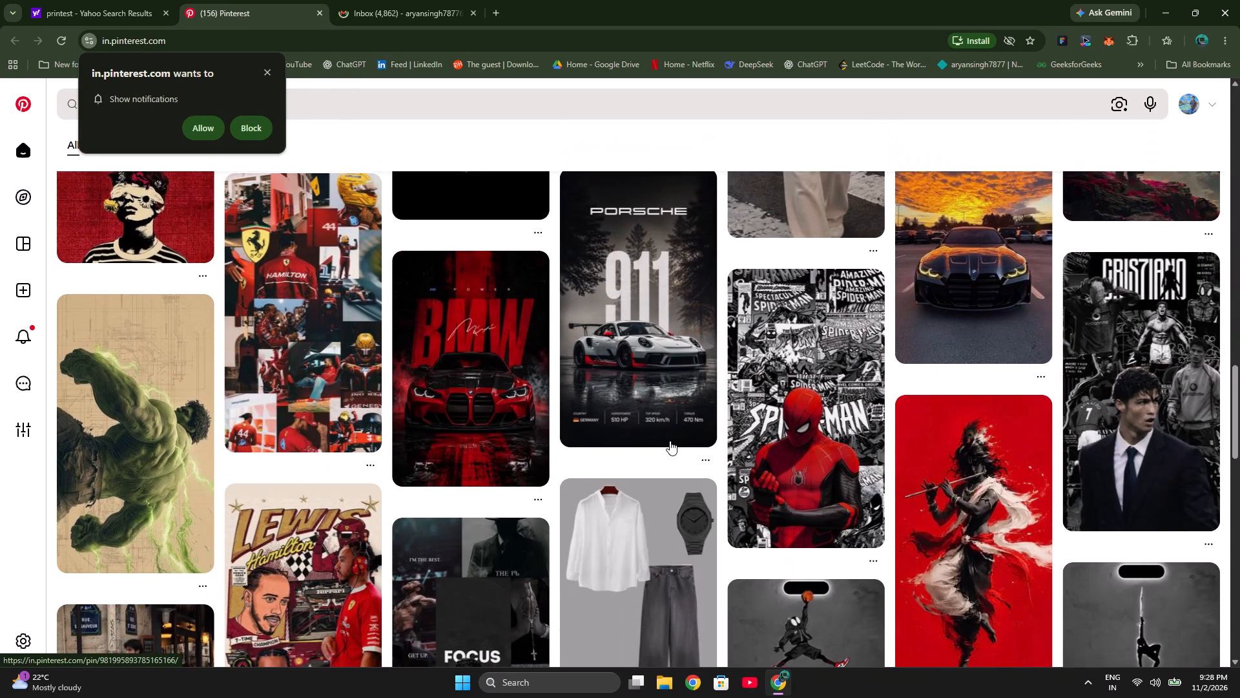
pyautogui.scroll(-2, 670, 441)
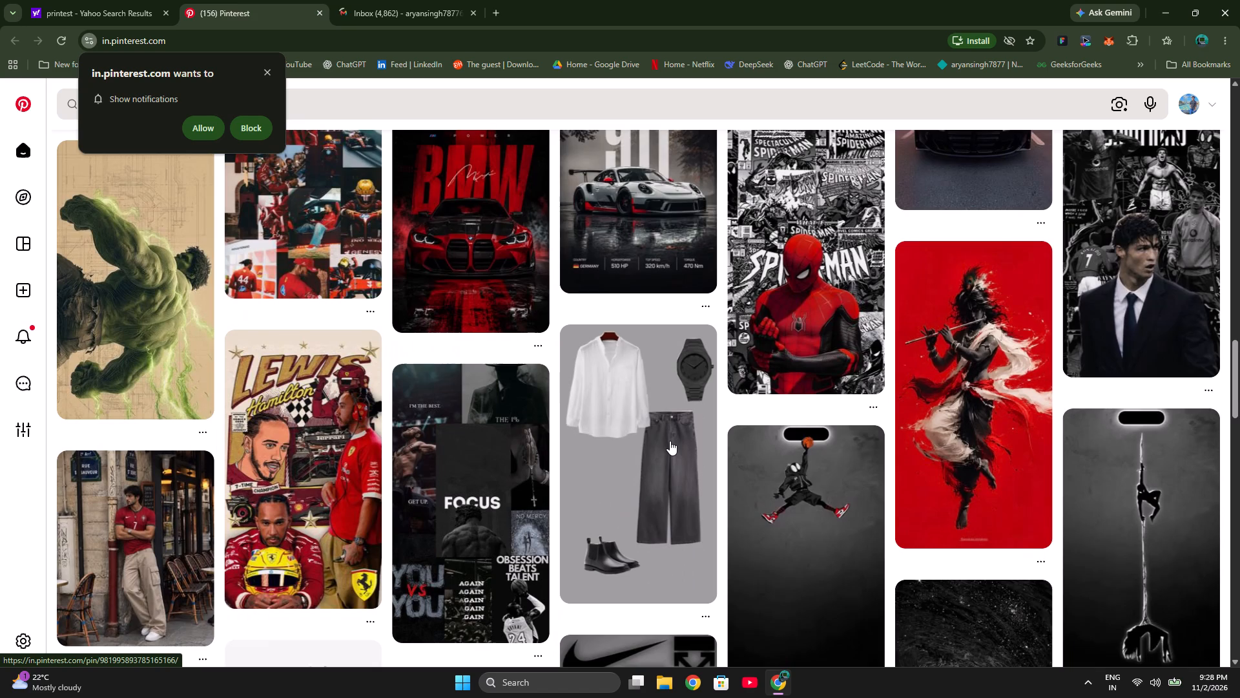
pyautogui.scroll(-5, 670, 441)
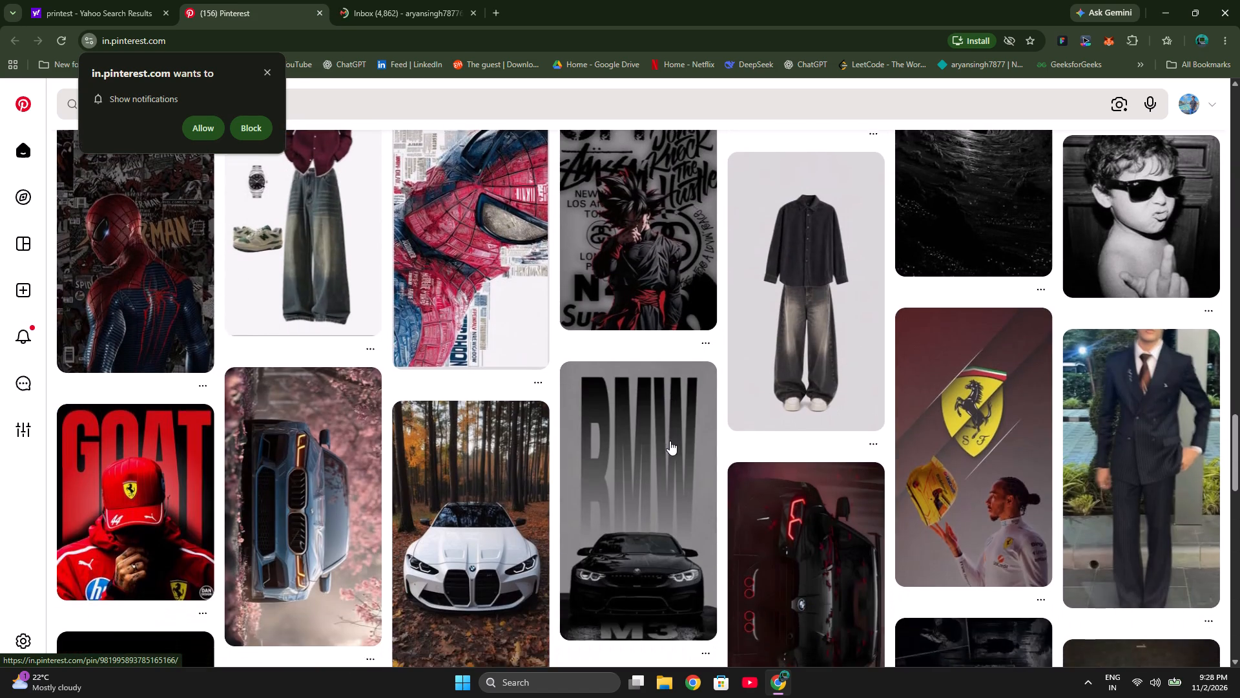
pyautogui.scroll(-5, 670, 441)
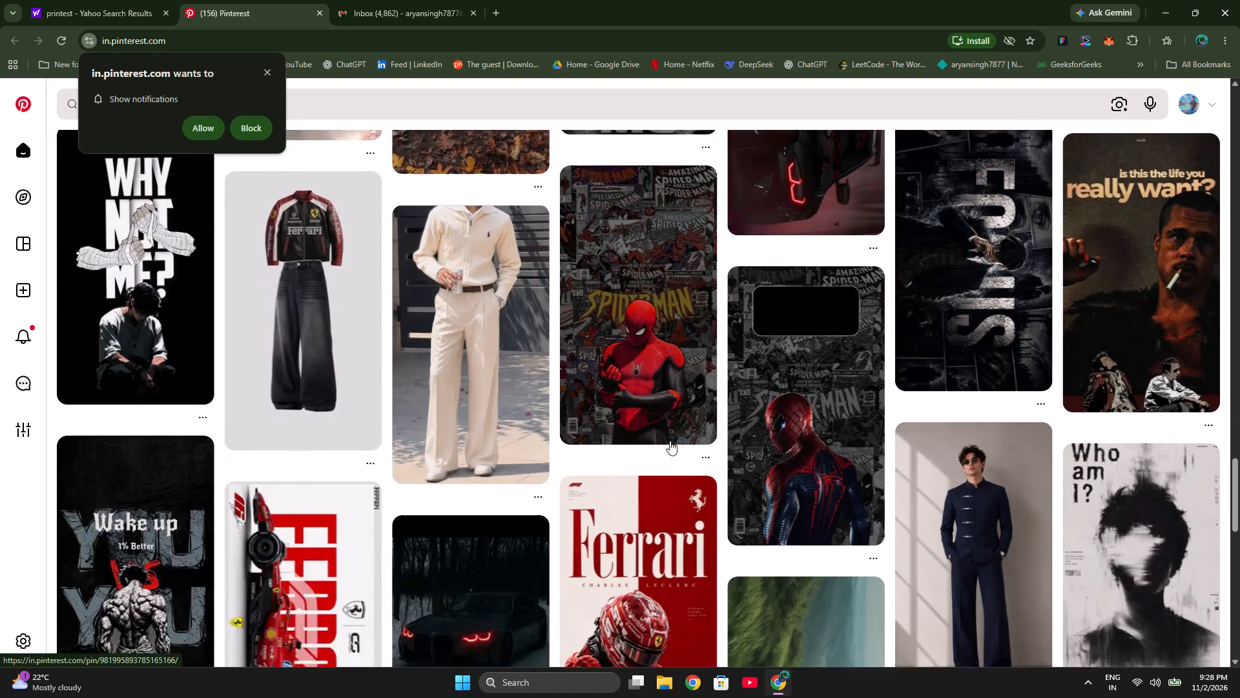
pyautogui.scroll(-4, 670, 441)
pyautogui.scroll(1, 670, 441)
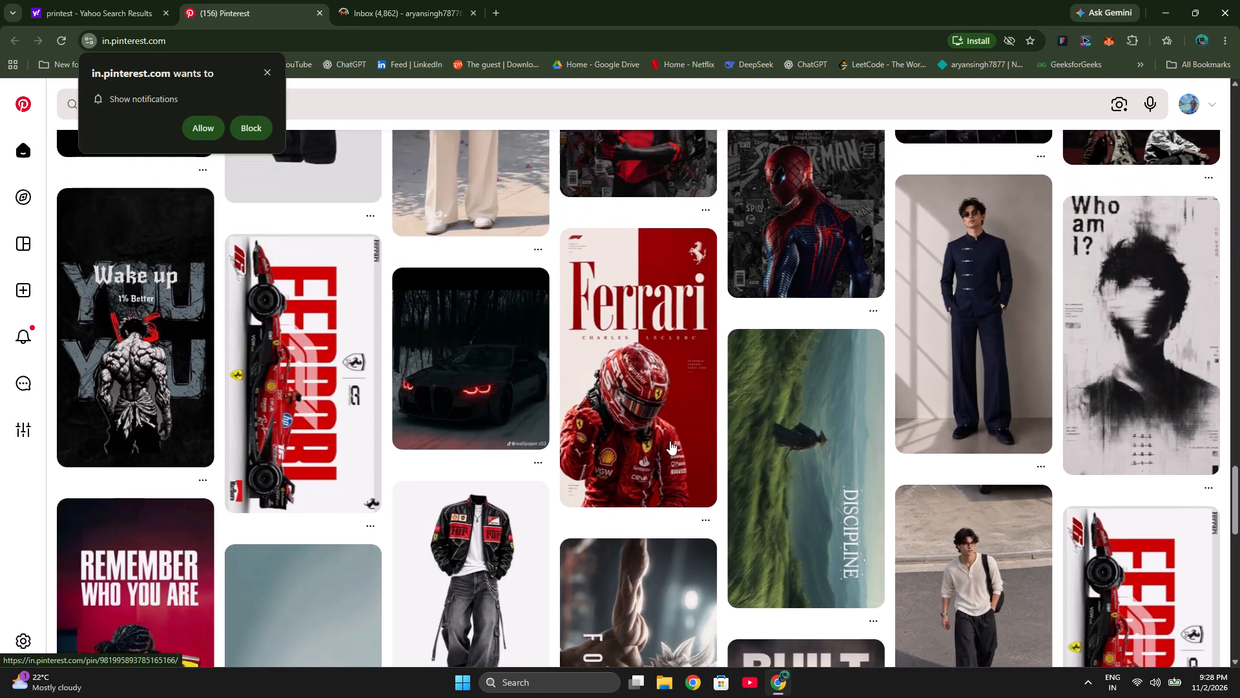
pyautogui.scroll(1, 670, 441)
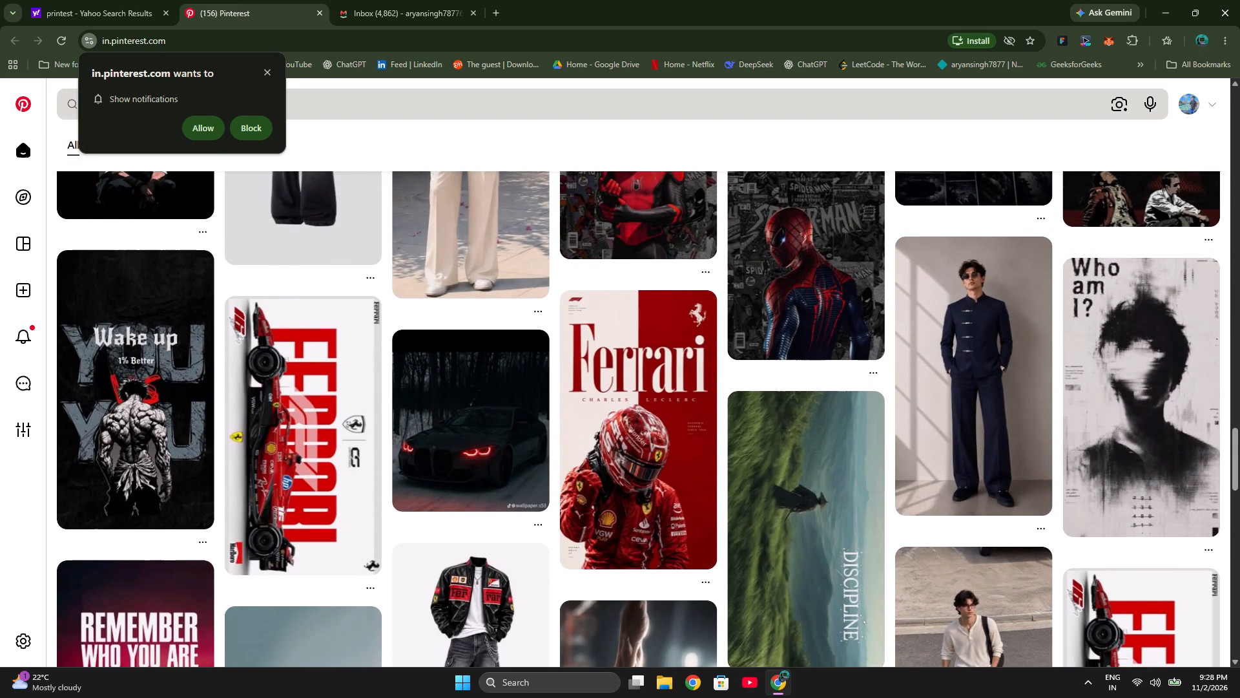
# Search Pinterest for the suggested query "avenger poster design", dismissing the site's notification request.
pyautogui.click(364, 109)
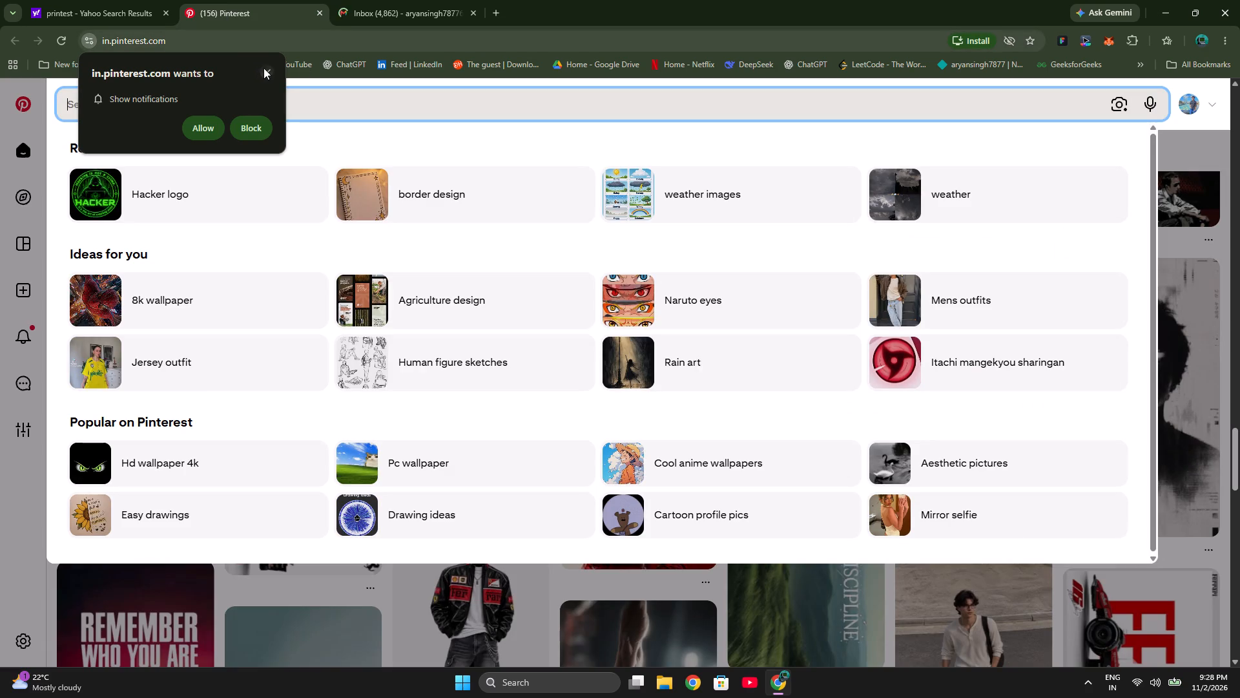
pyautogui.click(266, 69)
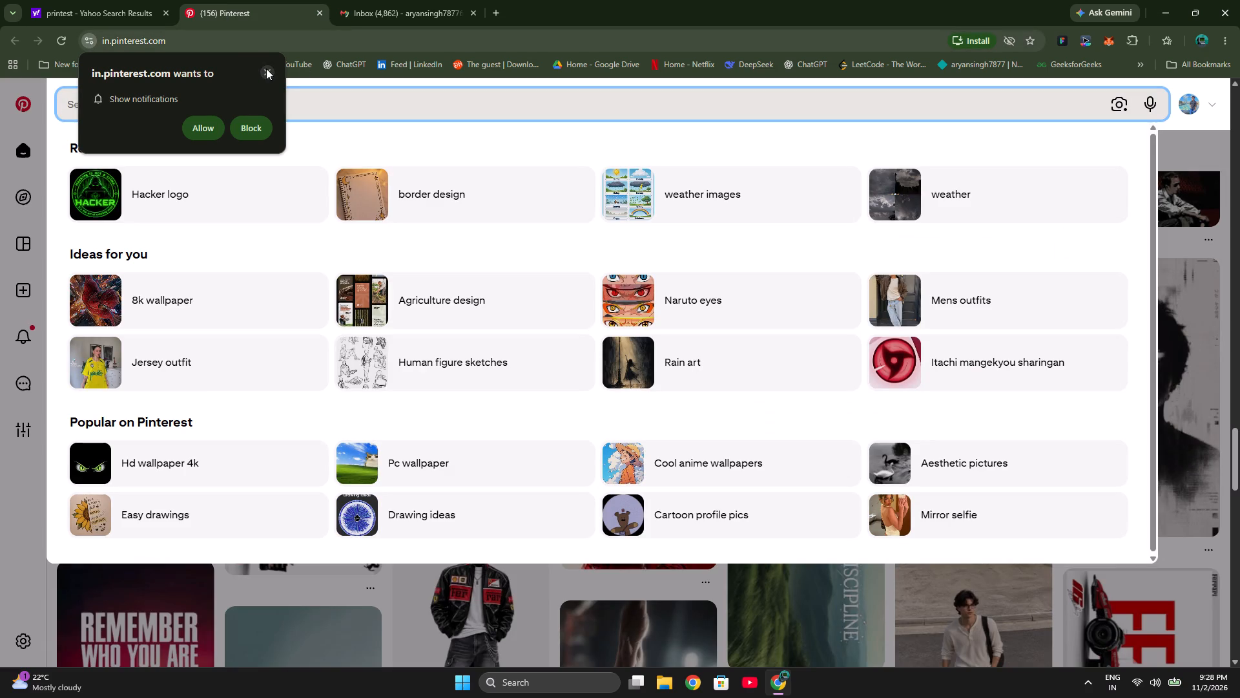
pyautogui.click(266, 69)
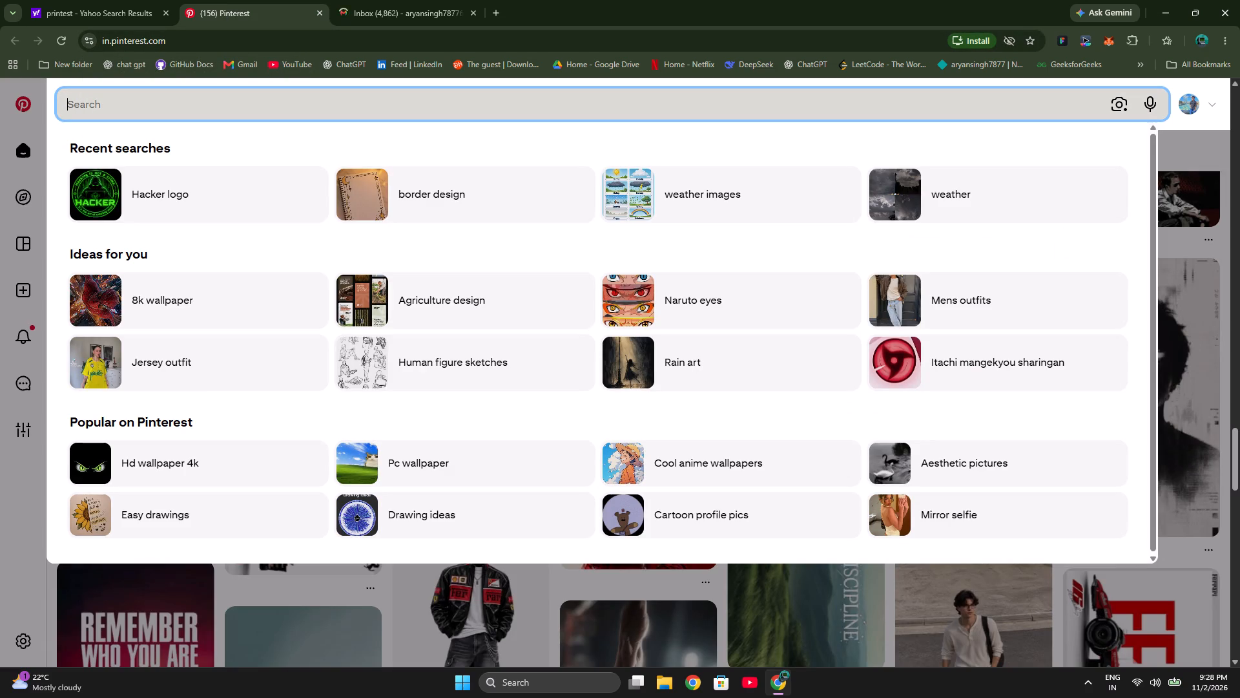
pyautogui.write('avenger')
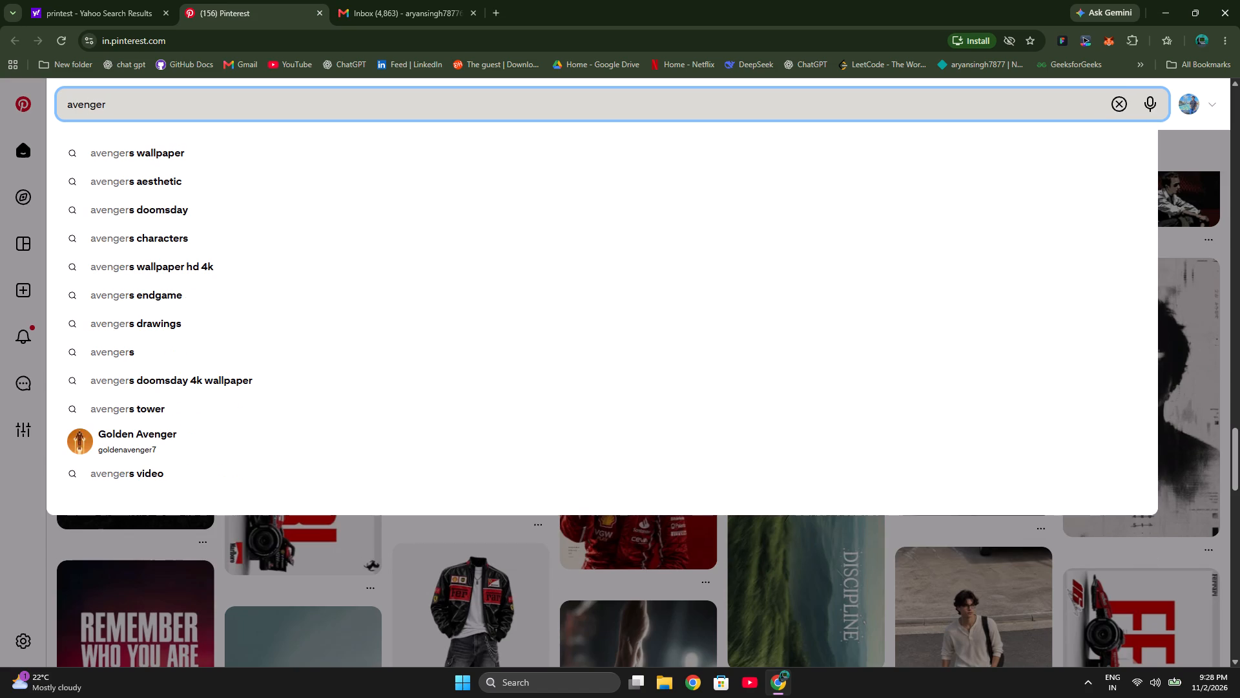
pyautogui.press('space')
pyautogui.write('poster')
pyautogui.press('space')
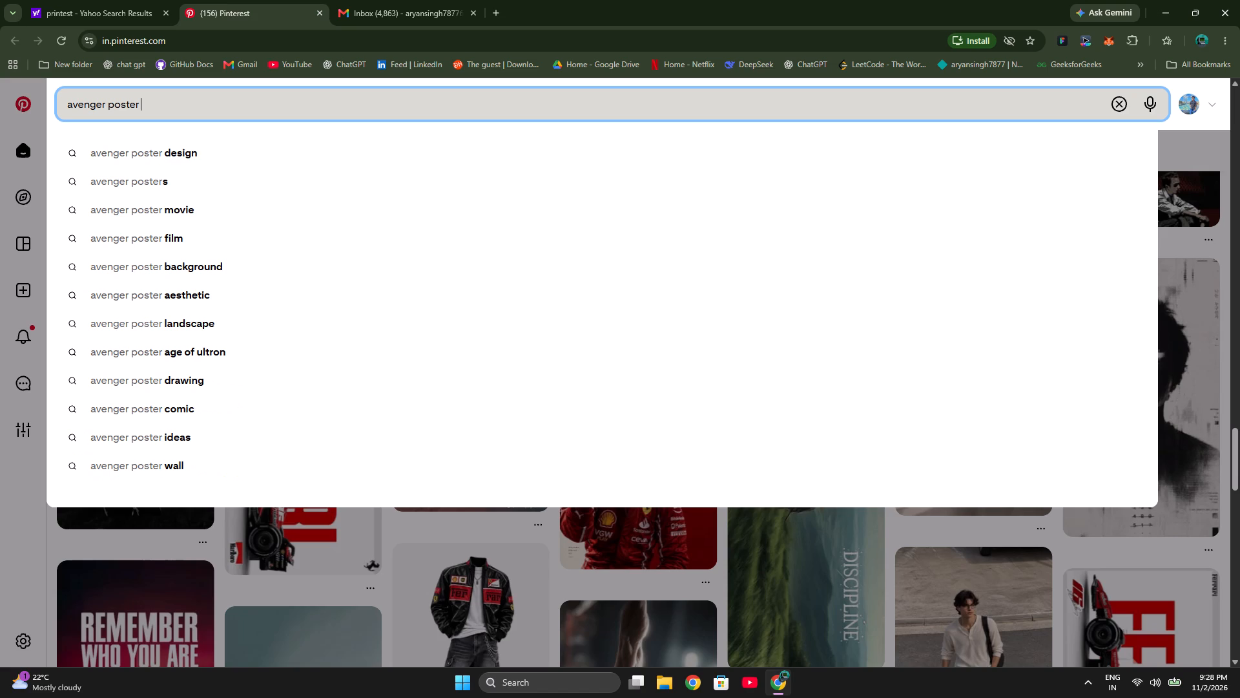
pyautogui.press('Down')
pyautogui.press('Return')
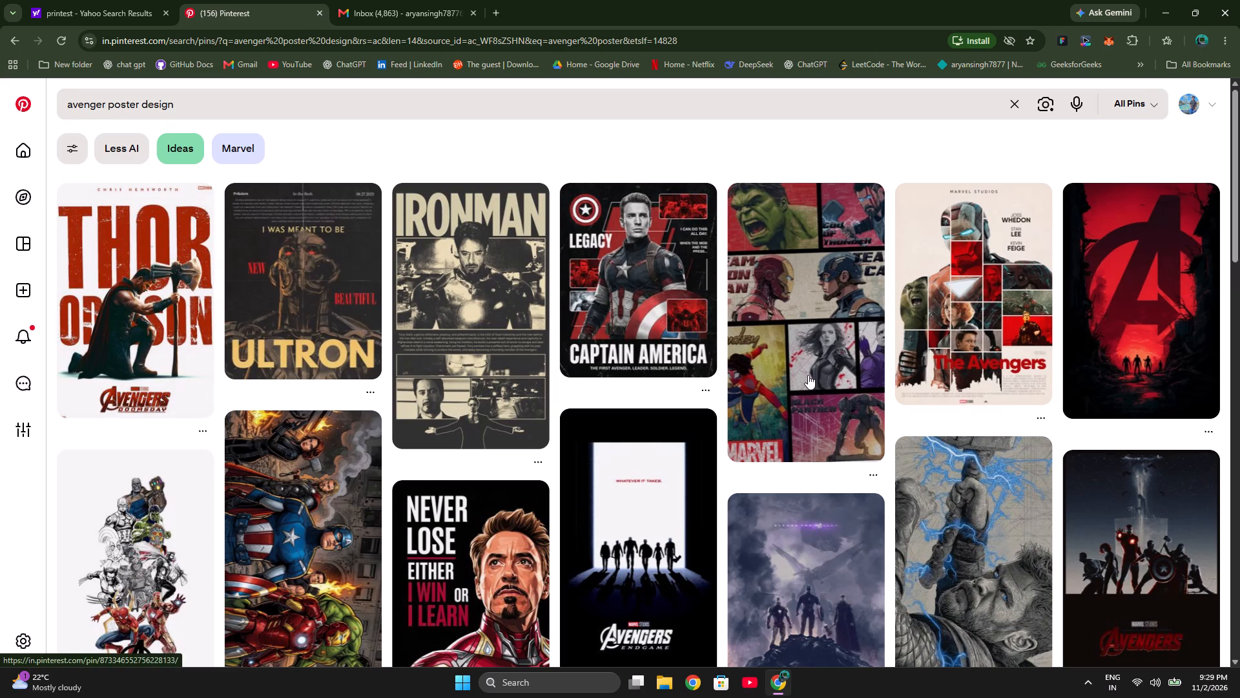
# Browse the "avenger poster design" search results and examine the Avengers and Marvel posters for a suitable design.
pyautogui.scroll(-3, 808, 375)
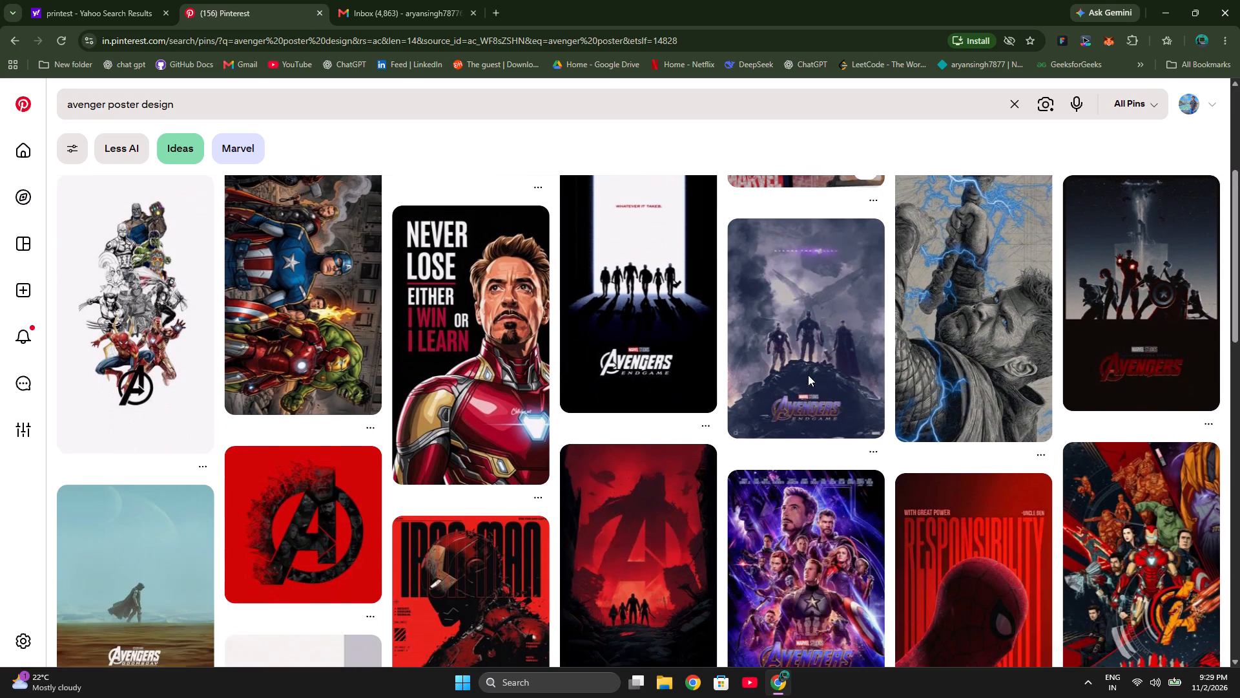
pyautogui.scroll(-2, 808, 375)
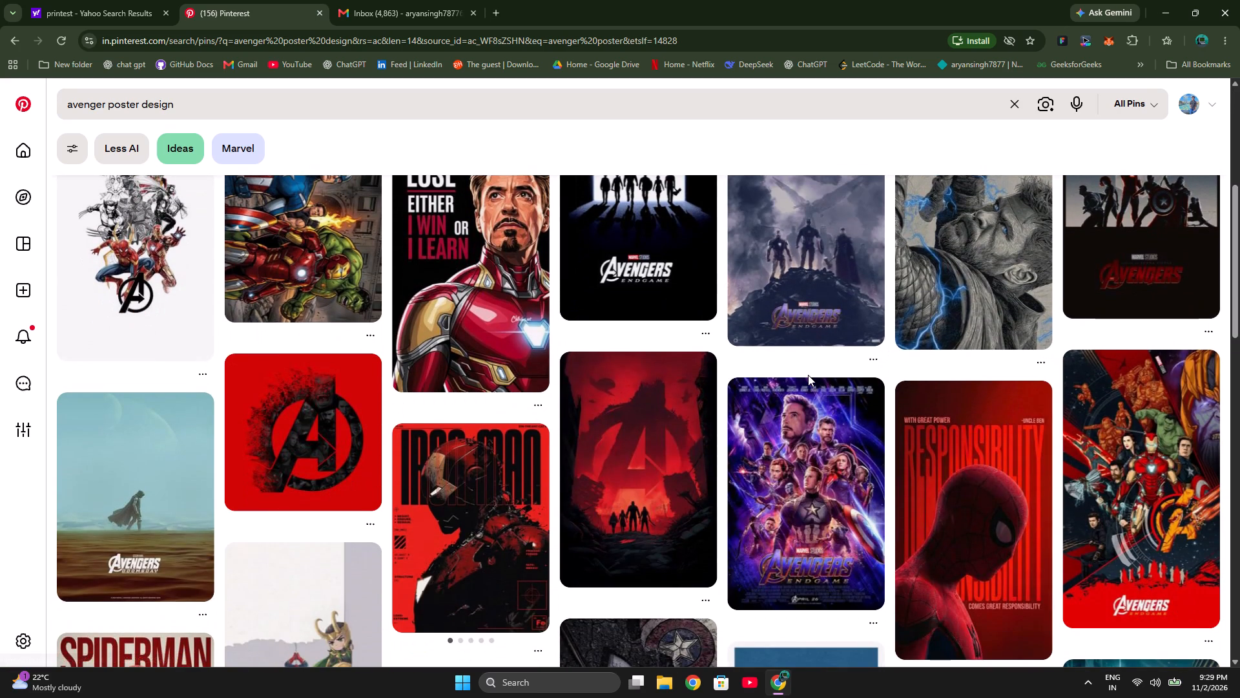
pyautogui.scroll(-1, 808, 375)
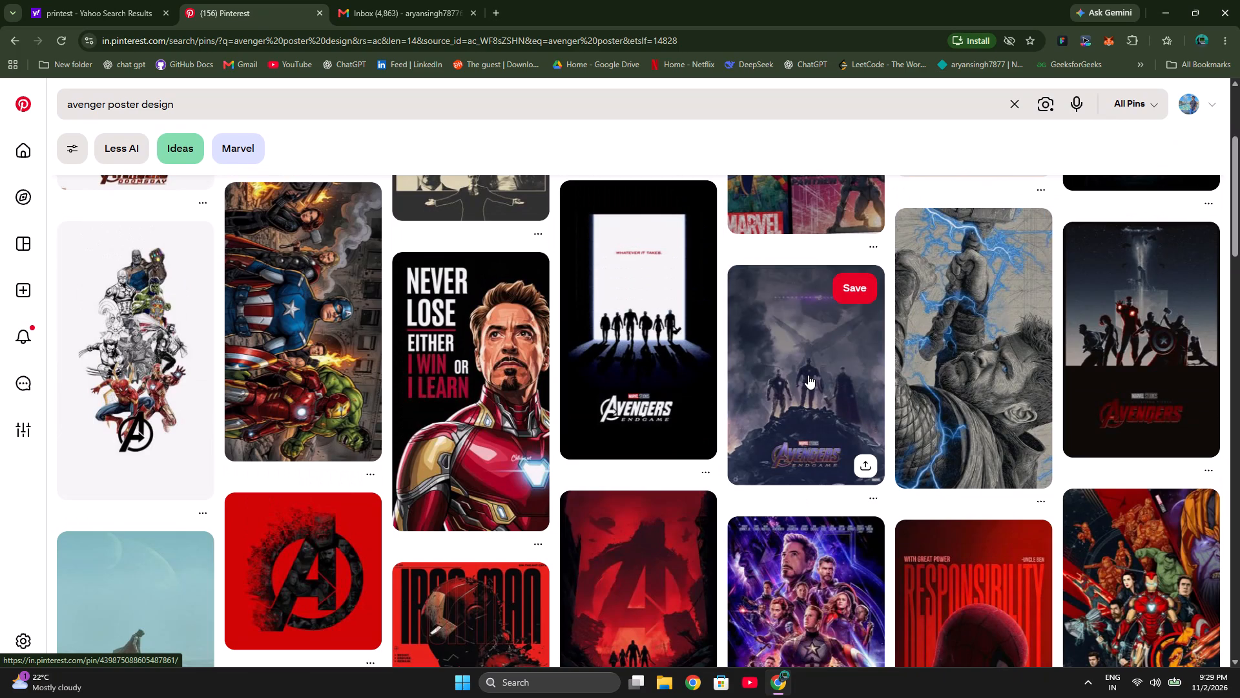
pyautogui.scroll(-3, 808, 375)
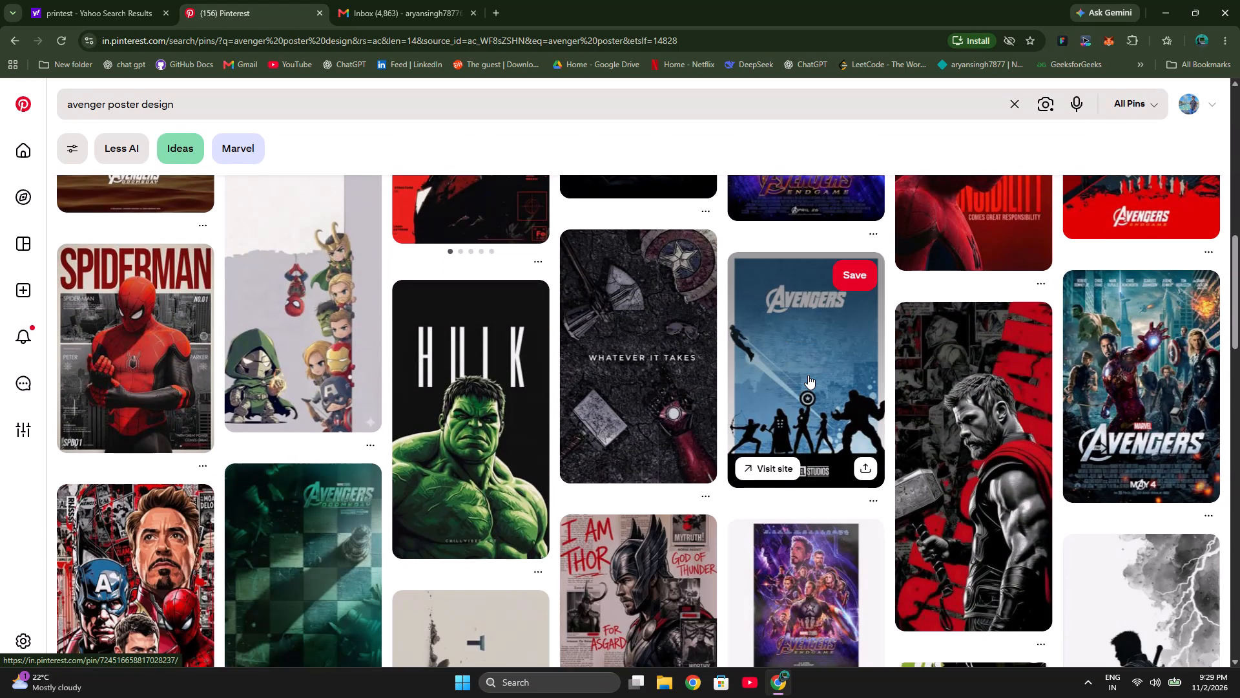
pyautogui.scroll(-2, 808, 375)
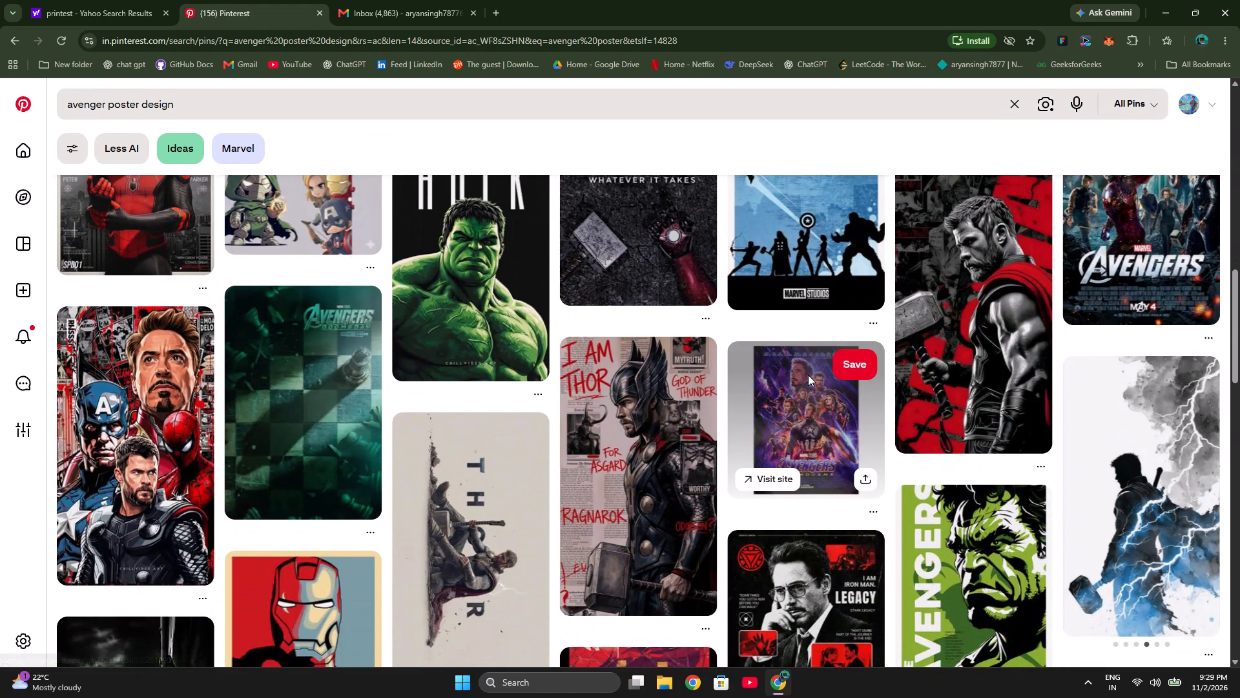
pyautogui.scroll(-1, 808, 375)
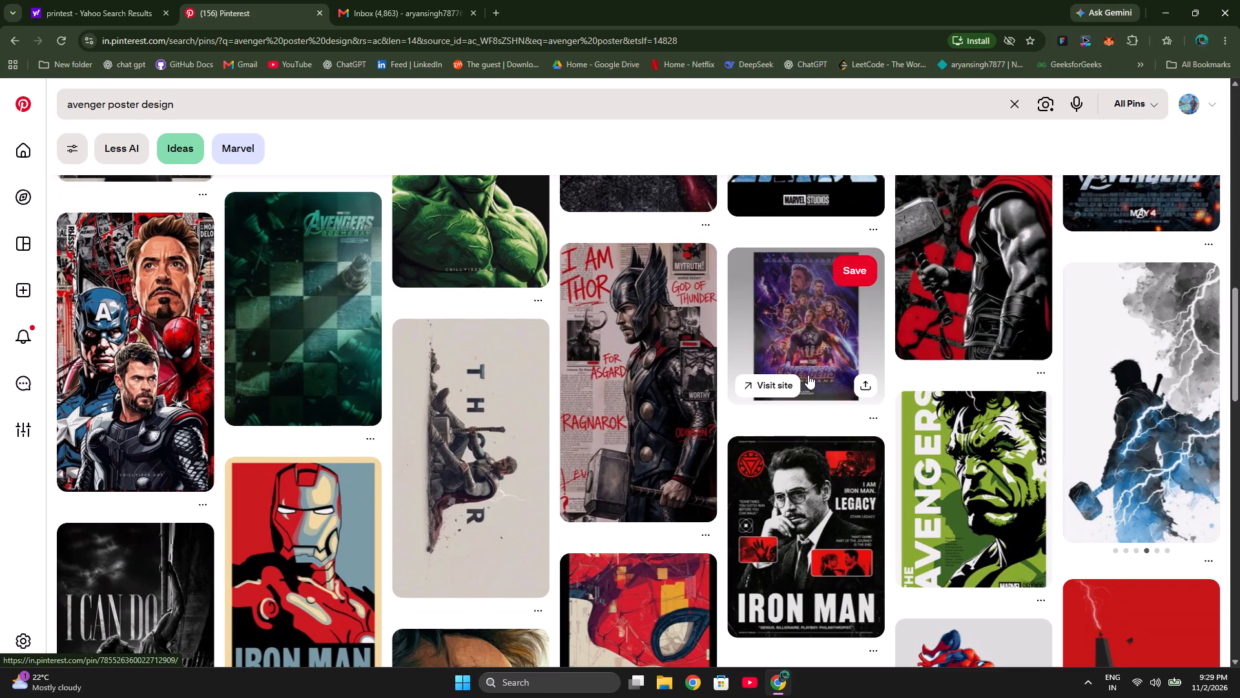
pyautogui.scroll(-1, 808, 375)
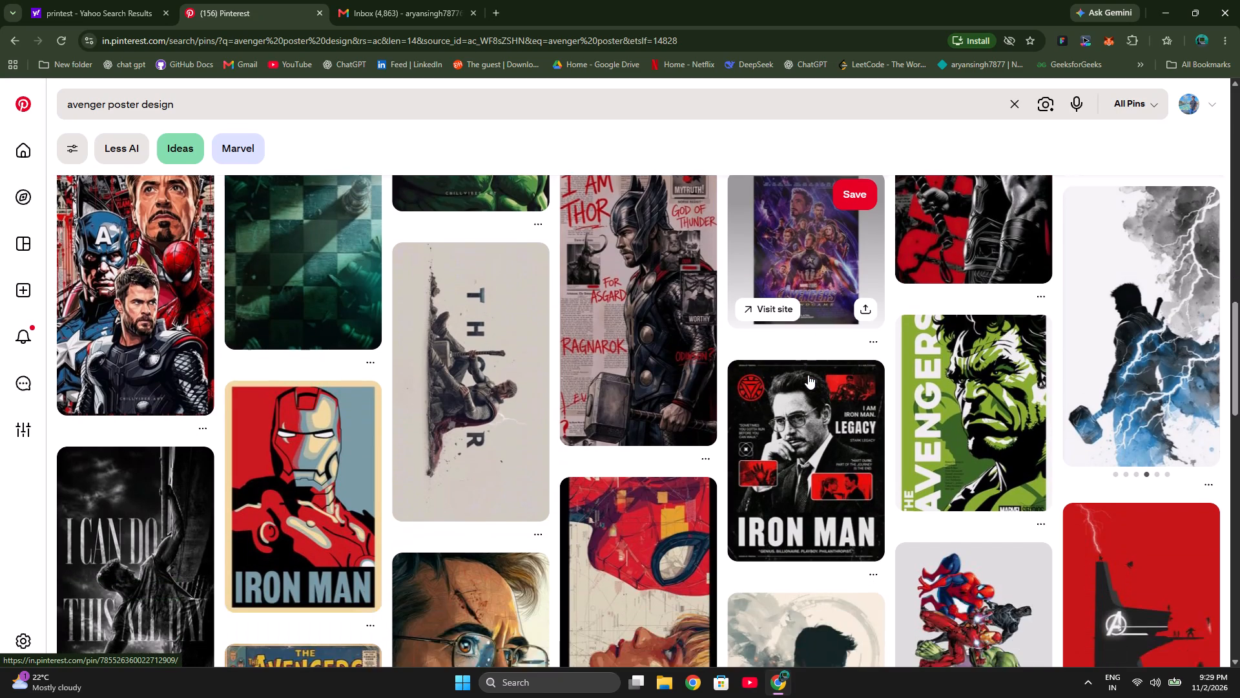
pyautogui.scroll(-6, 808, 375)
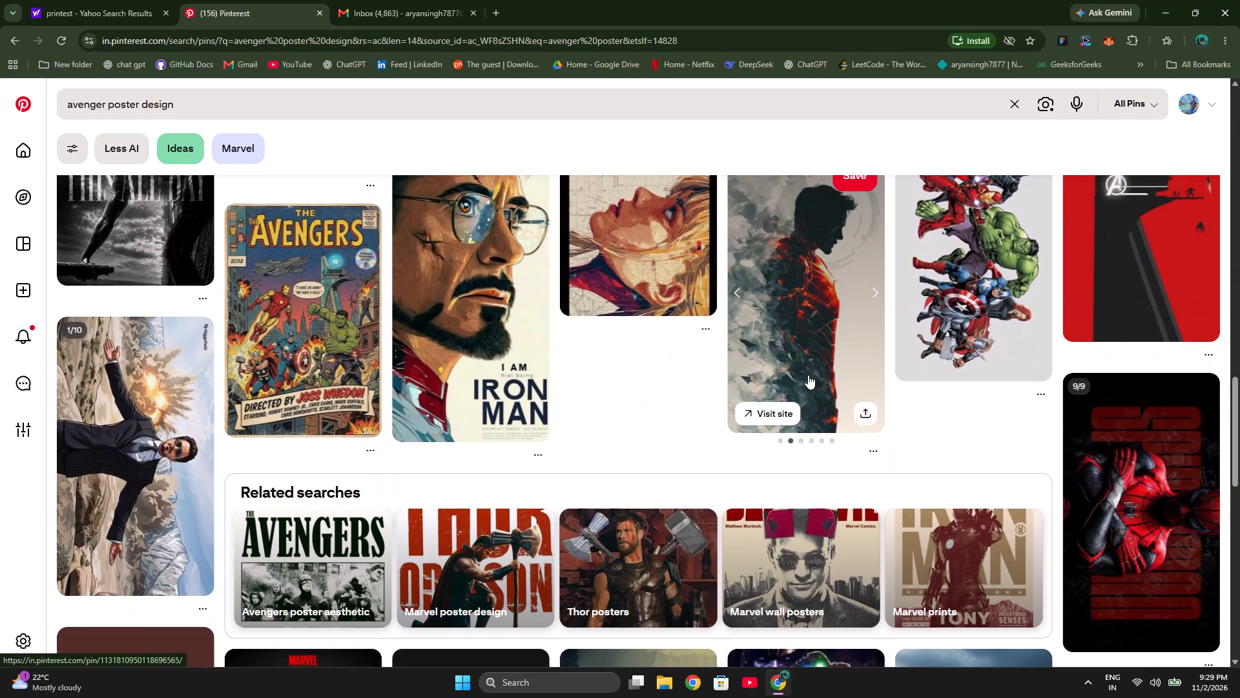
pyautogui.scroll(-2, 808, 375)
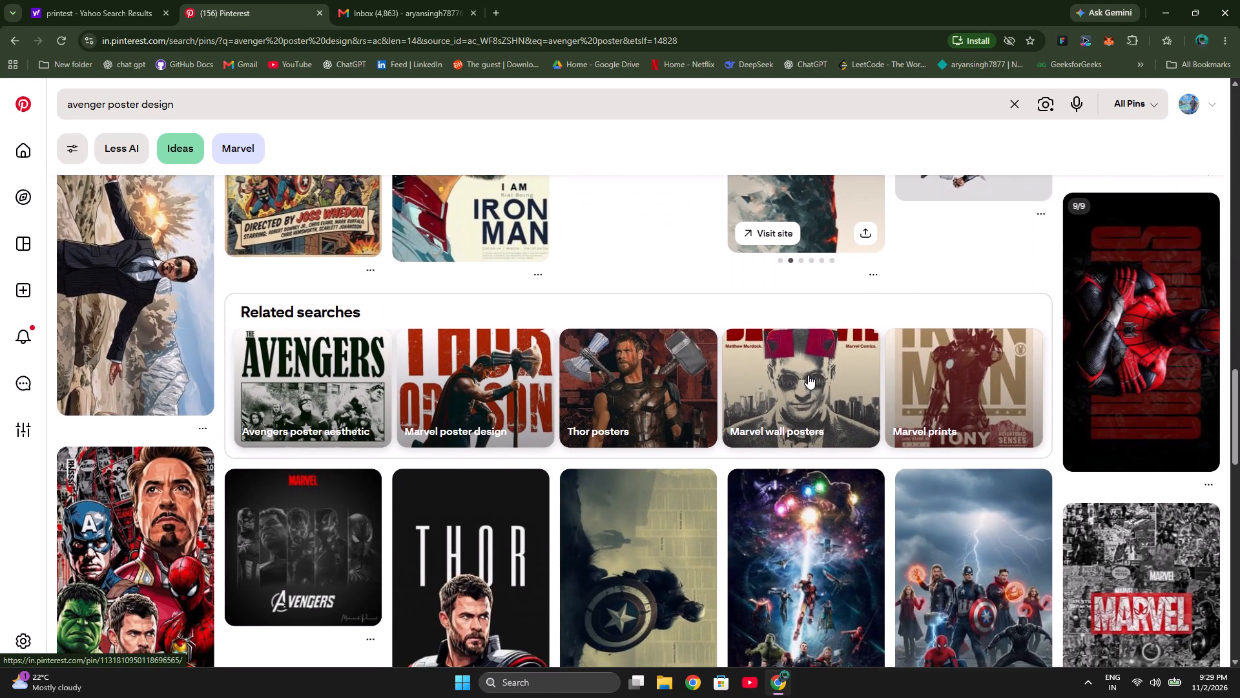
pyautogui.scroll(-3, 808, 375)
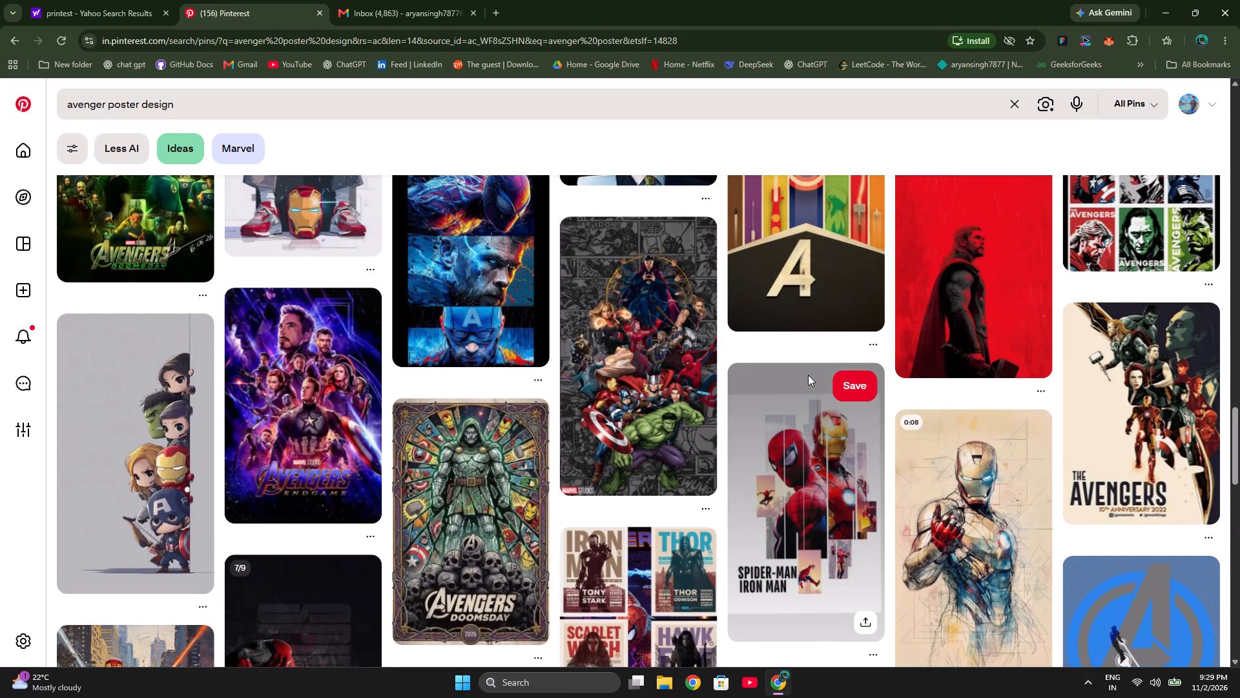
pyautogui.scroll(-2, 808, 375)
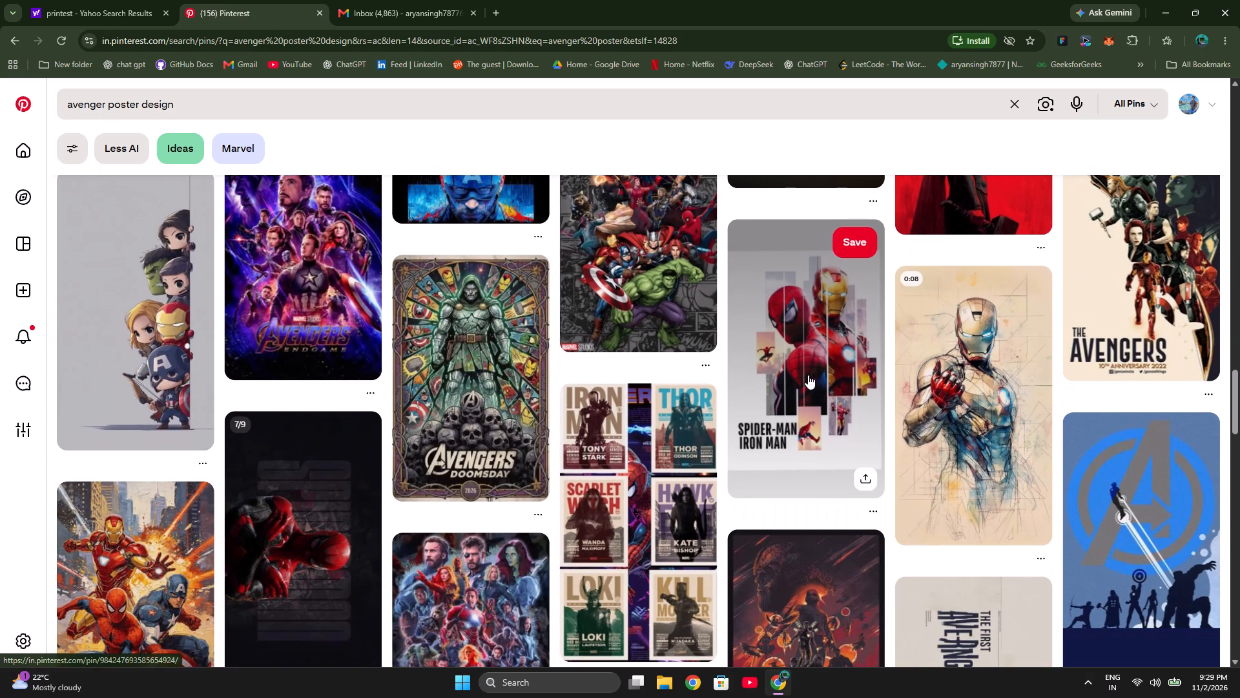
pyautogui.scroll(2, 808, 375)
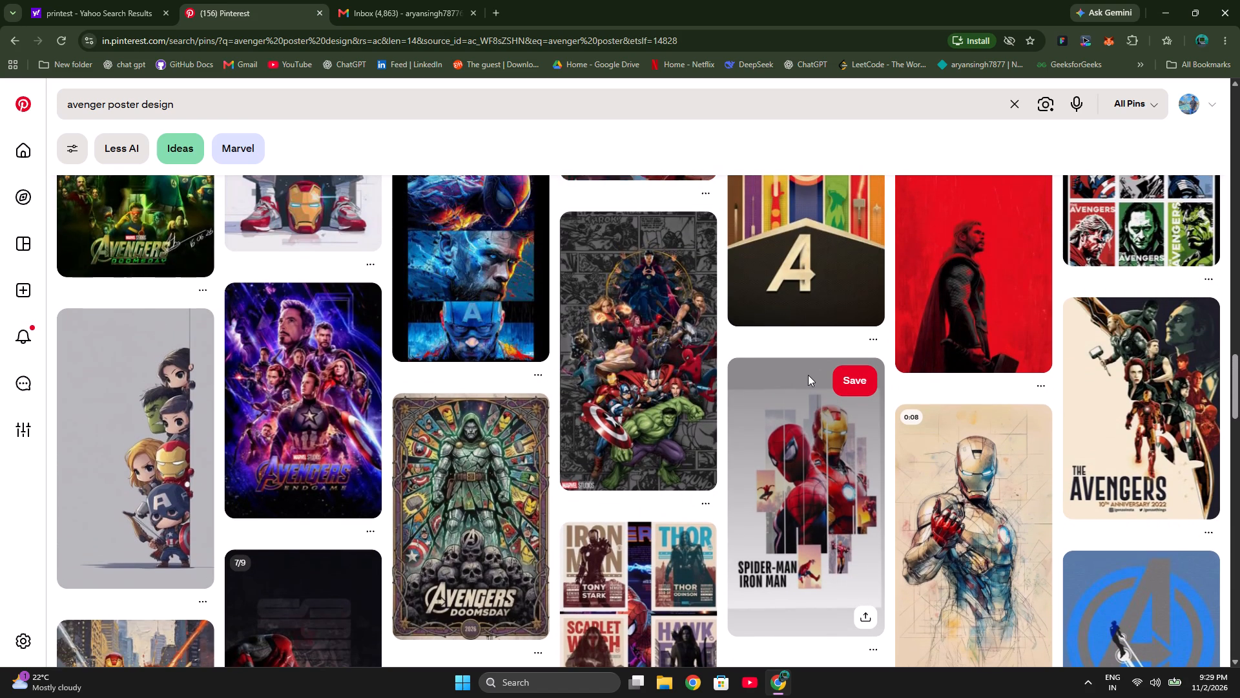
pyautogui.scroll(-3, 808, 375)
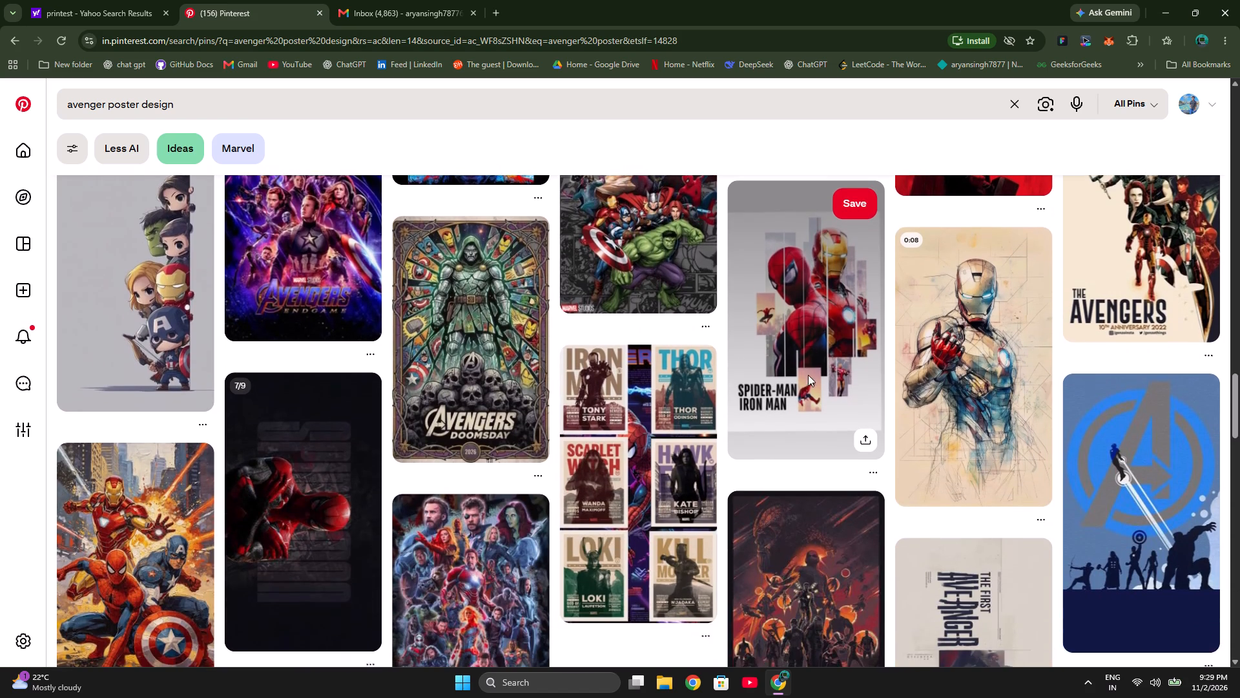
pyautogui.scroll(-4, 808, 375)
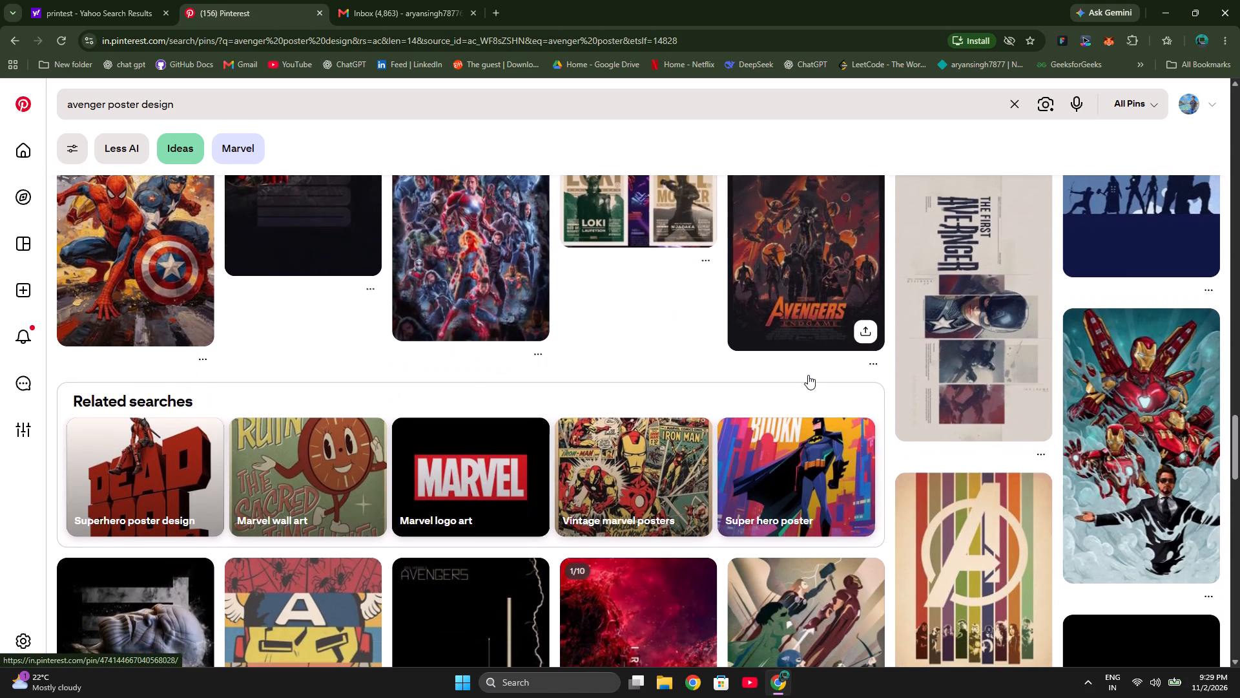
pyautogui.scroll(-3, 808, 375)
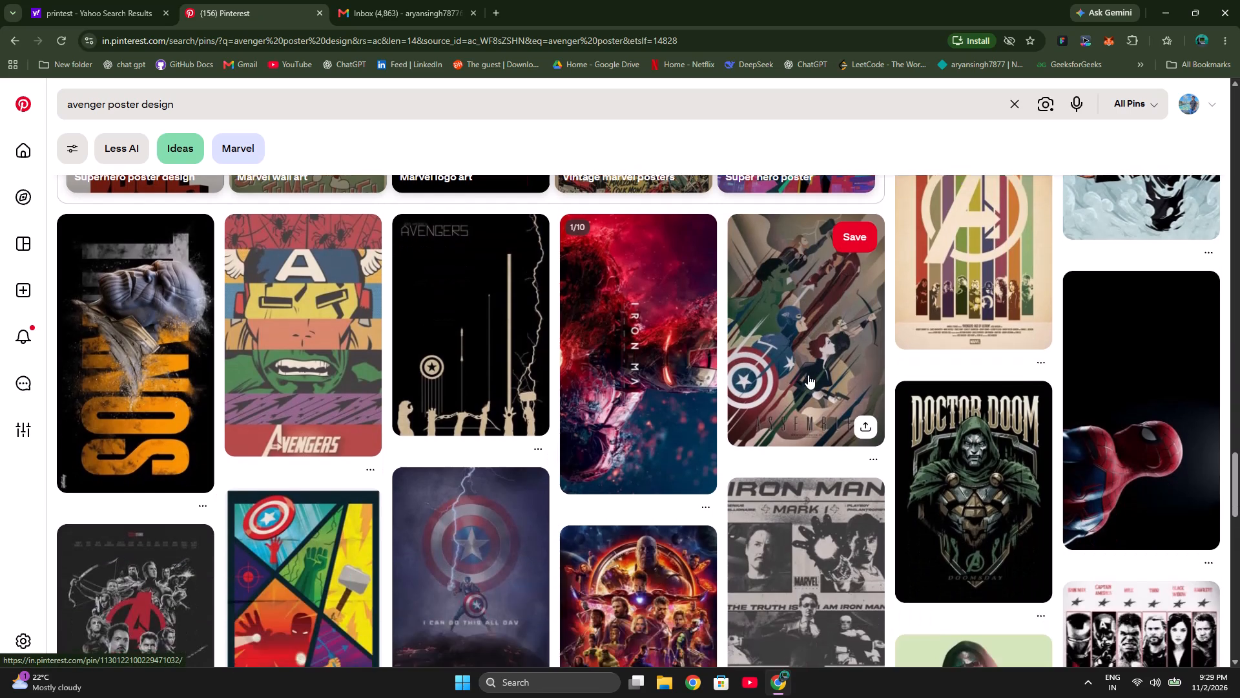
pyautogui.scroll(-2, 808, 375)
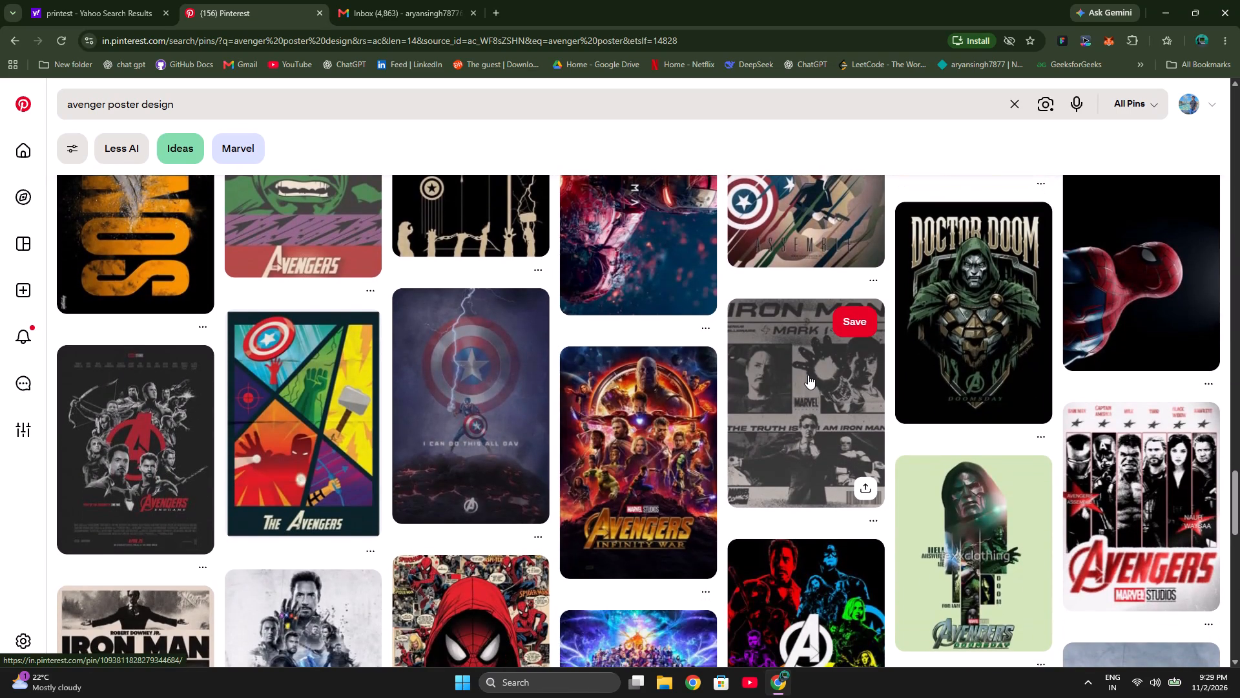
pyautogui.scroll(-2, 808, 375)
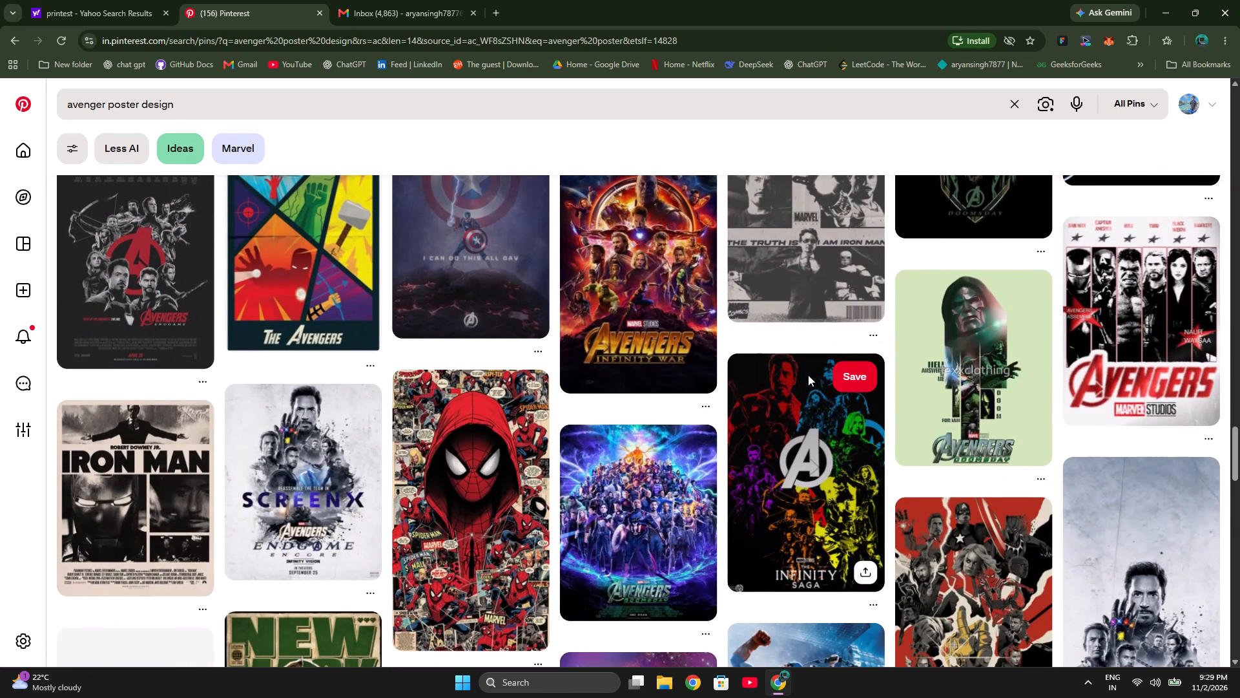
pyautogui.scroll(-2, 808, 375)
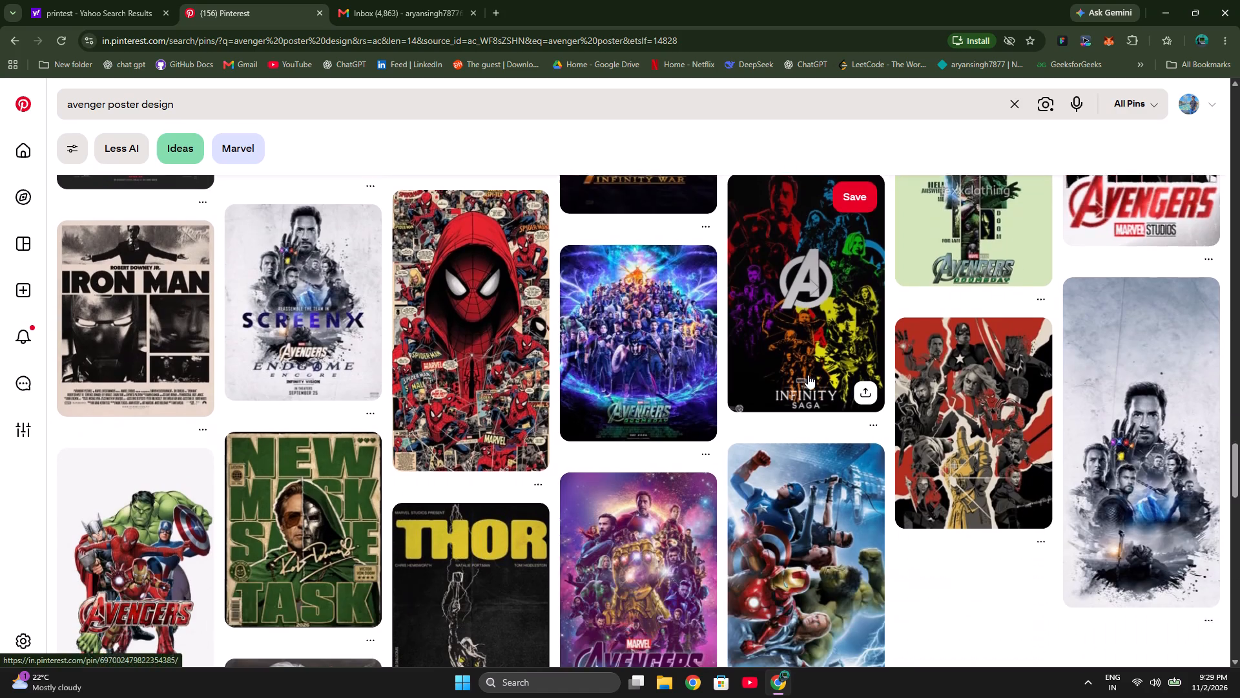
pyautogui.scroll(-2, 808, 375)
pyautogui.scroll(2, 808, 375)
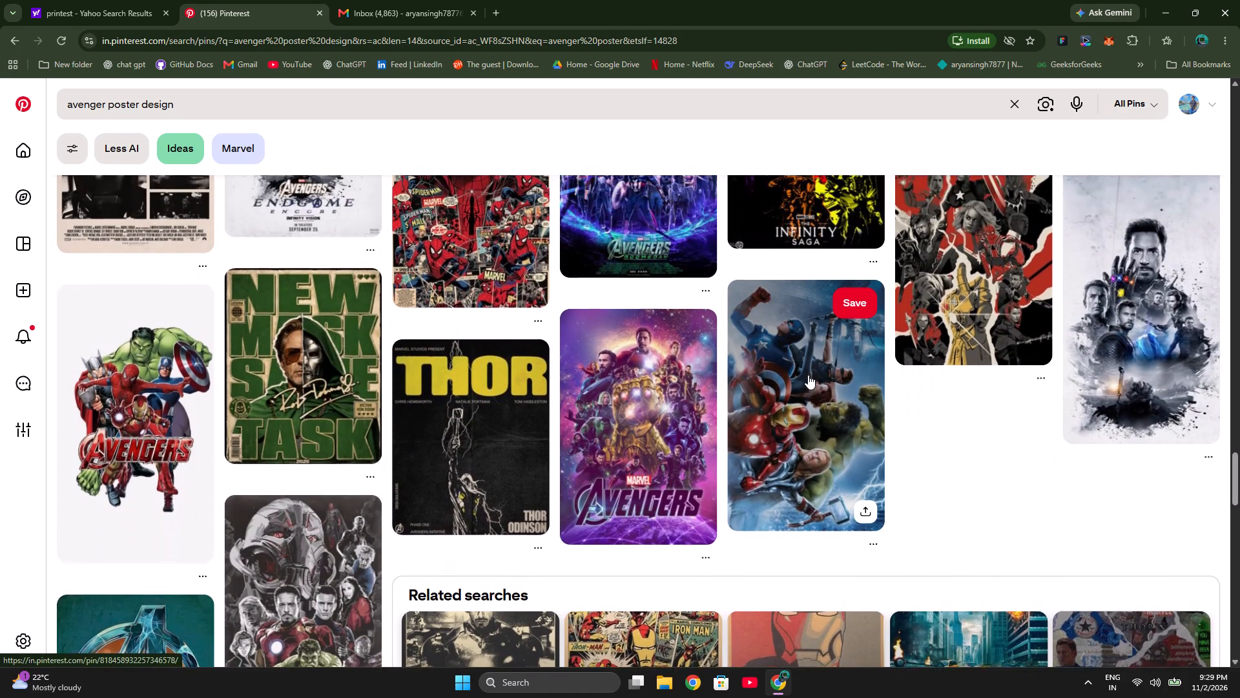
pyautogui.scroll(2, 808, 375)
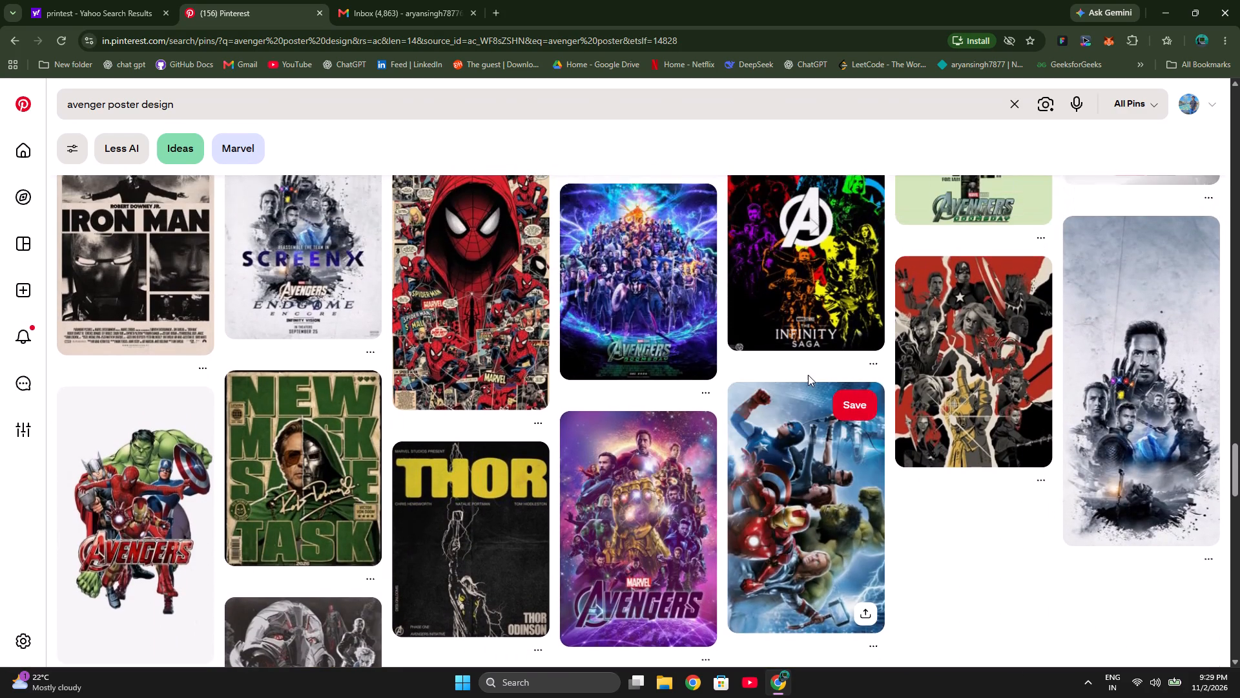
pyautogui.scroll(-5, 808, 375)
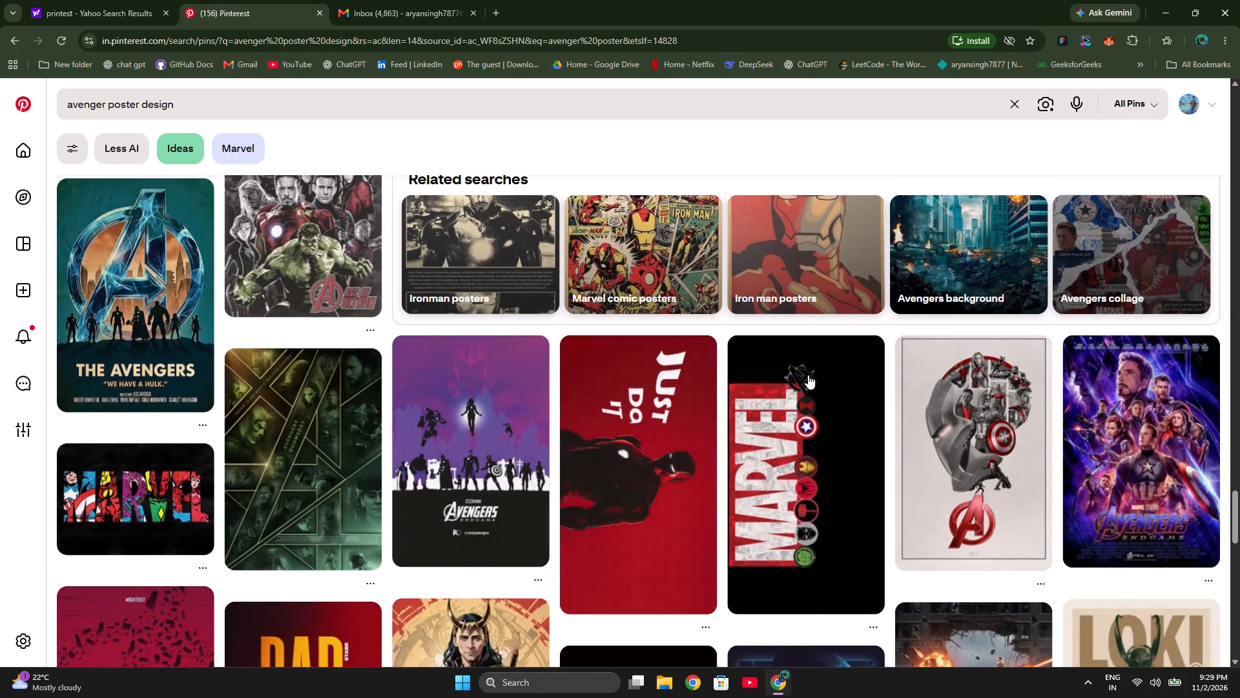
pyautogui.scroll(-4, 808, 375)
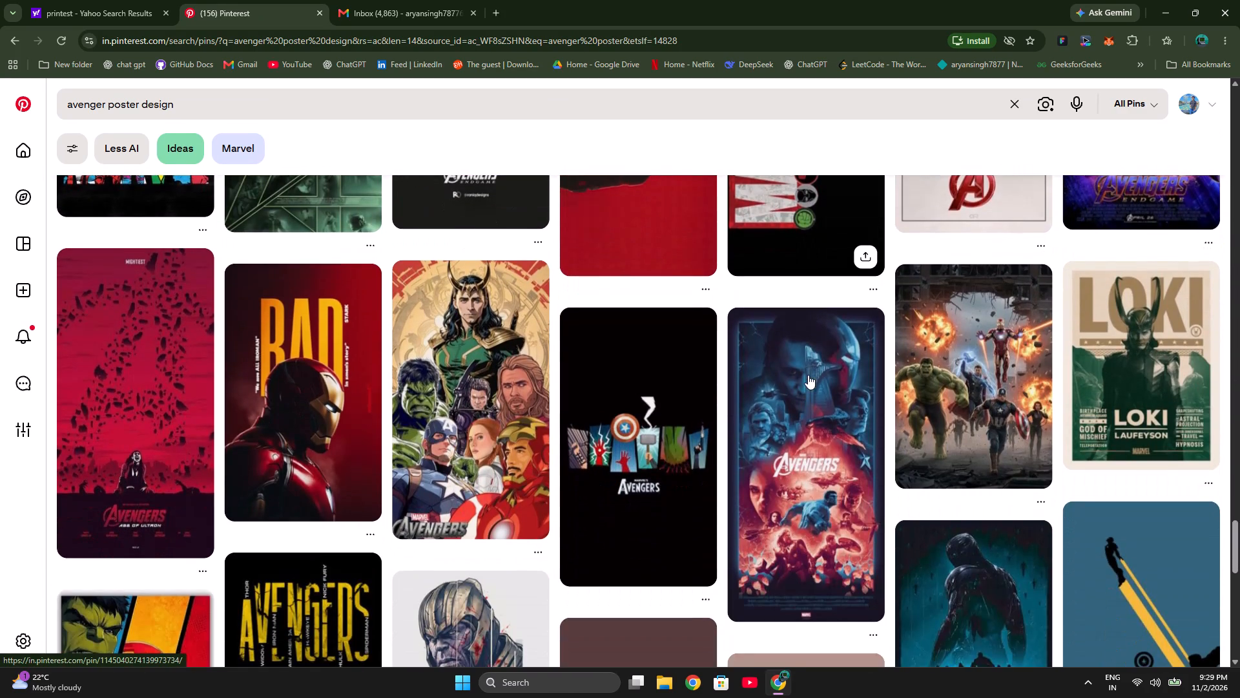
pyautogui.scroll(-5, 808, 375)
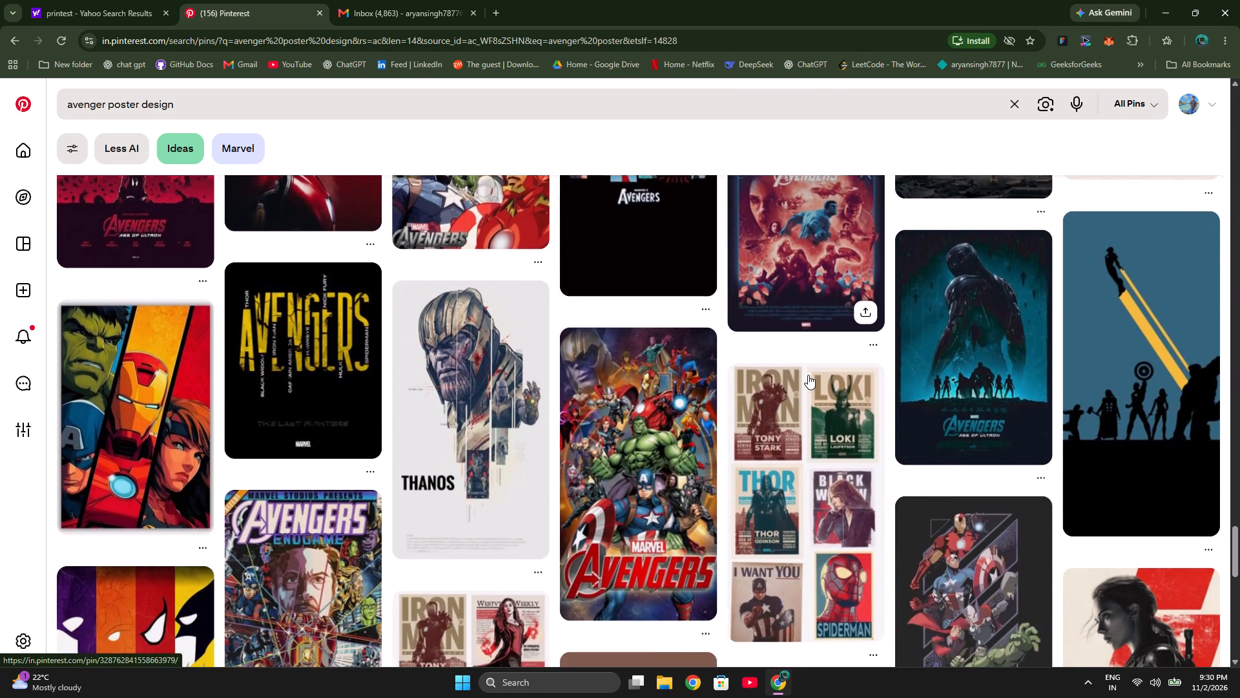
pyautogui.scroll(-4, 808, 375)
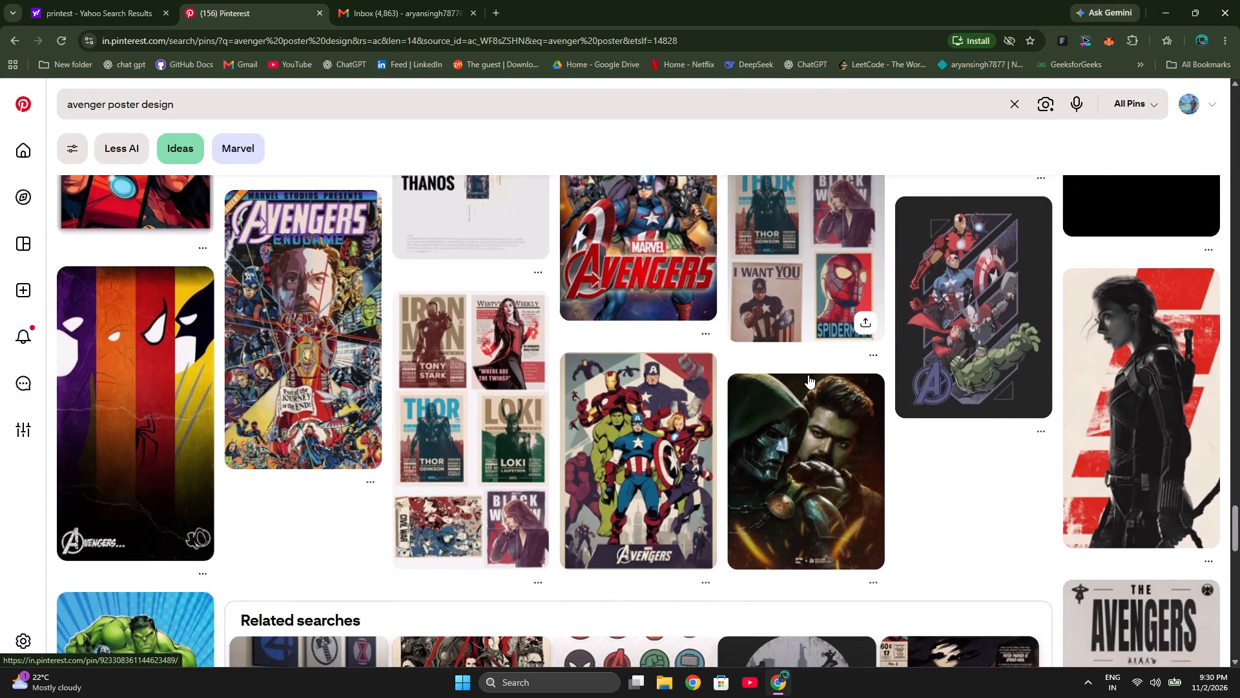
pyautogui.scroll(-6, 808, 375)
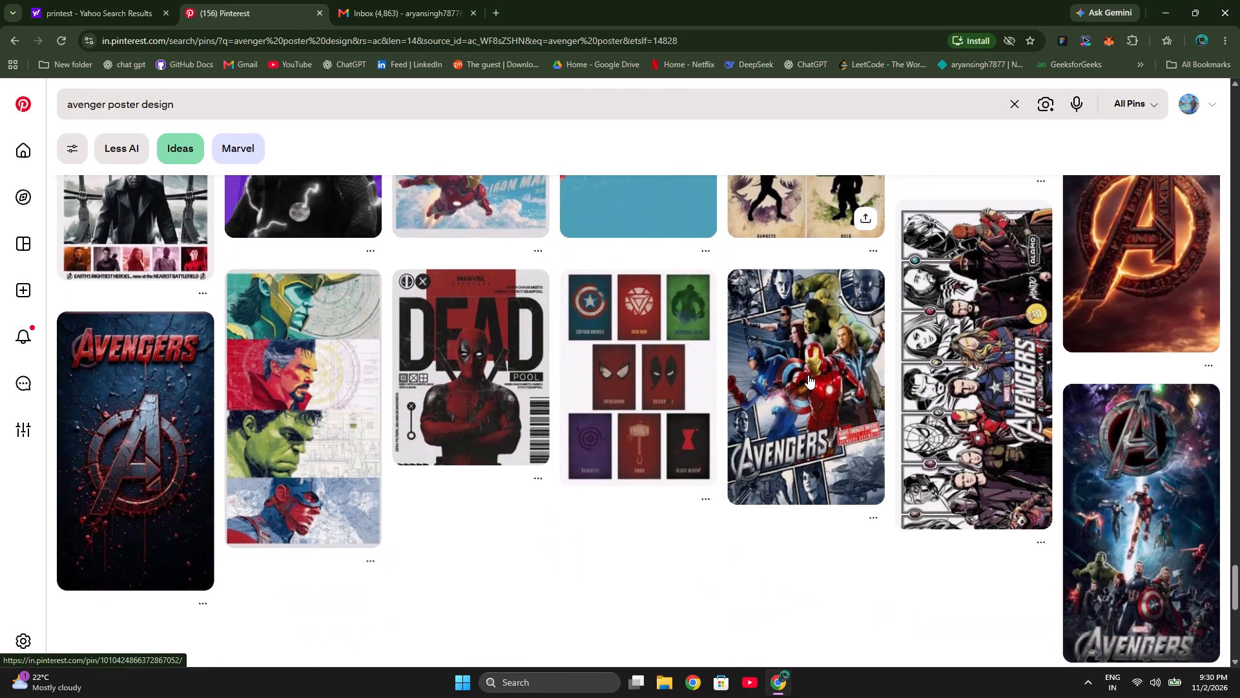
pyautogui.scroll(-4, 808, 375)
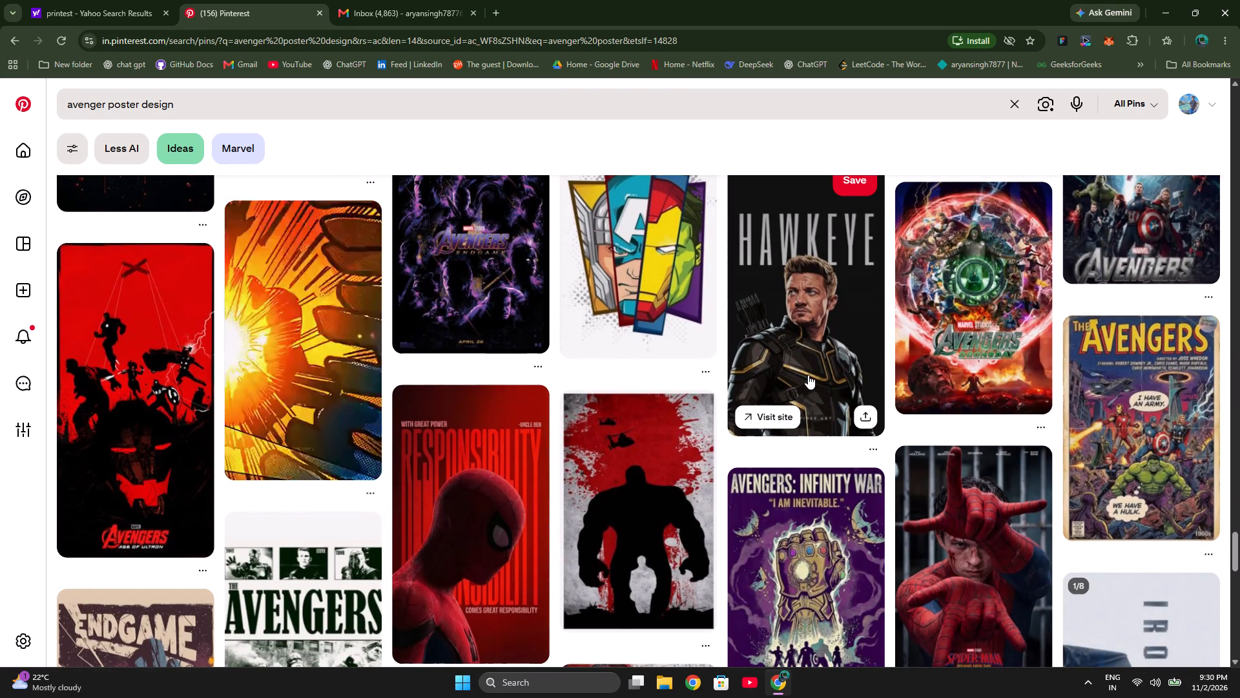
# Save the animated Marvel video pin beside the purple Avengers Endgame poster to the profile.
pyautogui.scroll(1, 808, 375)
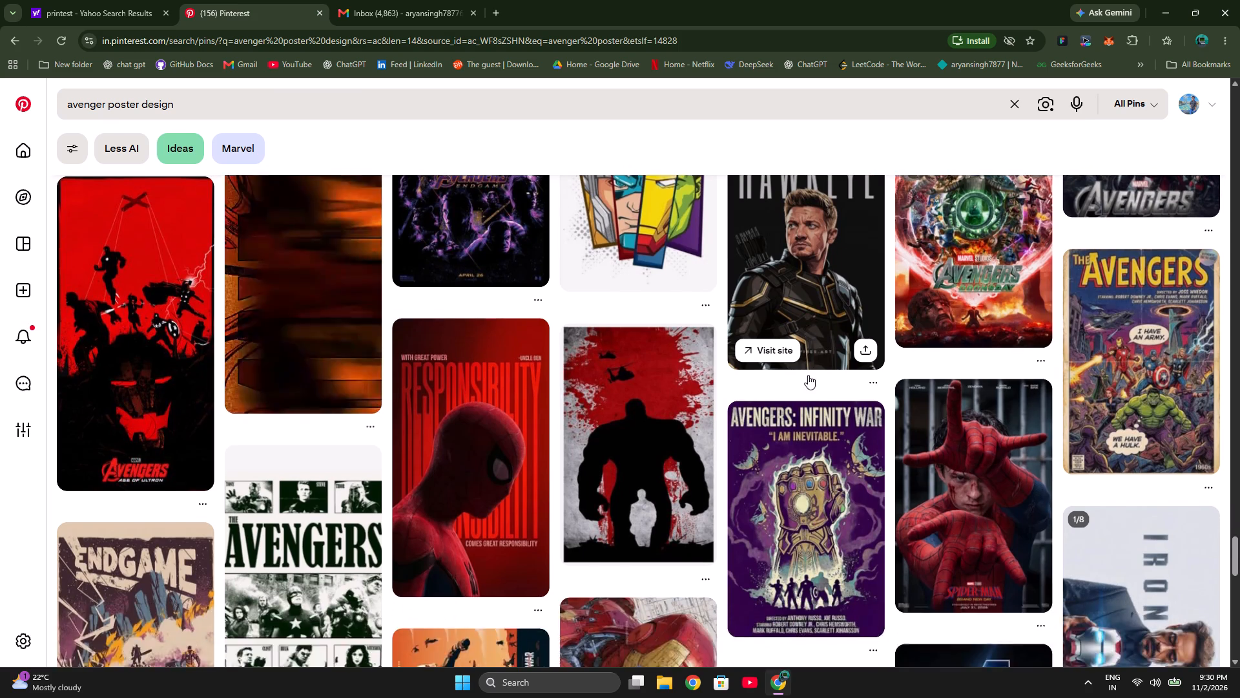
pyautogui.scroll(1, 808, 375)
pyautogui.scroll(-2, 808, 375)
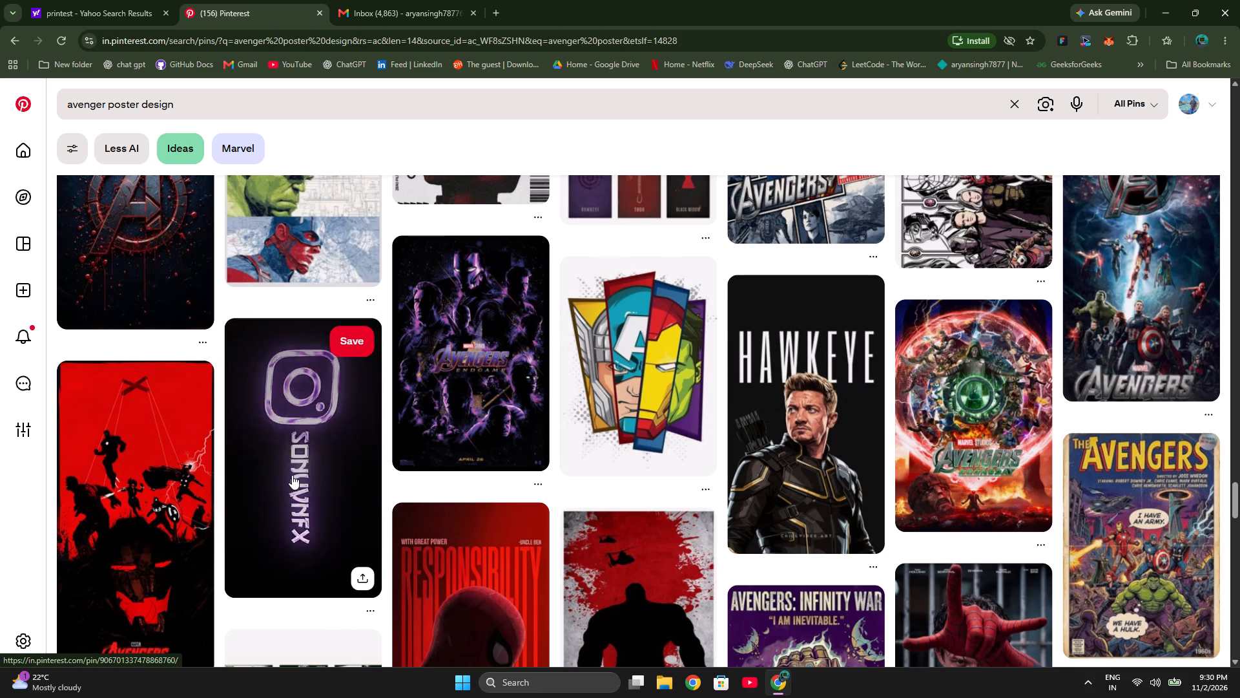
pyautogui.click(346, 343)
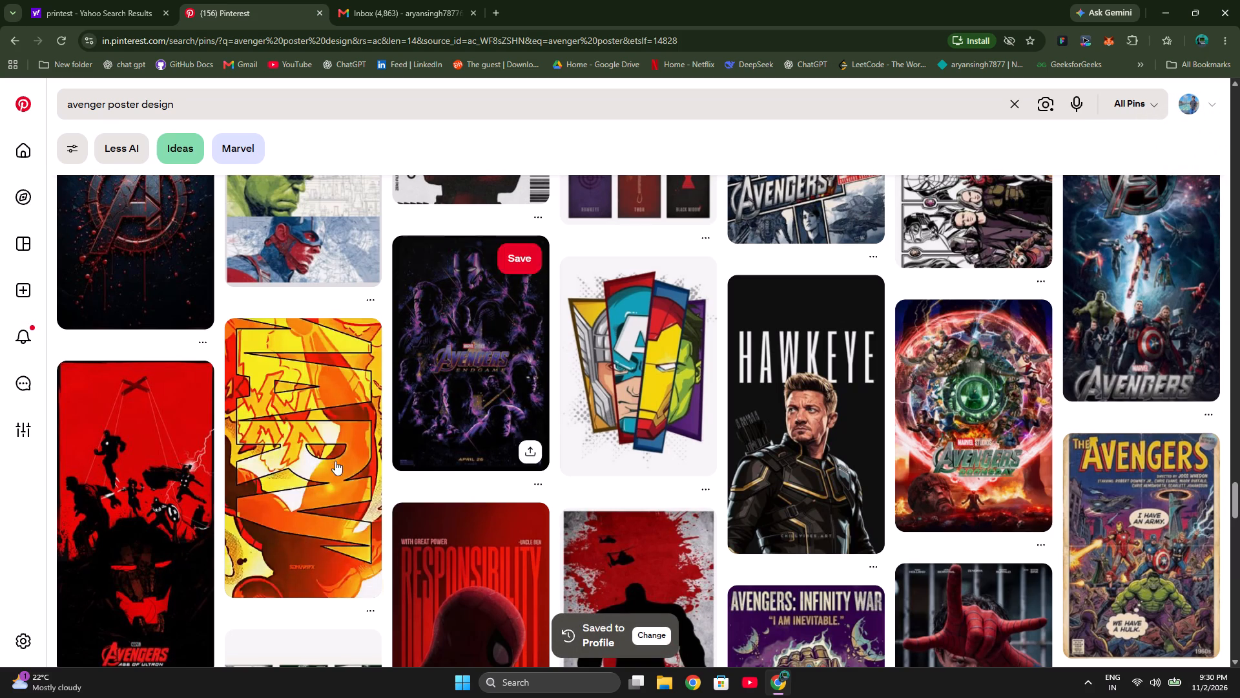
# Open the saved Marvel video pin and save a frame of its video as a PNG named avenger_vedio on New Volume (D:).
pyautogui.click(294, 479)
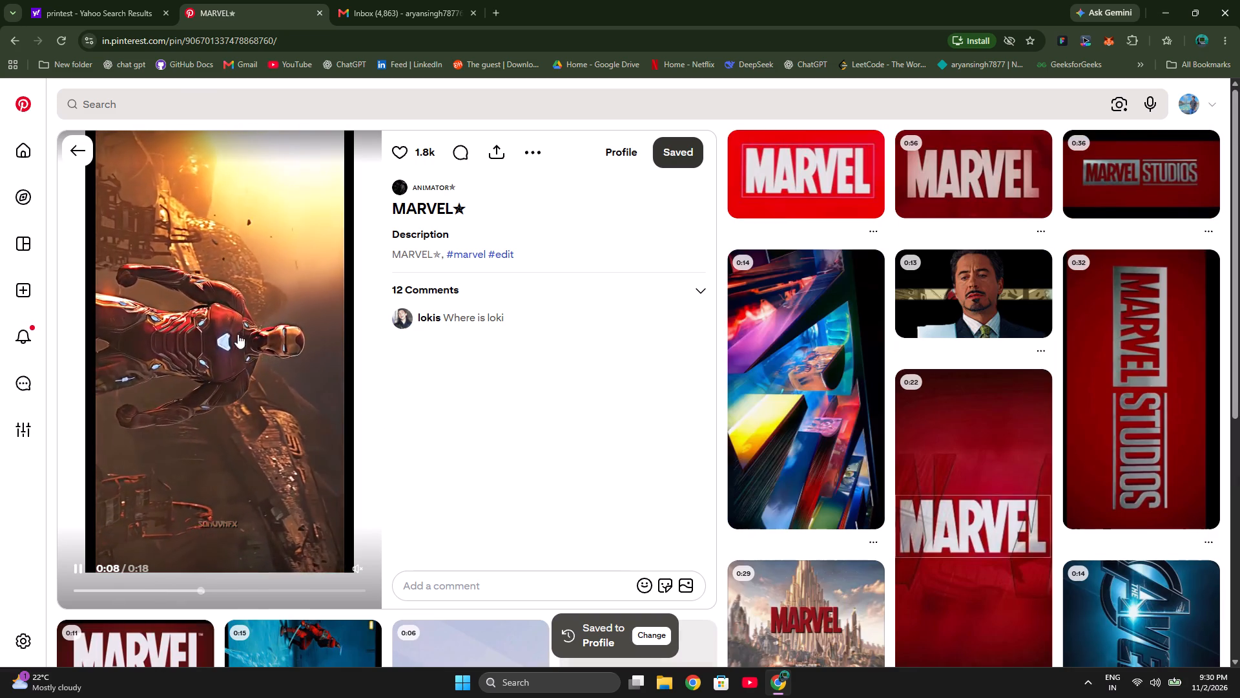
pyautogui.rightClick(220, 341)
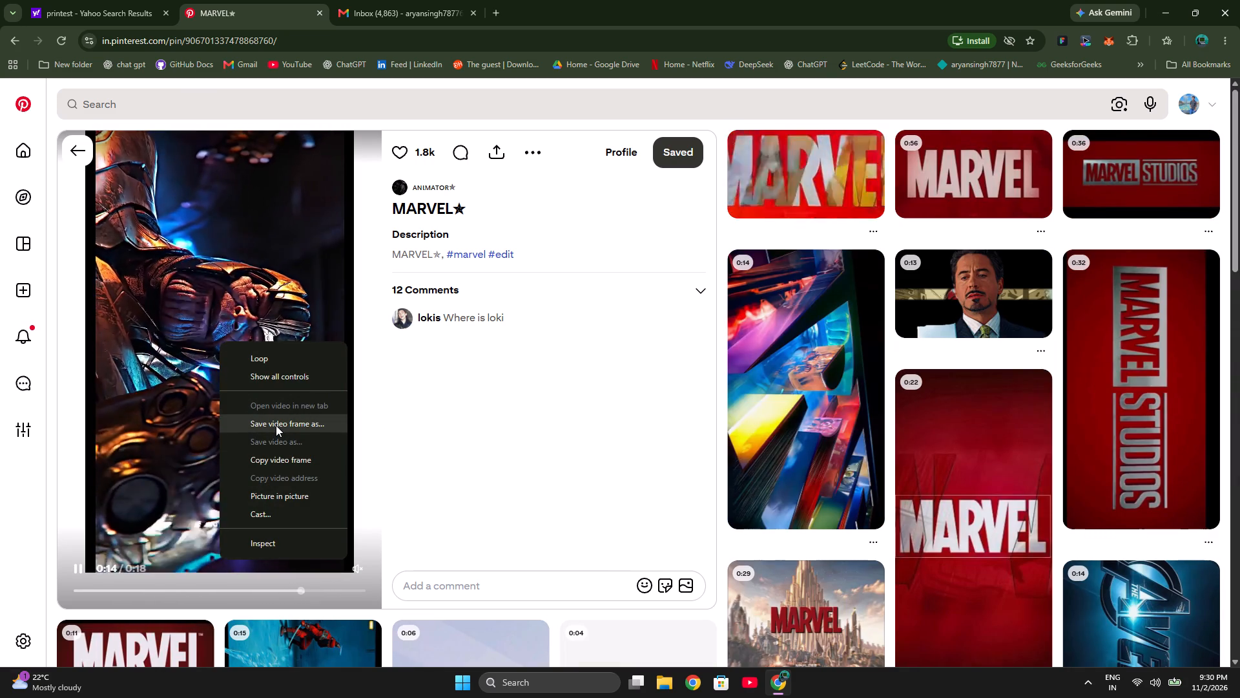
pyautogui.click(276, 425)
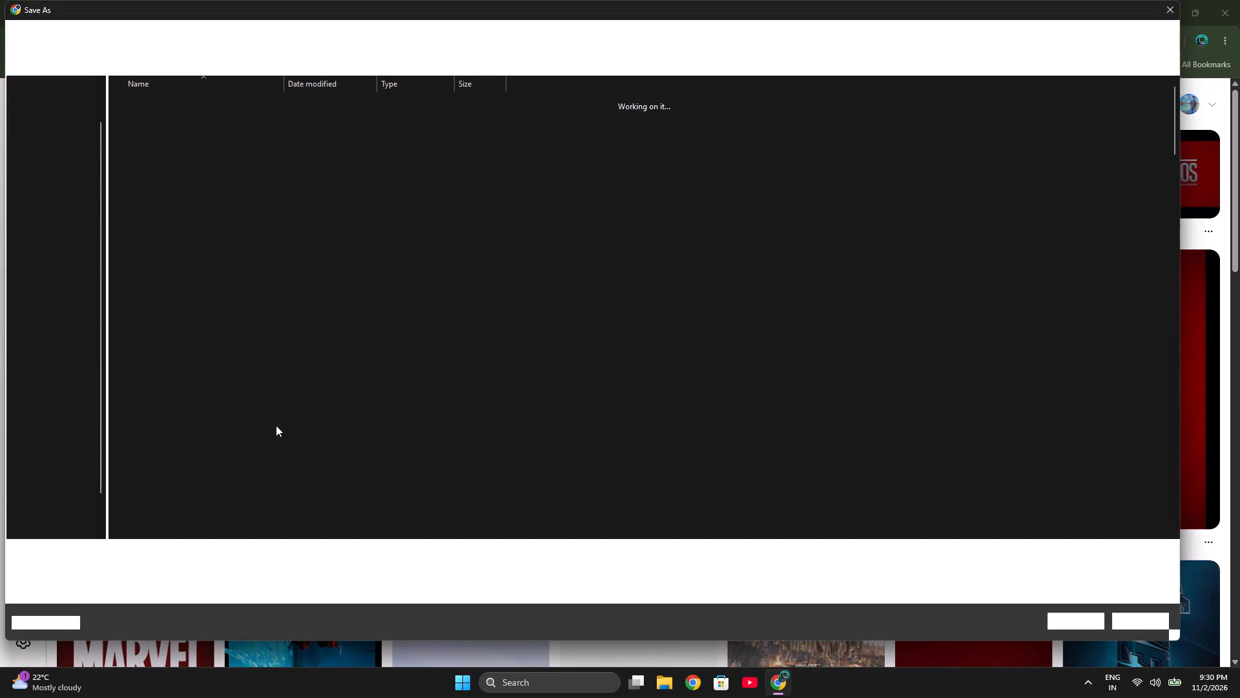
pyautogui.press('BackSpace')
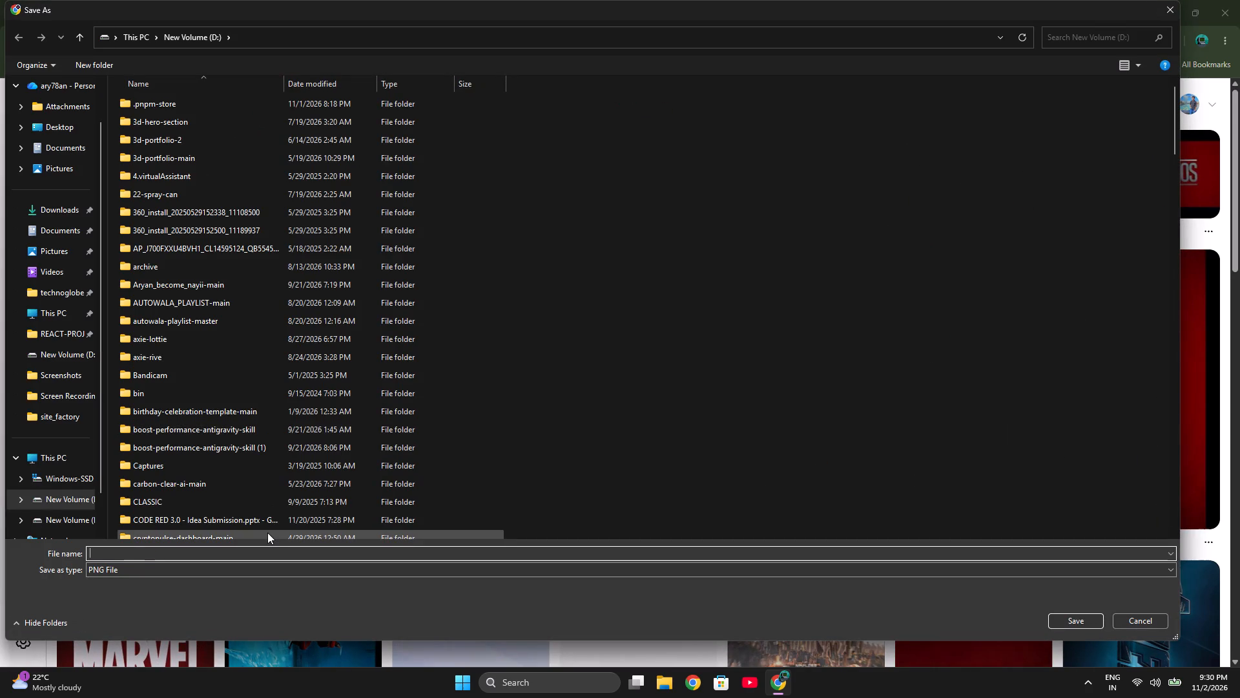
pyautogui.write('AV')
pyautogui.press('BackSpace')
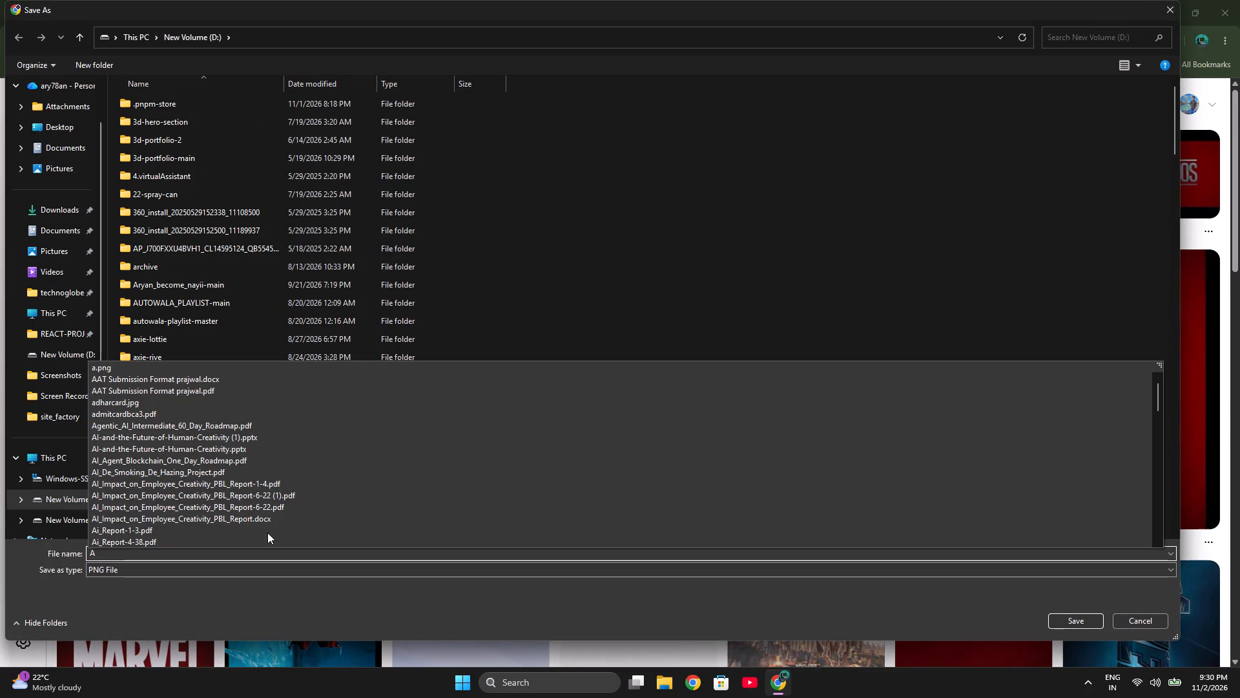
pyautogui.press('BackSpace')
pyautogui.write('avenge')
pyautogui.press('BackSpace')
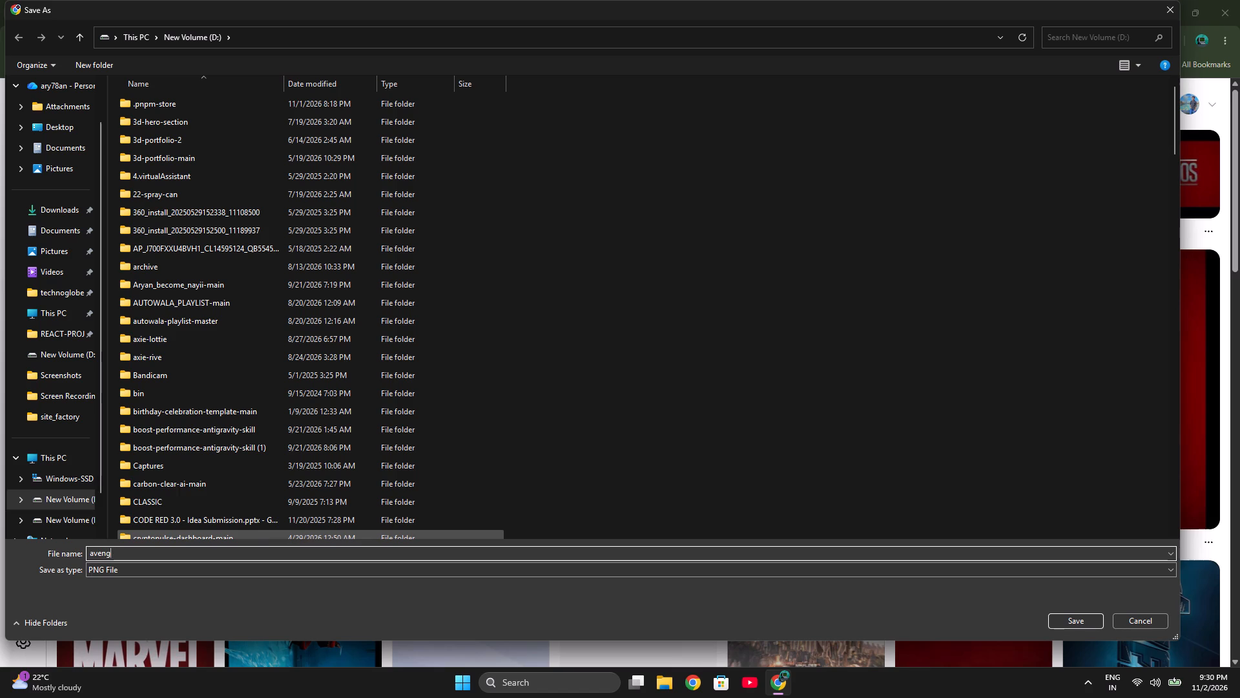
pyautogui.write('er')
pyautogui.write('_vedio')
pyautogui.click(1071, 617)
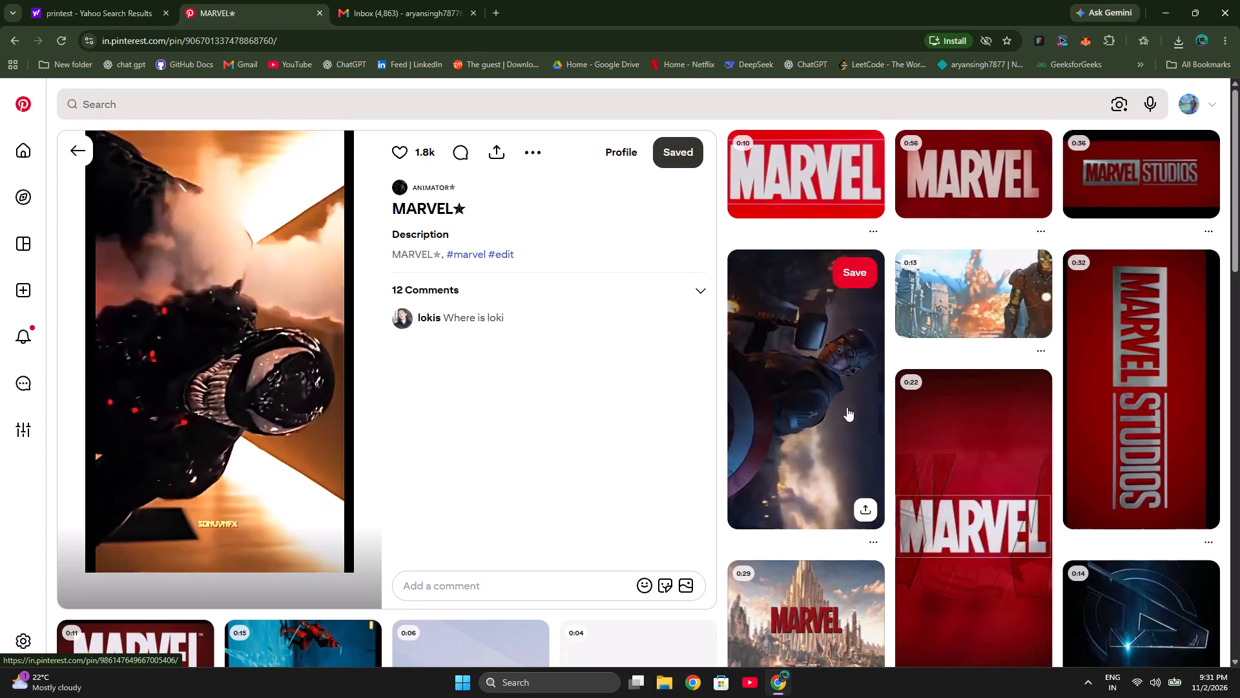
# Browse the related pins below the Marvel video and examine the Marvel, Spider-Man and Iron Man designs.
pyautogui.scroll(-3, 847, 407)
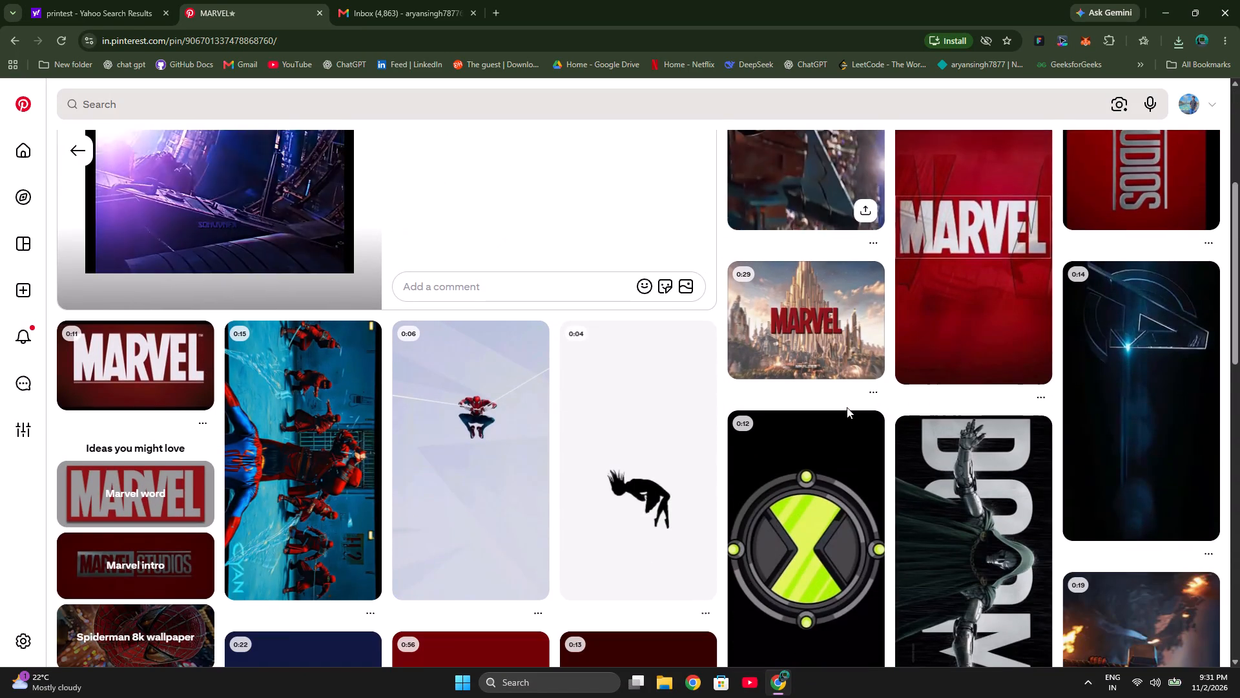
pyautogui.scroll(-2, 847, 407)
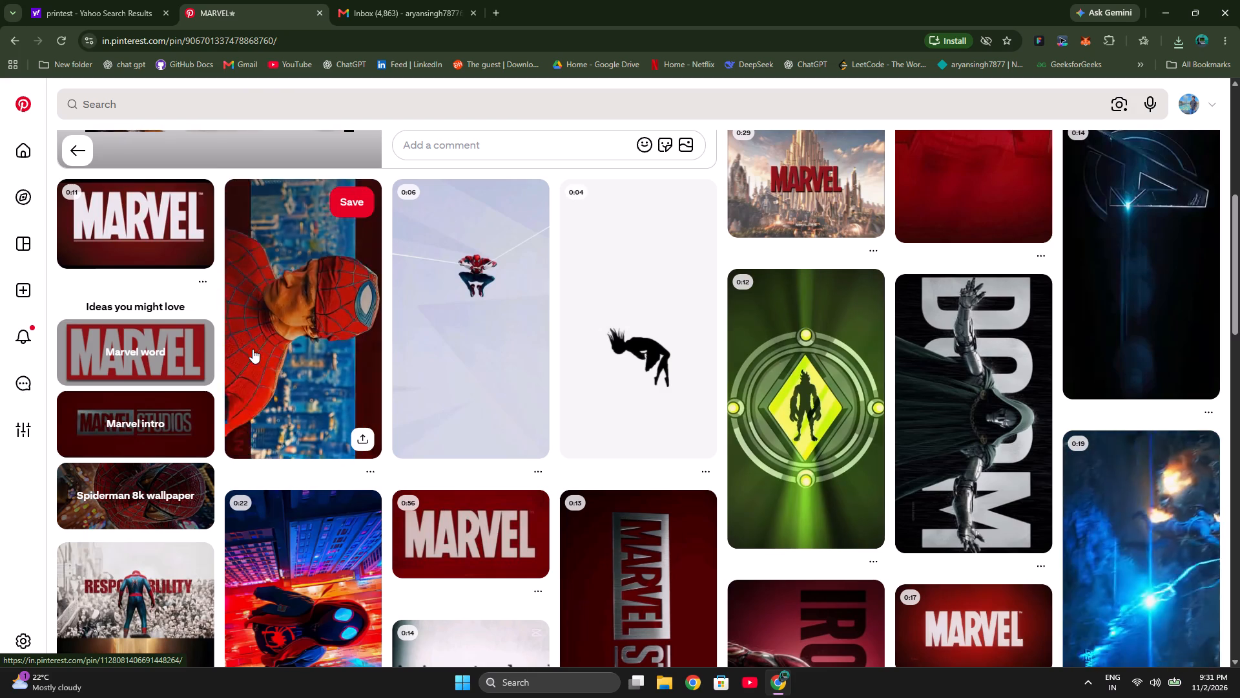
pyautogui.scroll(-1, 253, 349)
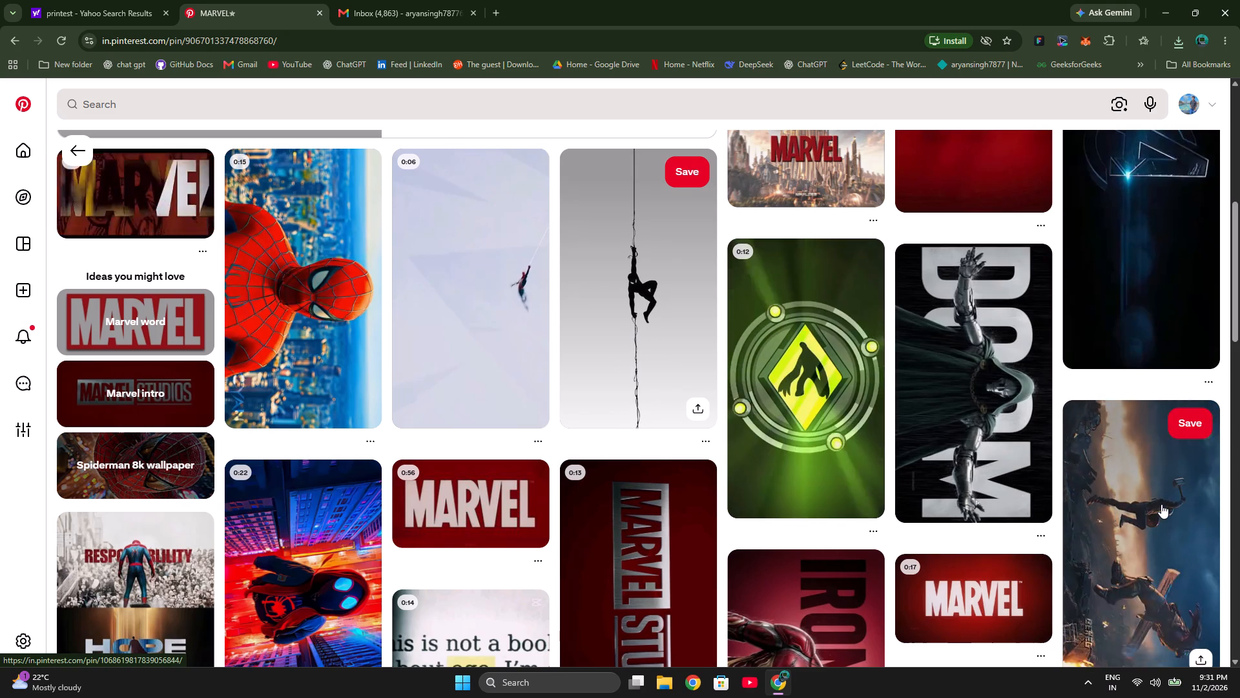
pyautogui.scroll(-3, 1161, 504)
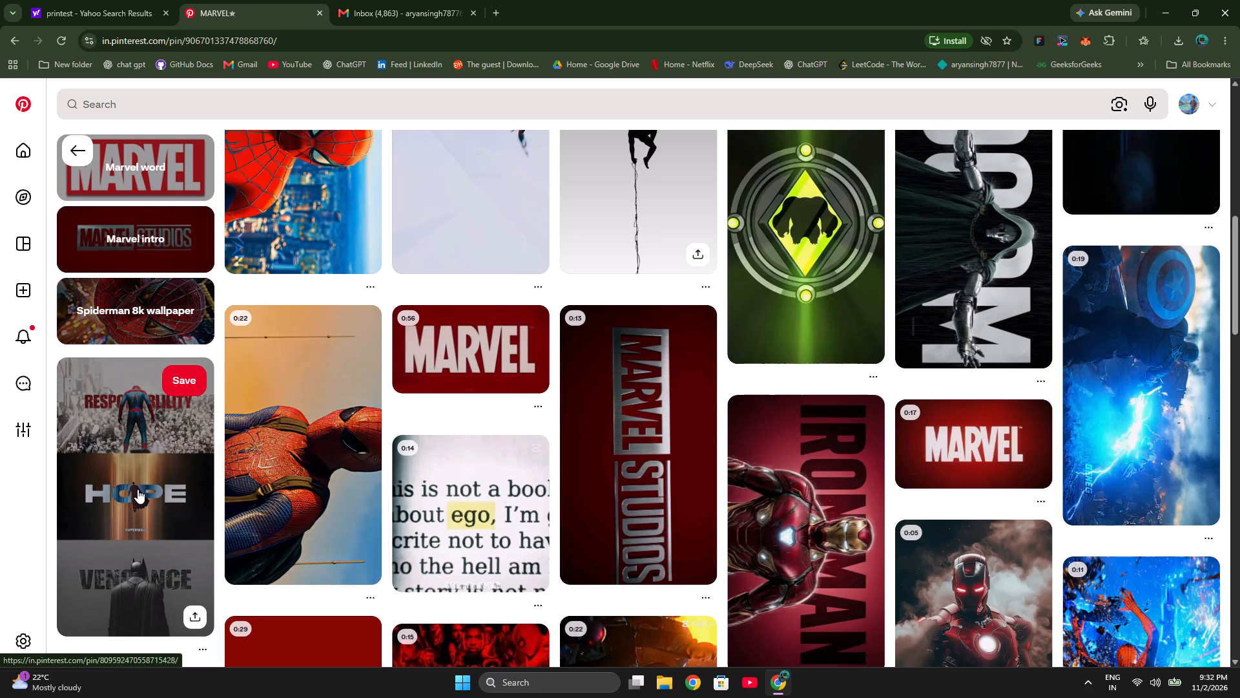
pyautogui.scroll(-3, 138, 489)
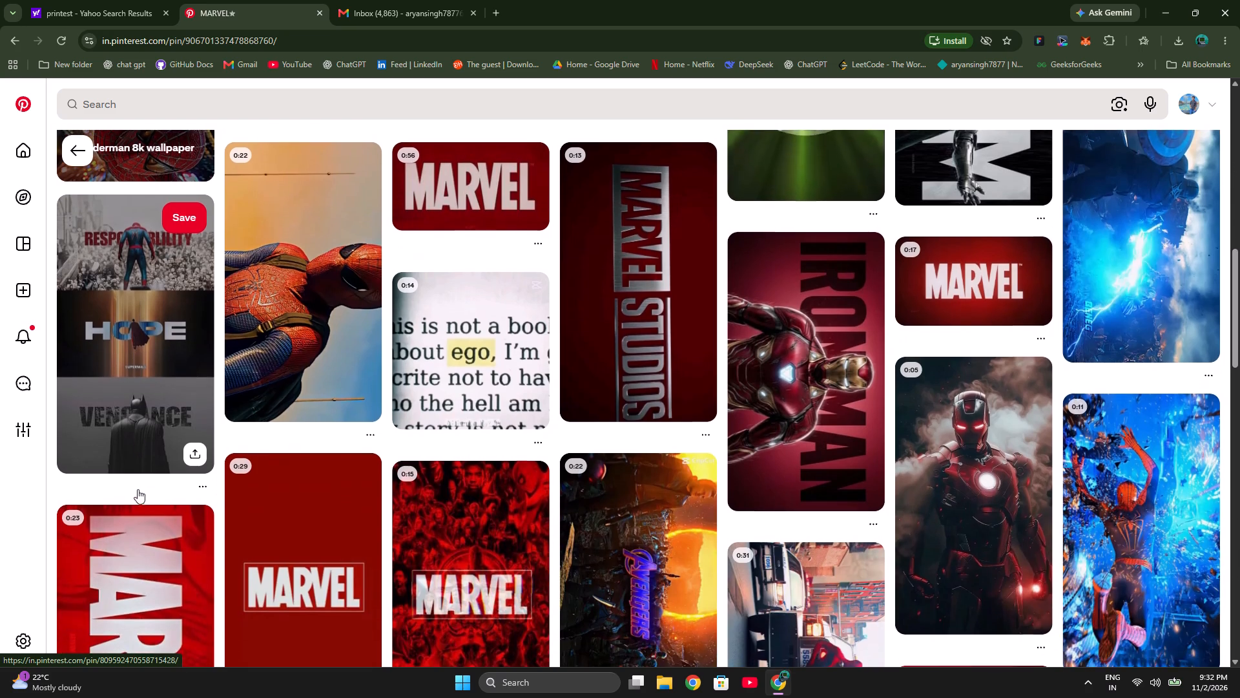
pyautogui.scroll(-1, 281, 622)
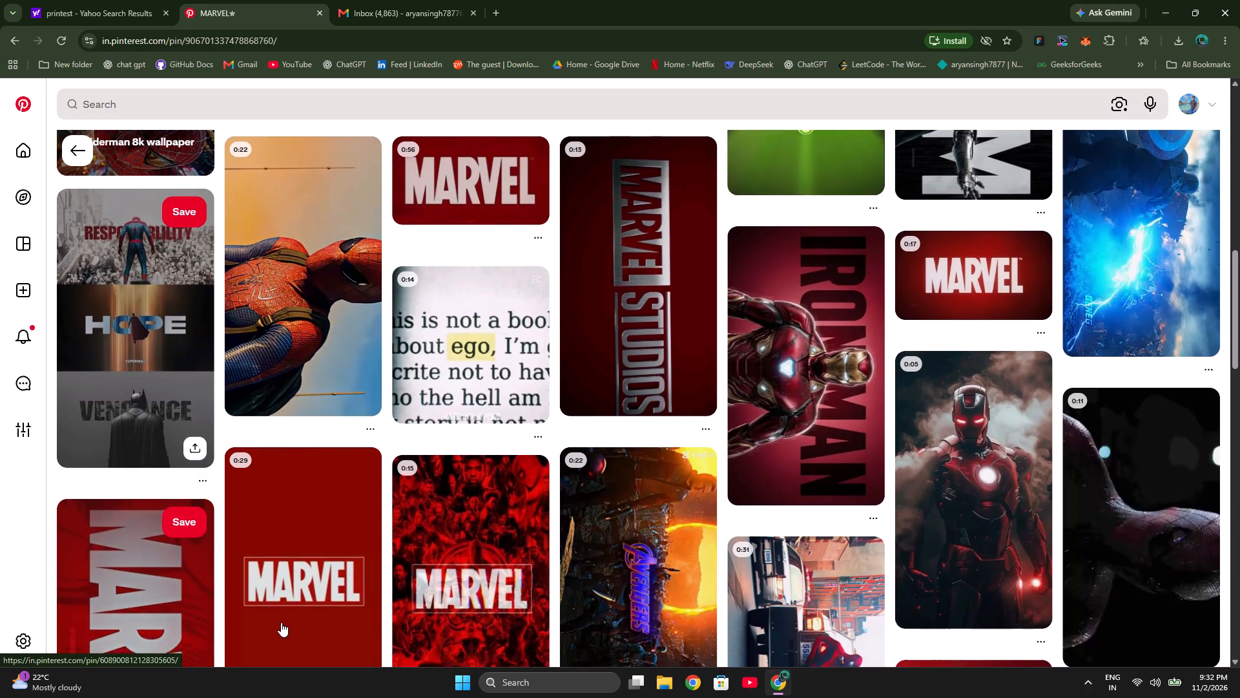
pyautogui.scroll(-1, 281, 622)
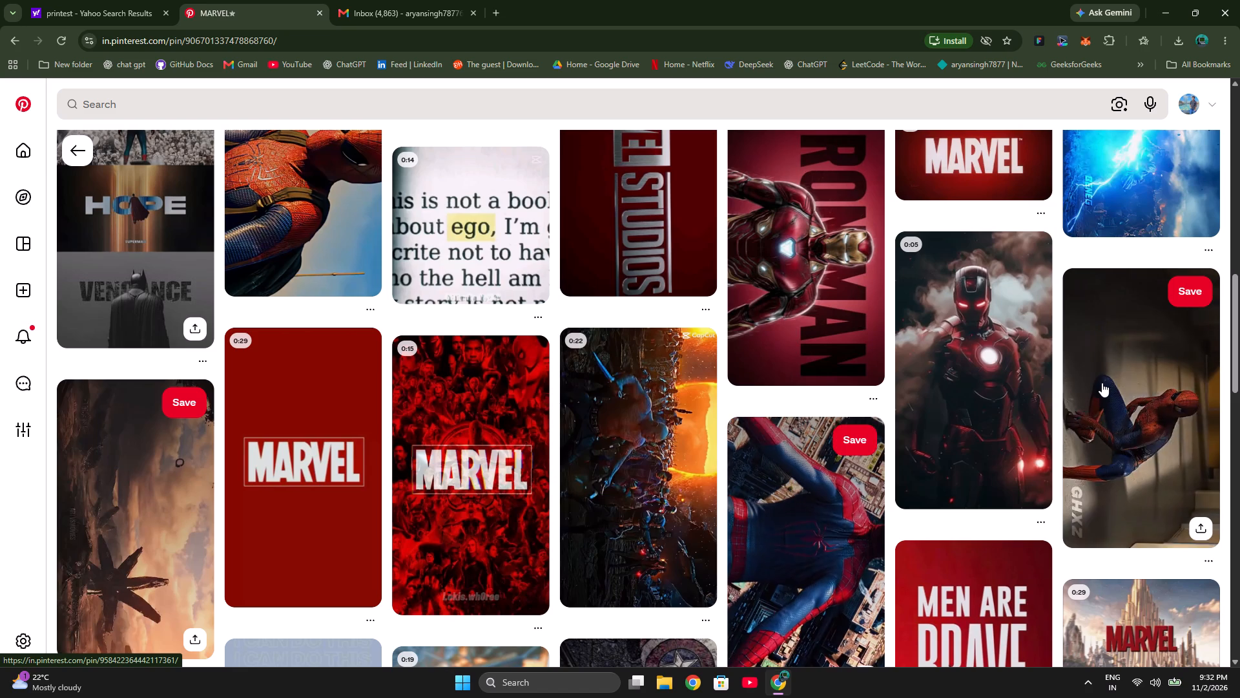
pyautogui.scroll(-4, 1102, 383)
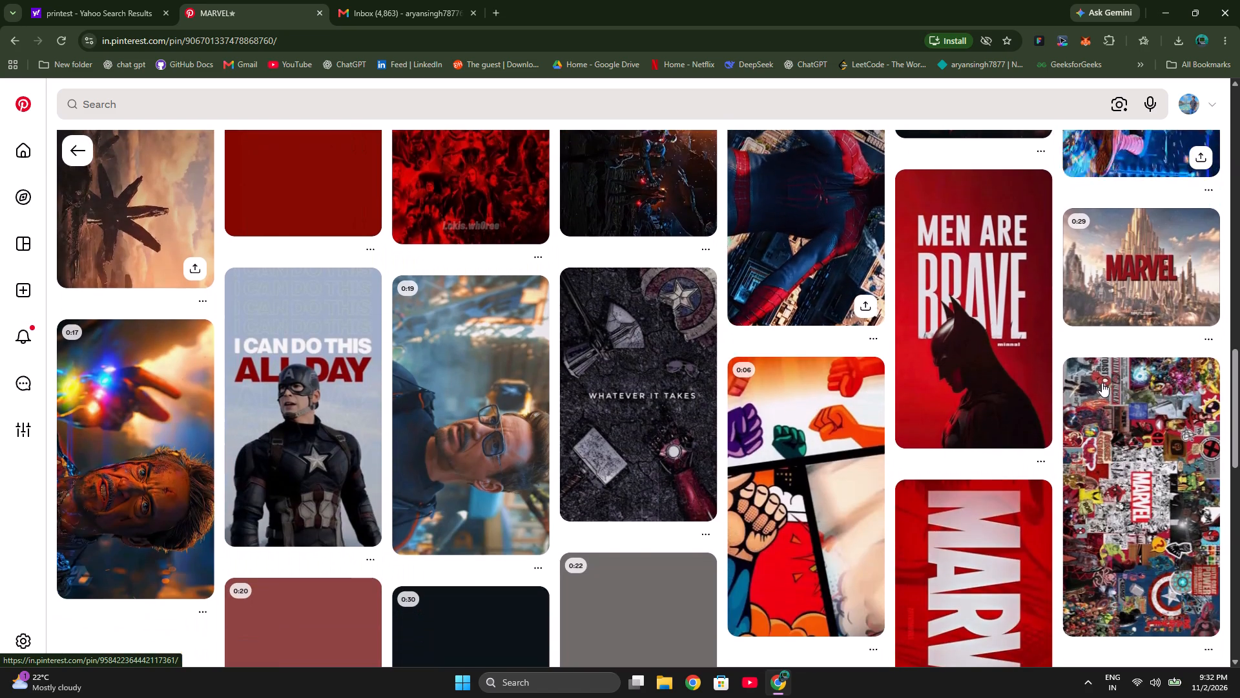
pyautogui.scroll(-3, 1102, 383)
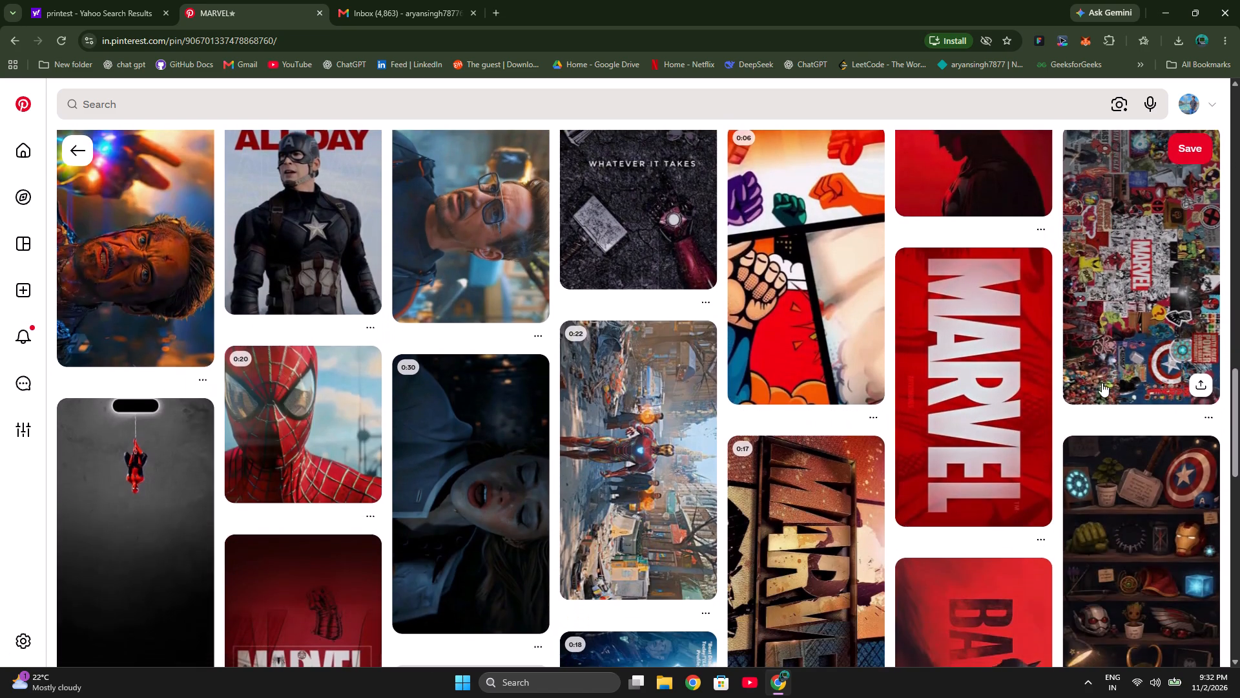
pyautogui.scroll(-3, 1102, 383)
pyautogui.scroll(3, 1102, 383)
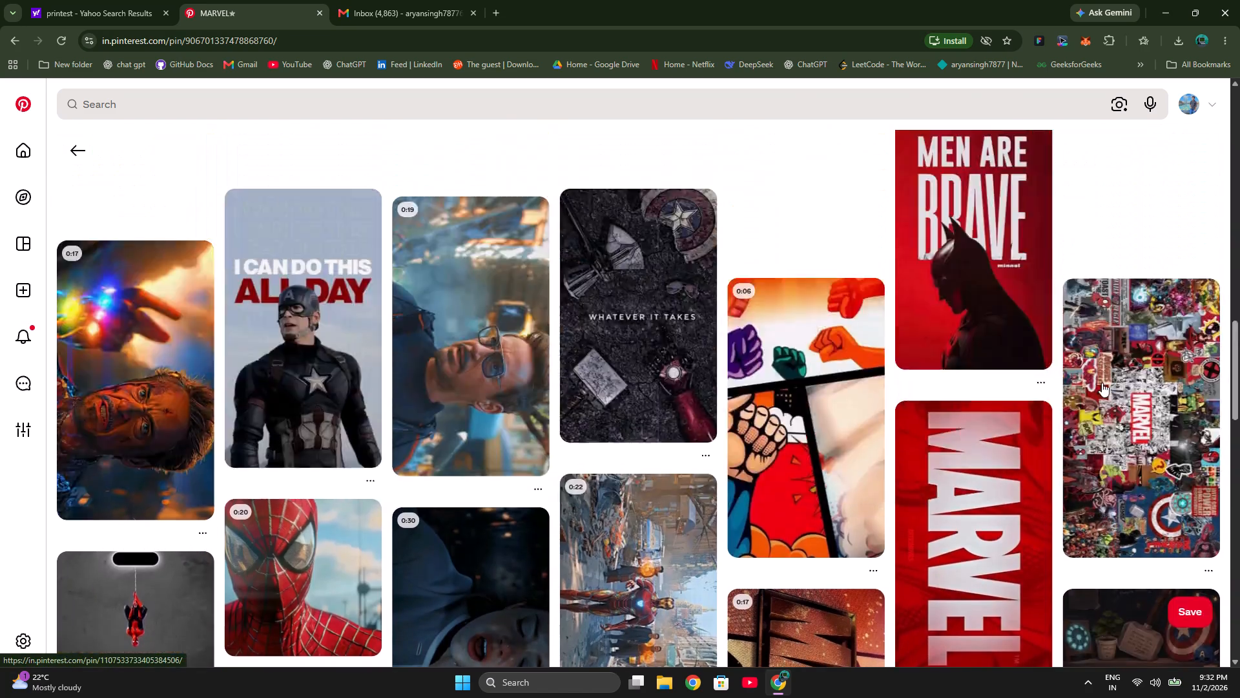
pyautogui.scroll(3, 1102, 383)
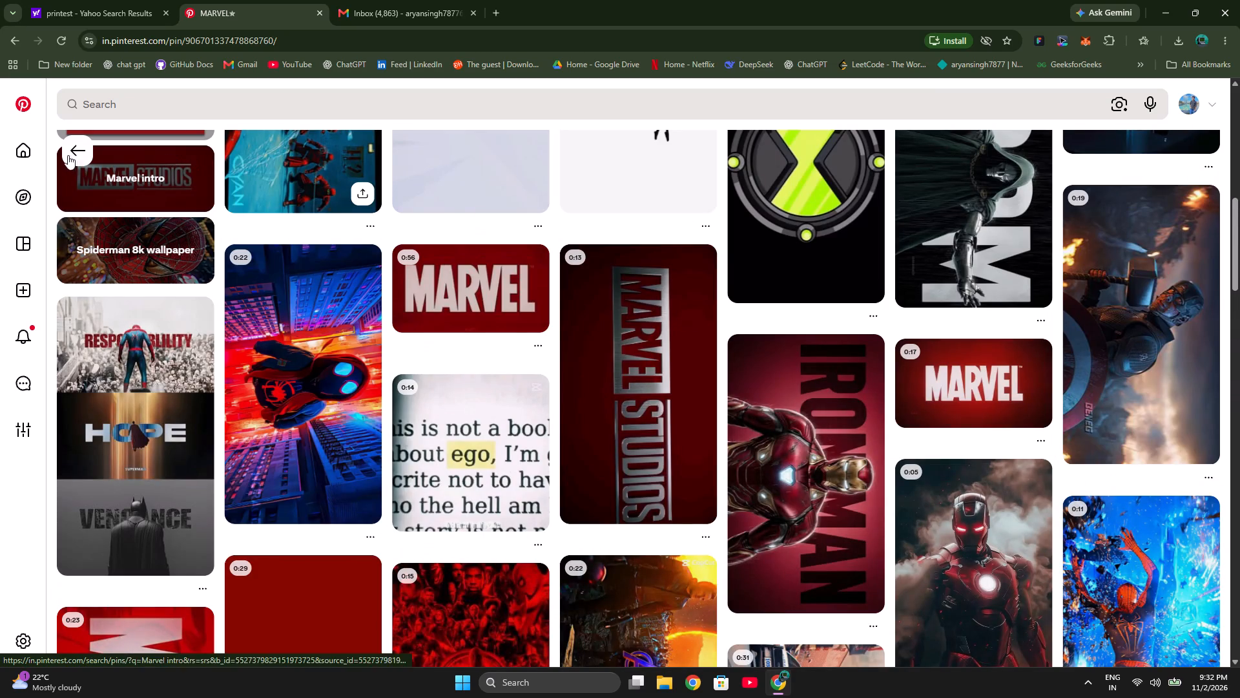
# Return to the "avenger poster design" results and re-examine the earlier posters, from the Hawkeye and Deadpool designs back to the Thanos and Age of Ultron ones.
pyautogui.click(65, 151)
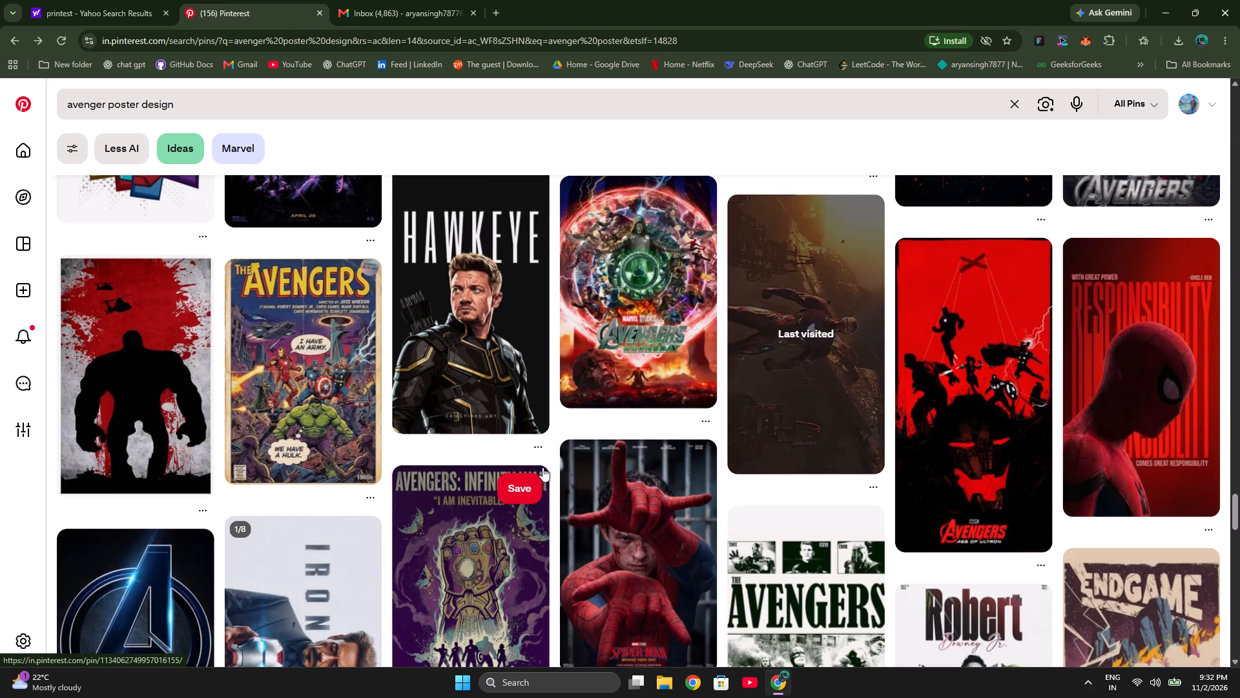
pyautogui.scroll(1, 542, 467)
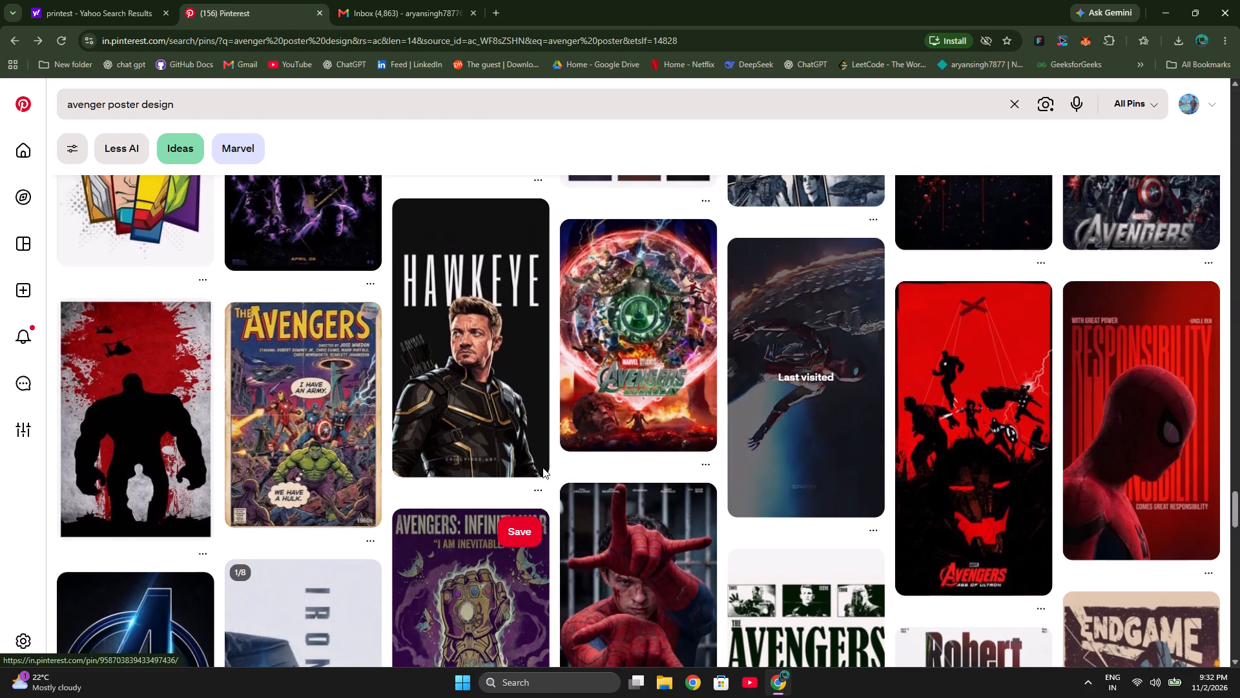
pyautogui.scroll(2, 542, 467)
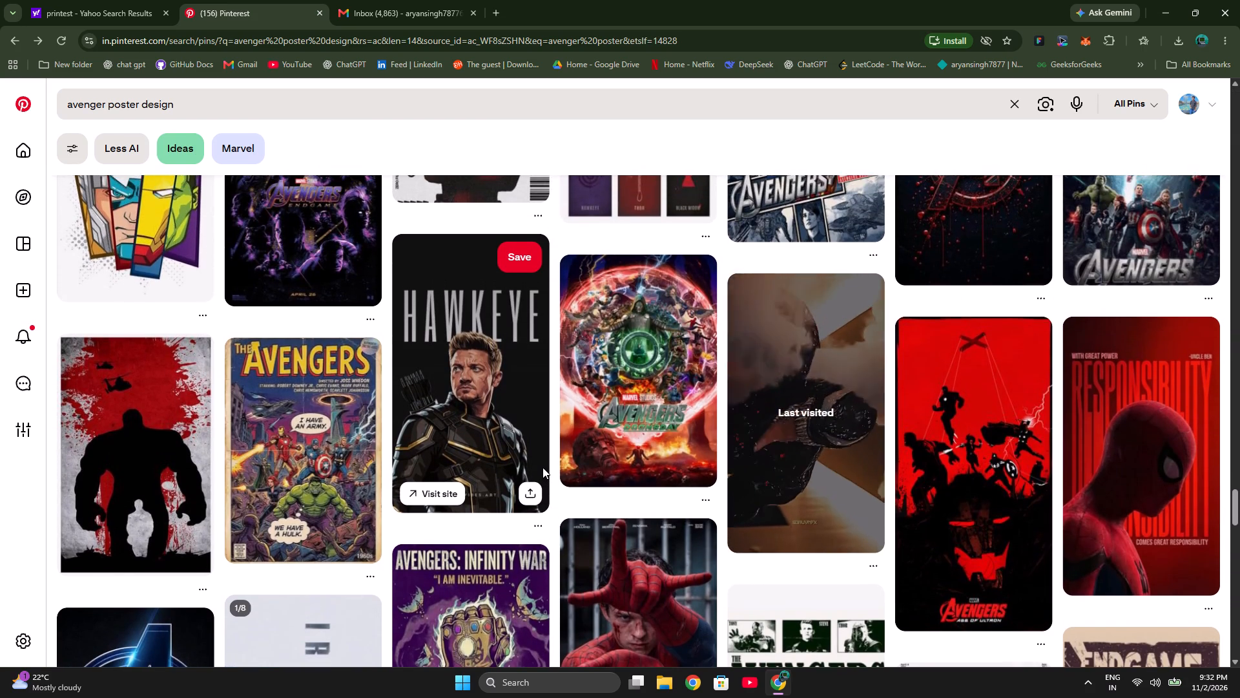
pyautogui.scroll(1, 542, 467)
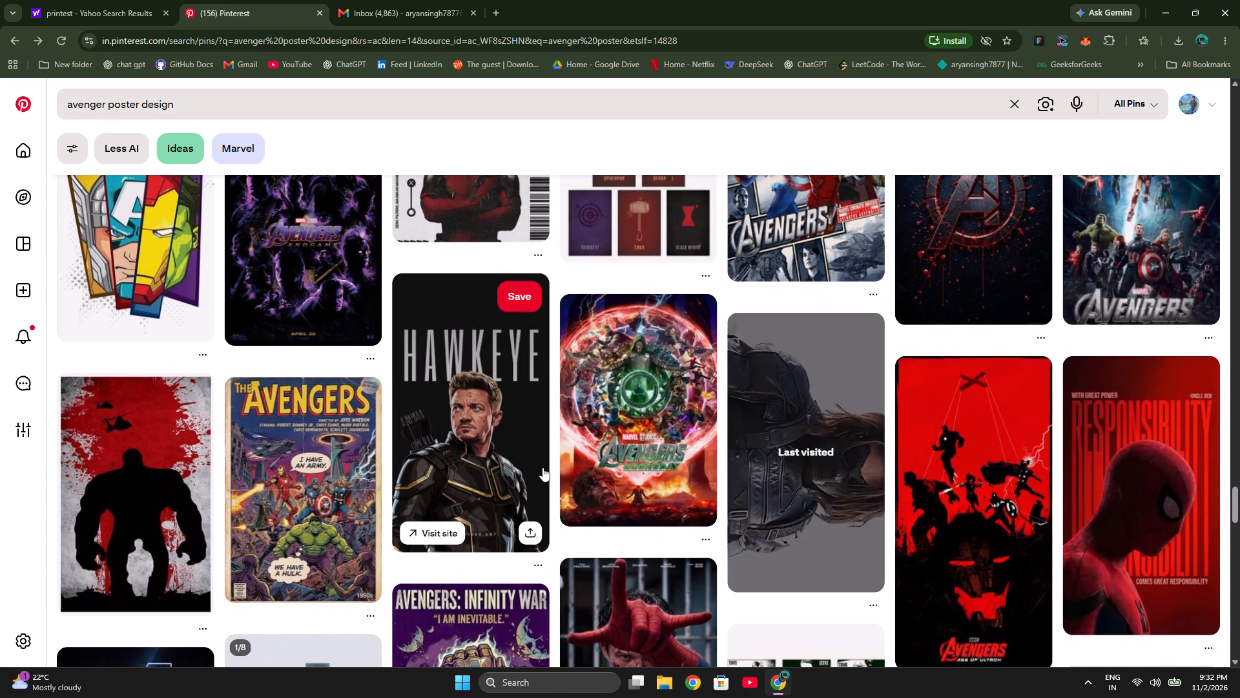
pyautogui.scroll(2, 542, 467)
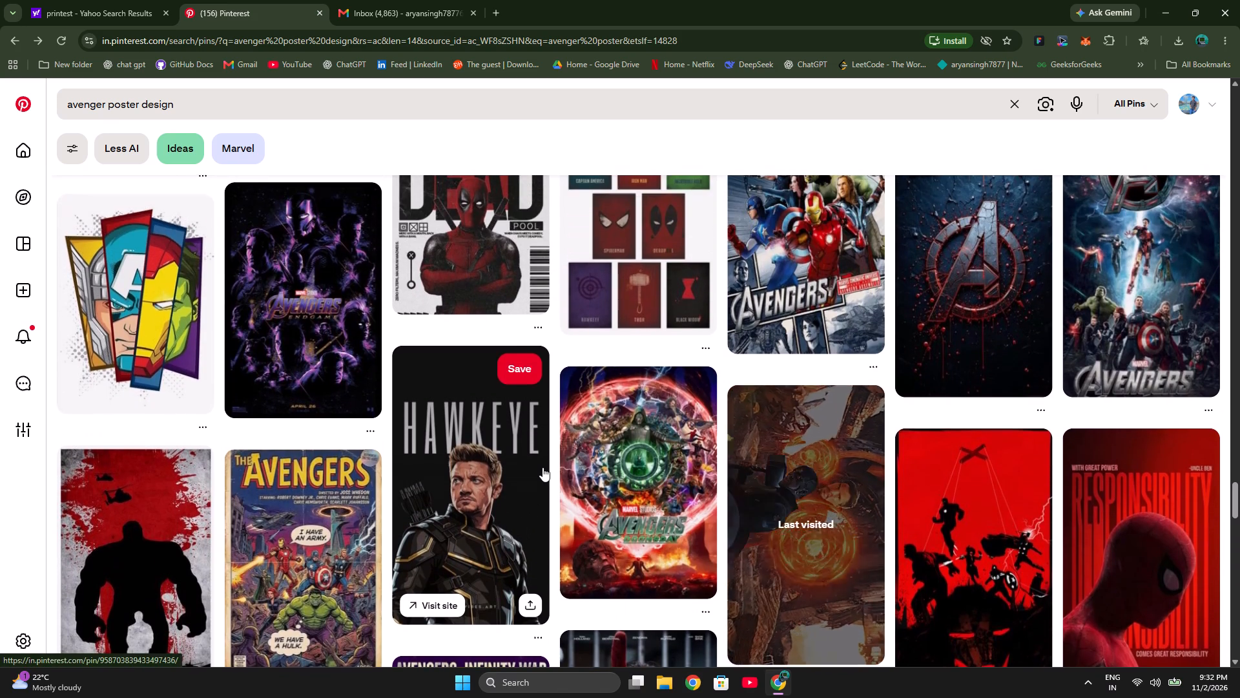
pyautogui.scroll(4, 542, 467)
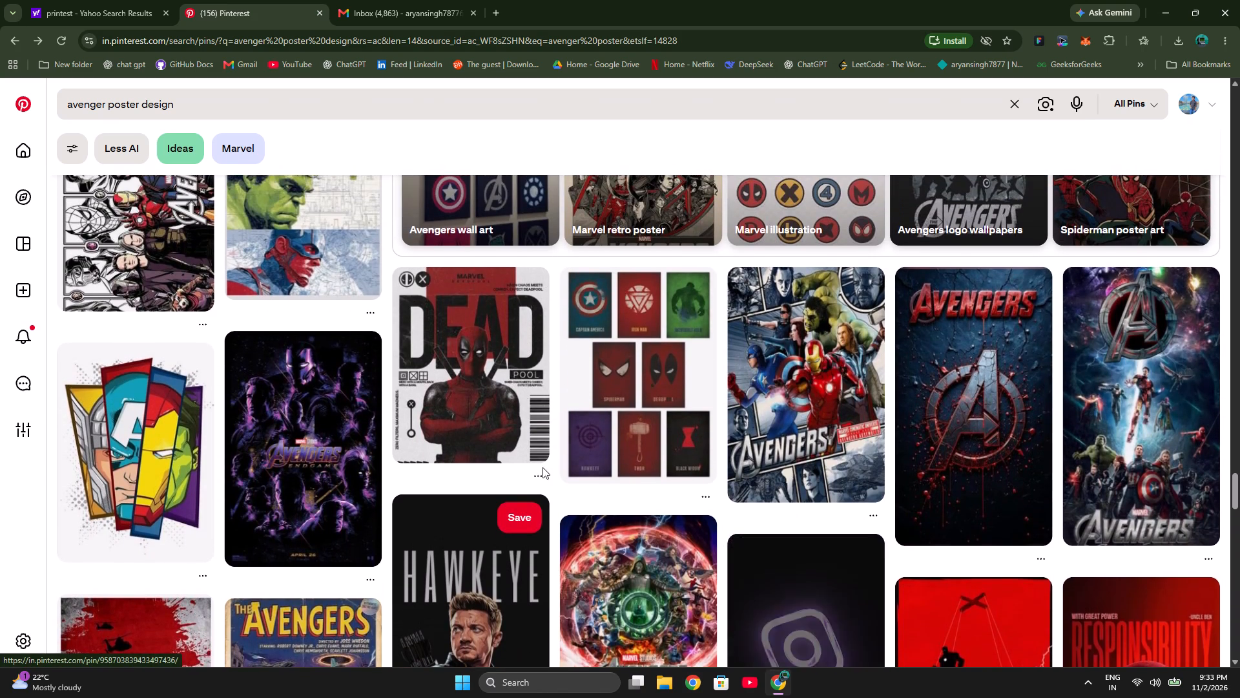
pyautogui.scroll(2, 542, 467)
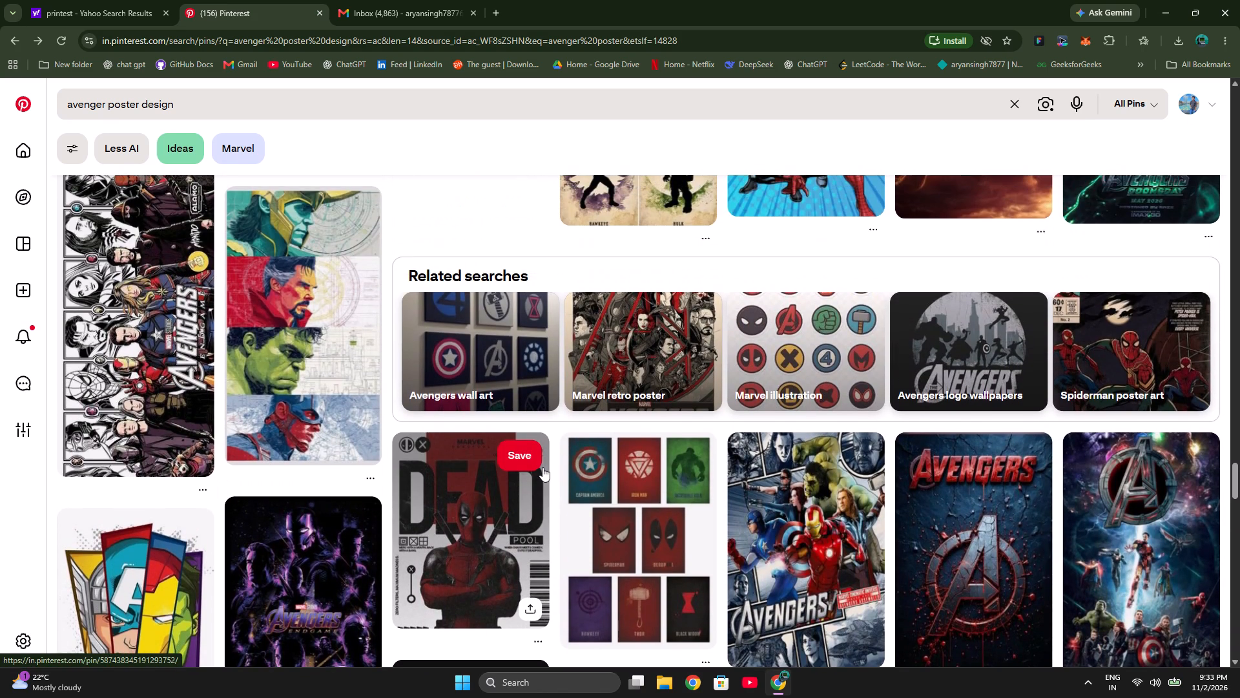
pyautogui.scroll(2, 542, 467)
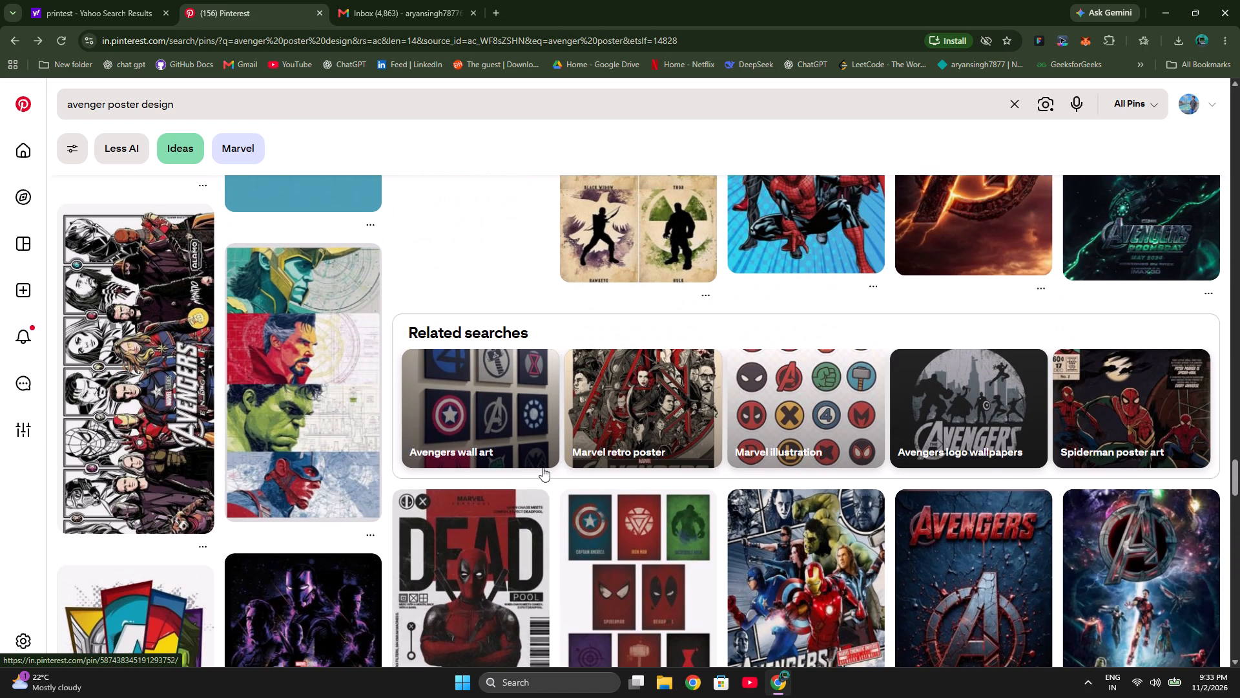
pyautogui.scroll(1, 542, 467)
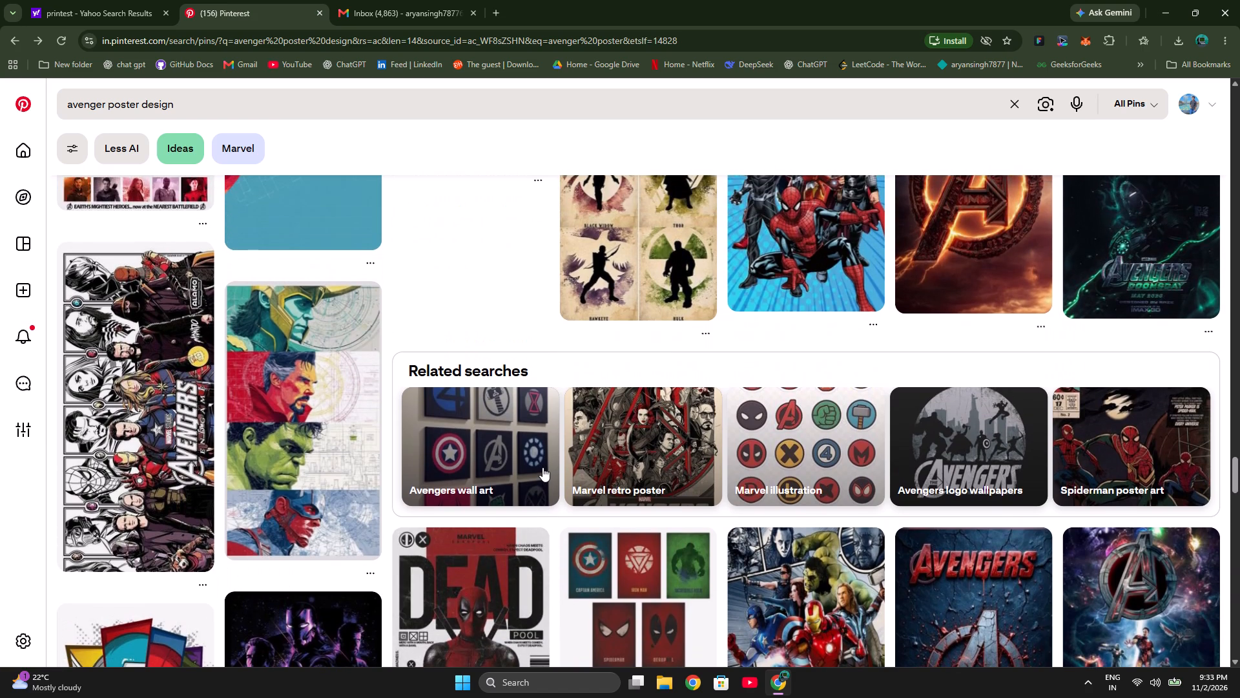
pyautogui.scroll(1, 542, 467)
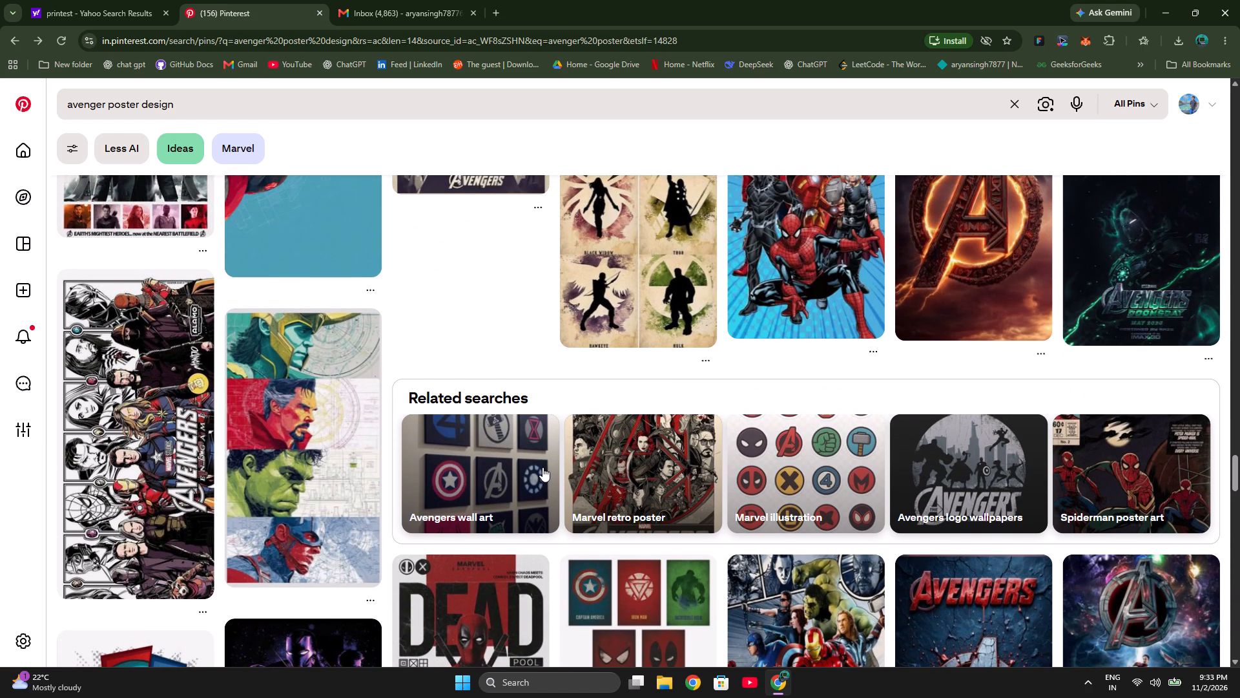
pyautogui.scroll(3, 542, 467)
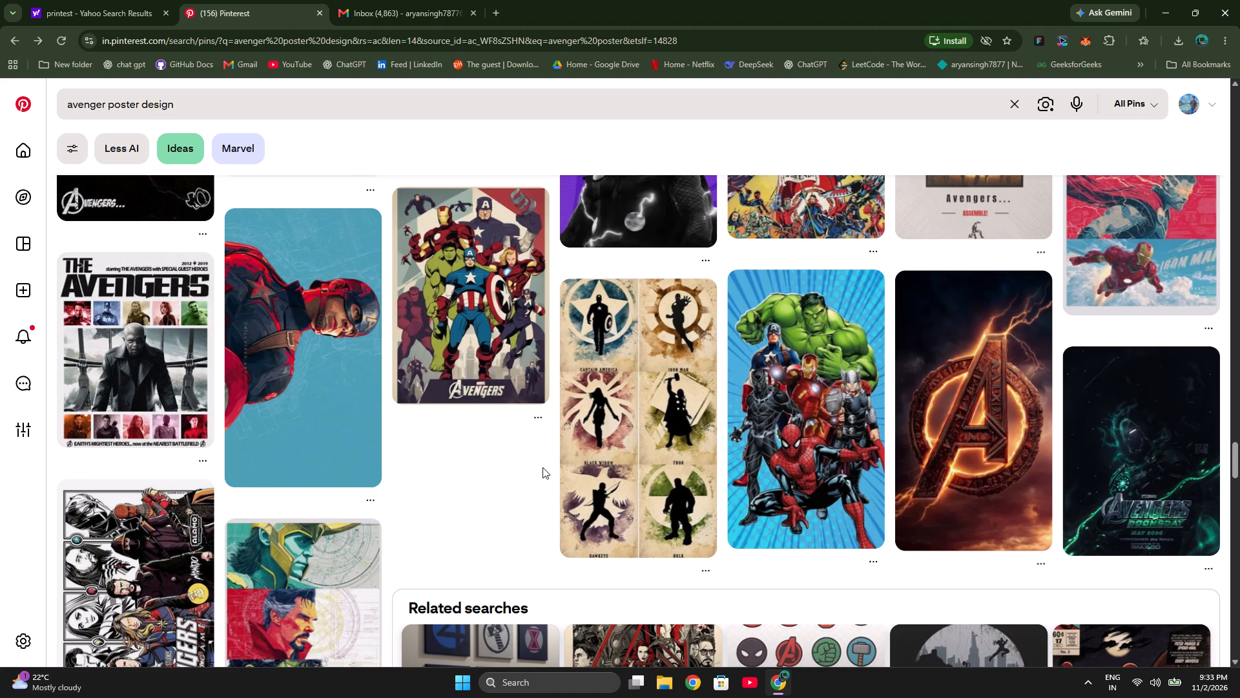
pyautogui.scroll(1, 542, 467)
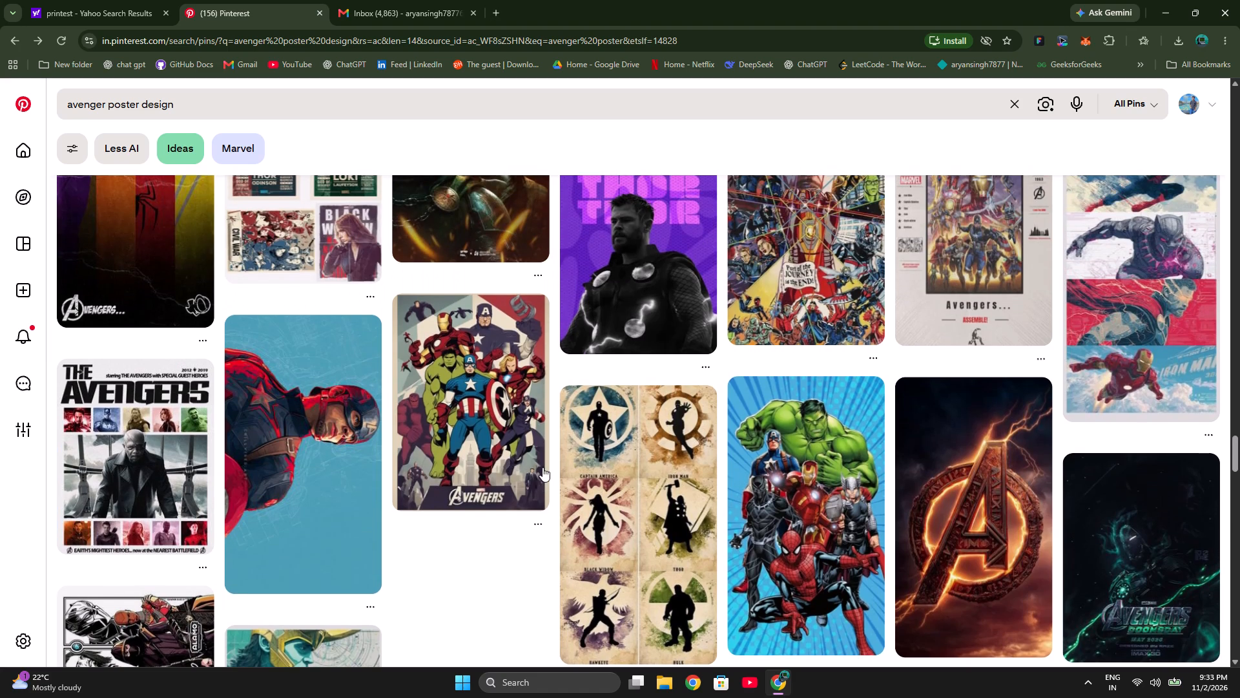
pyautogui.scroll(3, 542, 467)
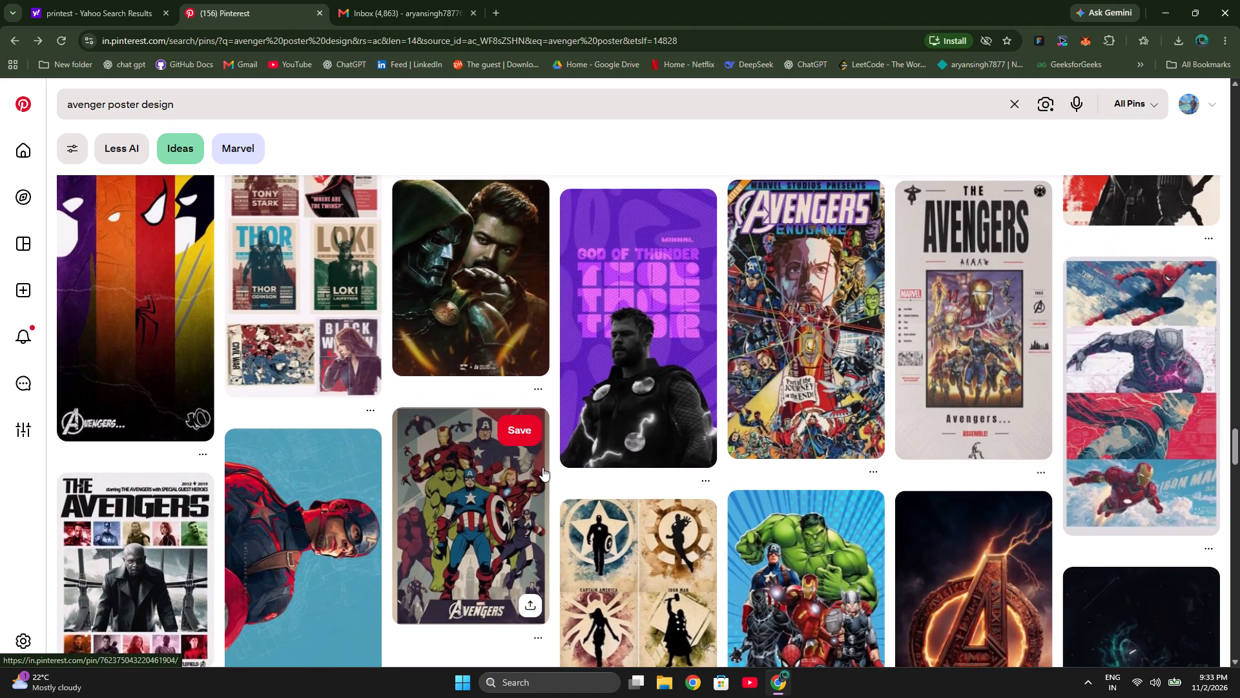
pyautogui.scroll(1, 542, 467)
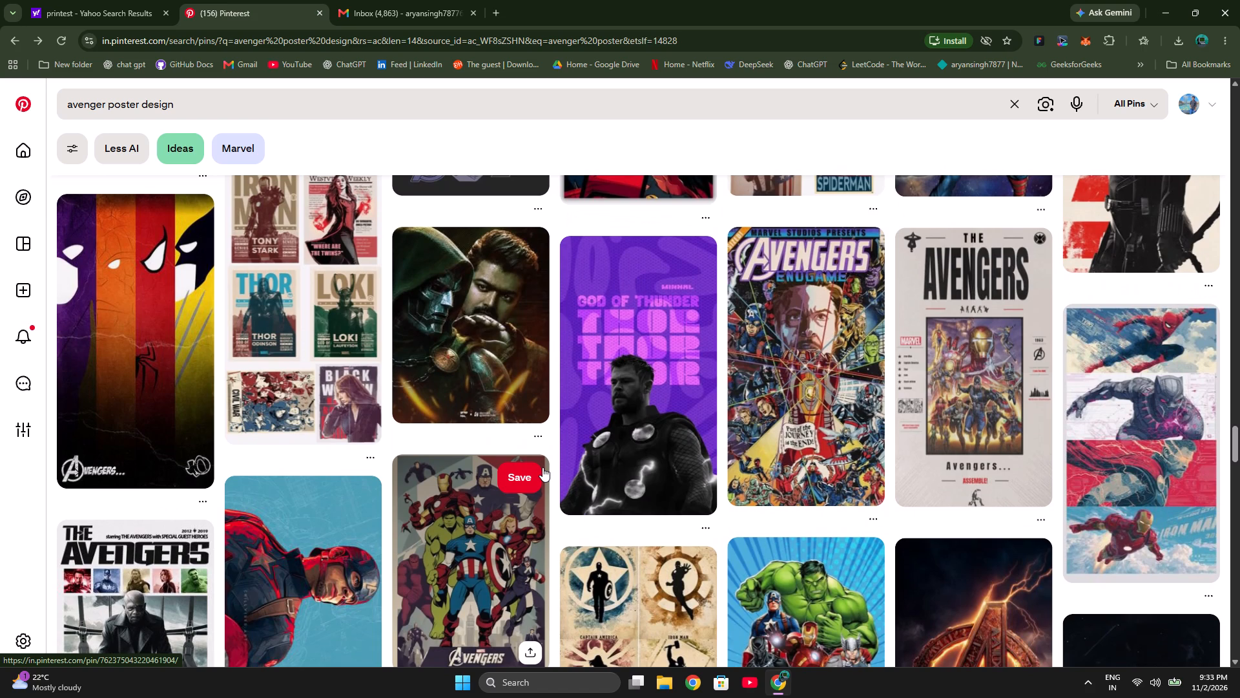
pyautogui.scroll(2, 542, 467)
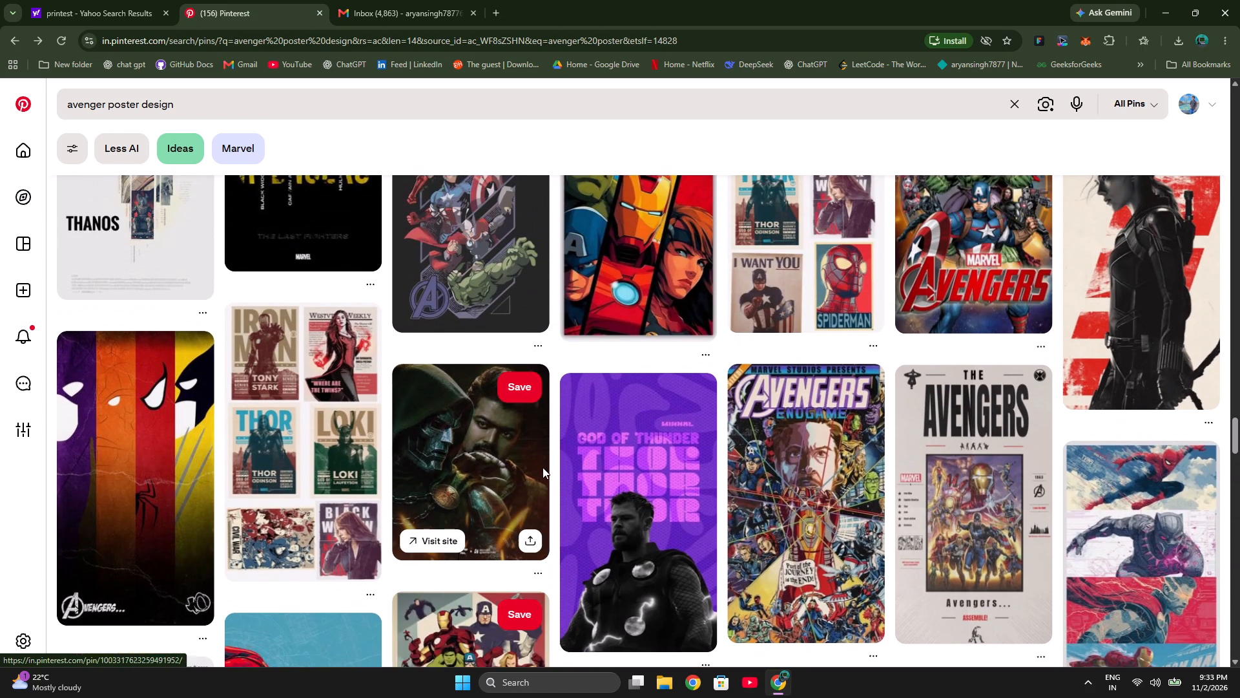
pyautogui.scroll(1, 542, 467)
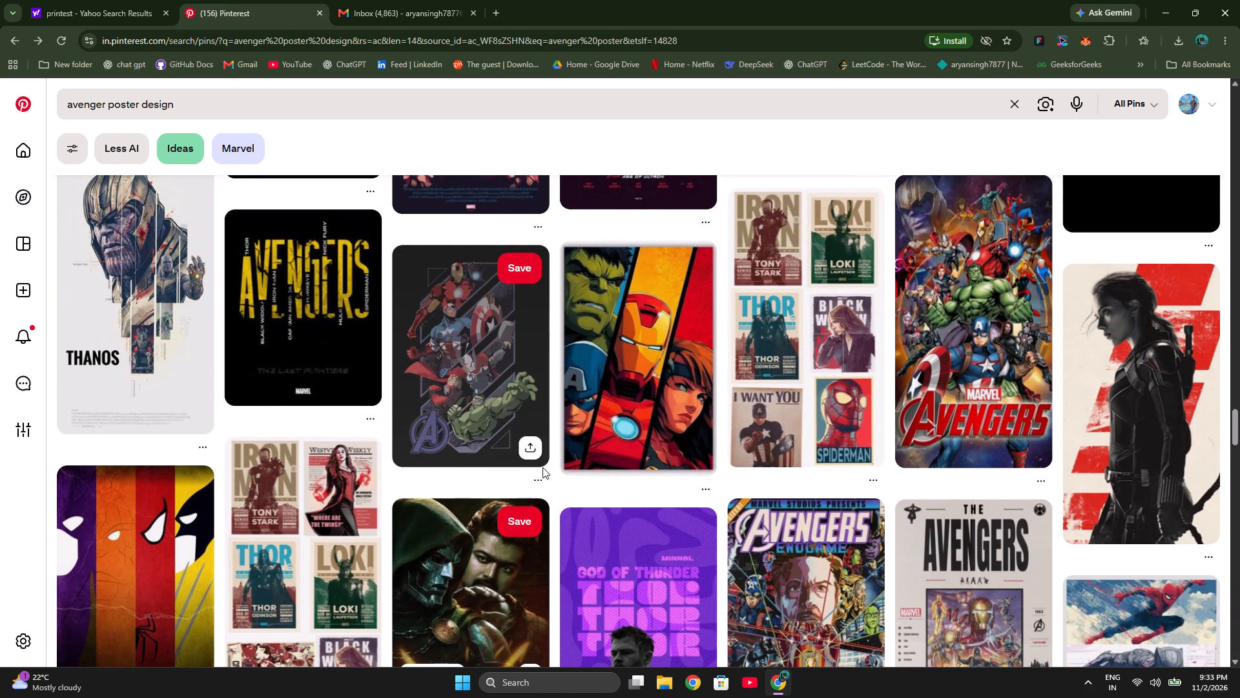
pyautogui.scroll(1, 542, 467)
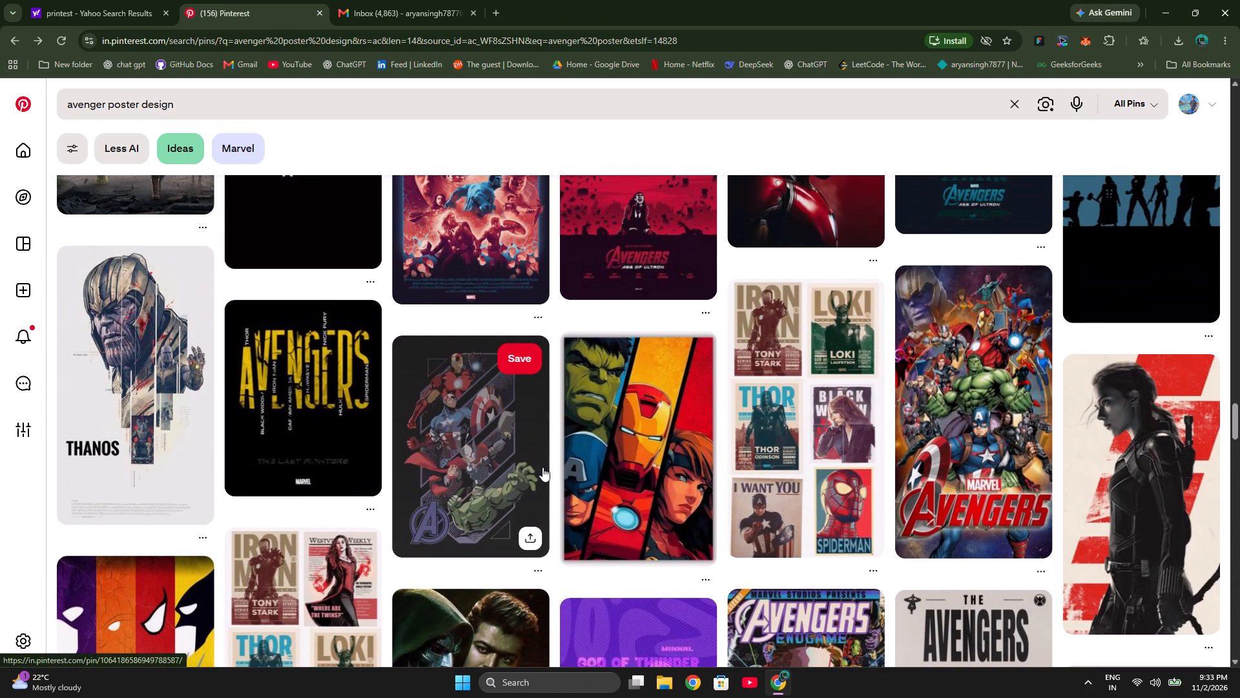
pyautogui.scroll(3, 542, 467)
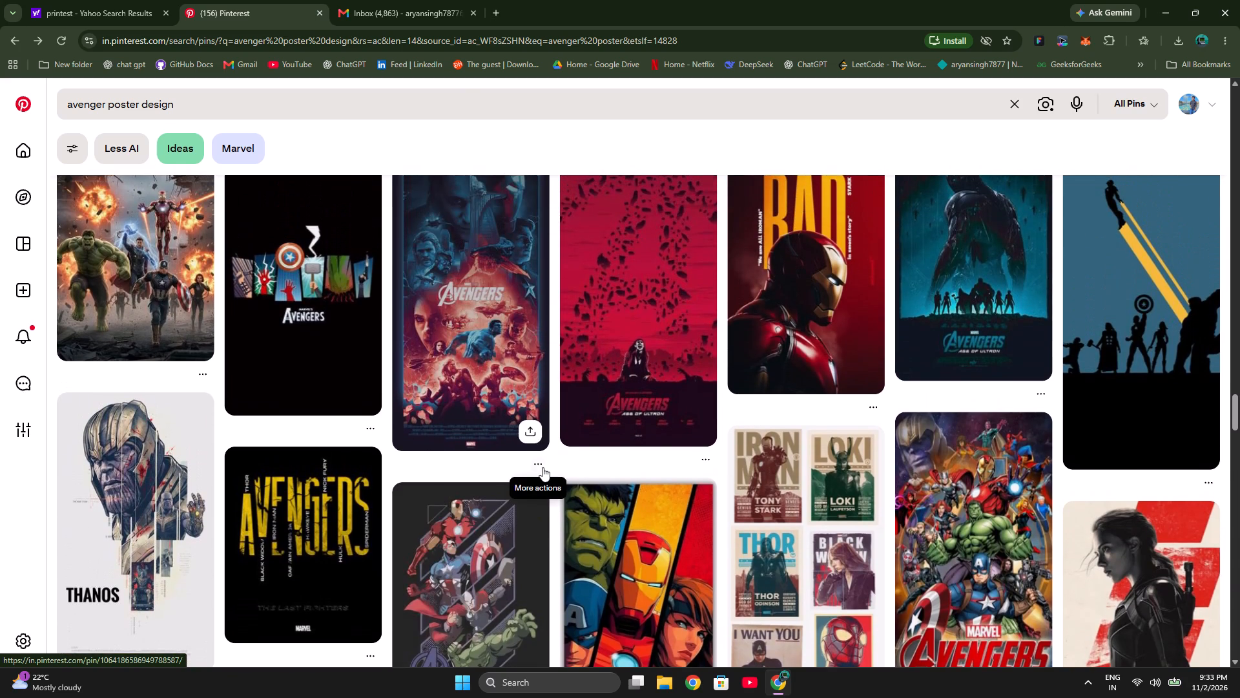
# Examine the posters further down the results, past the Loki and Black Widow designs to the Infinity War comic and Spider-Man ones.
pyautogui.scroll(-1, 542, 467)
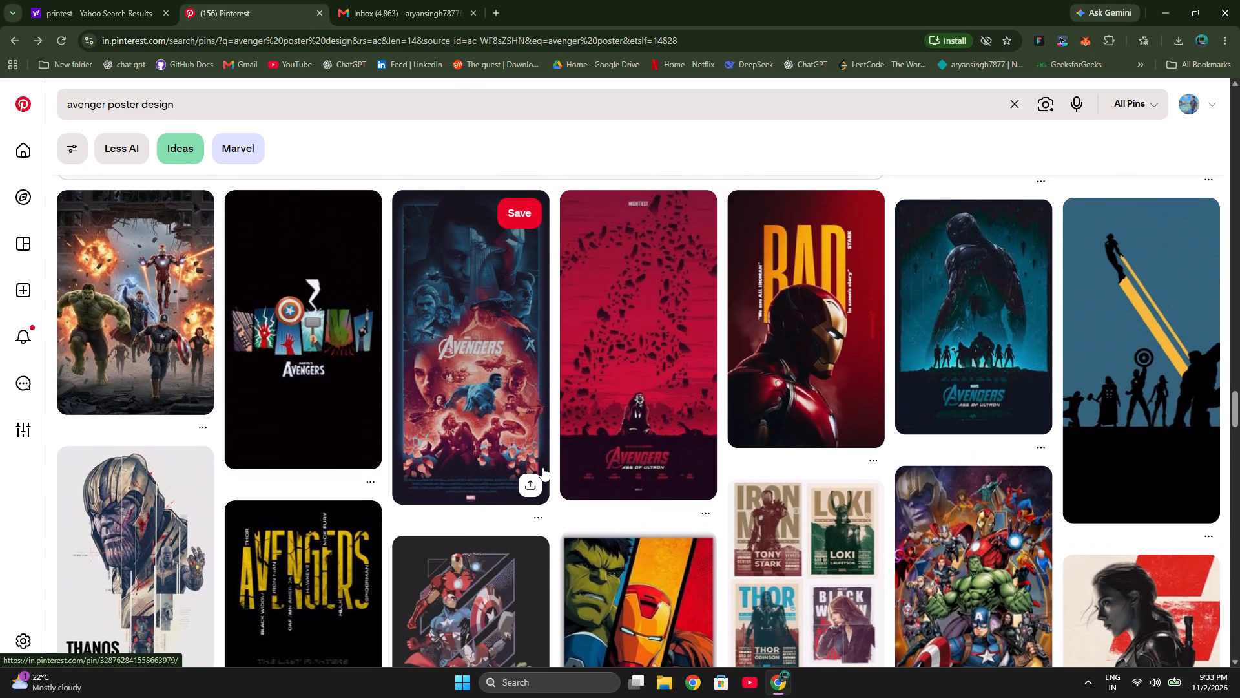
pyautogui.scroll(-4, 542, 467)
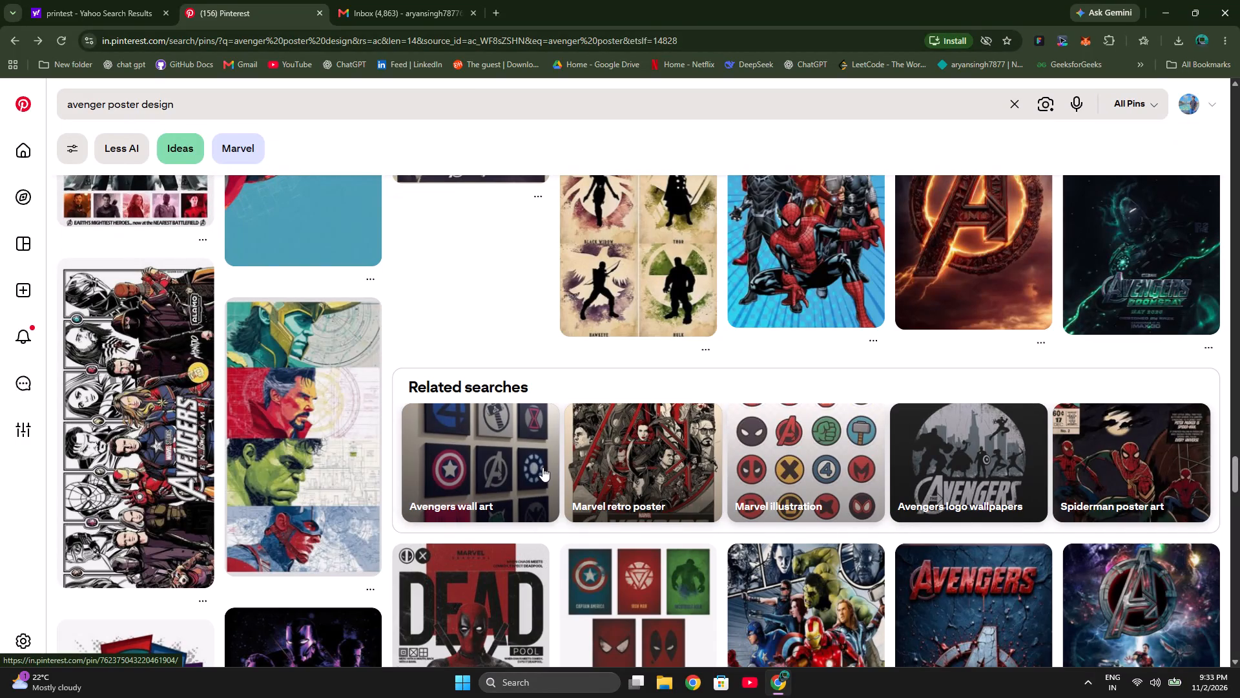
pyautogui.scroll(-5, 542, 467)
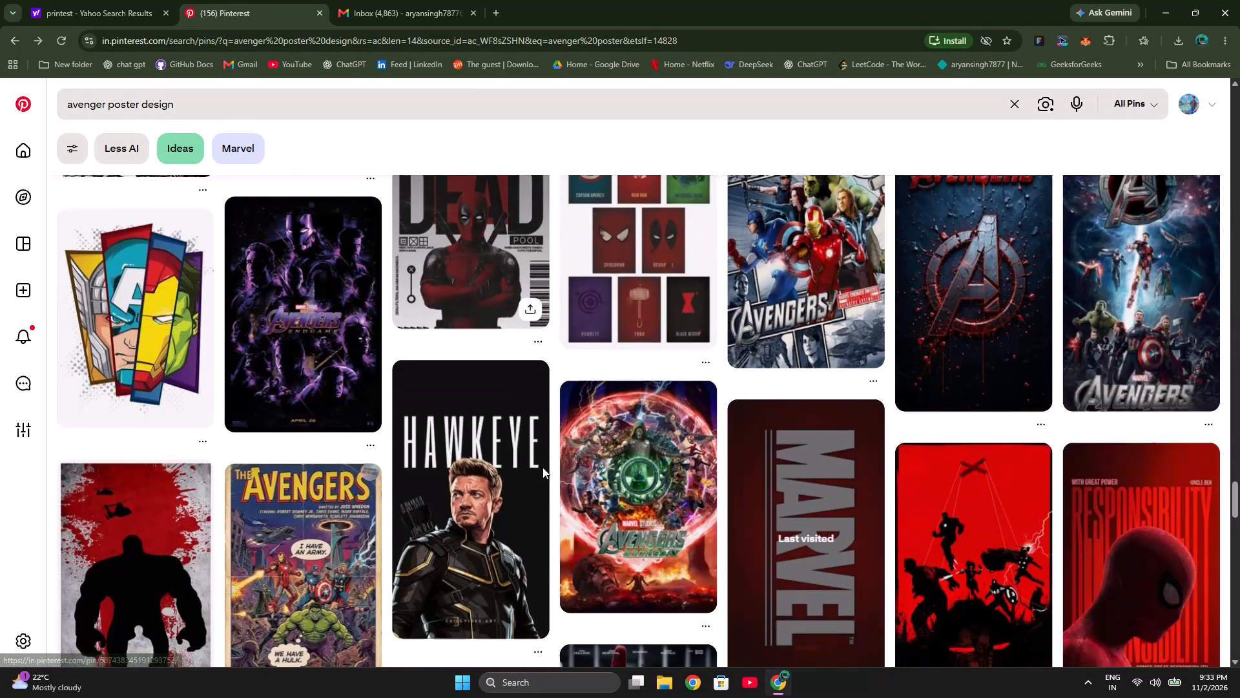
pyautogui.scroll(-6, 542, 467)
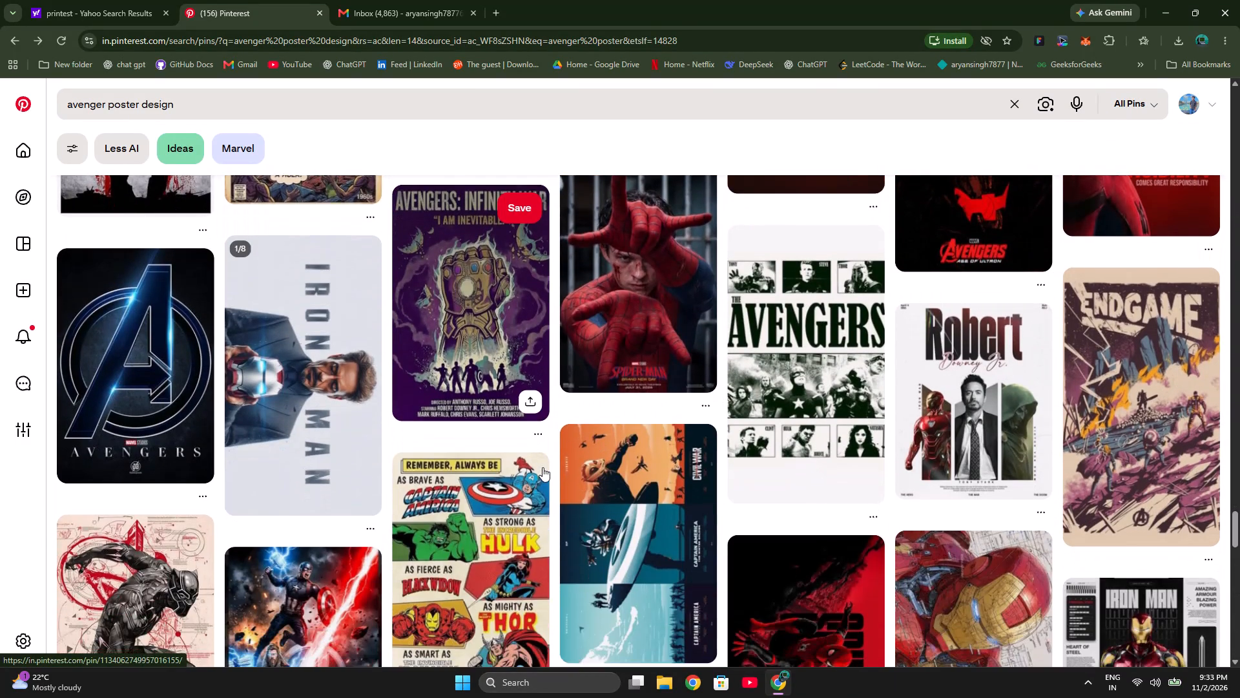
pyautogui.scroll(-5, 542, 467)
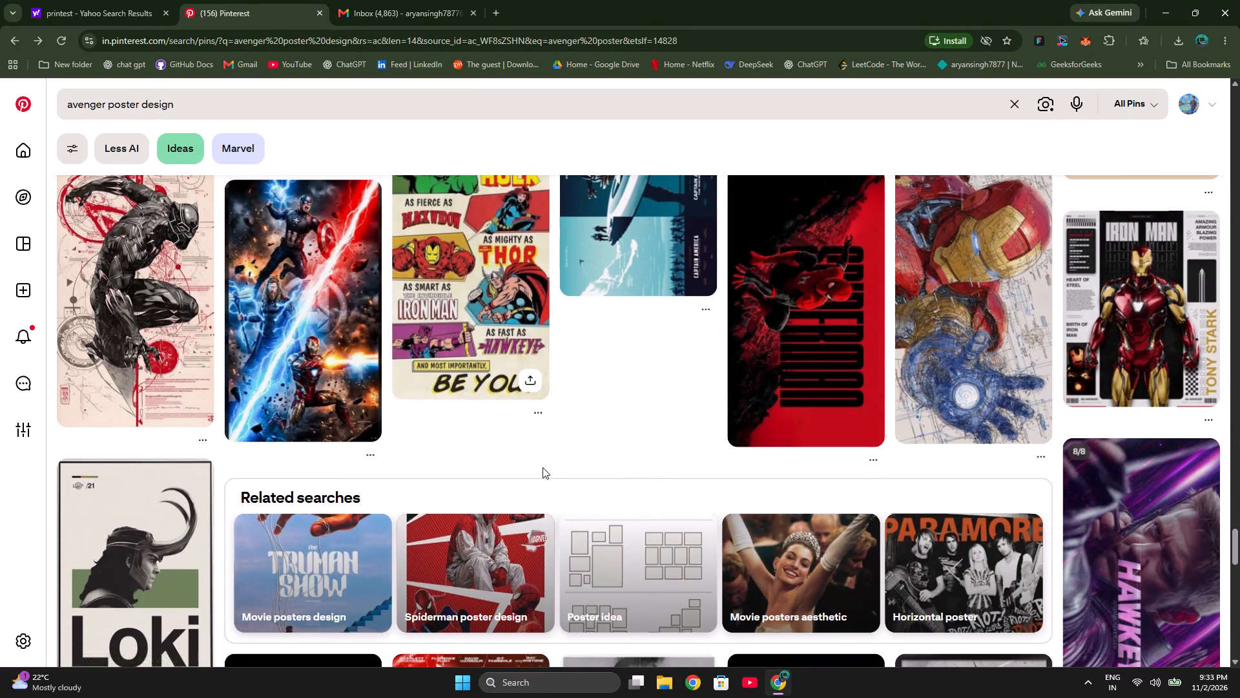
pyautogui.scroll(-5, 542, 467)
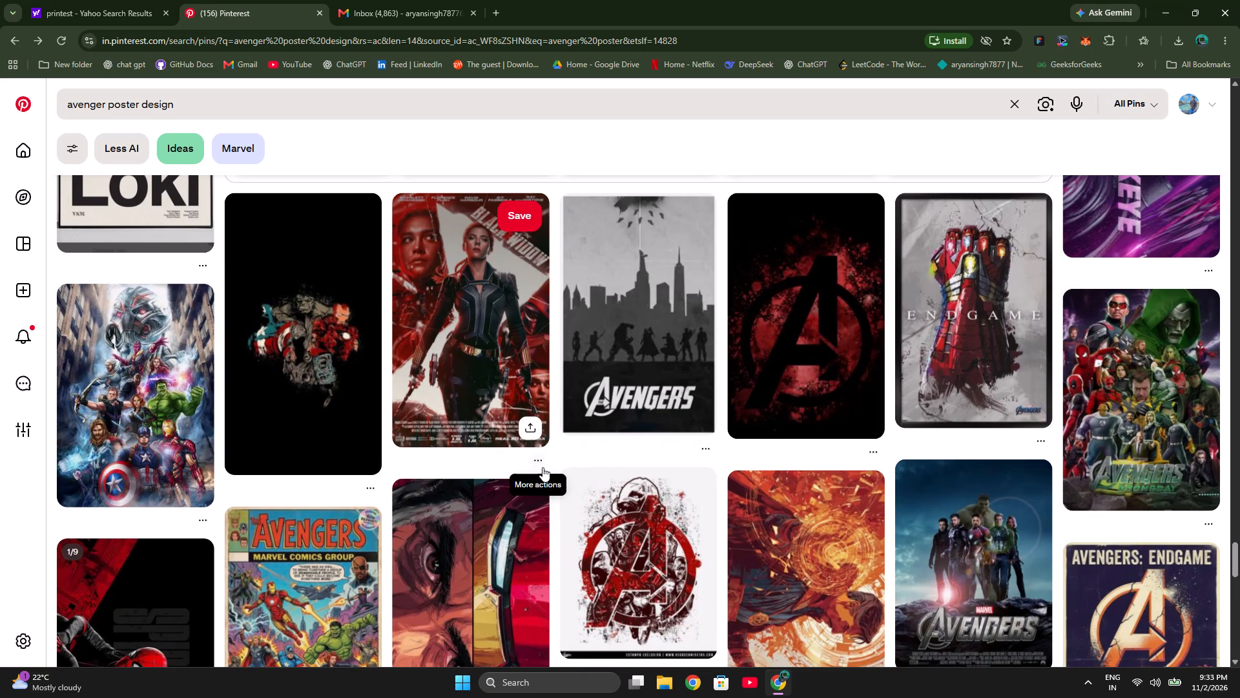
pyautogui.scroll(-4, 542, 467)
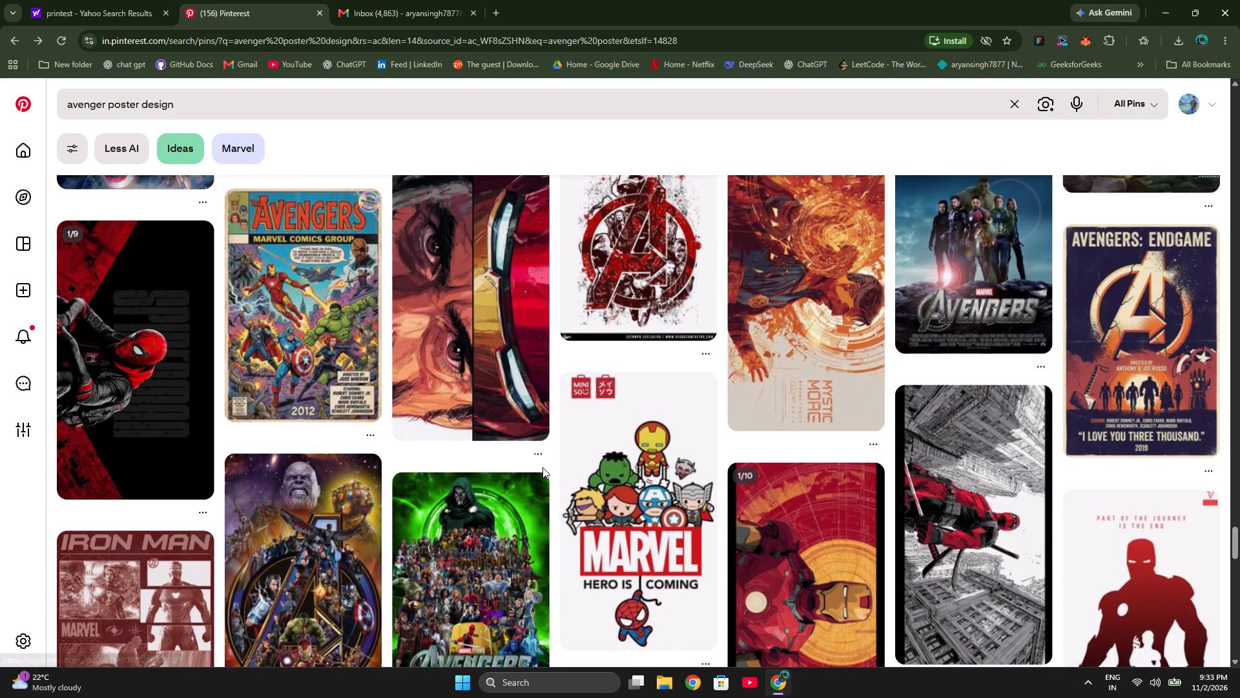
pyautogui.scroll(-2, 542, 467)
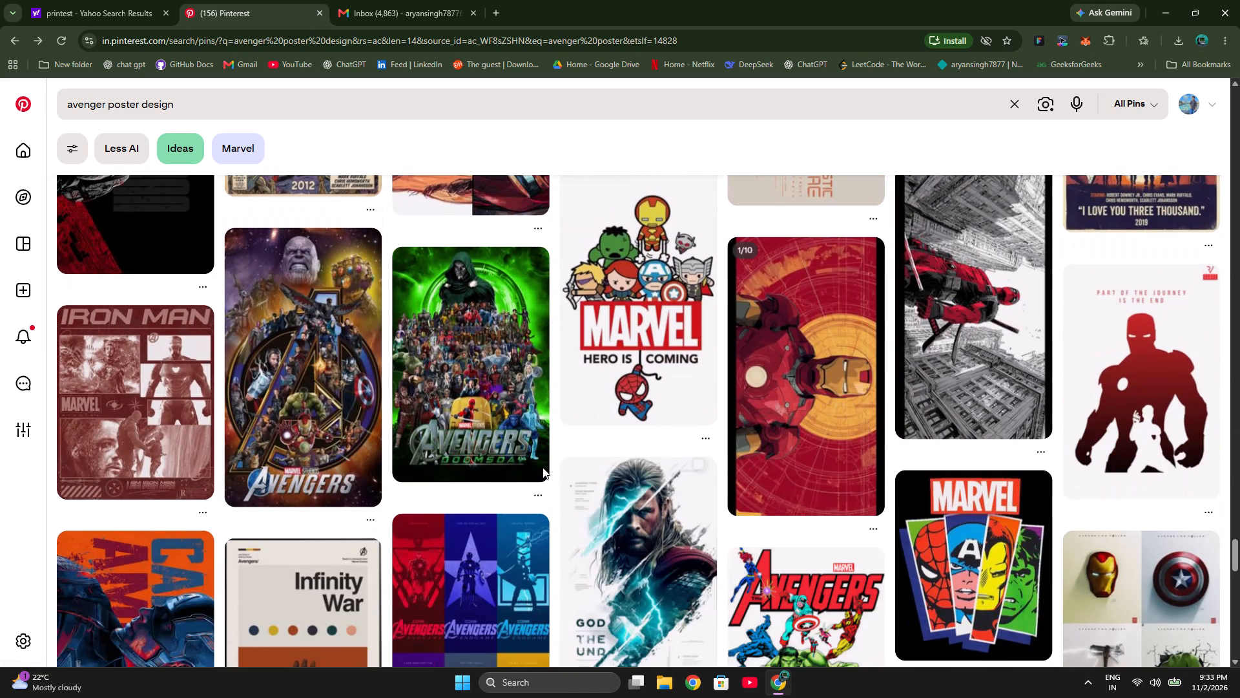
pyautogui.scroll(-5, 542, 467)
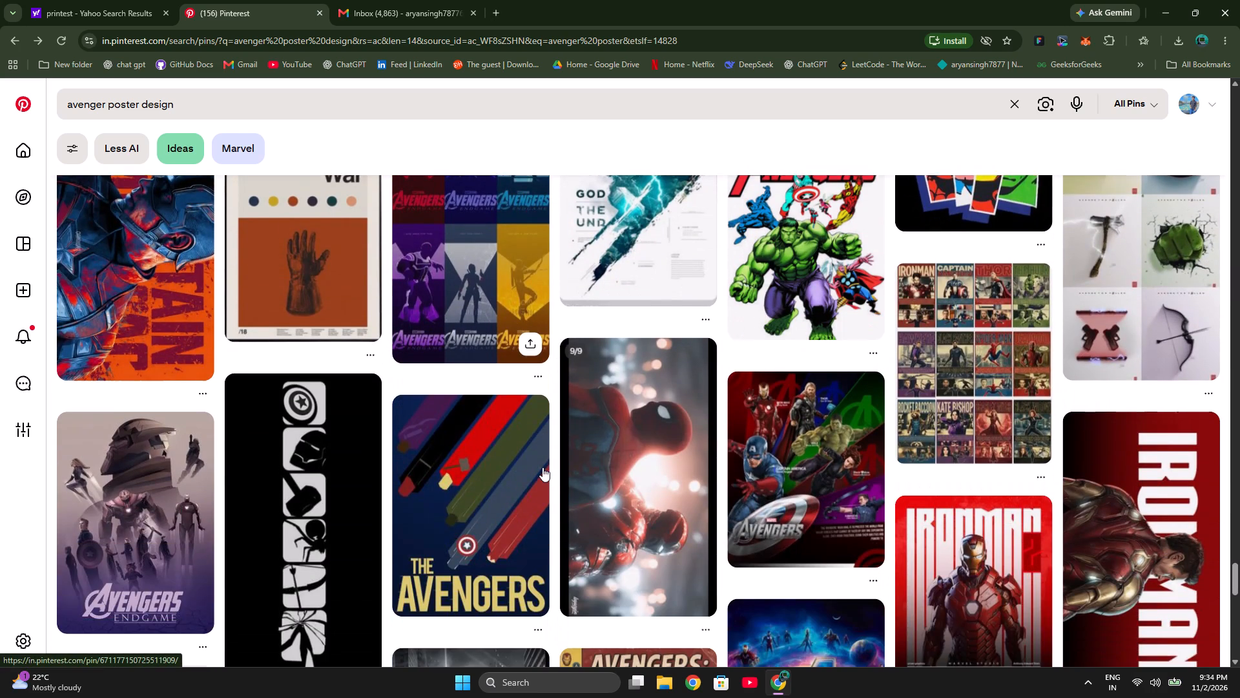
pyautogui.scroll(-1, 542, 467)
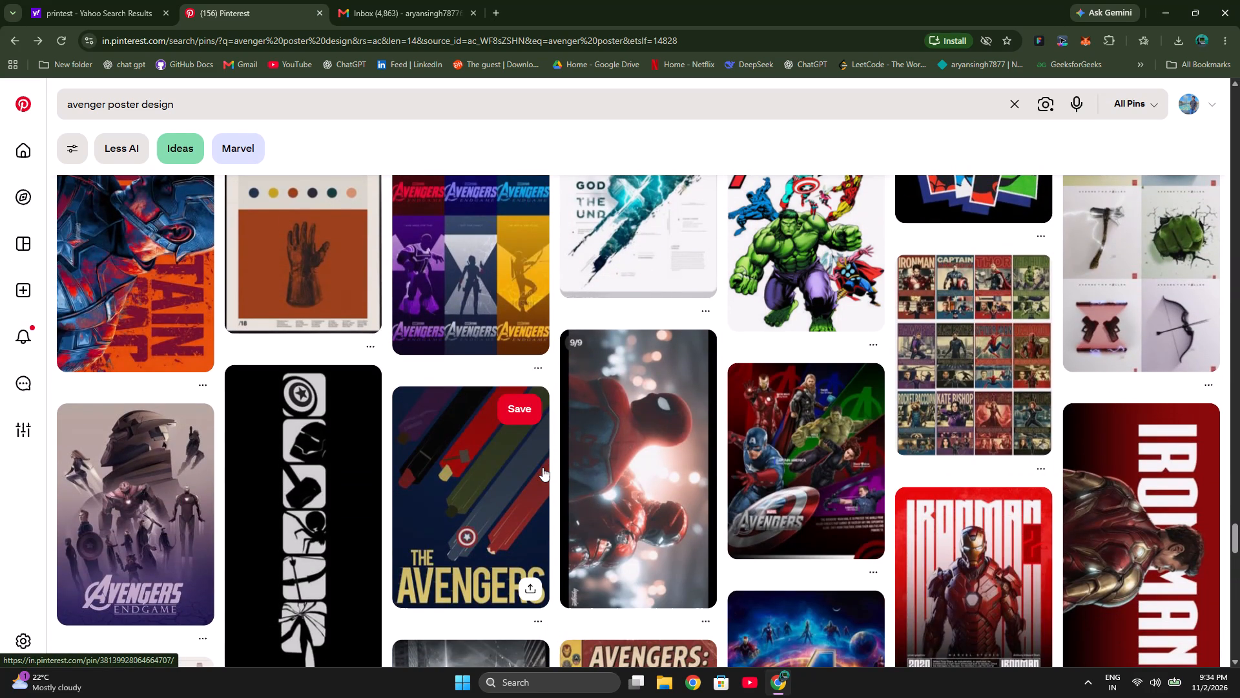
pyautogui.scroll(-3, 542, 467)
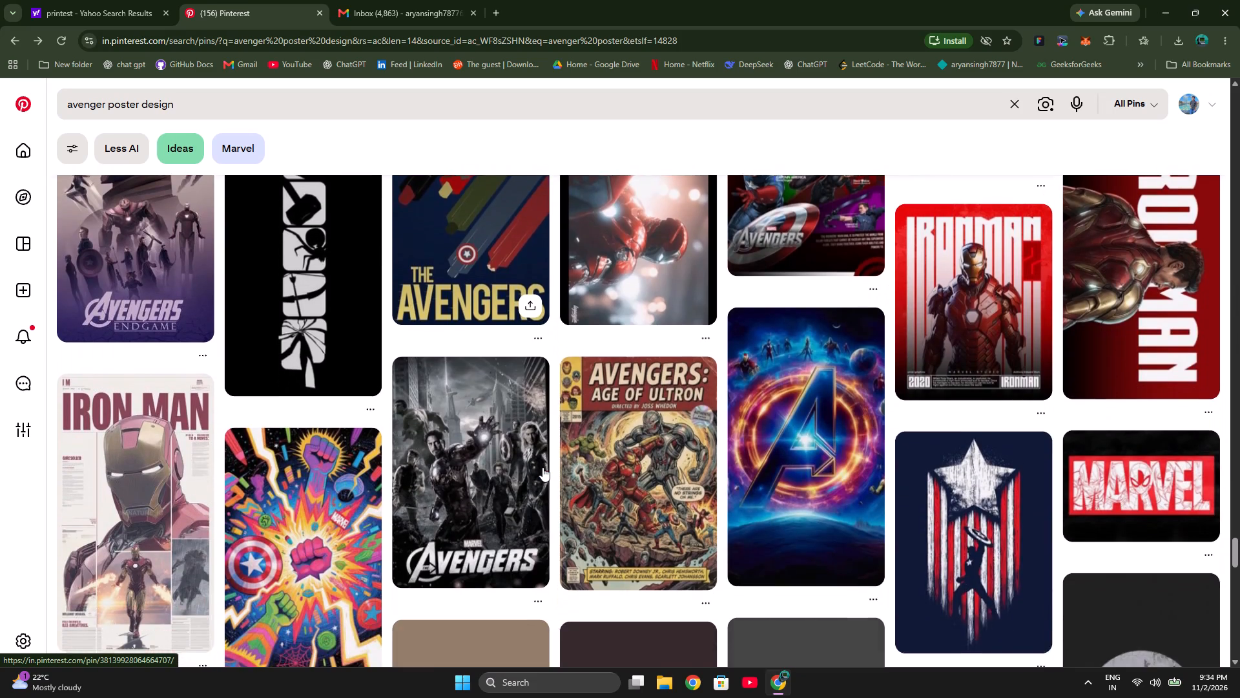
pyautogui.scroll(-3, 542, 467)
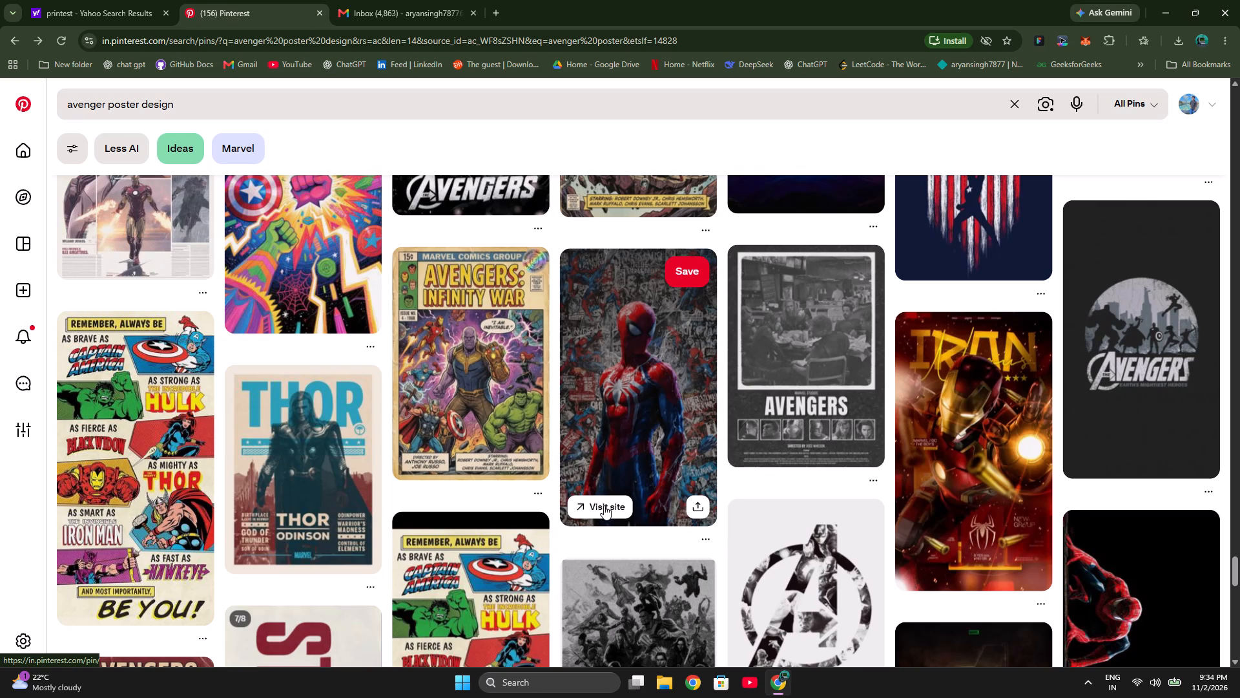
# Re-examine the earlier "avenger poster design" results, from the Infinity War comic back to the "Marvel Hero is Coming" and Avengers: Endgame posters.
pyautogui.scroll(4, 604, 505)
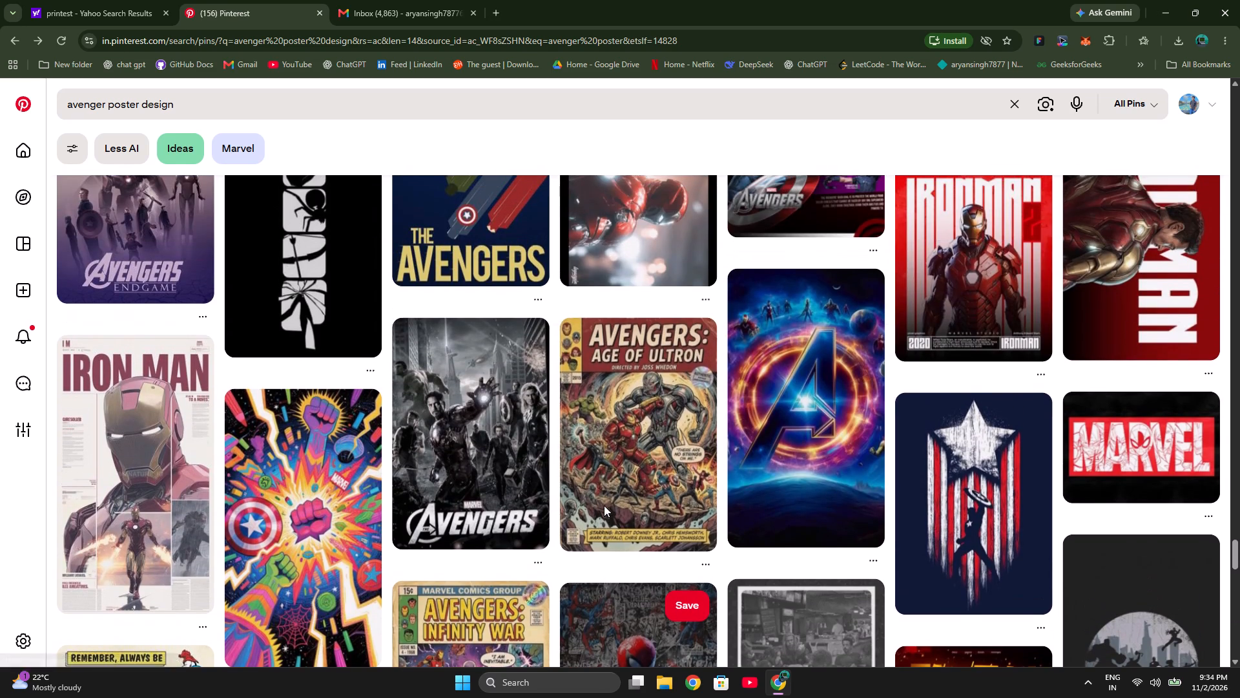
pyautogui.scroll(2, 604, 505)
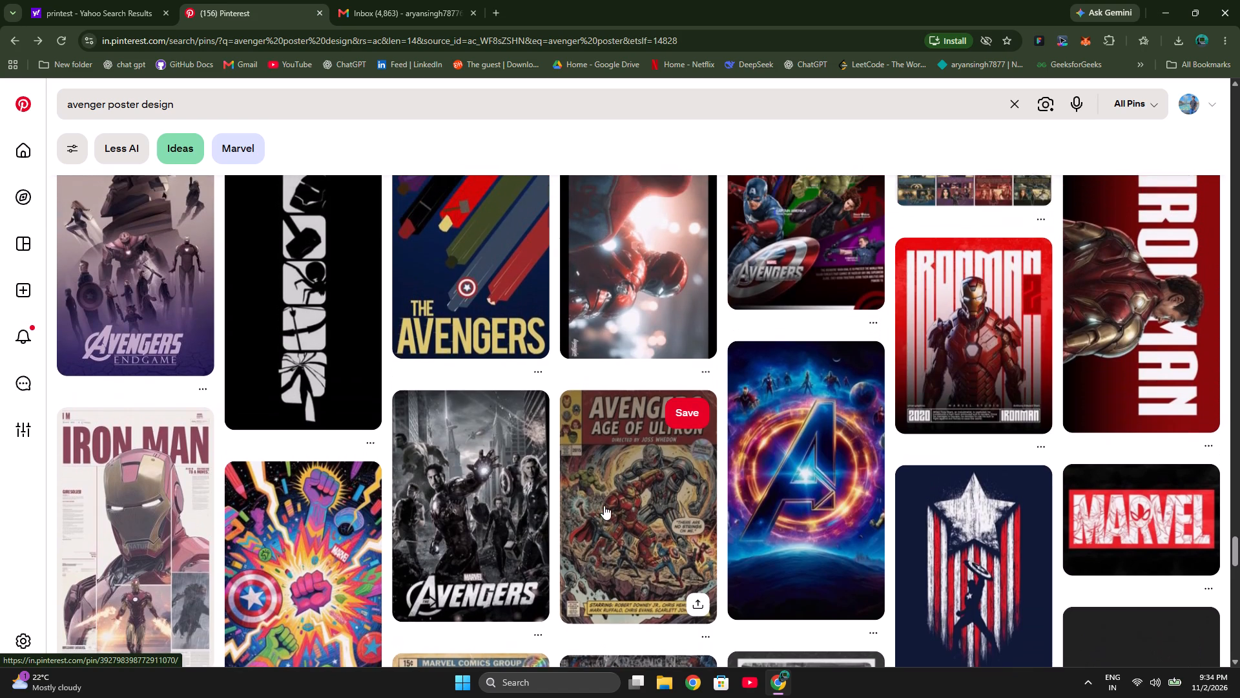
pyautogui.scroll(4, 604, 505)
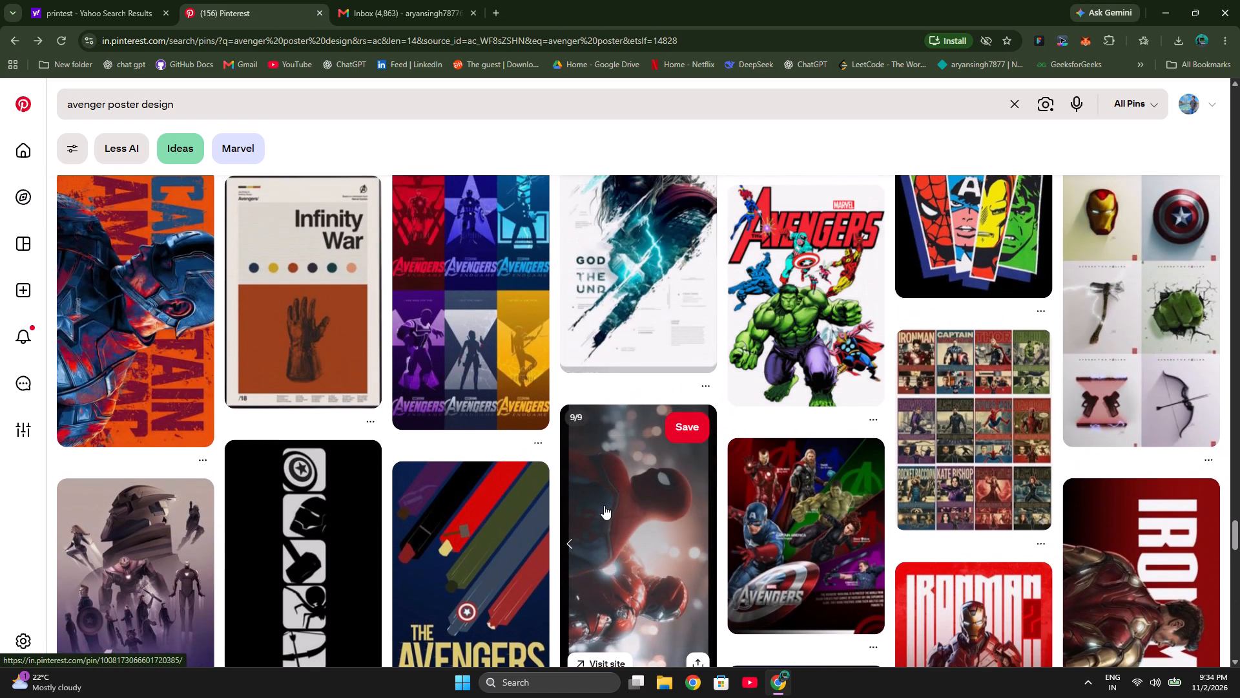
pyautogui.scroll(6, 604, 505)
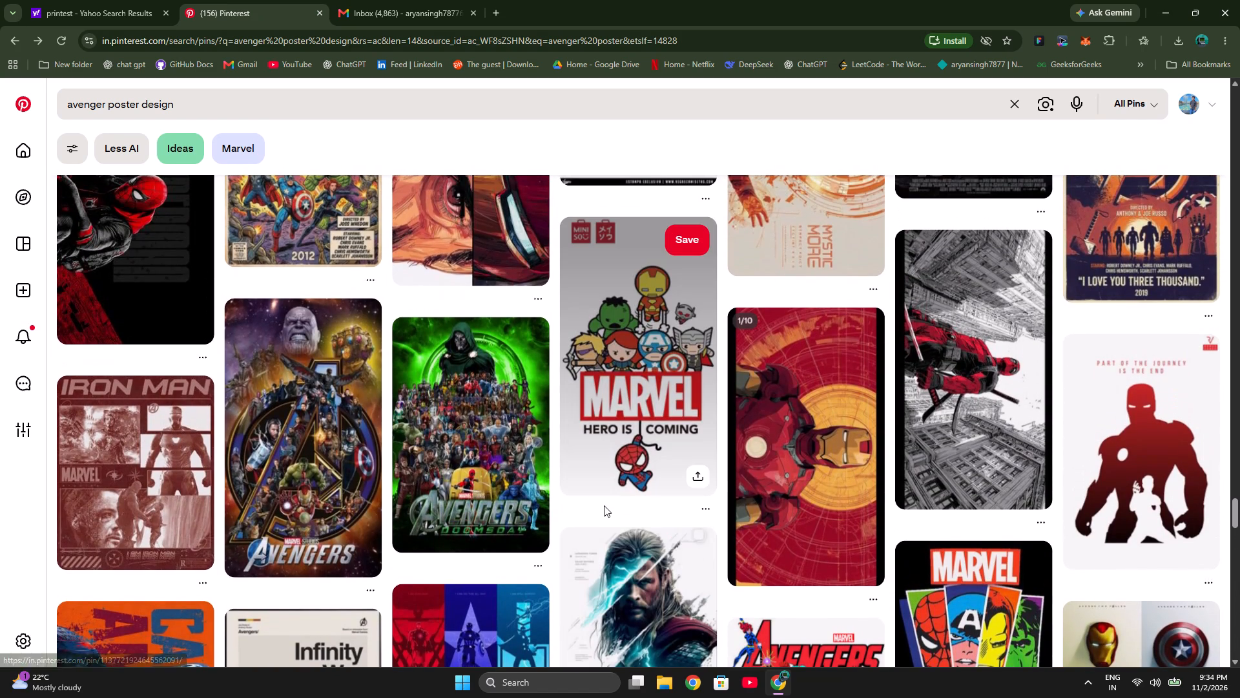
pyautogui.scroll(2, 604, 505)
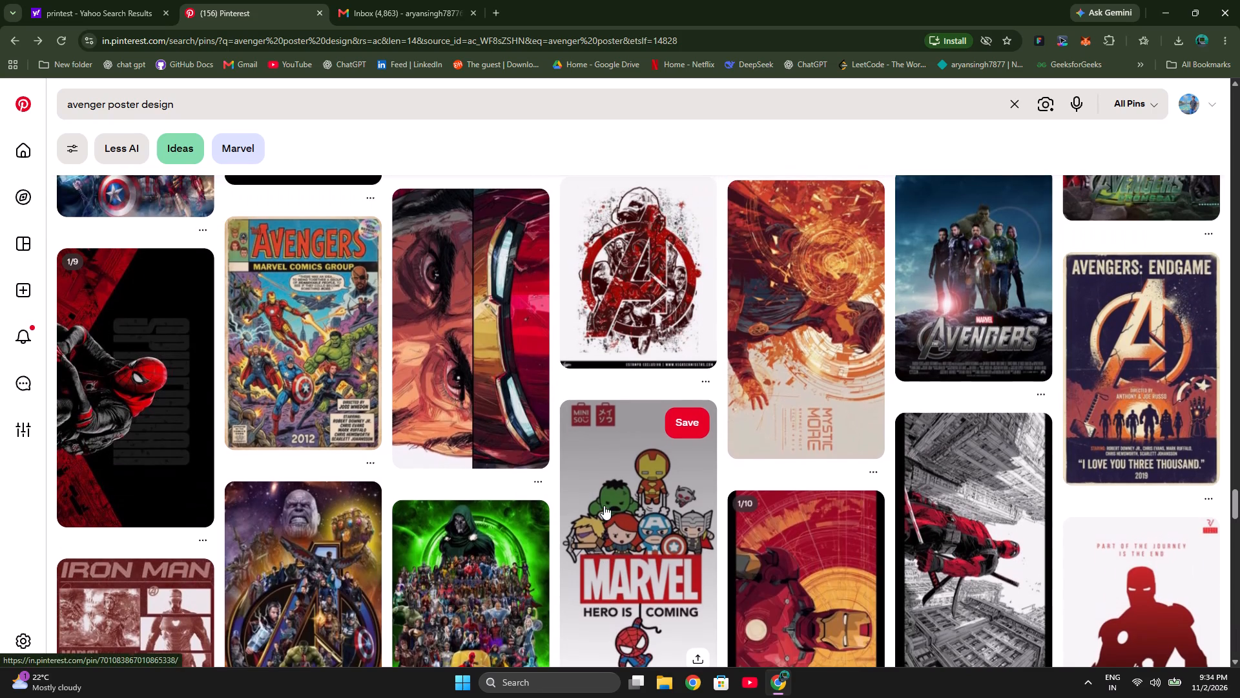
pyautogui.scroll(1, 604, 505)
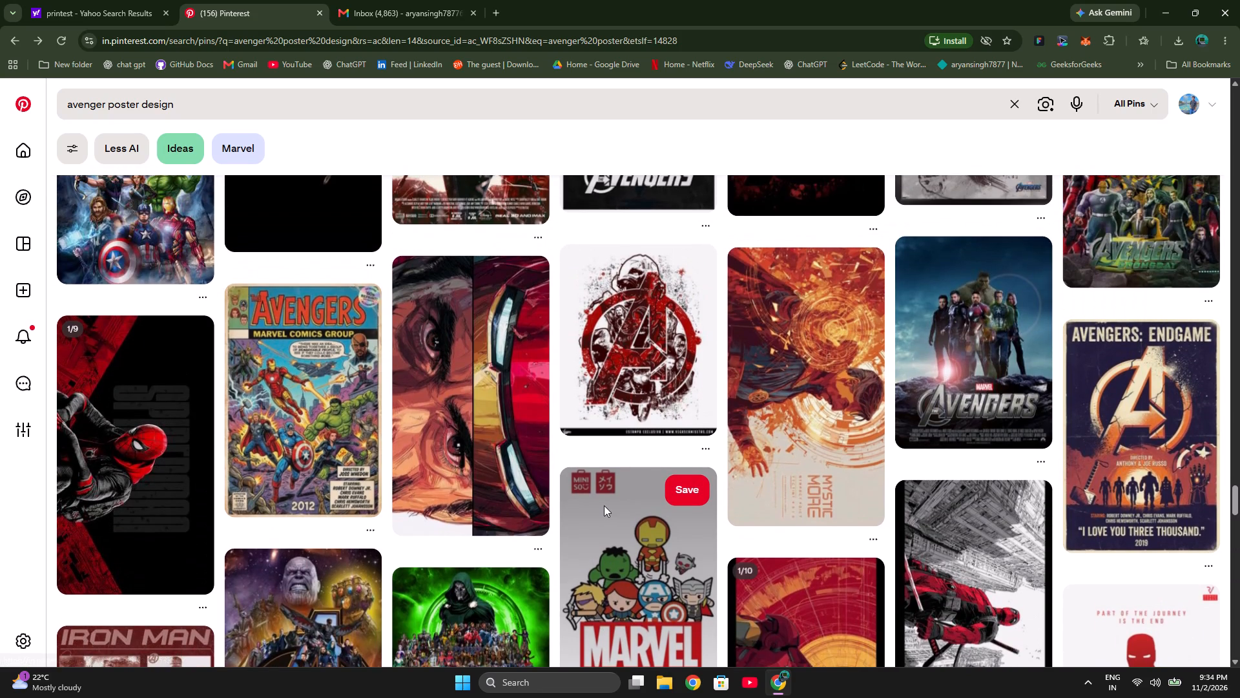
# Examine the results again from the Age of Ultron comic poster down to the Thor, Spider-Man and Avengers logo designs.
pyautogui.scroll(-7, 604, 505)
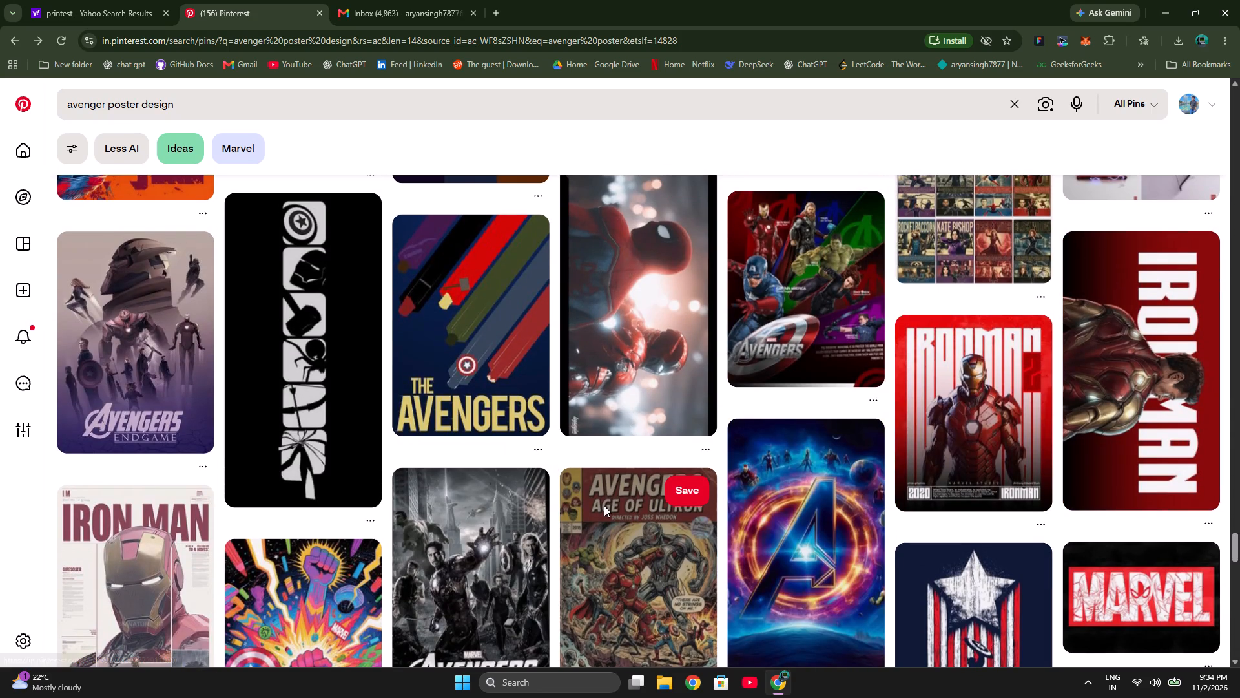
pyautogui.scroll(-1, 604, 505)
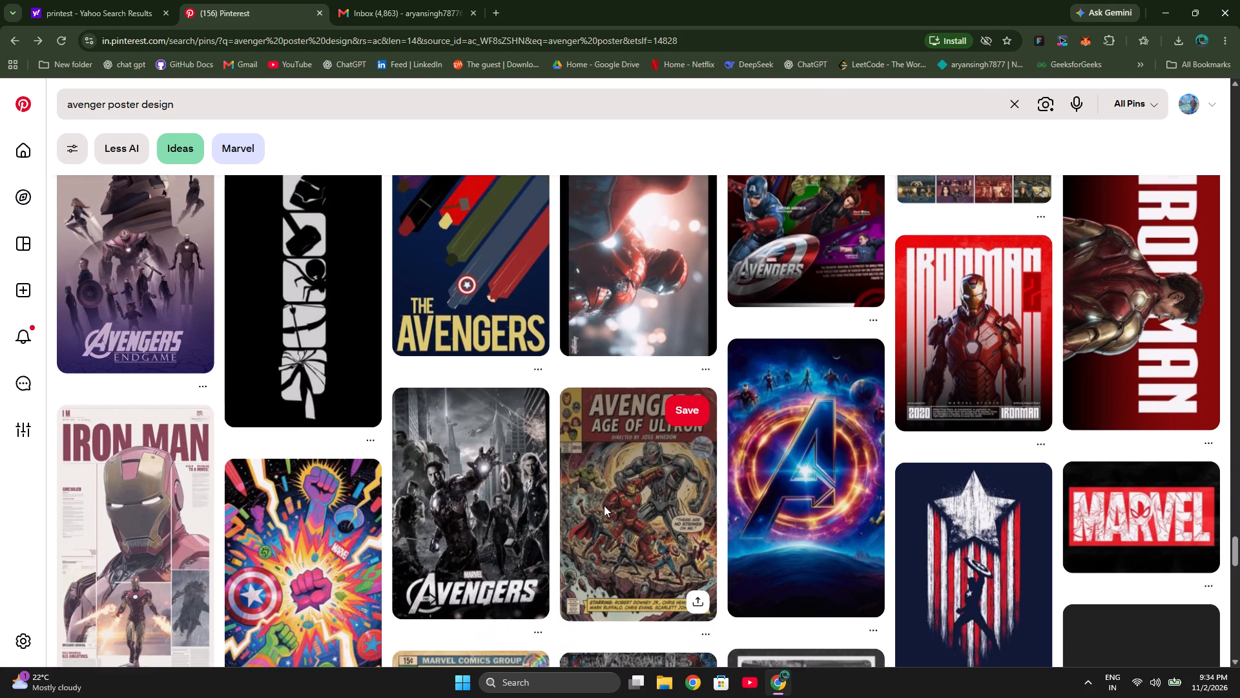
pyautogui.scroll(-2, 604, 505)
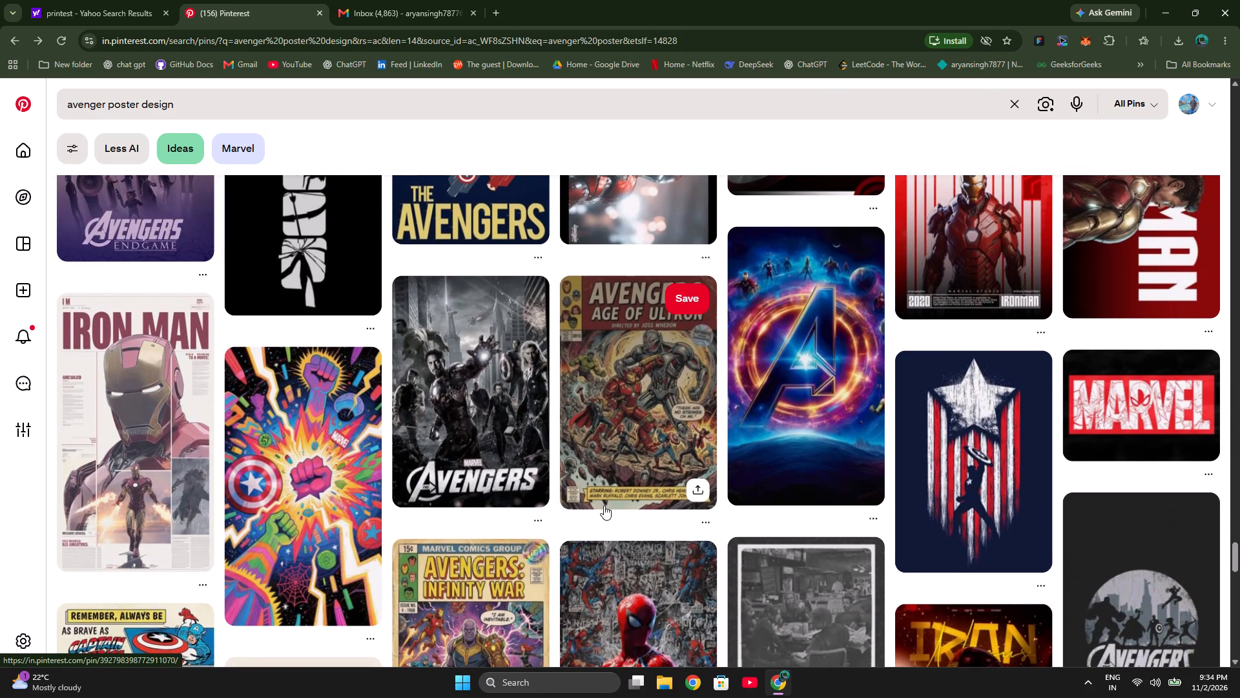
pyautogui.scroll(-1, 604, 505)
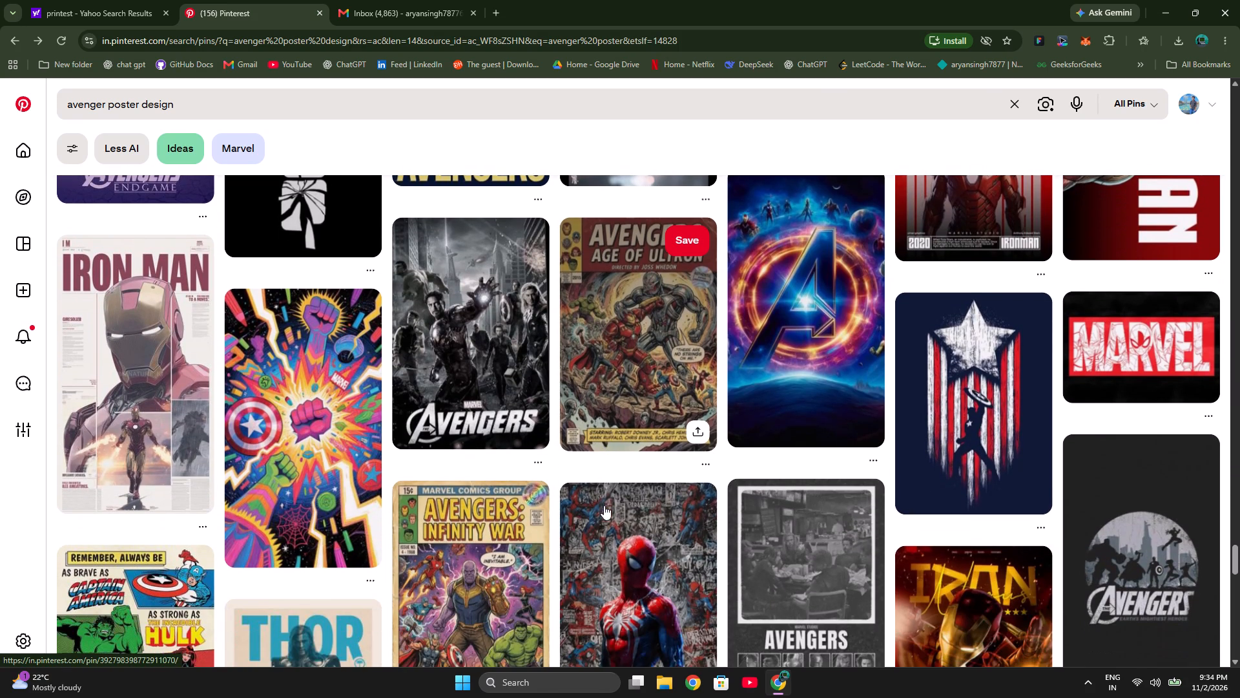
pyautogui.scroll(-3, 604, 505)
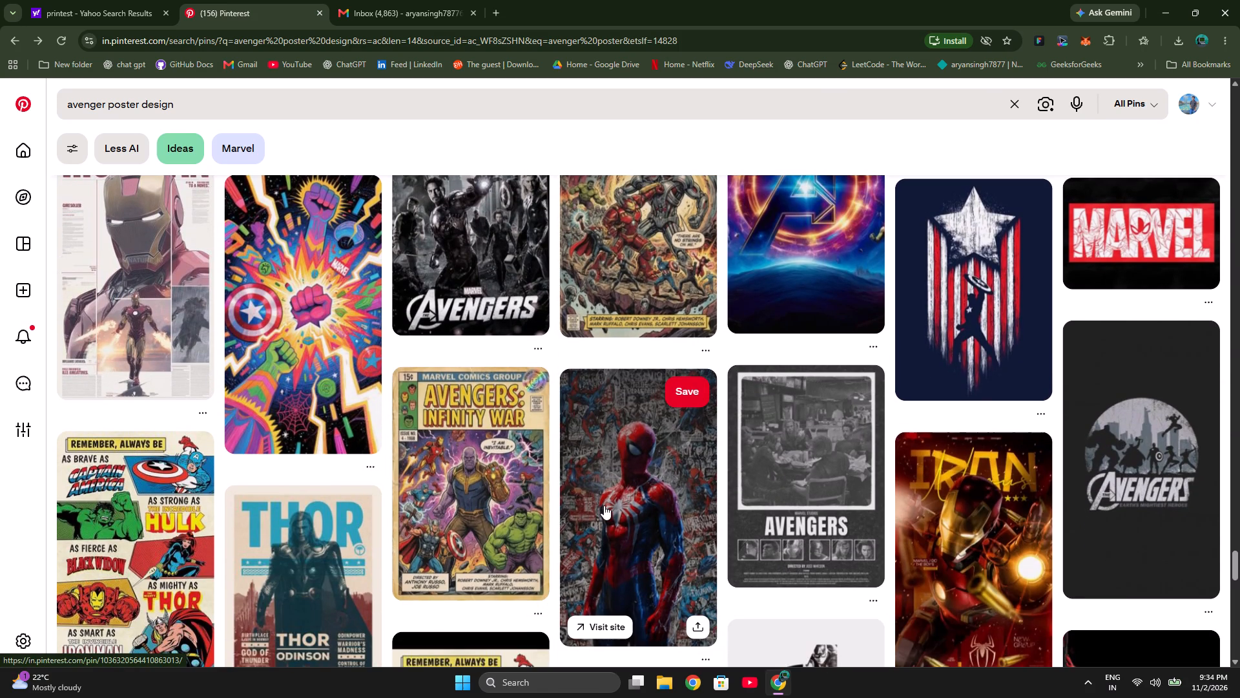
pyautogui.scroll(-2, 604, 505)
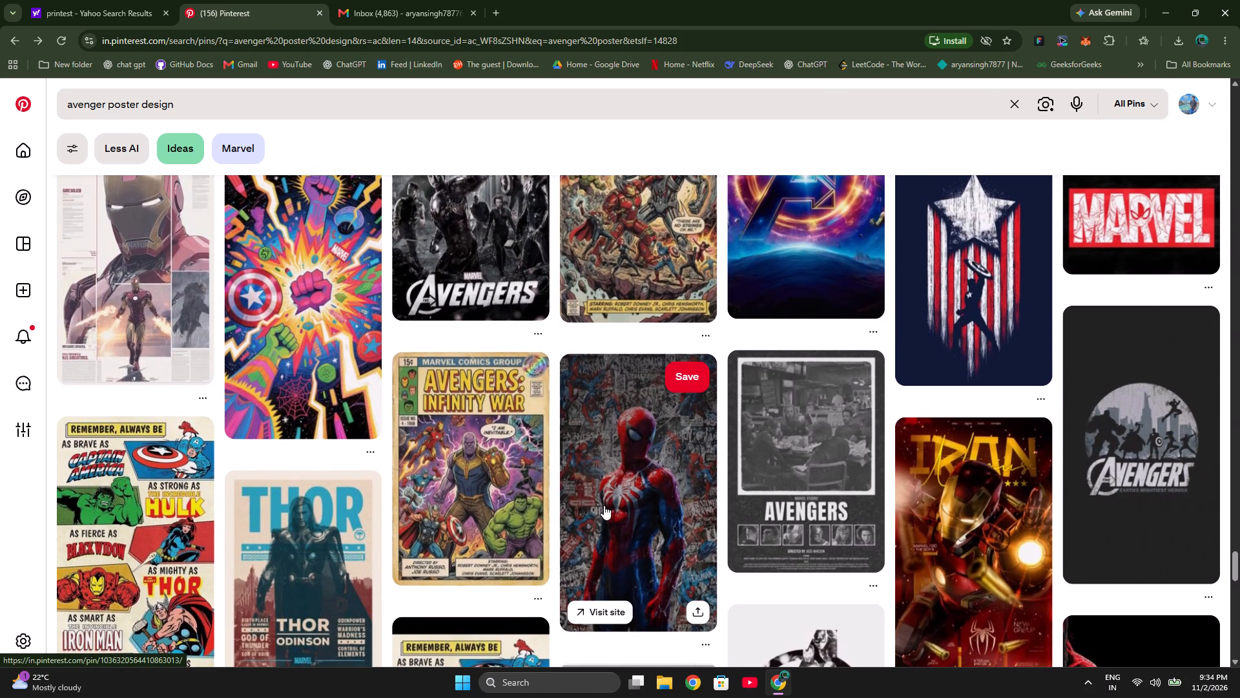
pyautogui.scroll(-4, 604, 505)
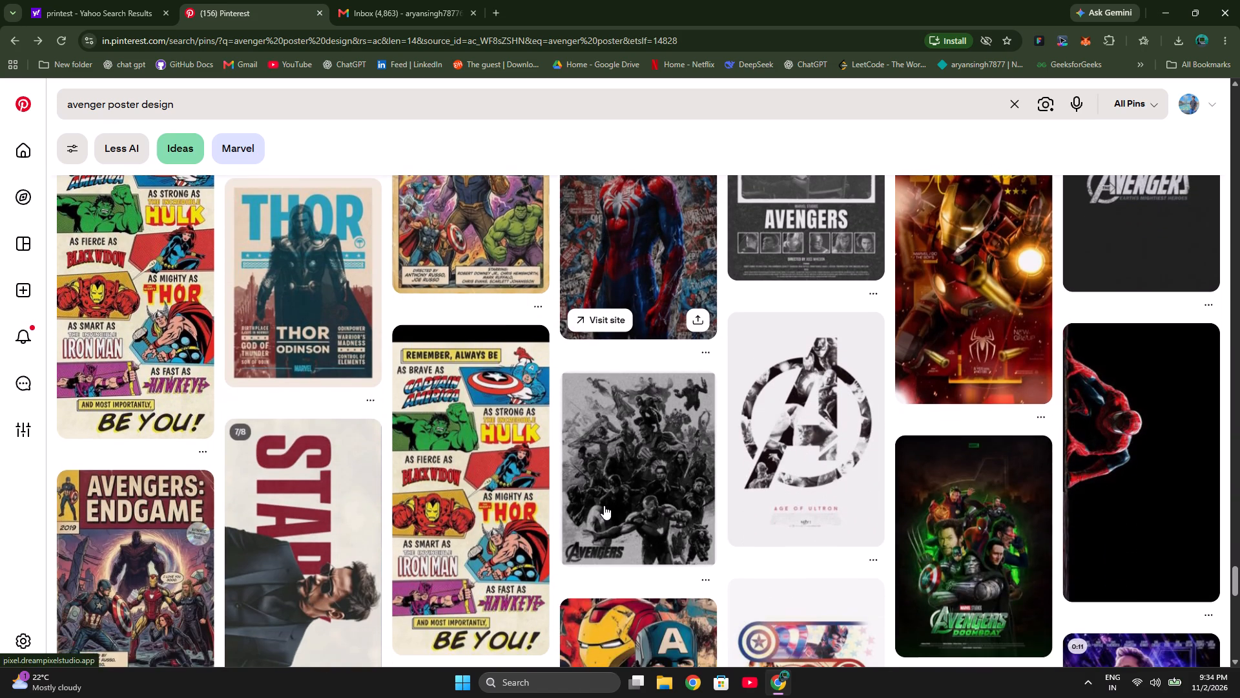
# Examine the posters further down the results, from the blue Avengers shield logo through the Hulk, Scarlet Witch and Captain Marvel designs.
pyautogui.scroll(-6, 604, 505)
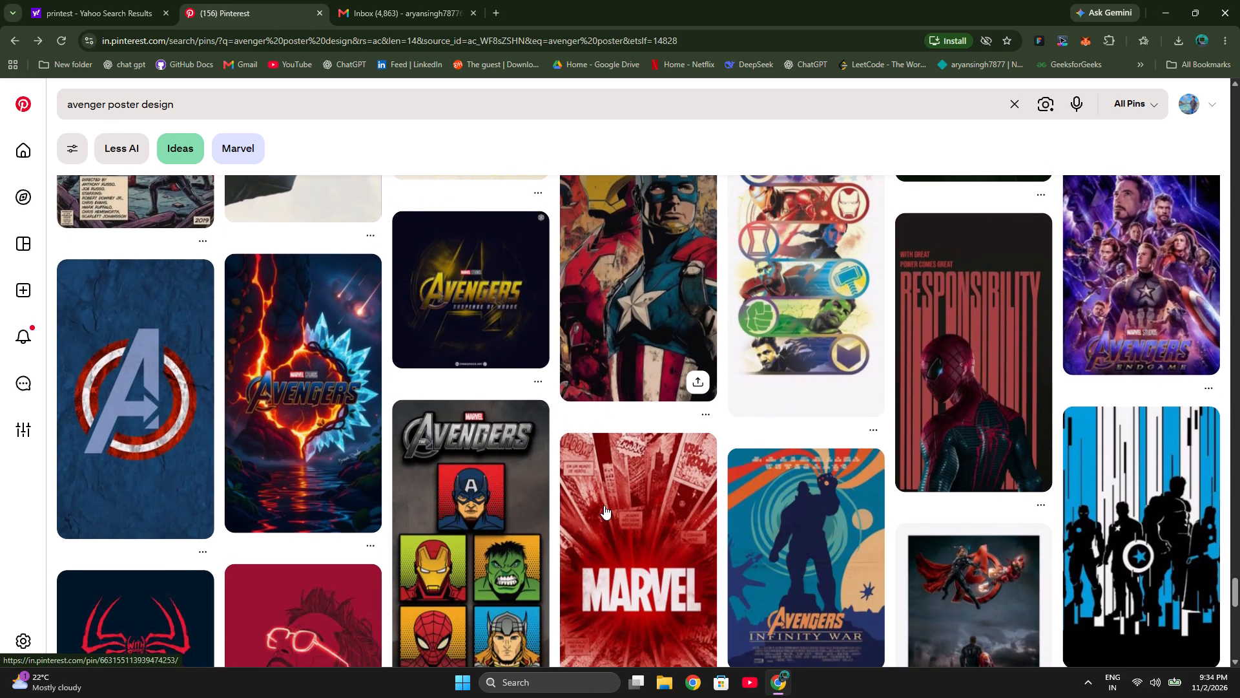
pyautogui.scroll(-3, 604, 505)
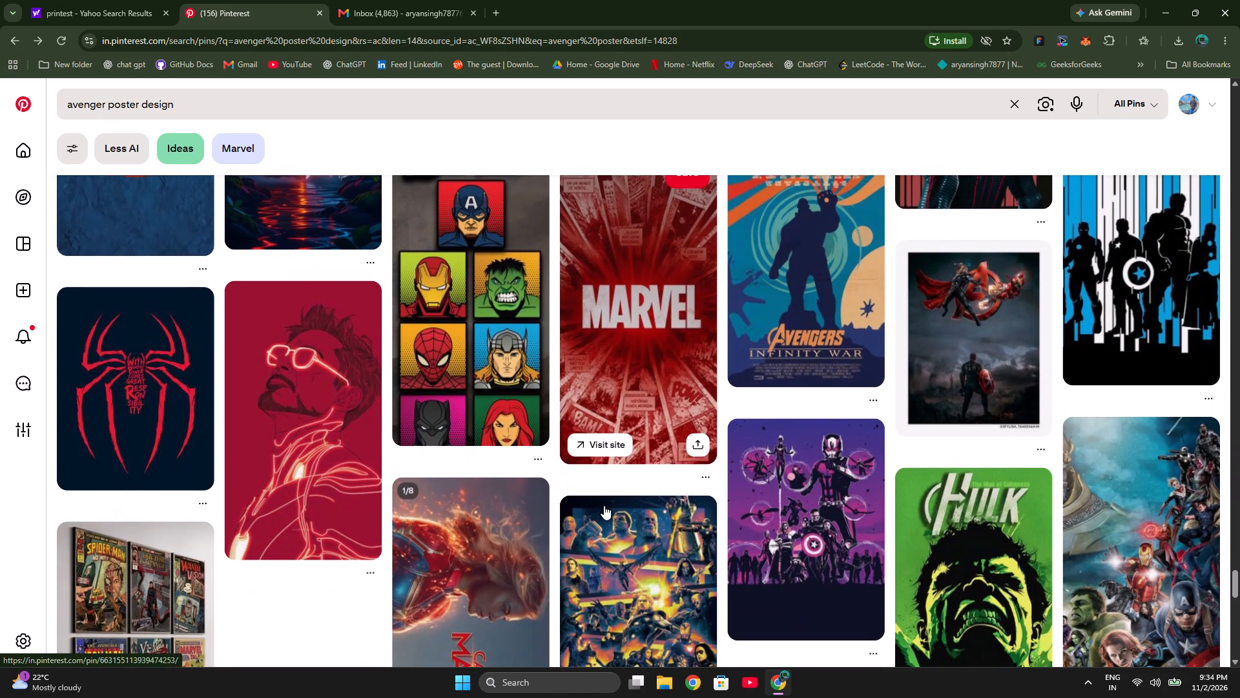
pyautogui.scroll(-1, 604, 505)
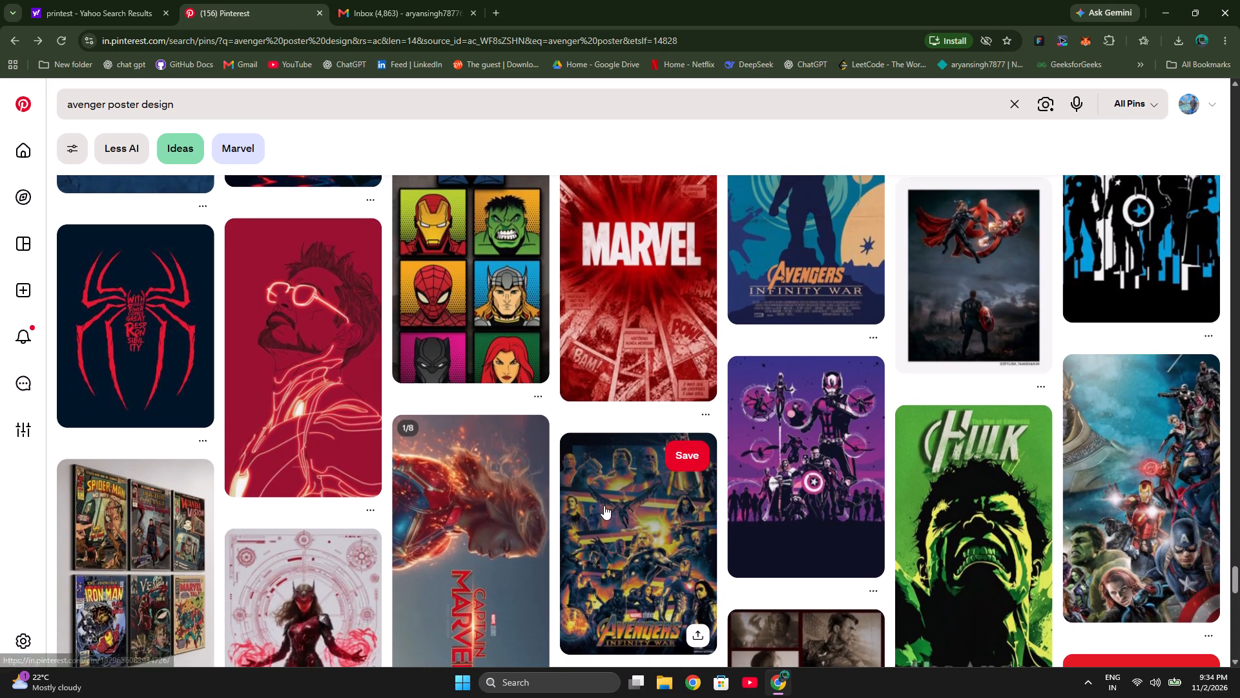
pyautogui.scroll(-4, 604, 505)
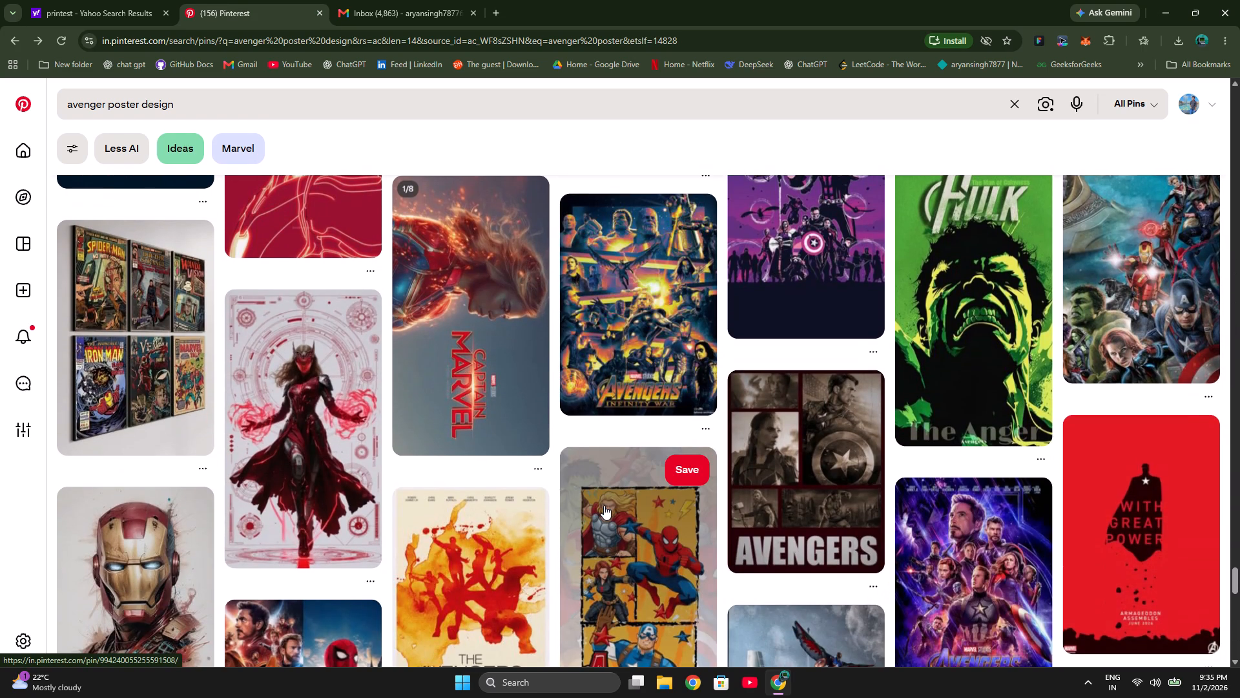
pyautogui.scroll(-3, 604, 505)
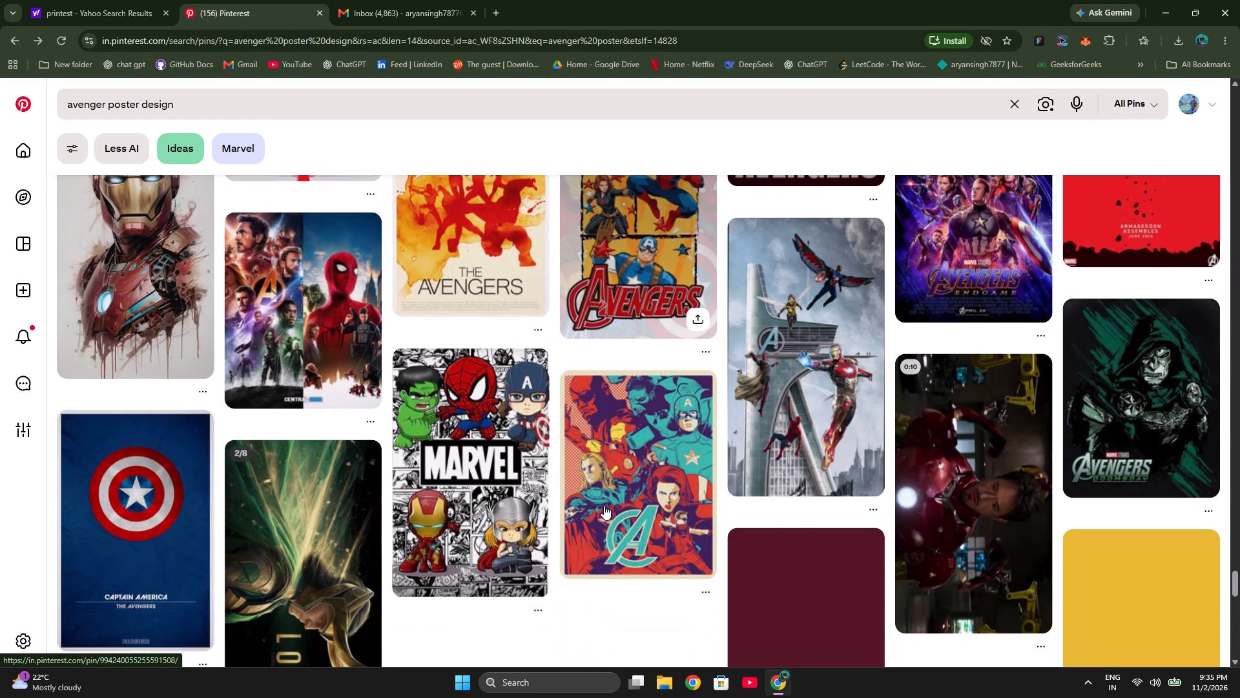
# Examine the following posters, from the Loki and Captain America designs through Moon Knight and Civil War to the New Avengers and Iron Man ones.
pyautogui.scroll(-1, 604, 505)
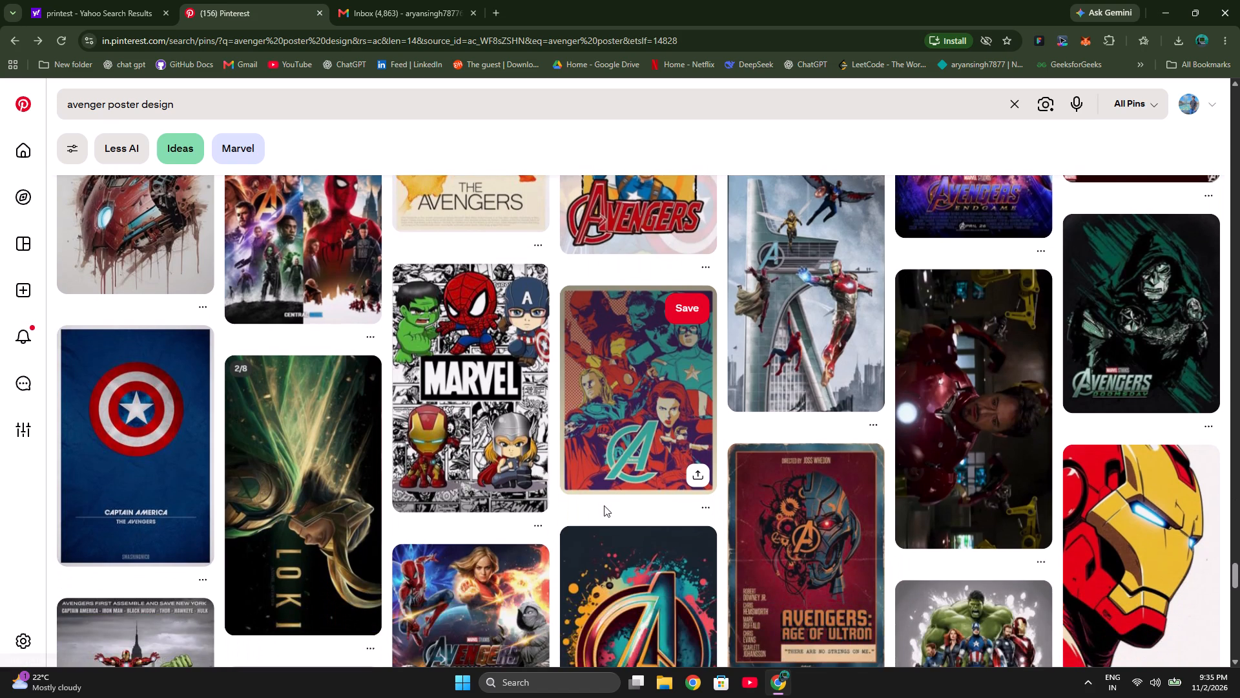
pyautogui.scroll(-4, 604, 505)
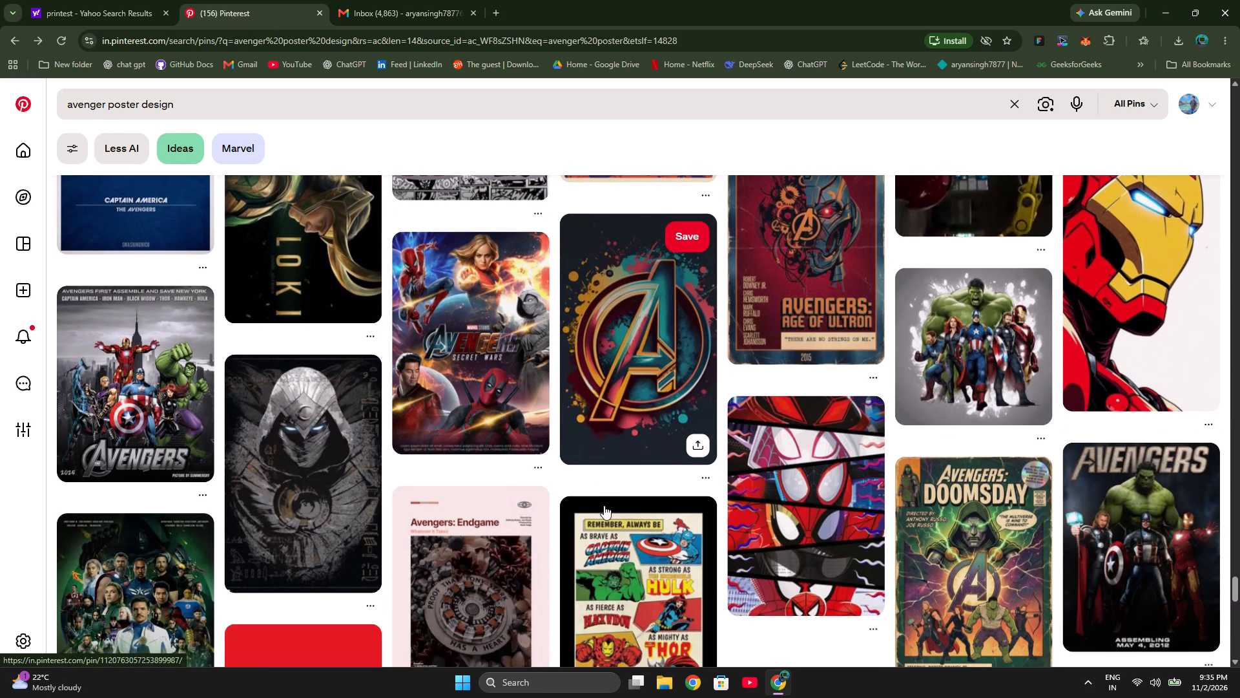
pyautogui.scroll(-1, 604, 505)
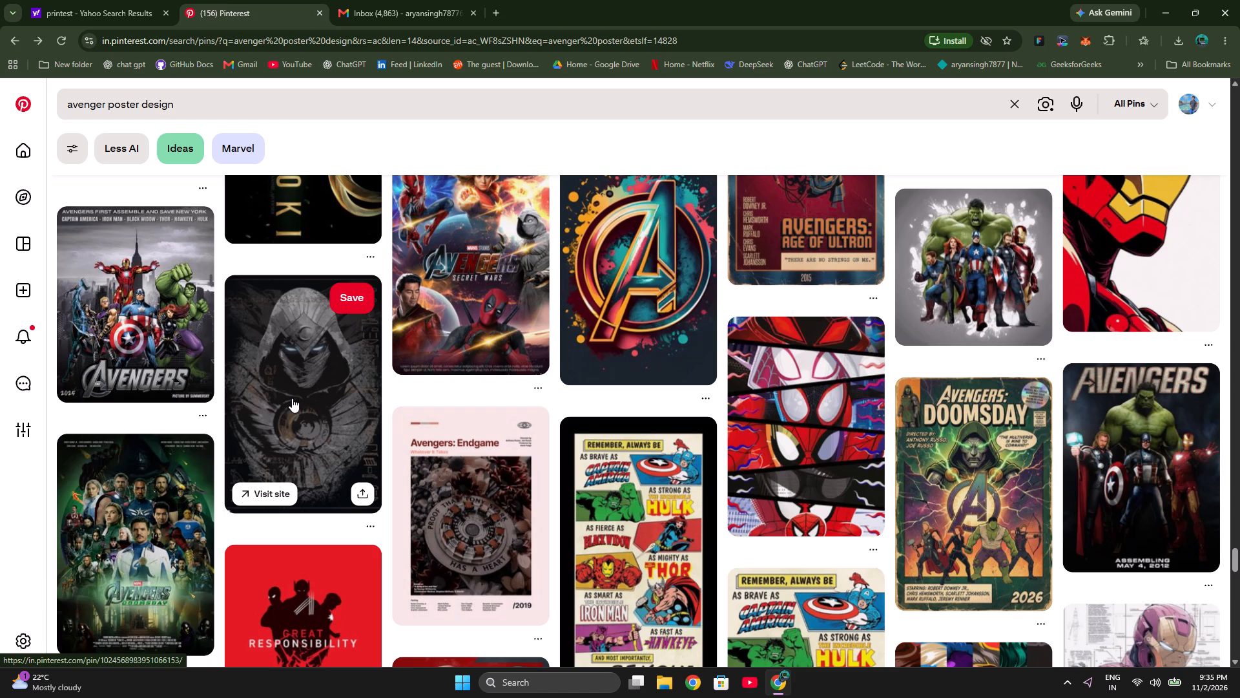
pyautogui.scroll(-2, 750, 523)
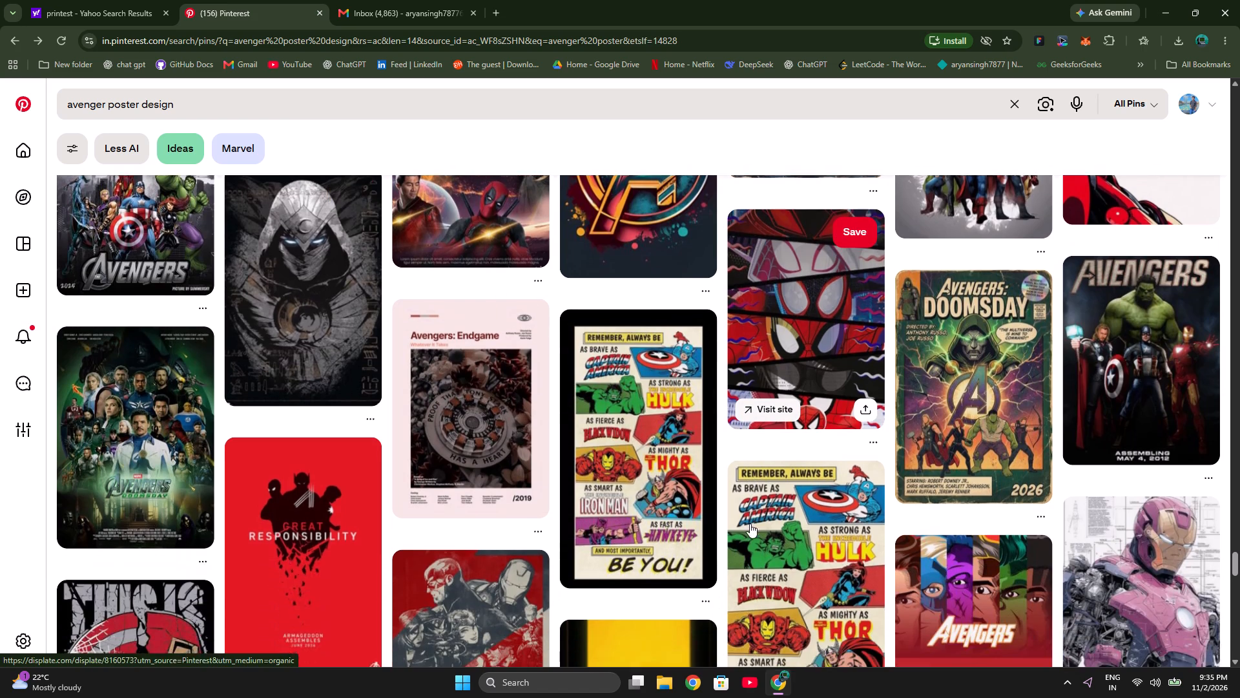
pyautogui.scroll(-4, 750, 523)
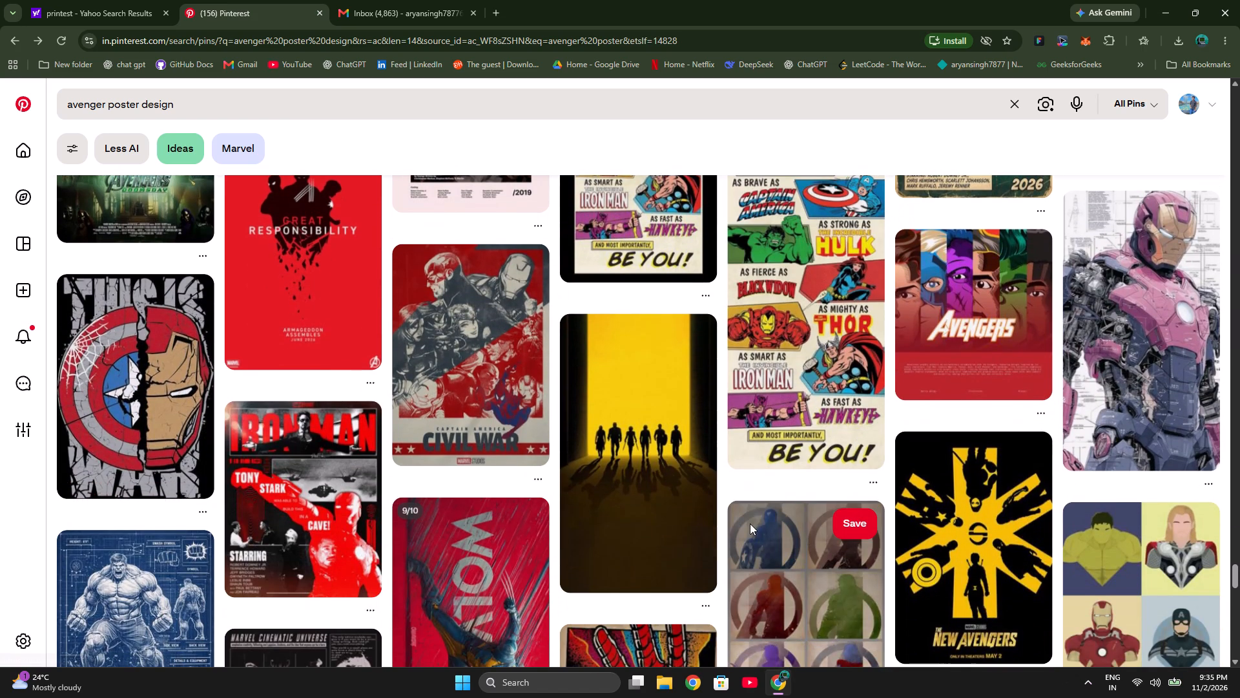
pyautogui.scroll(-1, 750, 523)
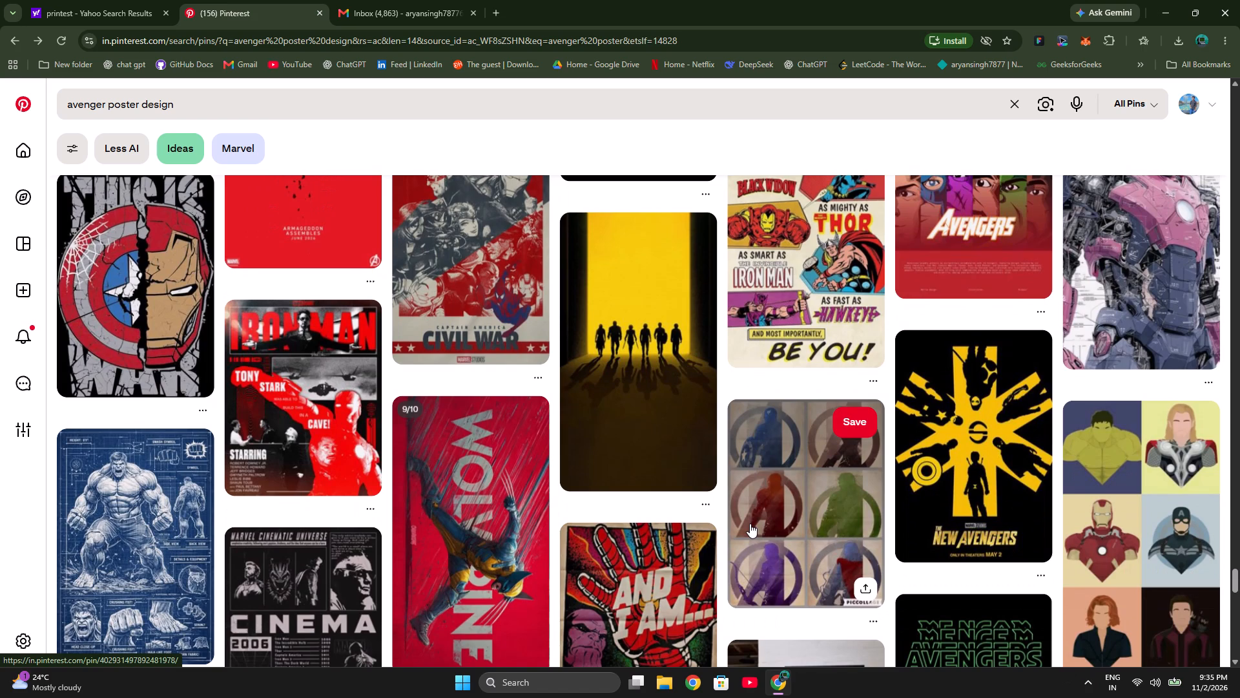
# Open the red-and-black Tony Stark "Iron Man Poster" pin and look over the poster and its related designs.
pyautogui.click(234, 428)
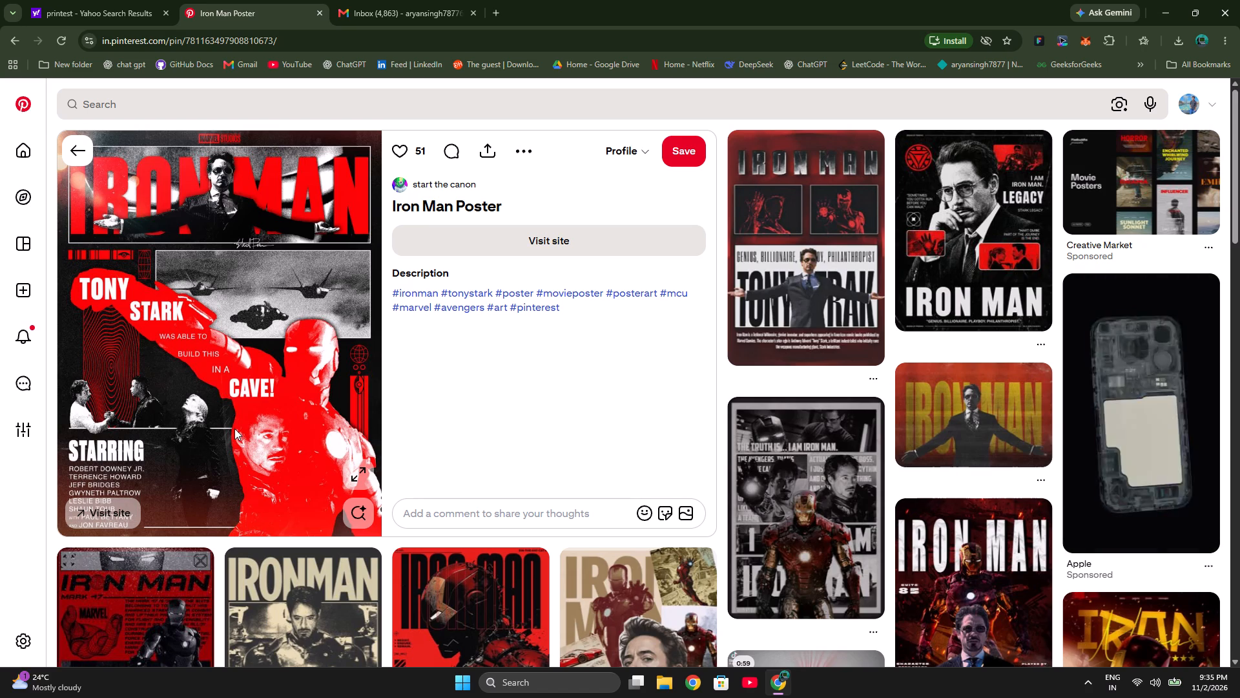
pyautogui.hscroll(1, 234, 428)
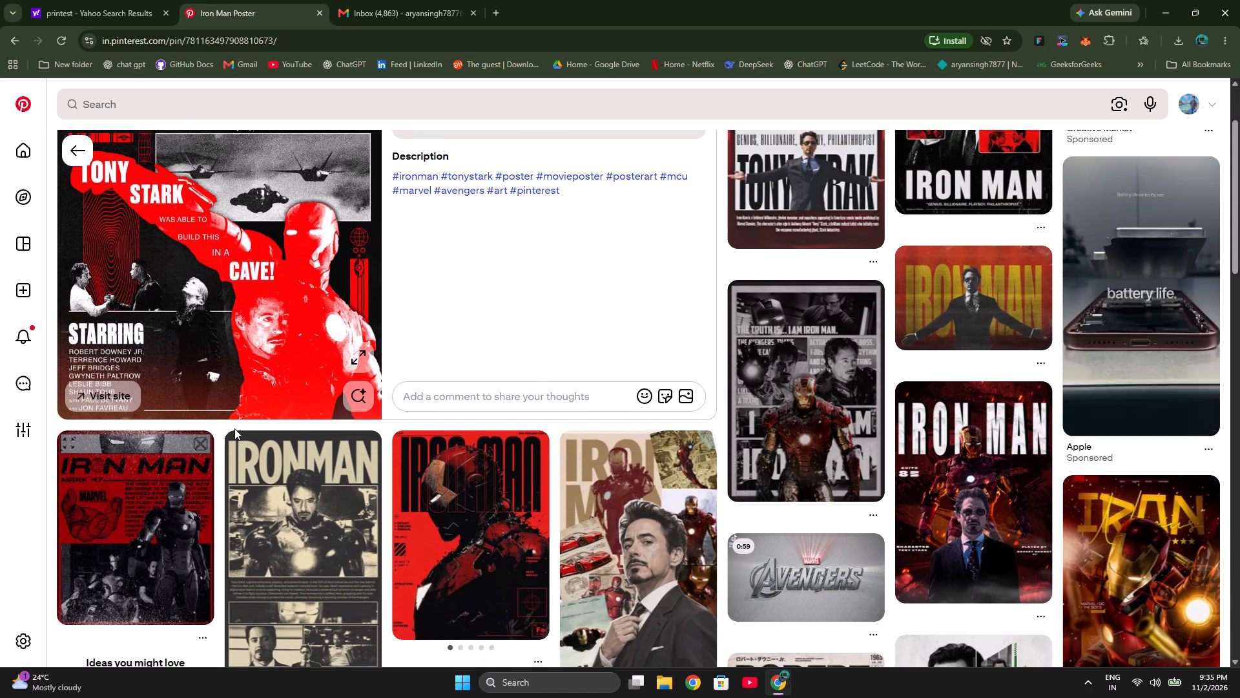
pyautogui.hscroll(1, 234, 428)
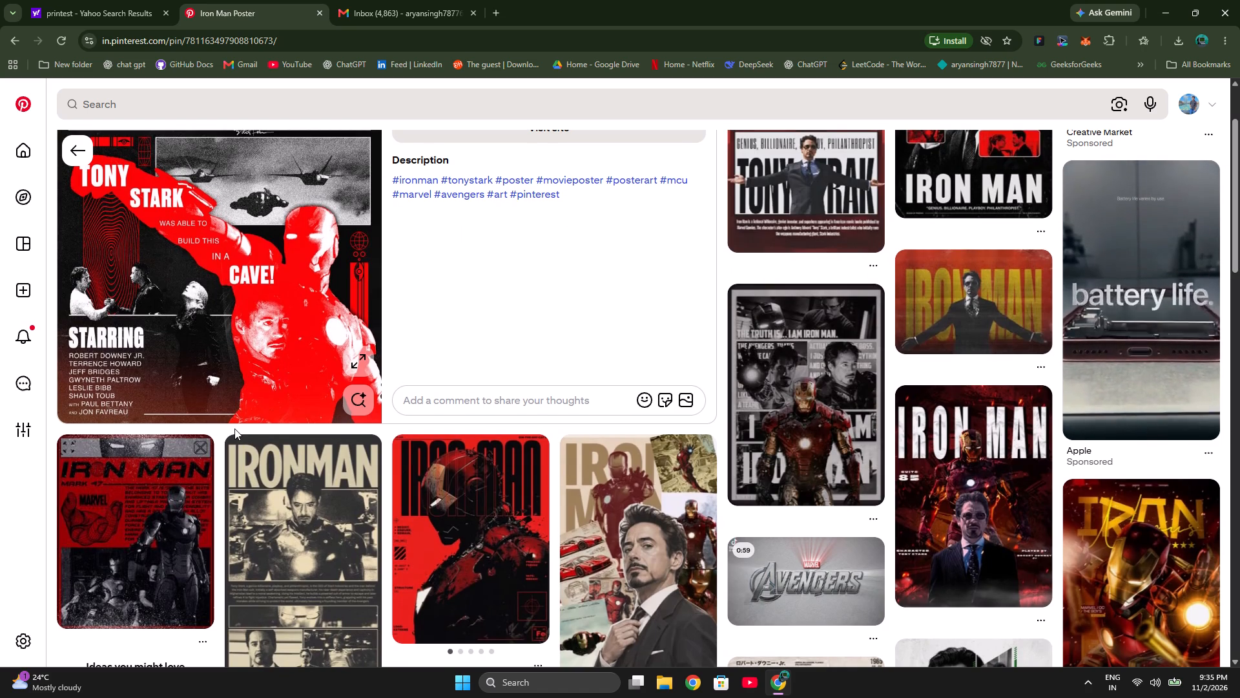
pyautogui.hscroll(1, 234, 428)
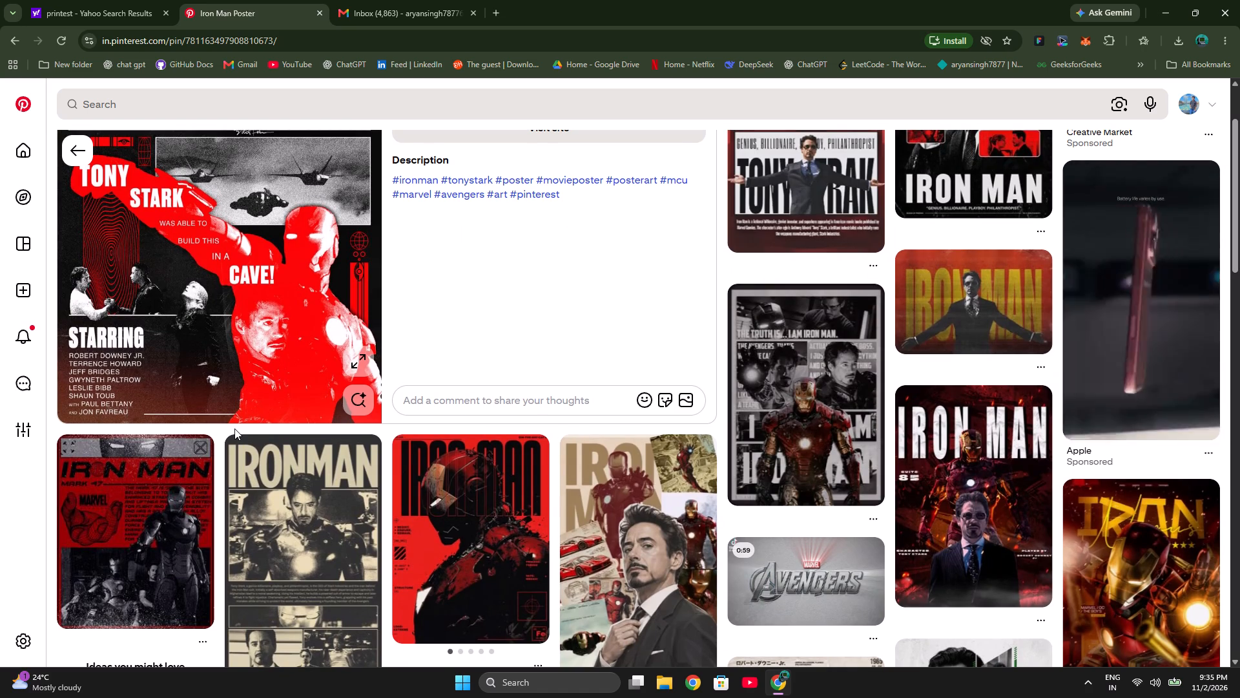
pyautogui.hscroll(2, 234, 428)
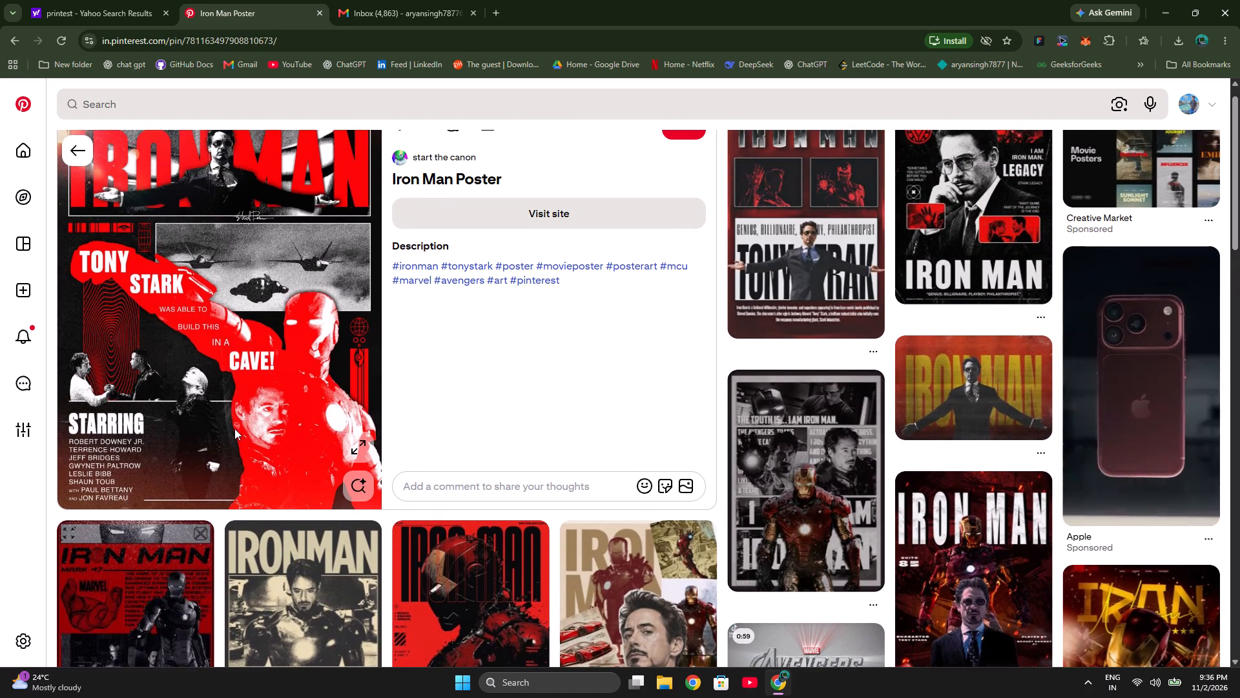
pyautogui.scroll(1, 234, 428)
# Save the red-and-black Tony Stark "Iron Man Poster" image to New Volume (D:) as a JPG named technix_poster, dismissing the duplicate save dialogs.
pyautogui.rightClick(209, 326)
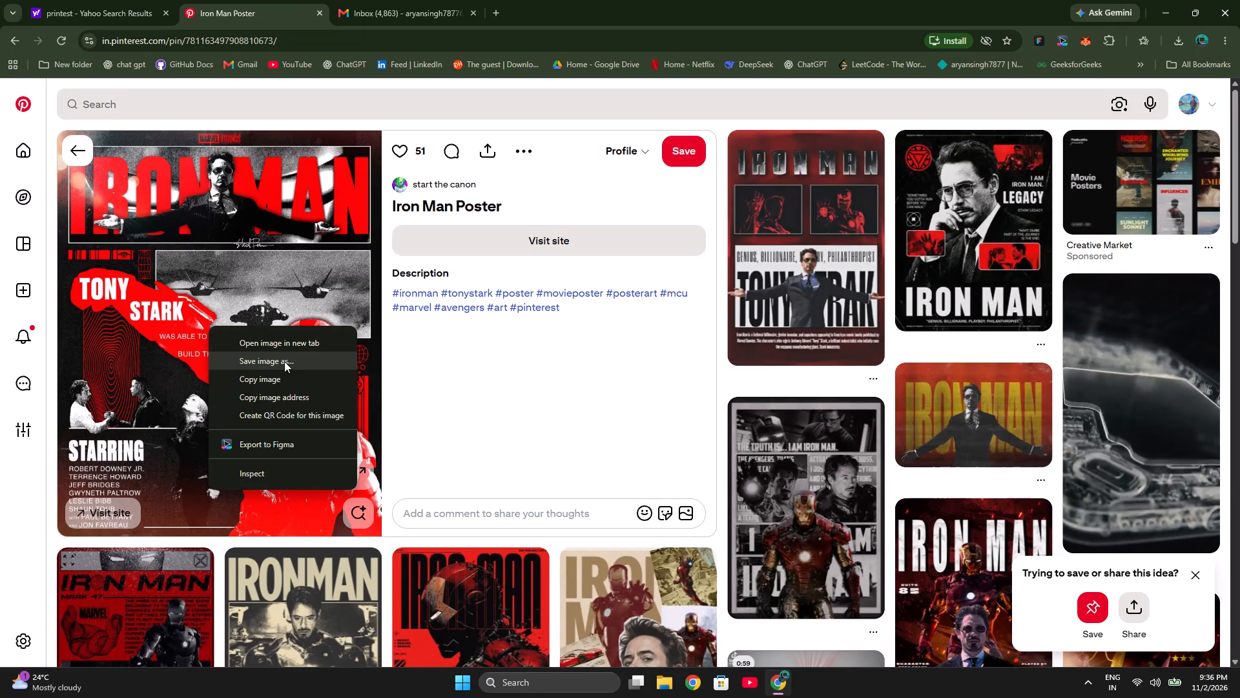
pyautogui.click(284, 361)
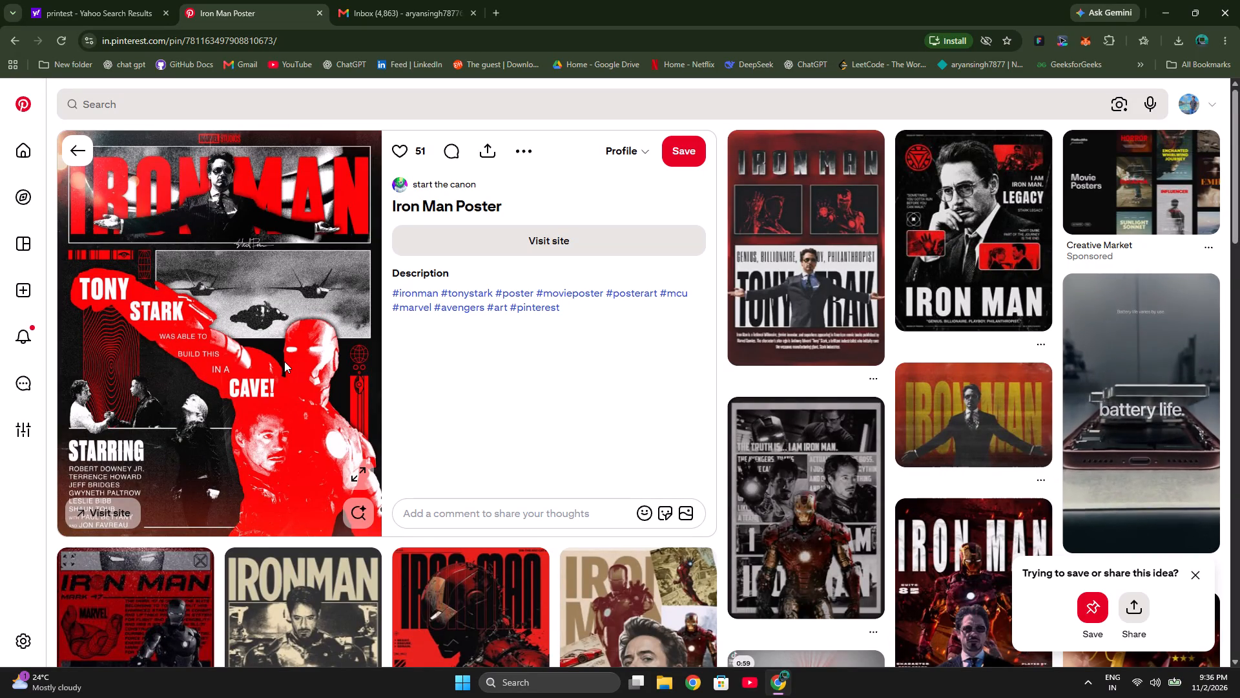
pyautogui.rightClick(238, 372)
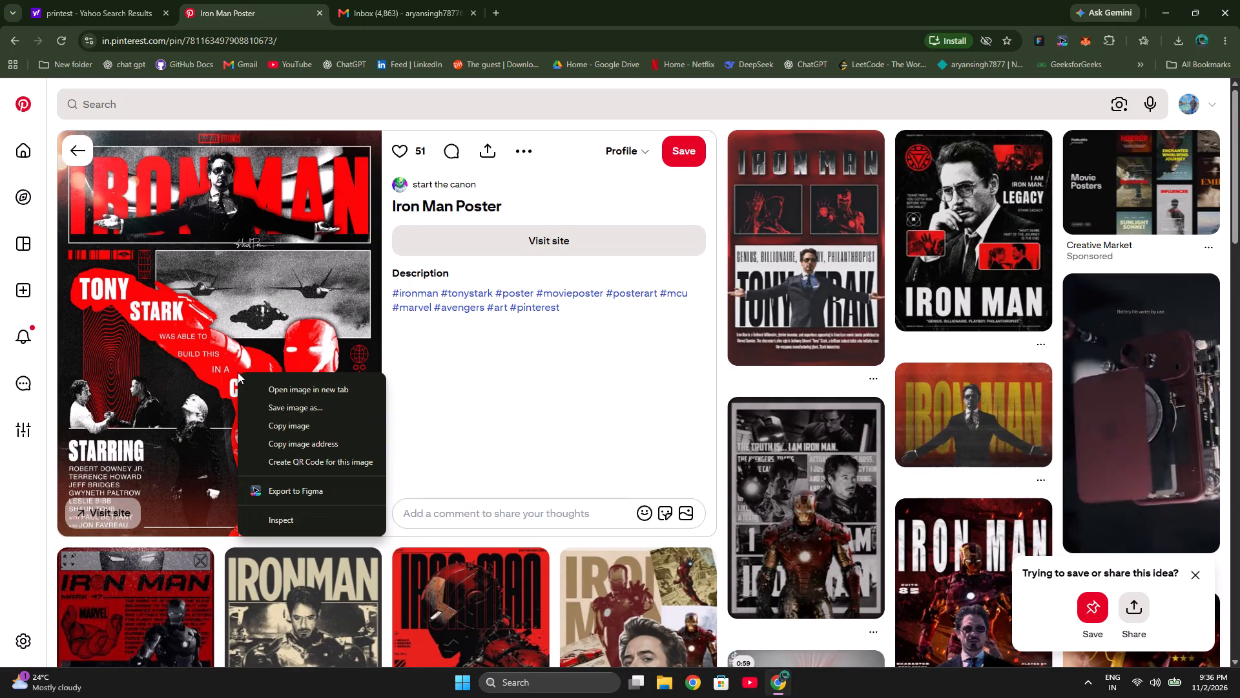
pyautogui.click(293, 409)
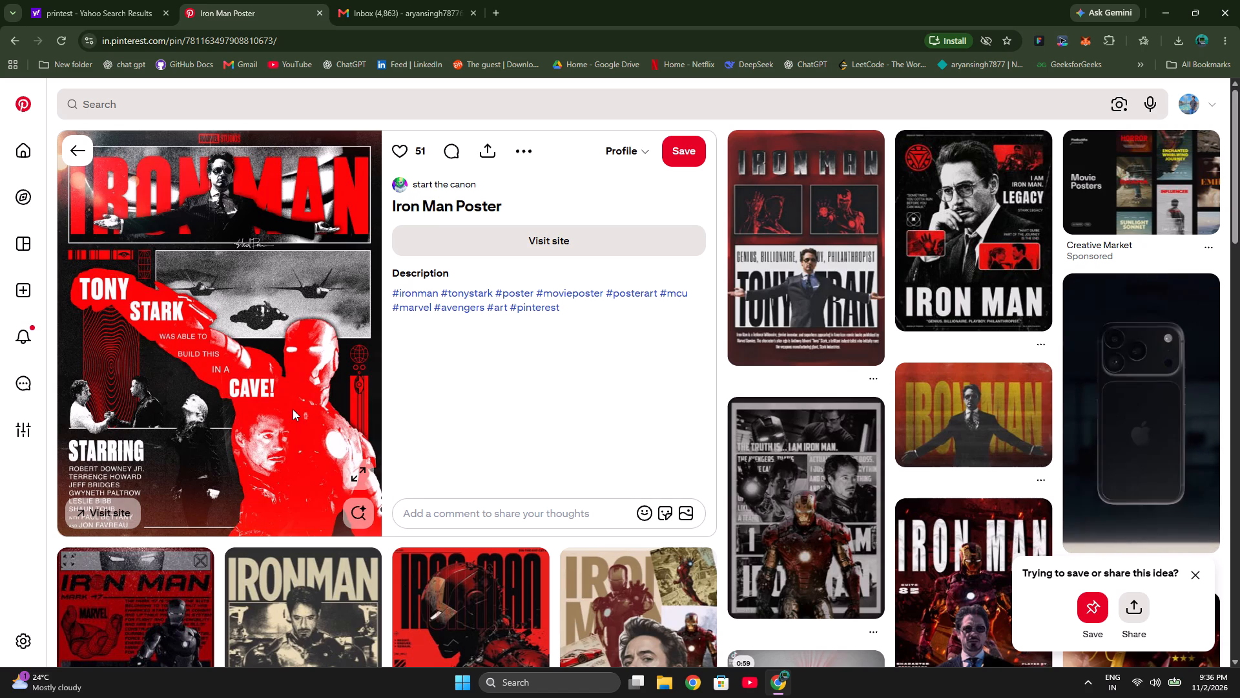
pyautogui.rightClick(254, 308)
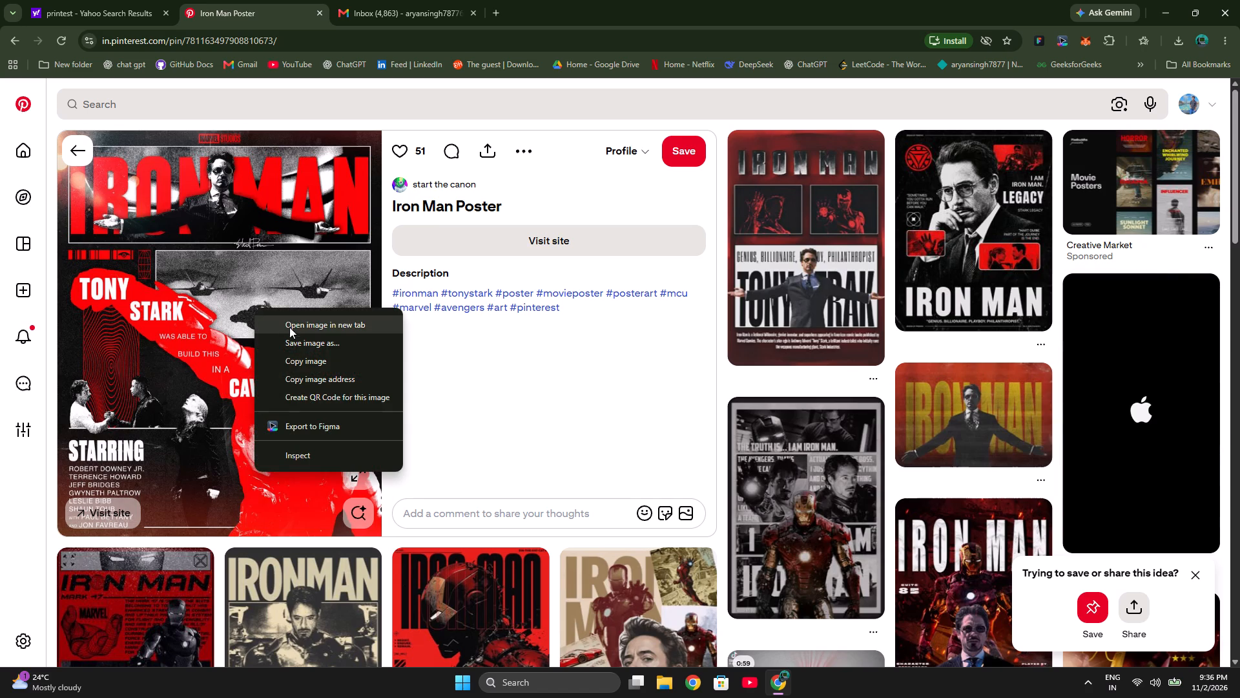
pyautogui.click(300, 341)
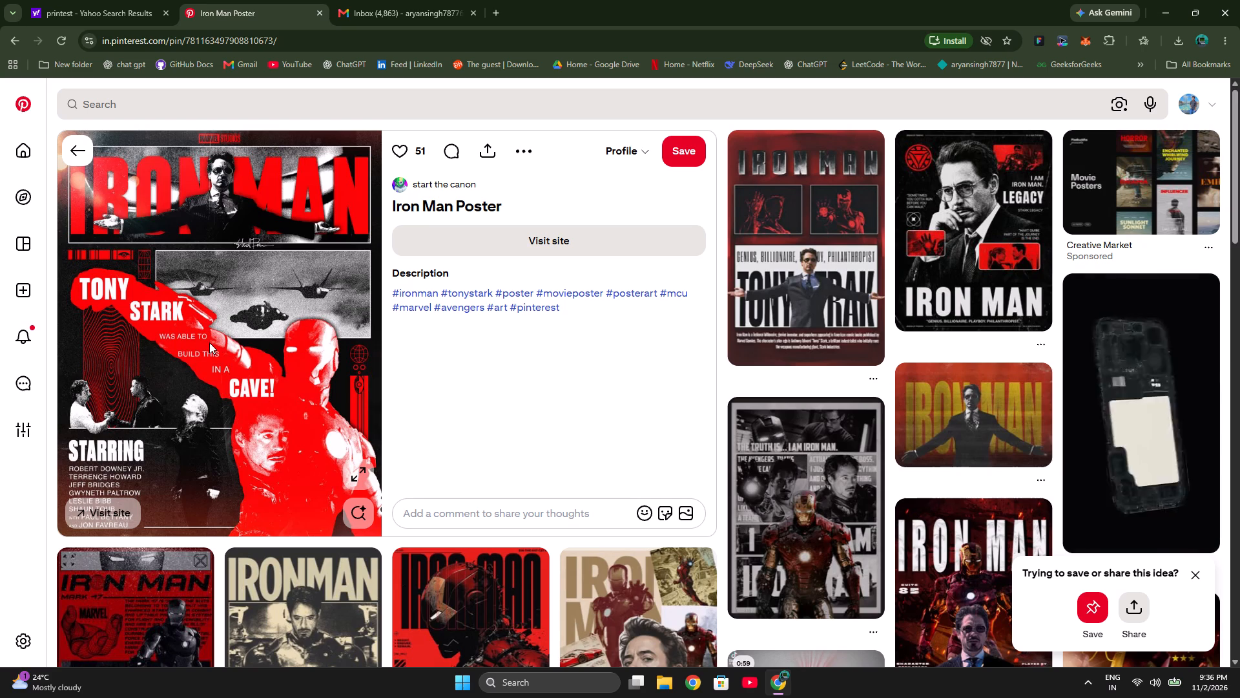
pyautogui.doubleClick(209, 343)
pyautogui.click(363, 478)
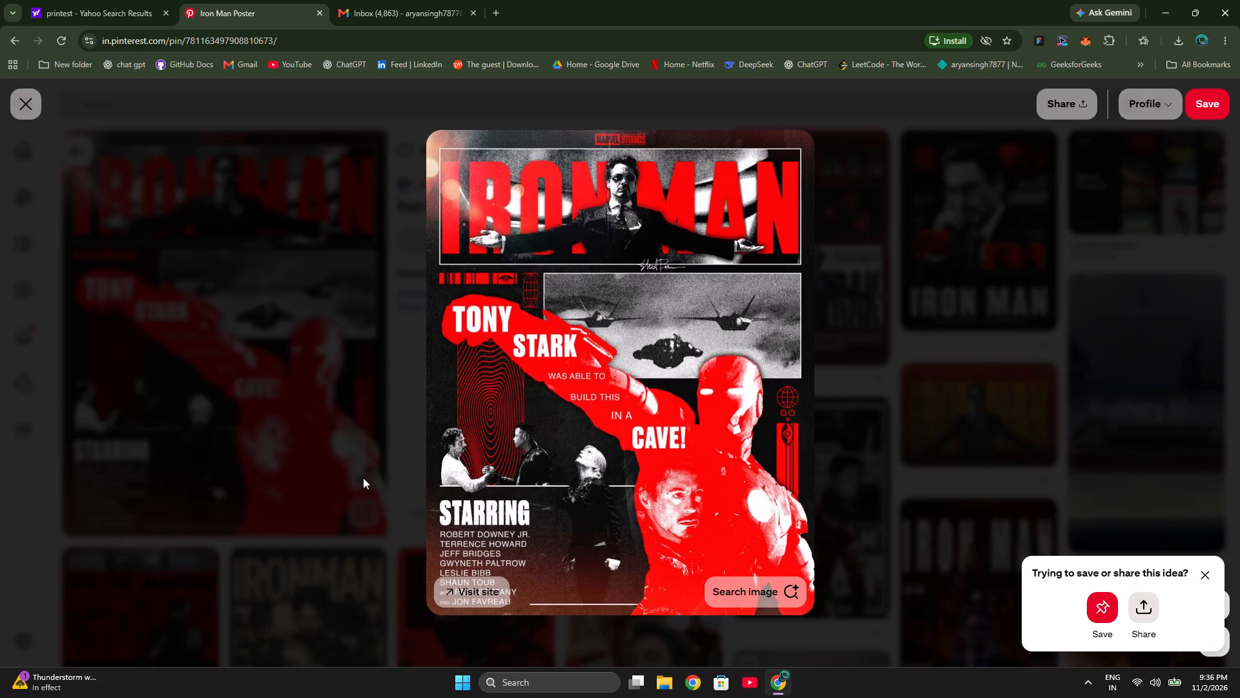
pyautogui.click(641, 350)
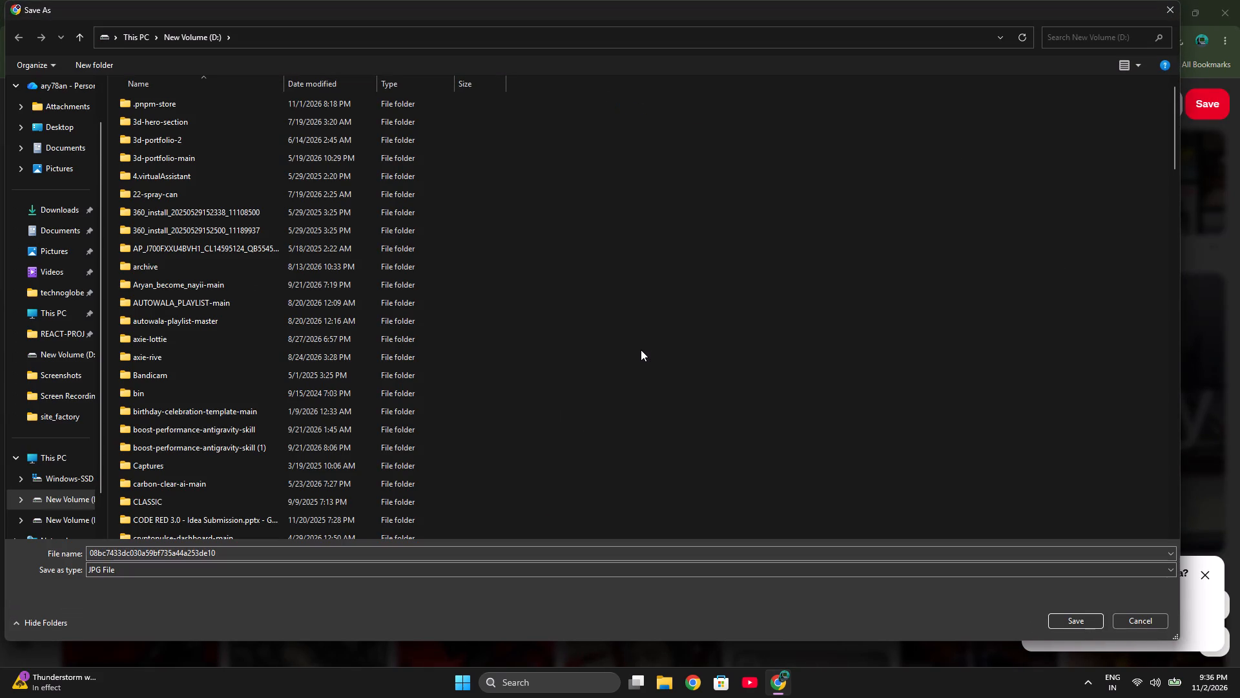
pyautogui.click(253, 551)
pyautogui.press('BackSpace')
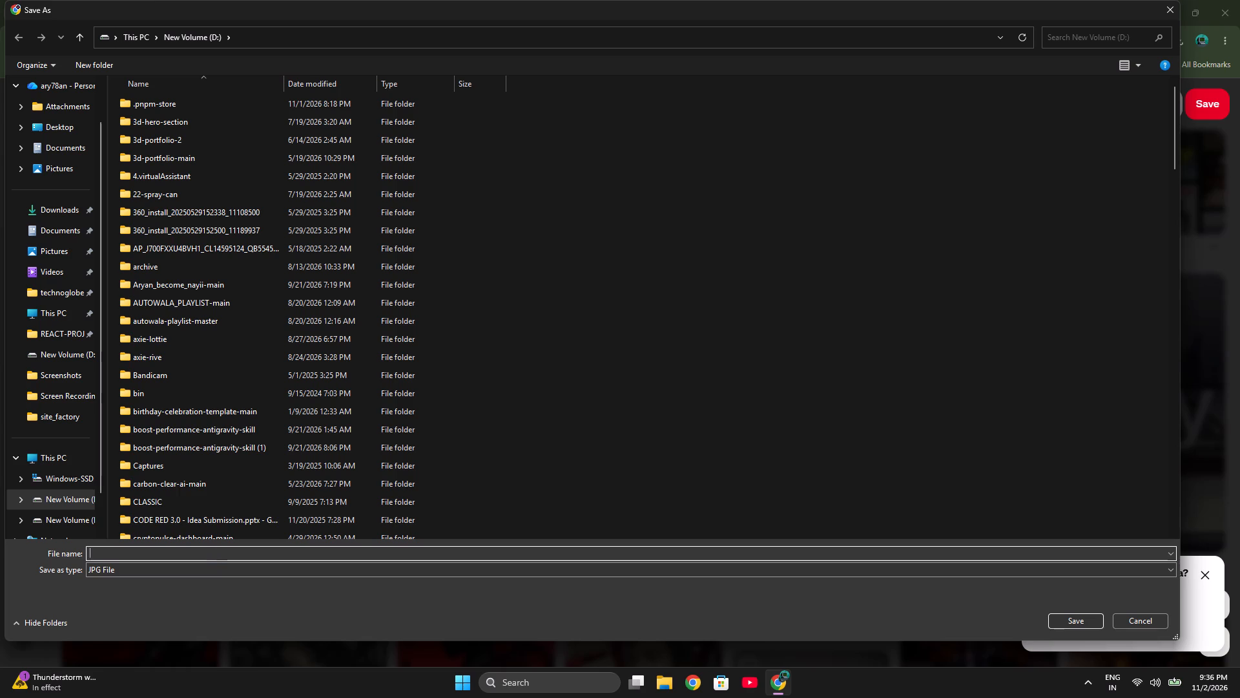
pyautogui.write('tec')
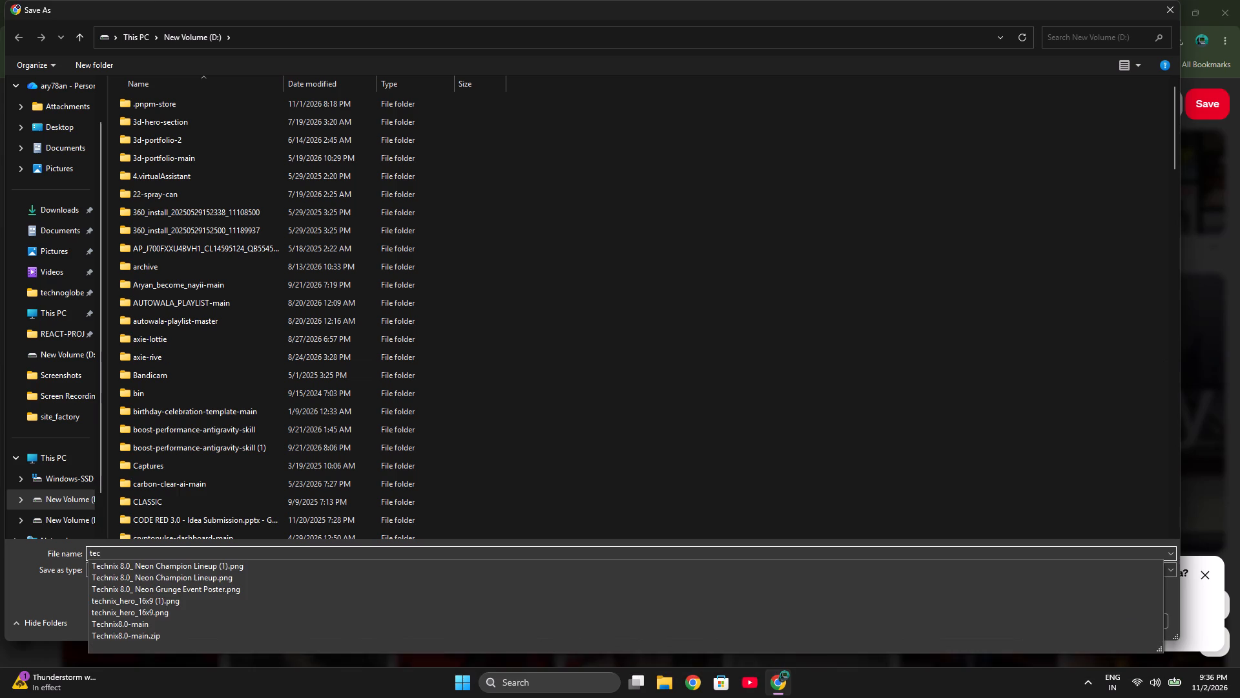
pyautogui.write('hnix')
pyautogui.write('_poster')
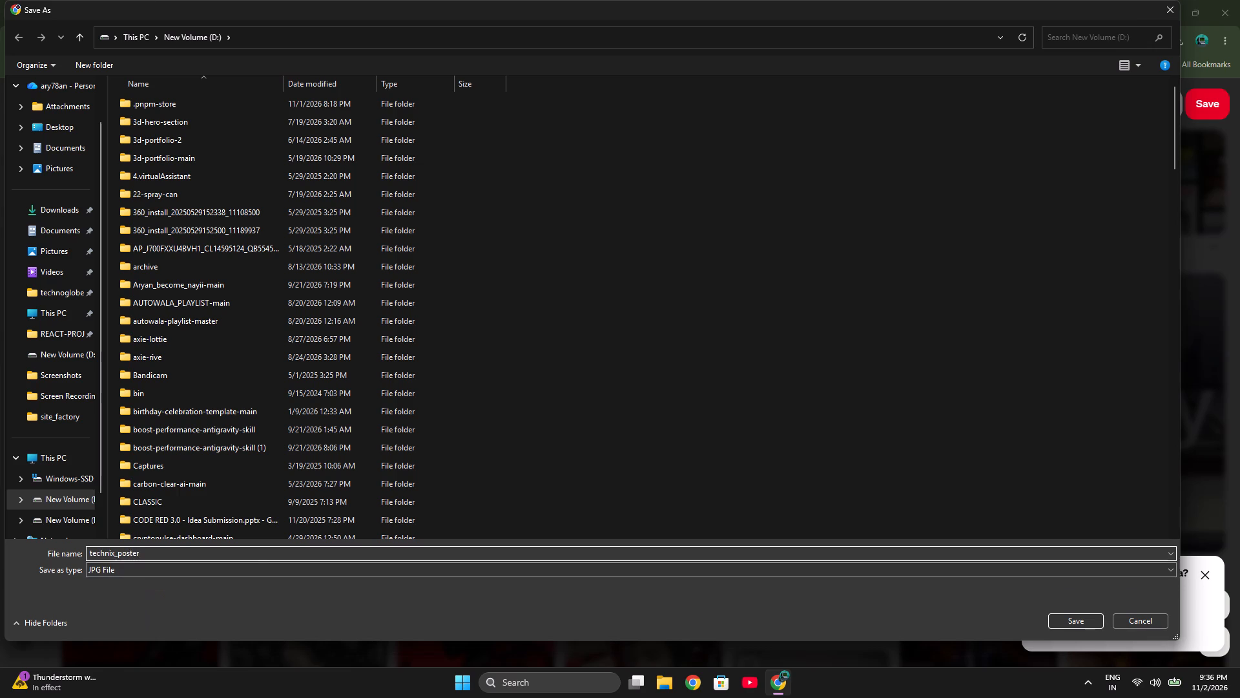
pyautogui.press('Return')
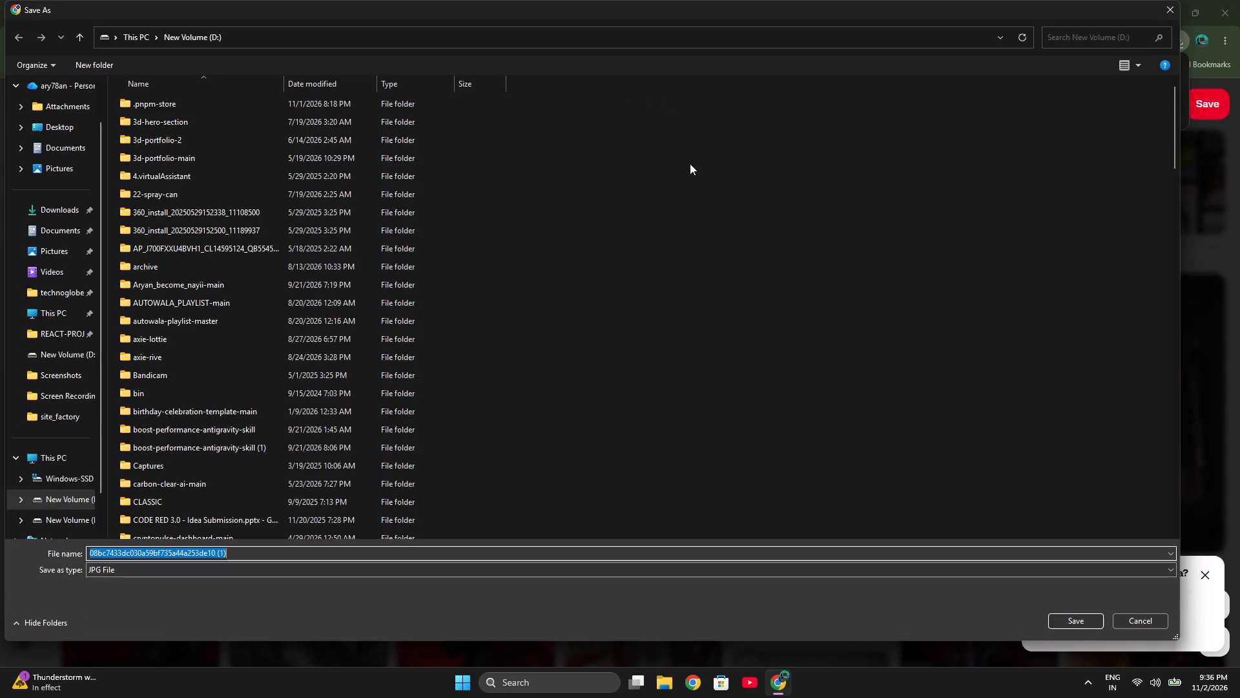
pyautogui.click(1166, 6)
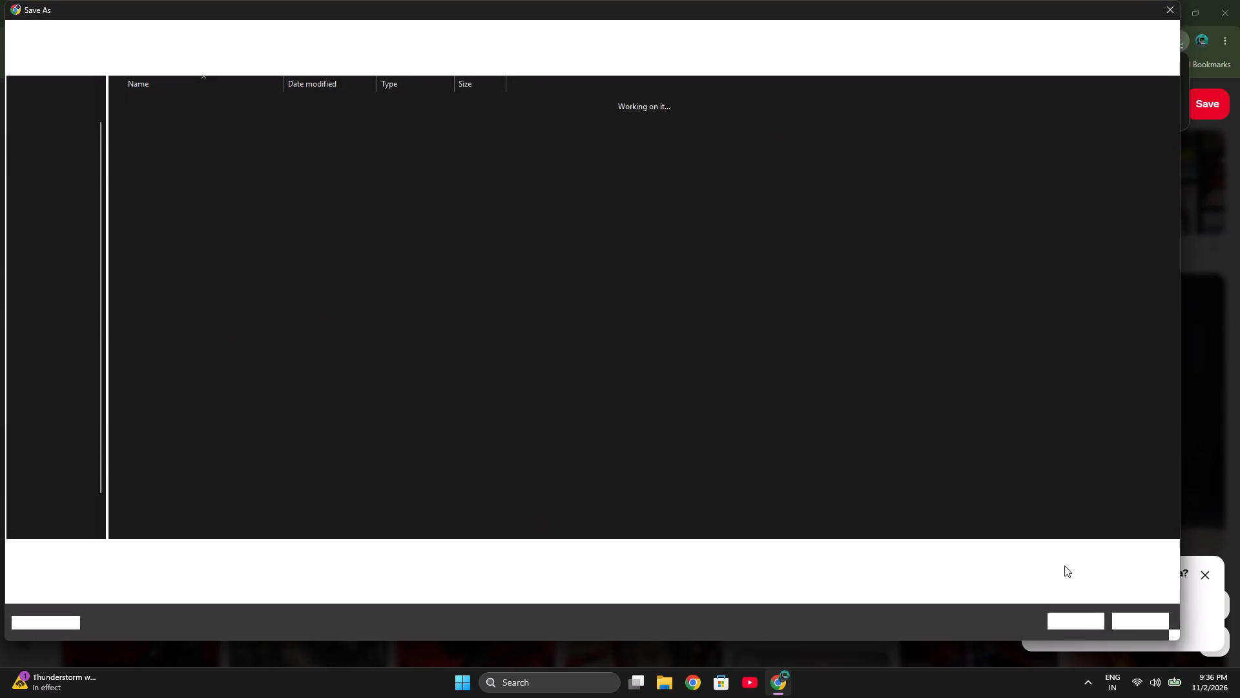
pyautogui.click(1170, 6)
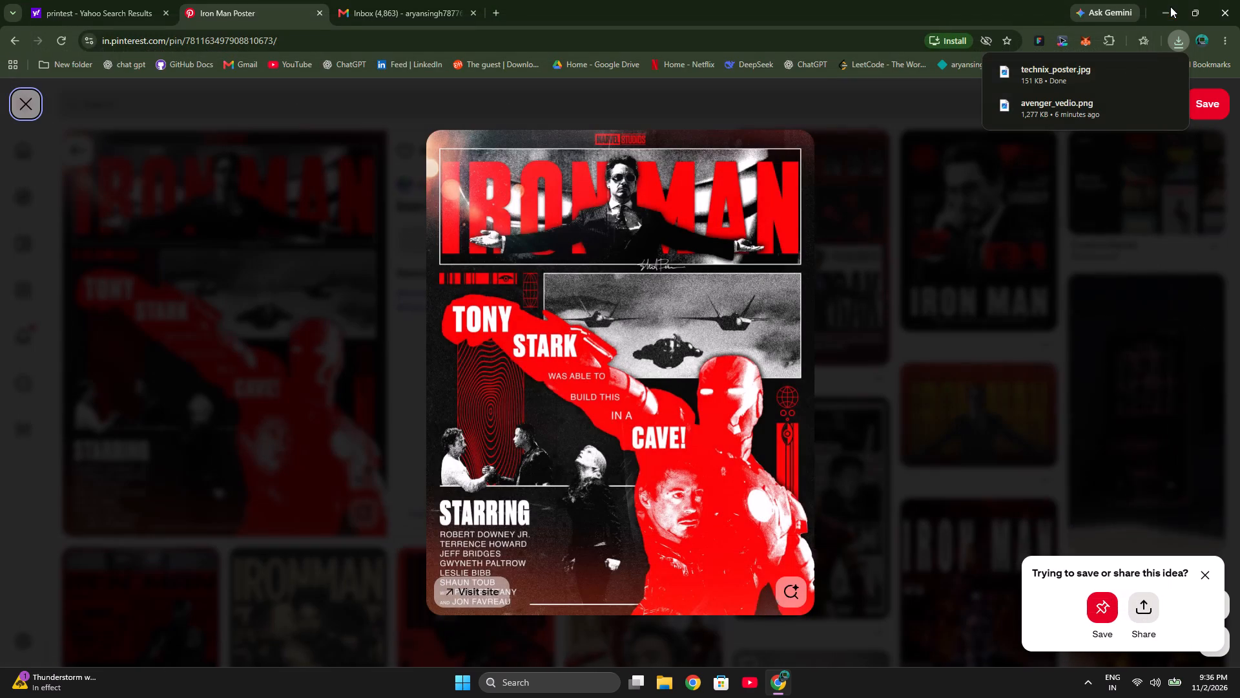
# Dismiss the save-or-share suggestion and close the enlarged poster view to return to the pin page.
pyautogui.click(1204, 575)
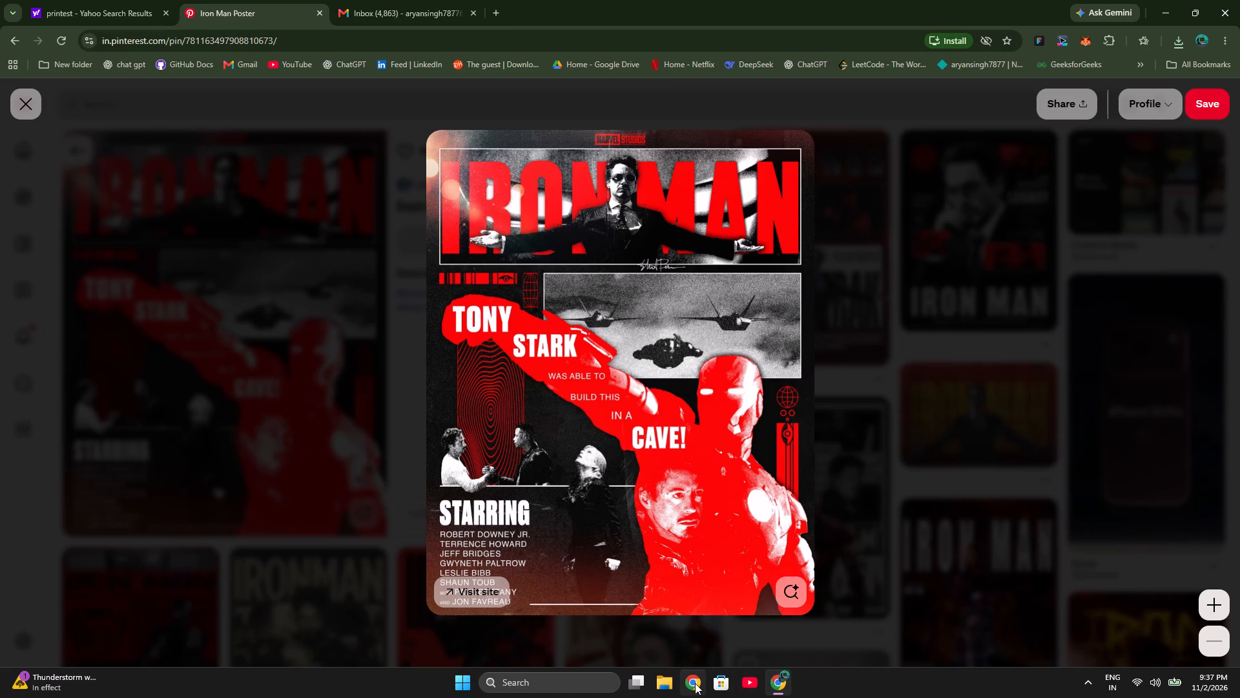
pyautogui.click(29, 102)
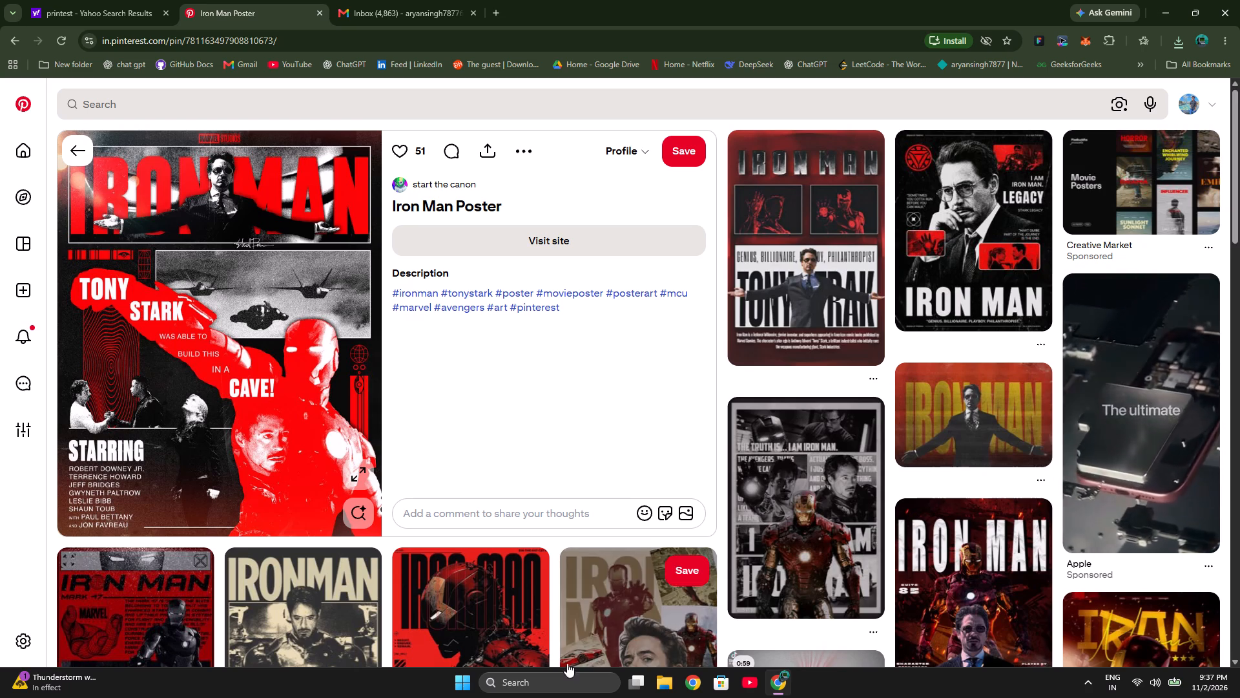
# Search the computer for "what" and launch the suggested result.
pyautogui.click(567, 683)
pyautogui.write('what')
pyautogui.press('Right')
pyautogui.press('Return')
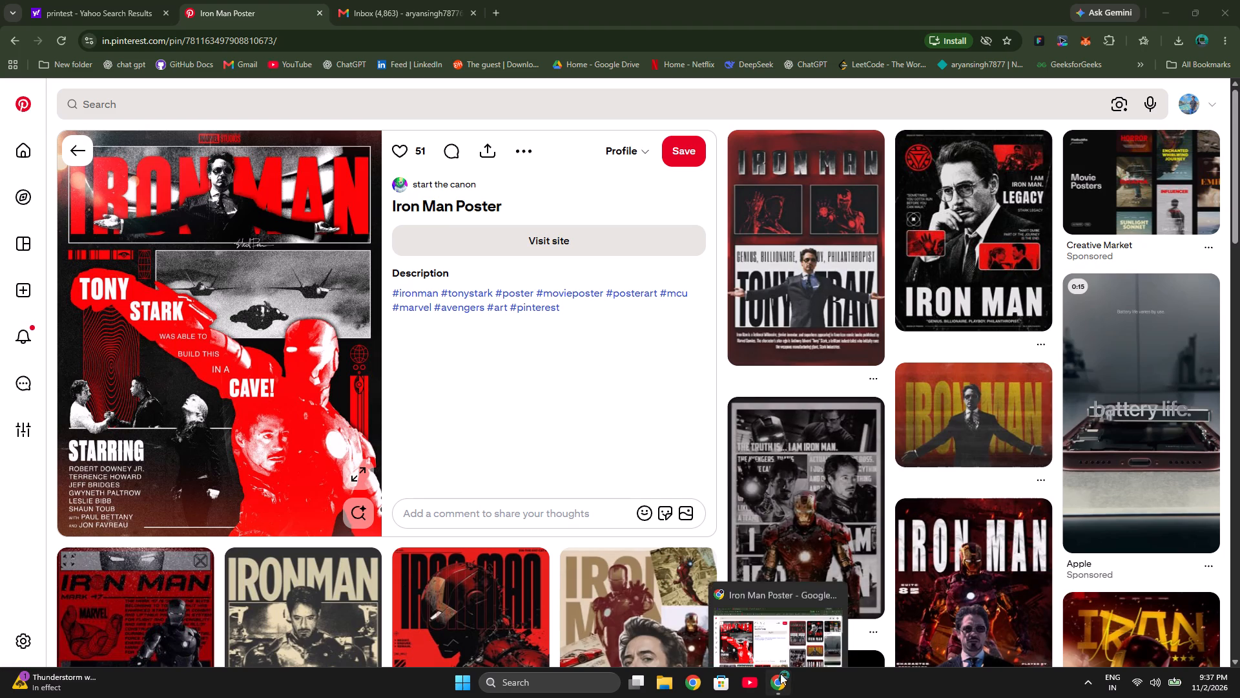
# Examine the related designs below the Iron Man poster pin, including the Spider-Man, Loki, Robert Downey Jr. and Captain America posters.
pyautogui.scroll(-4, 555, 319)
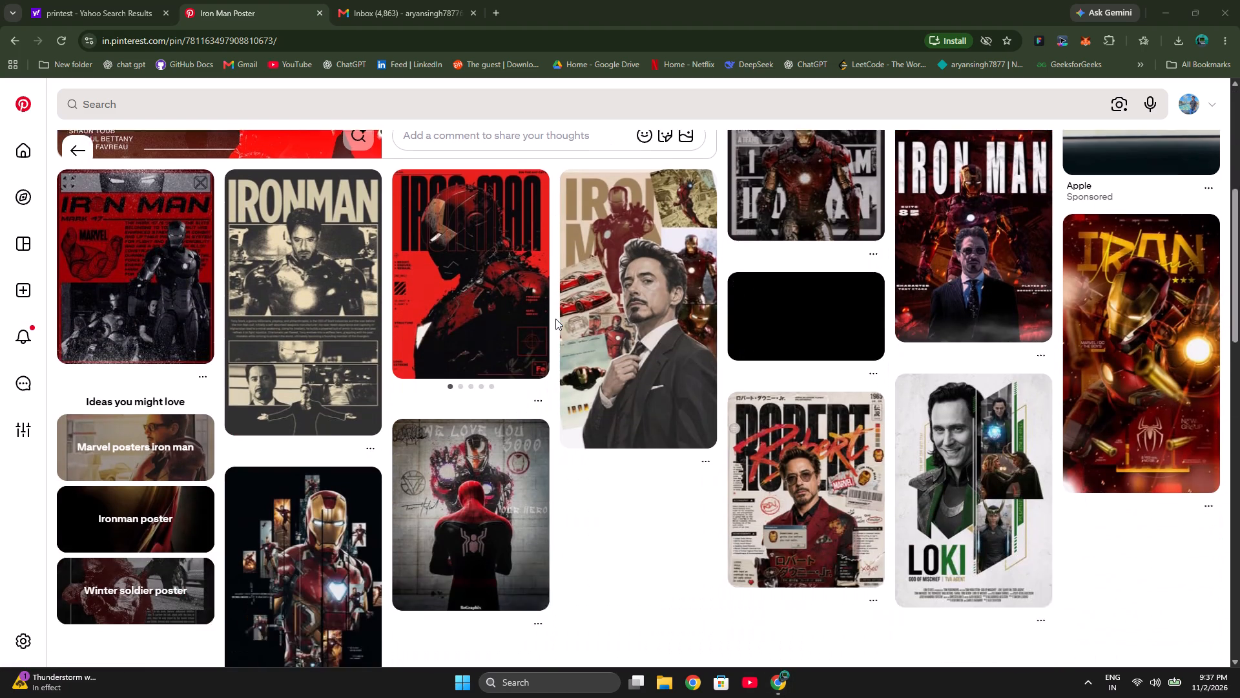
pyautogui.scroll(-1, 555, 319)
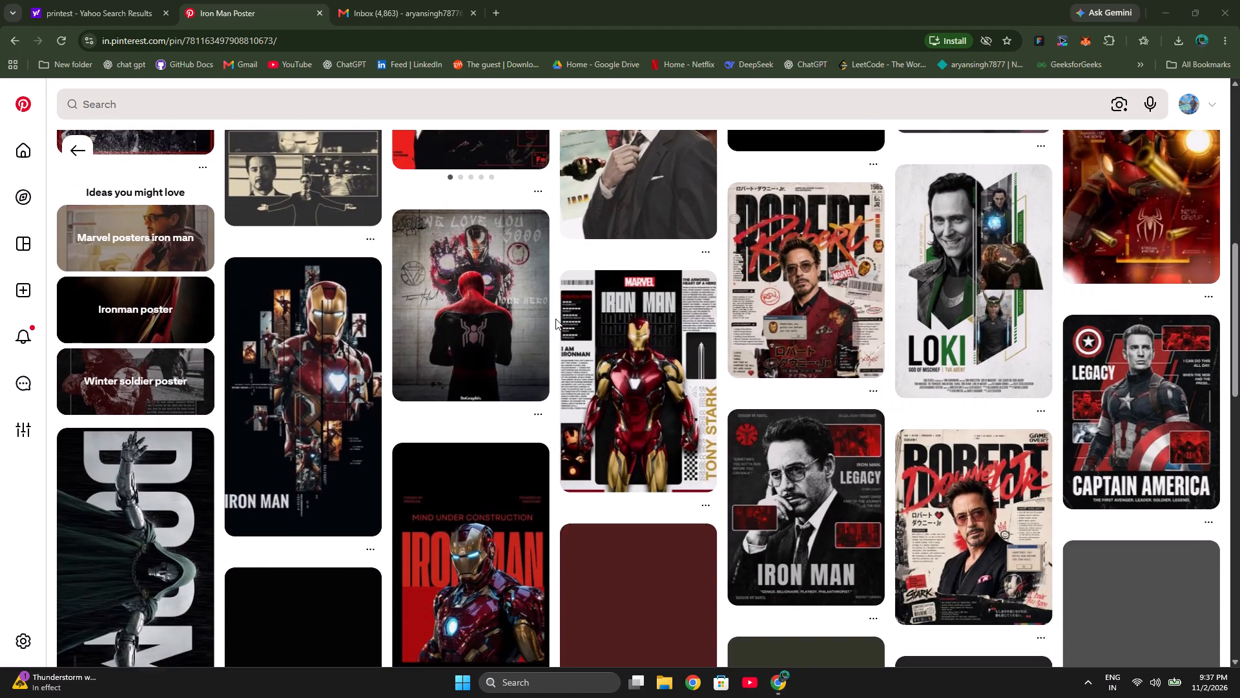
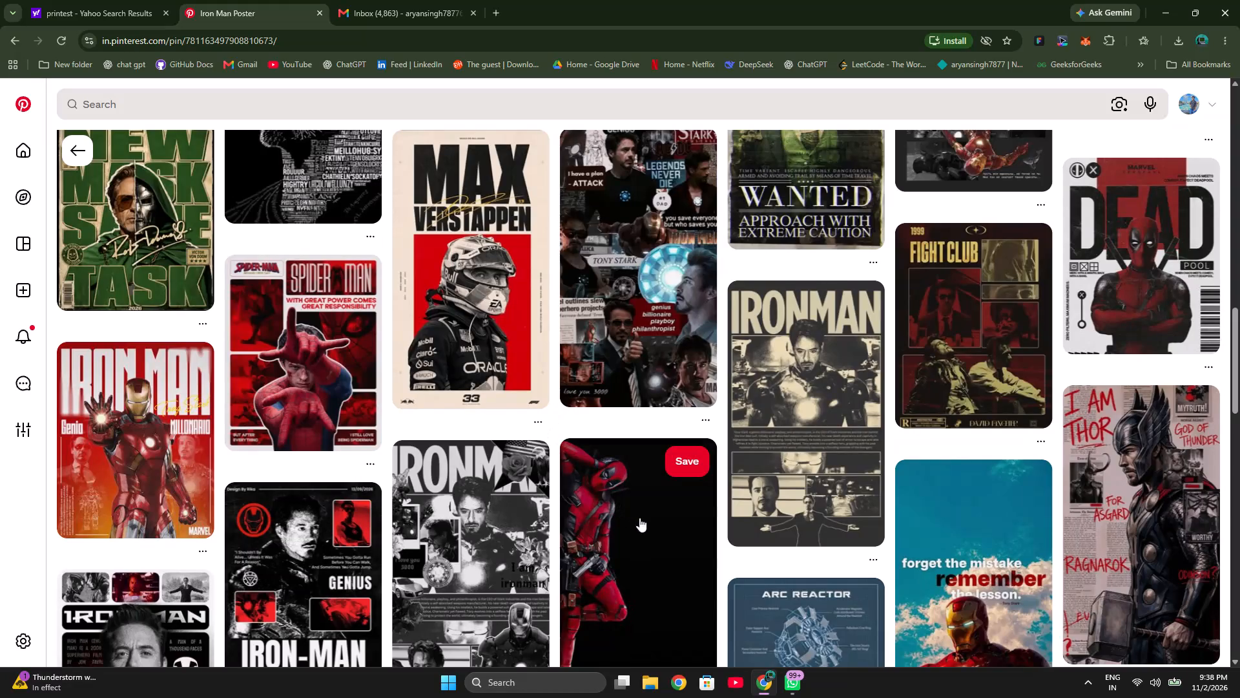
# Examine the further related designs below the Iron Man poster pin, looking through the Iron Man, Avengers and other superhero and movie posters.
pyautogui.scroll(-3, 677, 533)
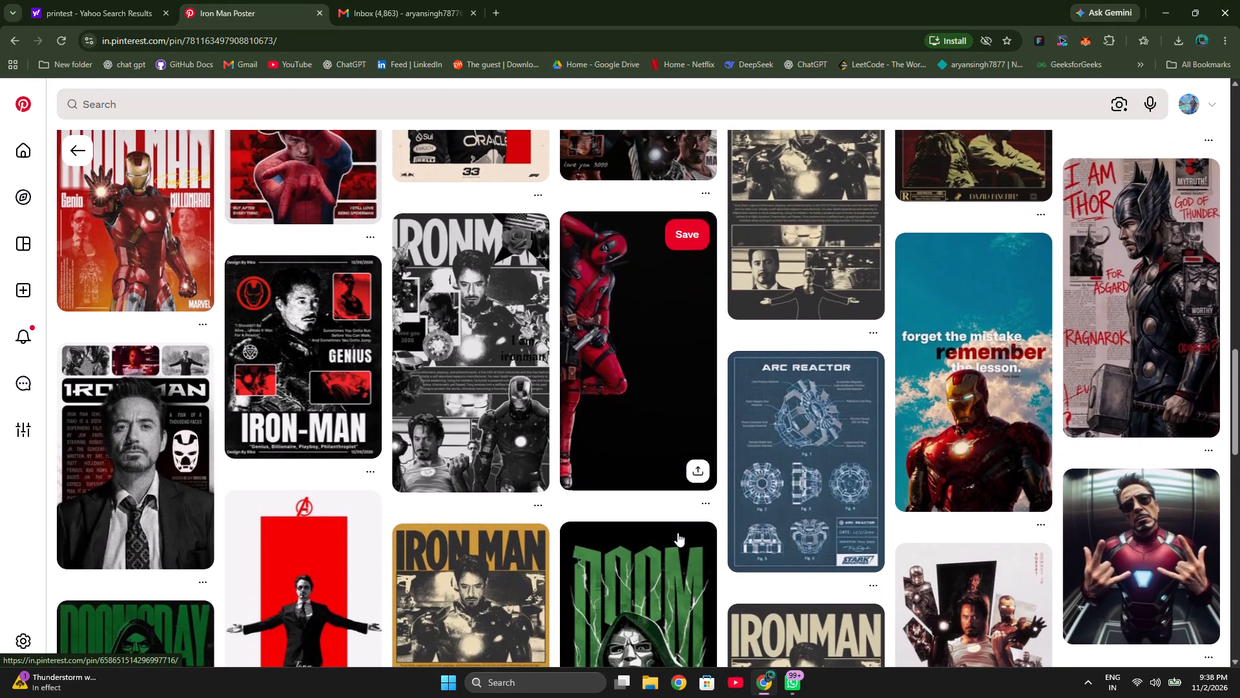
pyautogui.scroll(-8, 677, 533)
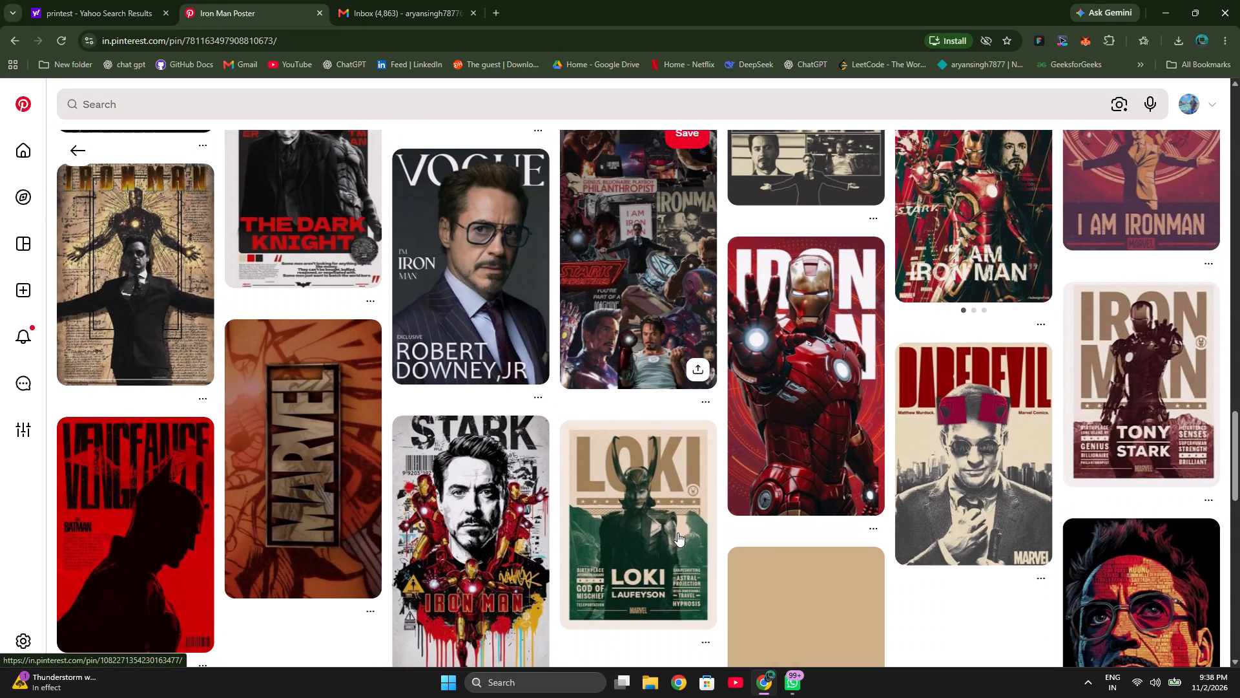
pyautogui.scroll(-1, 677, 533)
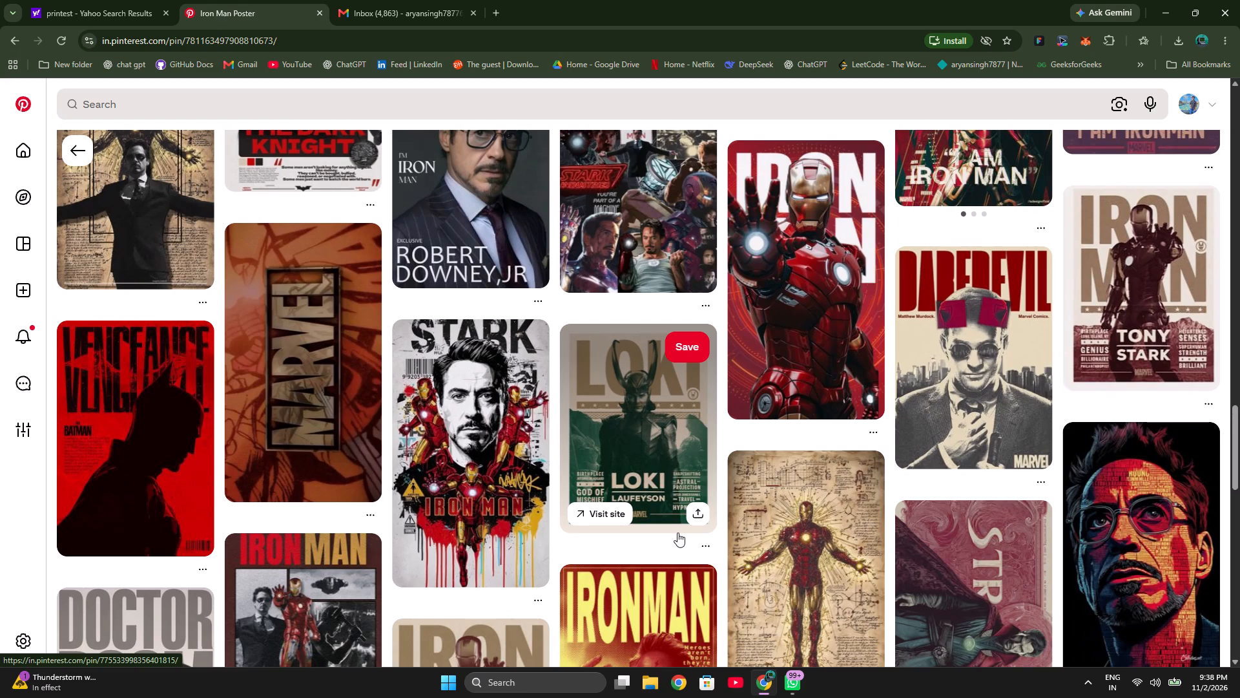
pyautogui.scroll(-3, 677, 533)
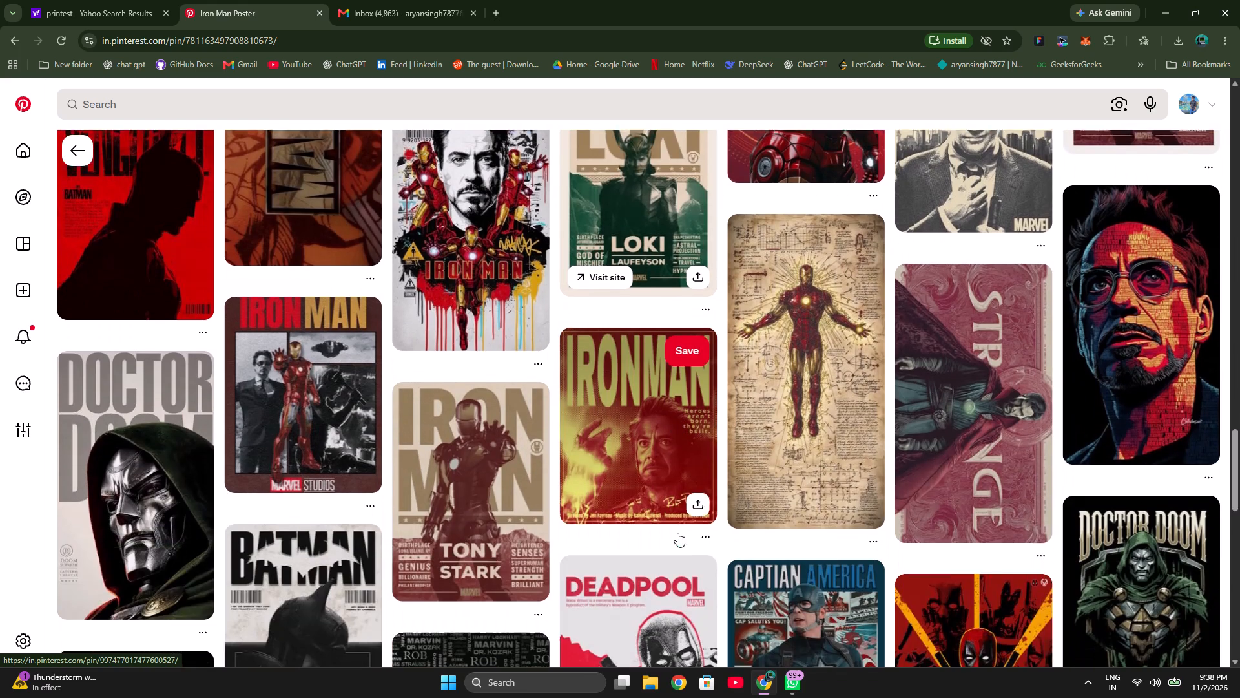
pyautogui.scroll(-4, 677, 533)
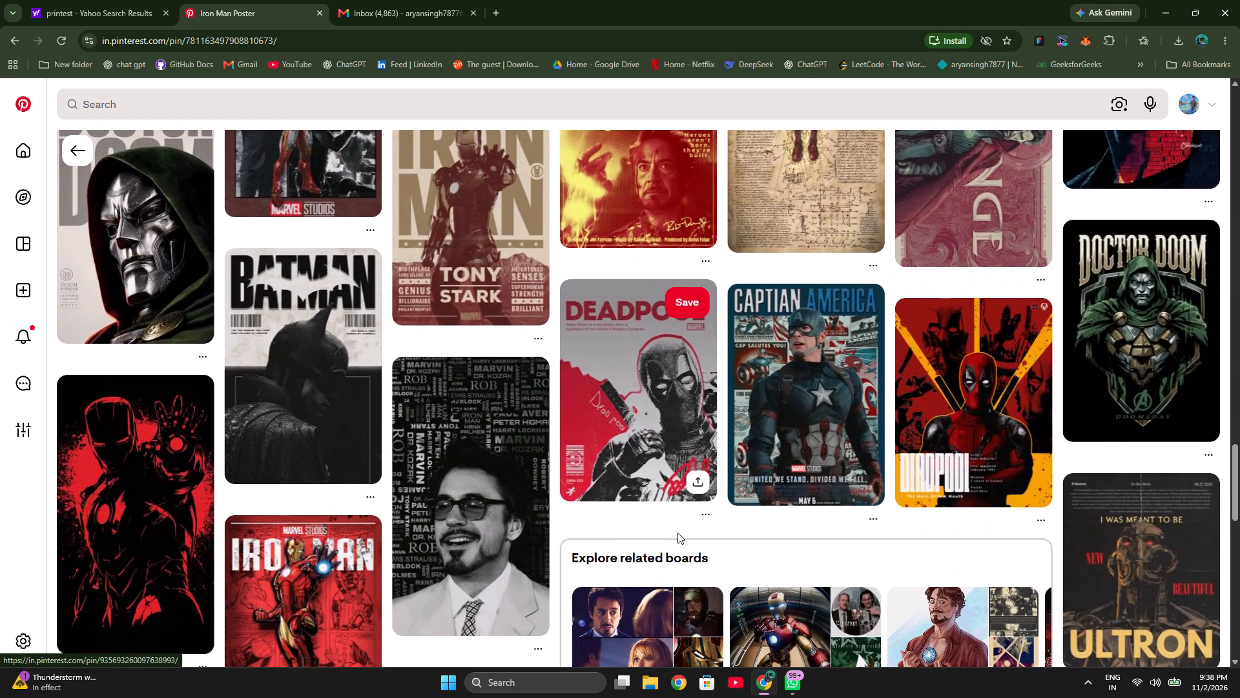
pyautogui.scroll(-3, 677, 533)
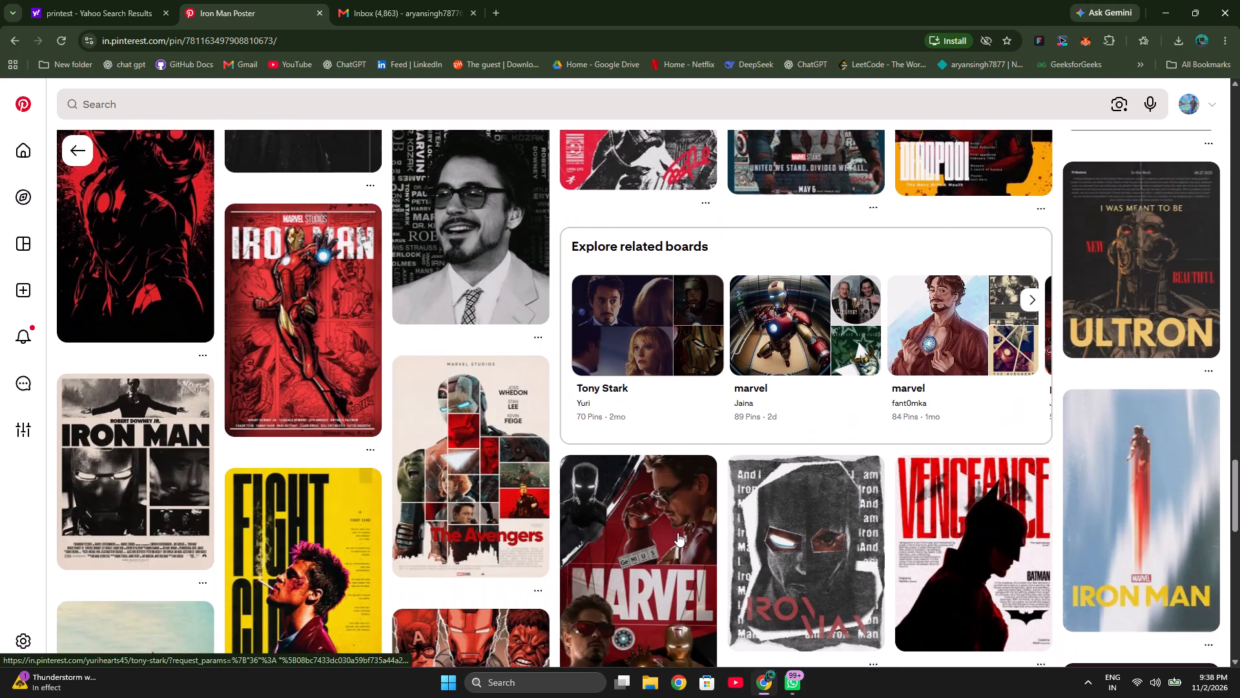
pyautogui.scroll(-2, 677, 533)
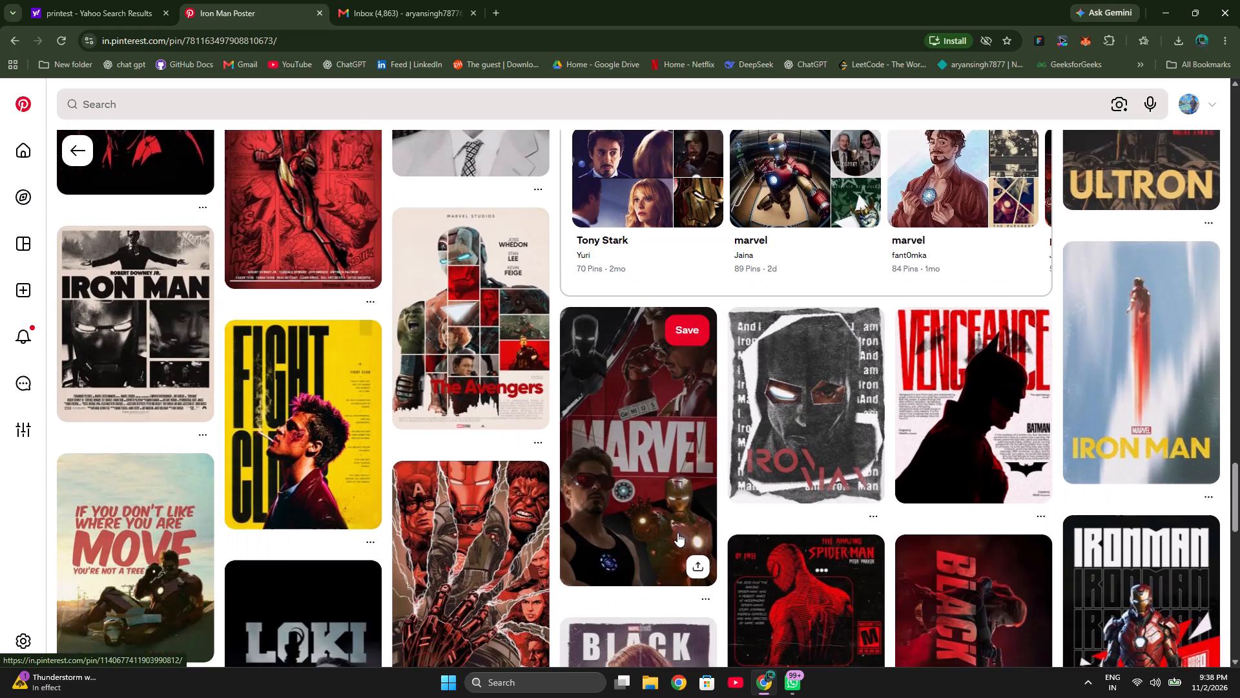
pyautogui.scroll(-3, 677, 533)
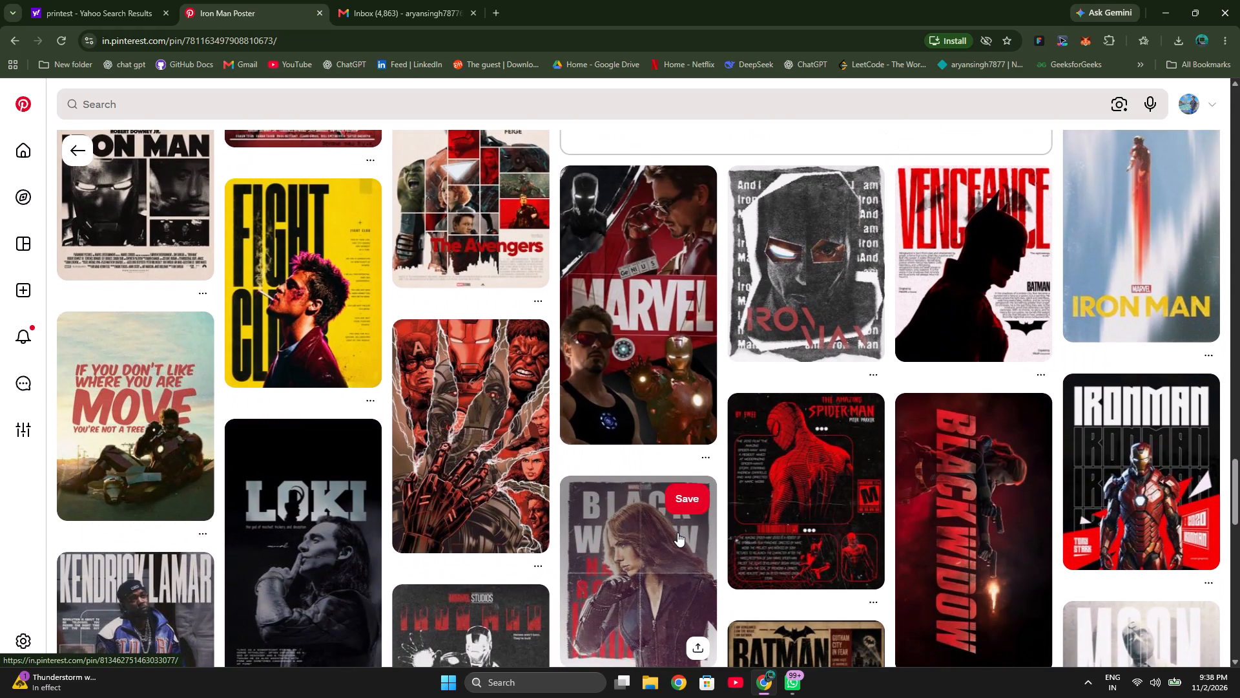
pyautogui.scroll(-3, 677, 533)
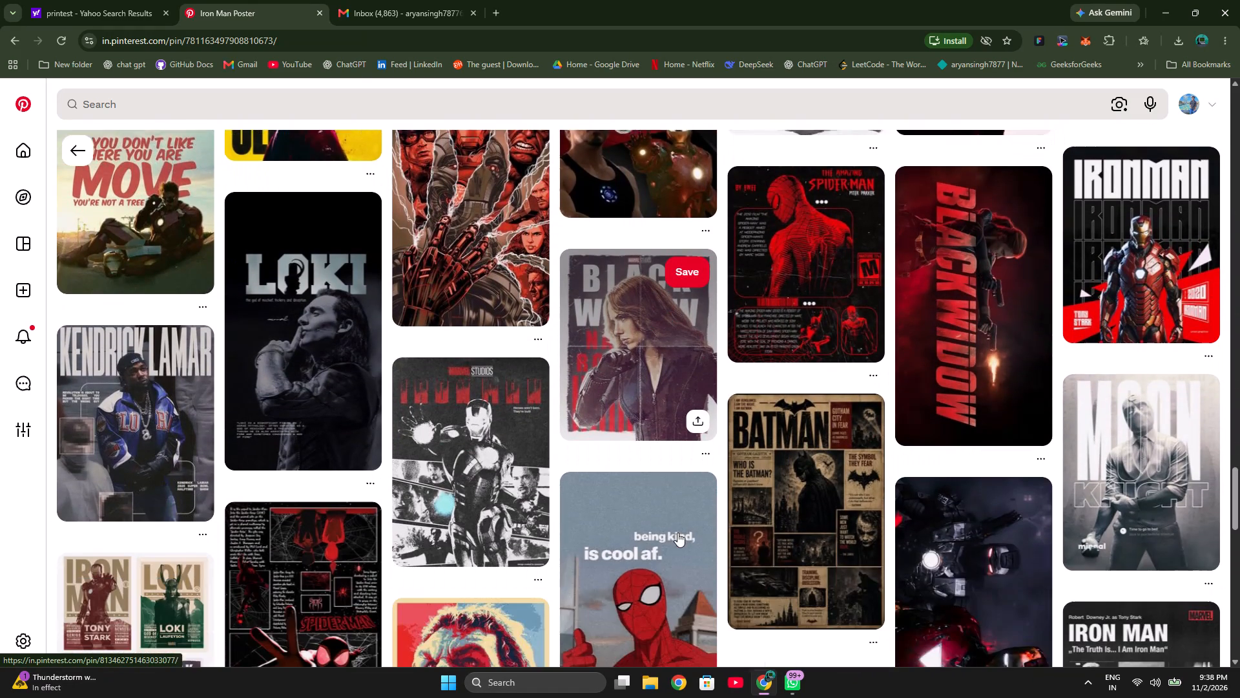
pyautogui.scroll(-4, 677, 533)
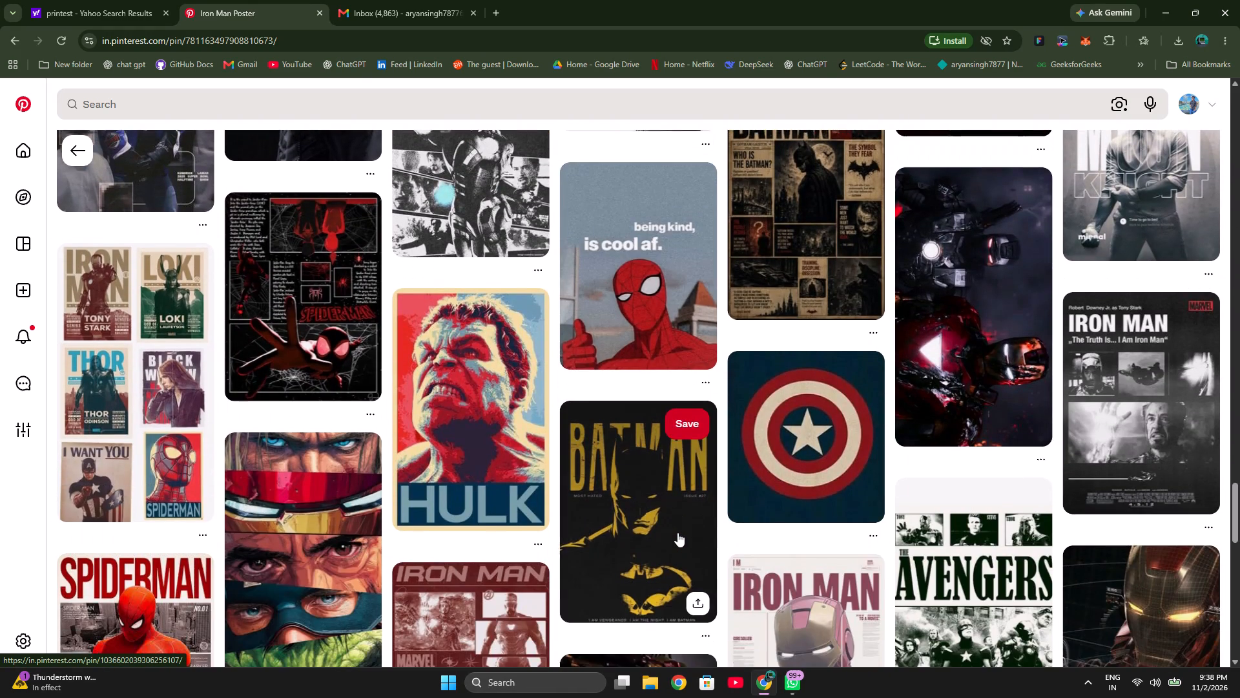
pyautogui.scroll(-1, 677, 533)
pyautogui.scroll(1, 677, 533)
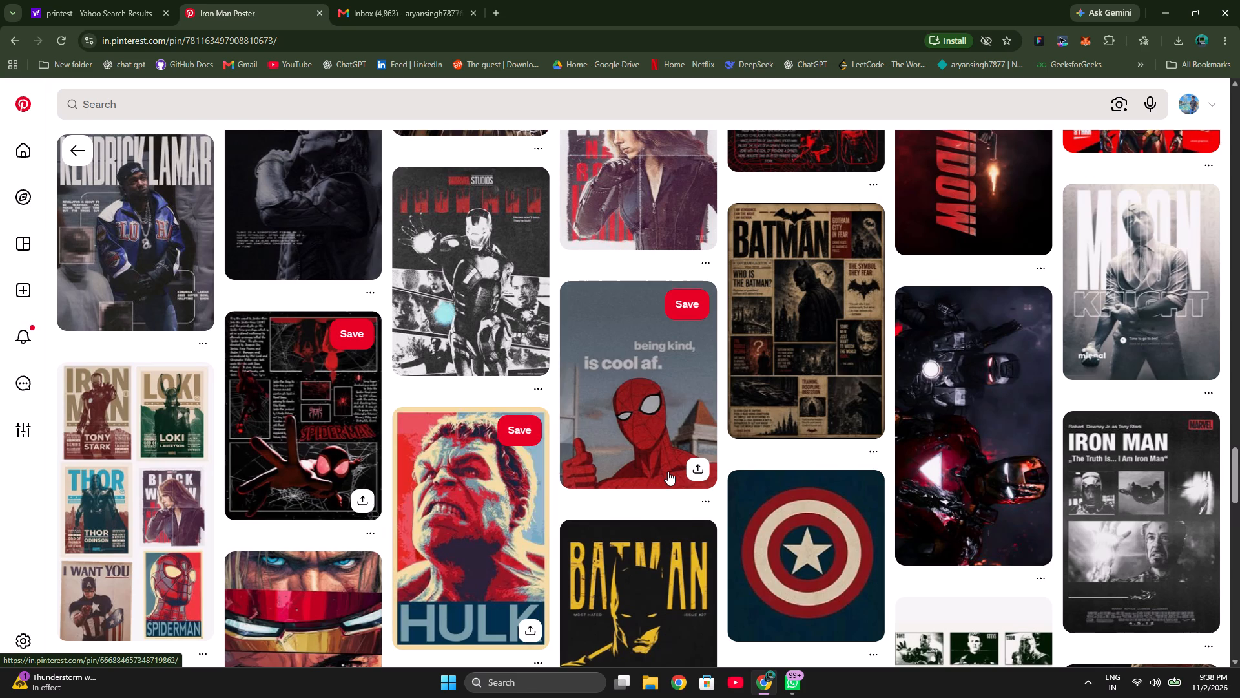
pyautogui.scroll(-6, 668, 471)
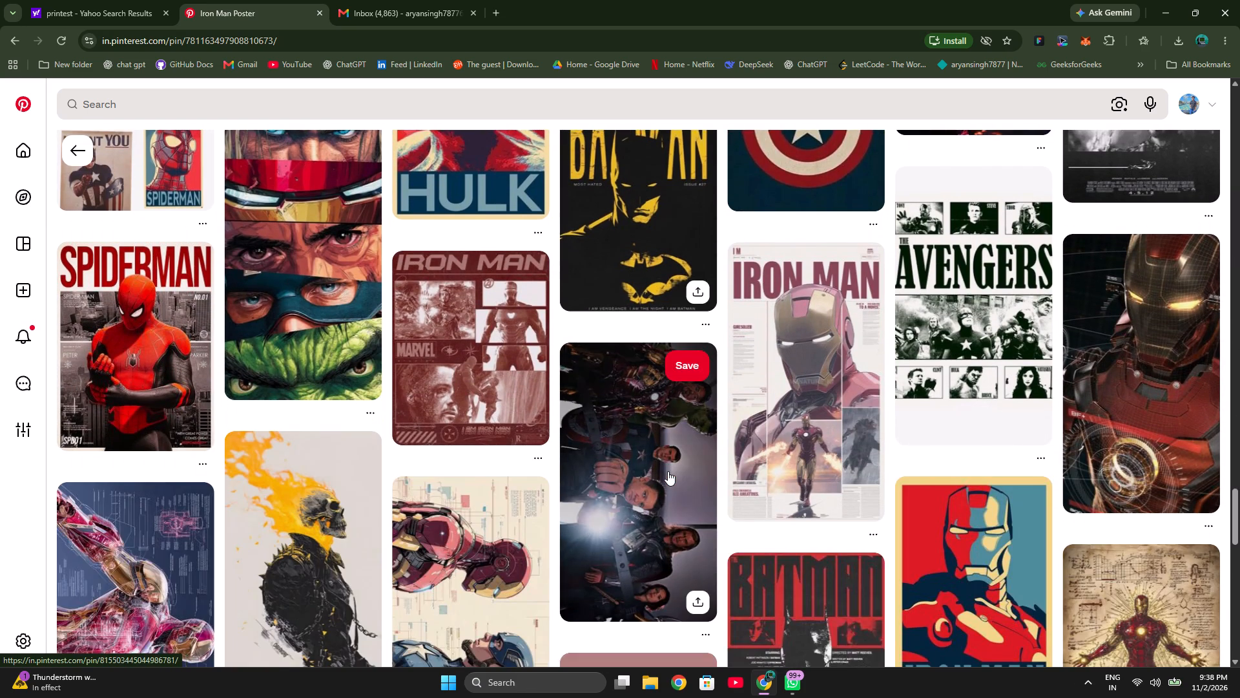
pyautogui.scroll(-2, 668, 471)
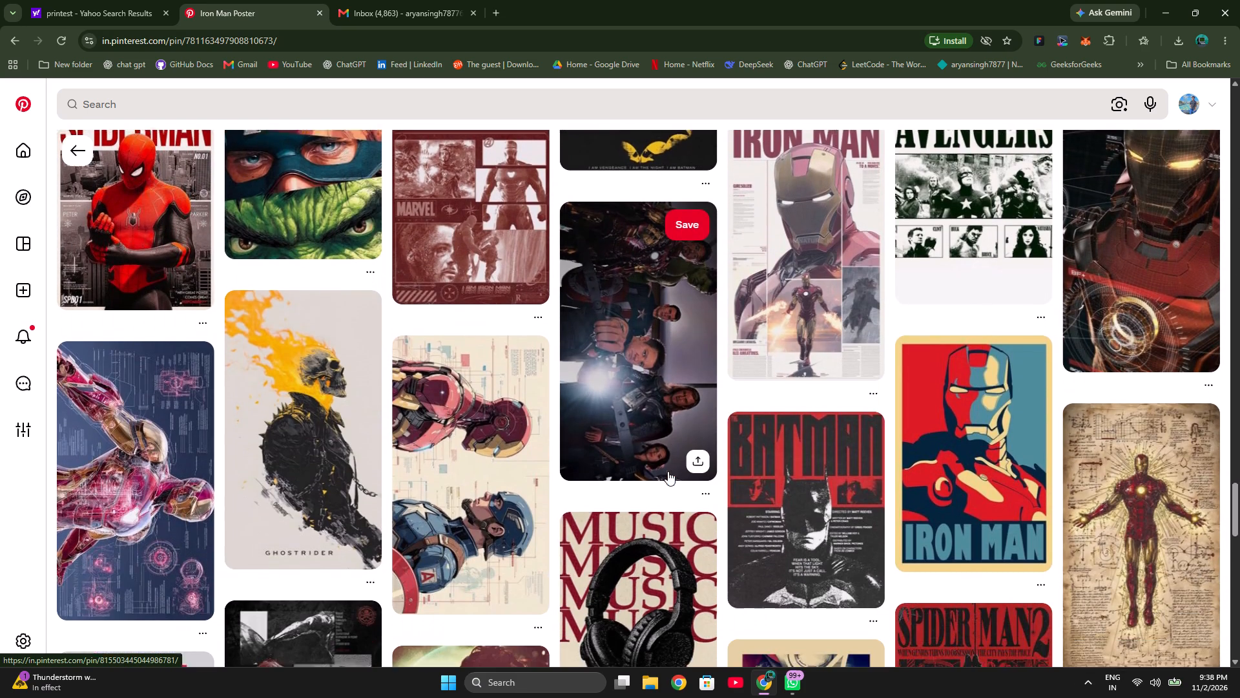
pyautogui.scroll(-4, 668, 471)
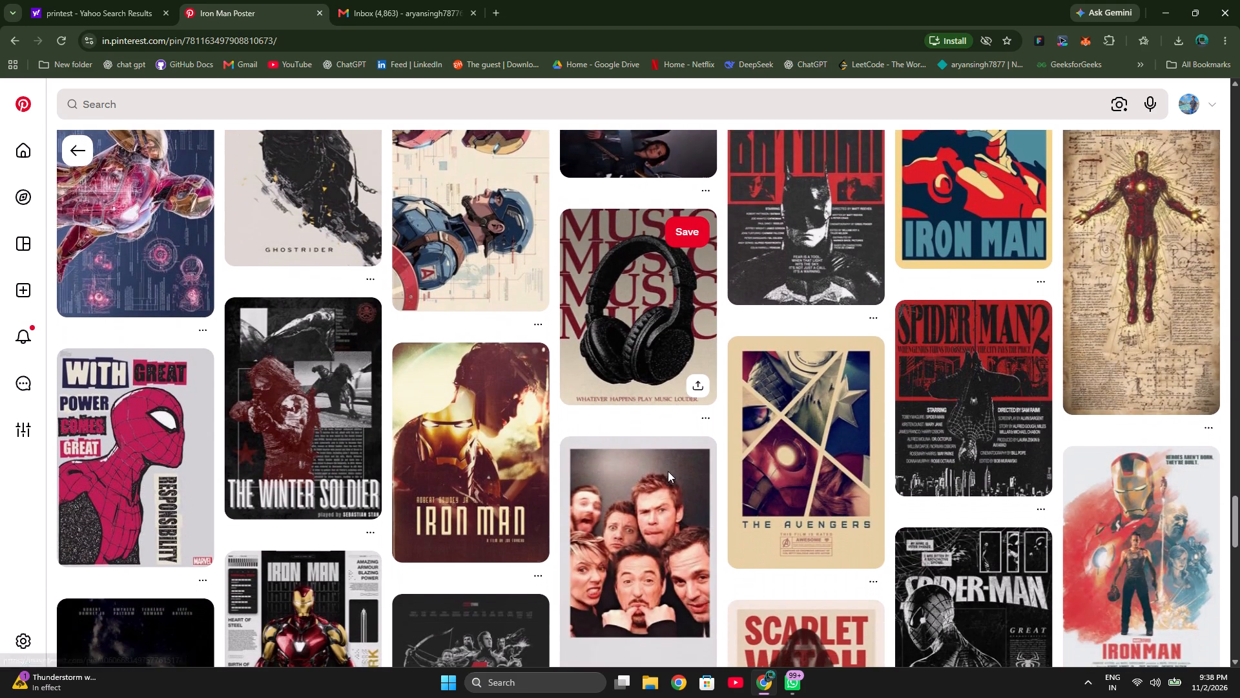
pyautogui.scroll(-4, 668, 471)
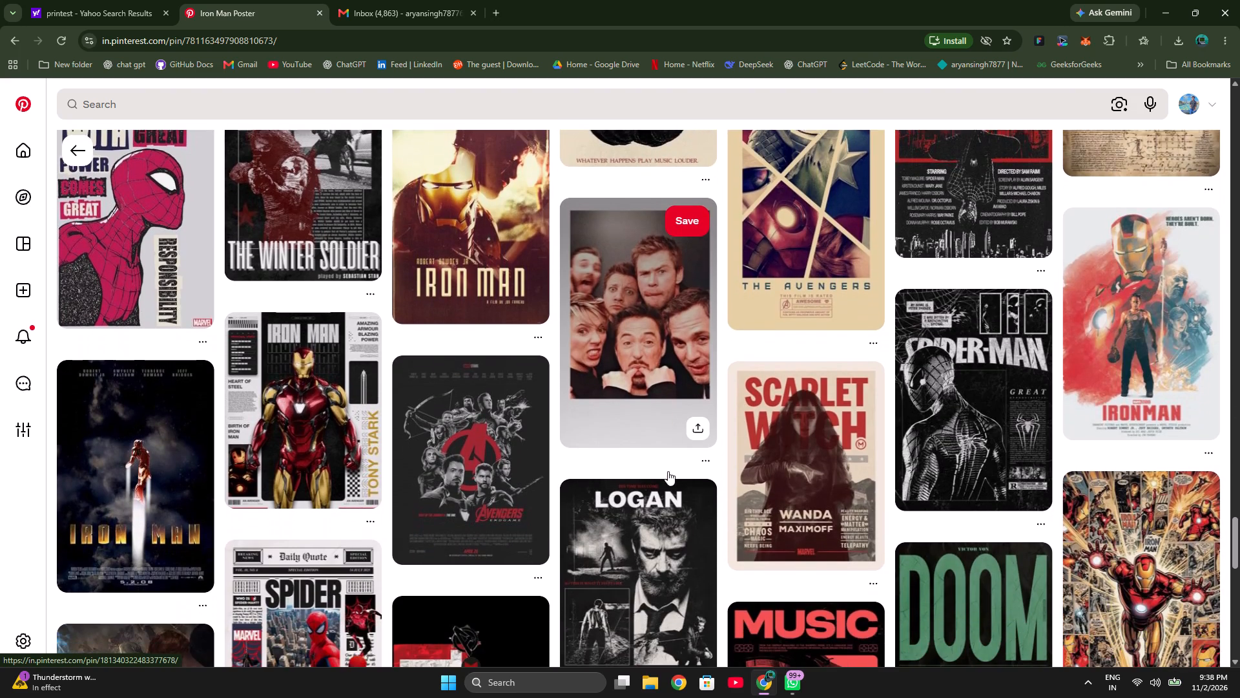
pyautogui.scroll(-3, 668, 471)
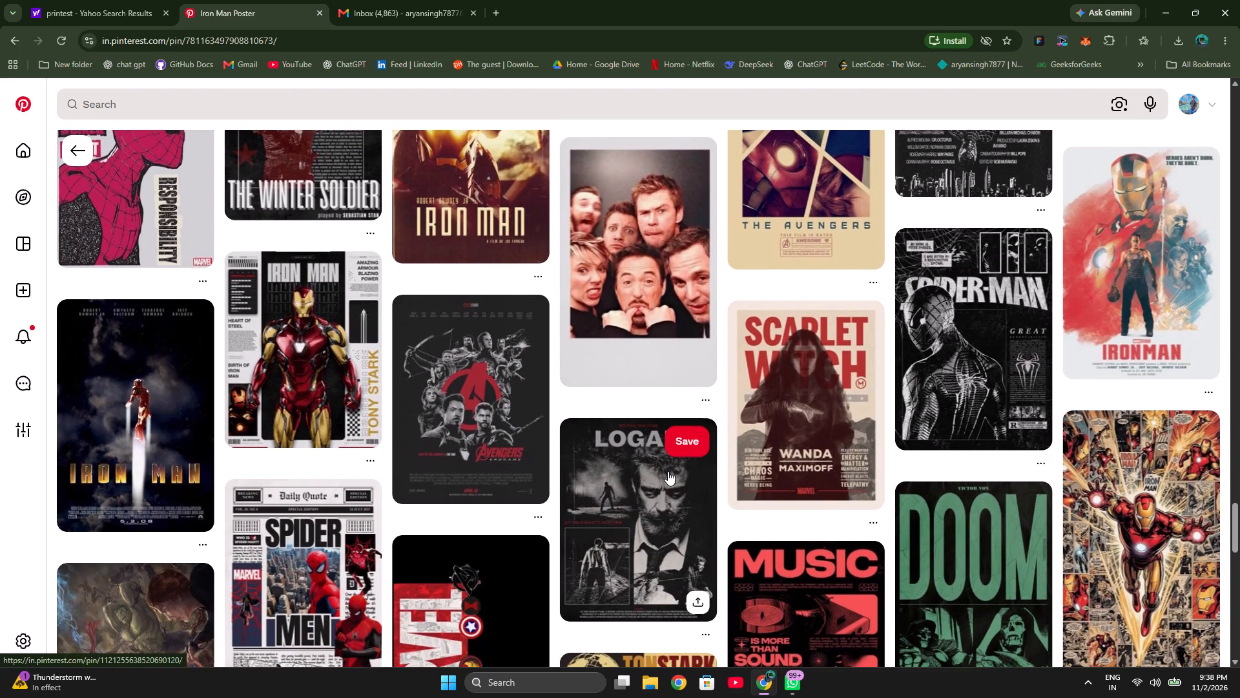
pyautogui.scroll(-3, 668, 471)
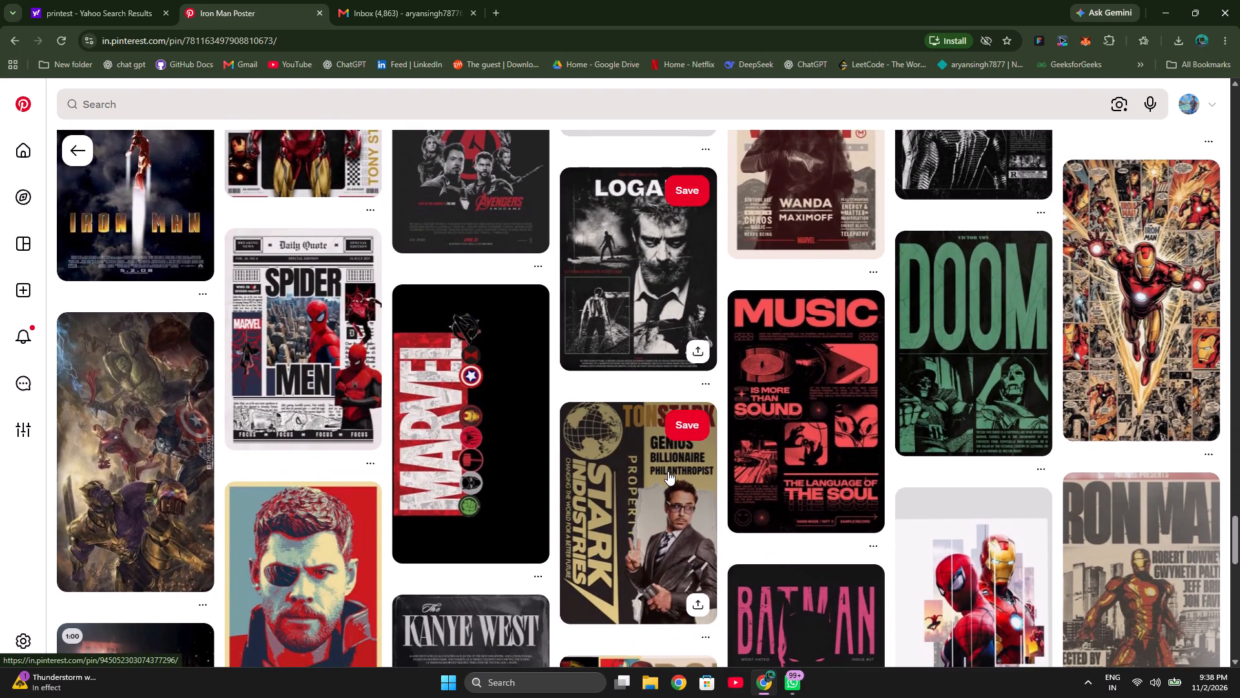
pyautogui.scroll(-3, 668, 471)
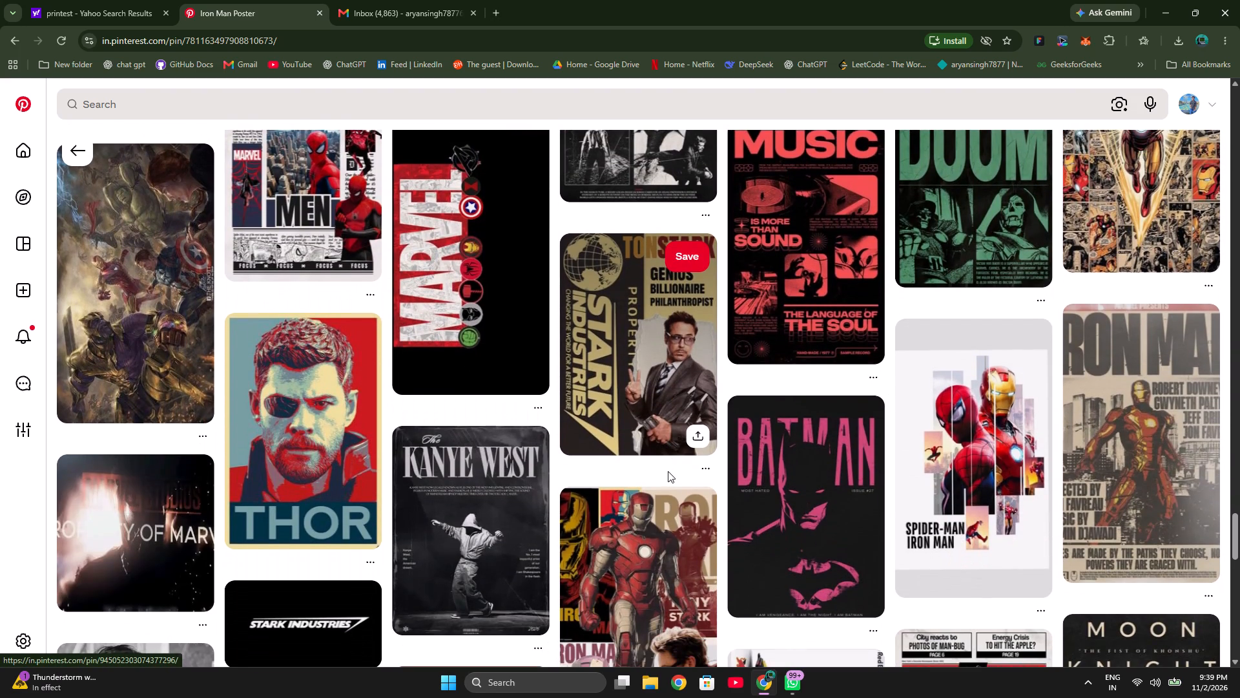
pyautogui.scroll(-2, 668, 471)
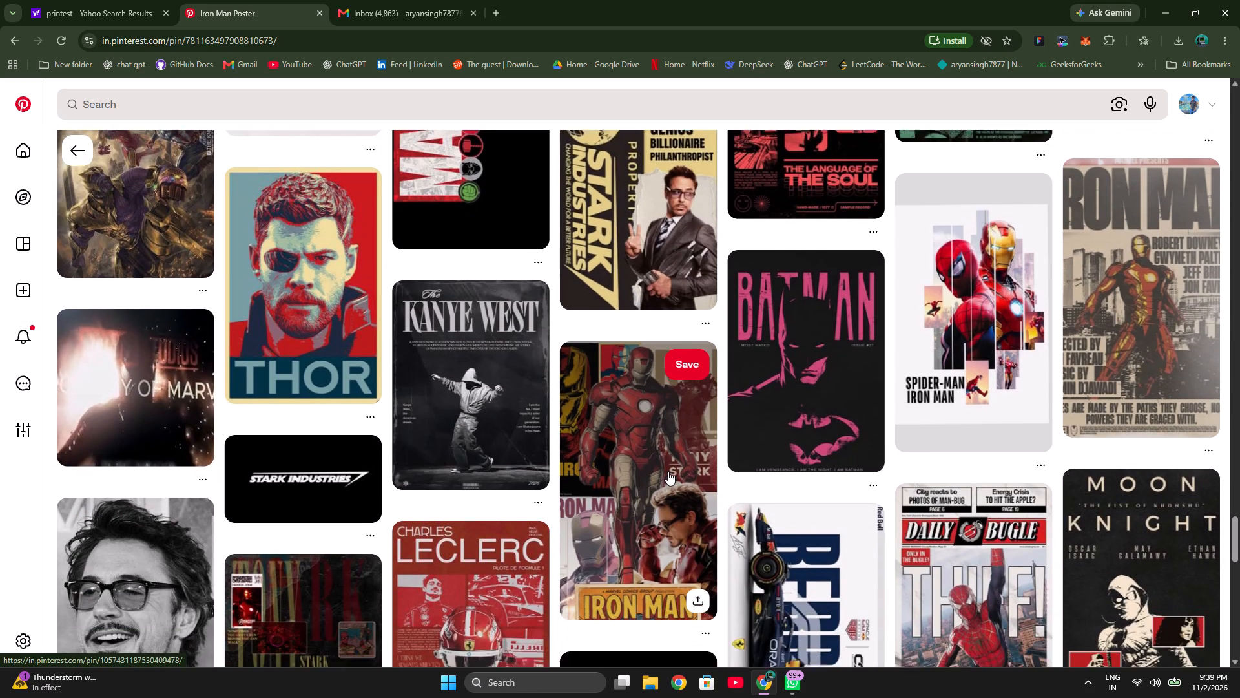
pyautogui.scroll(-2, 668, 471)
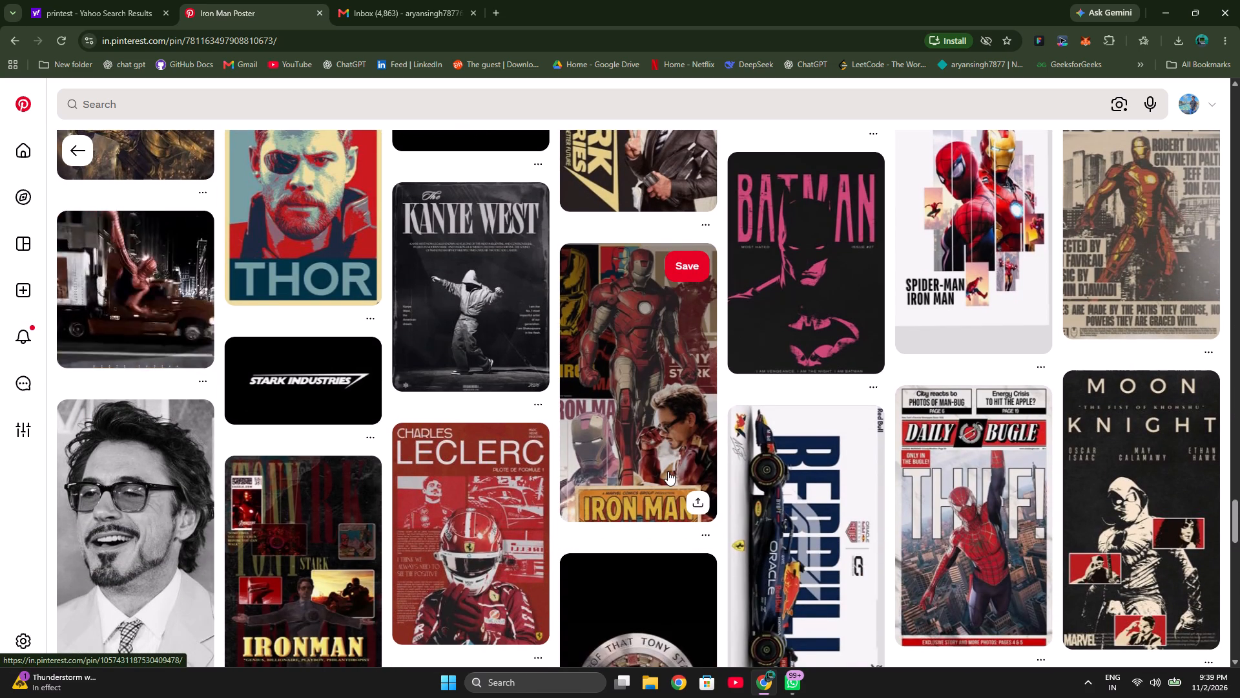
pyautogui.scroll(-5, 668, 471)
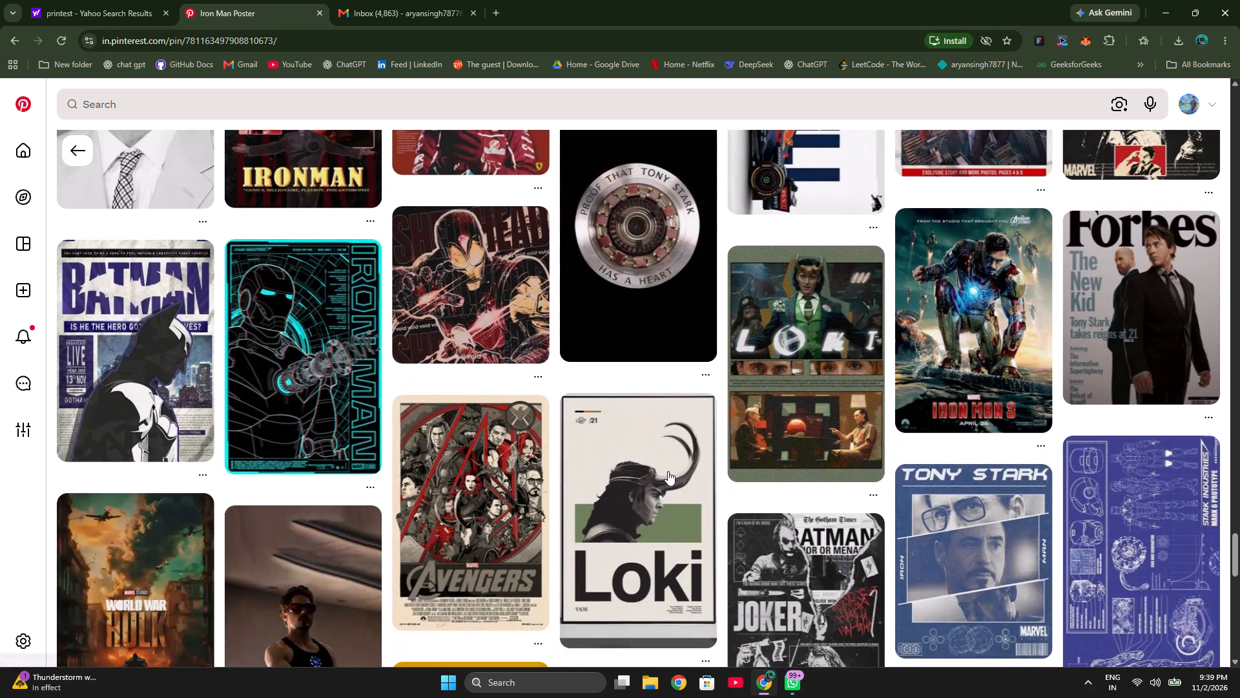
pyautogui.scroll(-3, 668, 471)
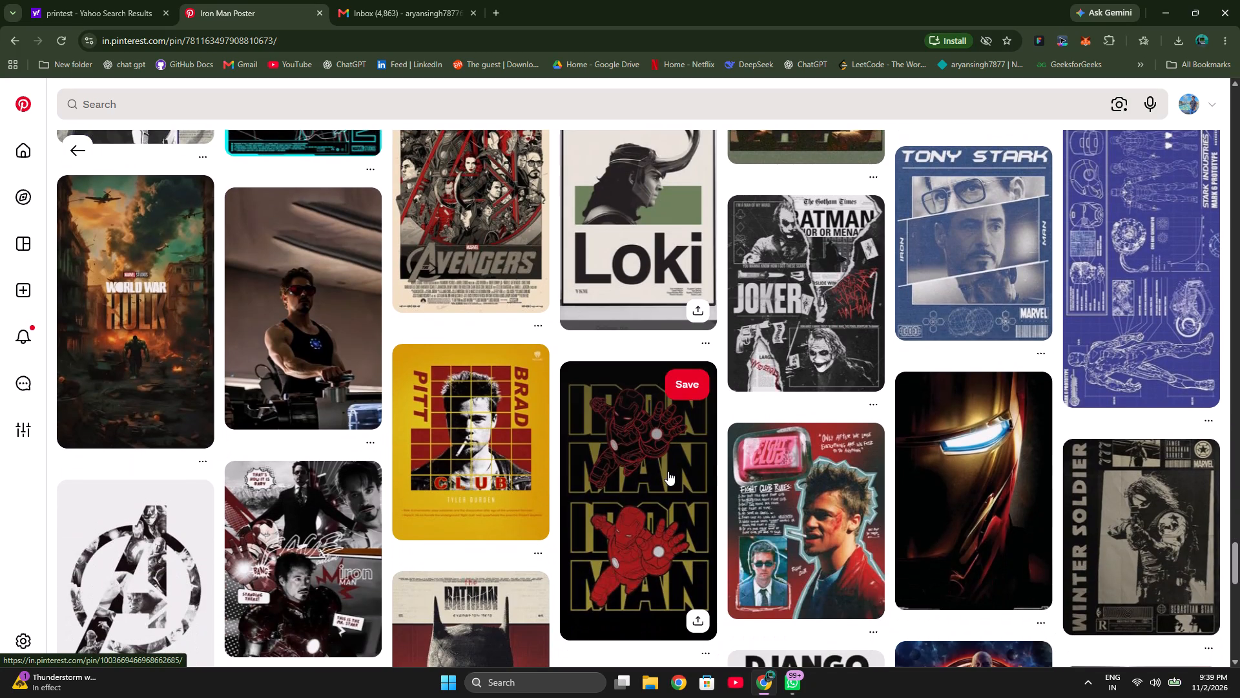
pyautogui.scroll(-2, 668, 471)
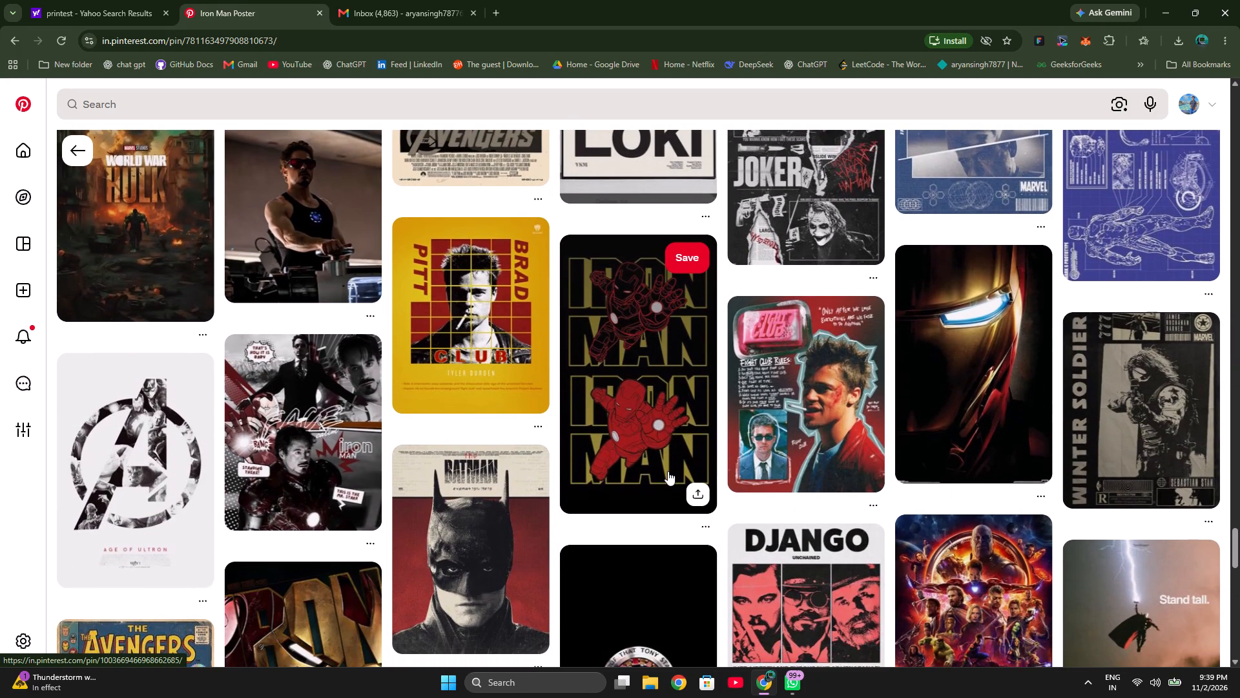
pyautogui.scroll(-2, 668, 471)
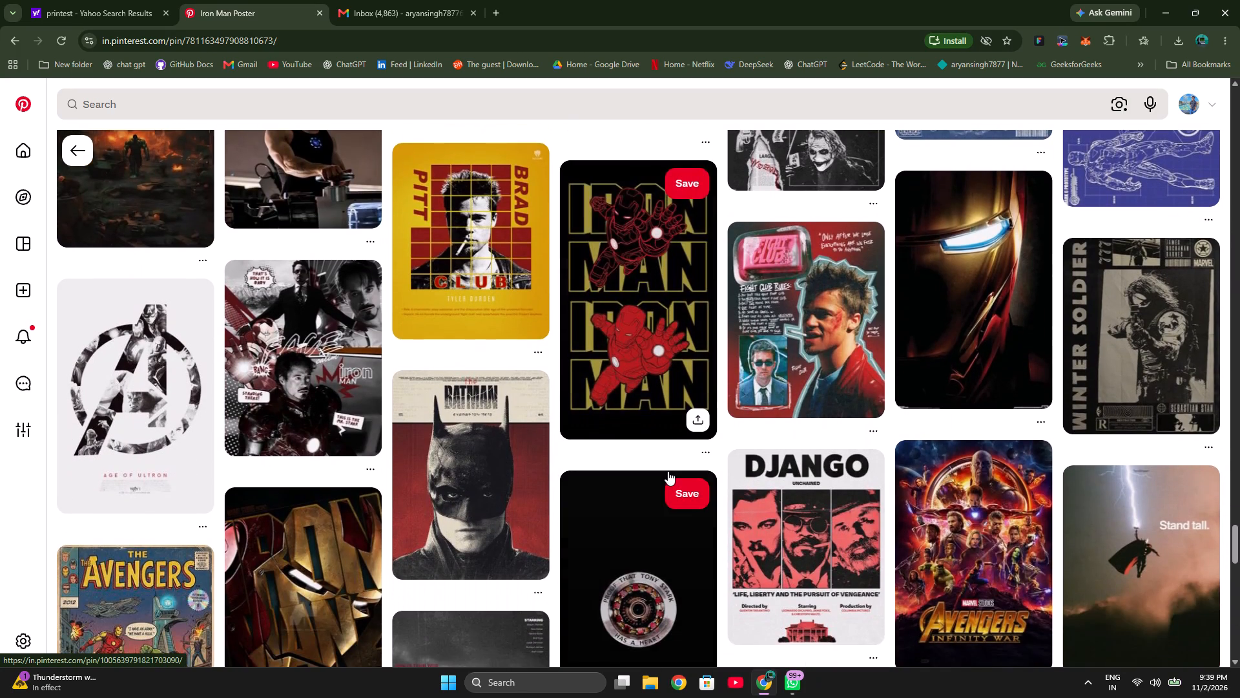
pyautogui.scroll(-6, 668, 471)
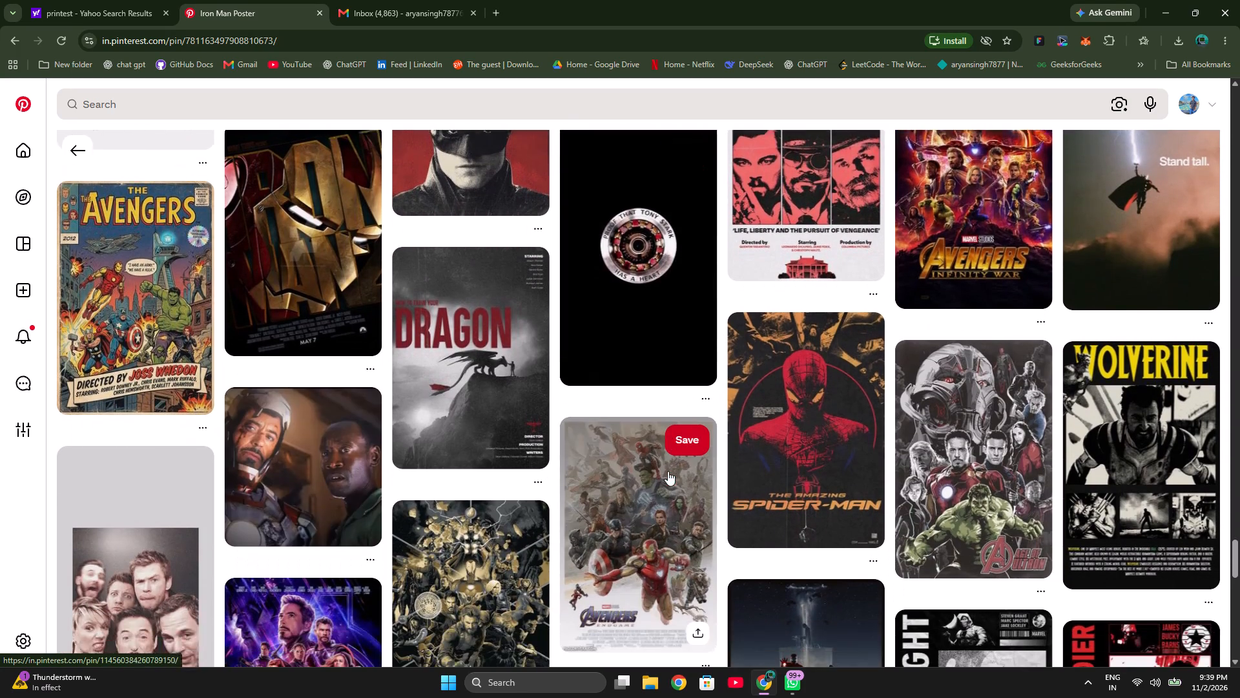
pyautogui.scroll(-3, 668, 471)
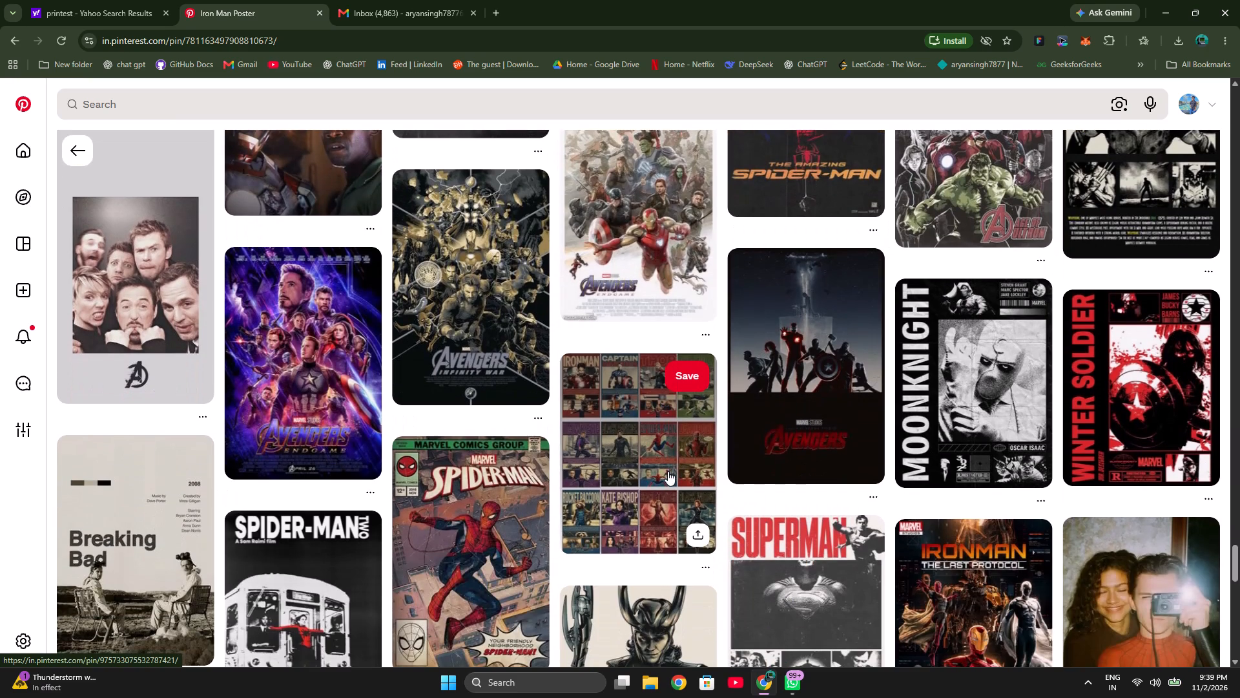
pyautogui.scroll(-2, 668, 471)
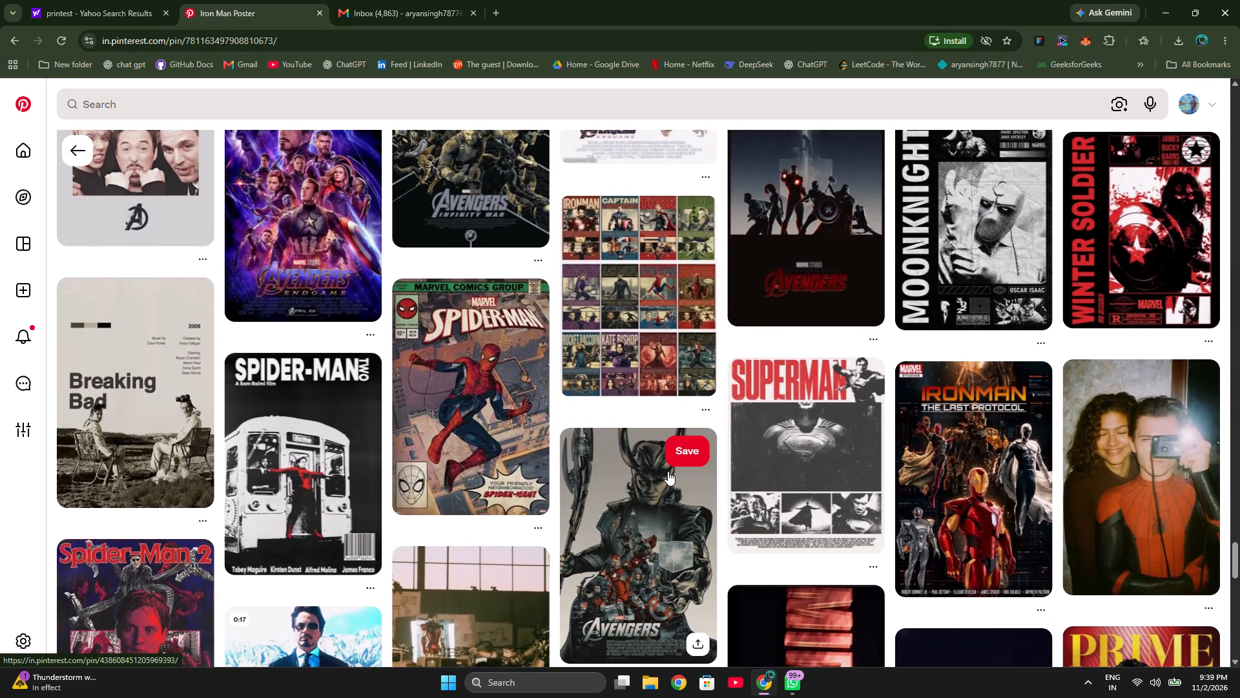
pyautogui.scroll(-2, 668, 471)
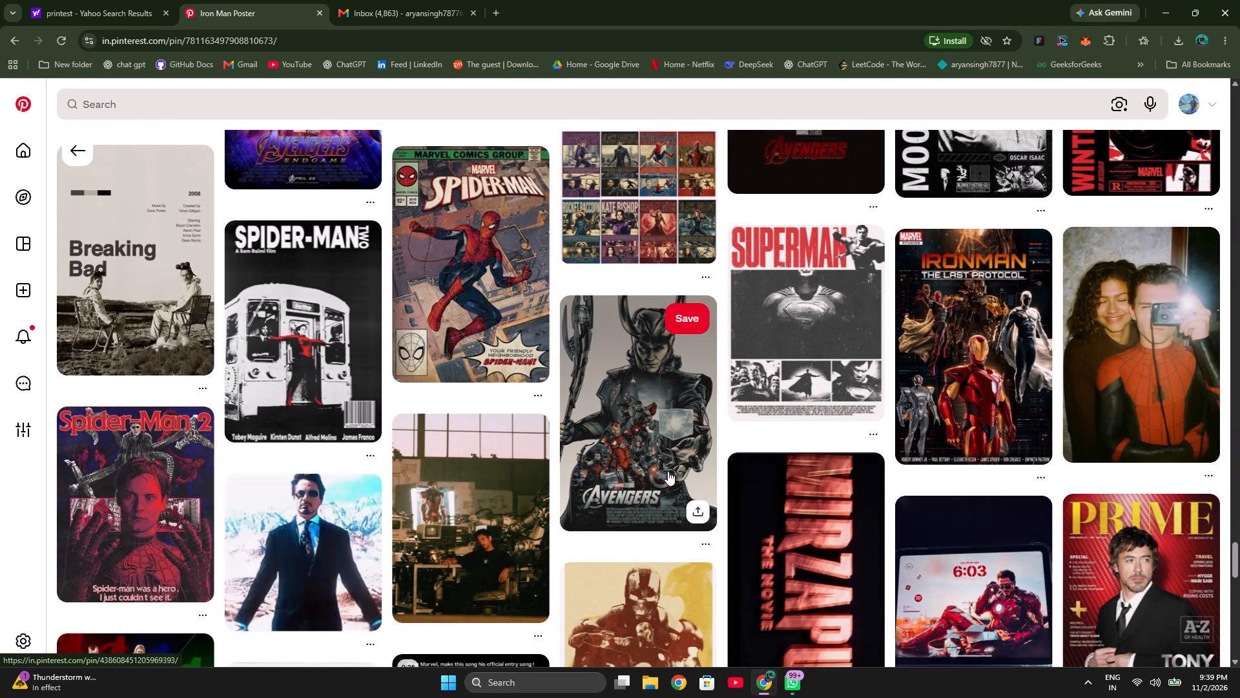
pyautogui.scroll(-3, 668, 471)
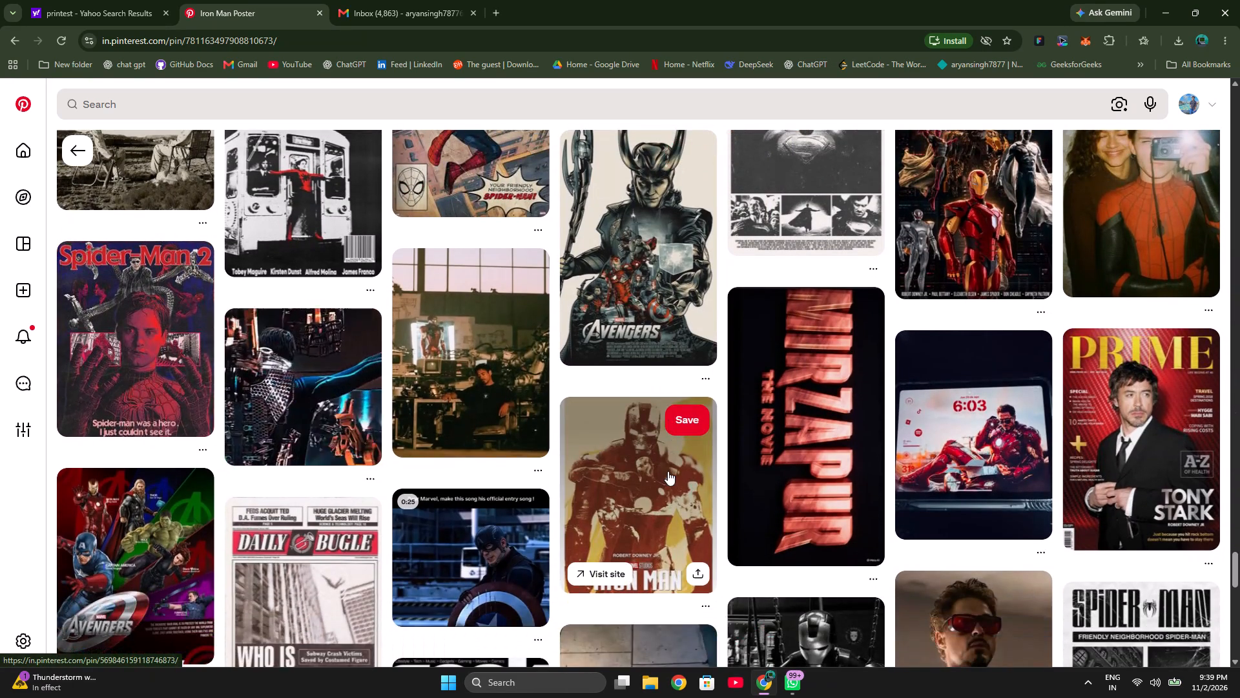
pyautogui.scroll(-3, 668, 471)
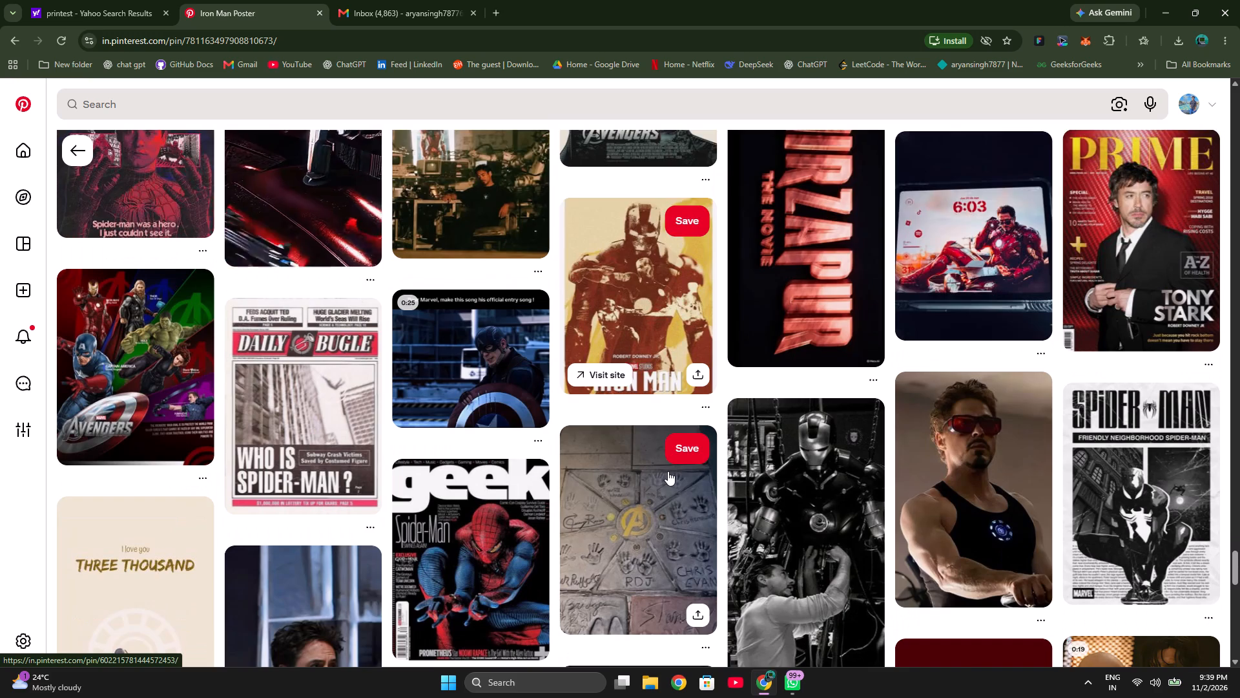
pyautogui.scroll(-4, 668, 471)
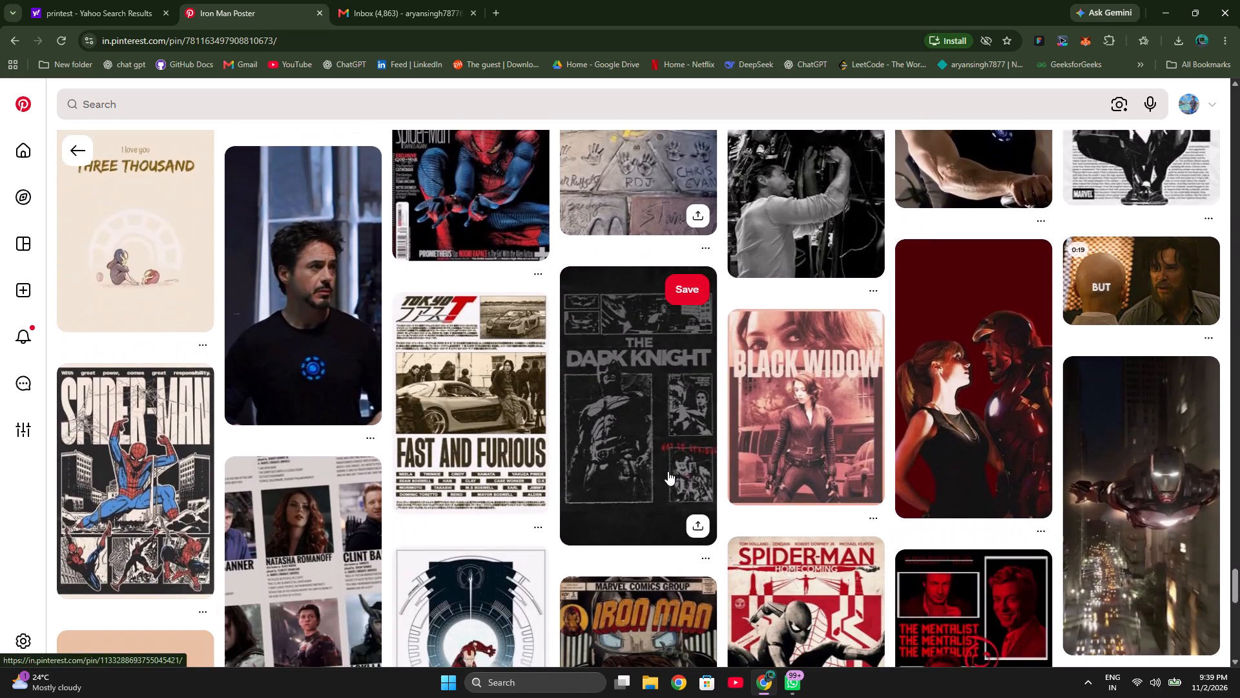
pyautogui.scroll(-1, 668, 471)
pyautogui.scroll(2, 668, 471)
pyautogui.scroll(-1, 668, 471)
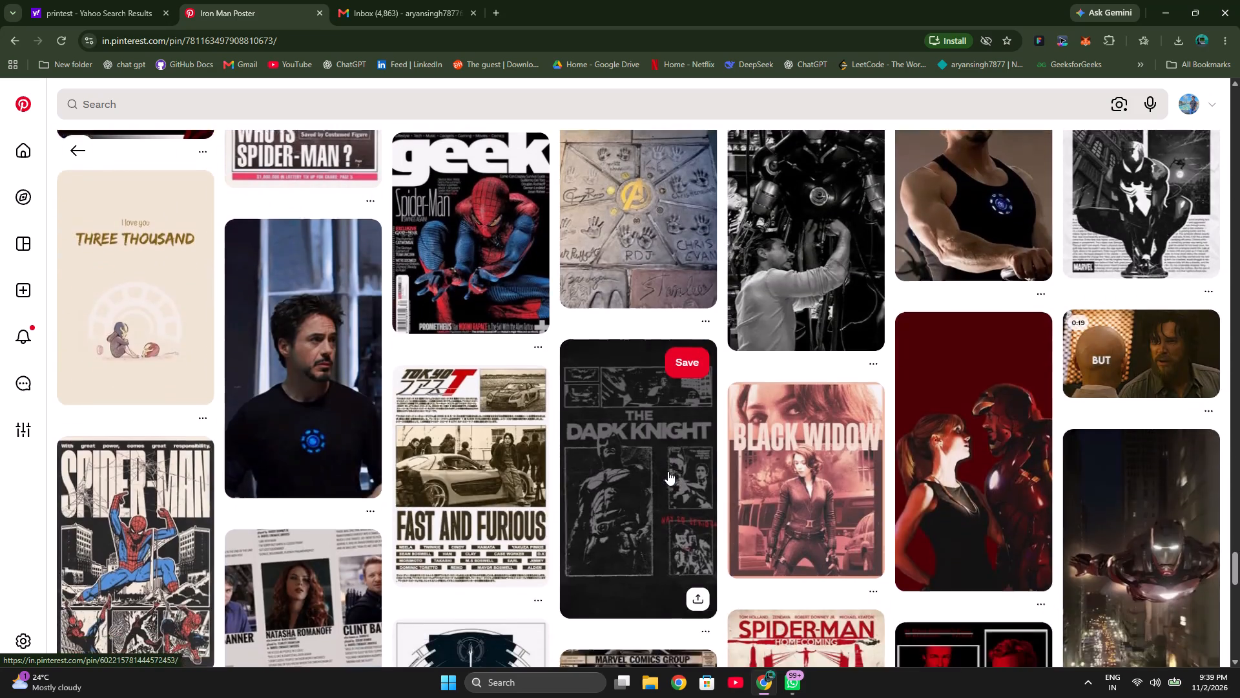
pyautogui.scroll(-2, 668, 471)
pyautogui.scroll(1, 668, 471)
pyautogui.scroll(-1, 668, 471)
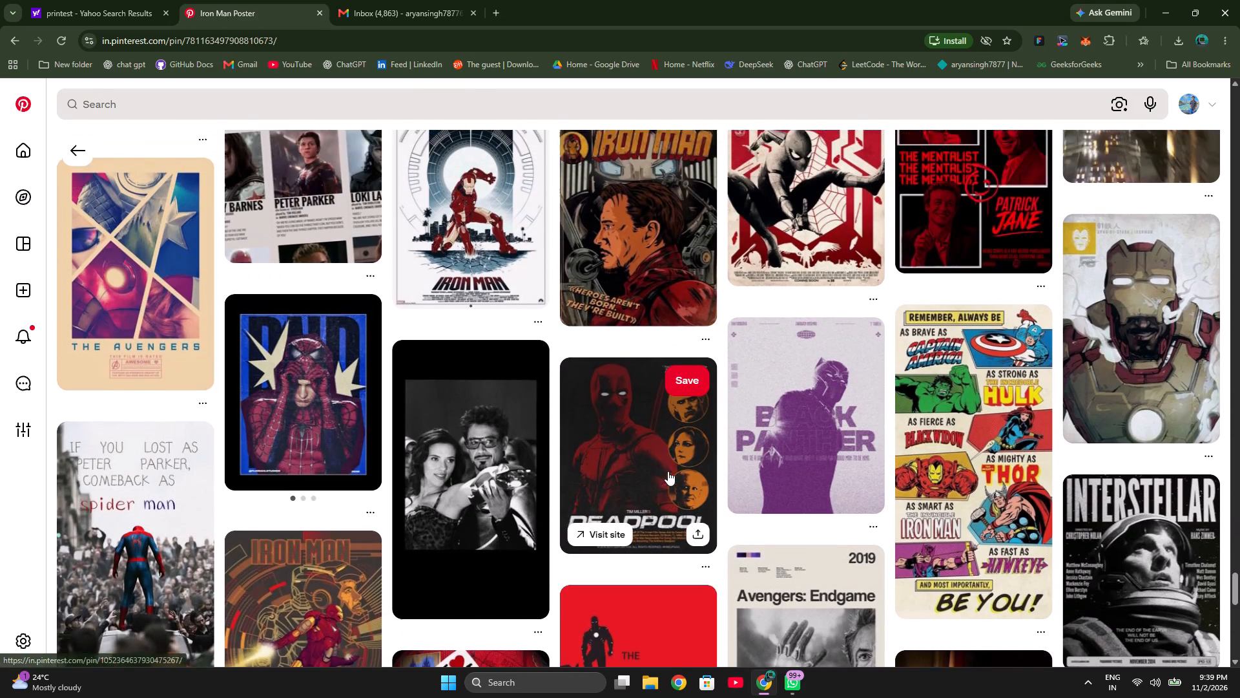
pyautogui.scroll(-4, 668, 471)
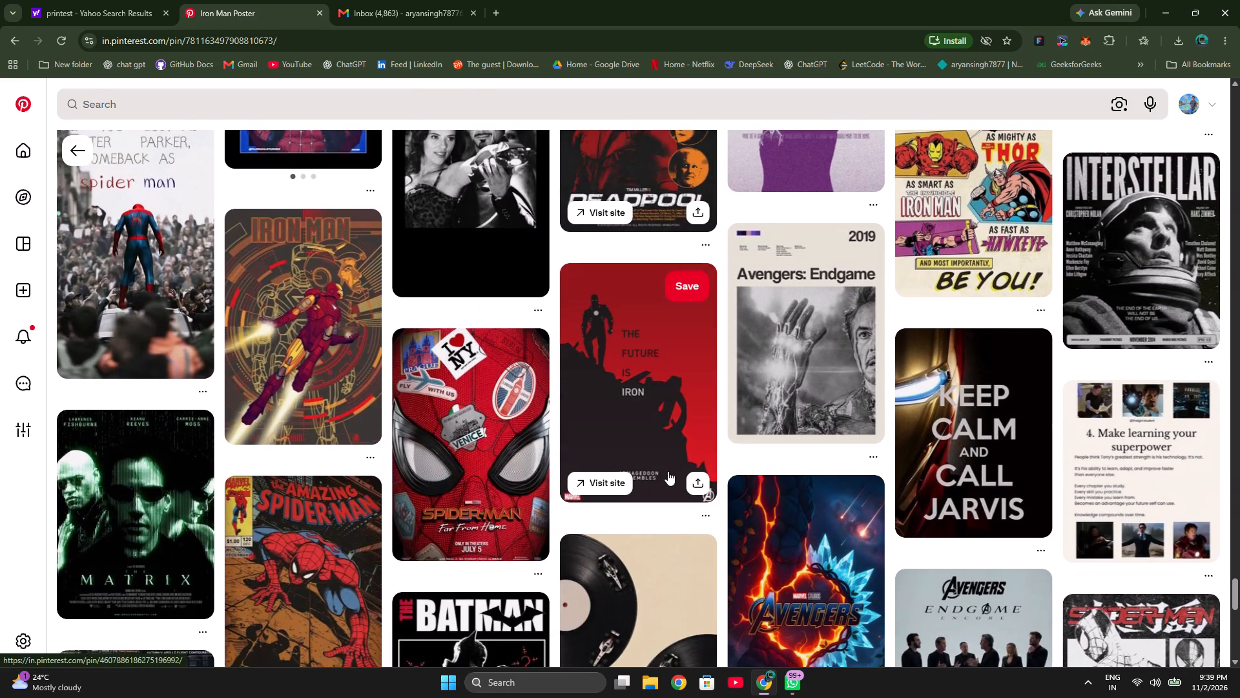
pyautogui.scroll(-2, 668, 471)
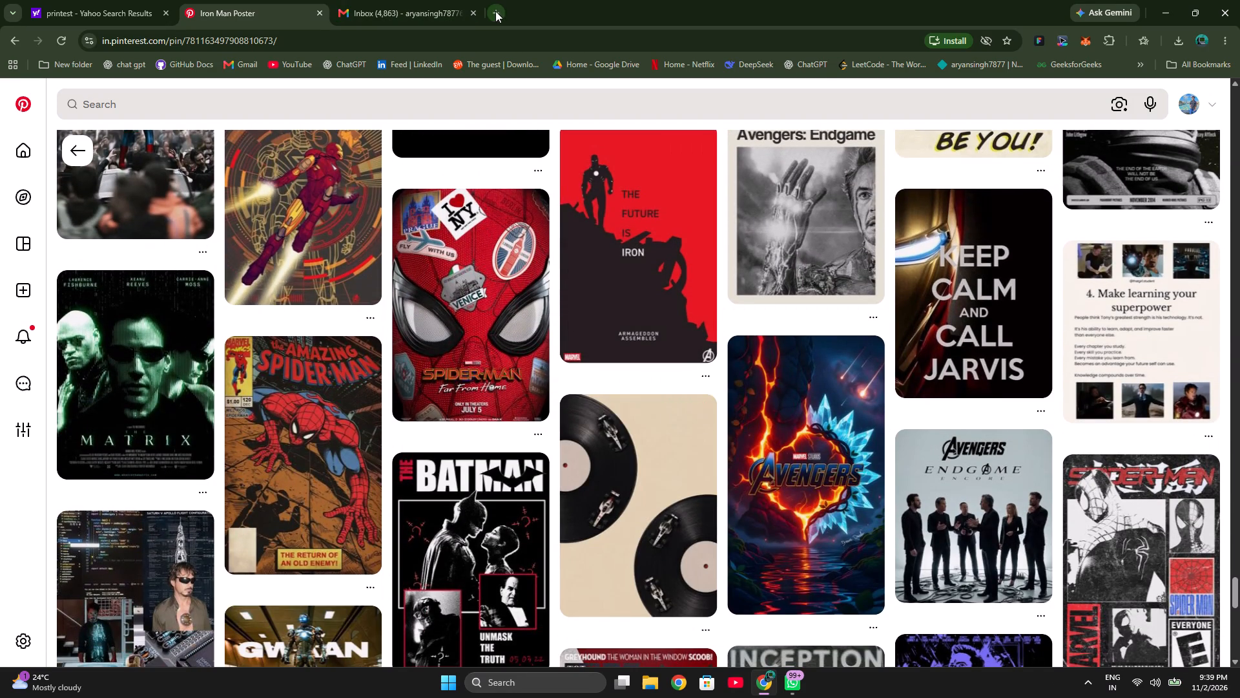
# Open a new browser tab.
pyautogui.click(498, 11)
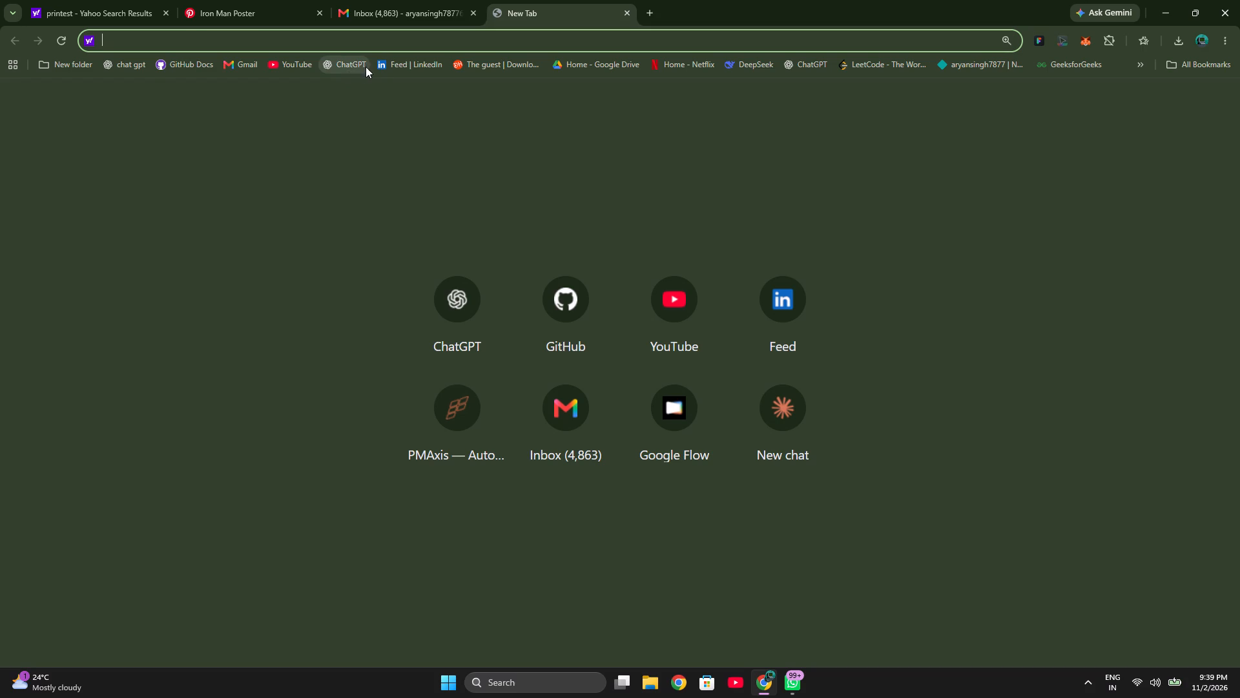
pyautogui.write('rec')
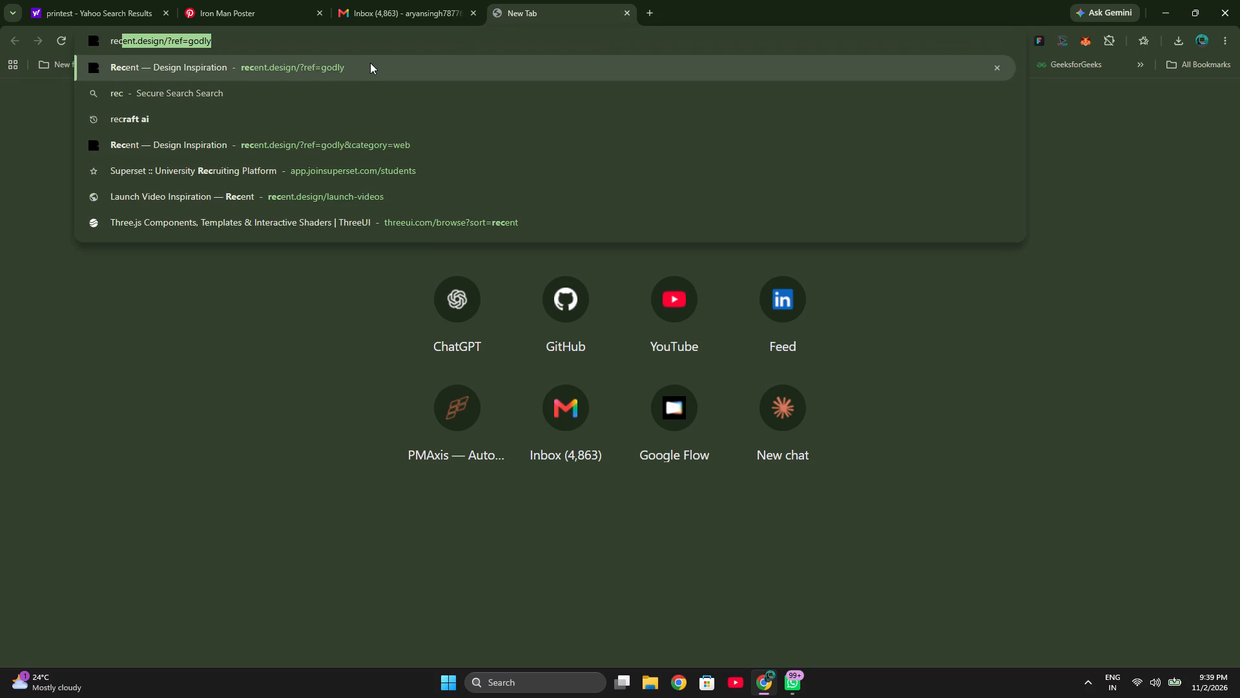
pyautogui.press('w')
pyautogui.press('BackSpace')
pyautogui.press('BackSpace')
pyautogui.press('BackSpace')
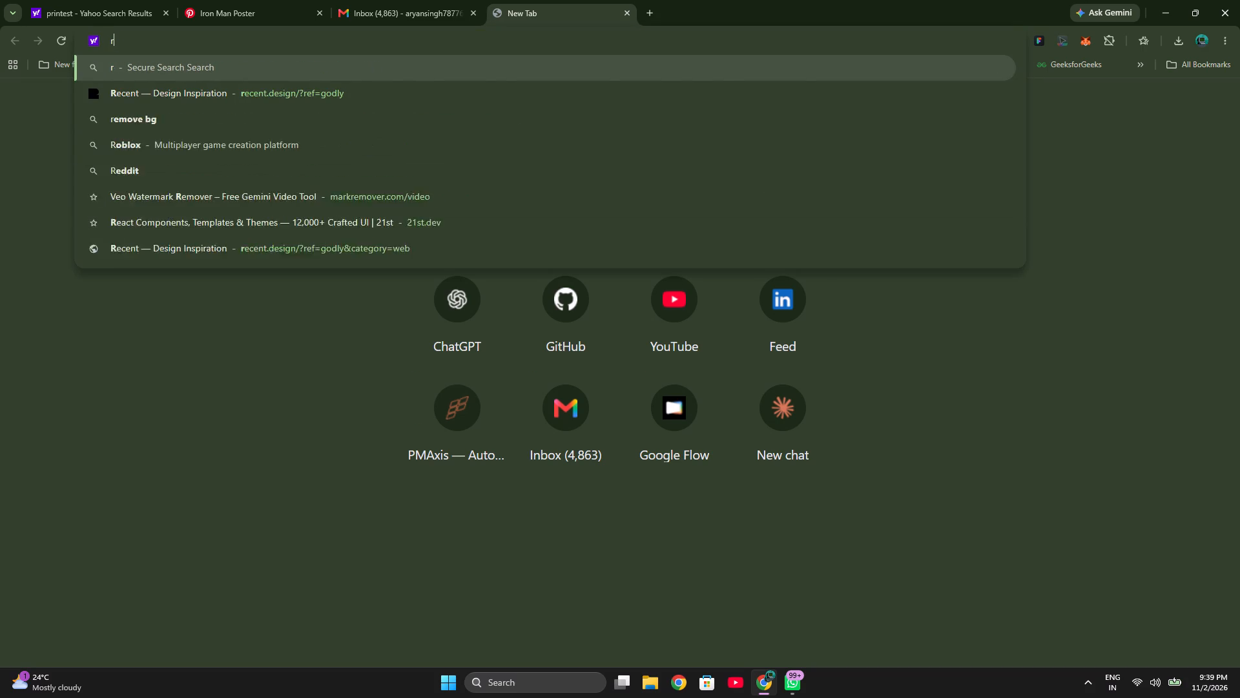
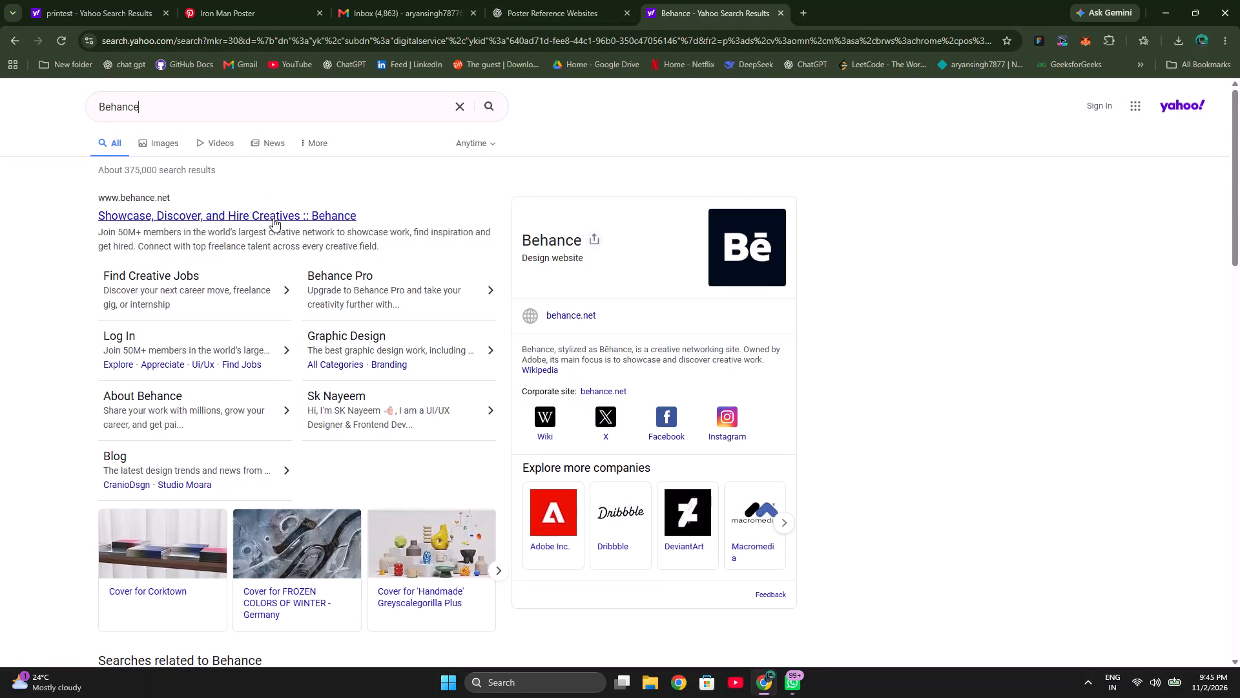
# Open the official Behance website from the web search results.
pyautogui.click(273, 220)
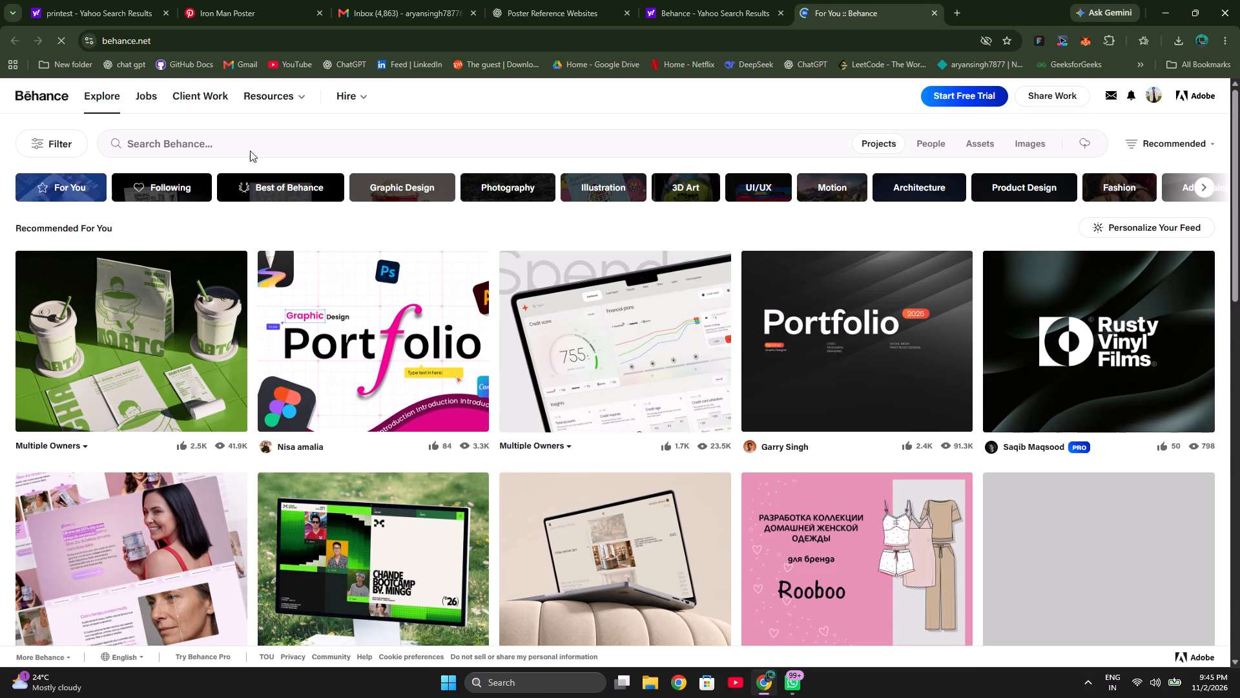
# Search Behance projects for "avengers poster", using the suggestion offered for "avenger".
pyautogui.click(212, 143)
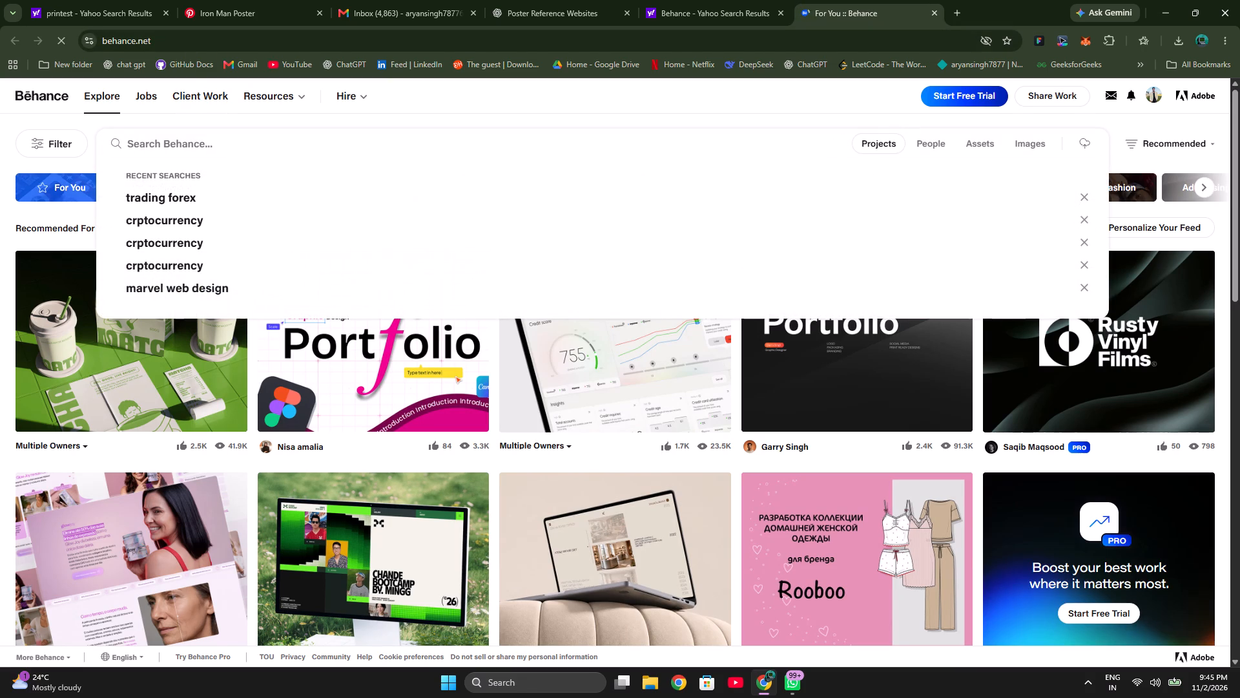
pyautogui.write('avenger')
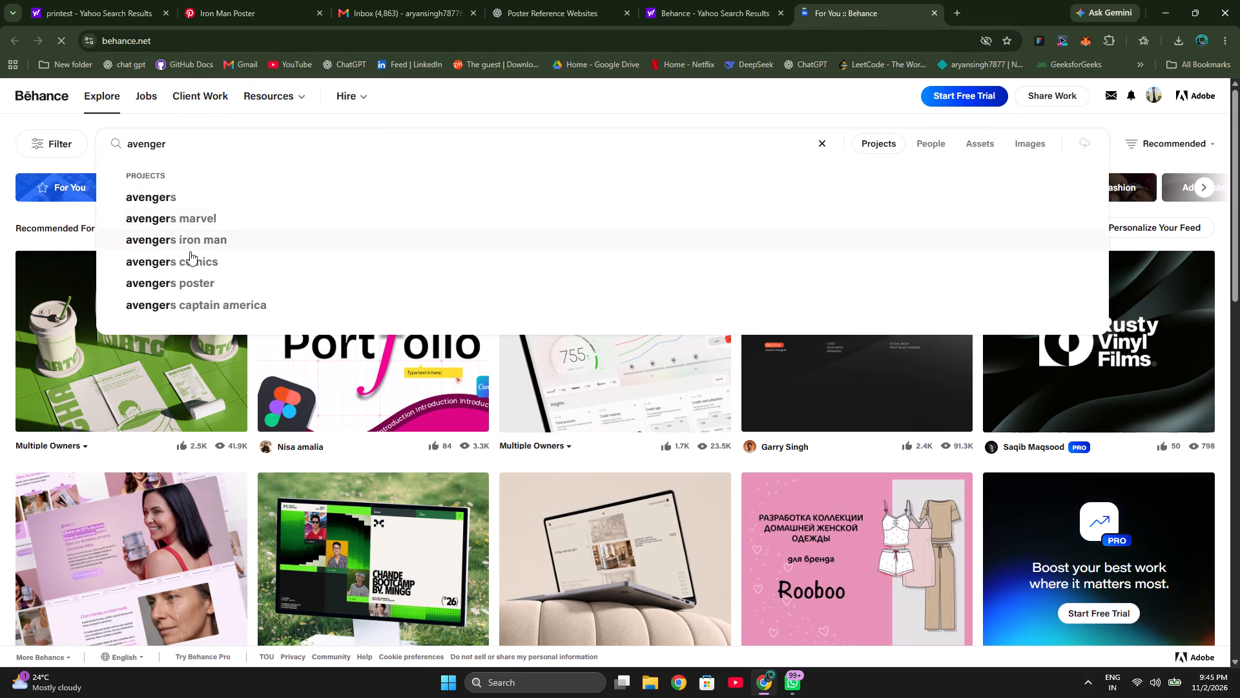
pyautogui.click(190, 282)
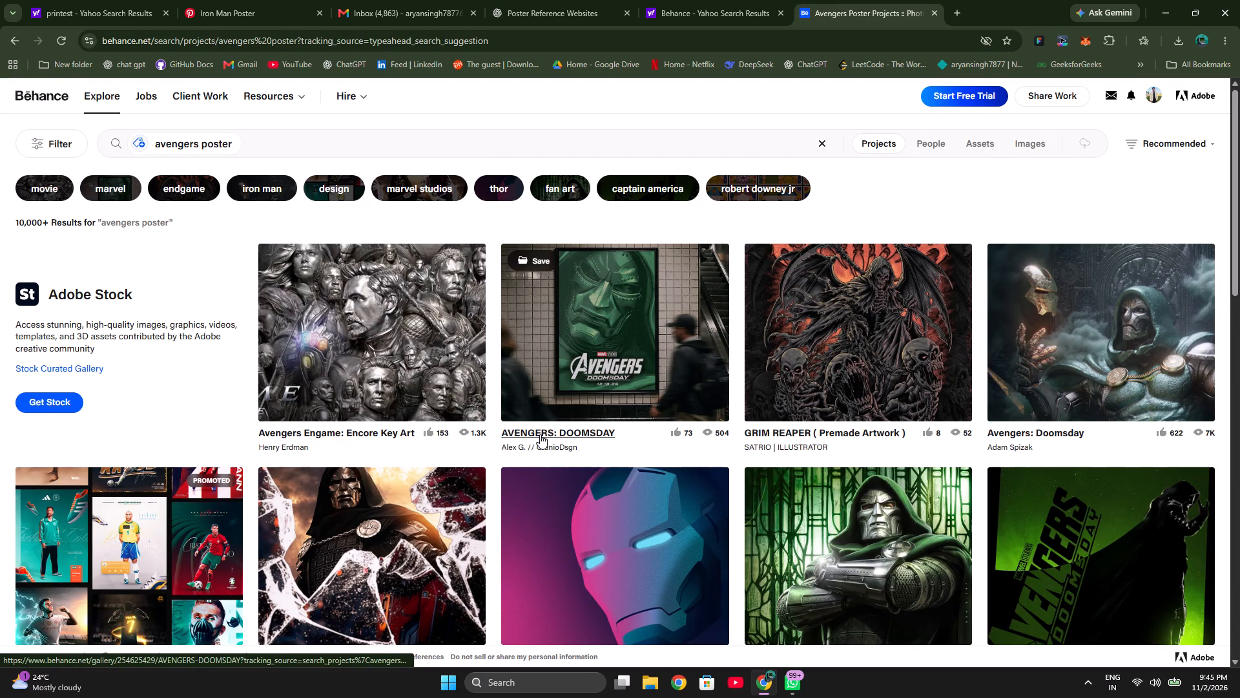
# Browse the "avengers poster" project results on Behance, examining the thumbnails for suitable Avengers and Iron Man poster references.
pyautogui.scroll(-2, 540, 434)
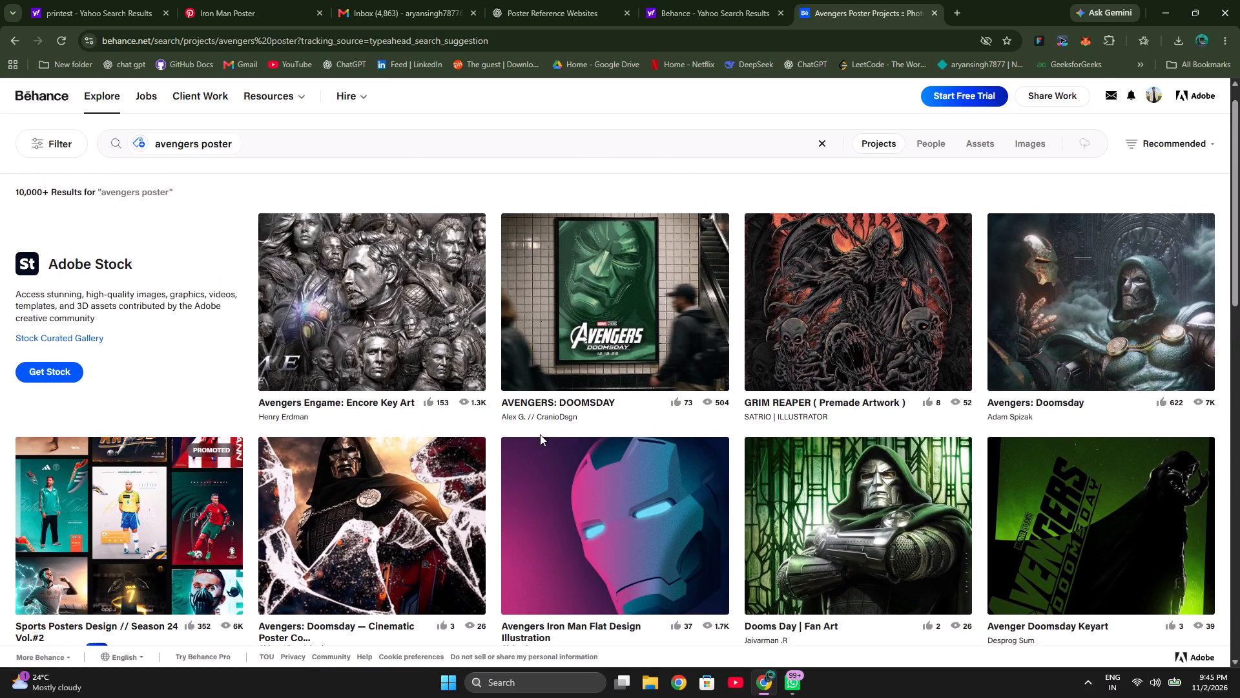
pyautogui.scroll(-2, 540, 434)
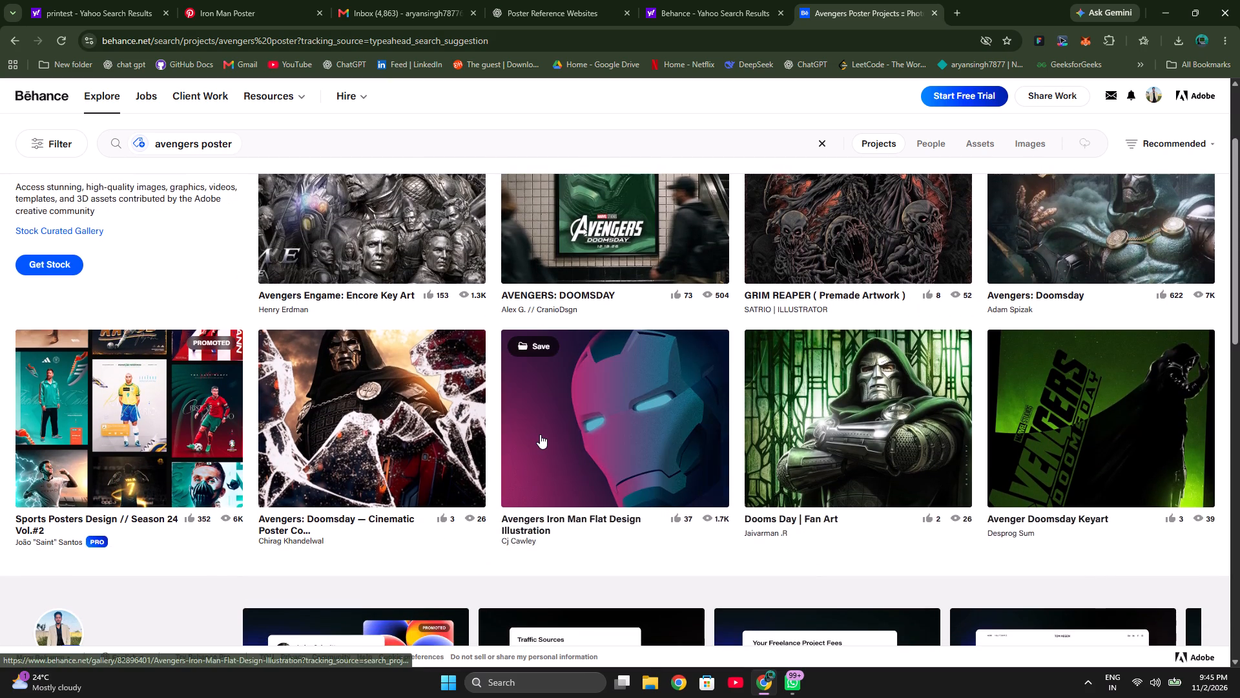
pyautogui.scroll(-5, 540, 434)
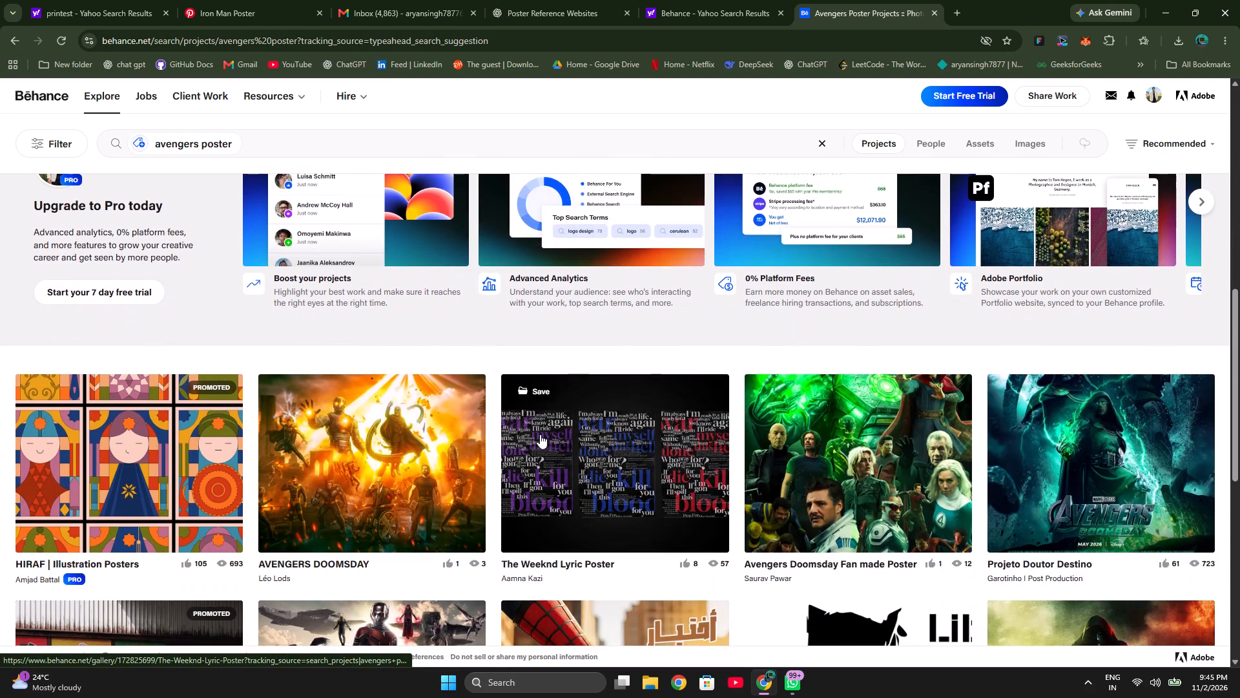
pyautogui.scroll(-3, 540, 434)
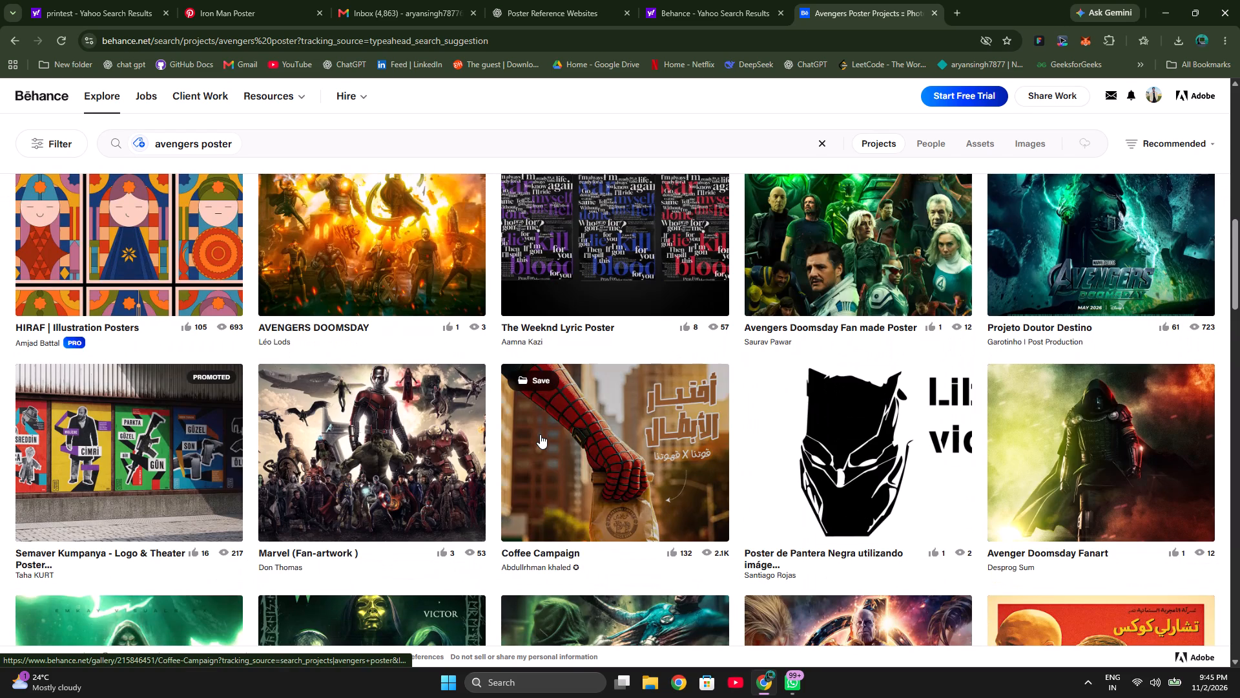
pyautogui.scroll(-2, 540, 434)
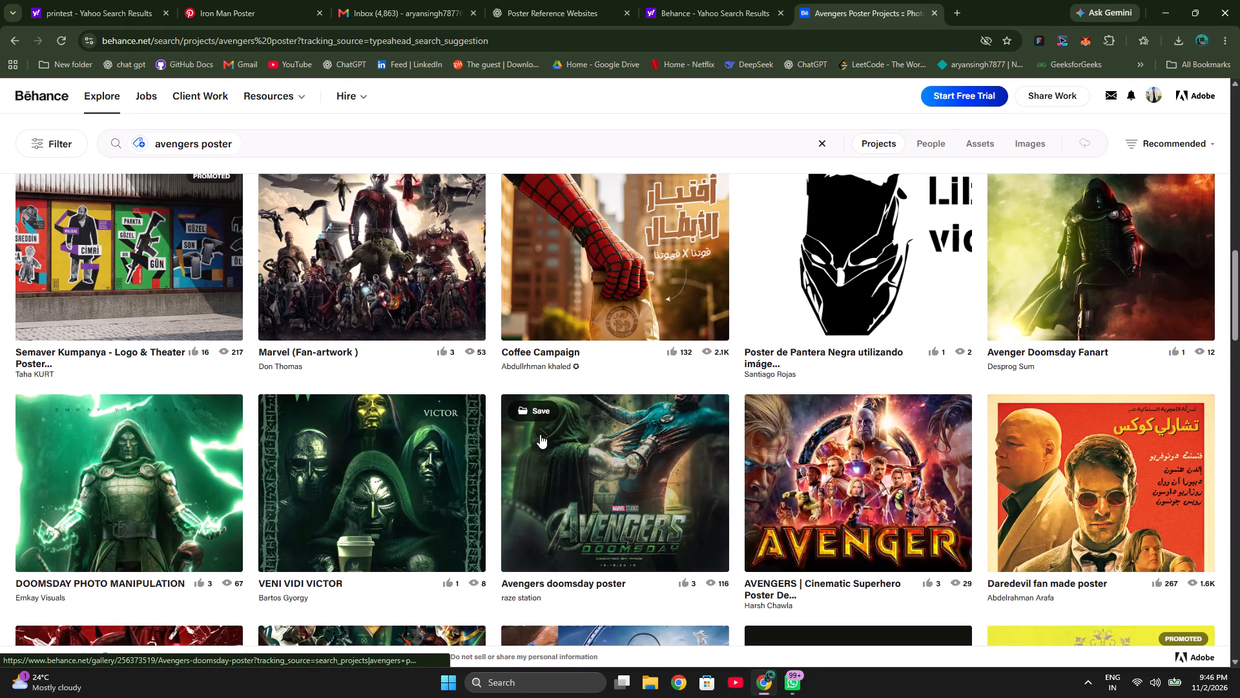
pyautogui.scroll(-3, 540, 434)
pyautogui.scroll(1, 540, 434)
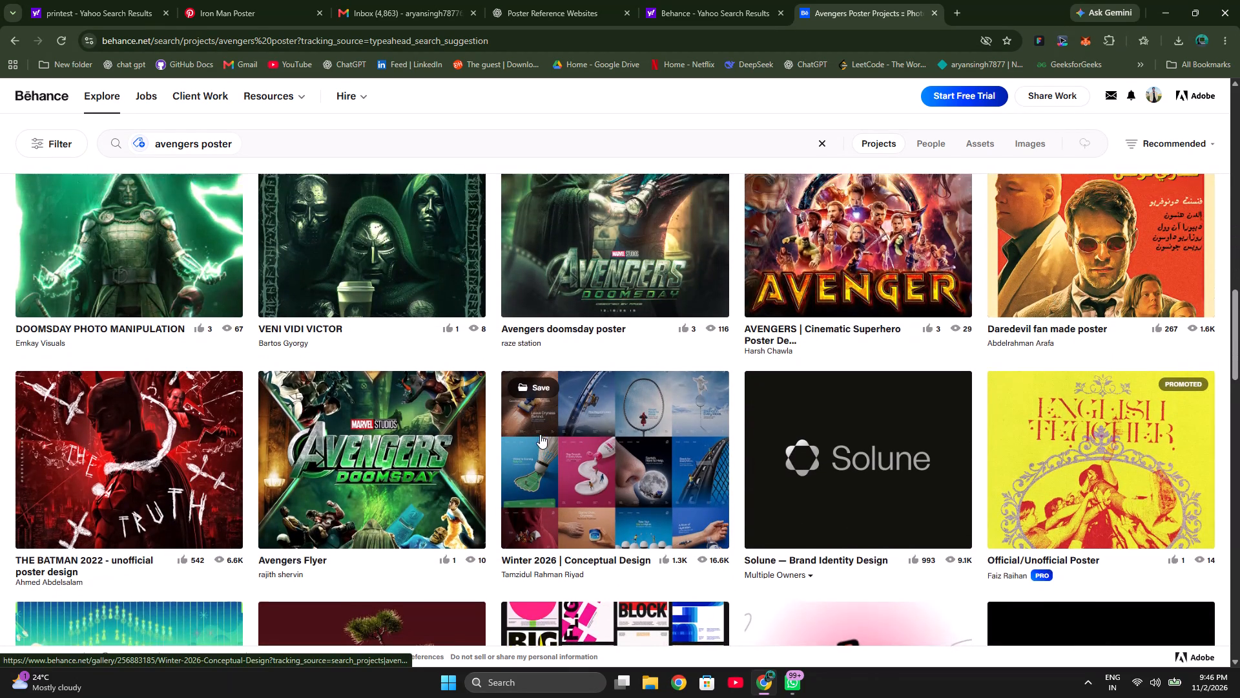
pyautogui.scroll(1, 540, 434)
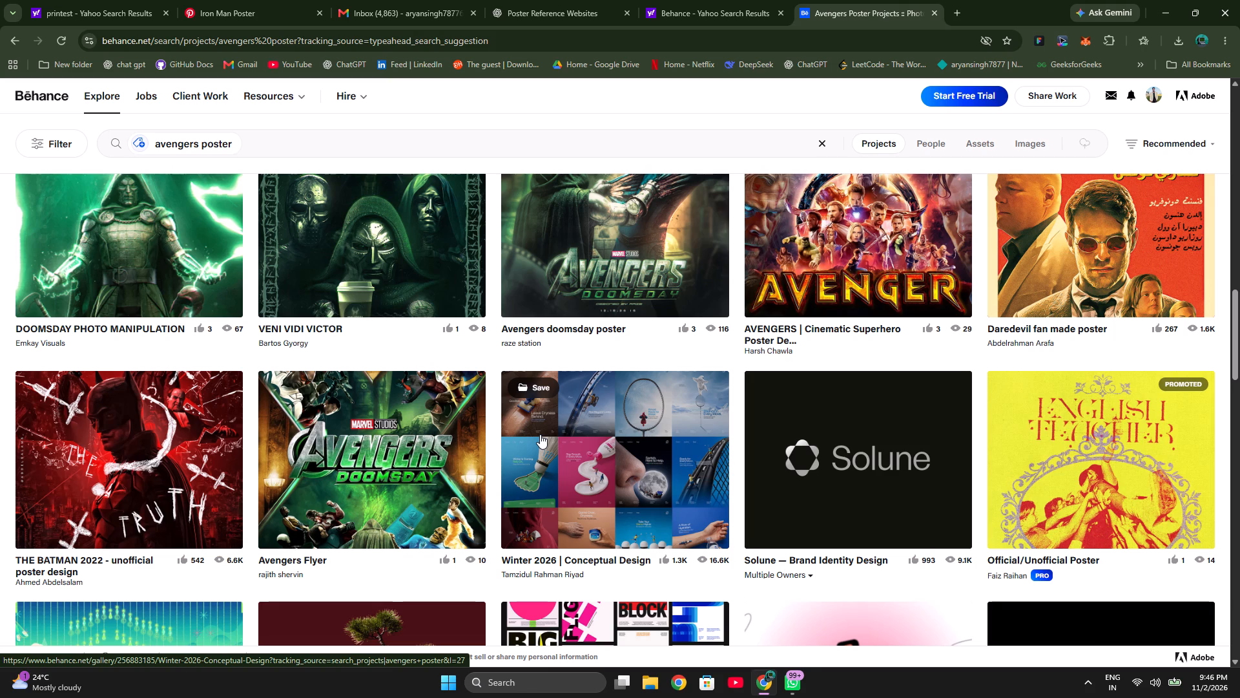
pyautogui.scroll(-1, 716, 499)
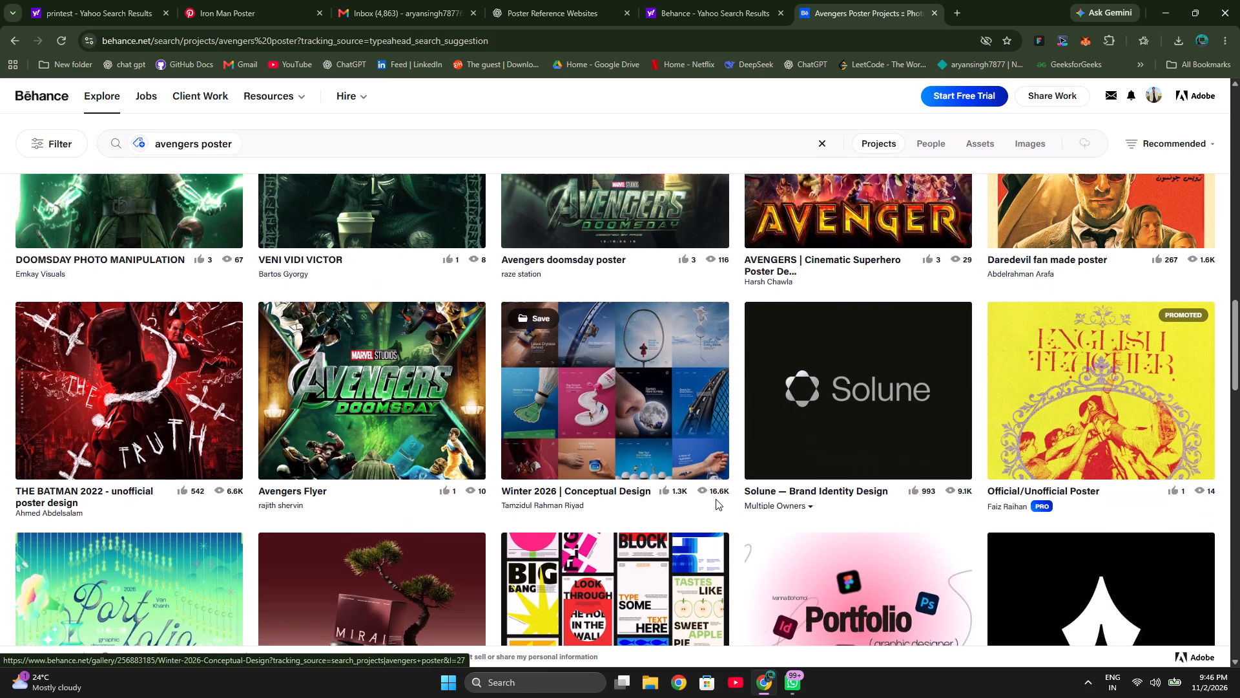
pyautogui.scroll(-2, 716, 499)
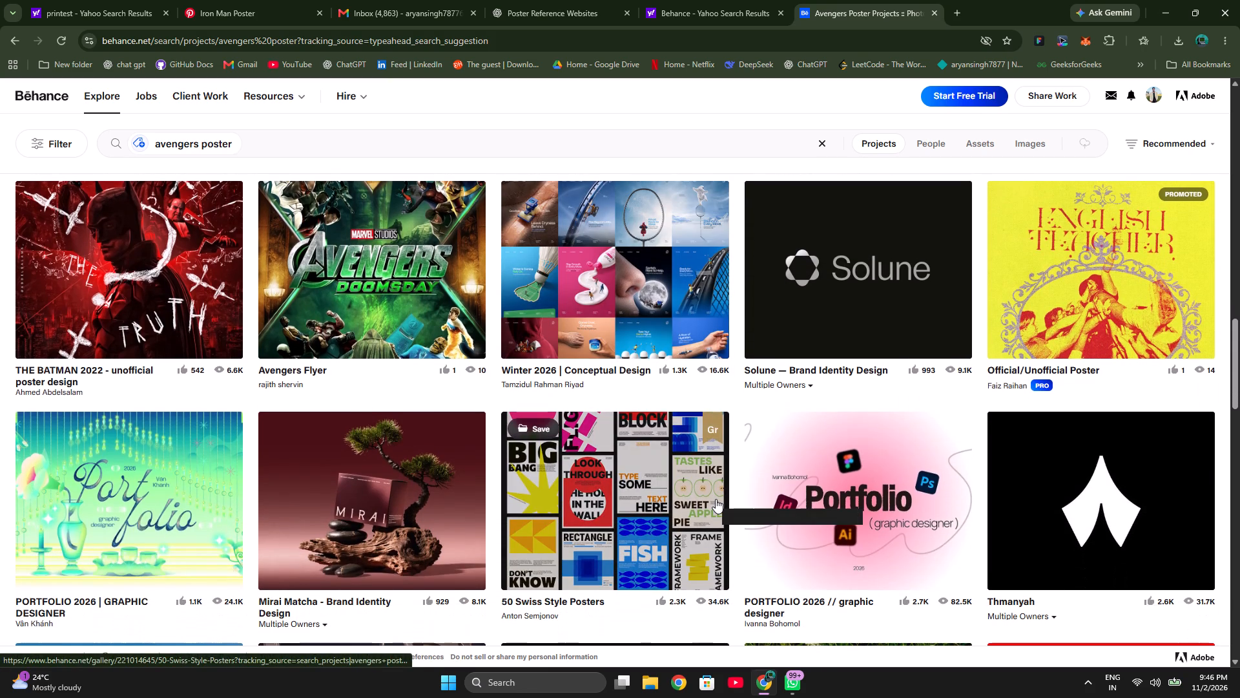
pyautogui.scroll(-6, 716, 499)
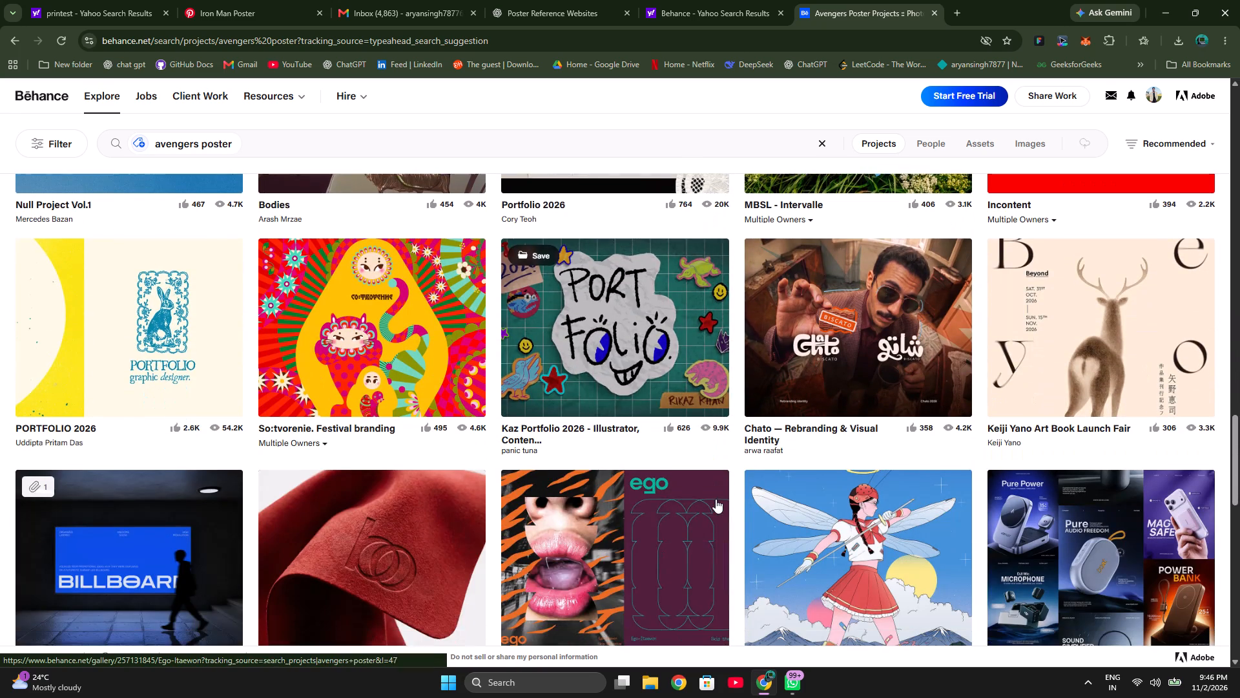
pyautogui.scroll(-3, 716, 499)
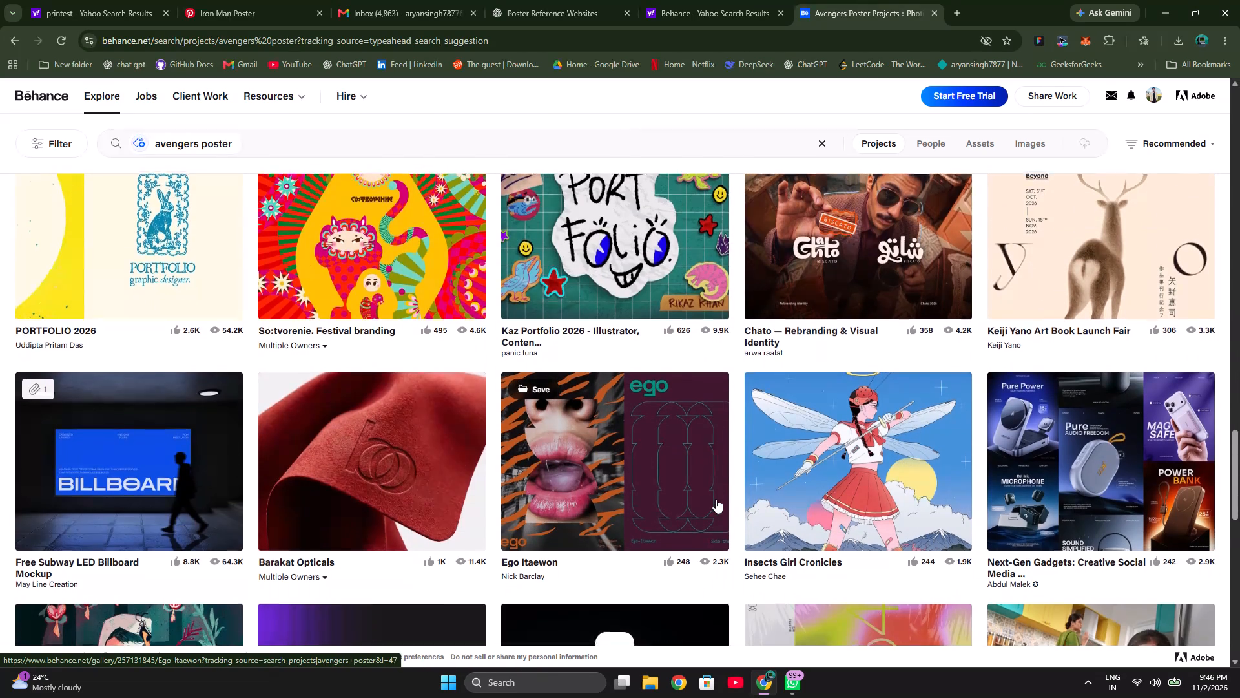
pyautogui.scroll(-4, 716, 499)
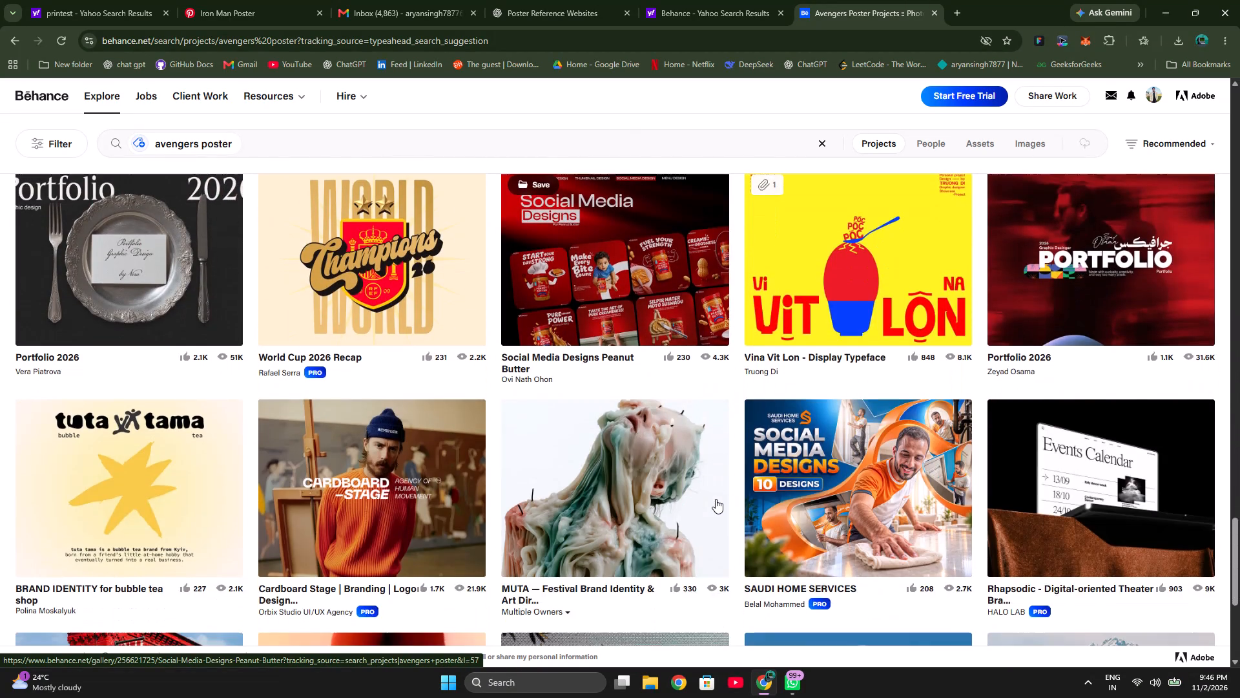
pyautogui.scroll(-4, 716, 499)
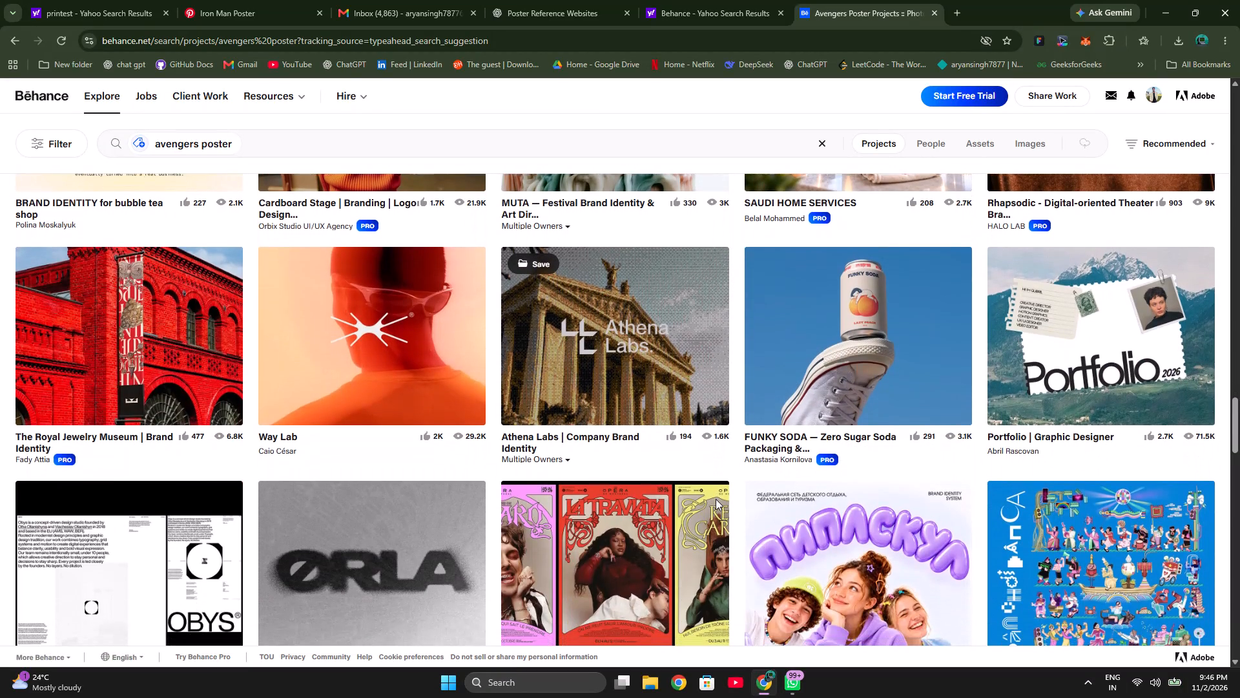
pyautogui.scroll(-2, 716, 499)
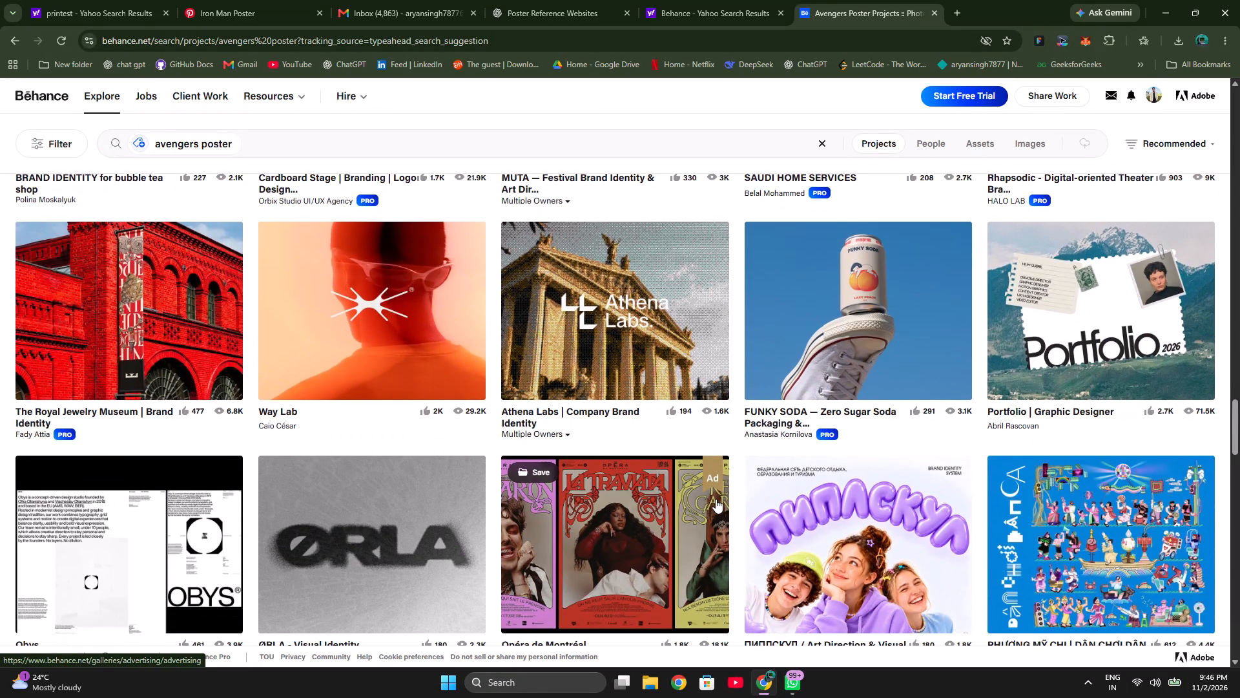
pyautogui.scroll(-5, 716, 499)
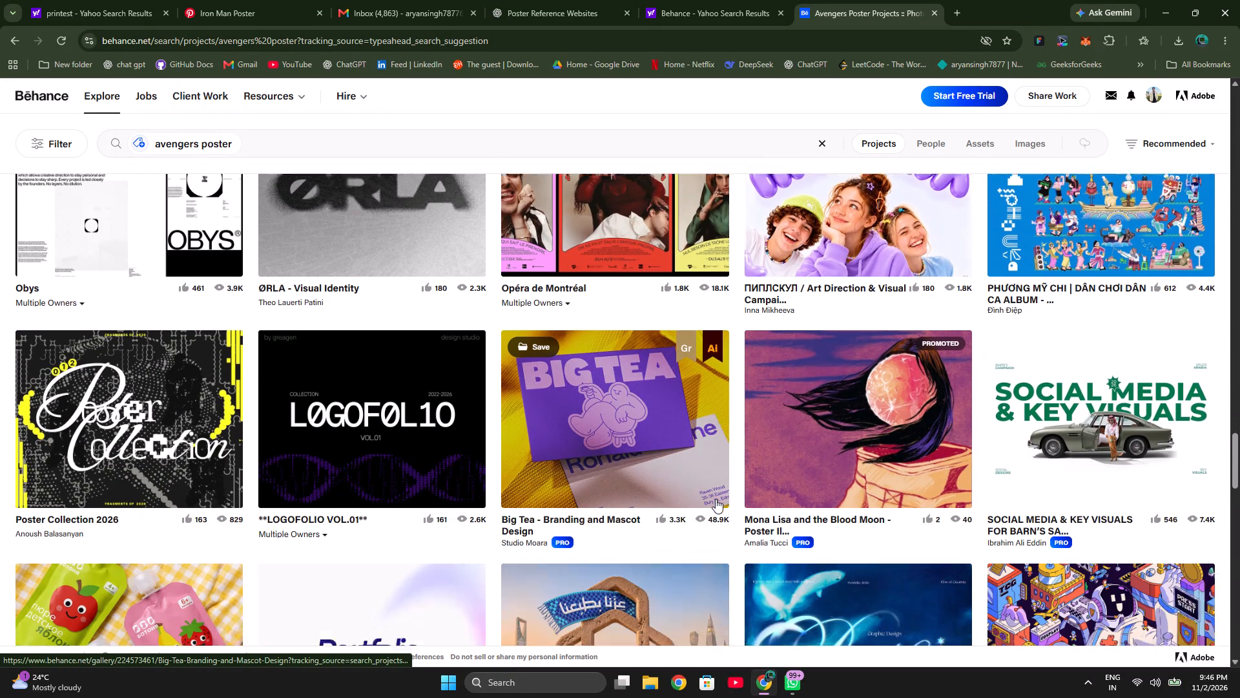
pyautogui.scroll(-6, 716, 499)
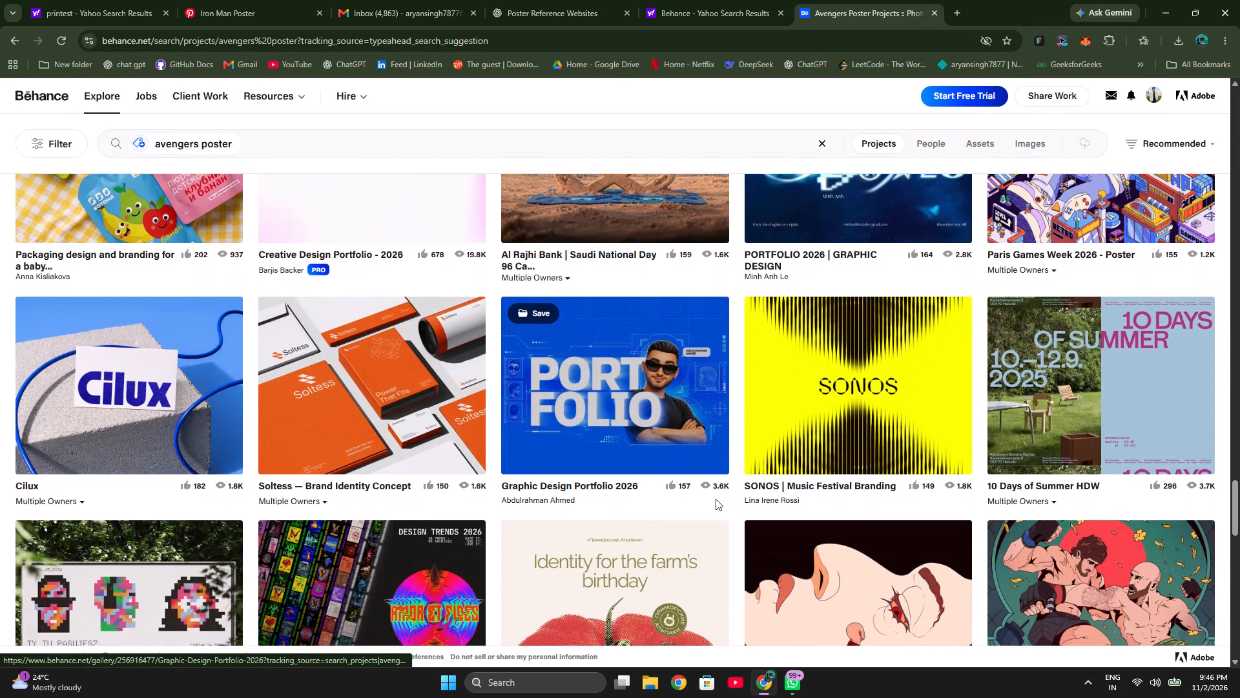
pyautogui.scroll(-2, 716, 499)
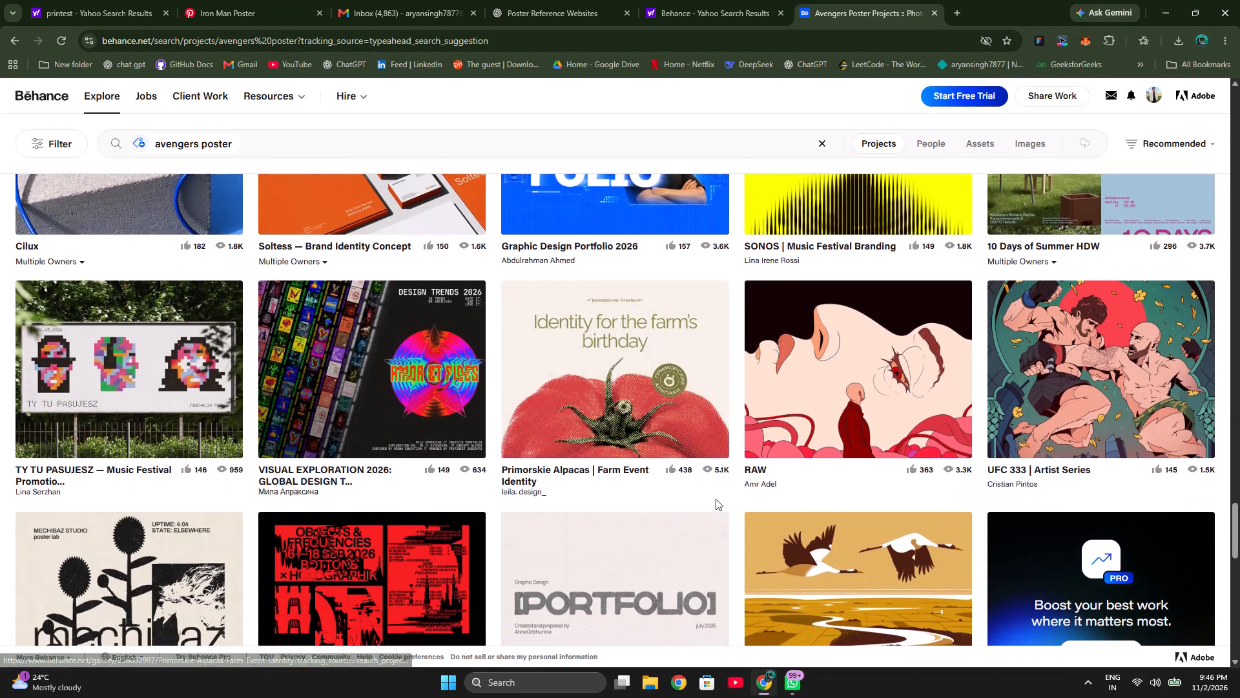
pyautogui.scroll(-2, 716, 499)
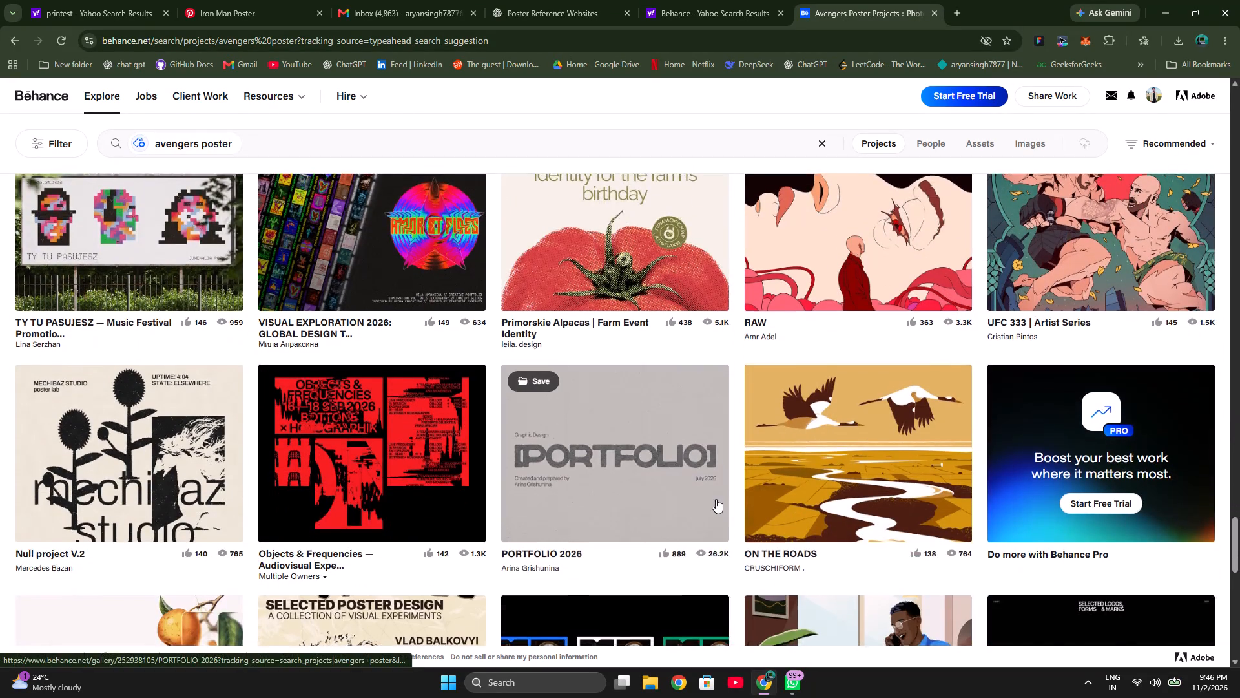
pyautogui.scroll(-4, 716, 499)
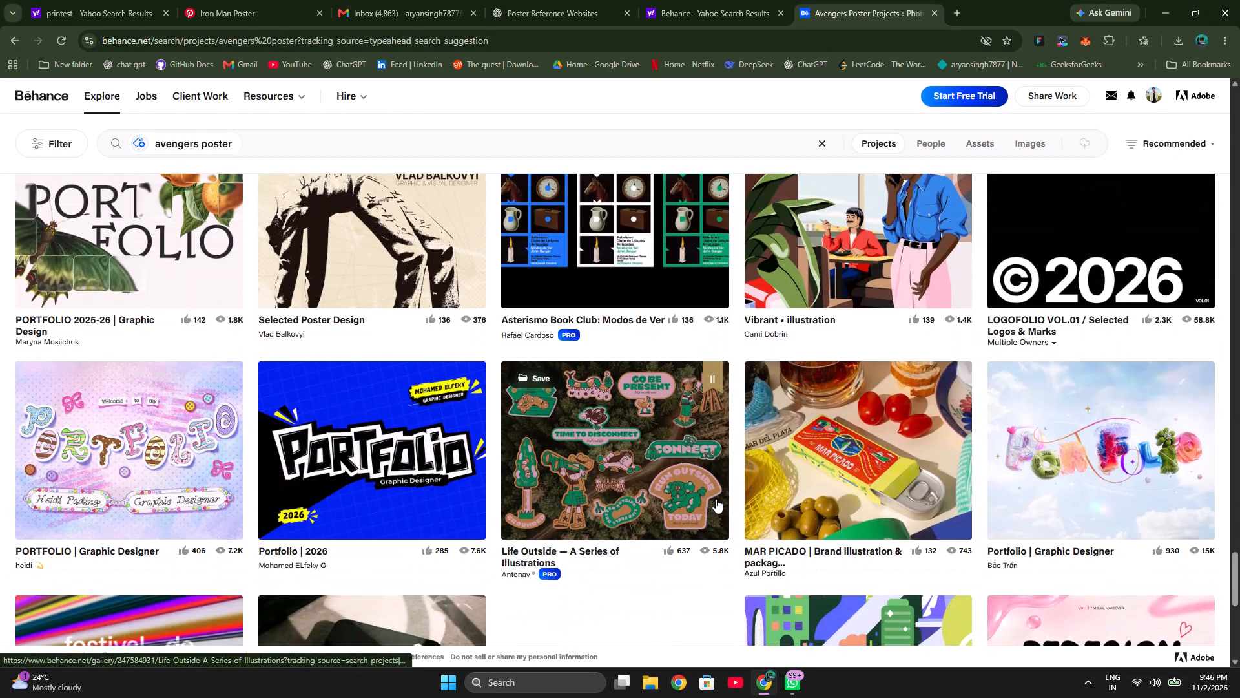
pyautogui.scroll(-6, 716, 499)
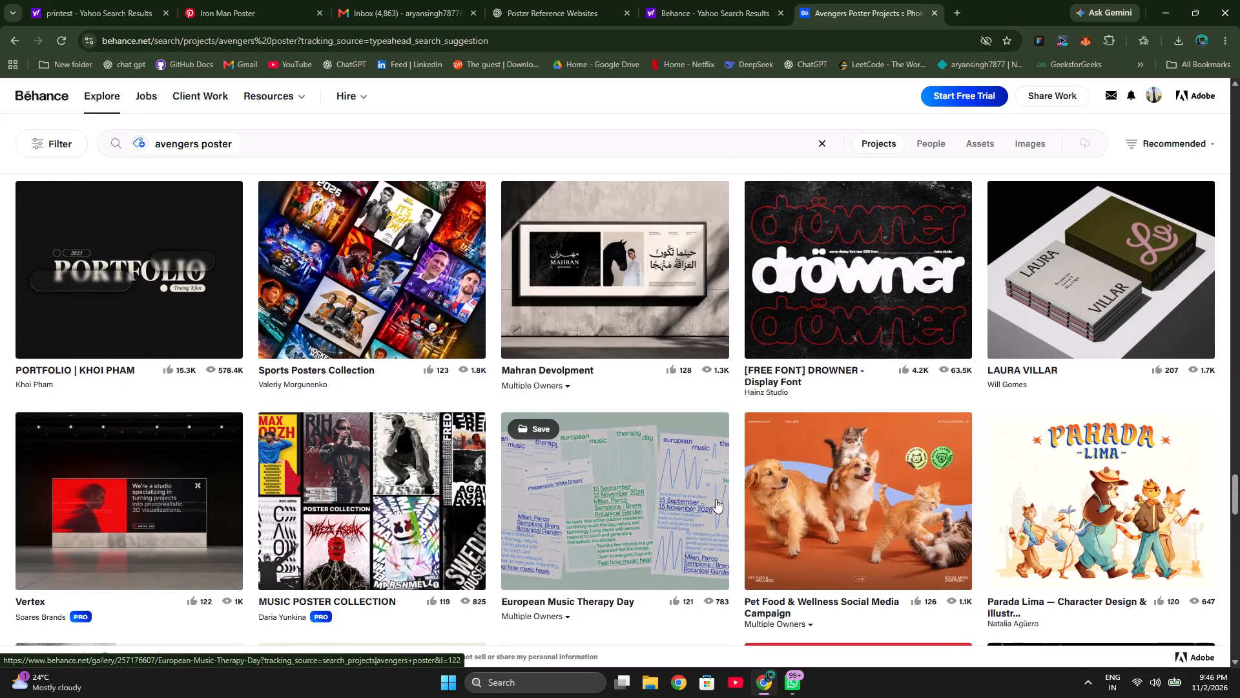
pyautogui.scroll(-5, 716, 499)
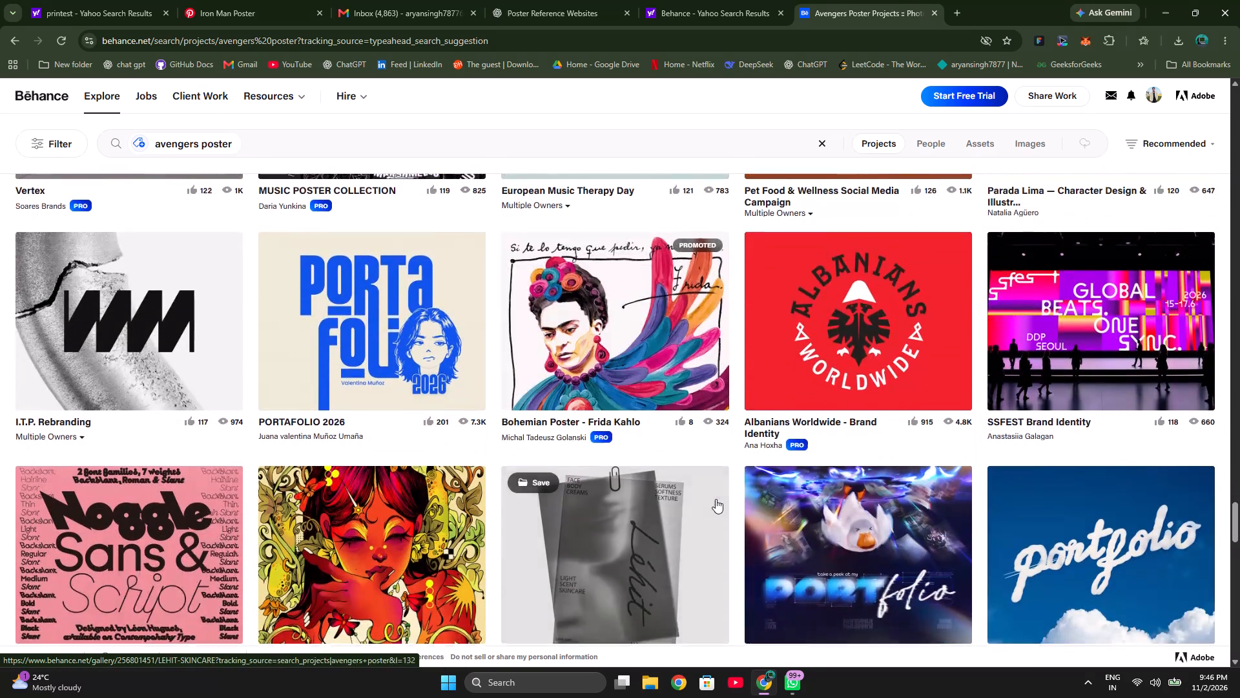
pyautogui.scroll(-8, 716, 499)
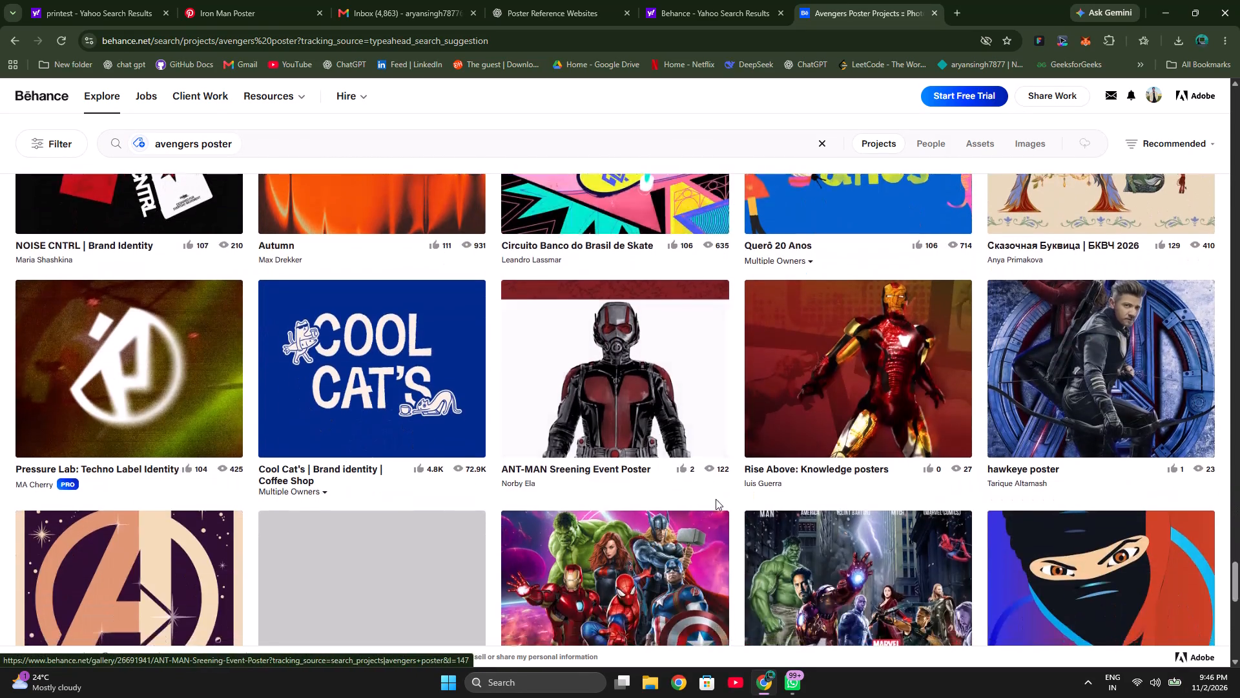
pyautogui.scroll(-2, 716, 499)
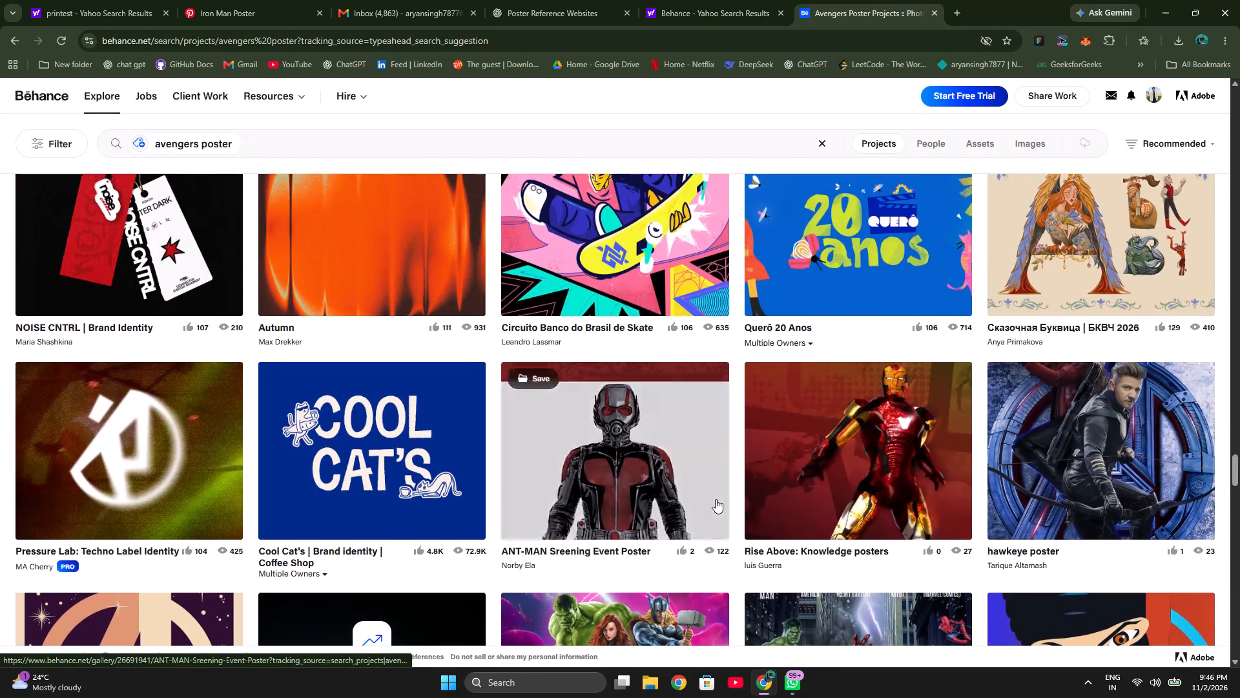
pyautogui.scroll(-1, 716, 499)
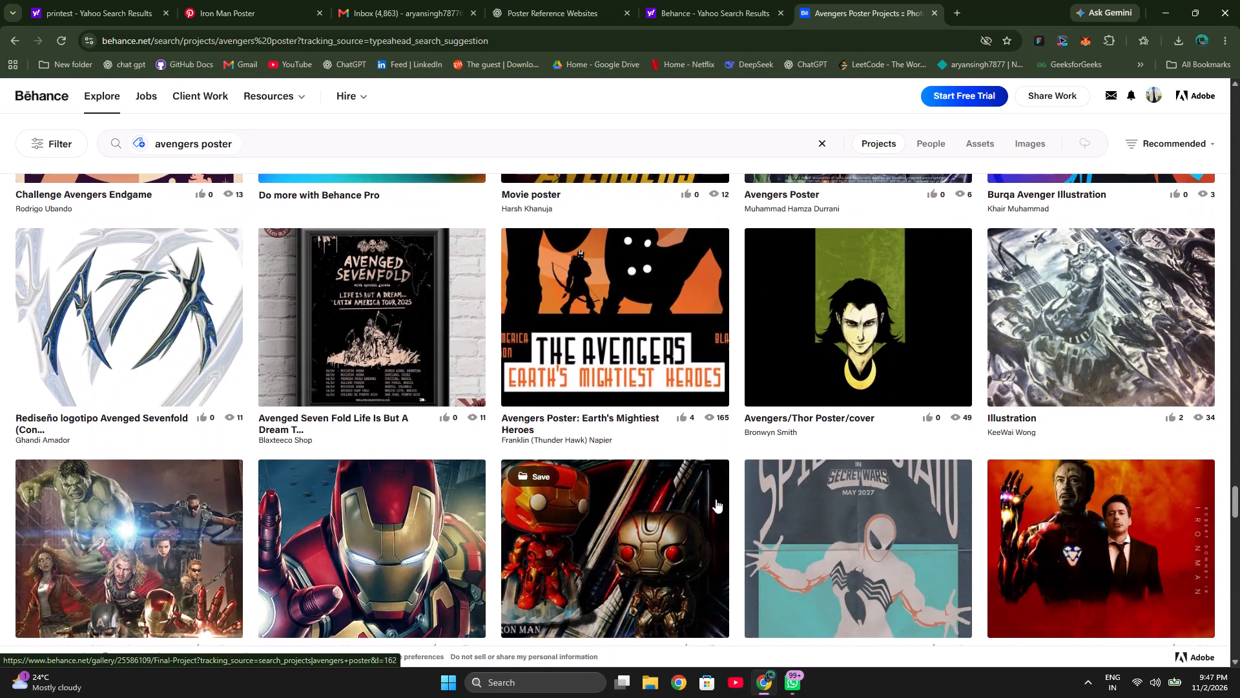
pyautogui.scroll(-3, 716, 499)
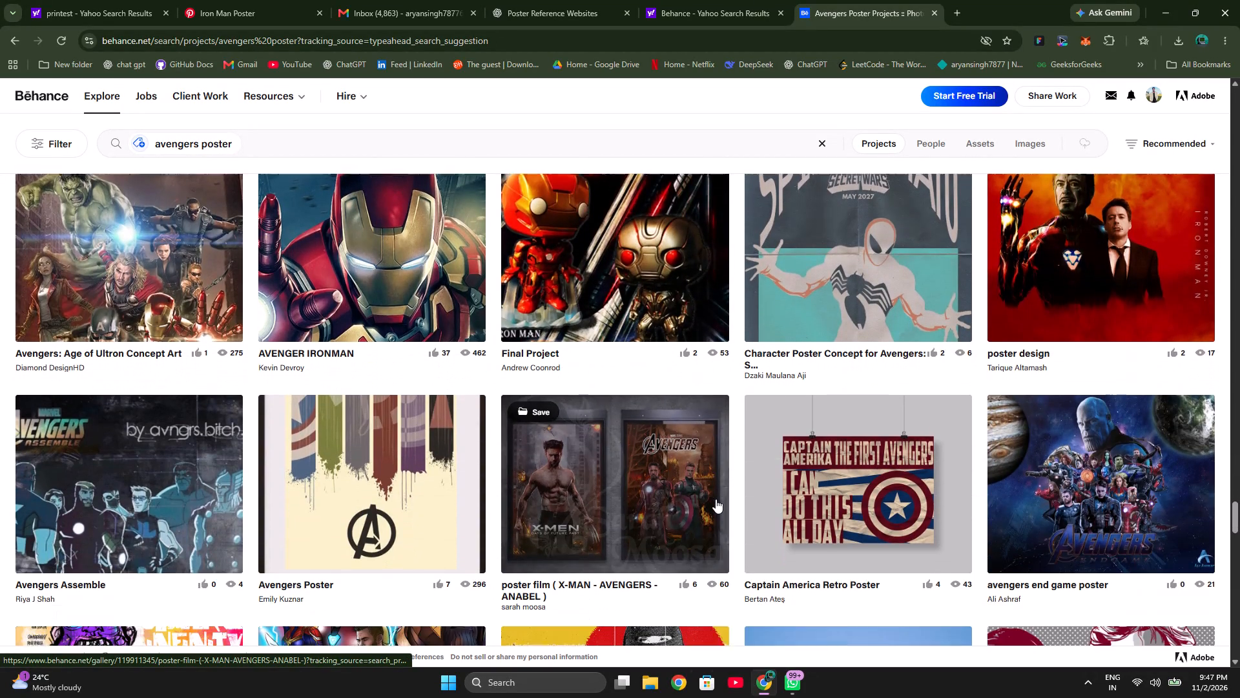
pyautogui.scroll(-4, 716, 499)
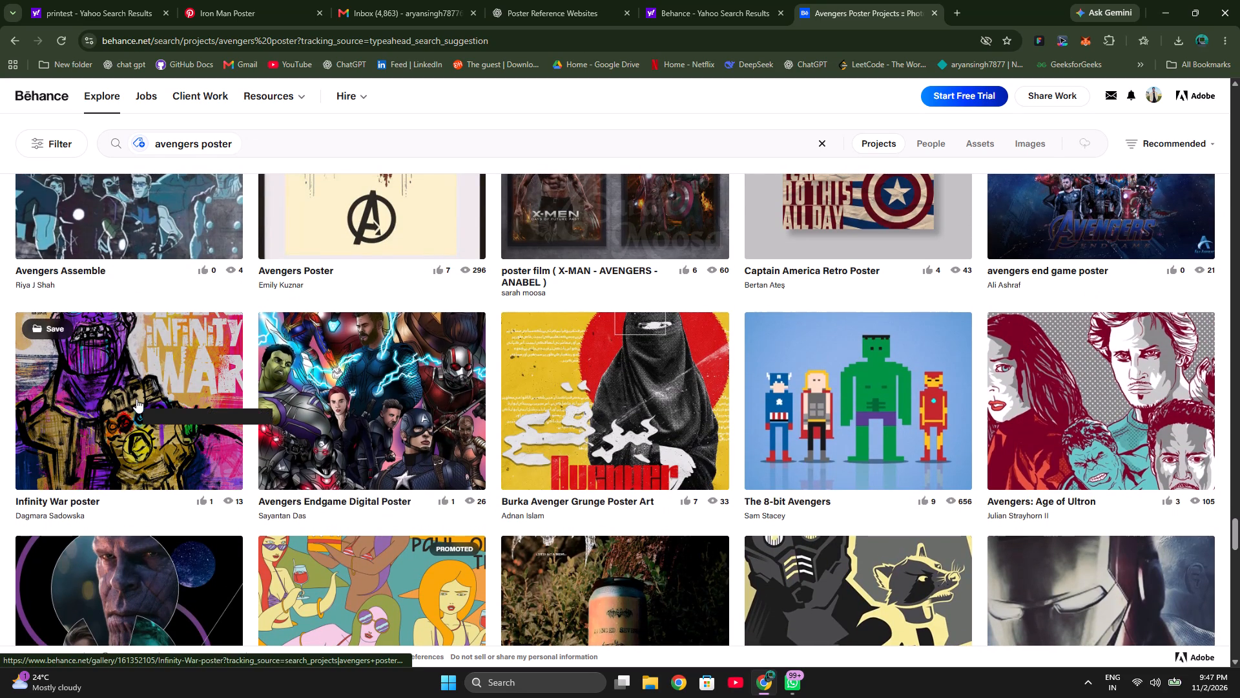
pyautogui.scroll(-2, 427, 430)
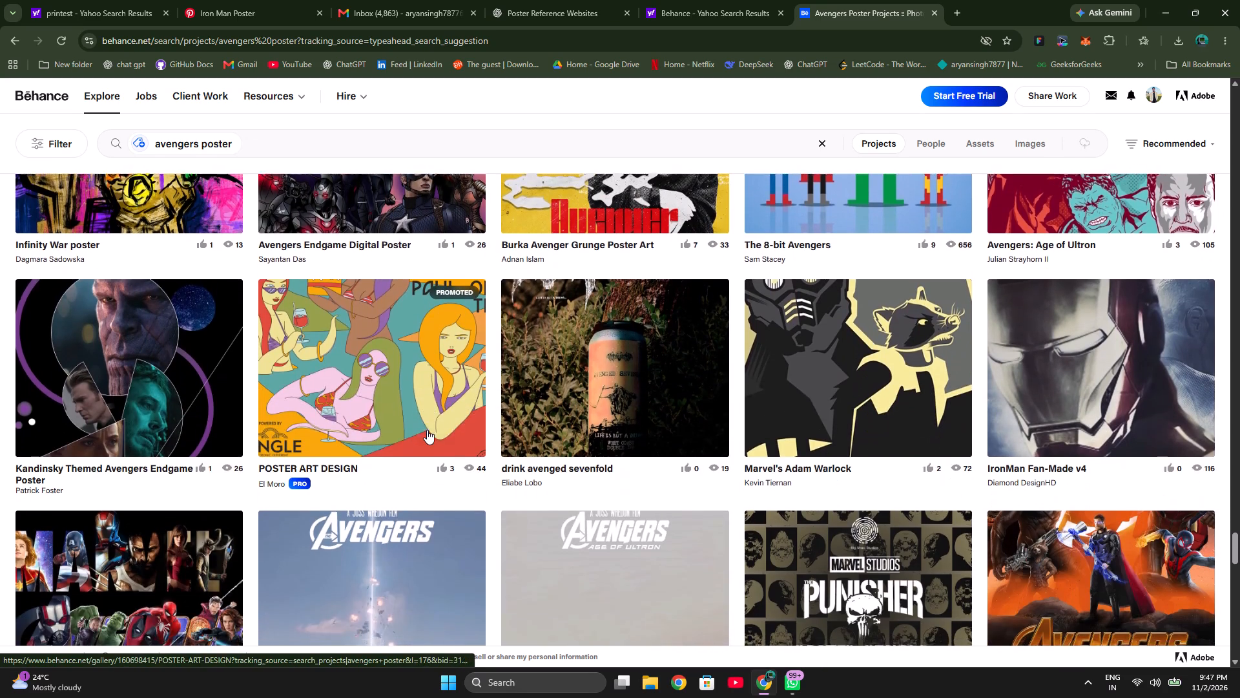
pyautogui.scroll(-6, 427, 430)
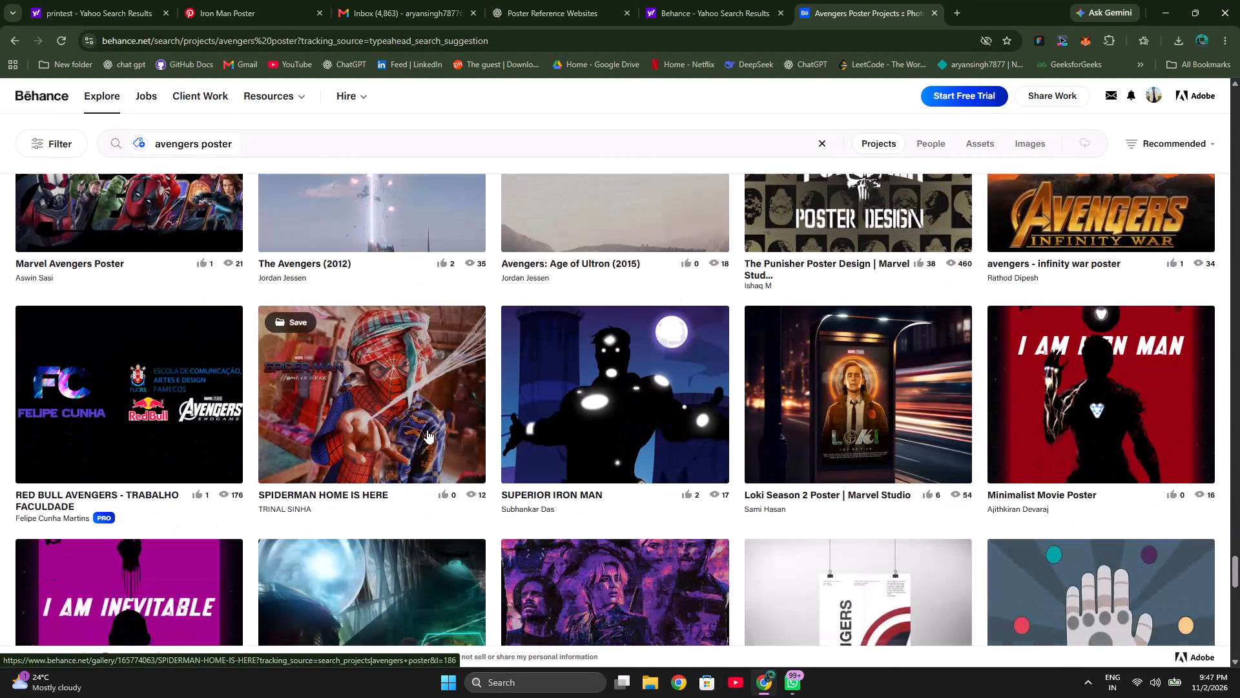
pyautogui.scroll(-5, 427, 430)
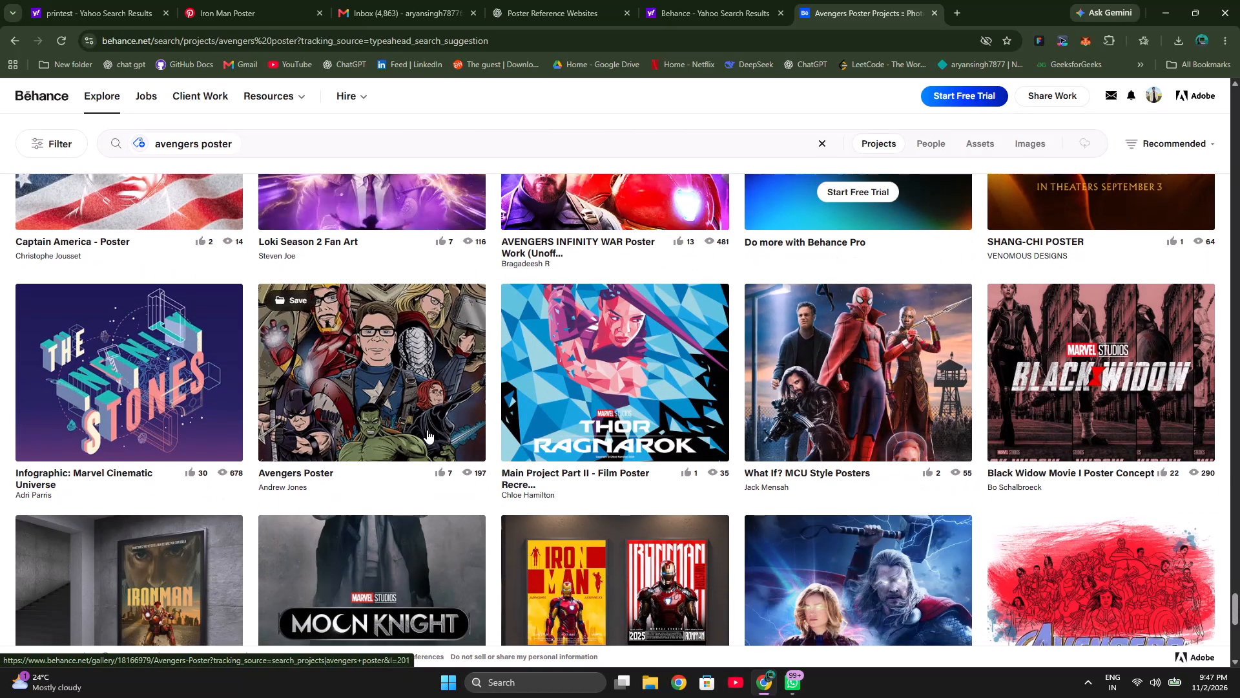
pyautogui.scroll(-5, 427, 430)
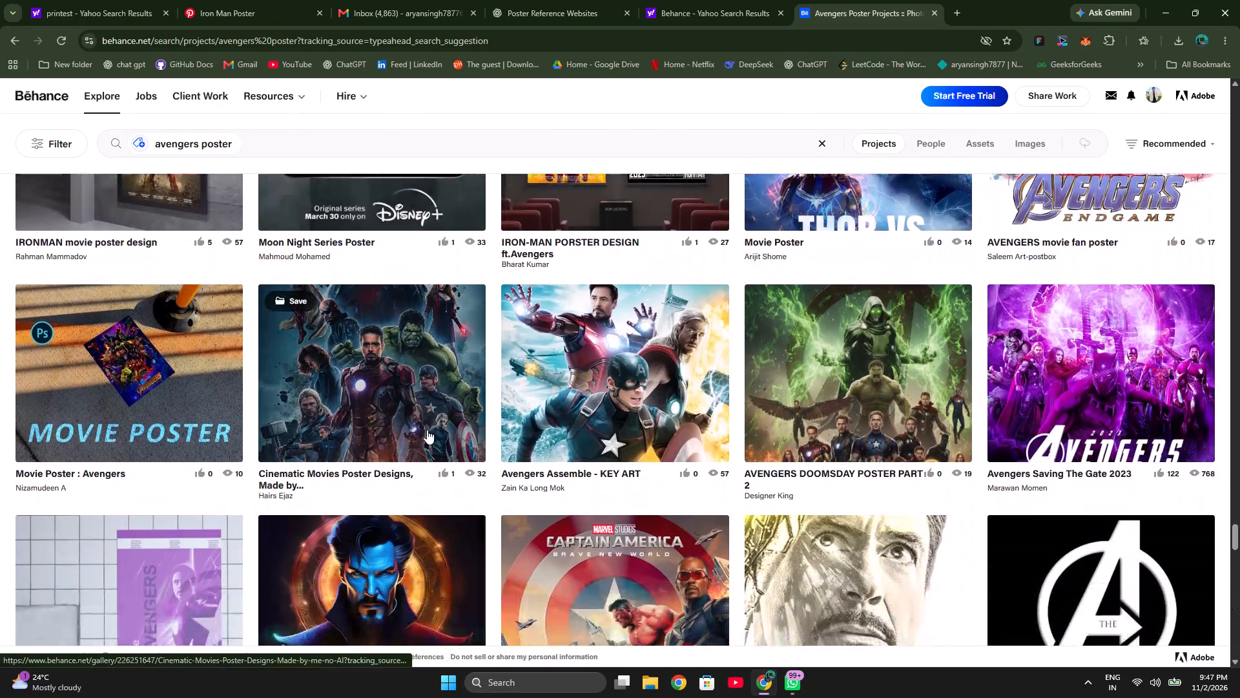
pyautogui.scroll(-4, 427, 430)
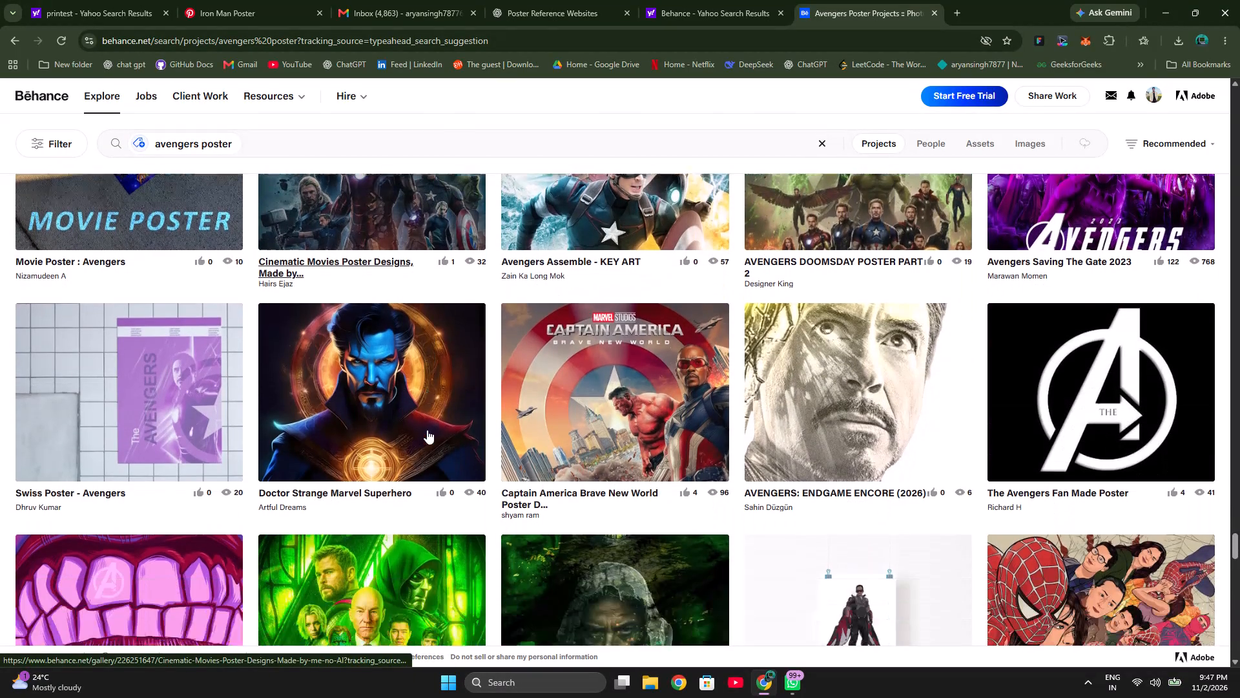
# Browse further through the "avengers poster" project results, examining the thumbnails for suitable Avengers and Iron Man poster references.
pyautogui.scroll(-5, 427, 430)
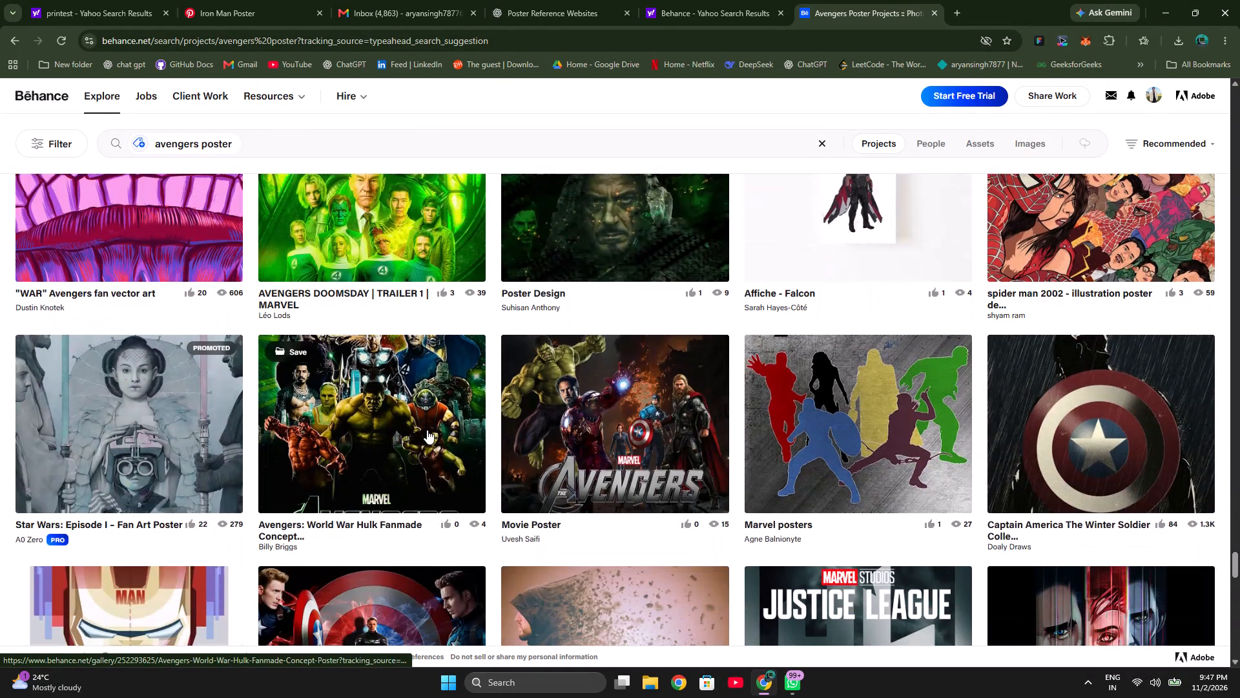
pyautogui.scroll(-4, 427, 430)
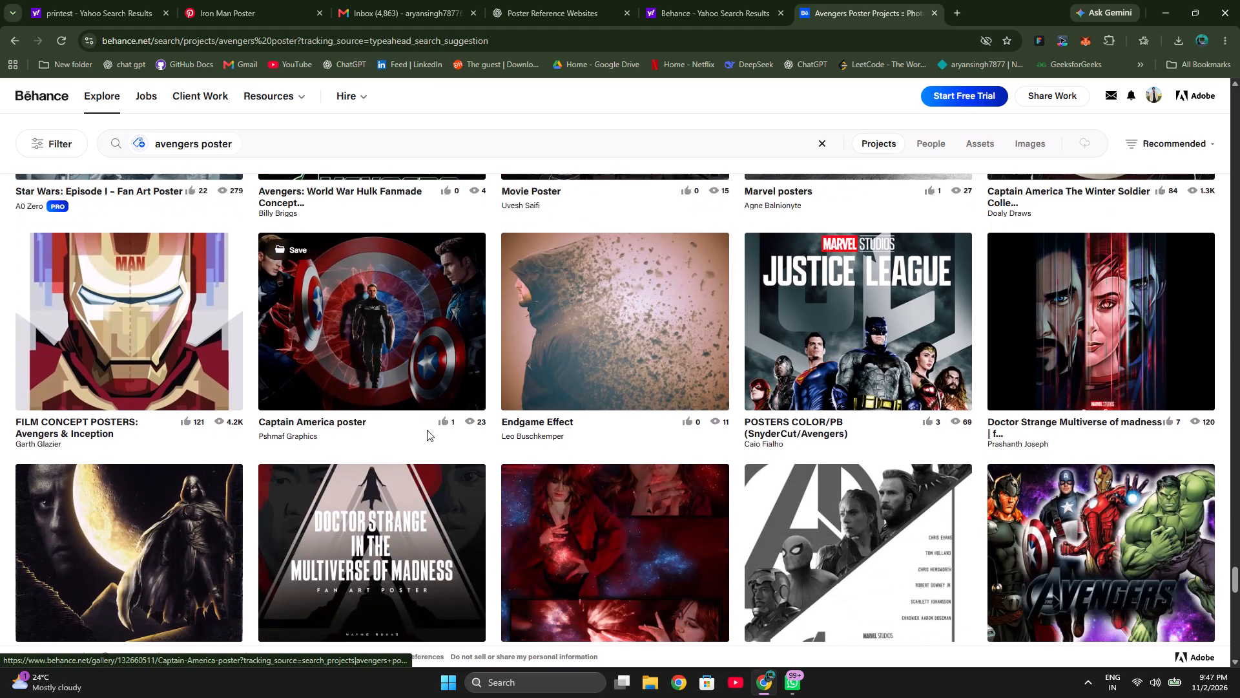
pyautogui.scroll(-1, 427, 430)
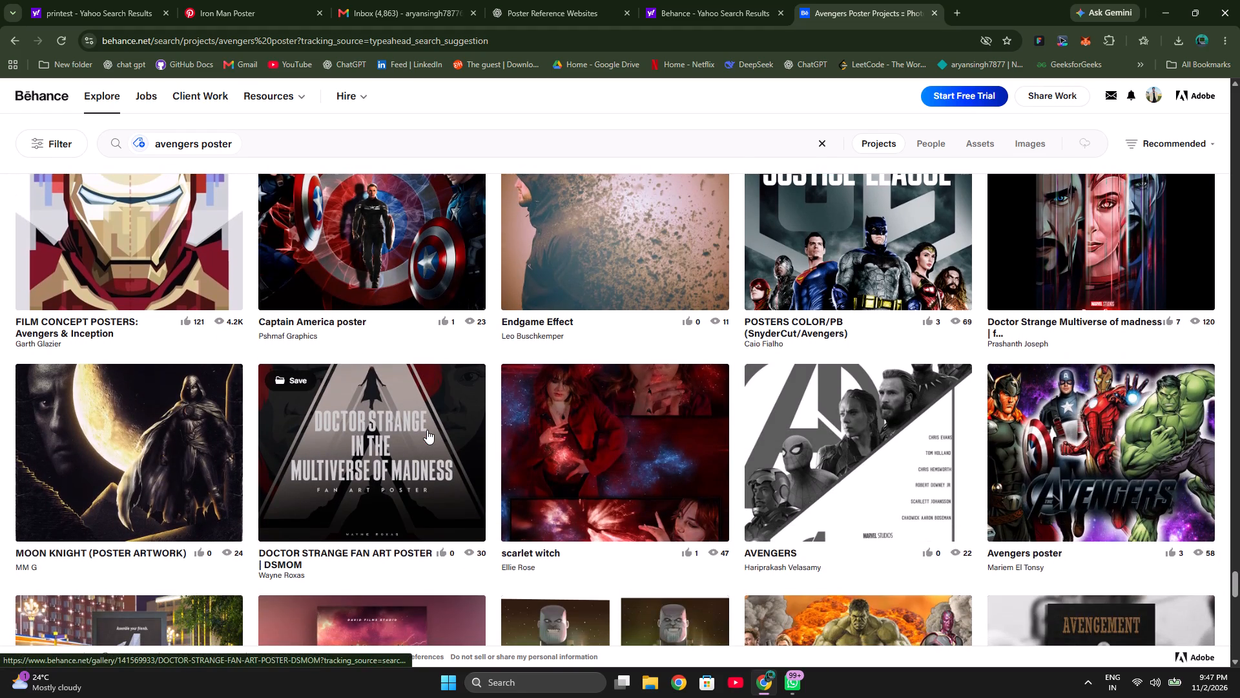
pyautogui.scroll(-6, 427, 430)
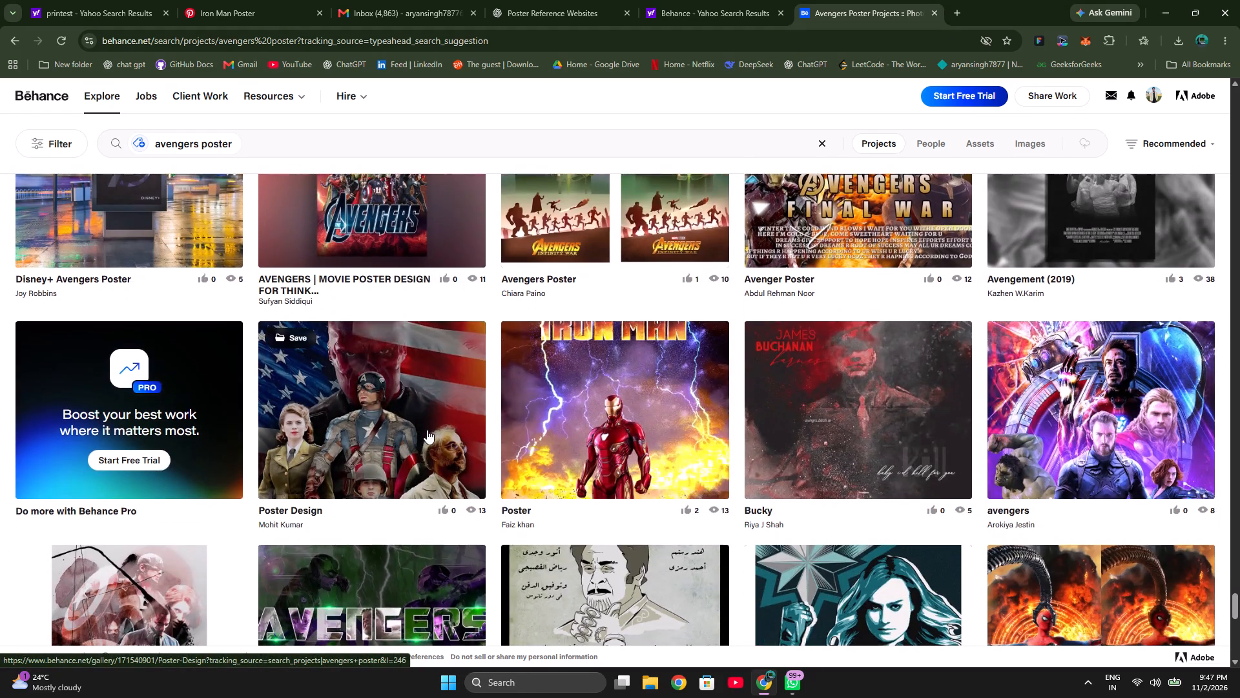
pyautogui.scroll(-6, 427, 430)
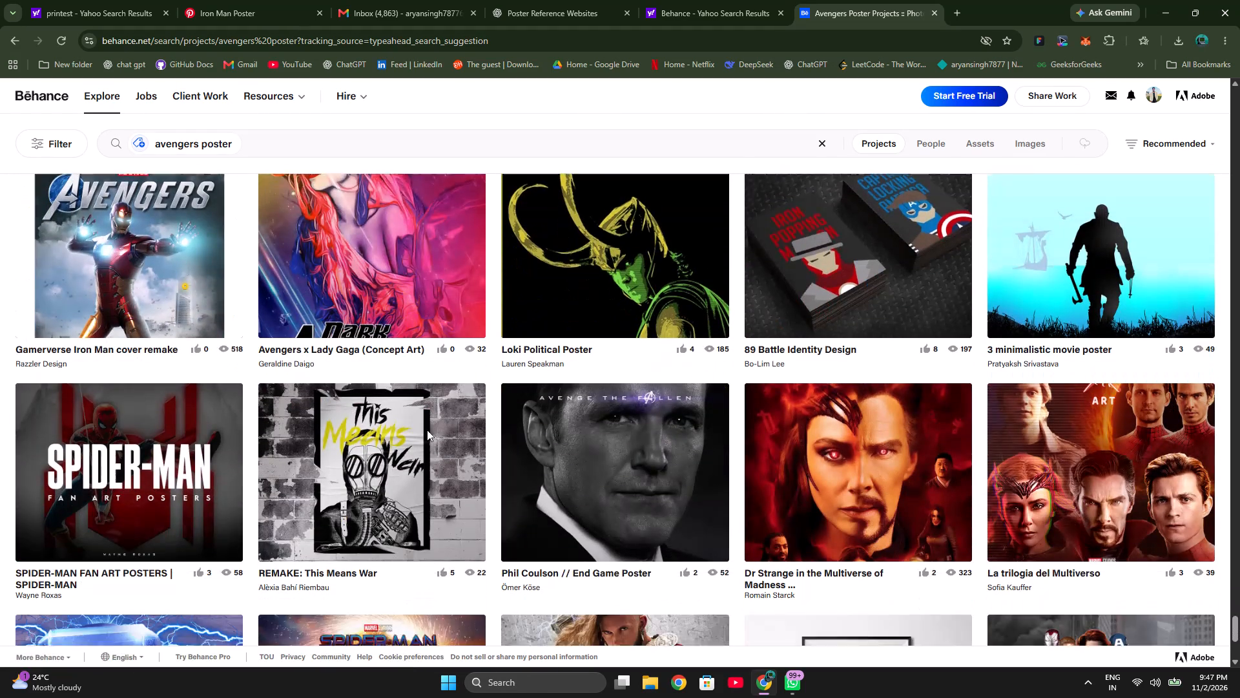
pyautogui.scroll(-6, 427, 430)
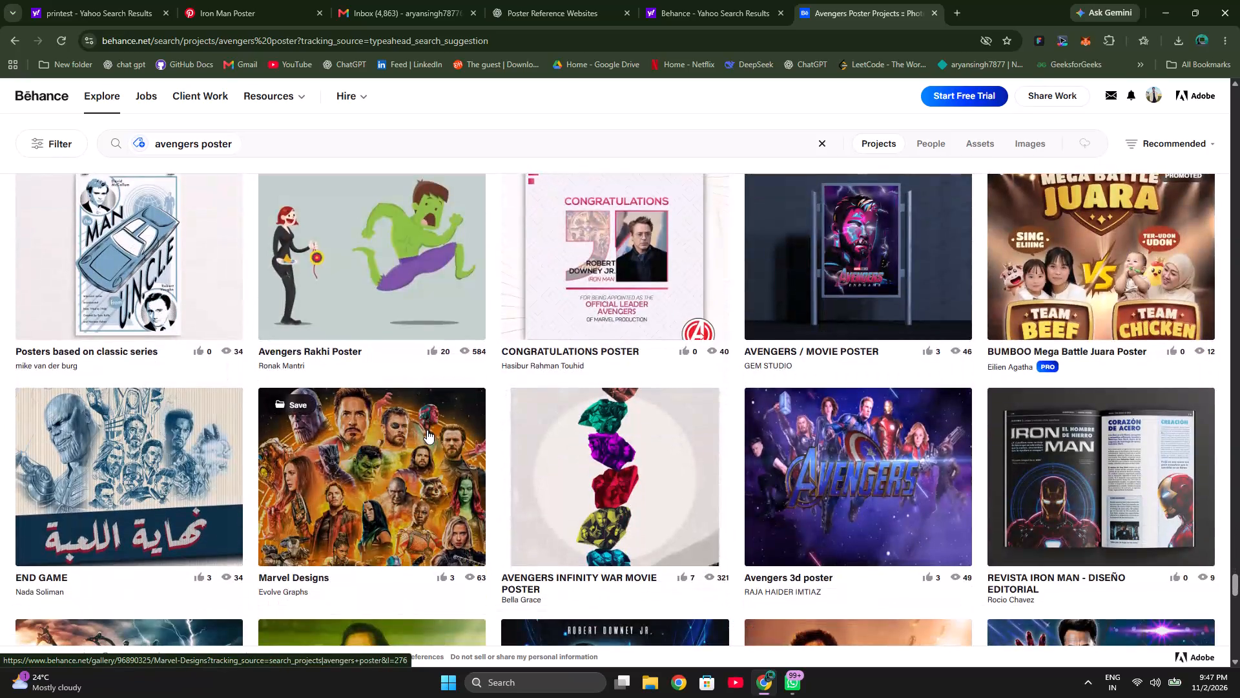
pyautogui.scroll(-5, 427, 430)
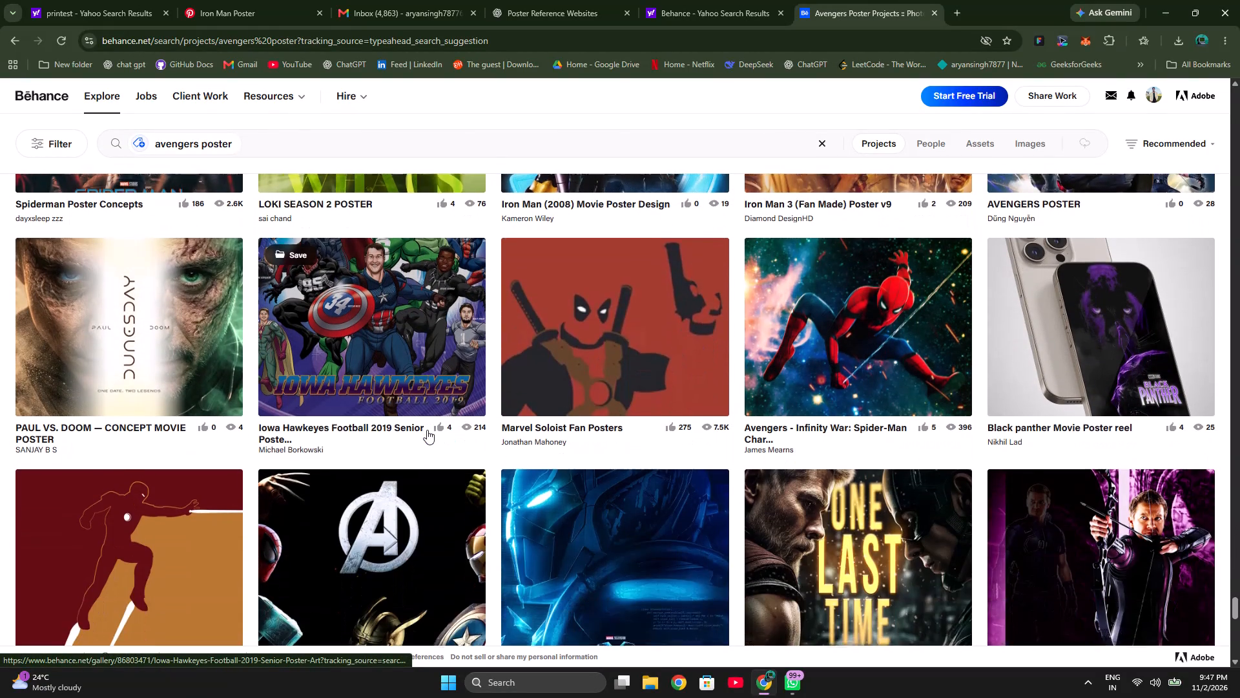
pyautogui.scroll(-6, 427, 430)
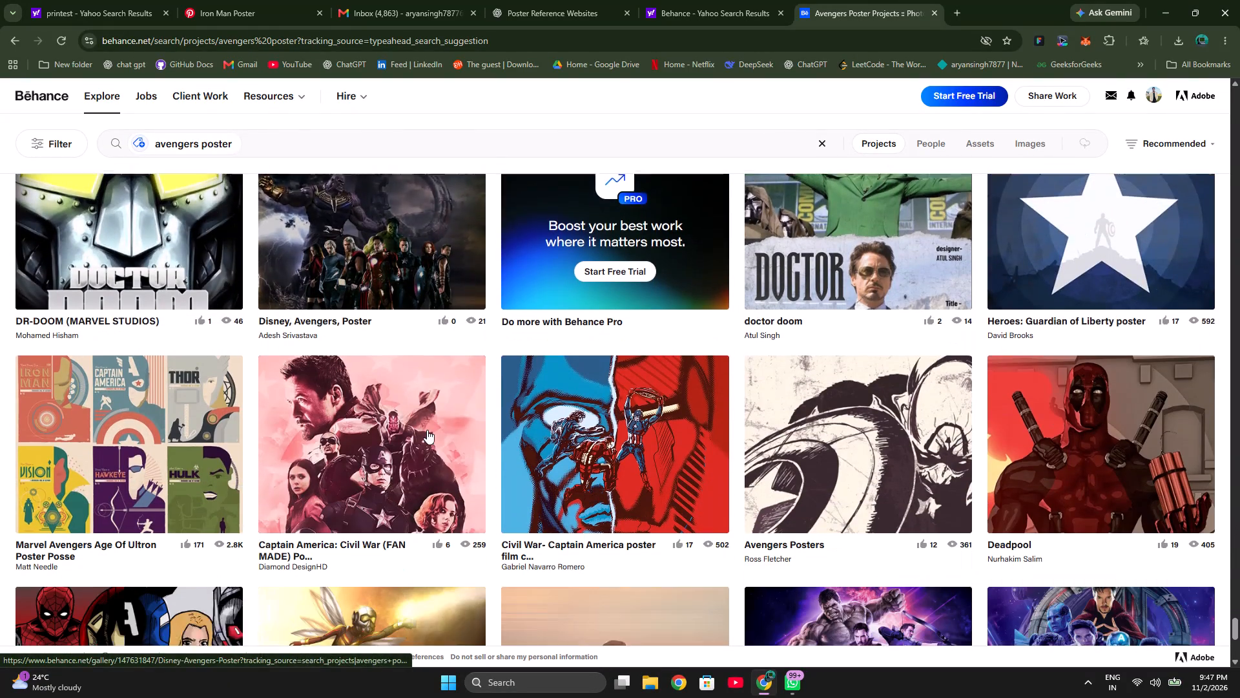
pyautogui.scroll(-7, 427, 430)
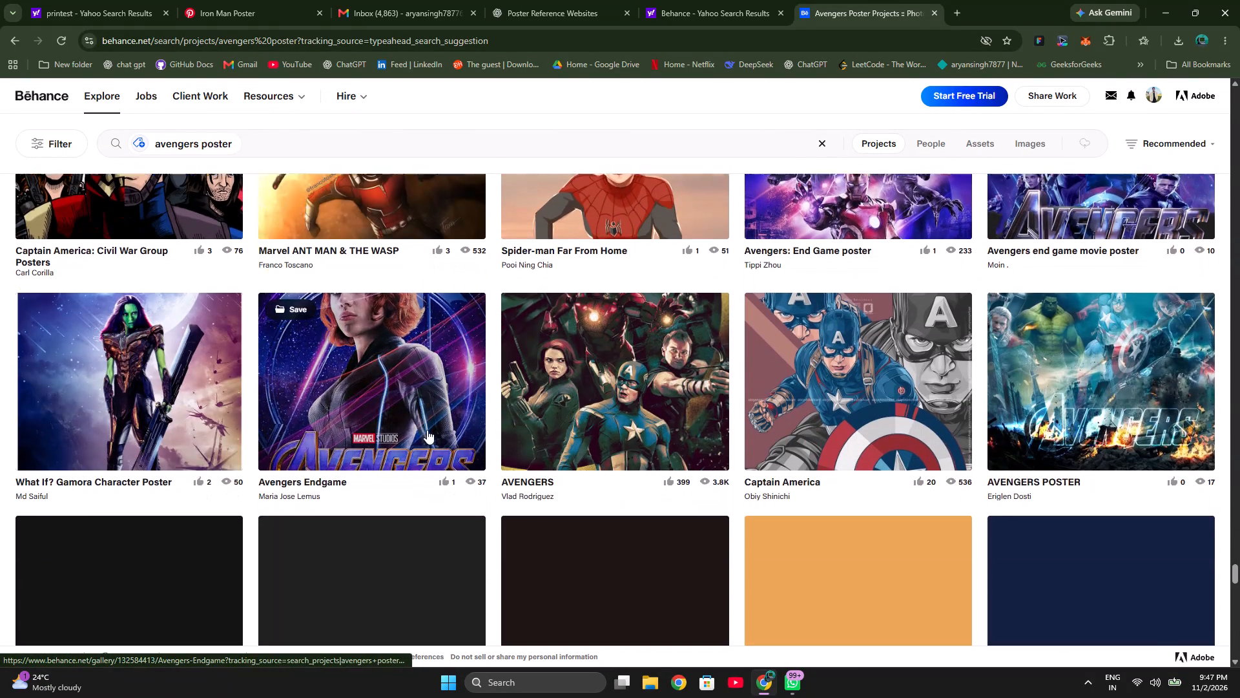
pyautogui.scroll(-6, 427, 430)
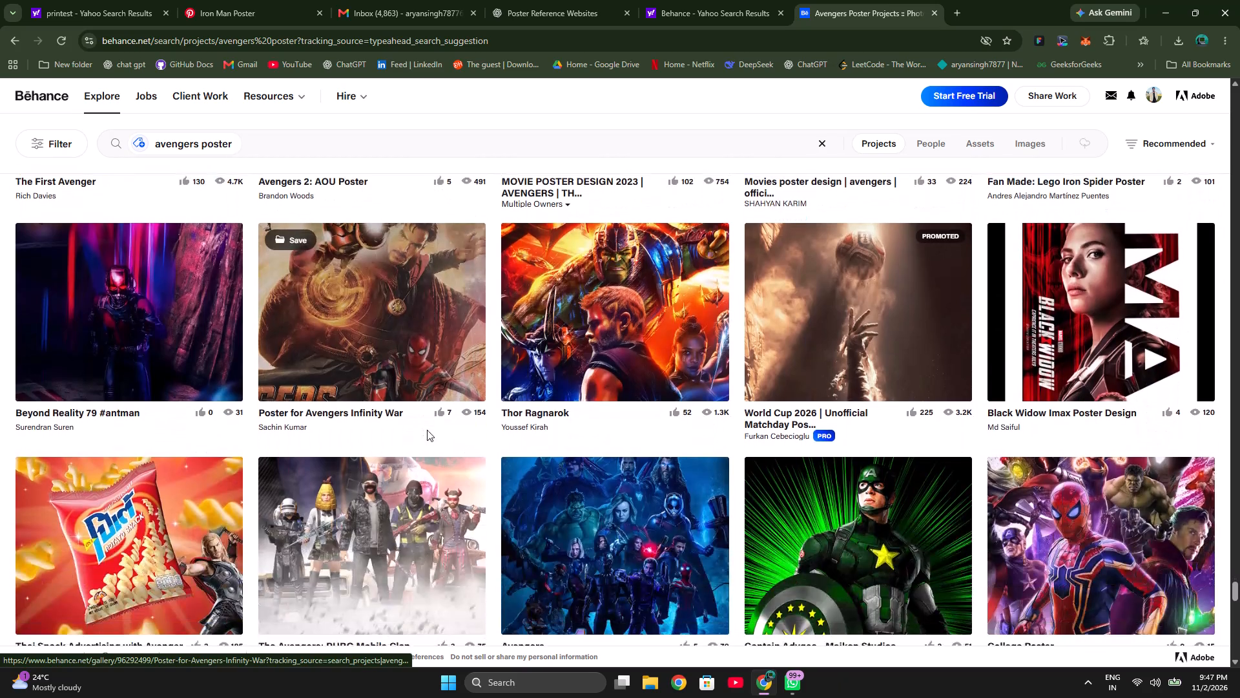
pyautogui.scroll(-6, 427, 430)
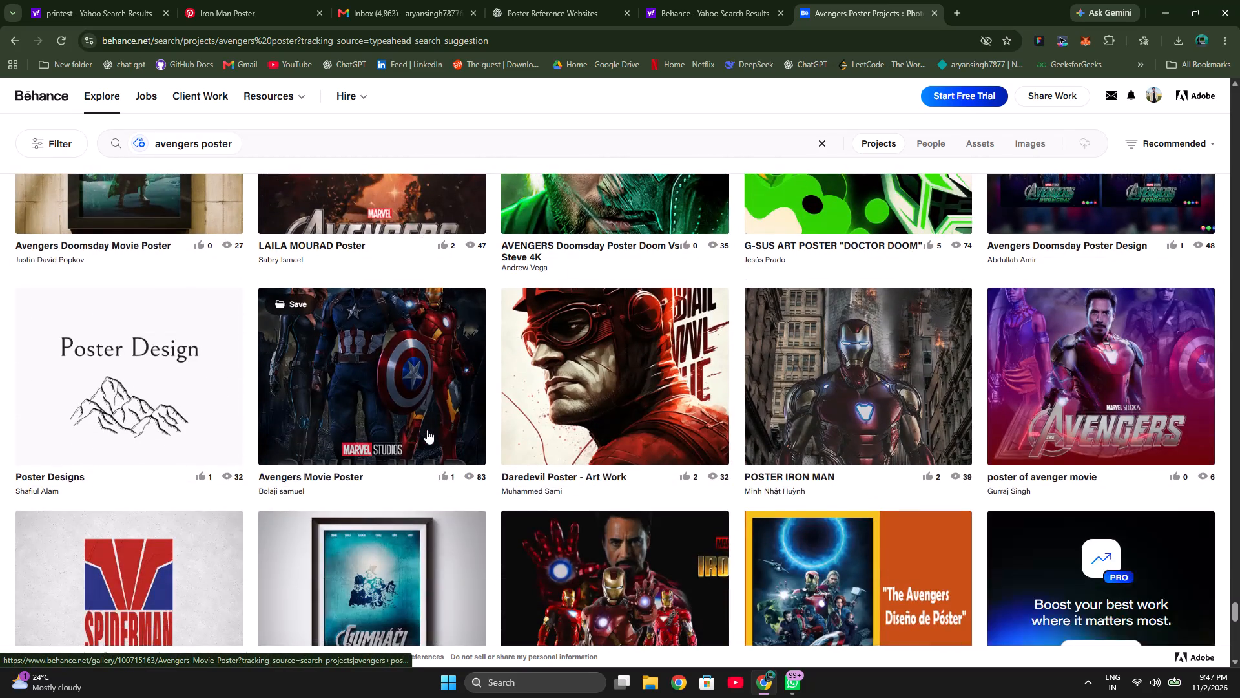
pyautogui.scroll(-8, 427, 430)
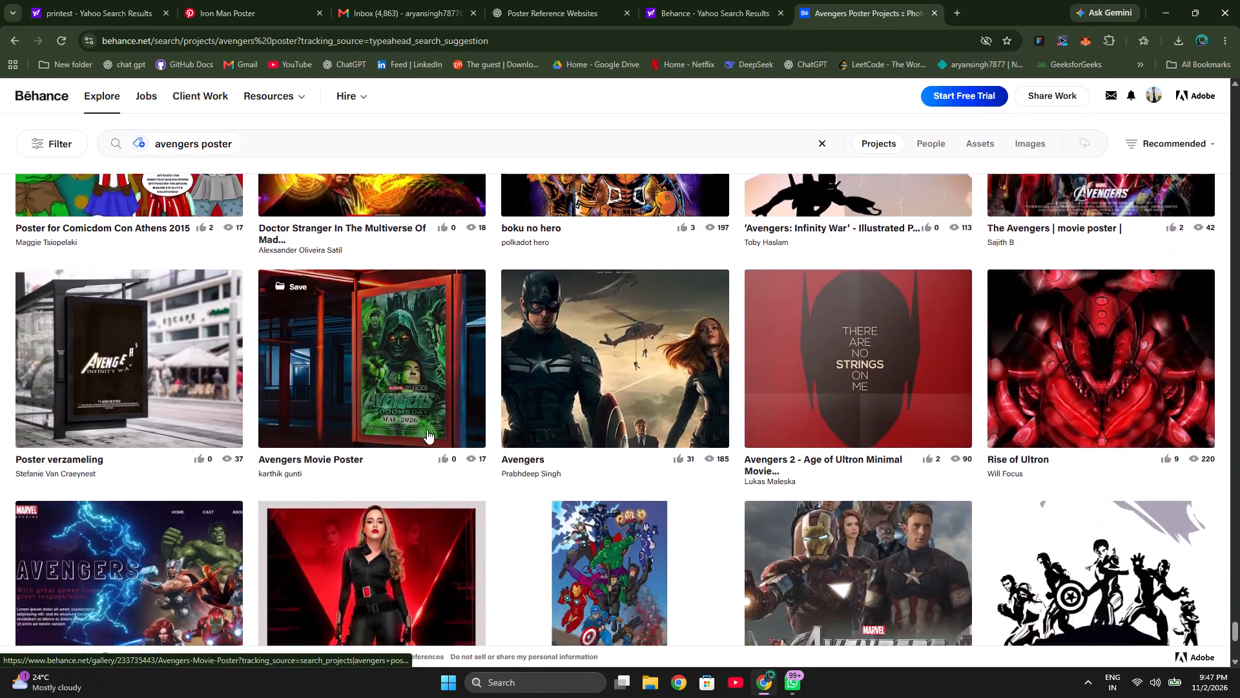
pyautogui.scroll(-5, 427, 430)
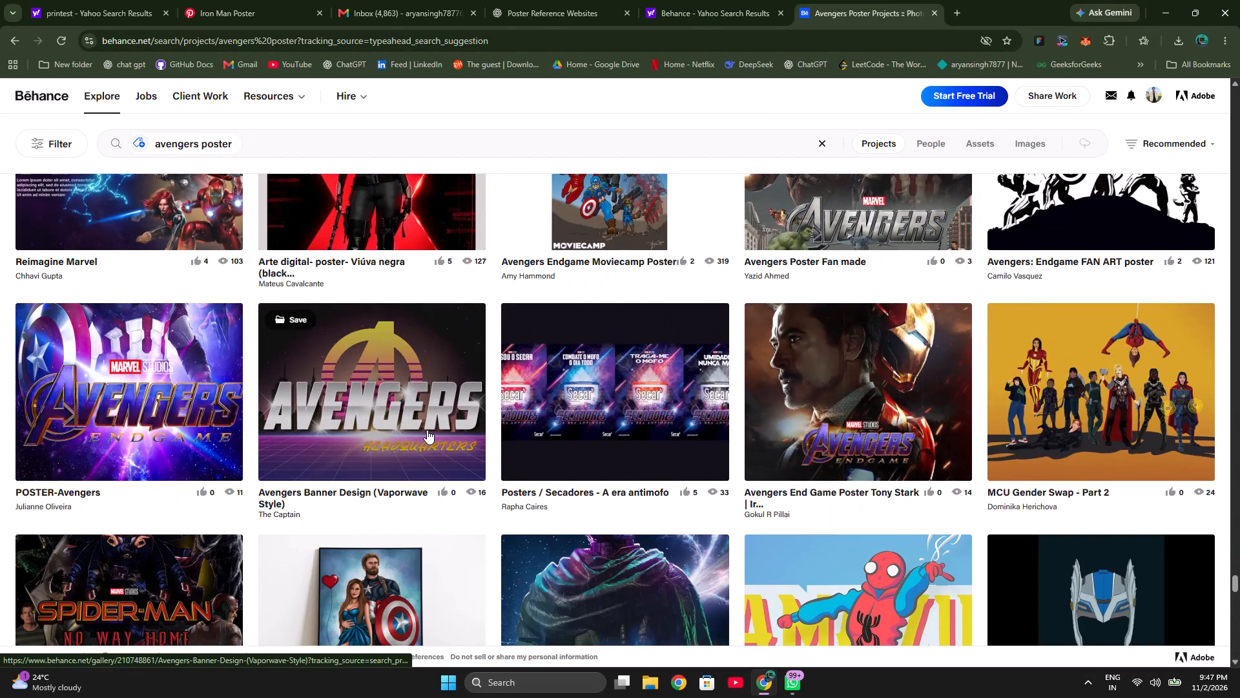
pyautogui.scroll(-6, 427, 430)
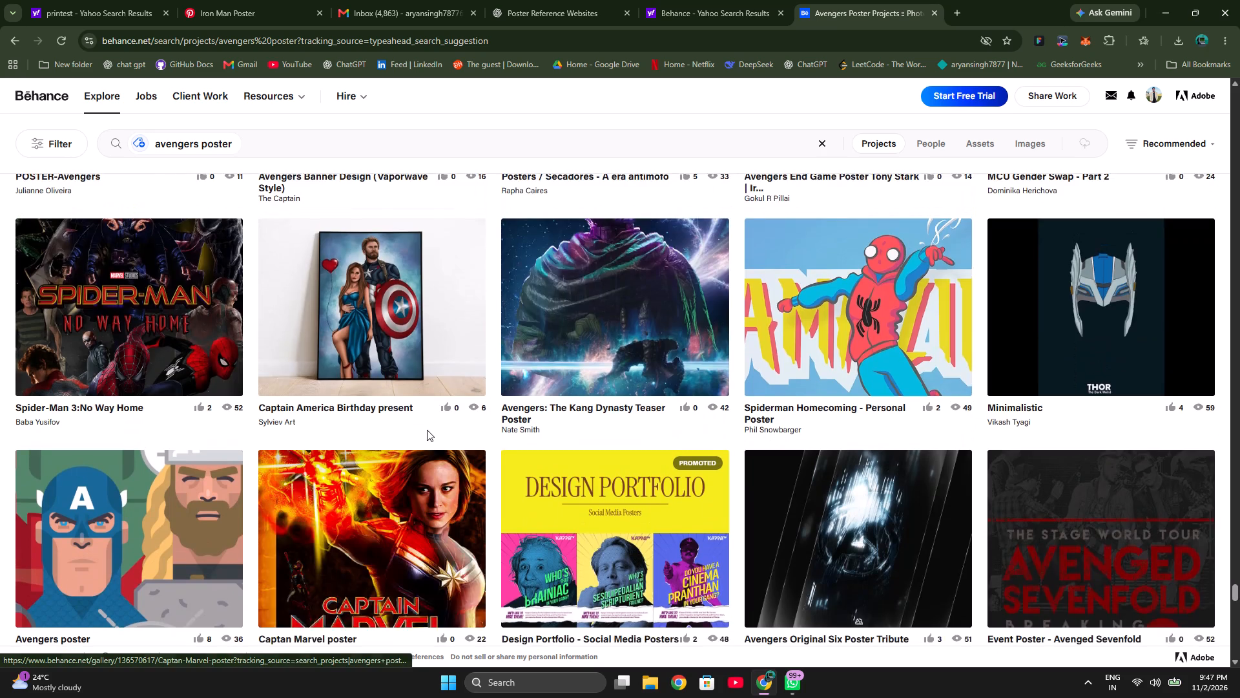
pyautogui.scroll(-2, 427, 430)
# Return to the beginning of the results and open the "Avengers Engame: Encore Key Art" project.
pyautogui.scroll(20, 427, 430)
pyautogui.scroll(1, 427, 430)
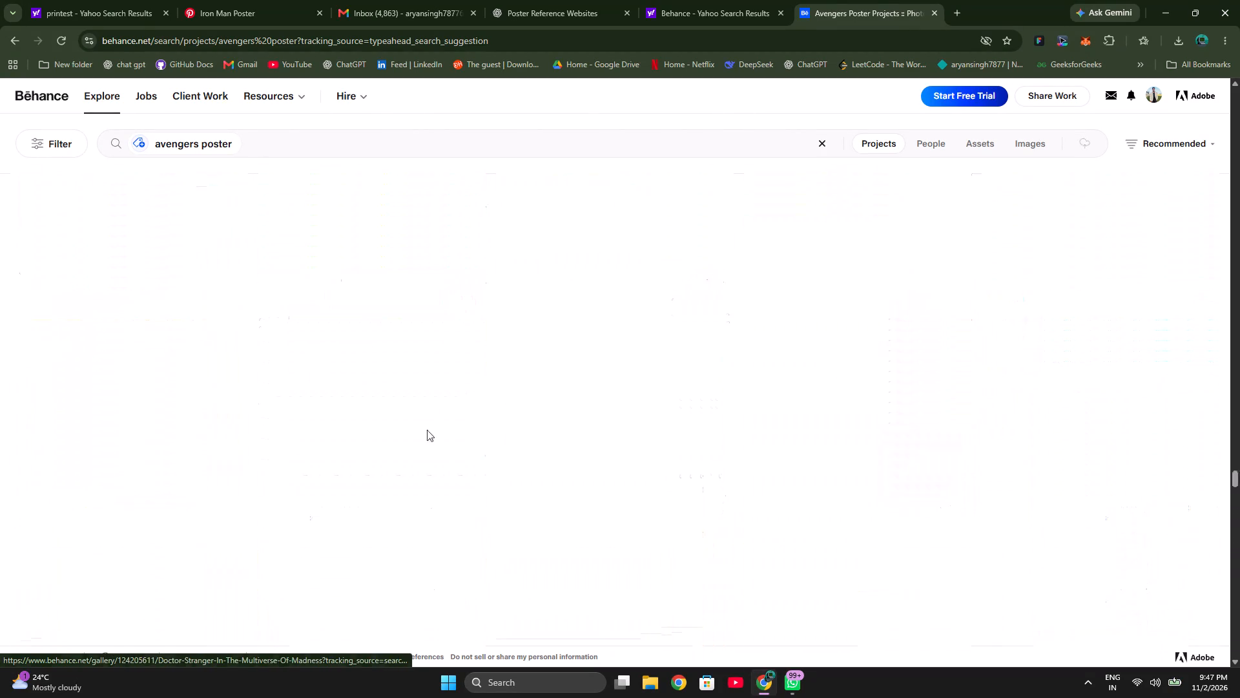
pyautogui.scroll(15, 427, 430)
pyautogui.scroll(13, 427, 430)
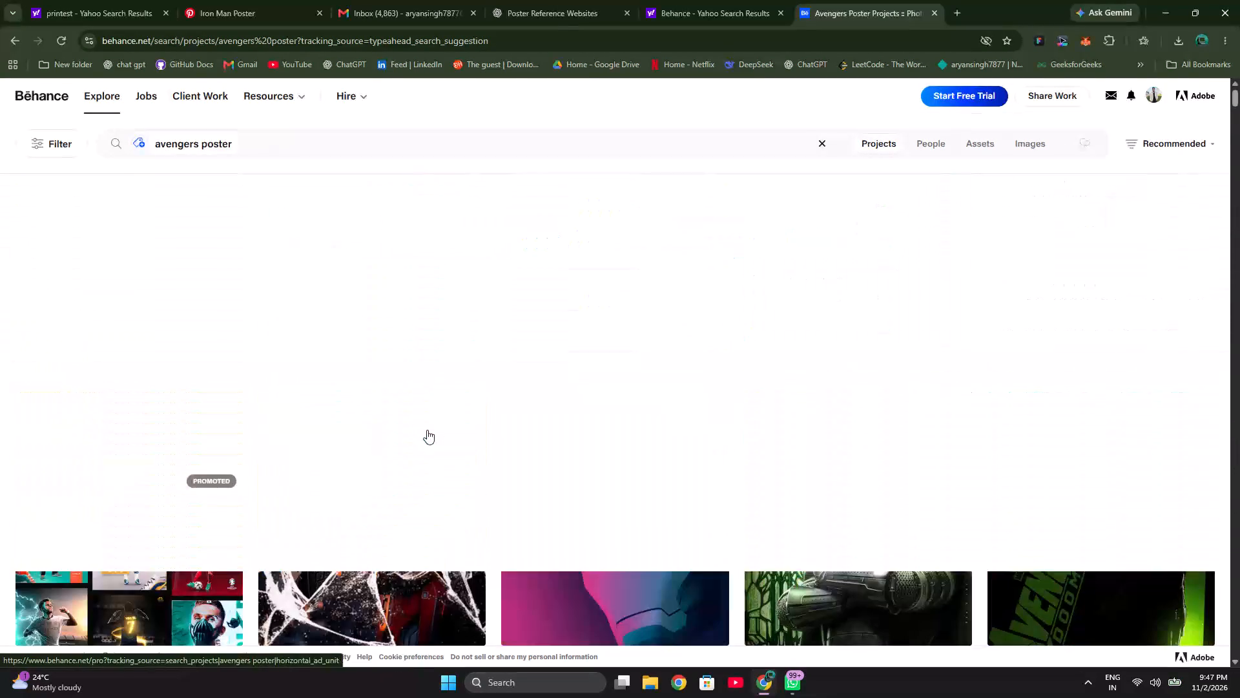
pyautogui.scroll(3, 427, 430)
pyautogui.click(356, 350)
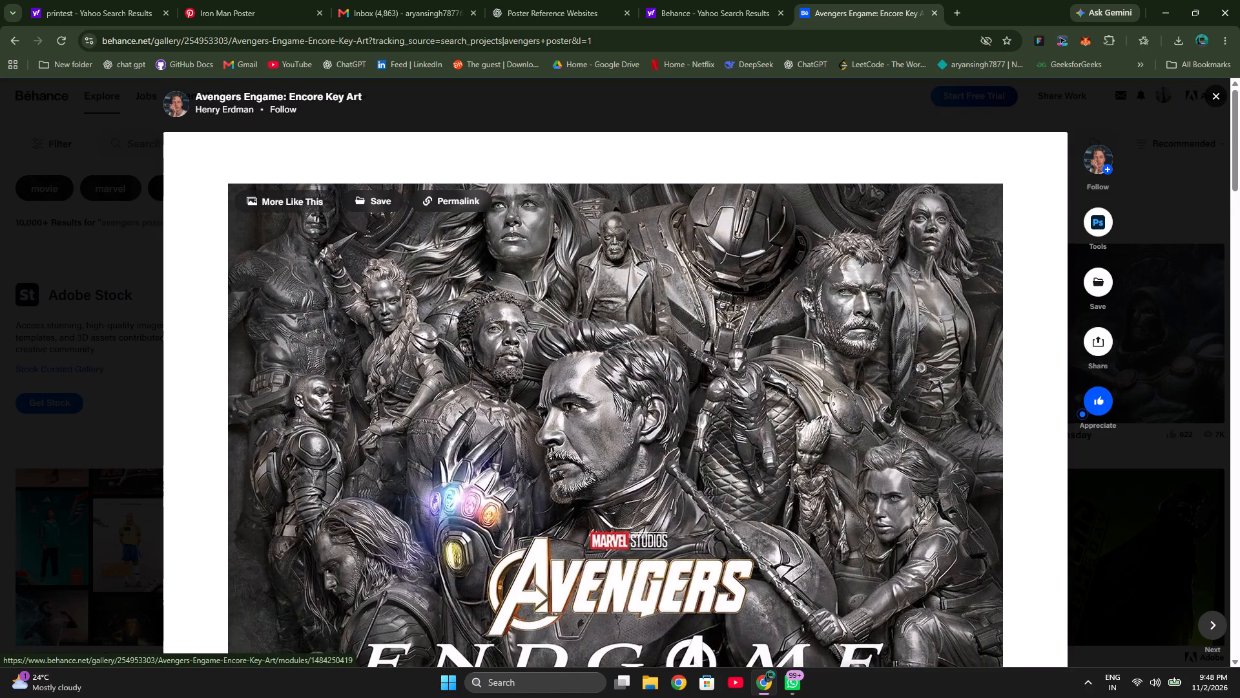
# Examine the vertical and horizontal Endgame Encore posters and the credits in the opened project.
pyautogui.scroll(-2, 696, 452)
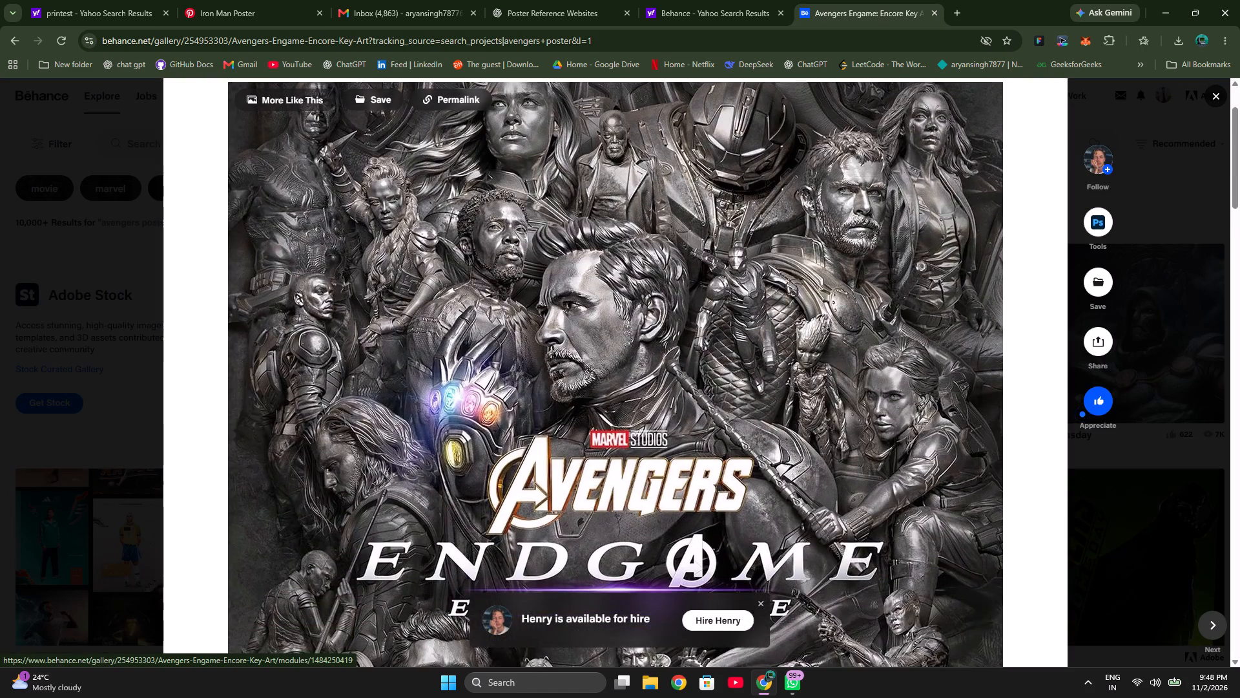
pyautogui.scroll(-7, 696, 452)
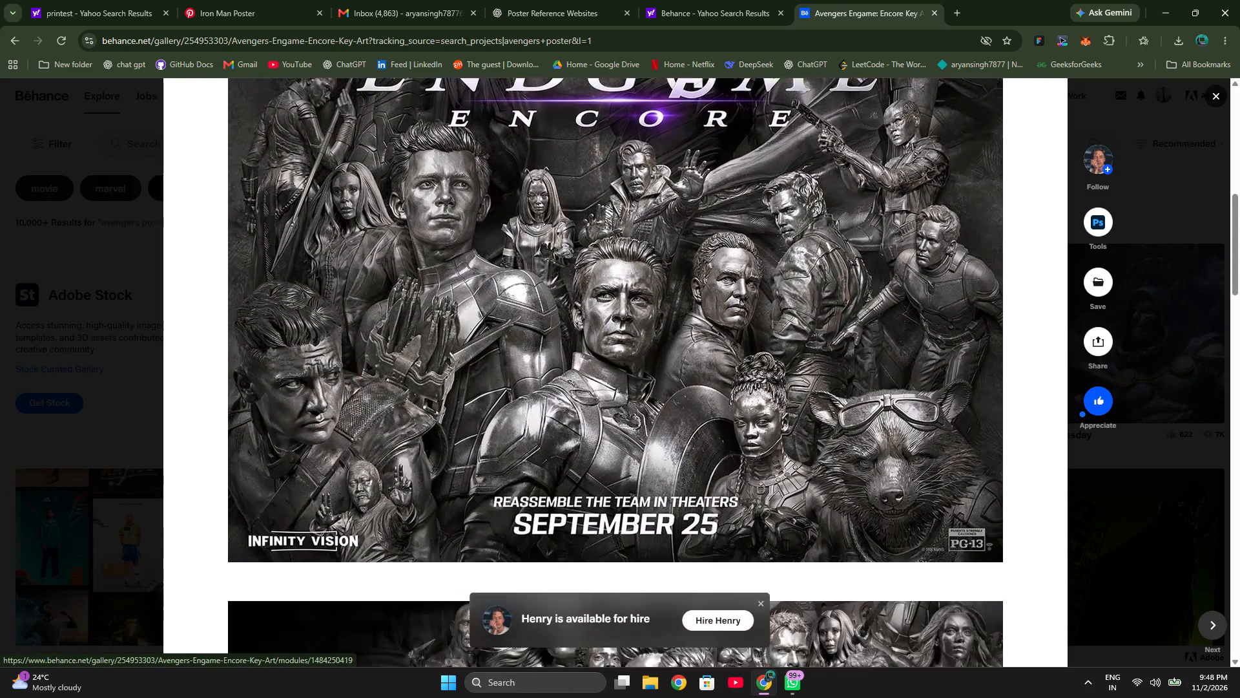
pyautogui.scroll(-6, 696, 452)
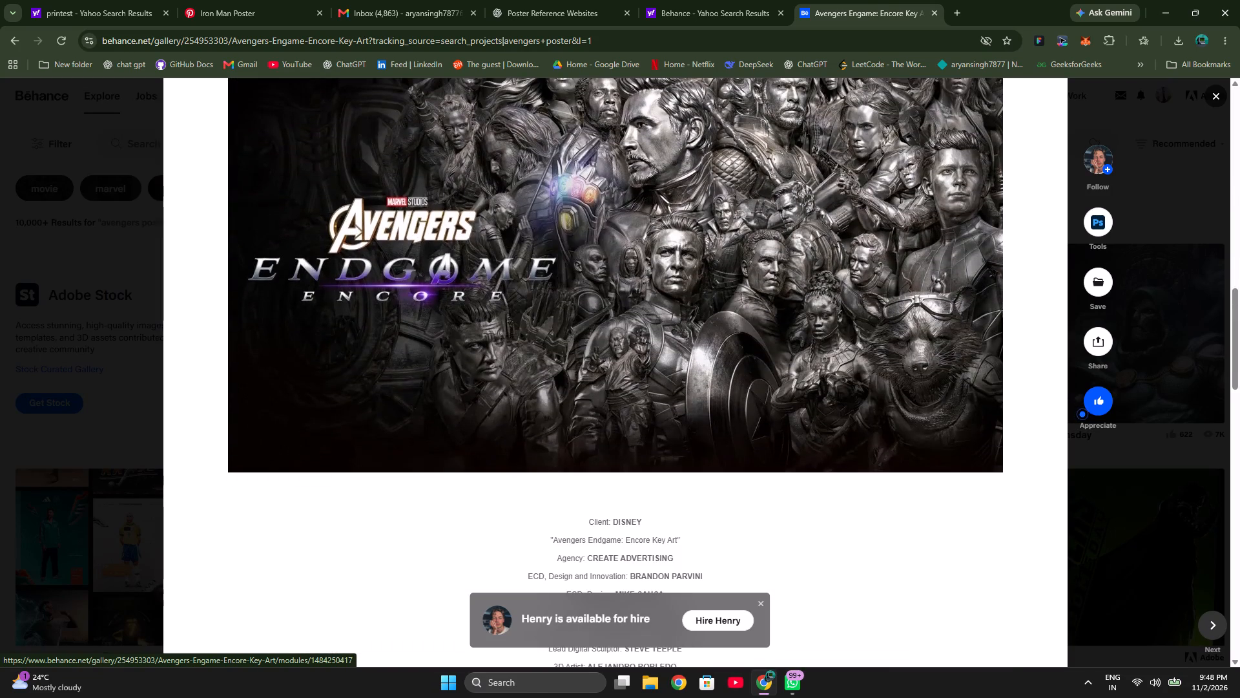
pyautogui.scroll(5, 696, 452)
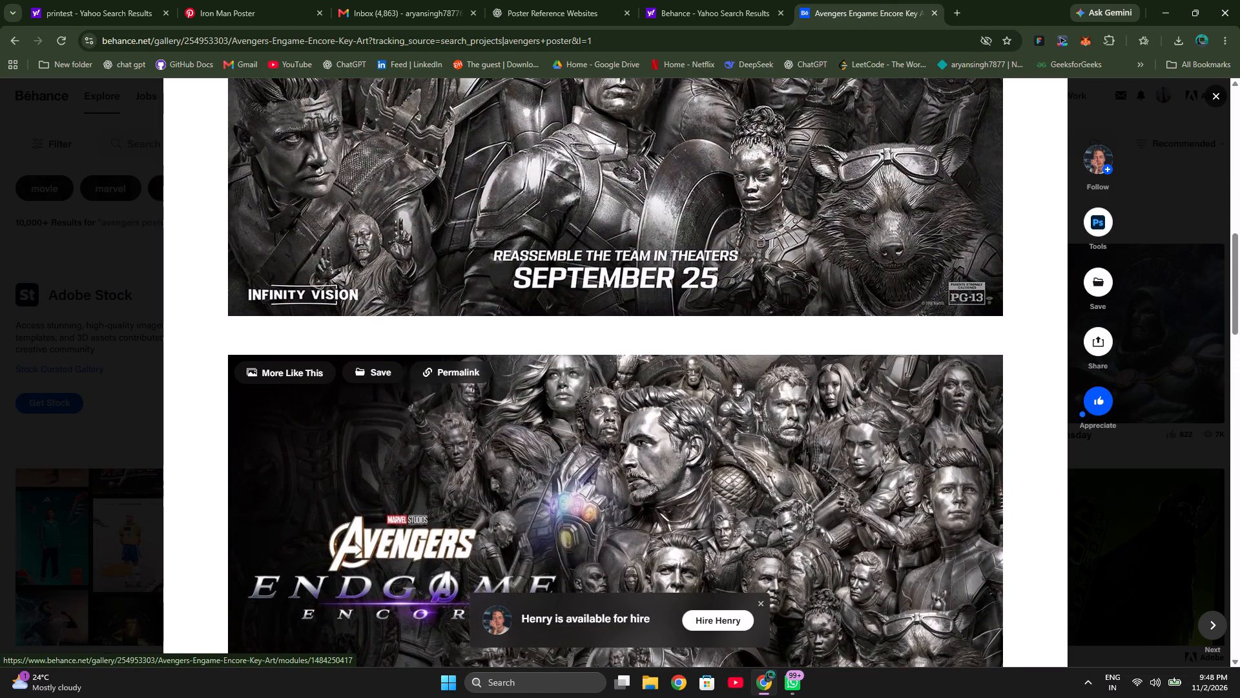
pyautogui.scroll(3, 696, 452)
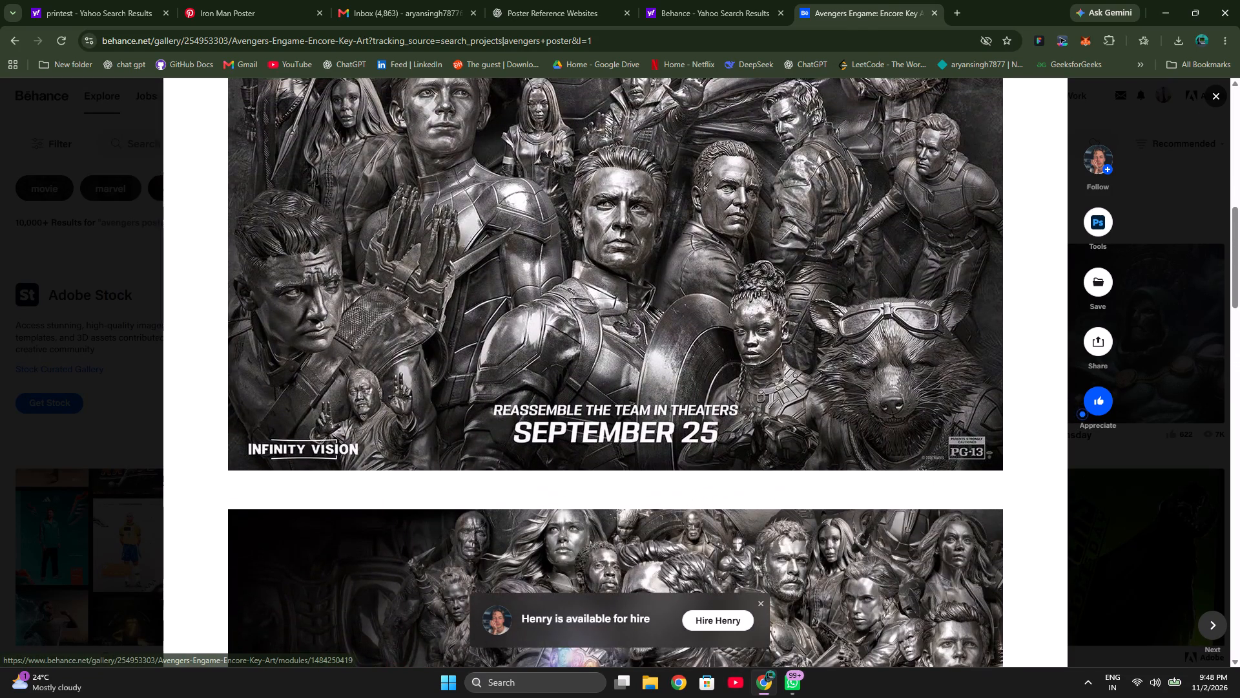
pyautogui.scroll(4, 696, 452)
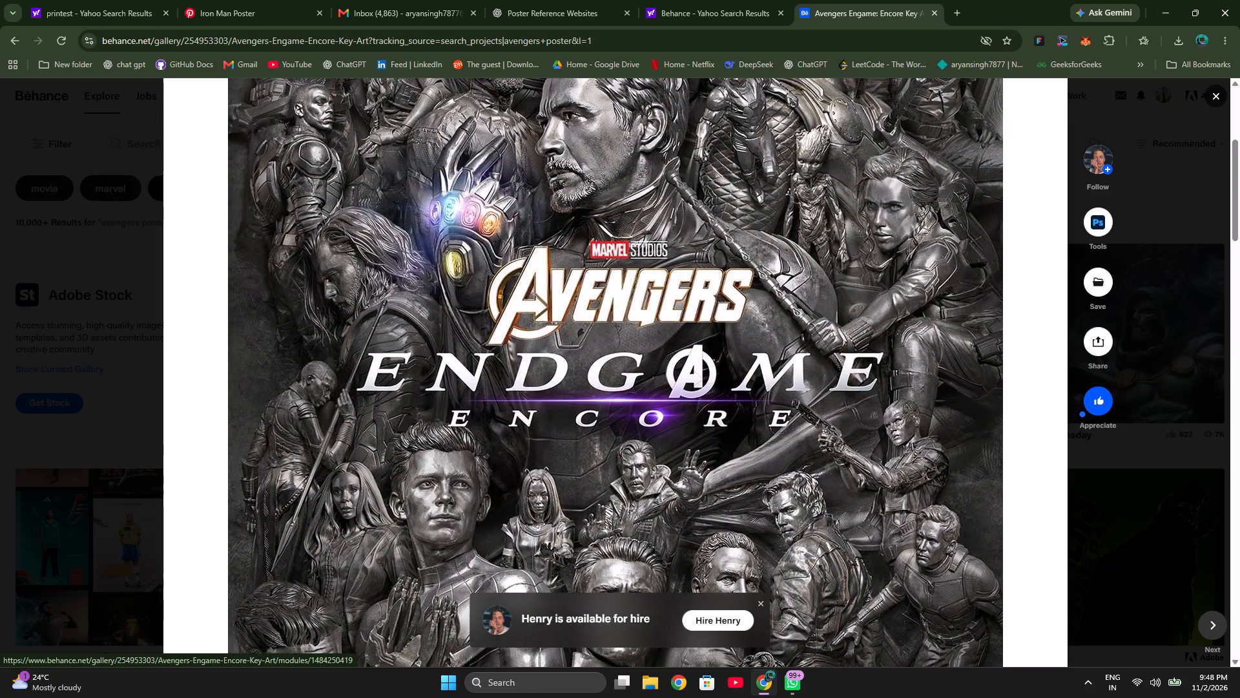
pyautogui.scroll(2, 696, 452)
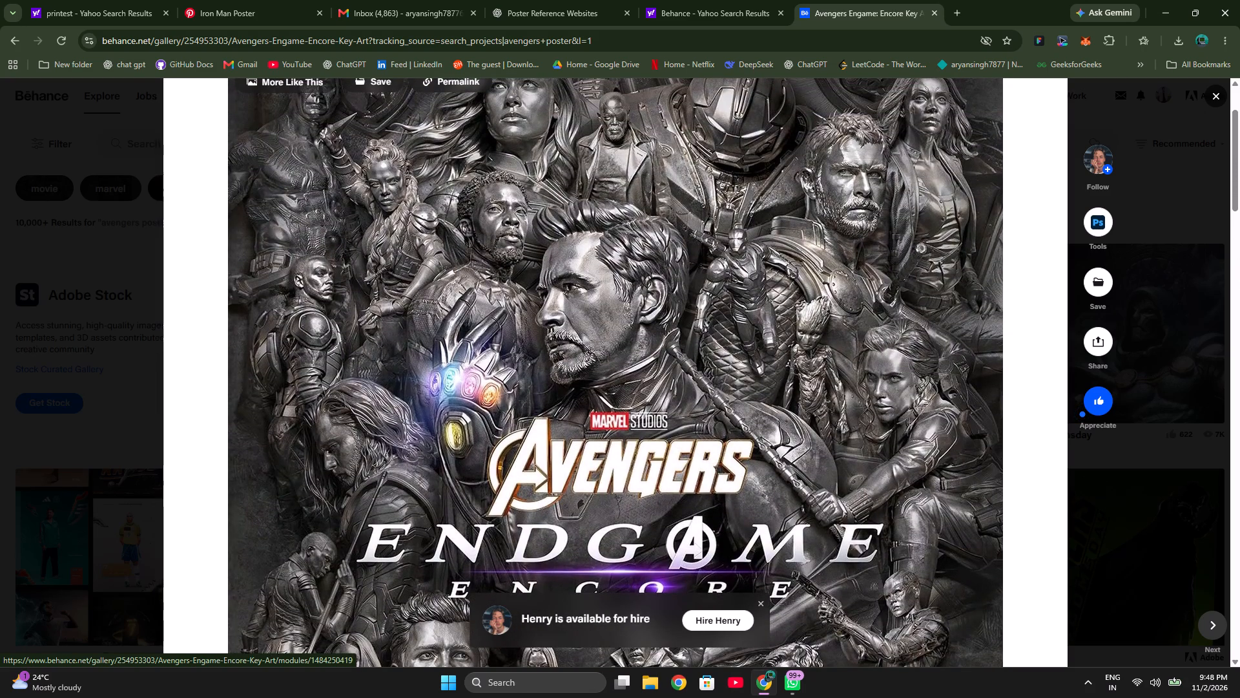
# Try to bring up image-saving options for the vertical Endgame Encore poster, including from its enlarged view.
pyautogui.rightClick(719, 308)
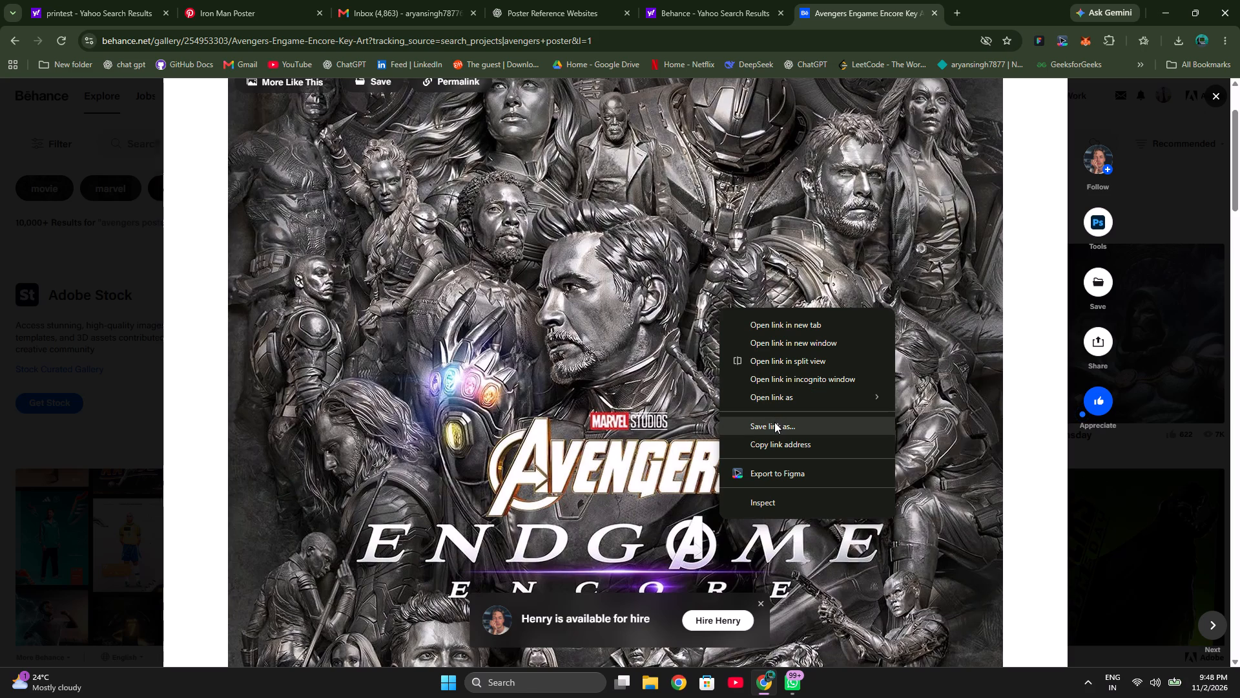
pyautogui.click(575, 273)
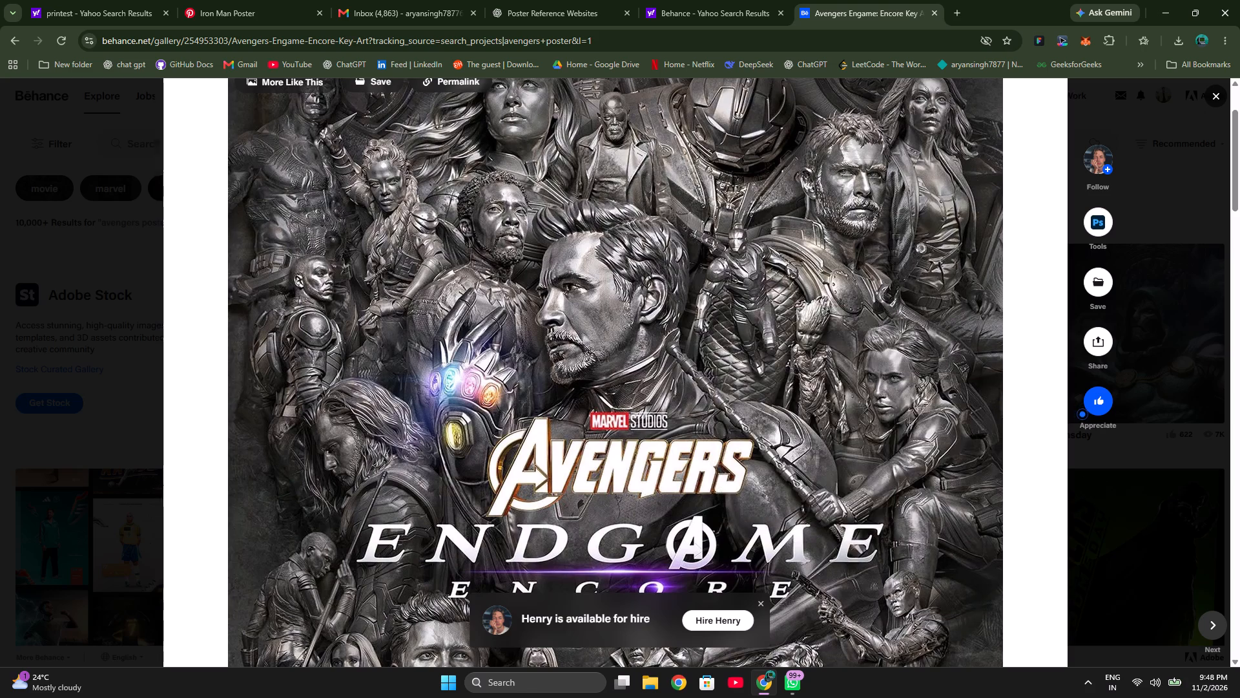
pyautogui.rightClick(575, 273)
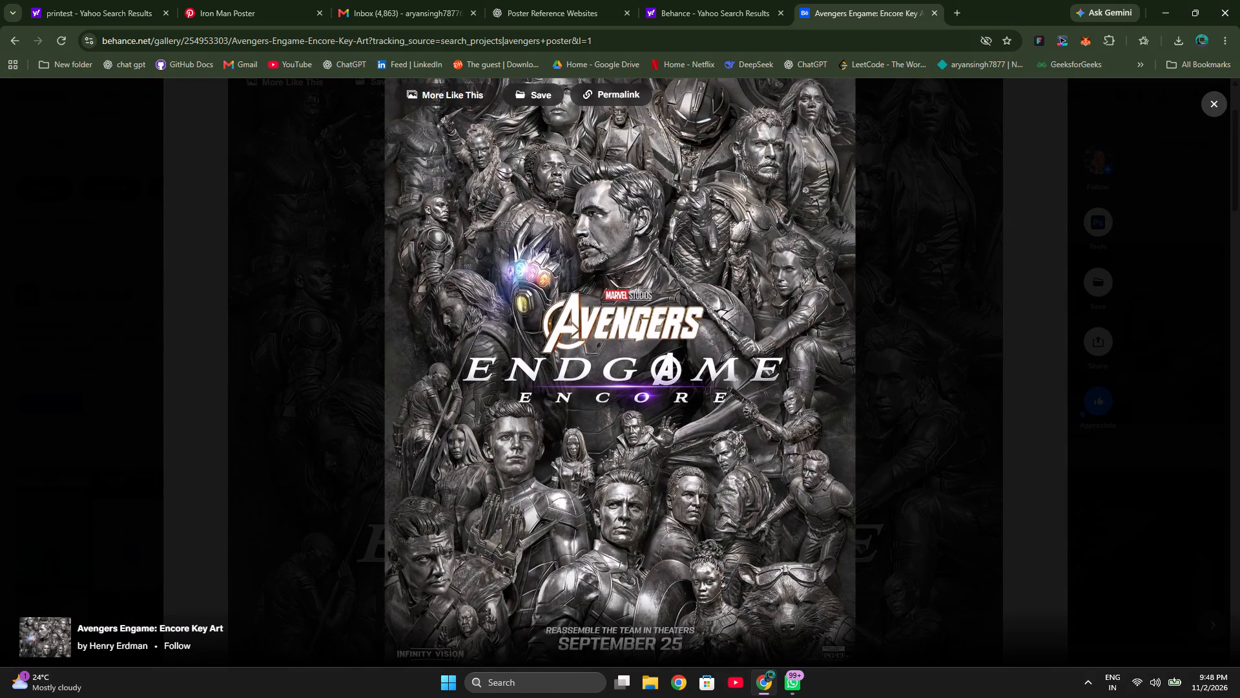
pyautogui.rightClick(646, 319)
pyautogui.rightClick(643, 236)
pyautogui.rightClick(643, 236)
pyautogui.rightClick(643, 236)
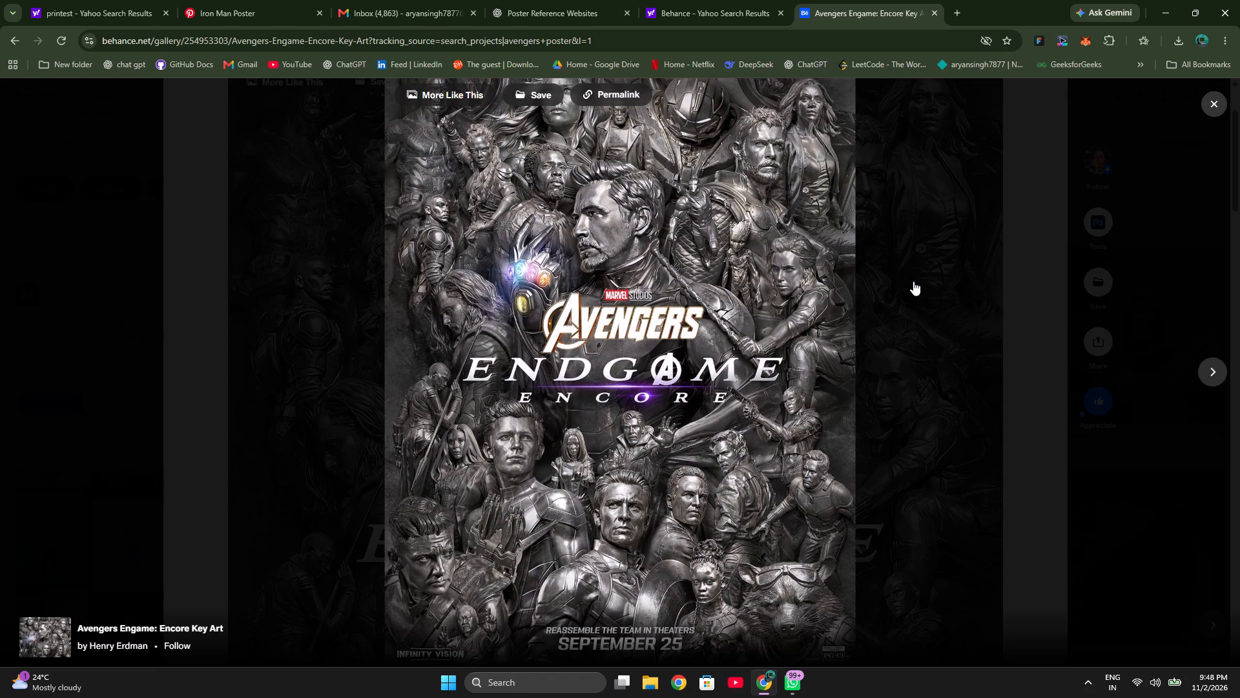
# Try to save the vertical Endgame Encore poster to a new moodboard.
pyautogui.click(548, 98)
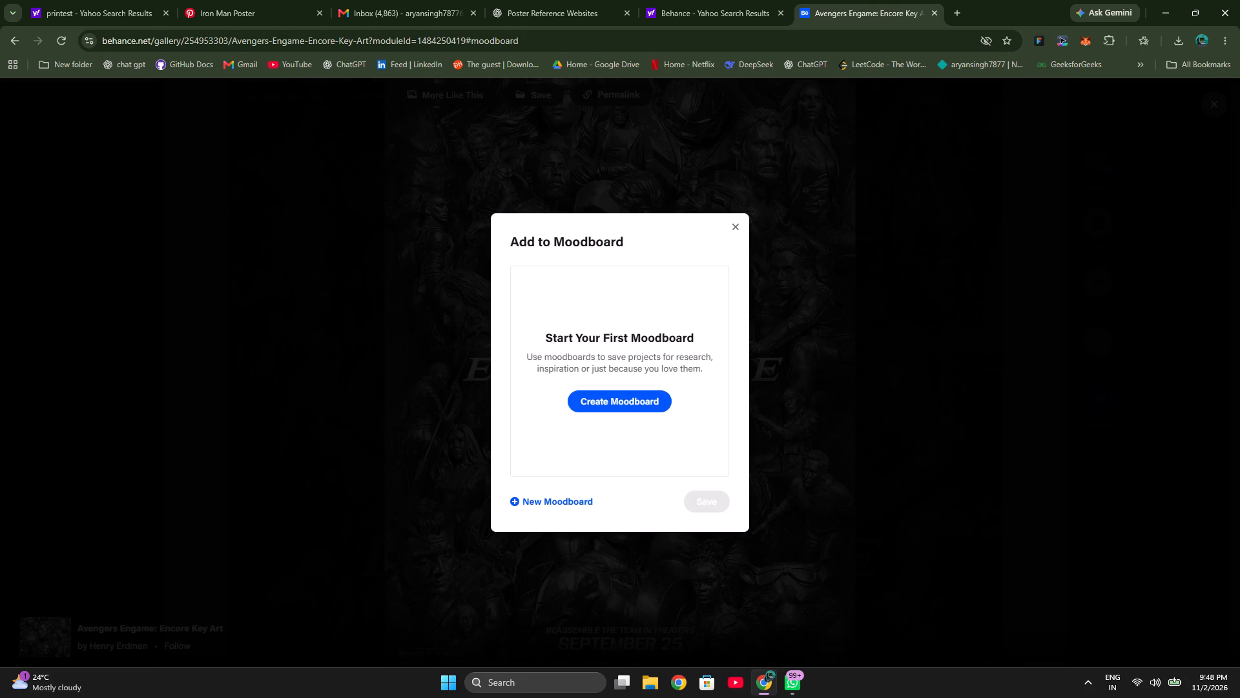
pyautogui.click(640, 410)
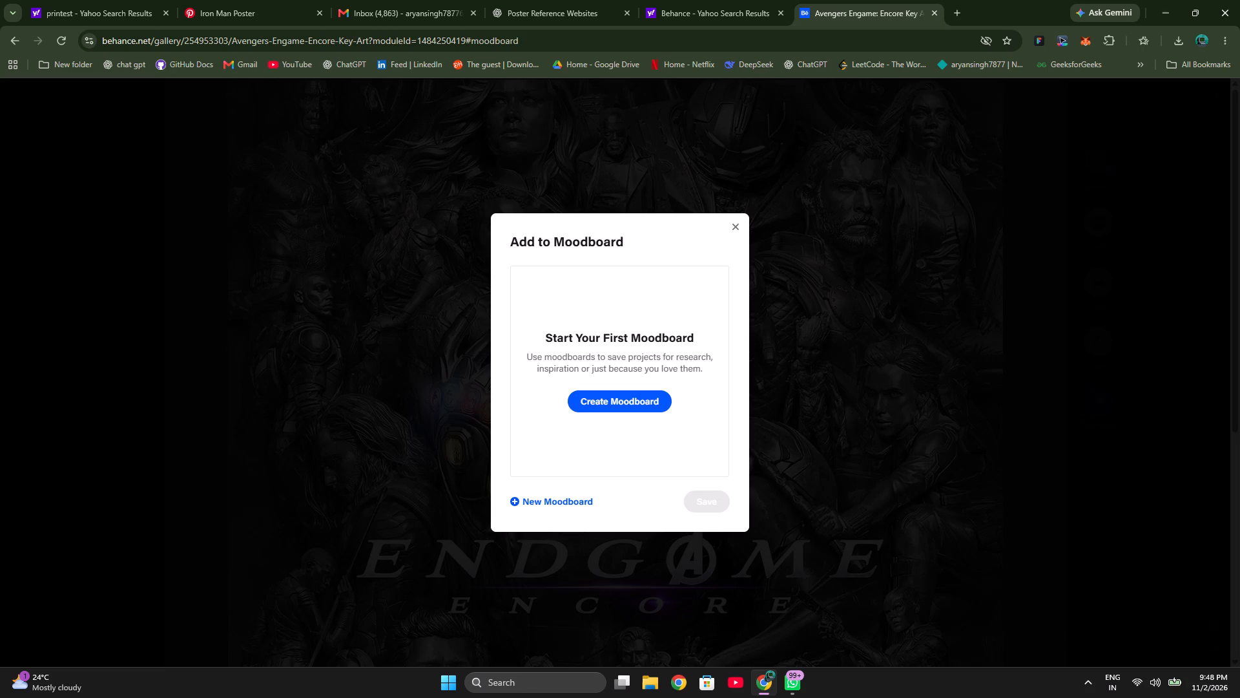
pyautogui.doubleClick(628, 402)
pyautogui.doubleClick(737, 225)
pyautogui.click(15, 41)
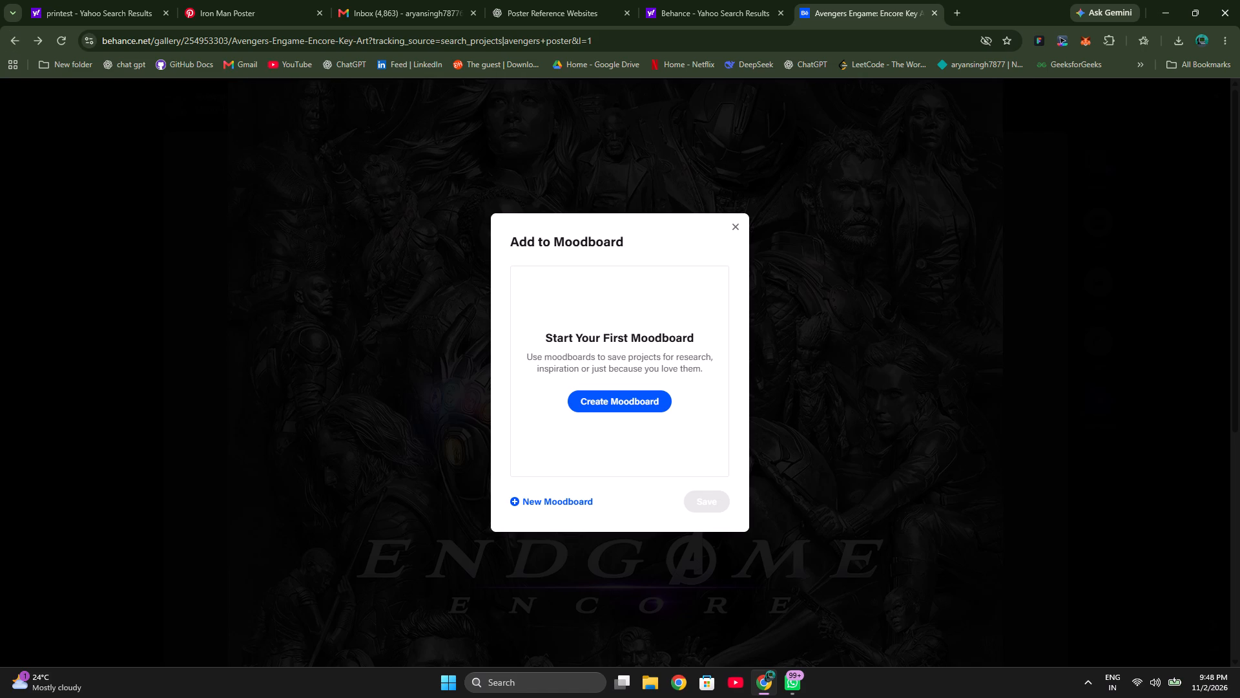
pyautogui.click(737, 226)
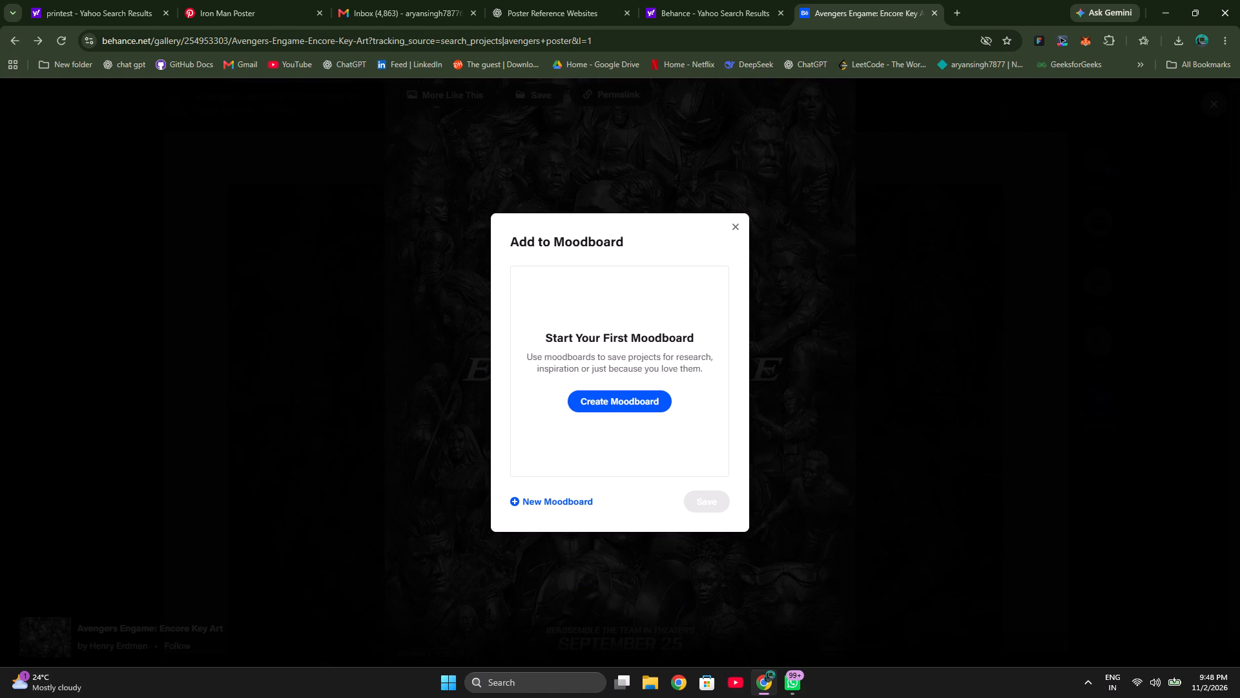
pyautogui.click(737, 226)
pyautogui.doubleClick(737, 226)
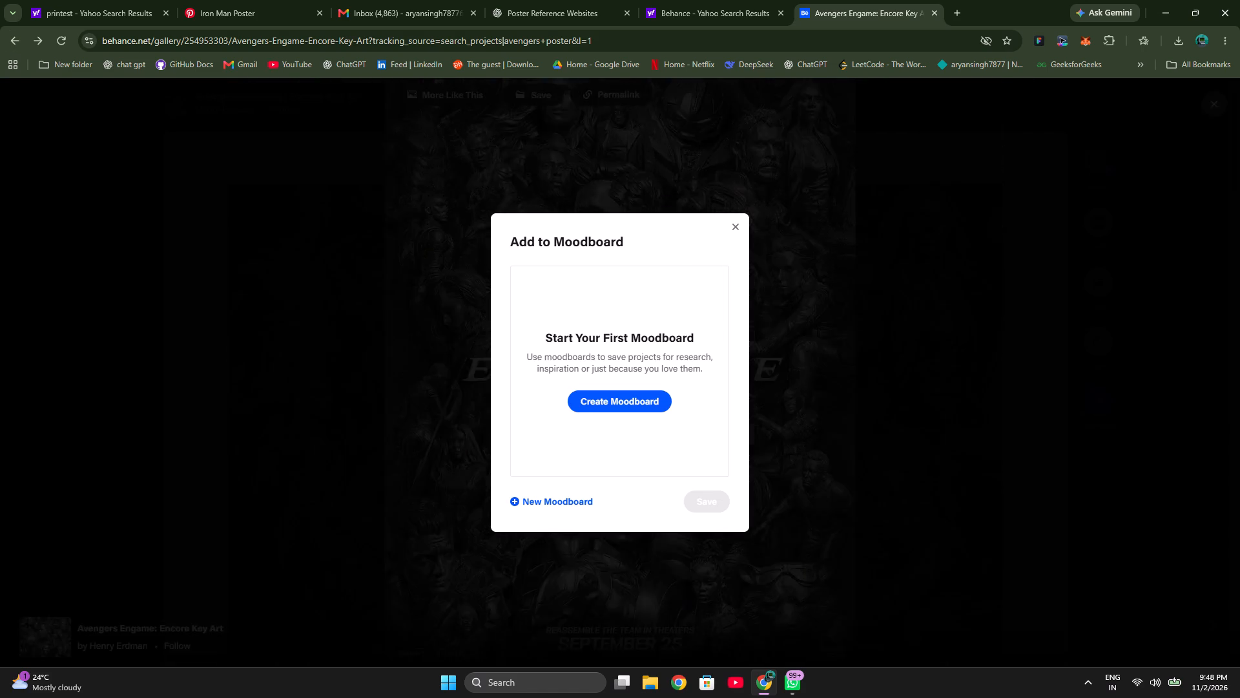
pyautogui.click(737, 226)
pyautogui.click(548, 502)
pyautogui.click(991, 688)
# Return to the "avengers poster" results, reload the page and reopen the "Avengers Engame: Encore Key Art" project.
pyautogui.click(17, 41)
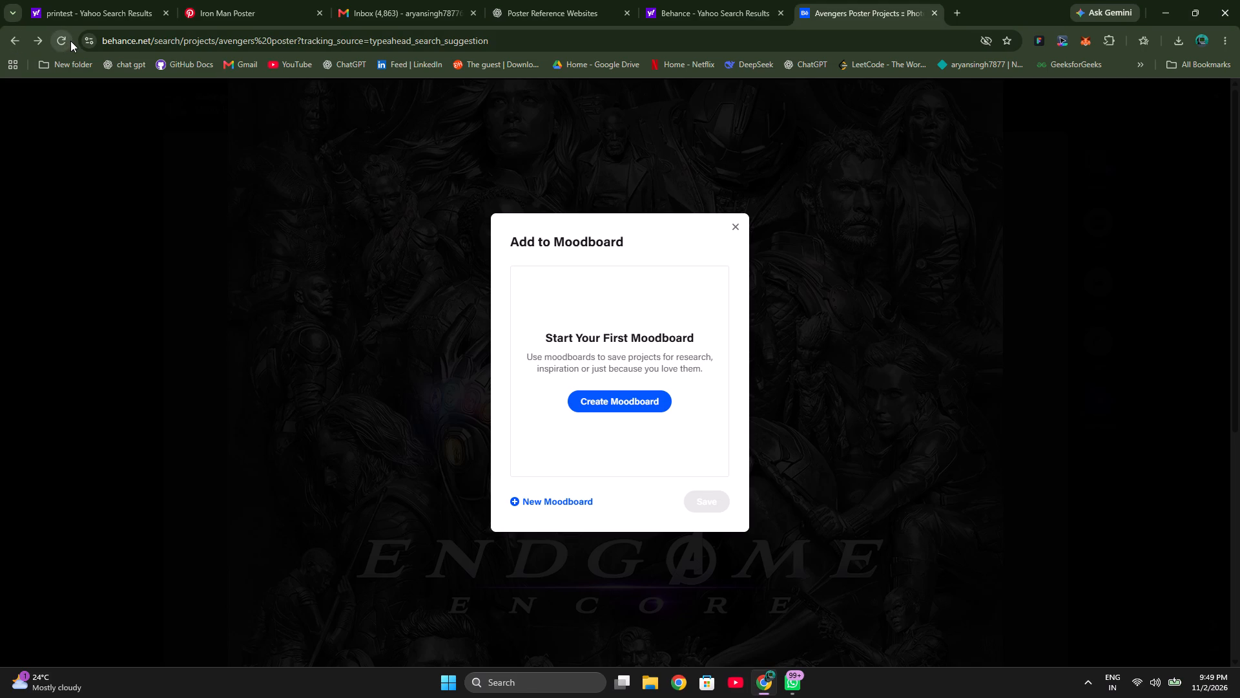
pyautogui.click(70, 41)
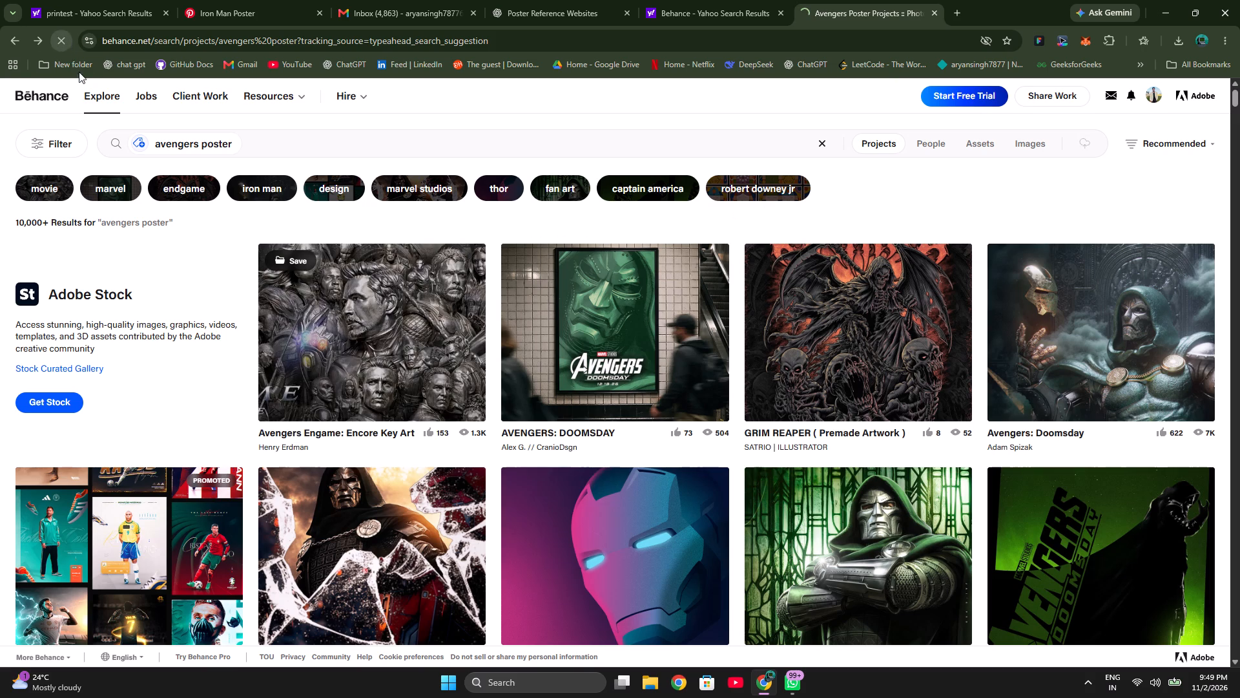
pyautogui.click(385, 311)
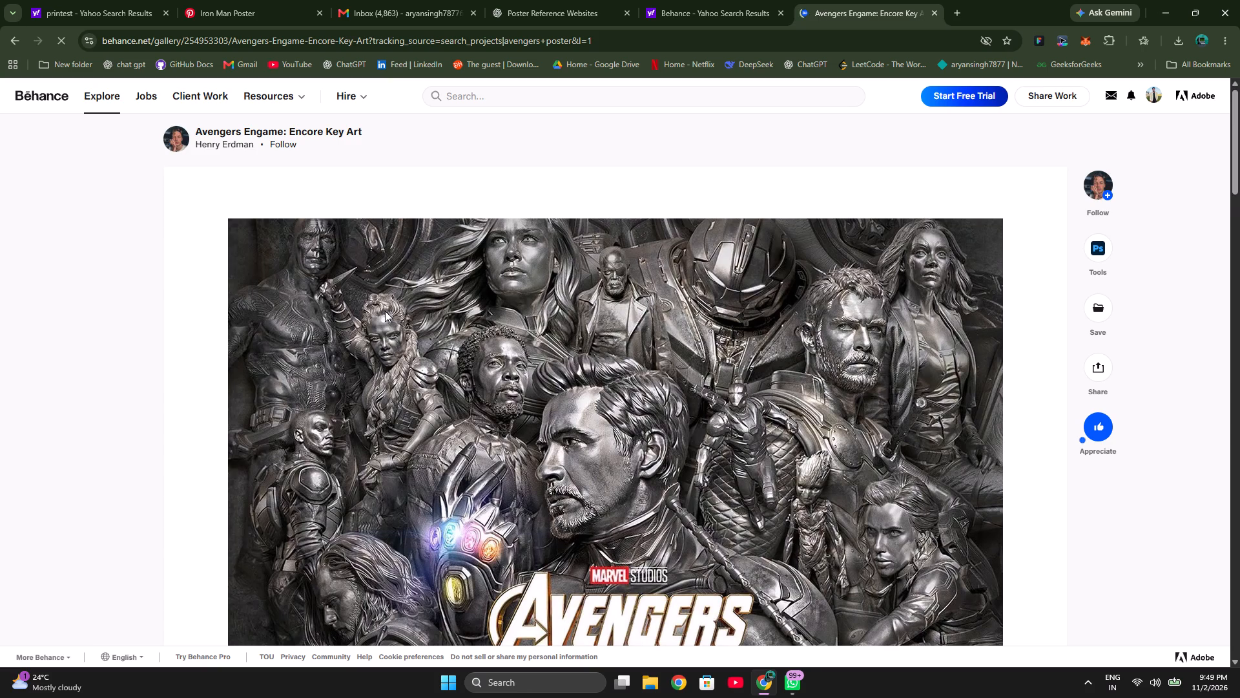
# Save the vertical Endgame Encore poster's link to drive D as an HTML document named "avenger_poster1".
pyautogui.rightClick(589, 483)
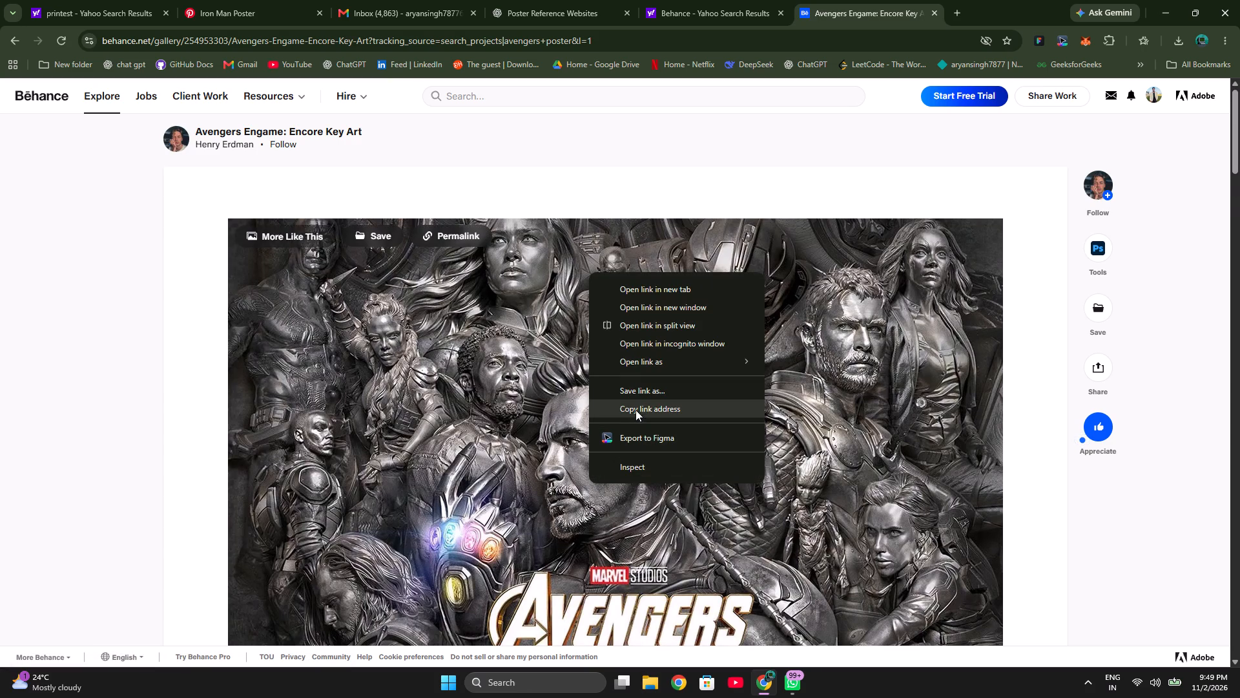
pyautogui.click(648, 389)
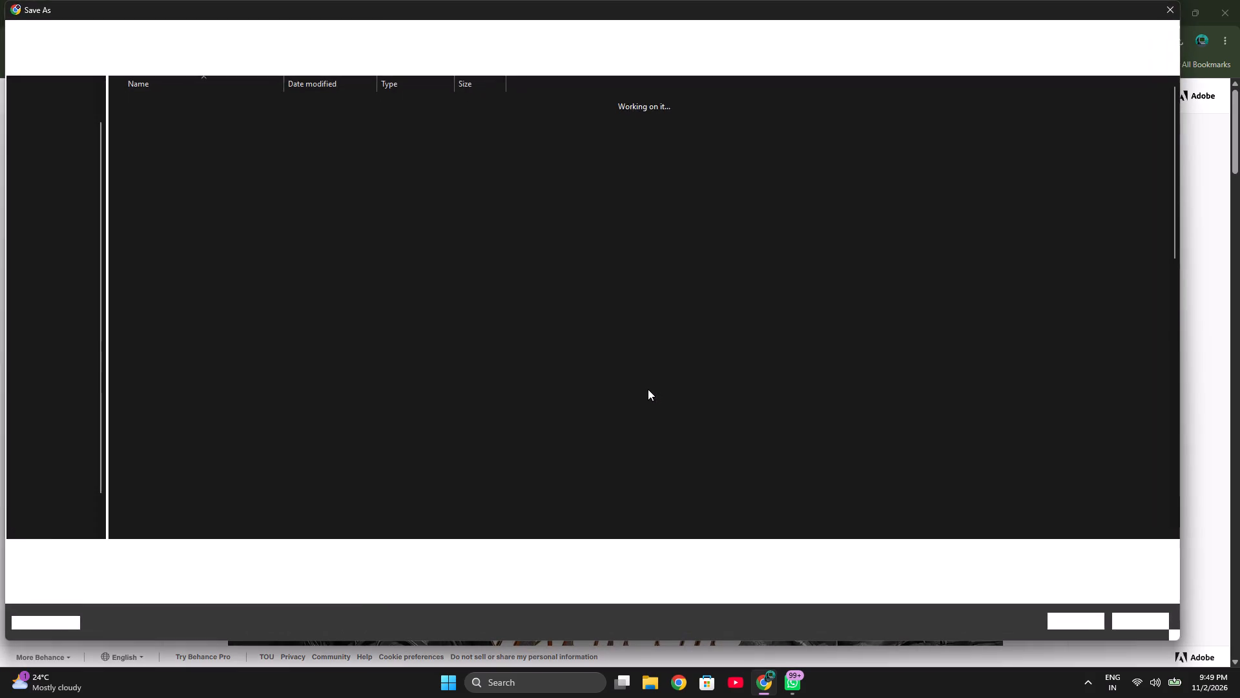
pyautogui.press('BackSpace')
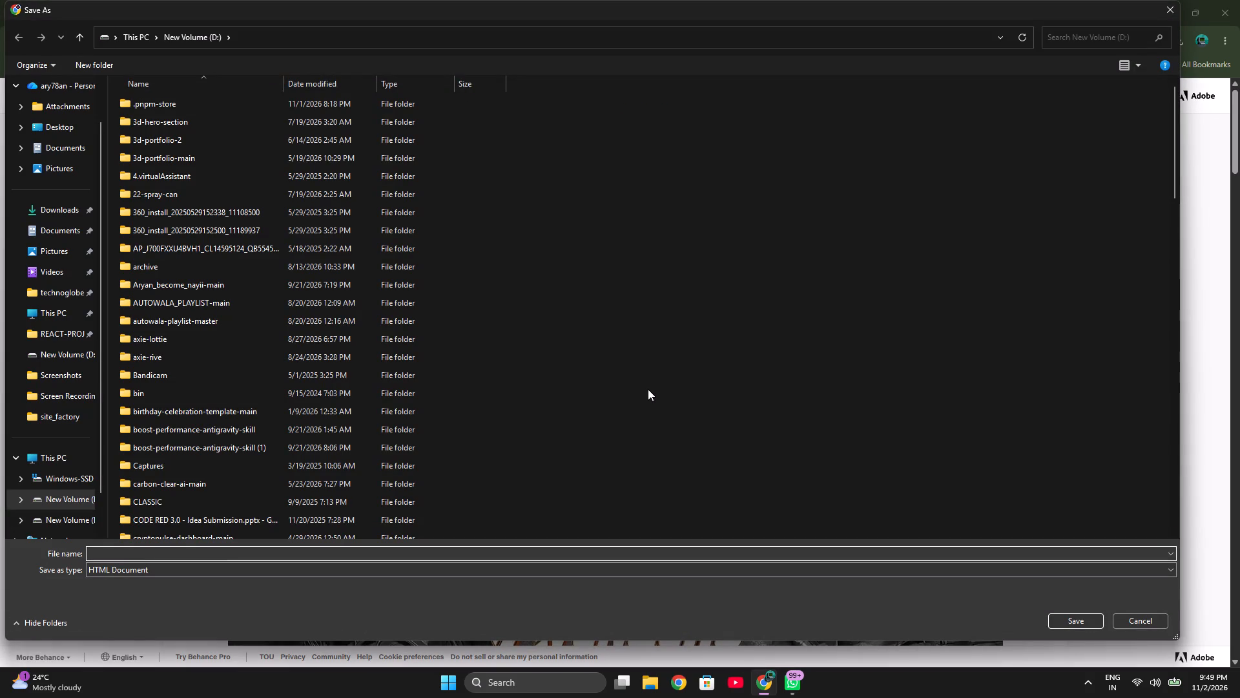
pyautogui.write('ave')
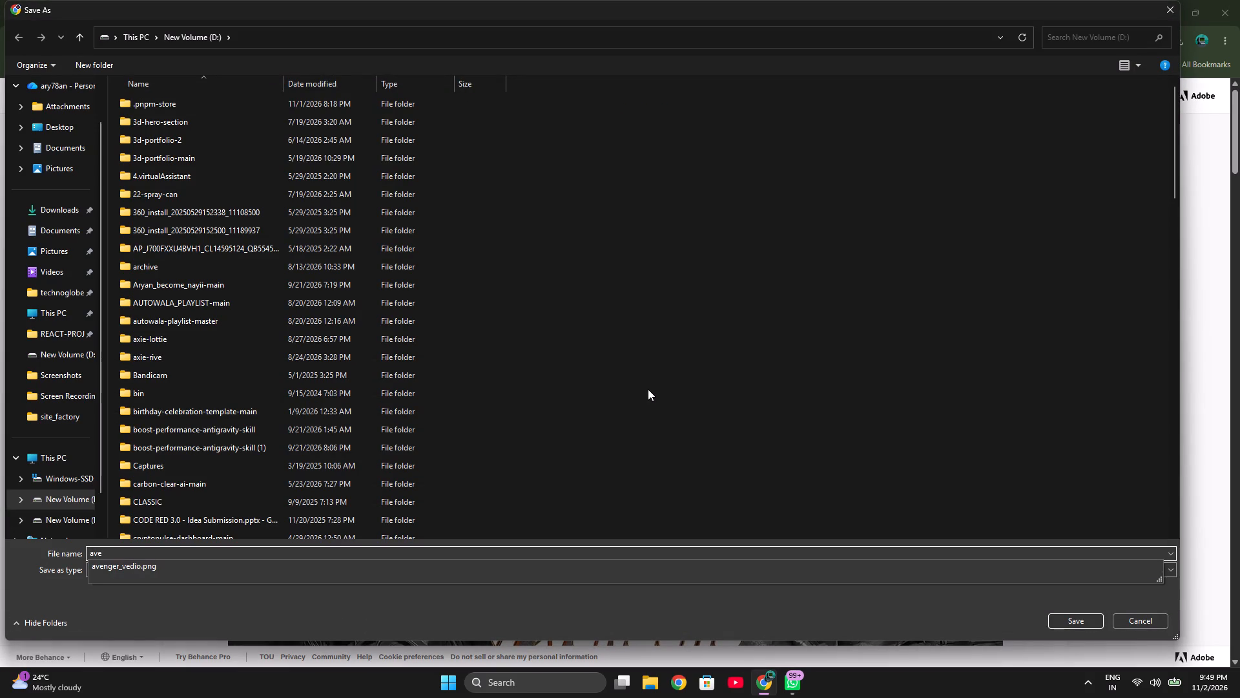
pyautogui.press('n')
pyautogui.press('BackSpace')
pyautogui.write('nger')
pyautogui.write('_poster')
pyautogui.press('1')
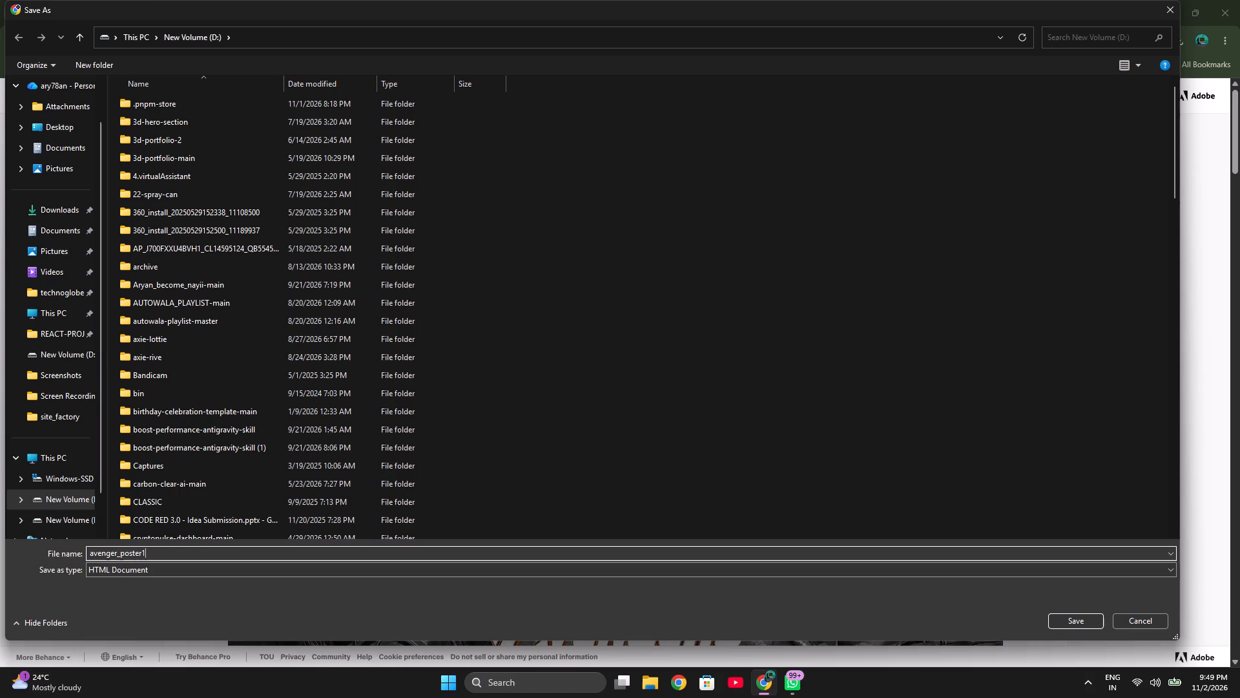
pyautogui.press('Return')
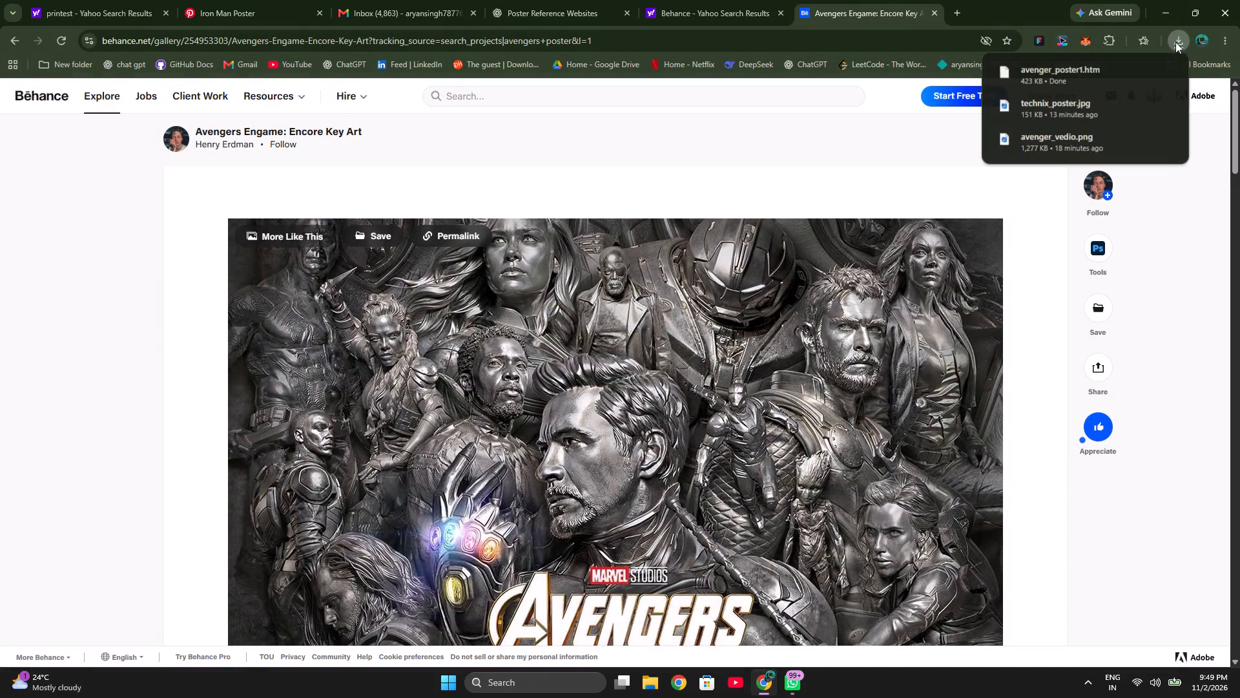
# Open the downloaded avenger_poster1.htm file and look over its poster page.
pyautogui.doubleClick(1085, 73)
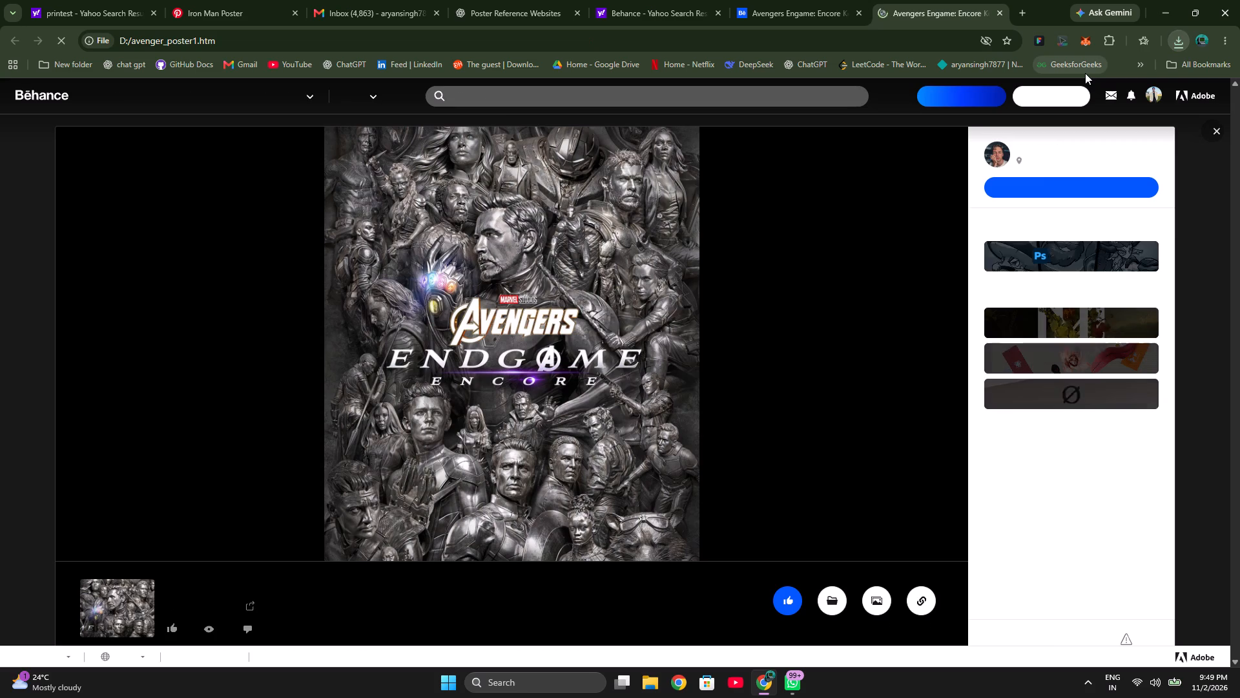
pyautogui.scroll(1, 754, 237)
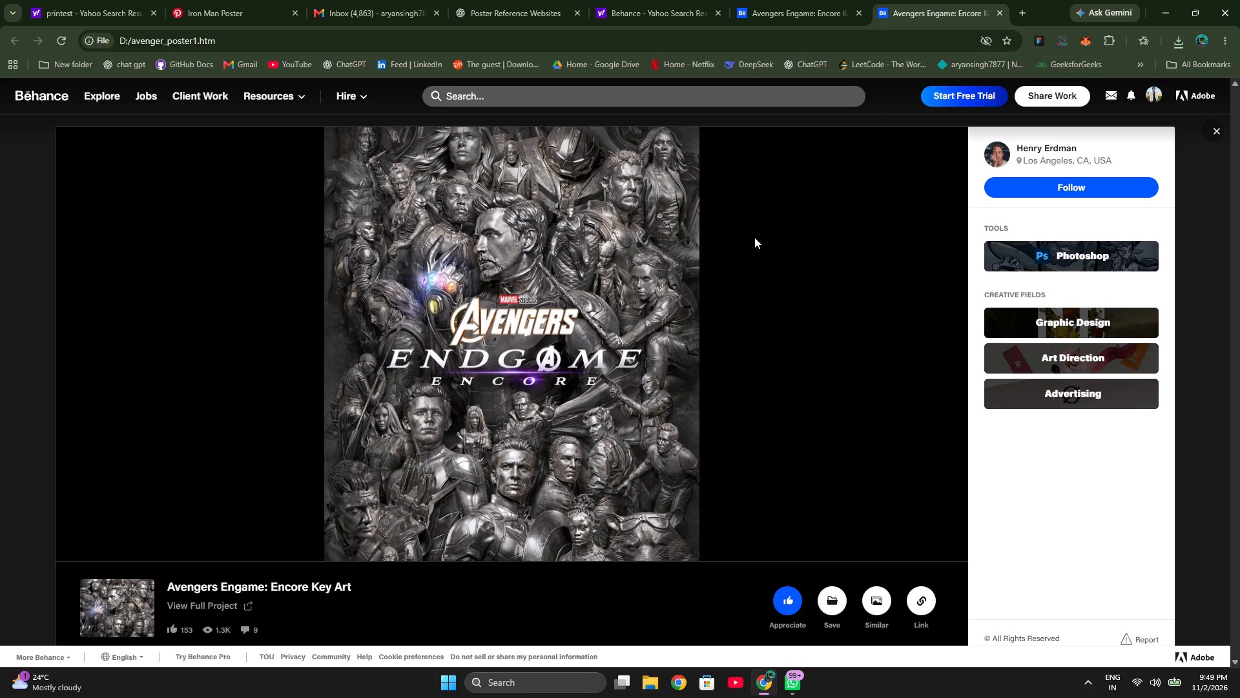
pyautogui.scroll(1, 754, 237)
pyautogui.scroll(-2, 754, 237)
pyautogui.scroll(-2, 481, 487)
# Save the Endgame Encore poster image from the local page to drive D as a JPG named "avenger_poster1".
pyautogui.click(536, 250)
pyautogui.rightClick(536, 250)
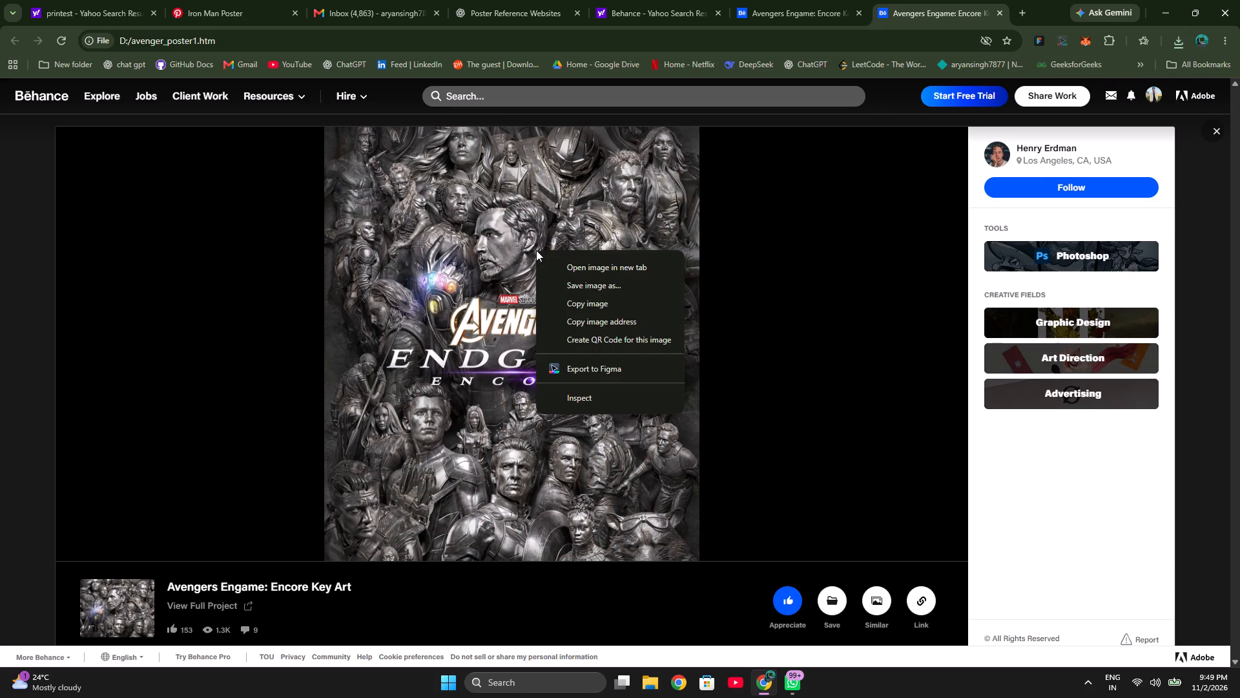
pyautogui.click(583, 284)
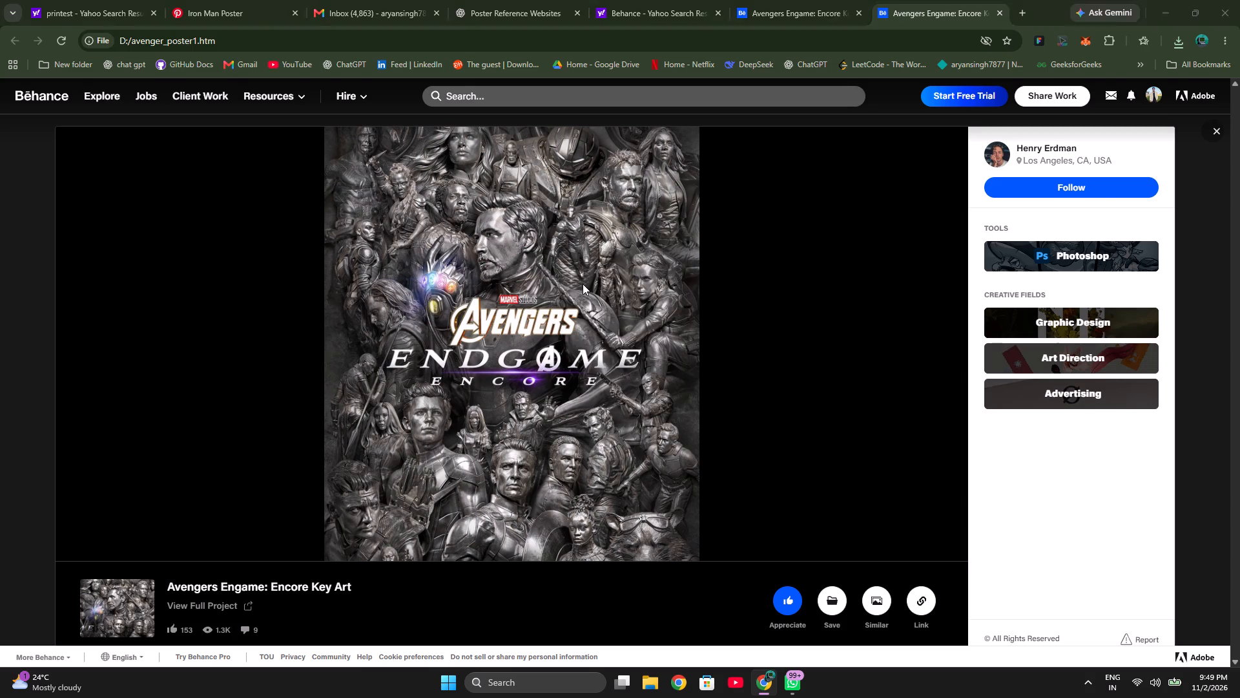
pyautogui.press('BackSpace')
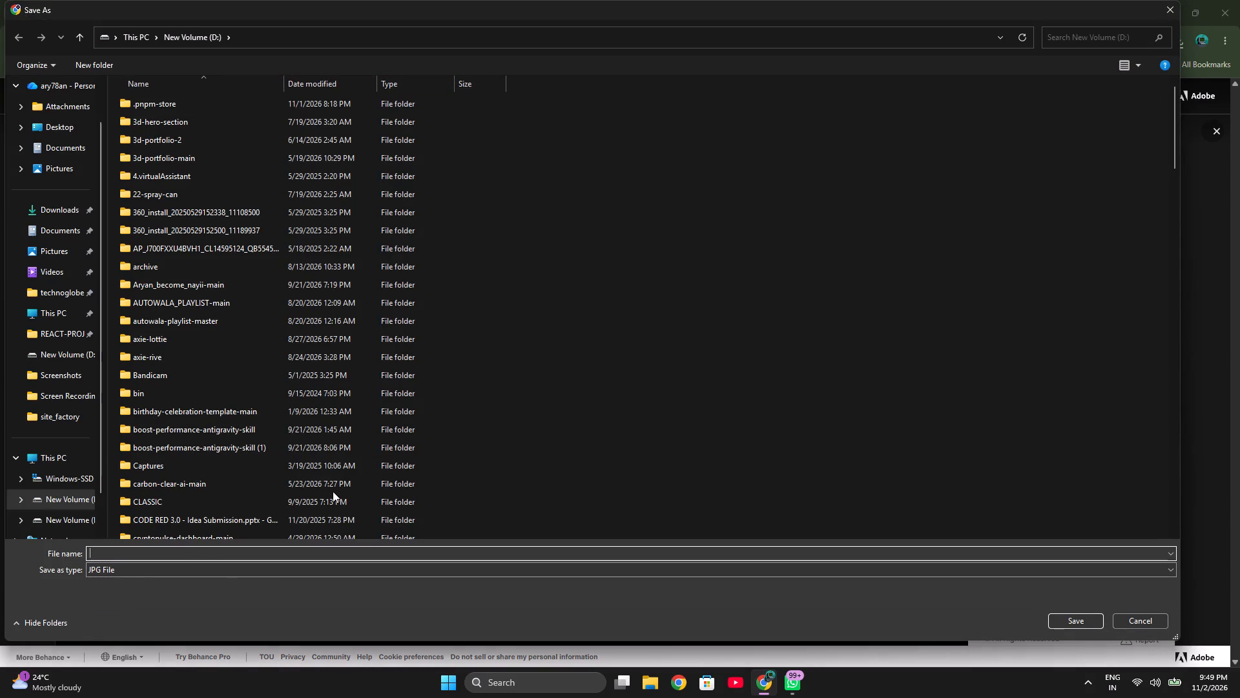
pyautogui.write('poster')
pyautogui.write('_a')
pyautogui.press('BackSpace')
pyautogui.press('BackSpace')
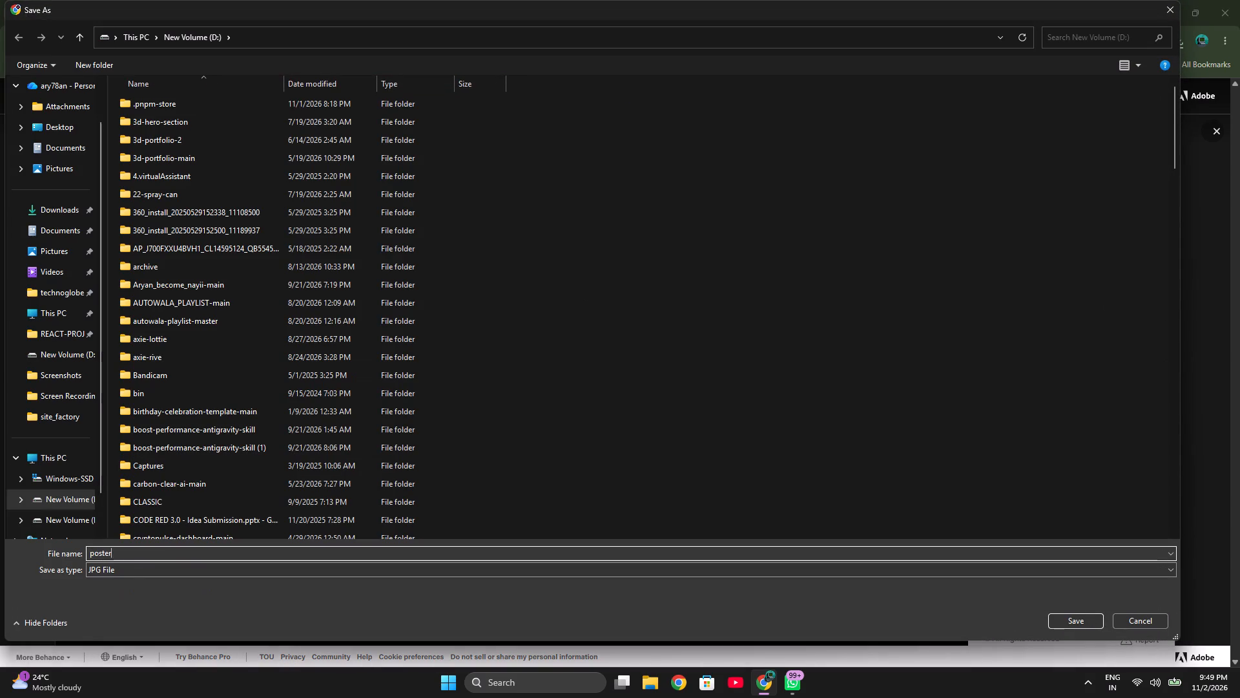
pyautogui.press('BackSpace')
pyautogui.press('BackSpace')
pyautogui.press('BackSpace')
pyautogui.press('BackSpace')
pyautogui.press('BackSpace')
pyautogui.press('BackSpace')
pyautogui.write('avenger')
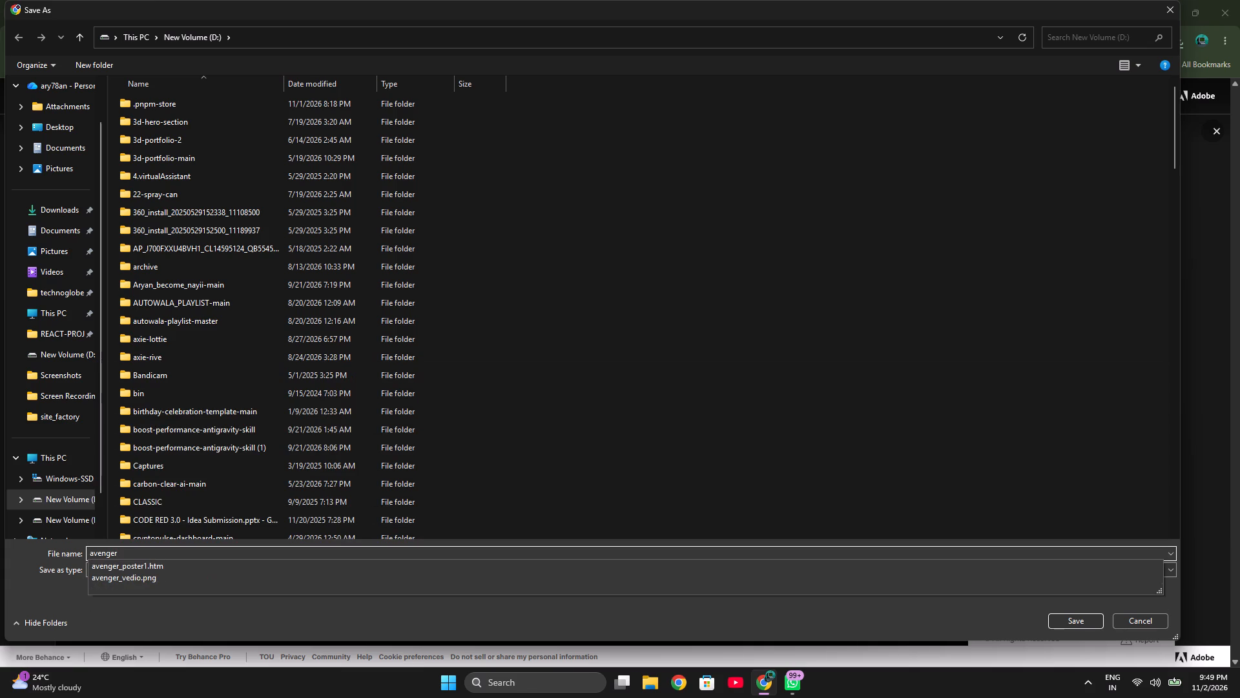
pyautogui.write('_poster')
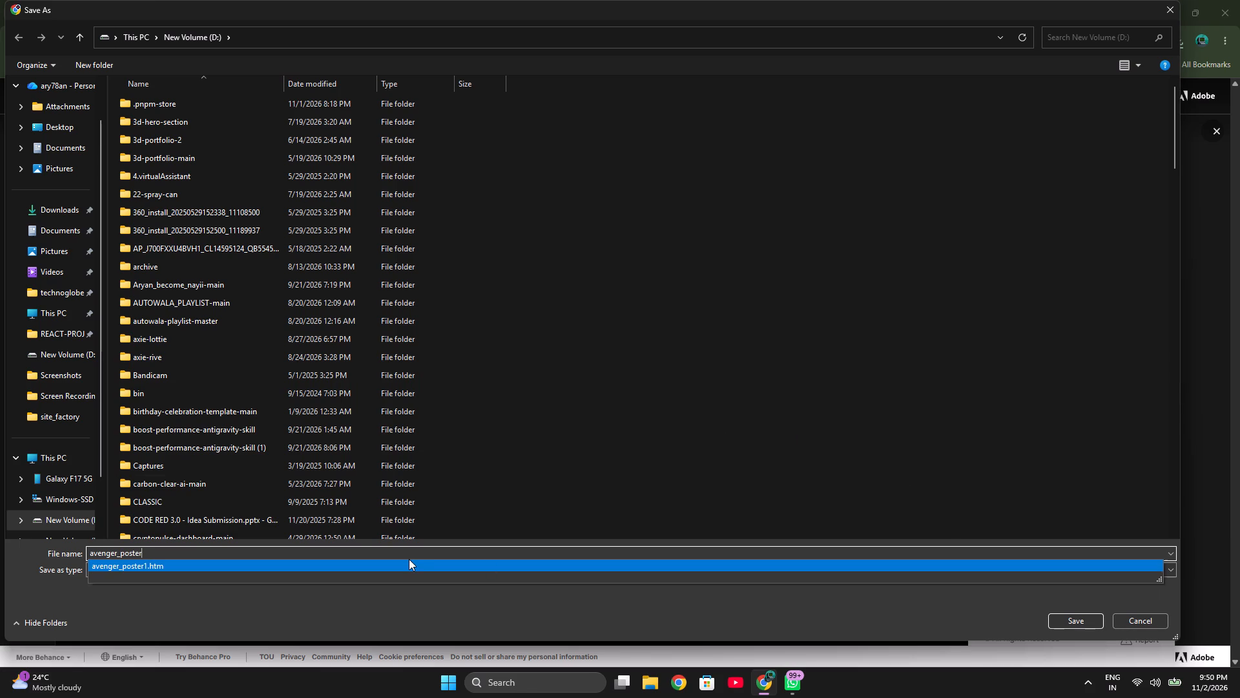
pyautogui.press('1')
pyautogui.click(1072, 620)
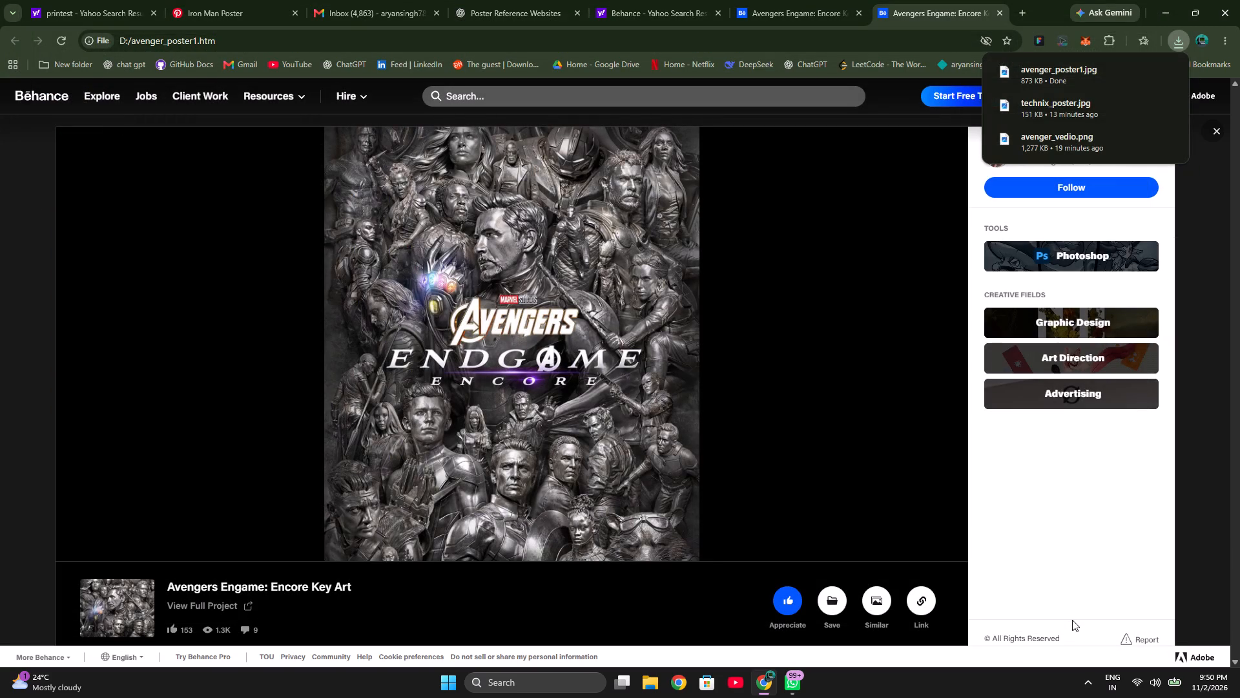
# Open the downloaded avenger_poster1.jpg in Photos and copy the image.
pyautogui.doubleClick(1059, 70)
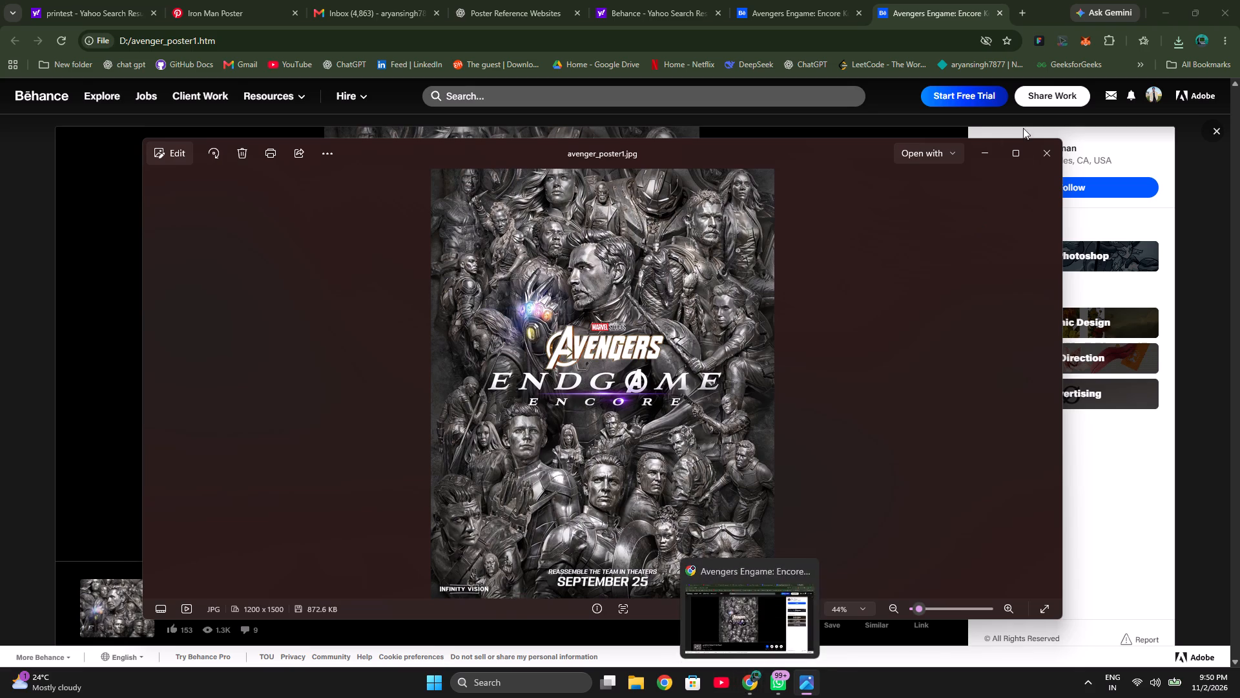
pyautogui.click(333, 154)
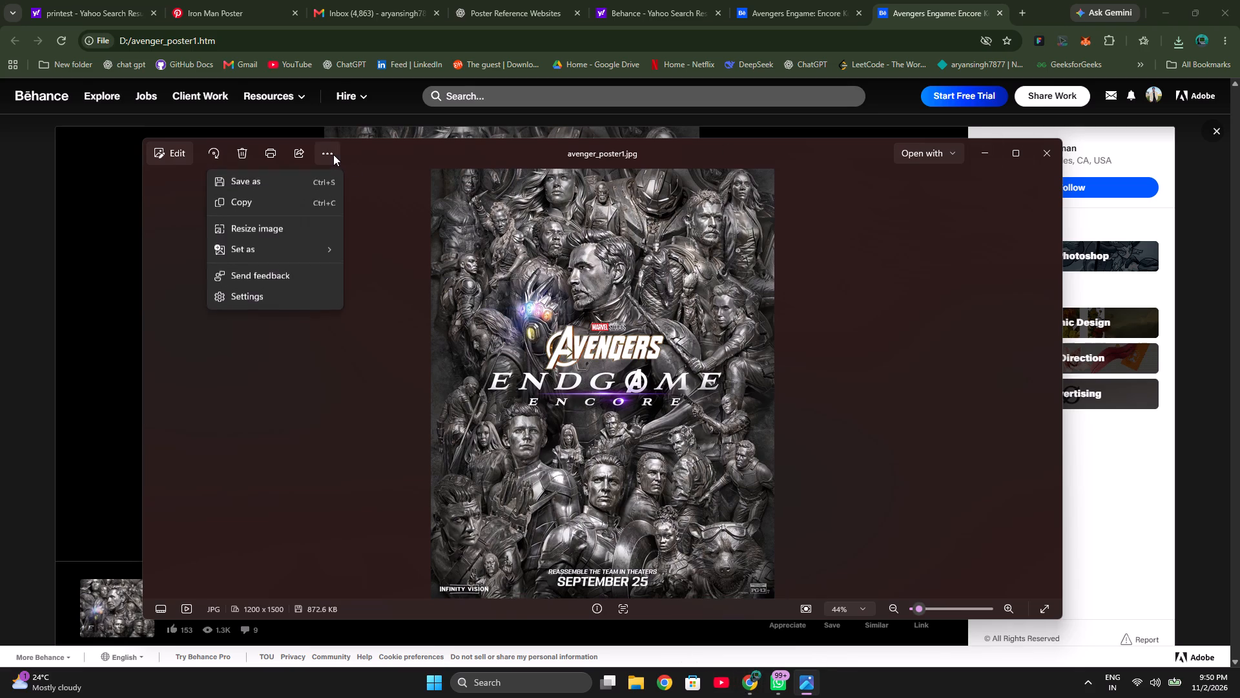
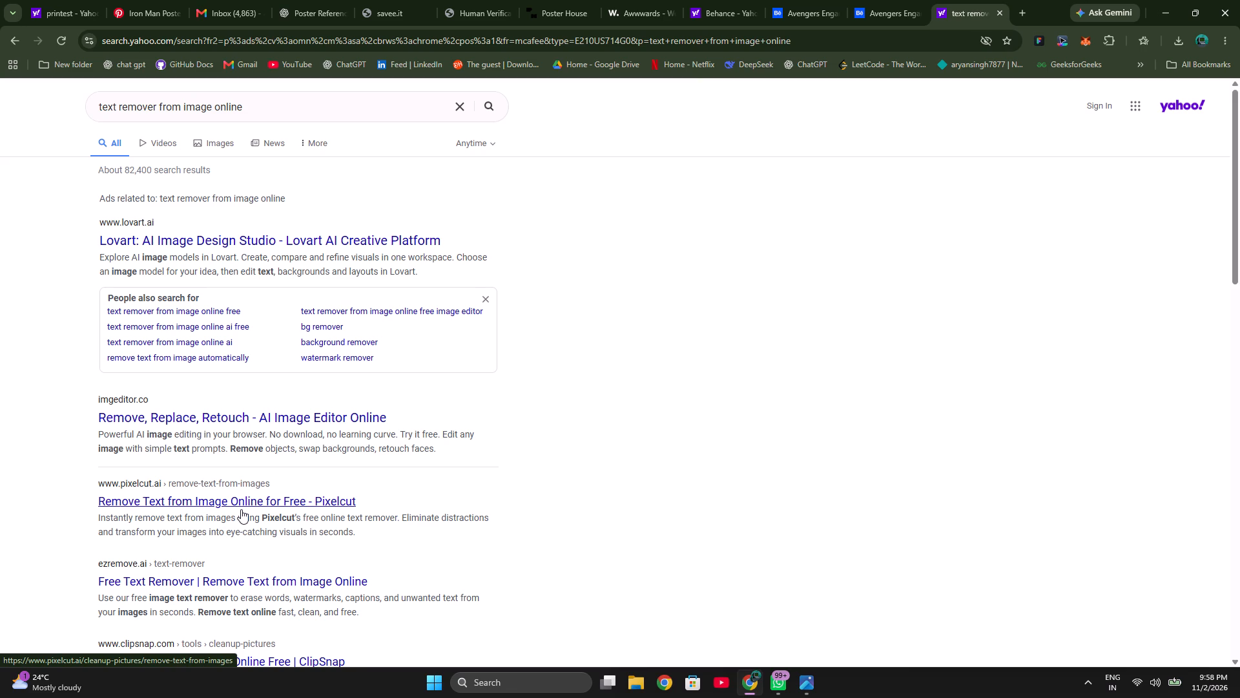
pyautogui.click(244, 580)
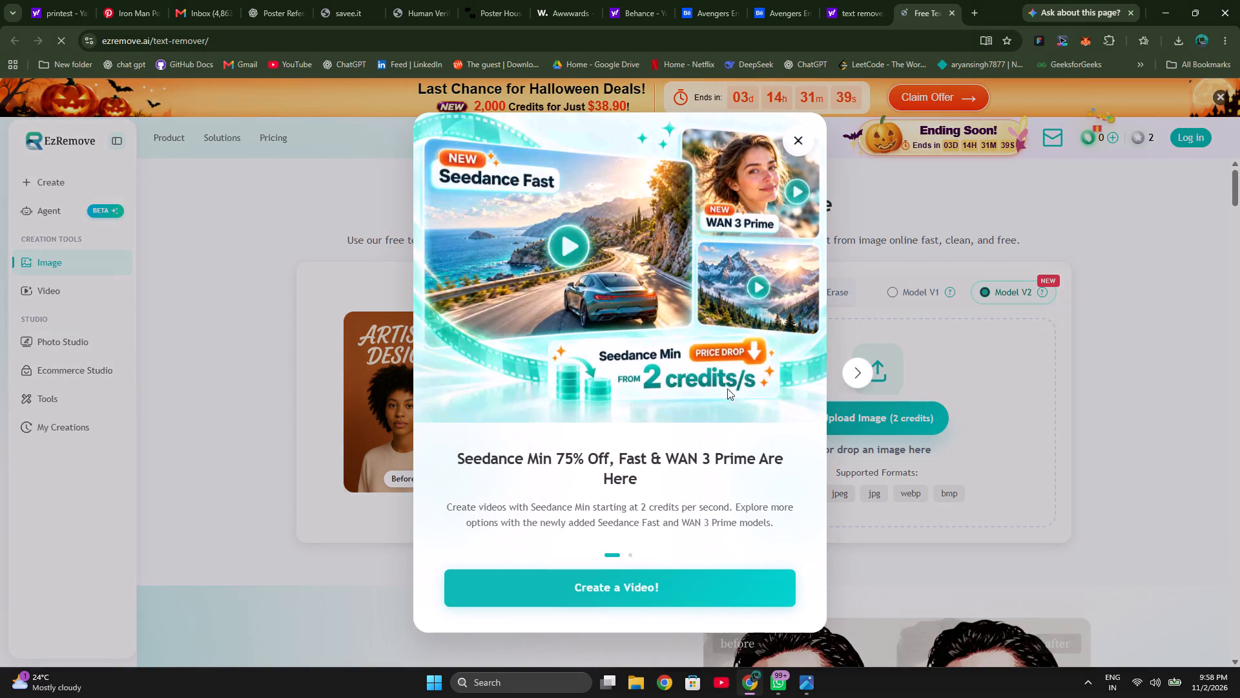
pyautogui.click(798, 141)
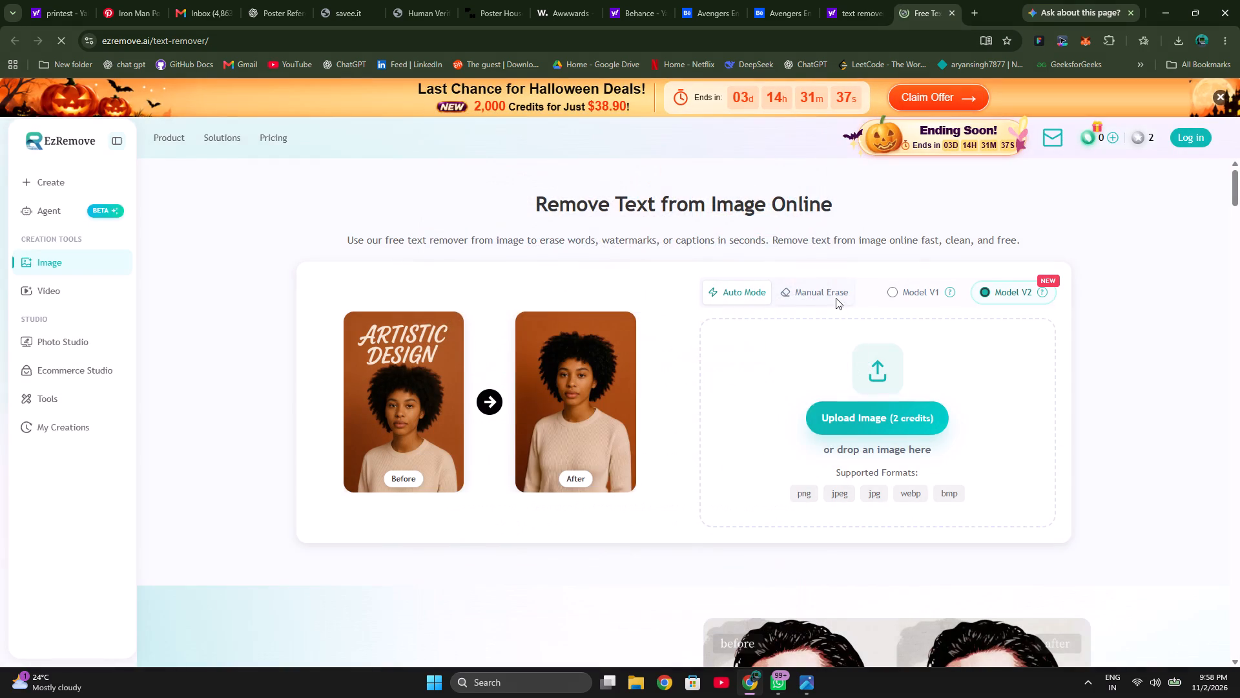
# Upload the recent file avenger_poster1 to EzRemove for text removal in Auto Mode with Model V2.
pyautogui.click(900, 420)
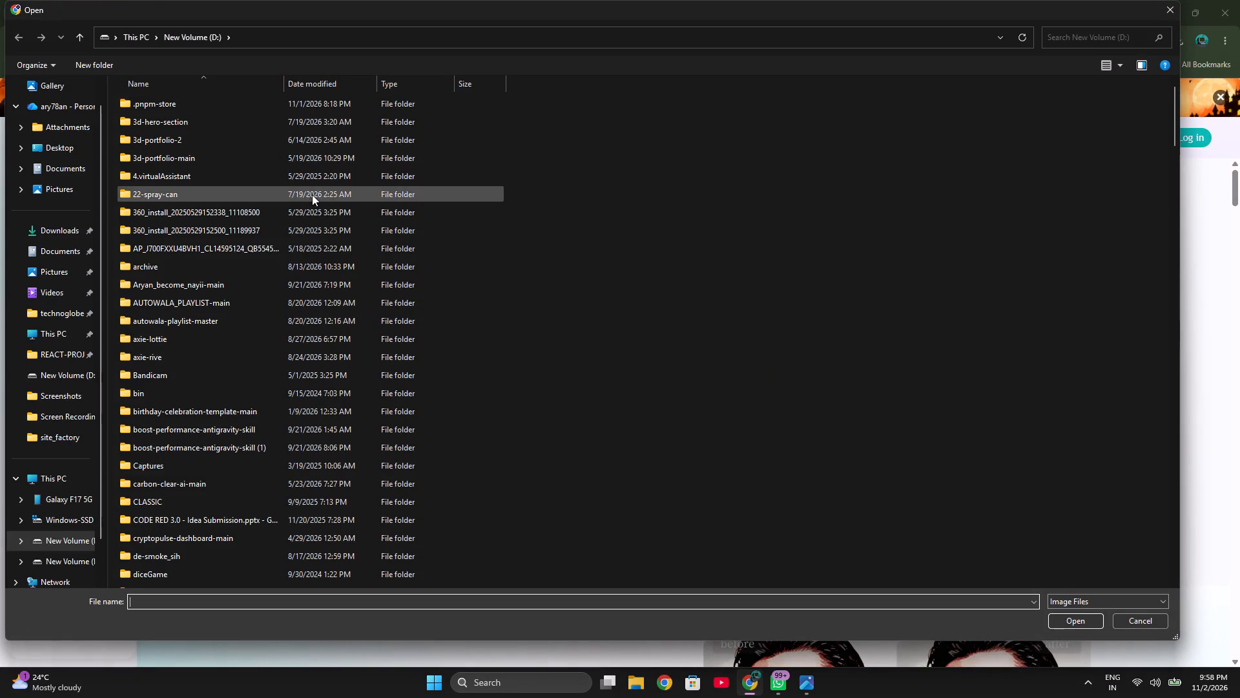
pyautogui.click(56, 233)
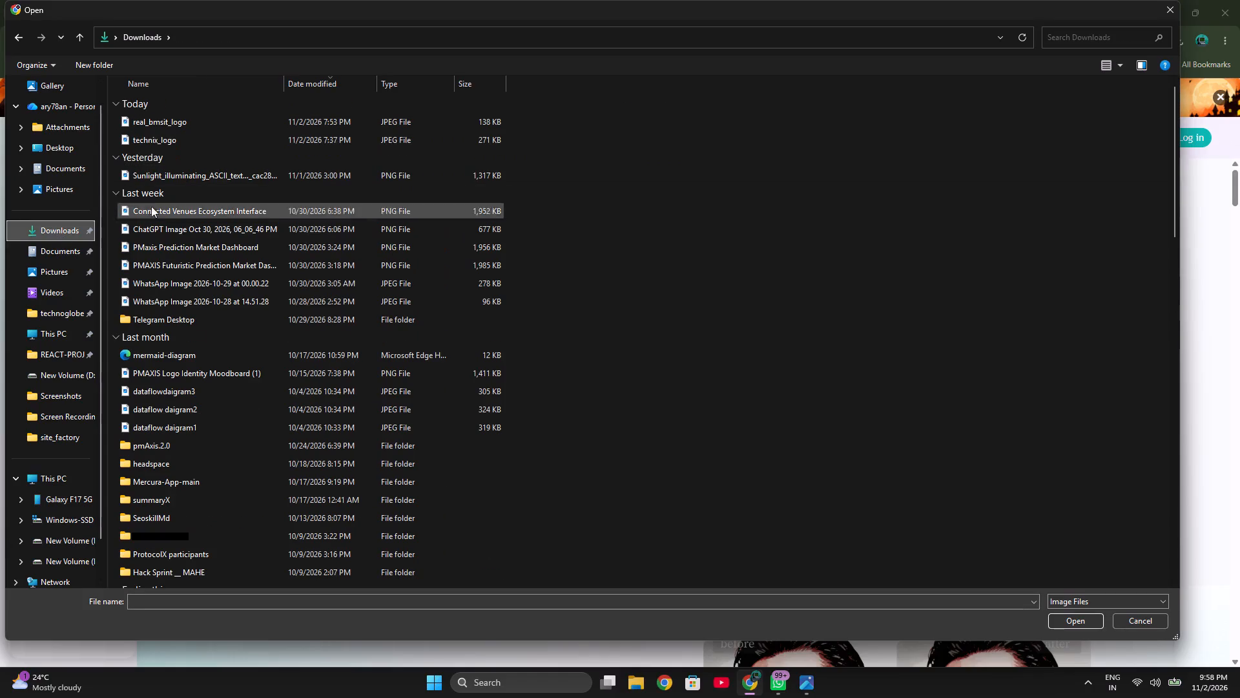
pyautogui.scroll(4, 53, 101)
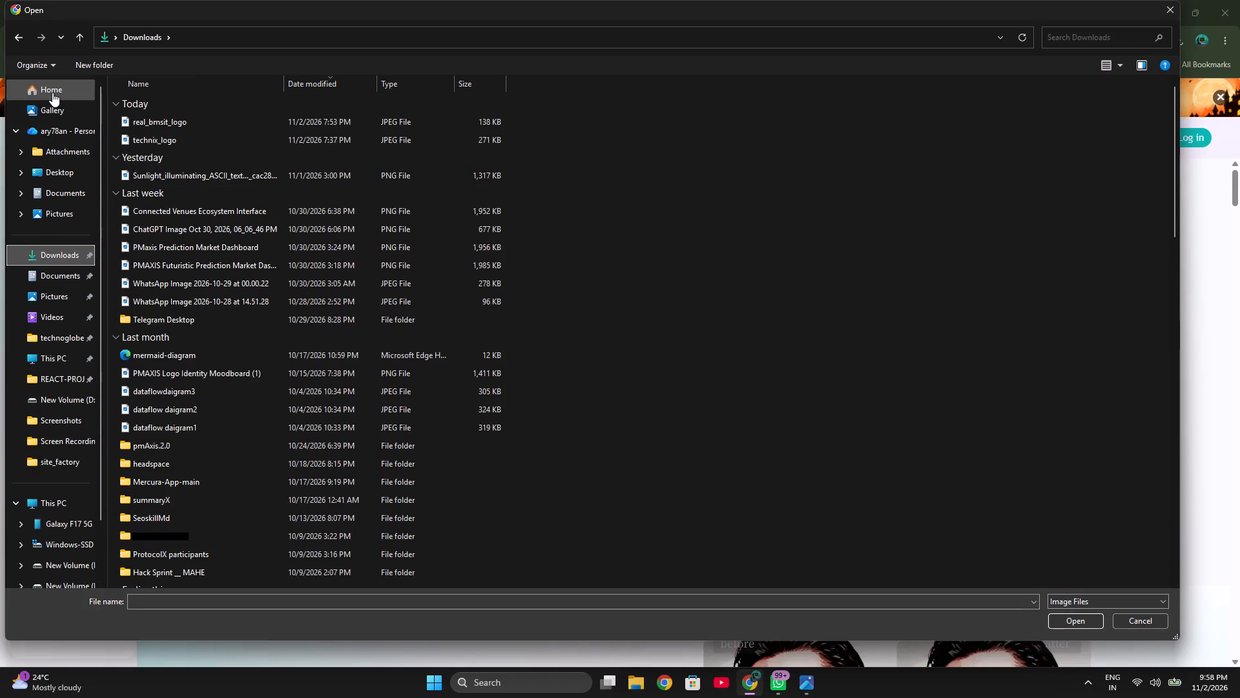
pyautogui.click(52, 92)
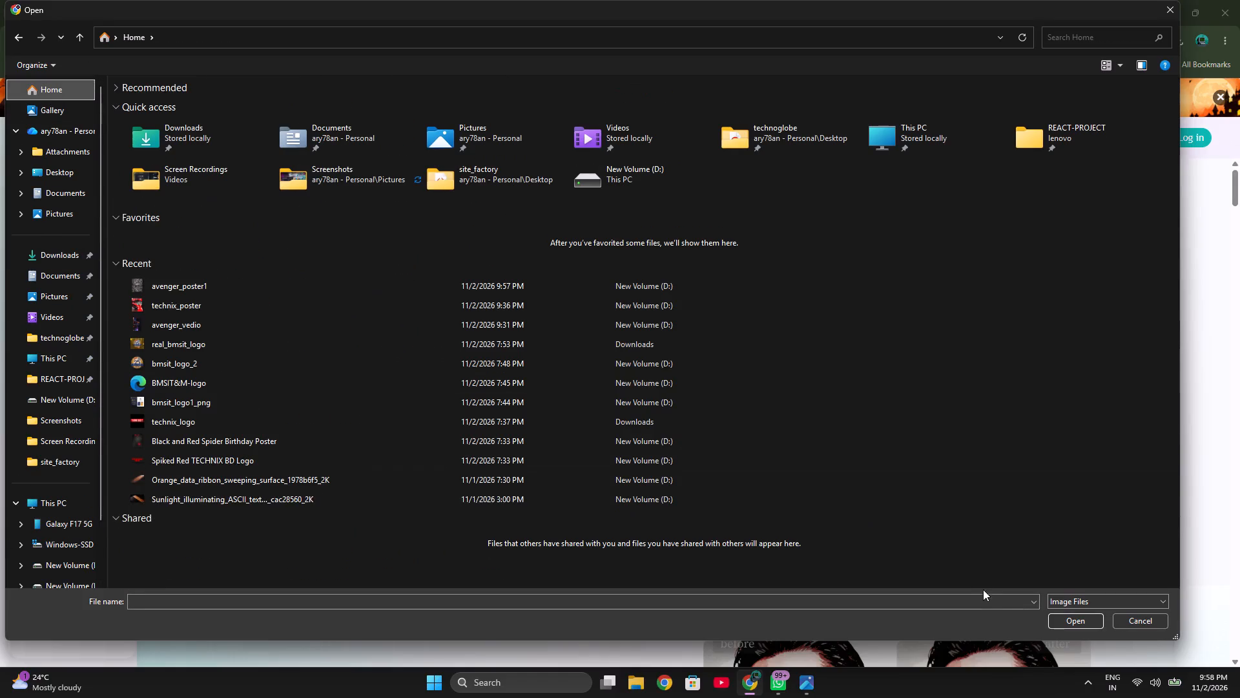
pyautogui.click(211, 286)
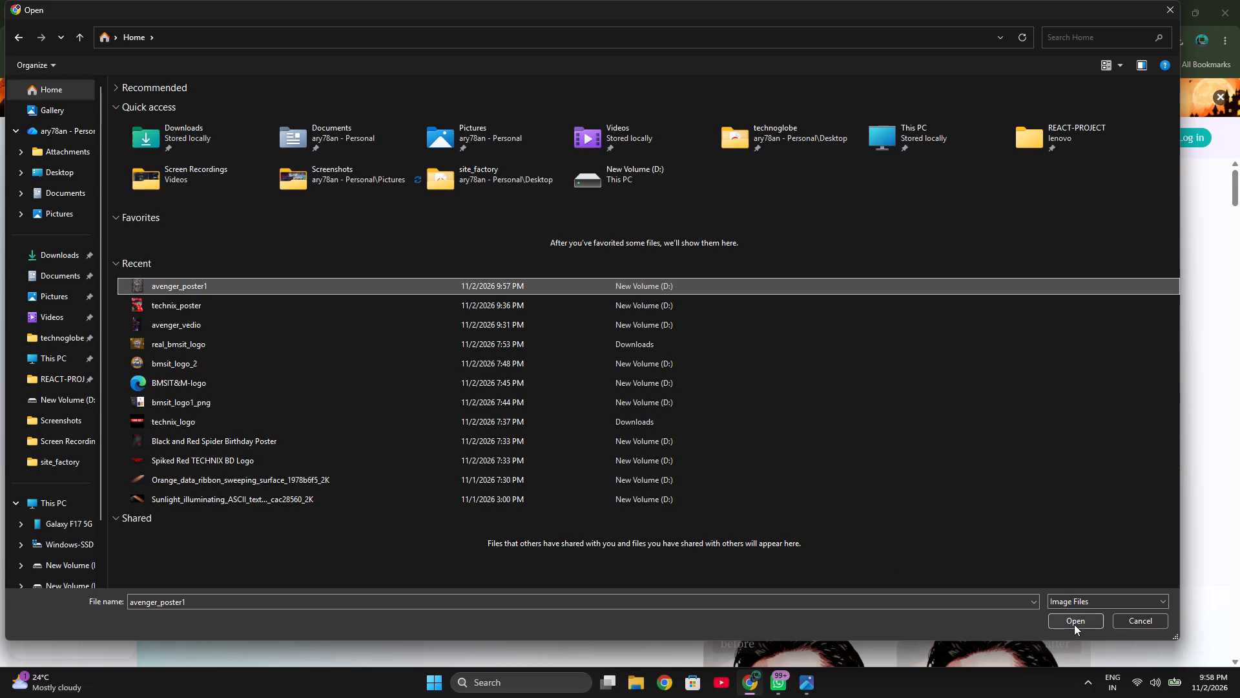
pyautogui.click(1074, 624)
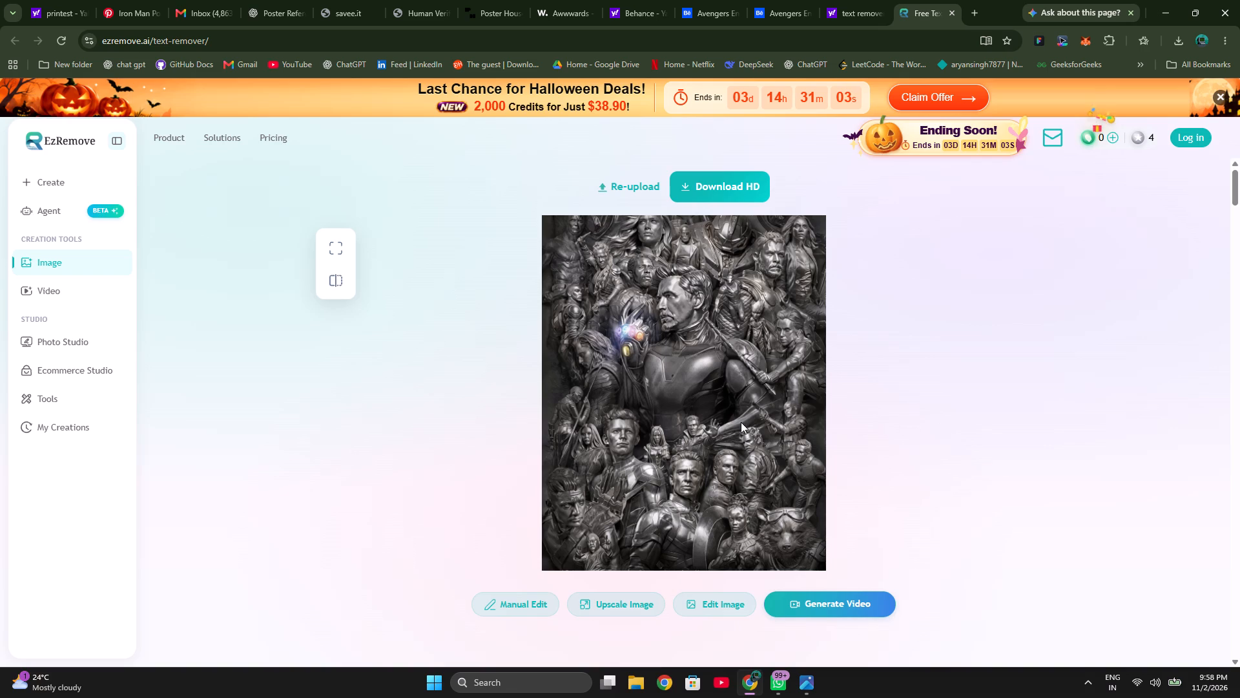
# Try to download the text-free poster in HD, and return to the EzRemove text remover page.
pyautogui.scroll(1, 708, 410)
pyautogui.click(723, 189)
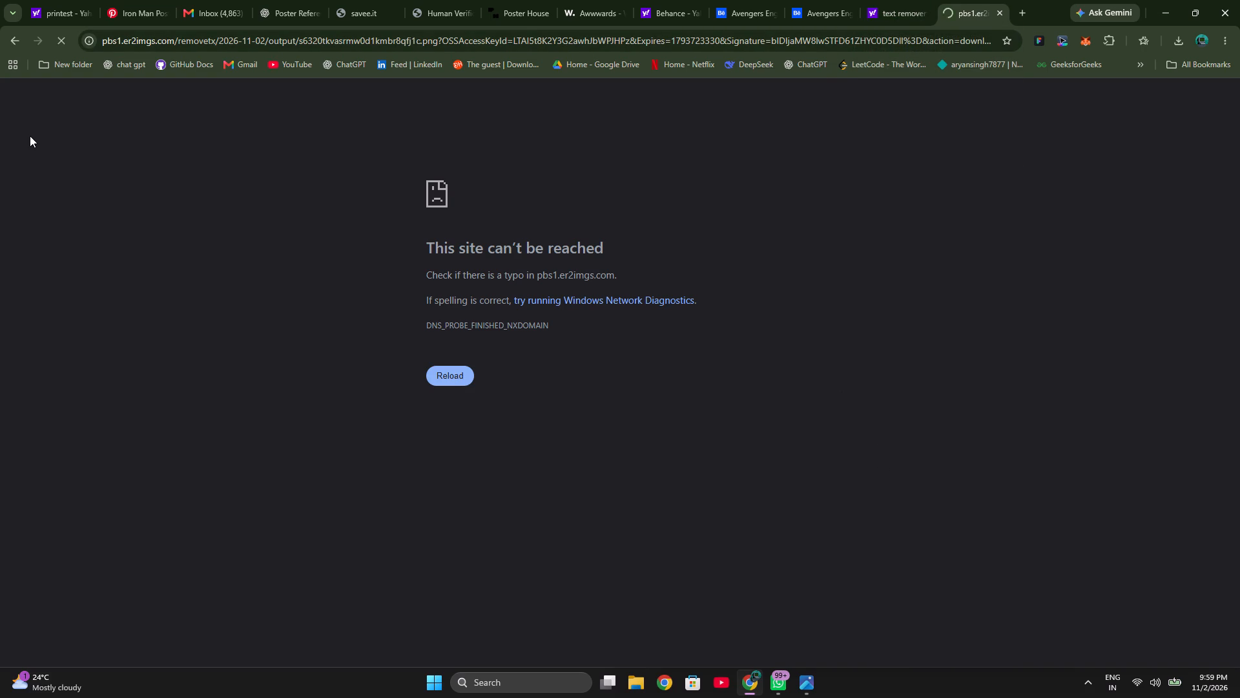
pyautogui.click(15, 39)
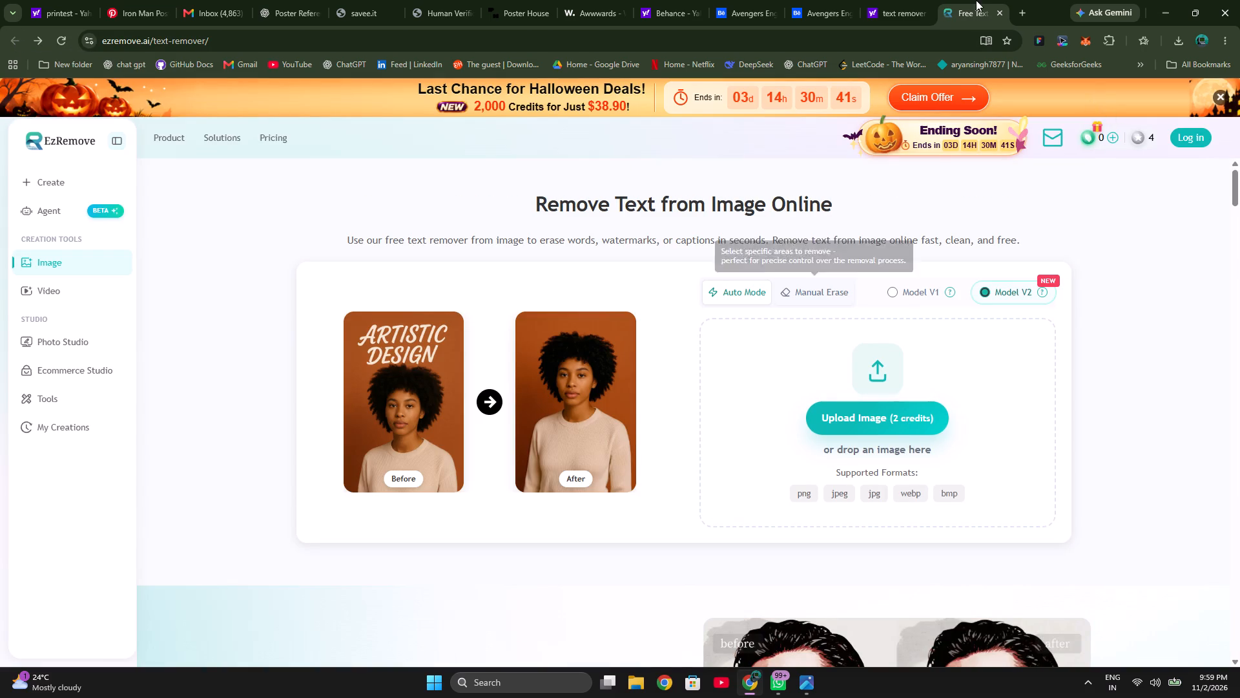
# Upload avenger_poster1 to EzRemove again for text removal in Auto Mode with Model V2.
pyautogui.click(887, 419)
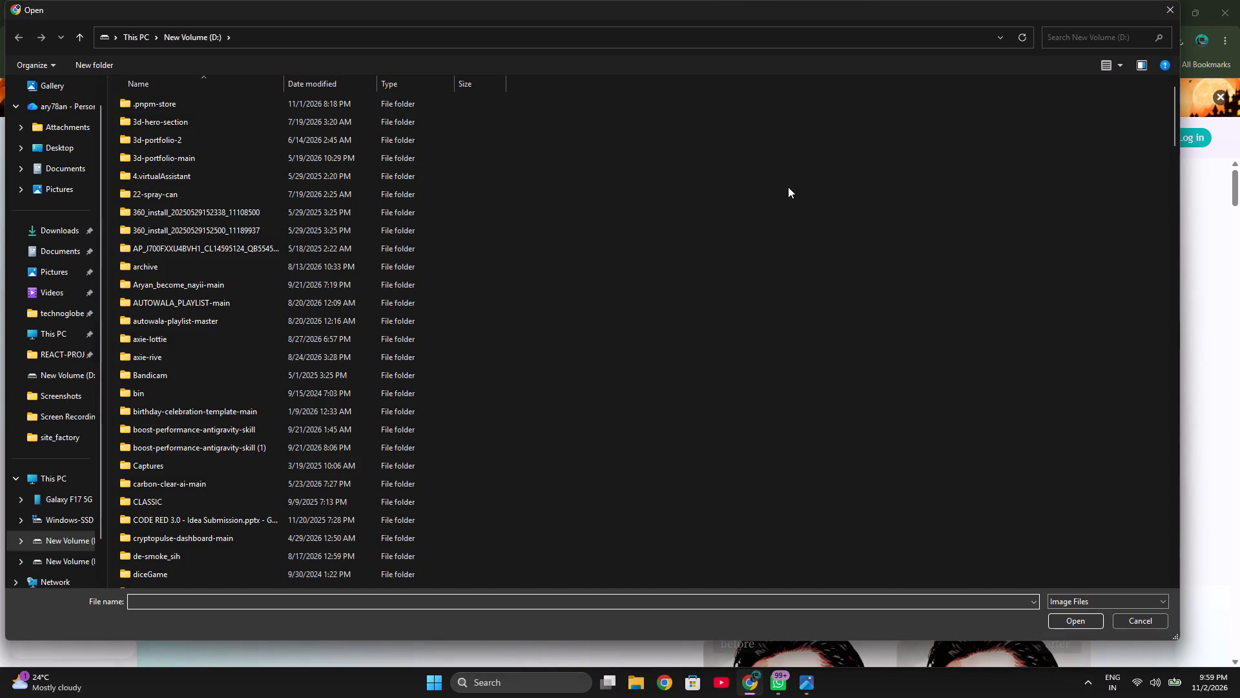
pyautogui.click(1215, 225)
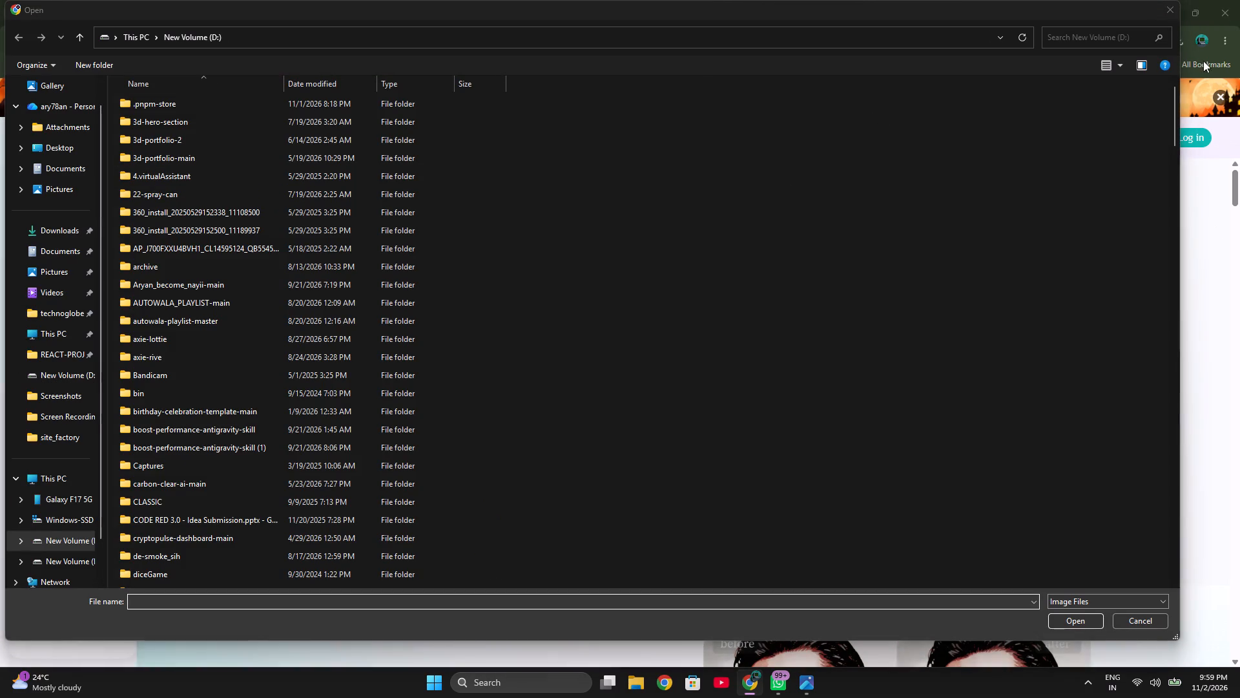
pyautogui.click(70, 224)
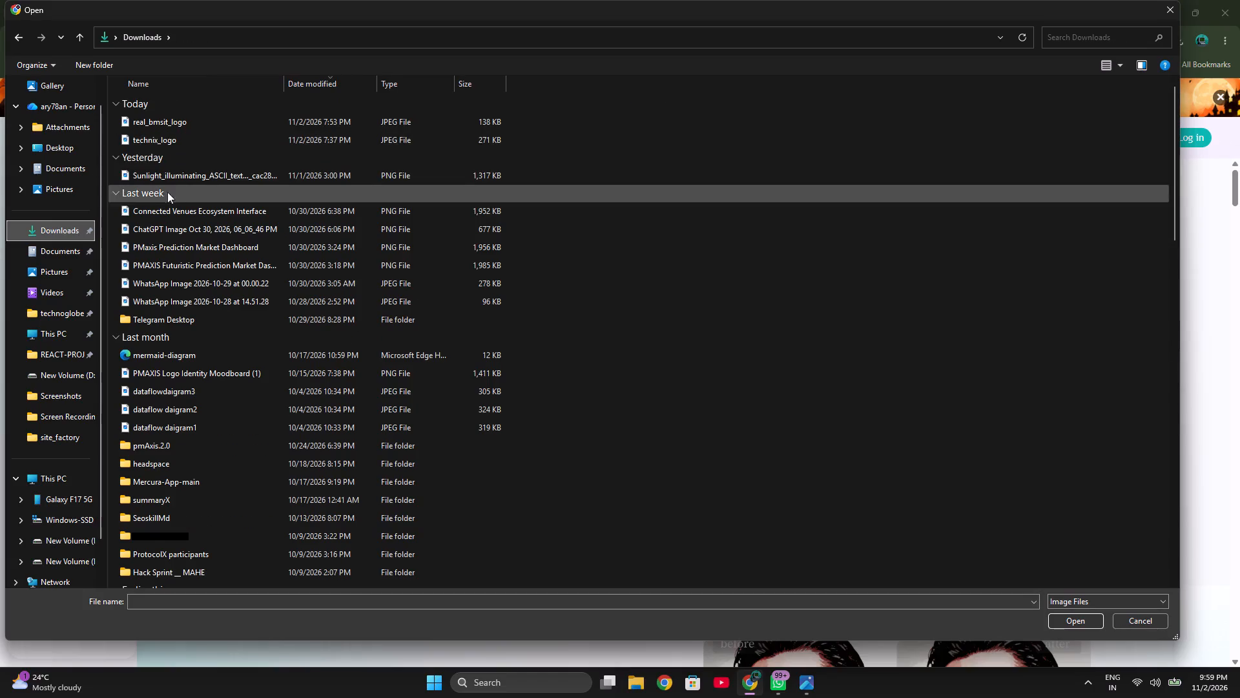
pyautogui.scroll(6, 45, 127)
pyautogui.click(51, 94)
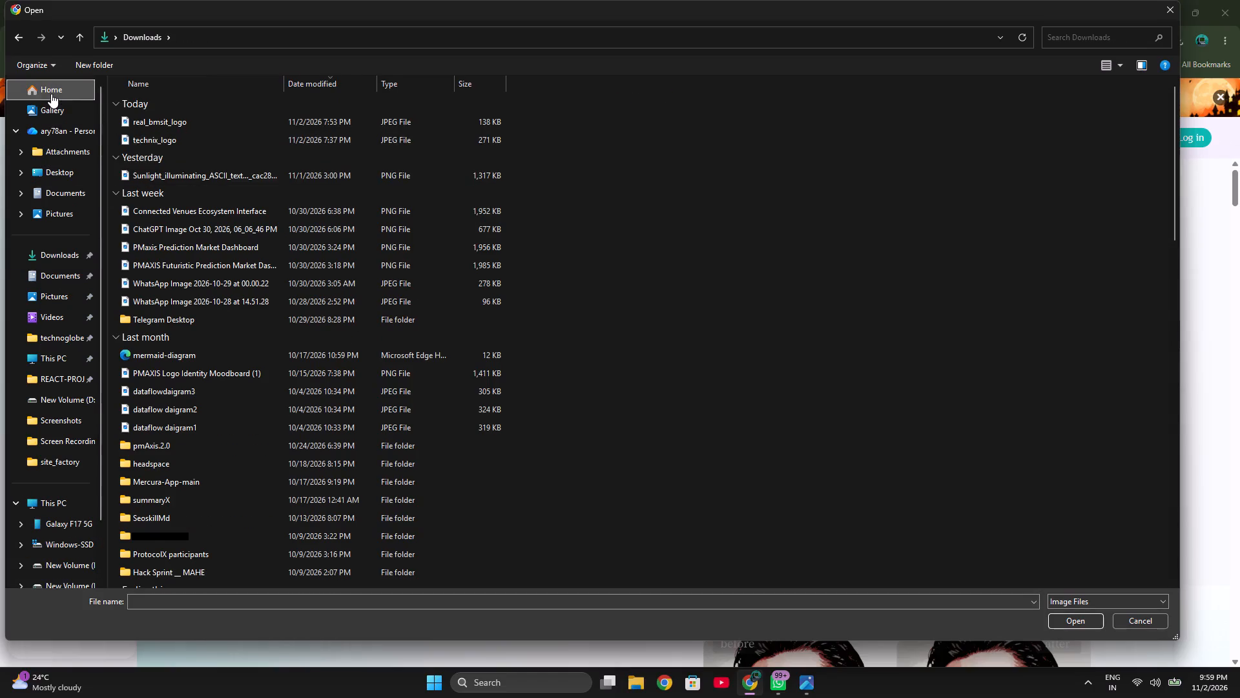
pyautogui.click(203, 290)
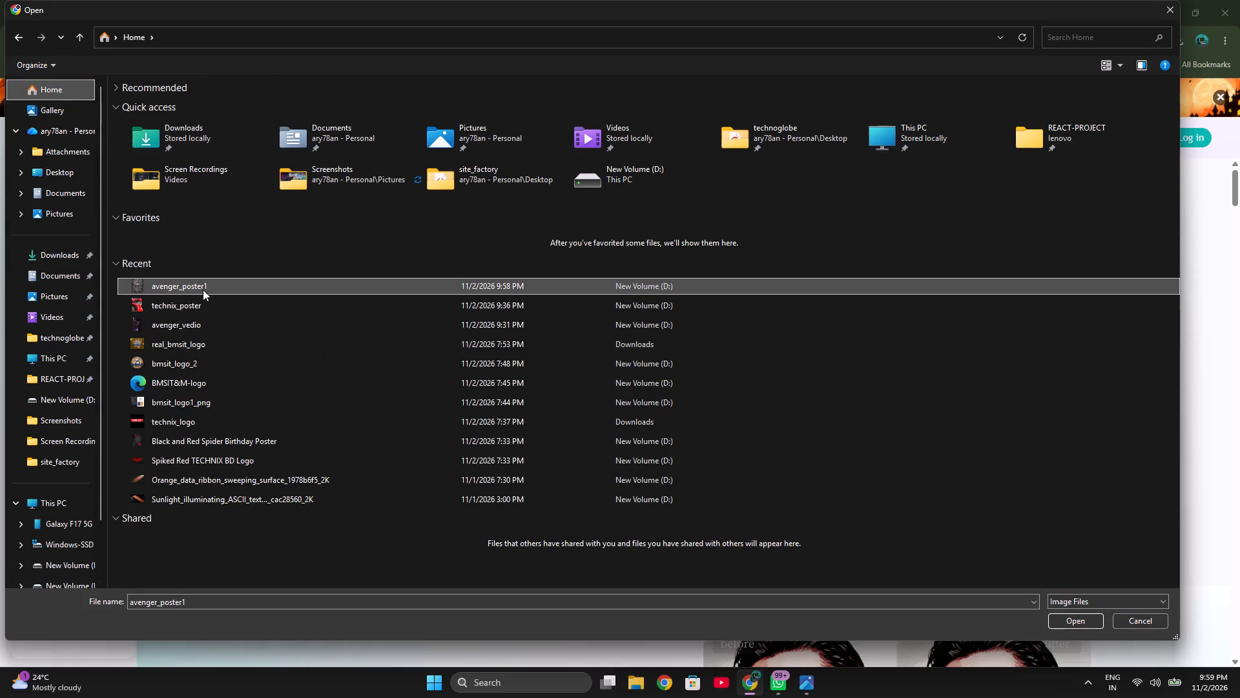
pyautogui.click(1076, 620)
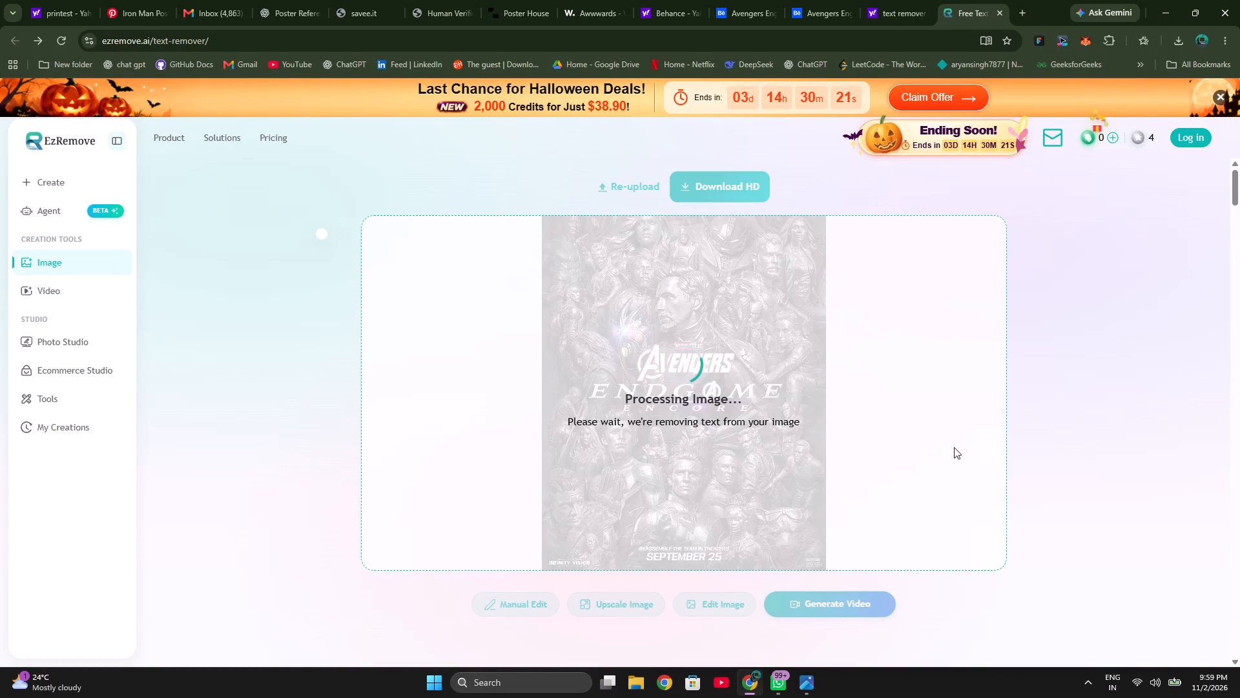
# Check the recent download history and compare the processed Avengers poster with its original.
pyautogui.click(1183, 44)
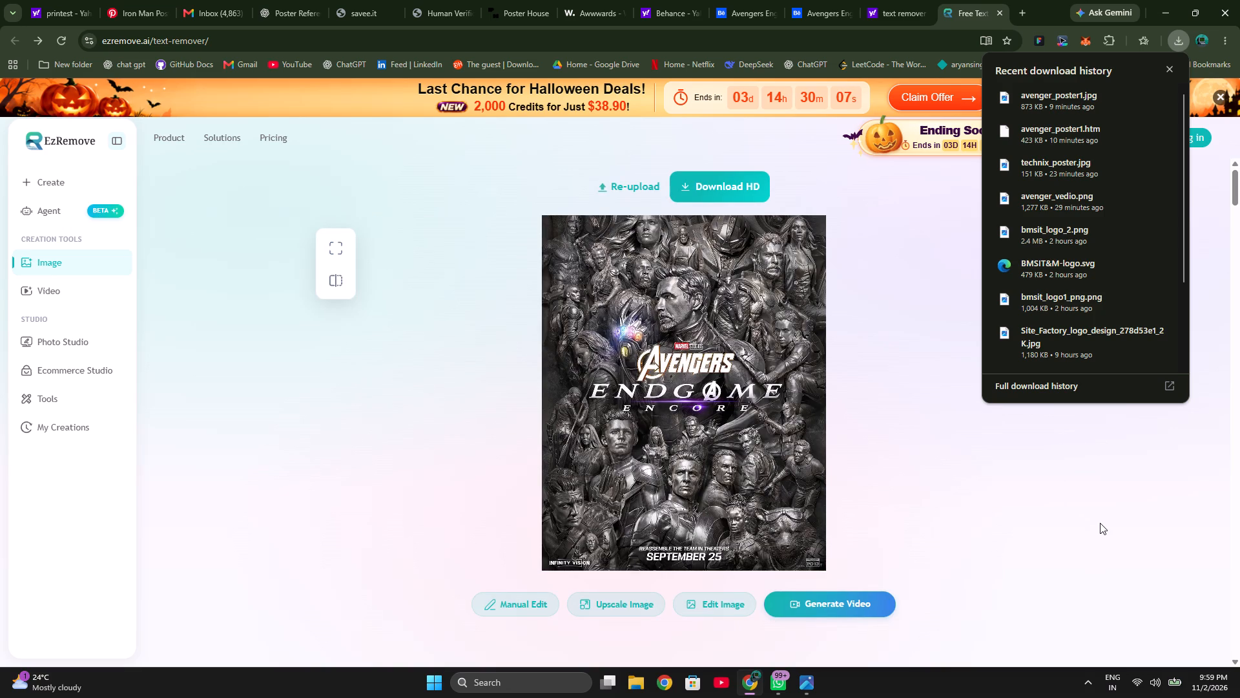
pyautogui.click(1179, 488)
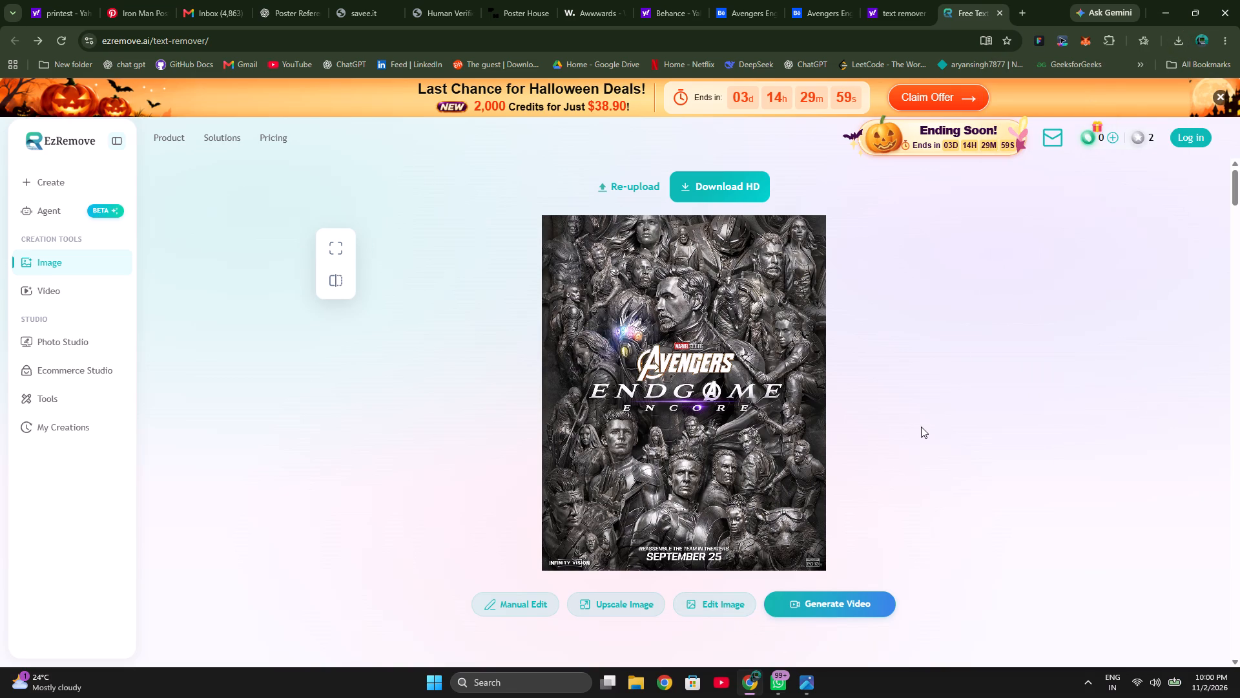
pyautogui.click(340, 282)
pyautogui.scroll(-4, 673, 369)
pyautogui.scroll(4, 673, 369)
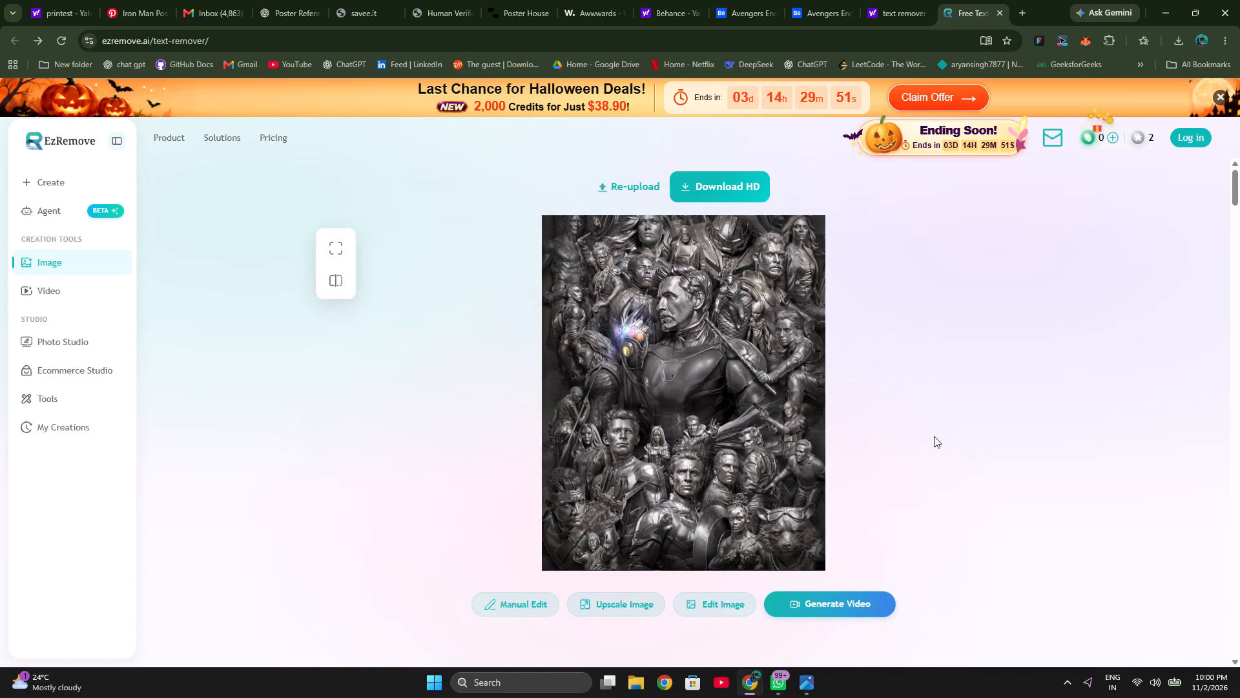
# Capture a rectangular screenshot of the whole text-free Avengers poster shown in EzRemove.
pyautogui.press('Print')
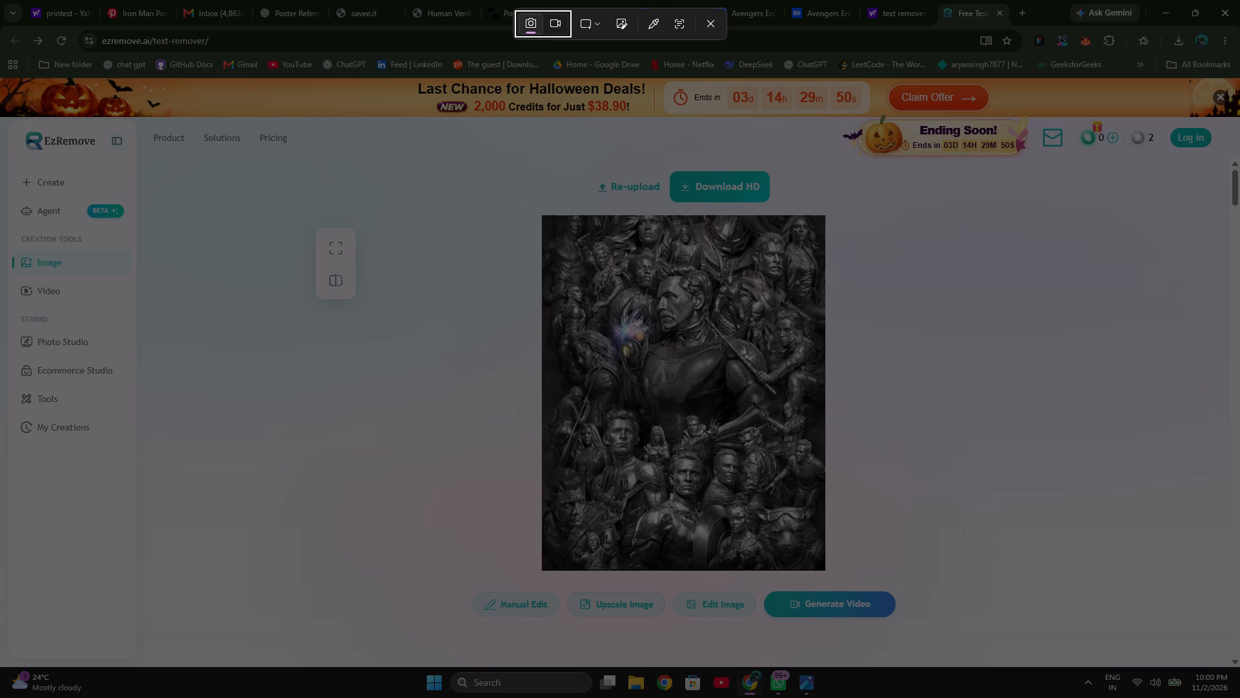
pyautogui.moveTo(542, 215); pyautogui.dragTo(756, 293)
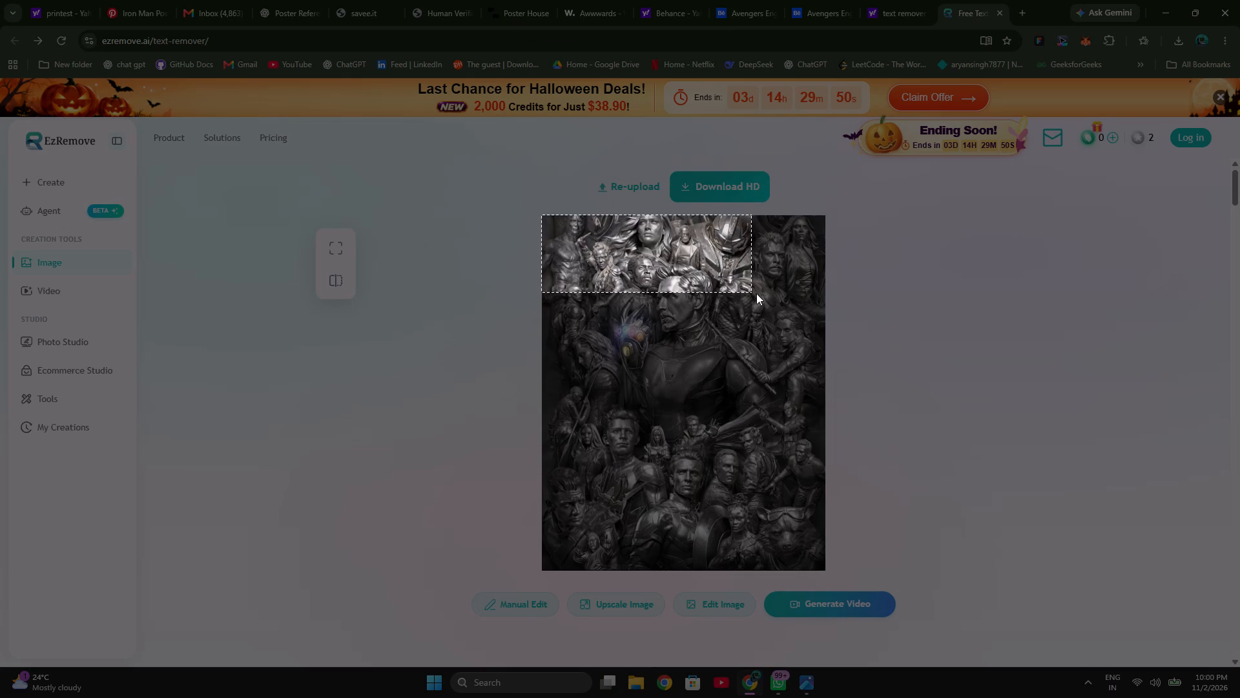
pyautogui.moveTo(756, 293); pyautogui.dragTo(823, 329)
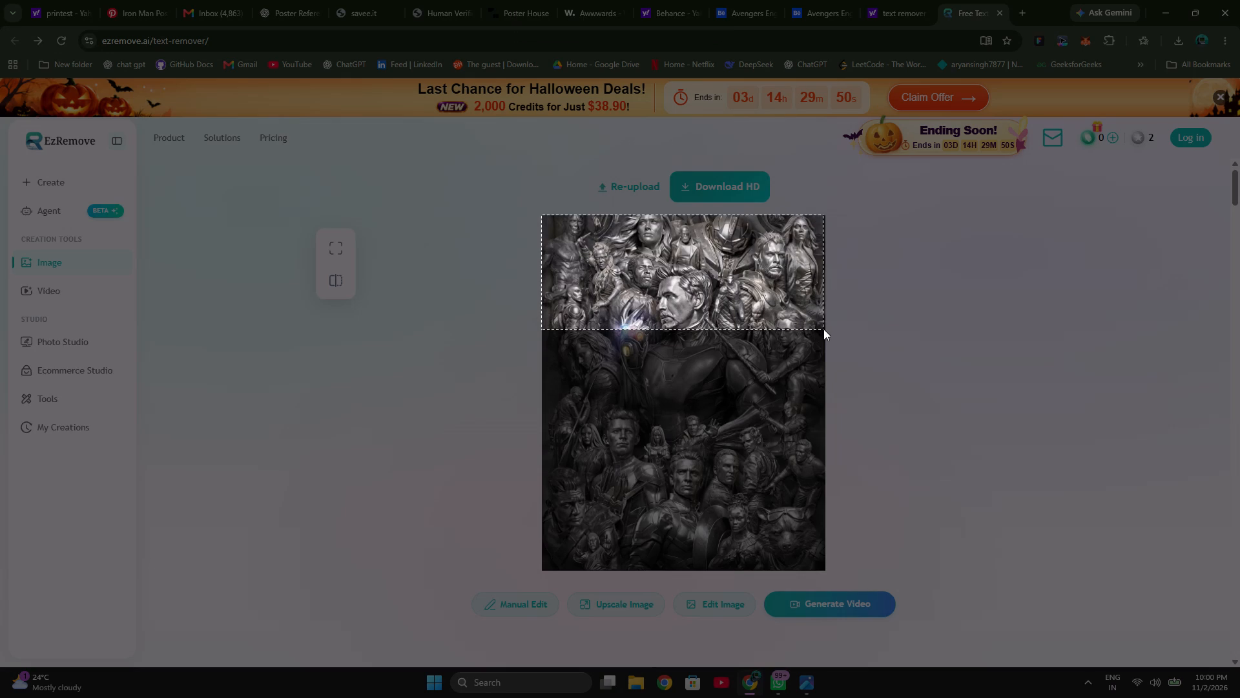
pyautogui.moveTo(823, 329); pyautogui.dragTo(826, 403)
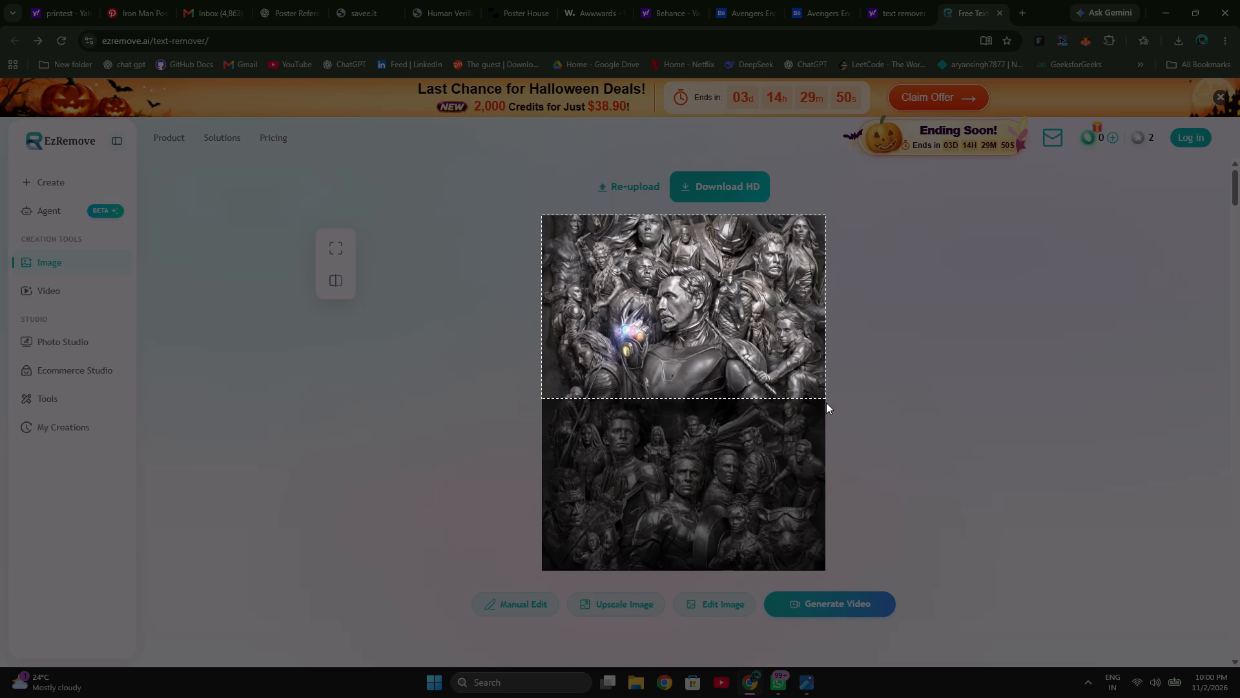
pyautogui.moveTo(826, 403); pyautogui.dragTo(825, 463)
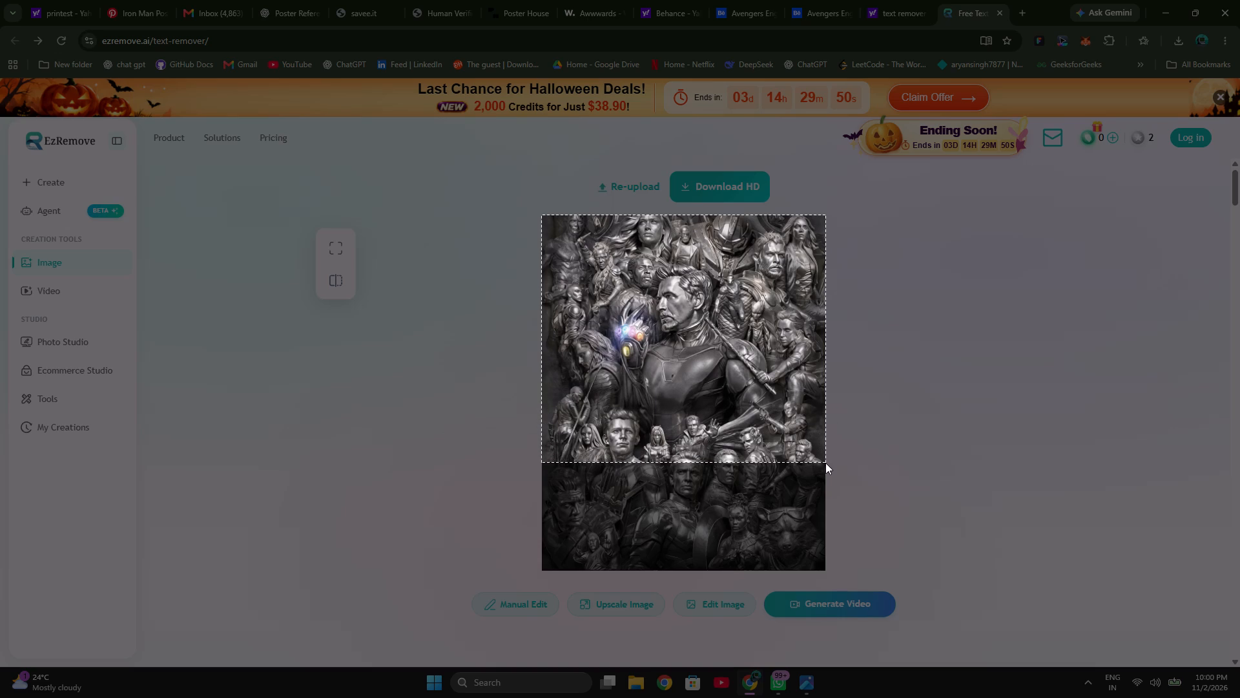
pyautogui.moveTo(825, 463); pyautogui.dragTo(828, 535)
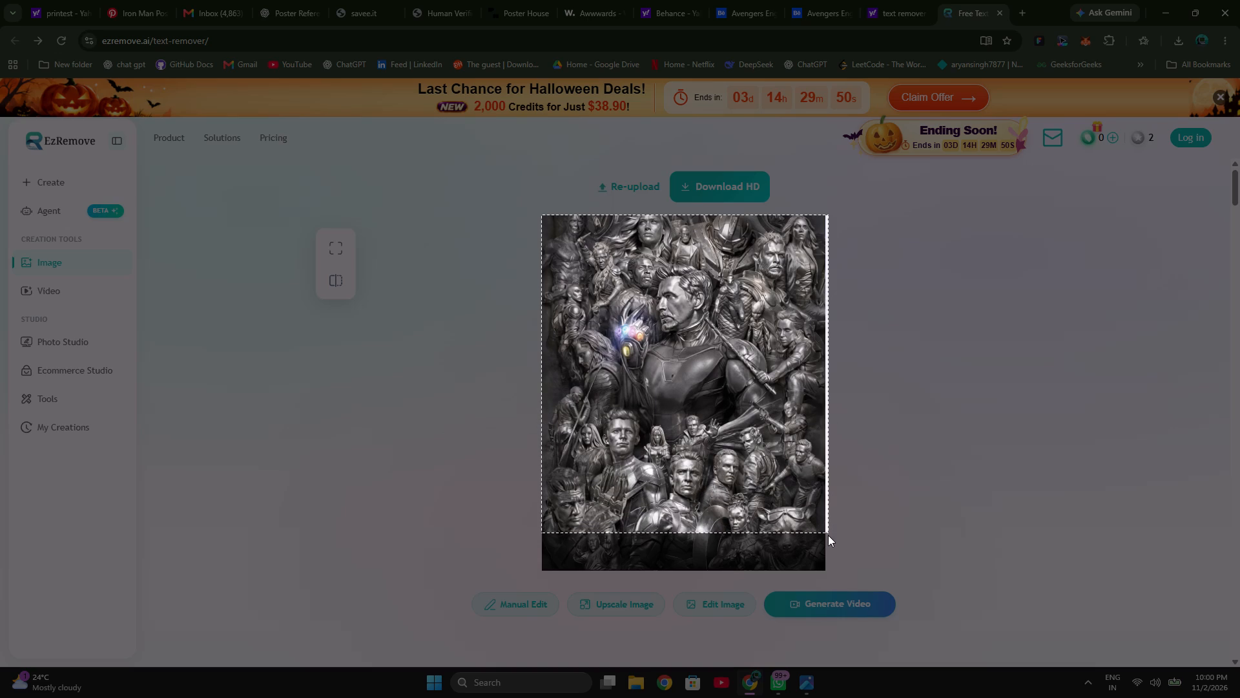
pyautogui.moveTo(828, 535); pyautogui.dragTo(824, 565)
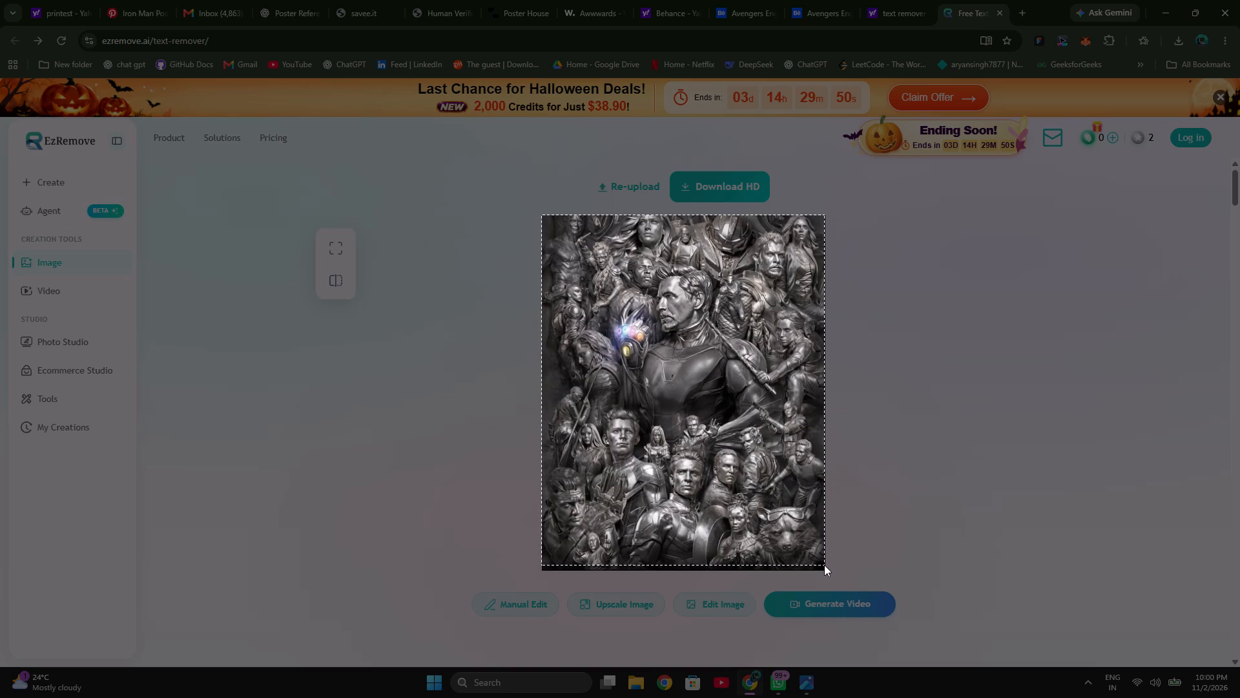
pyautogui.moveTo(824, 565); pyautogui.dragTo(824, 570)
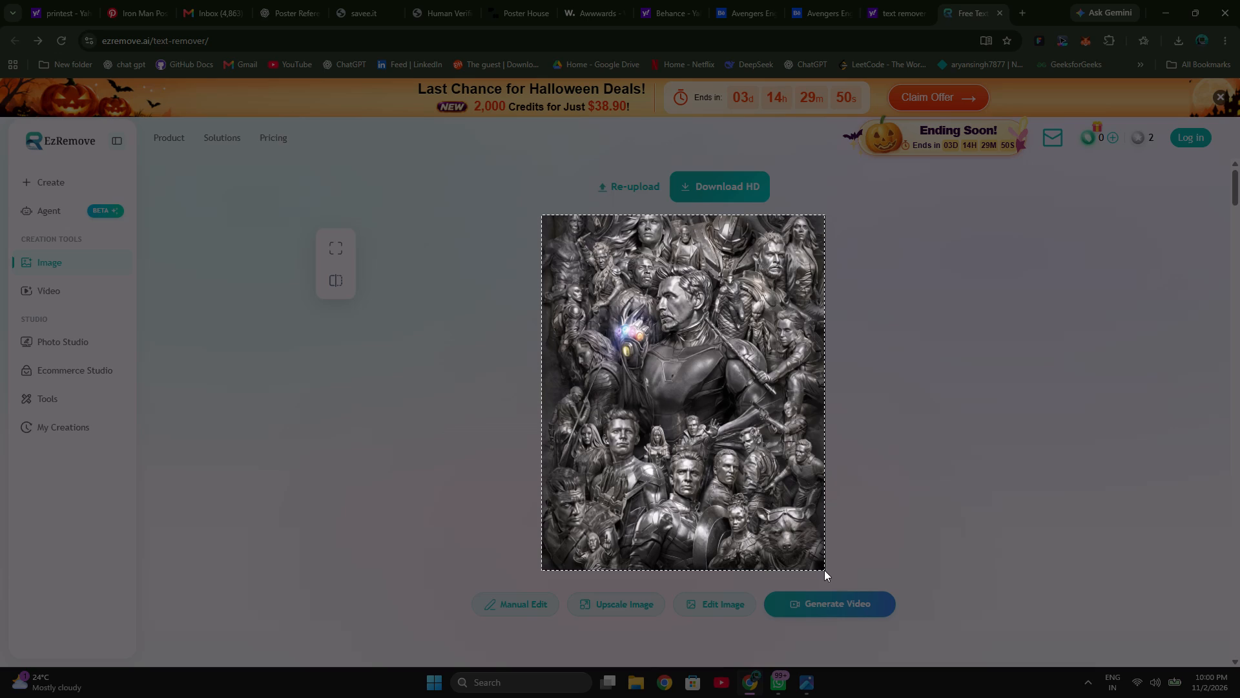
pyautogui.moveTo(824, 570); pyautogui.dragTo(824, 569)
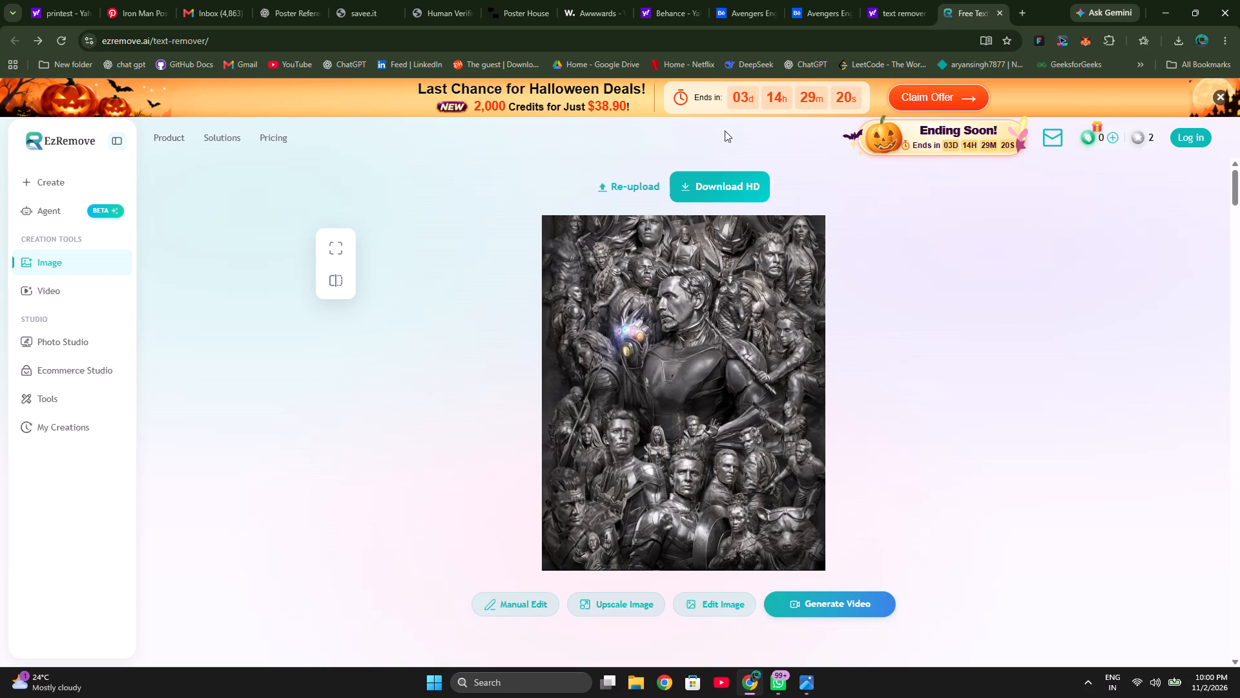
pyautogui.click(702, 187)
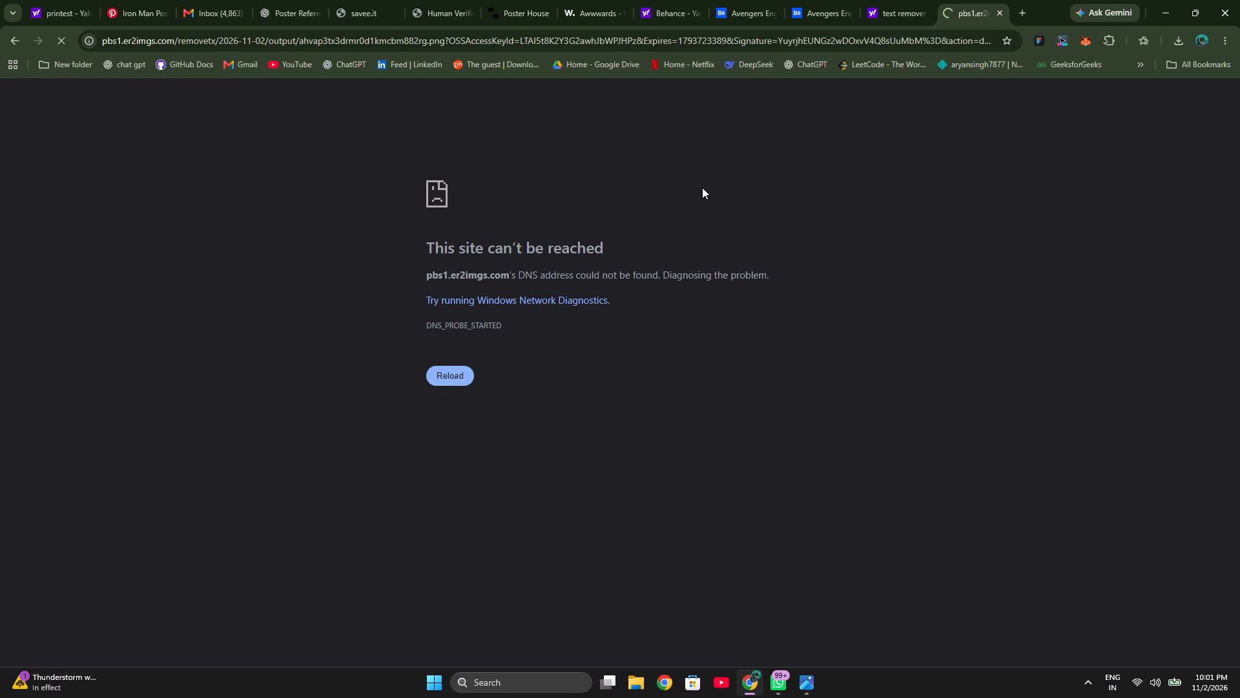
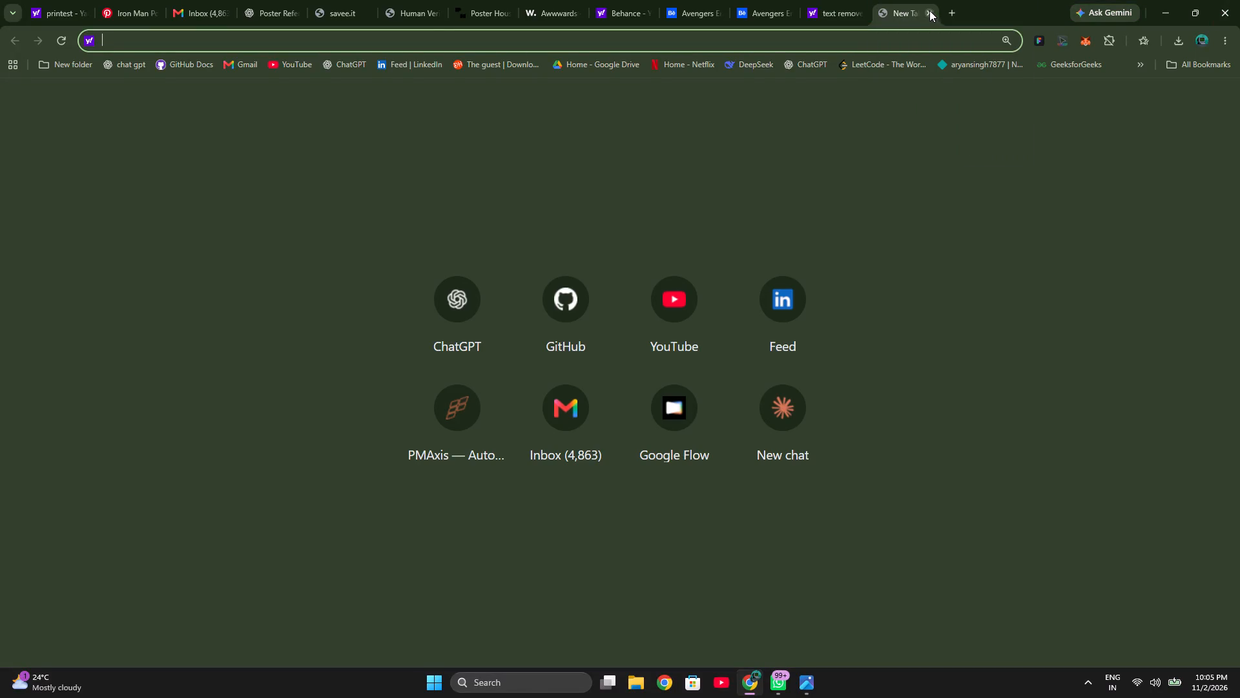
pyautogui.write('ups')
pyautogui.press('BackSpace')
pyautogui.write('scale')
pyautogui.press('space')
pyautogui.write('the')
pyautogui.press('space')
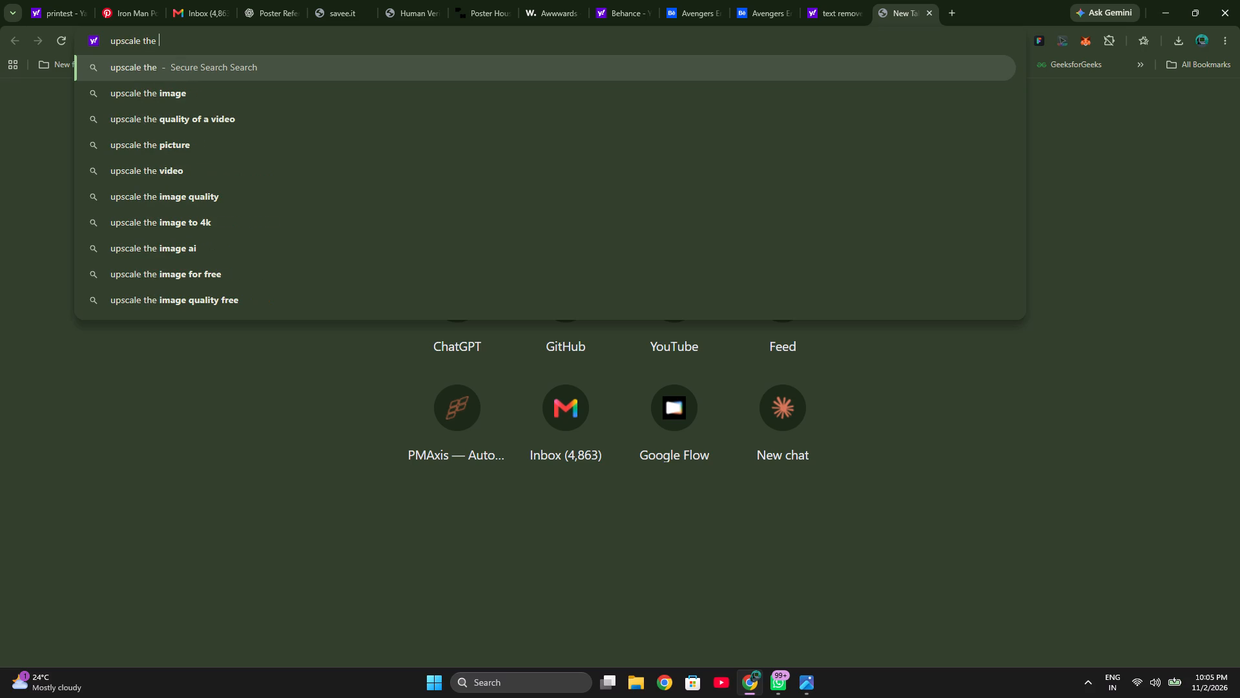
pyautogui.press('Down')
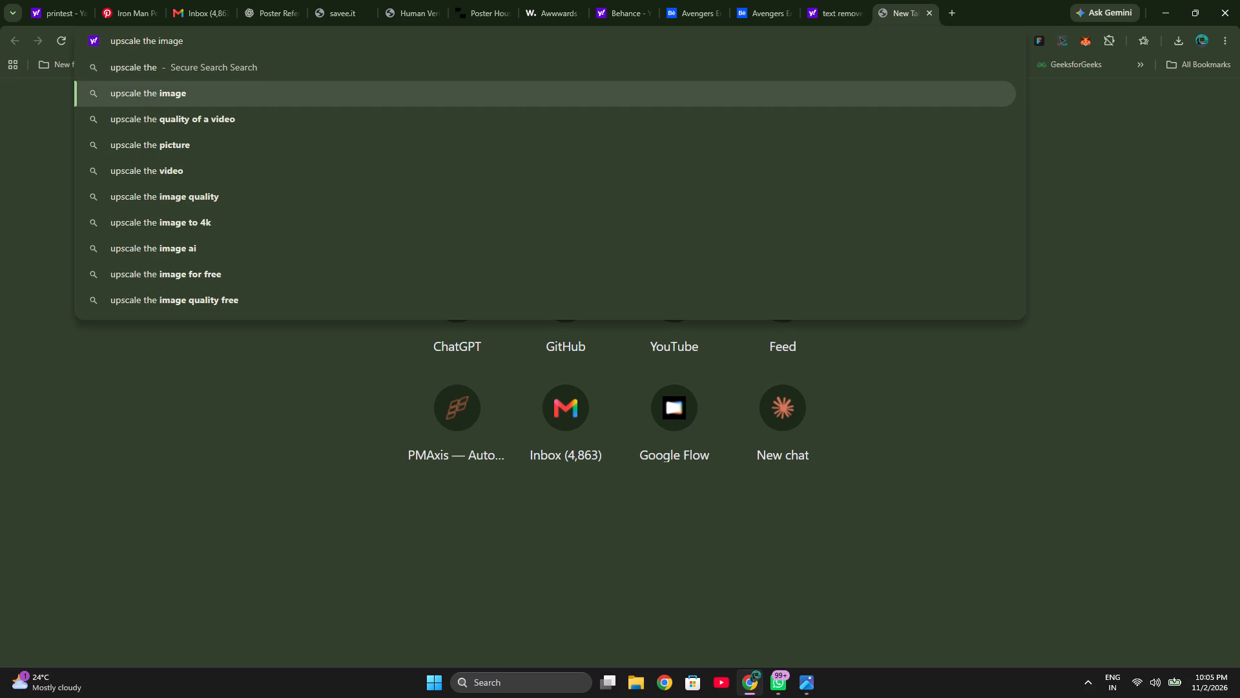
pyautogui.press('space')
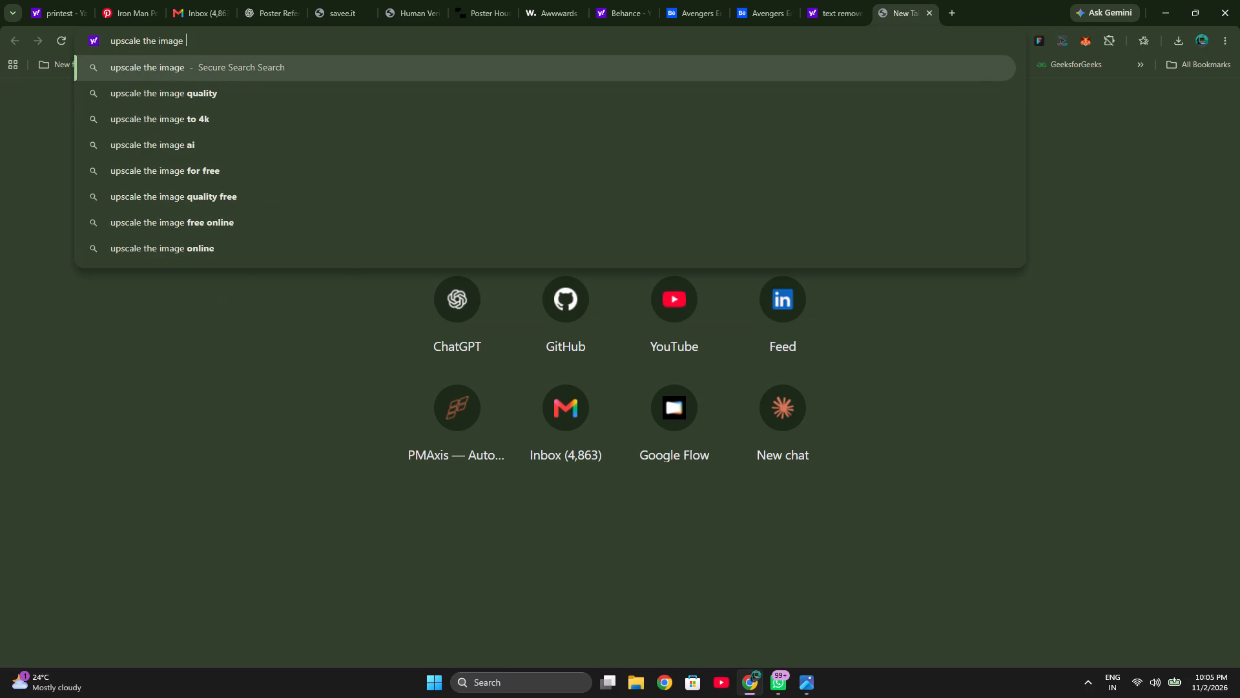
pyautogui.press('Down')
pyautogui.press('Down')
pyautogui.press('Return')
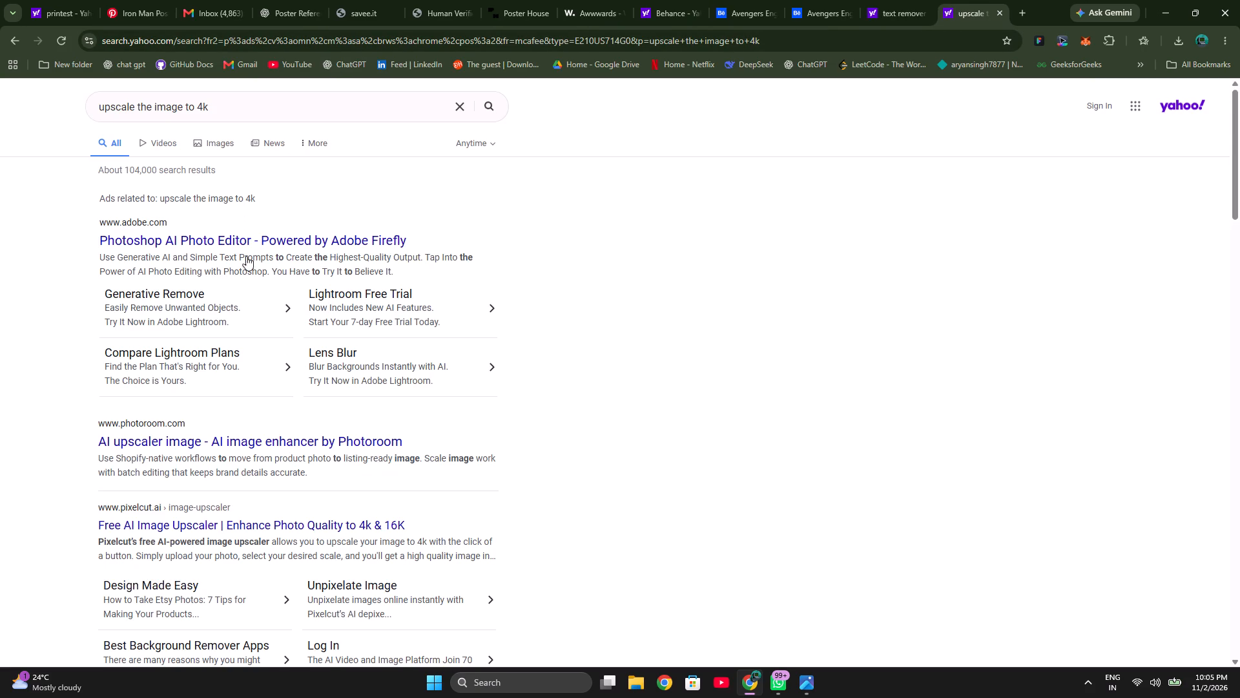
# Open iLoveIMG's Free AI Image Upscaling Tool from the search results.
pyautogui.scroll(-3, 242, 442)
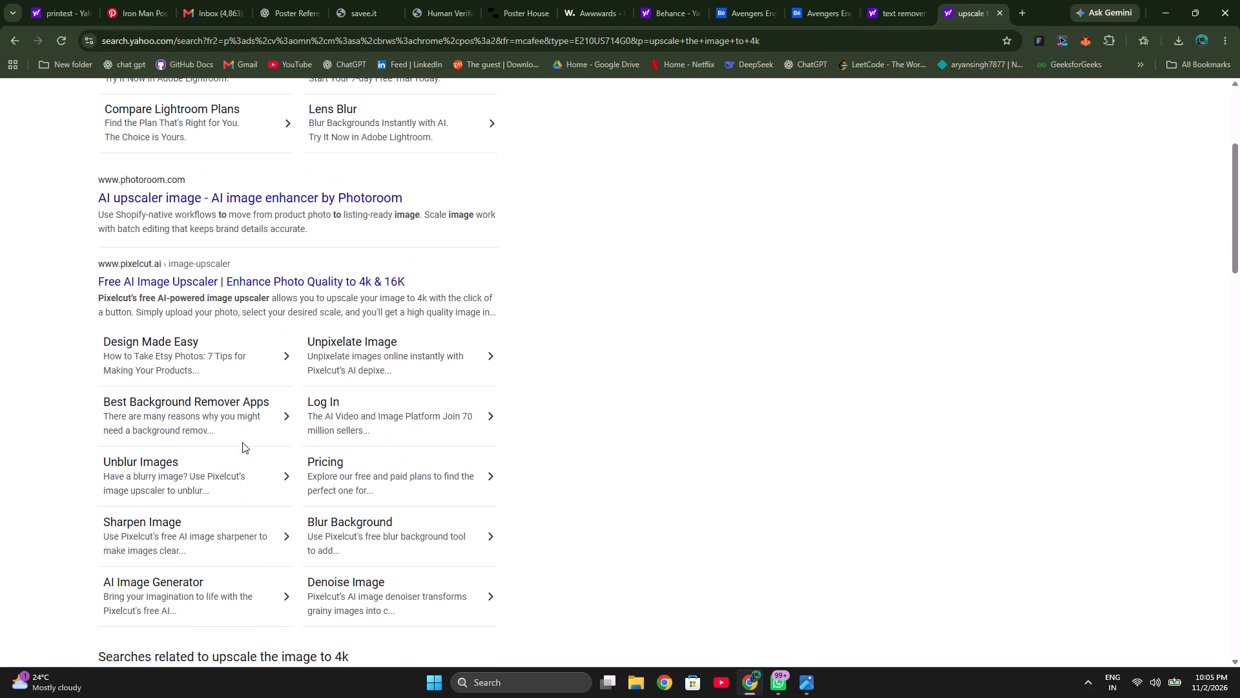
pyautogui.scroll(-6, 242, 442)
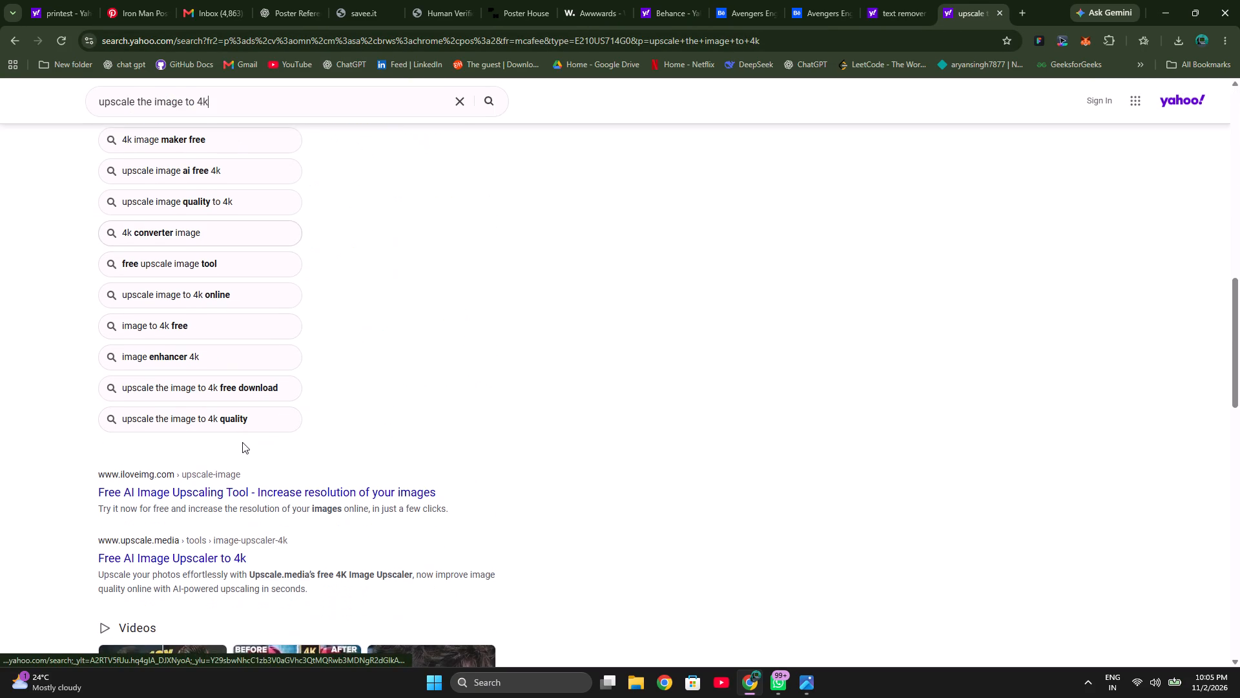
pyautogui.click(176, 490)
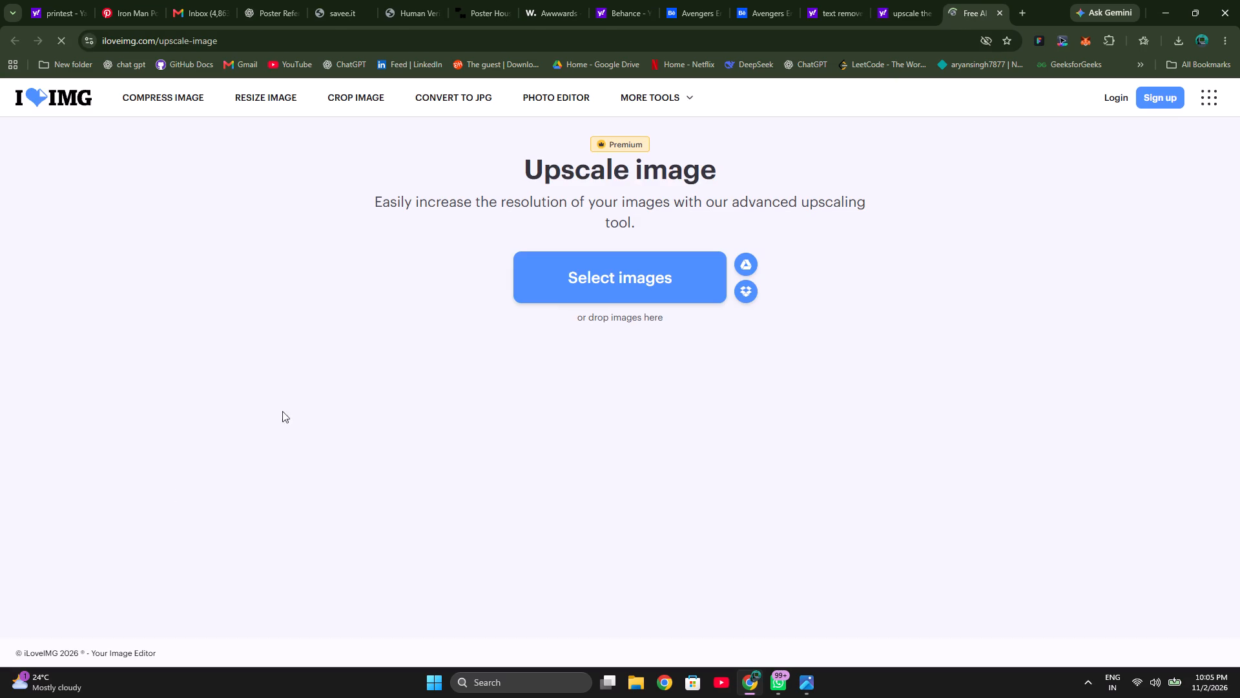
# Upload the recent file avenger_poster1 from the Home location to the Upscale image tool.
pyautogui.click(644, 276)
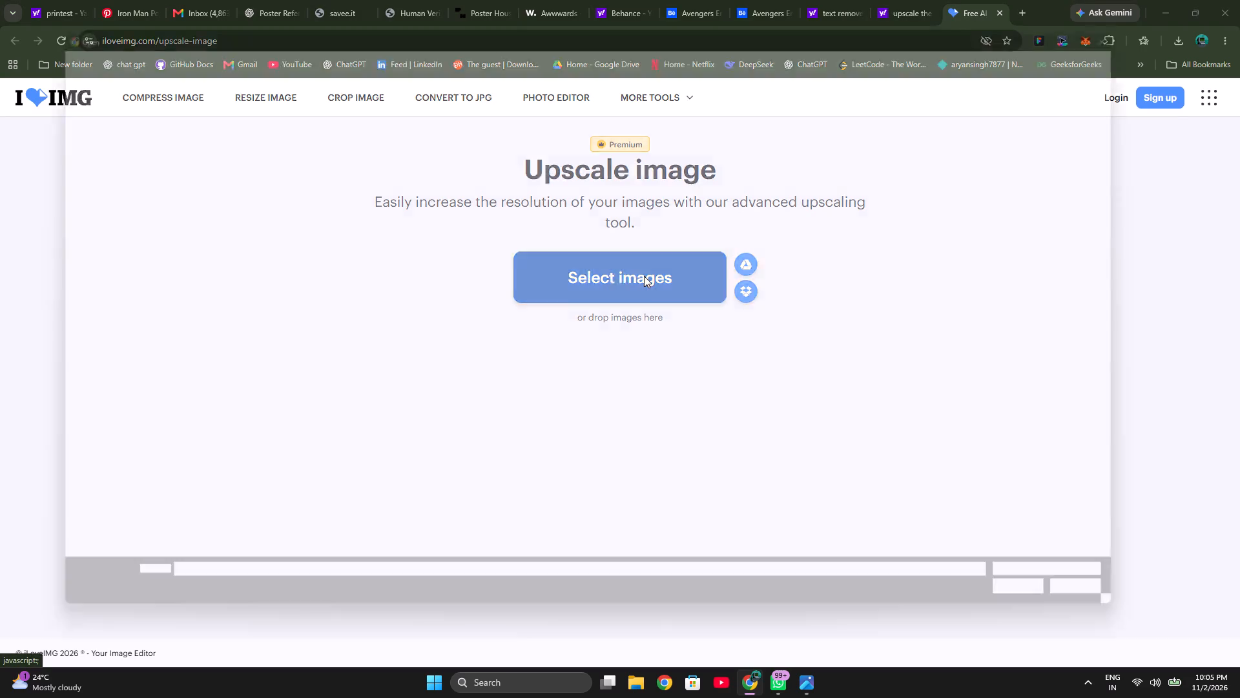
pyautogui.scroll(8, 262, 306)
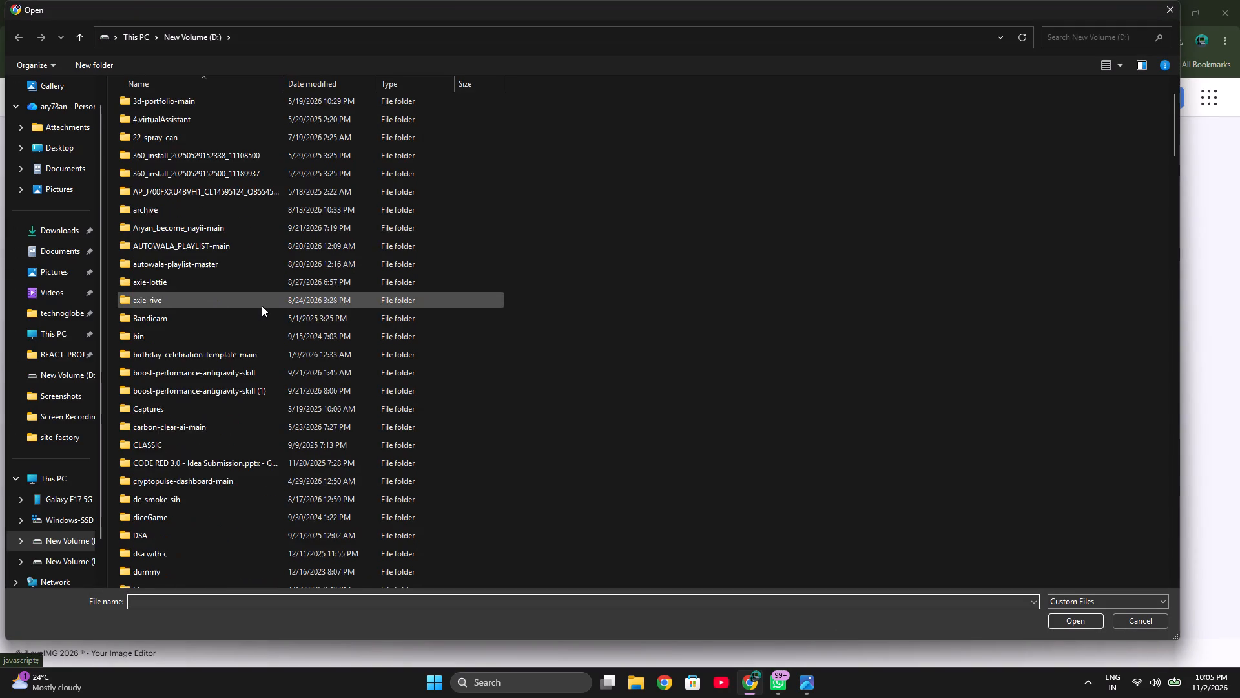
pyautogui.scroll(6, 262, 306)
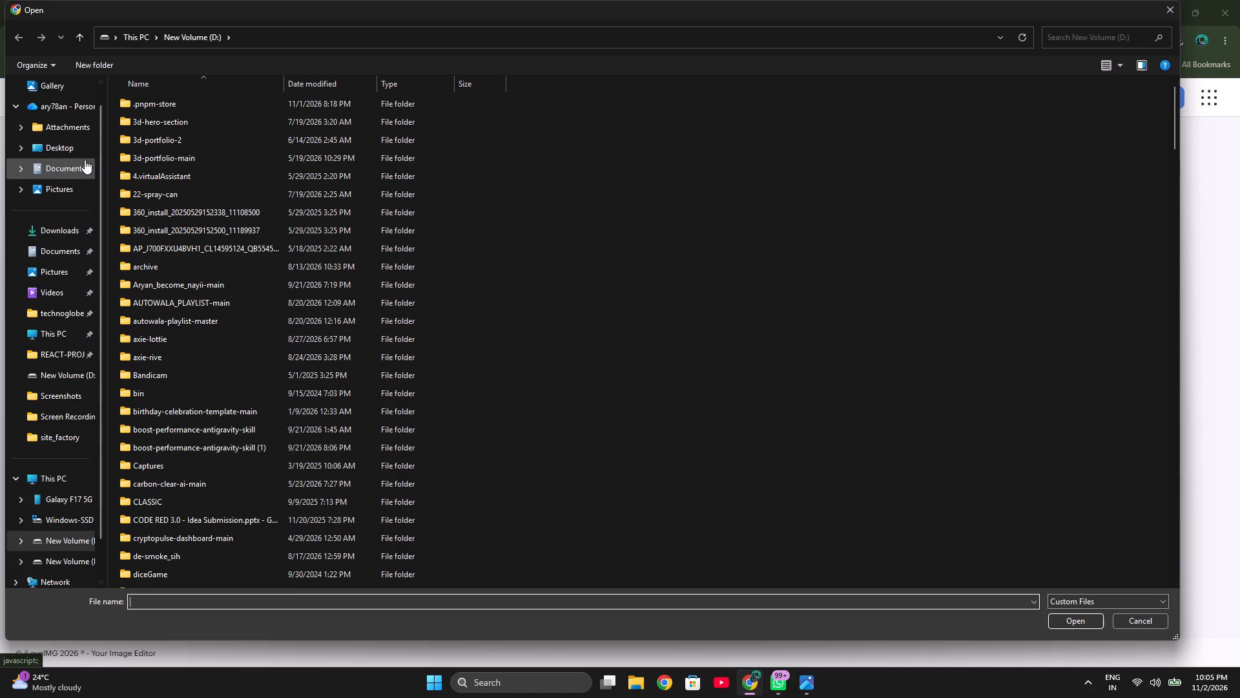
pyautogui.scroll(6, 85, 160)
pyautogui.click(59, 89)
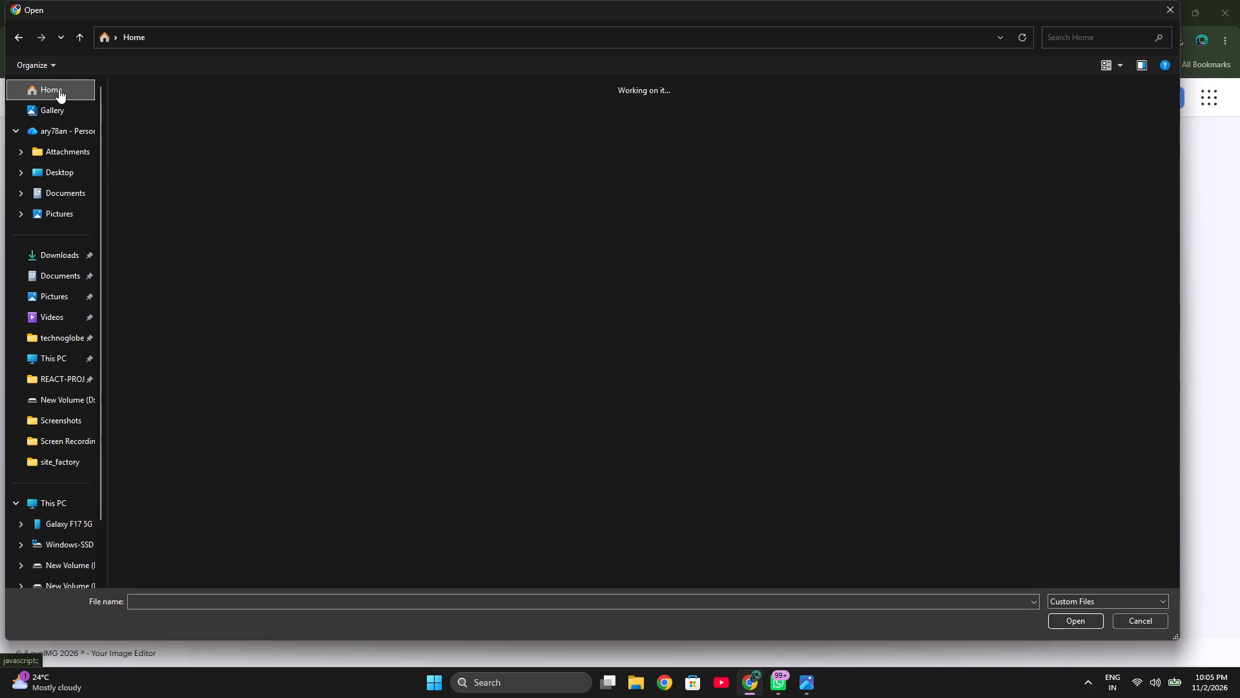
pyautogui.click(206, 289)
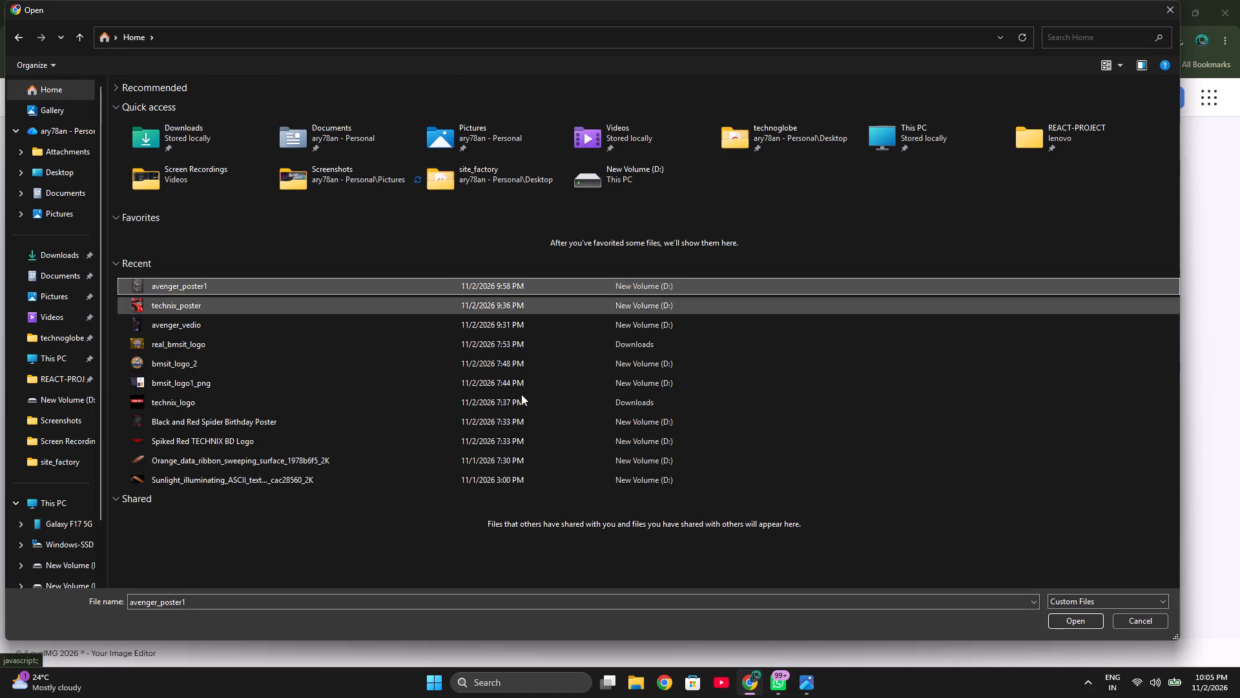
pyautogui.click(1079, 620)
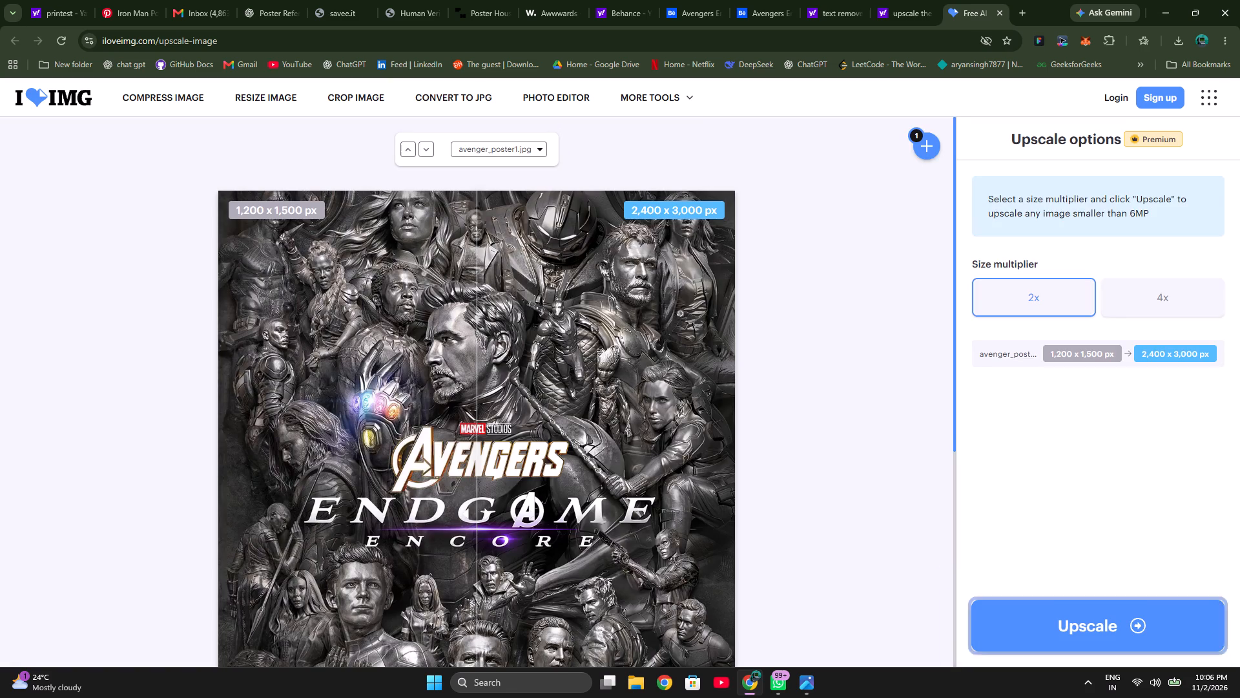
# Compare the original poster with its 2x upscaled preview using the before/after divider, and check the list of uploaded files.
pyautogui.scroll(-3, 542, 502)
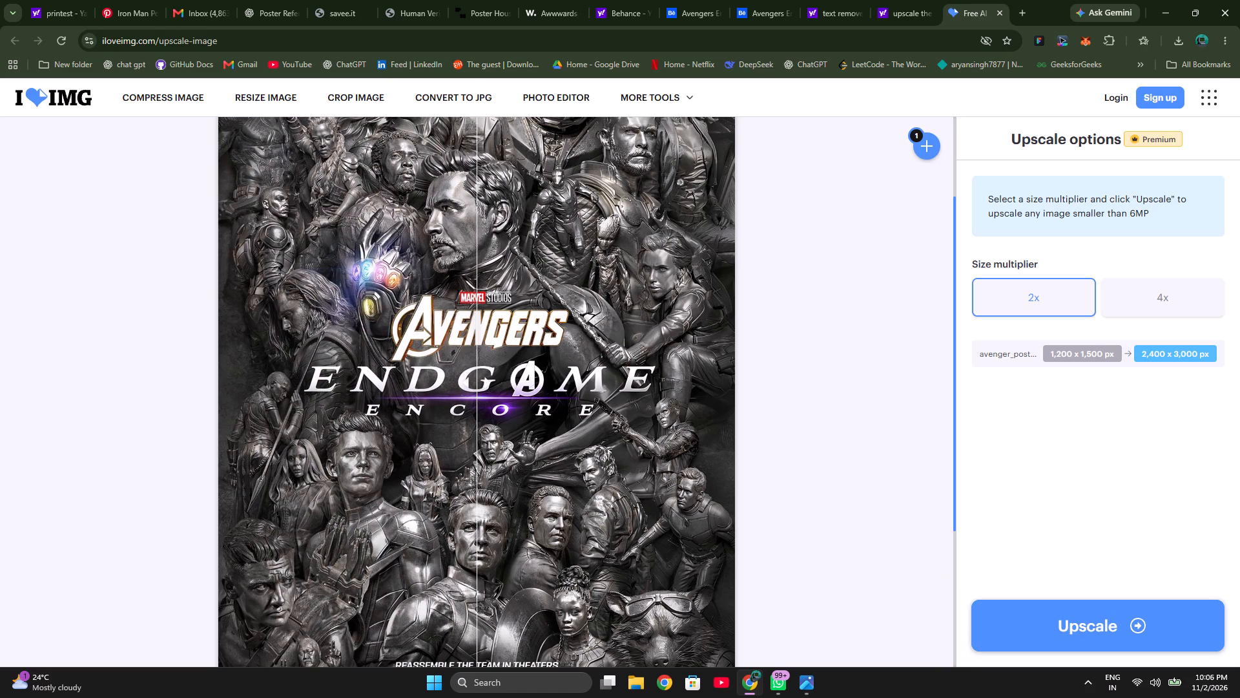
pyautogui.moveTo(475, 362); pyautogui.dragTo(198, 381)
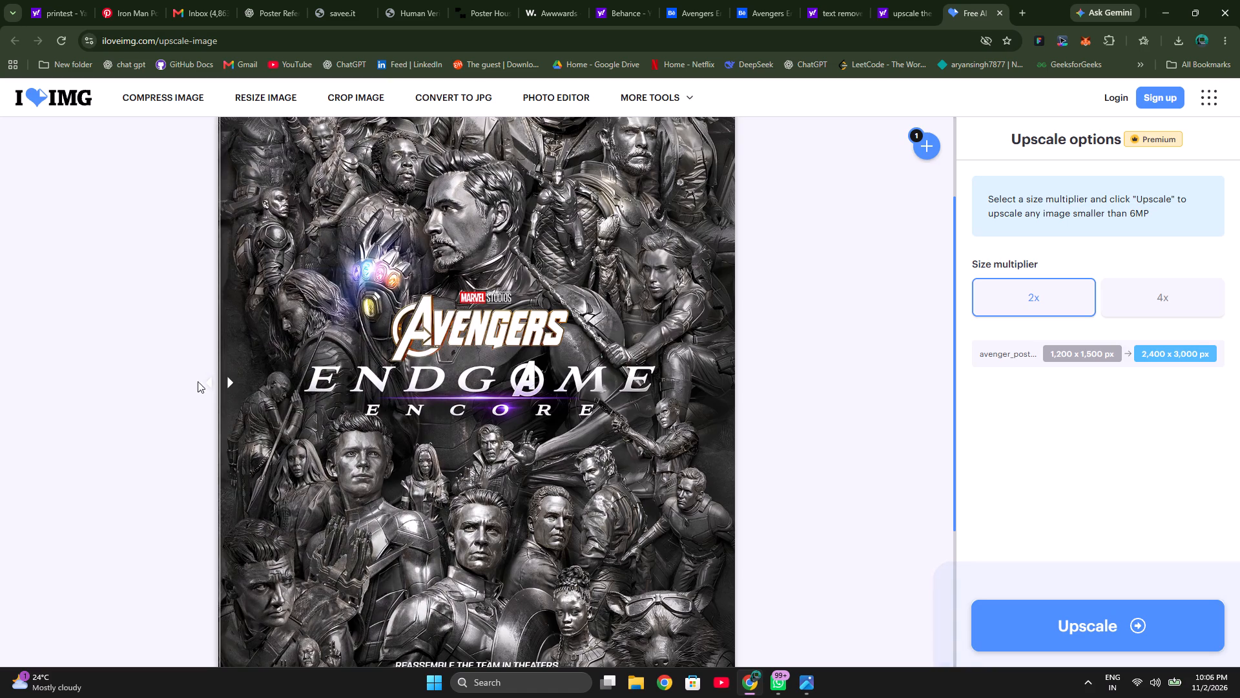
pyautogui.moveTo(198, 381); pyautogui.dragTo(610, 366)
pyautogui.moveTo(227, 382); pyautogui.dragTo(537, 425)
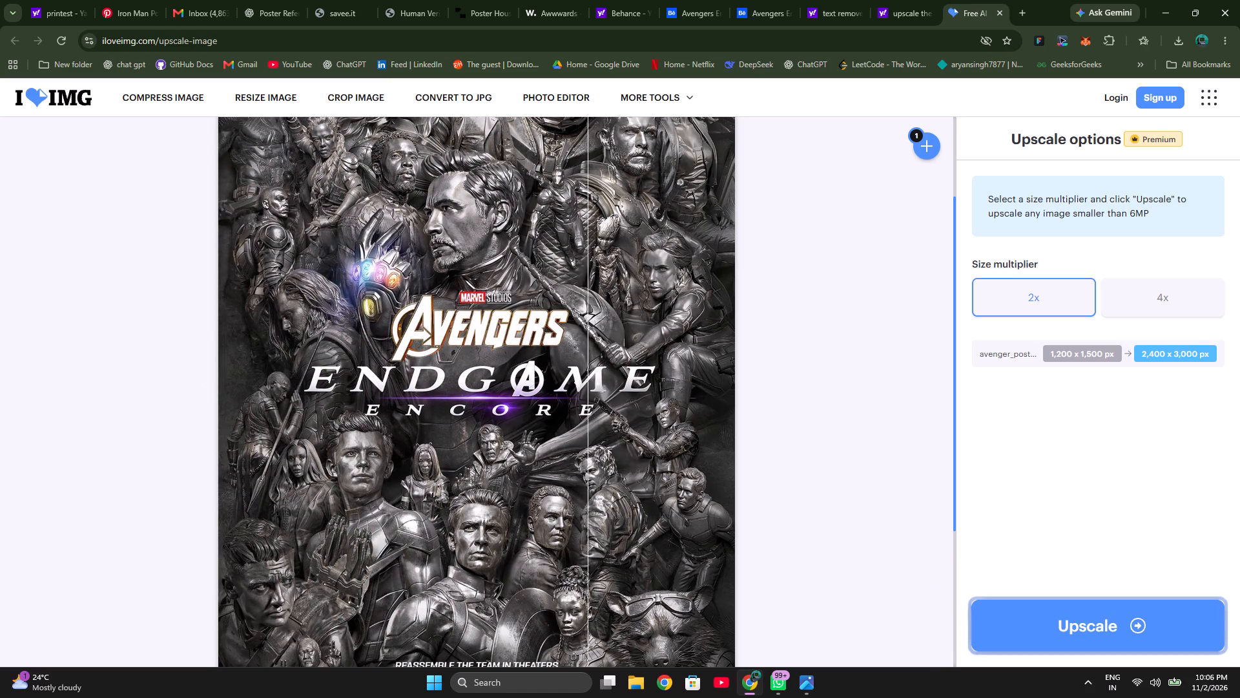
pyautogui.moveTo(537, 425); pyautogui.dragTo(274, 447)
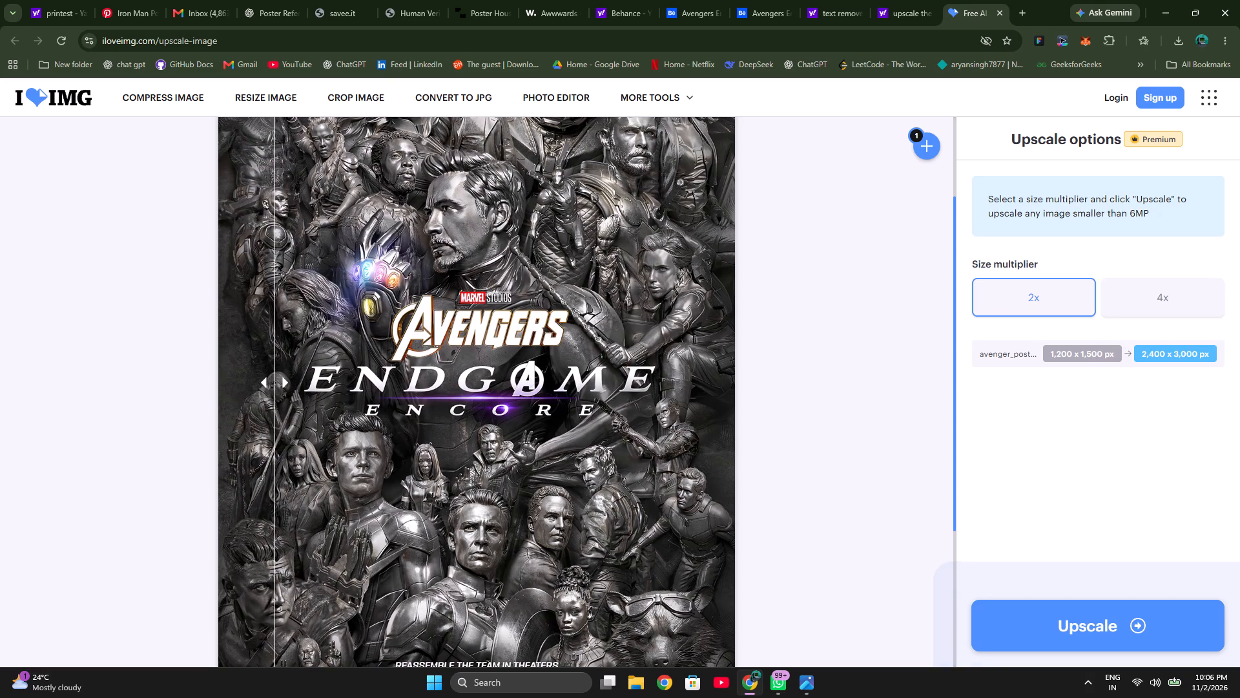
pyautogui.moveTo(274, 447); pyautogui.dragTo(274, 450)
pyautogui.scroll(5, 731, 276)
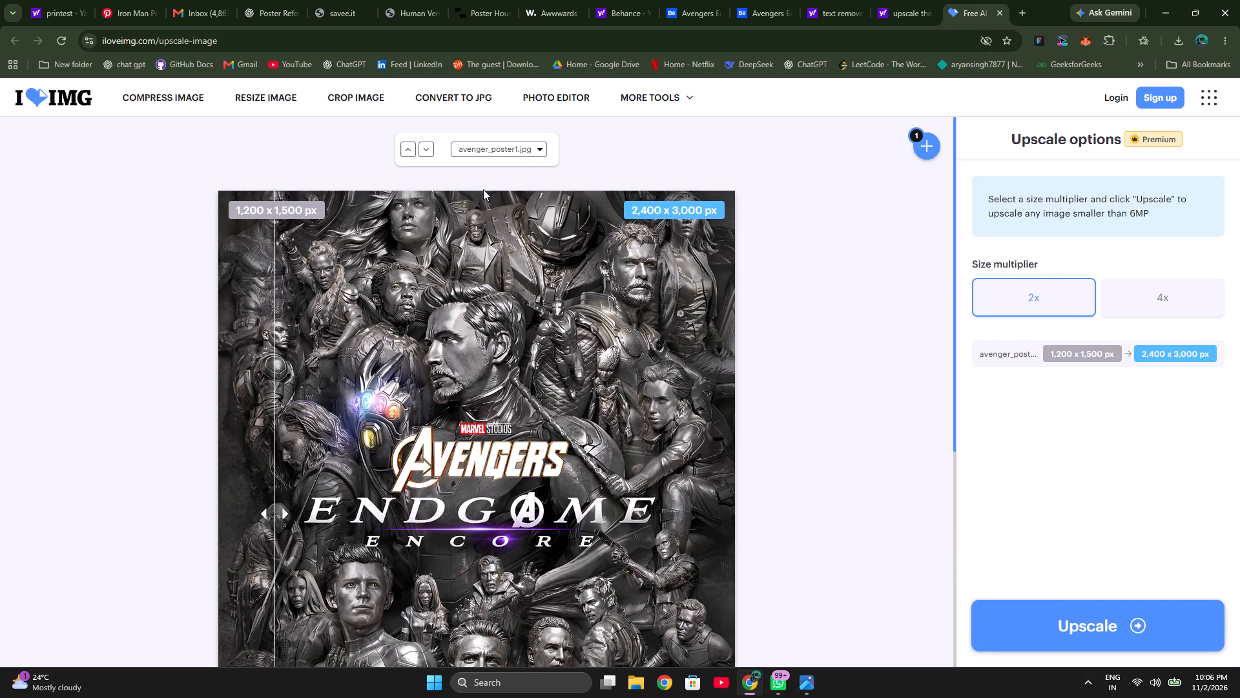
pyautogui.click(541, 149)
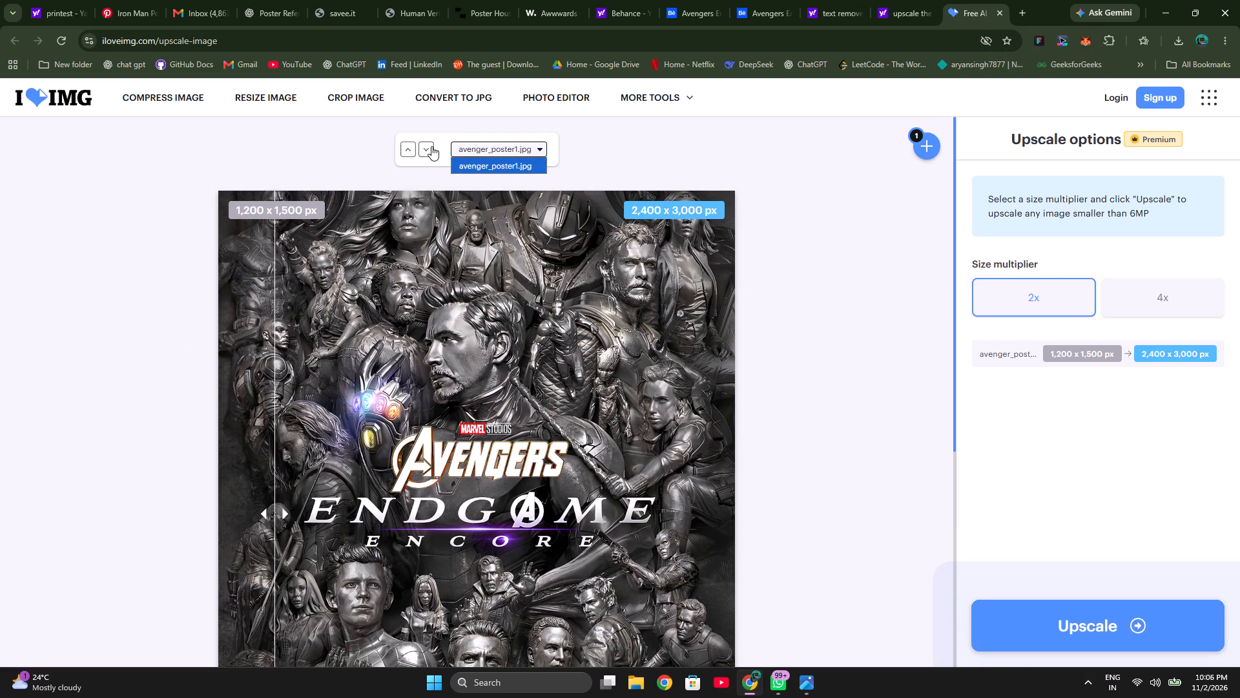
pyautogui.click(428, 149)
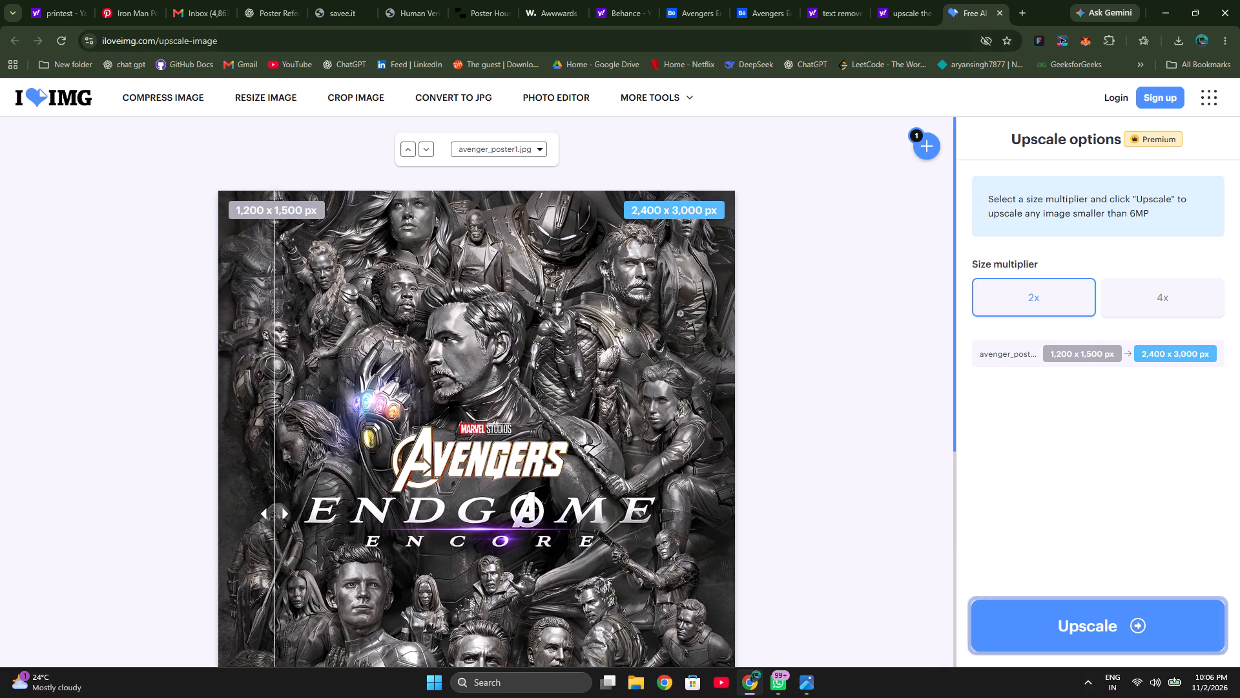
# Discard the uploaded poster by closing its page, and reopen the iLoveIMG upscaling tool from the search results.
pyautogui.click(995, 17)
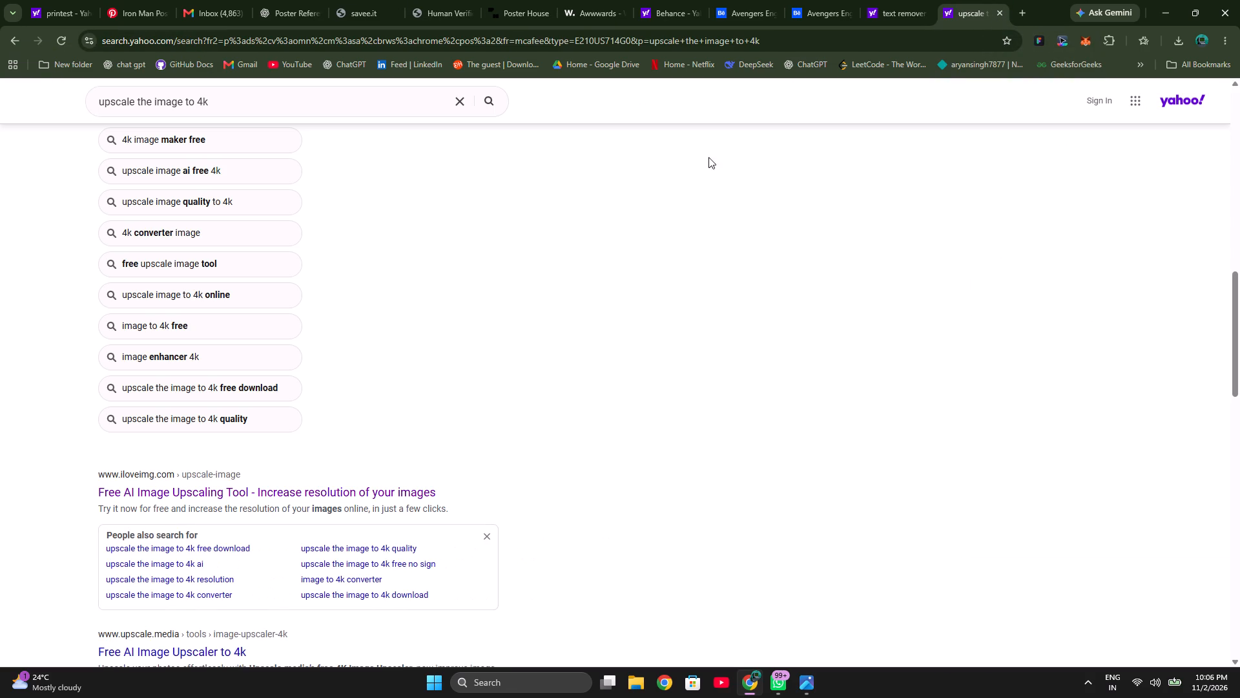
pyautogui.click(200, 490)
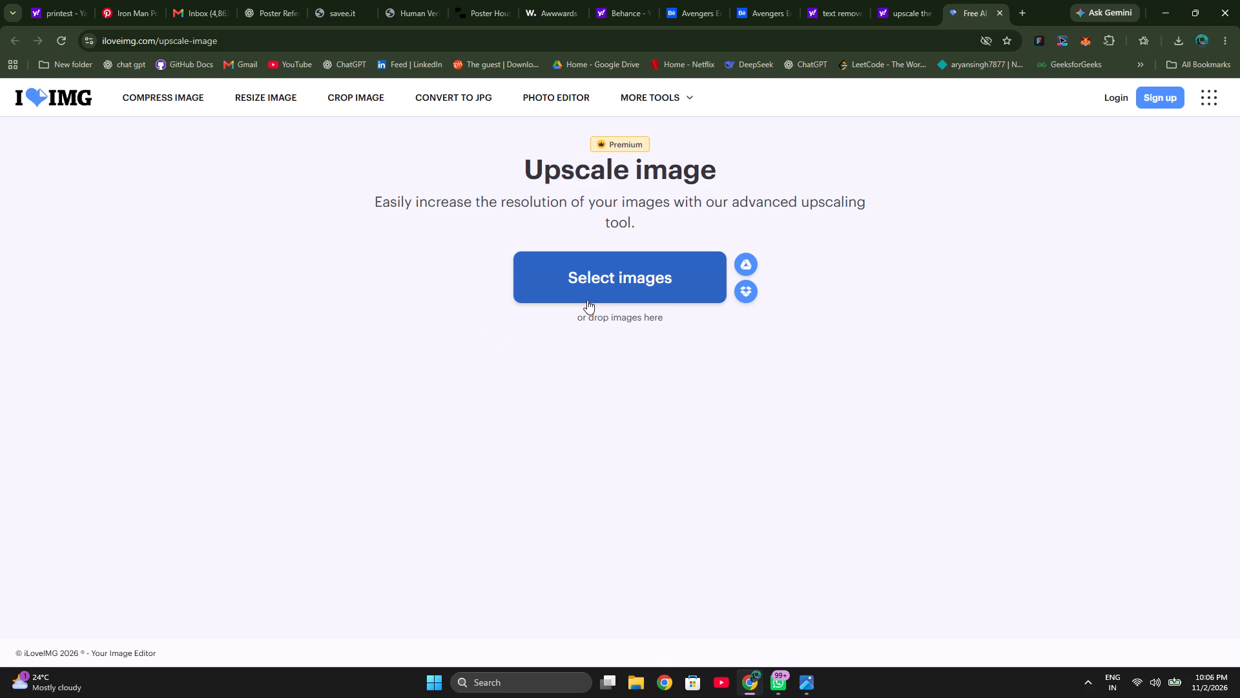
pyautogui.click(587, 300)
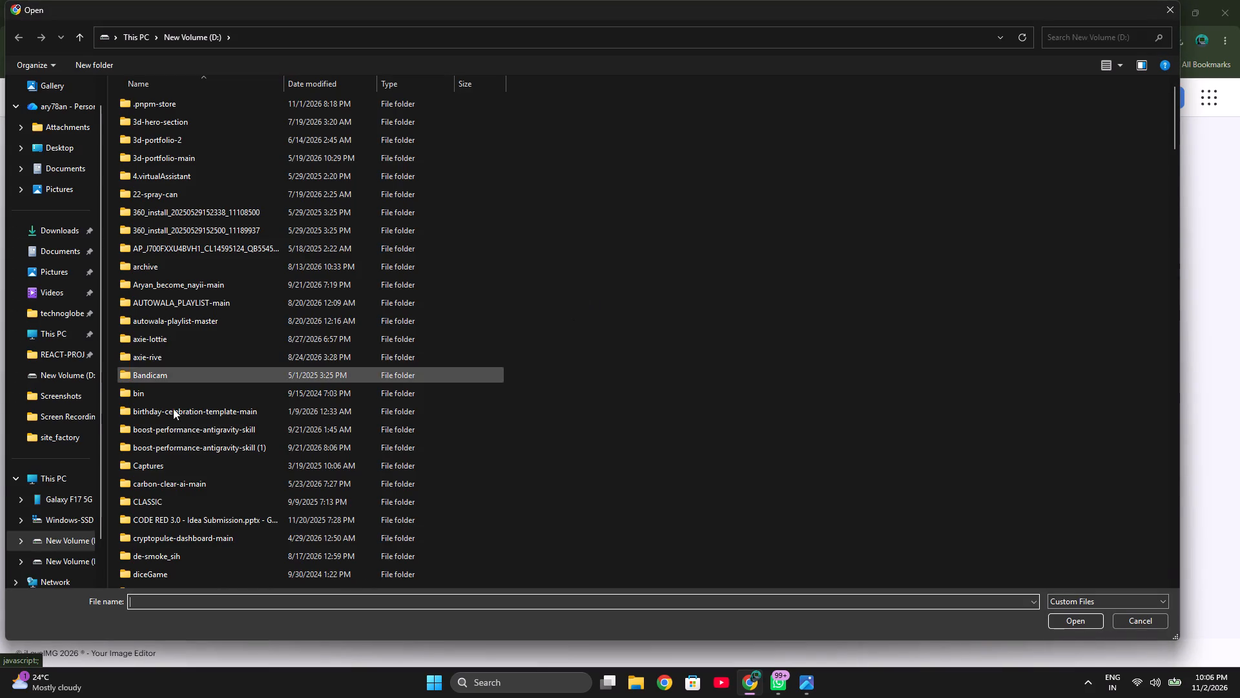
pyautogui.click(54, 271)
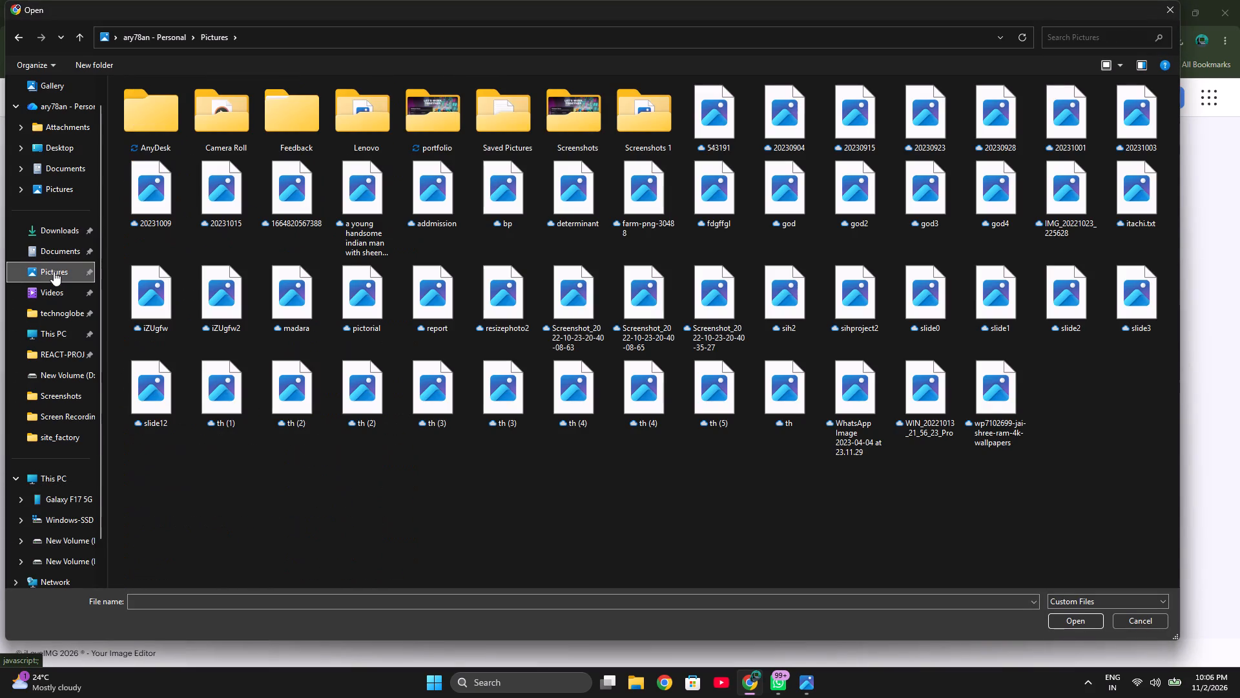
pyautogui.click(568, 111)
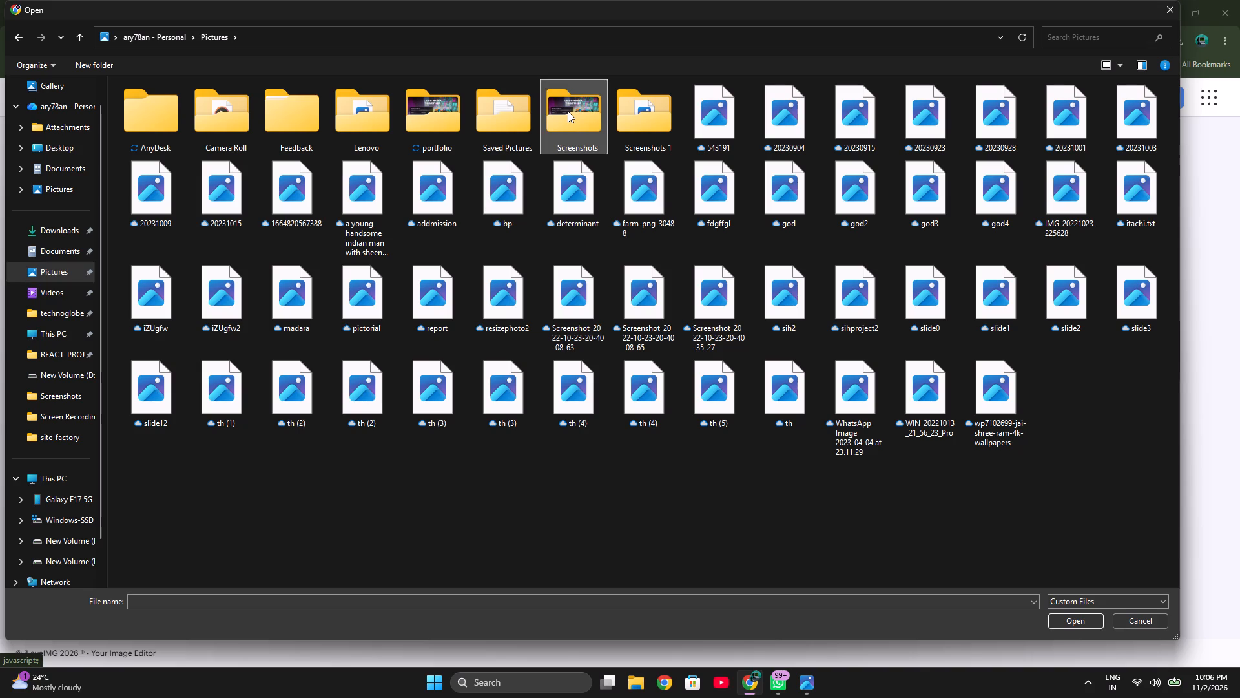
pyautogui.doubleClick(568, 111)
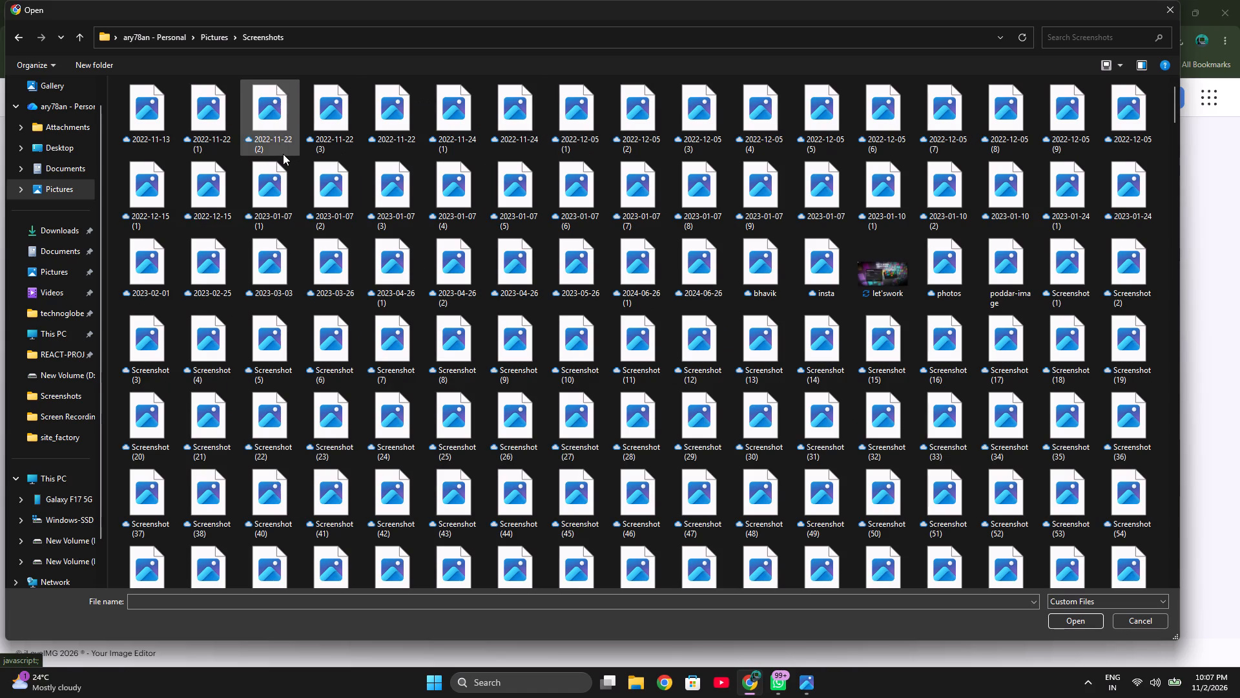
pyautogui.scroll(-20, 617, 416)
pyautogui.scroll(-15, 617, 416)
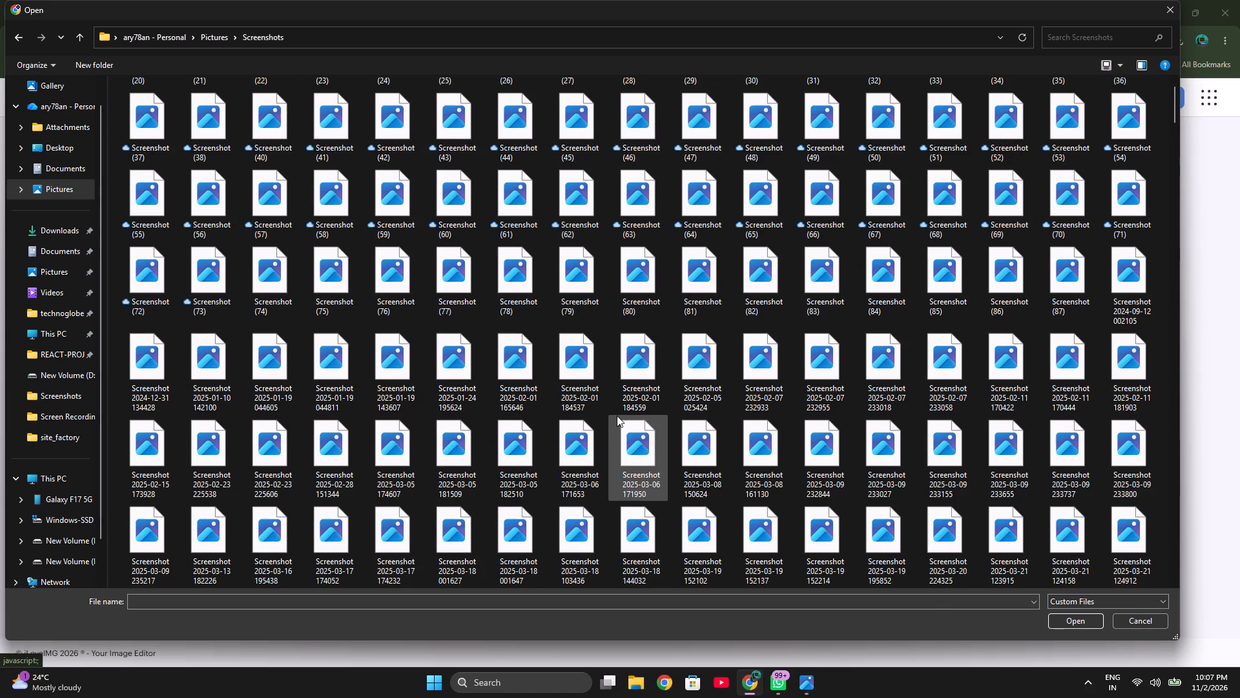
pyautogui.scroll(-20, 617, 416)
pyautogui.scroll(-20, 617, 416)
pyautogui.scroll(-20, 617, 416)
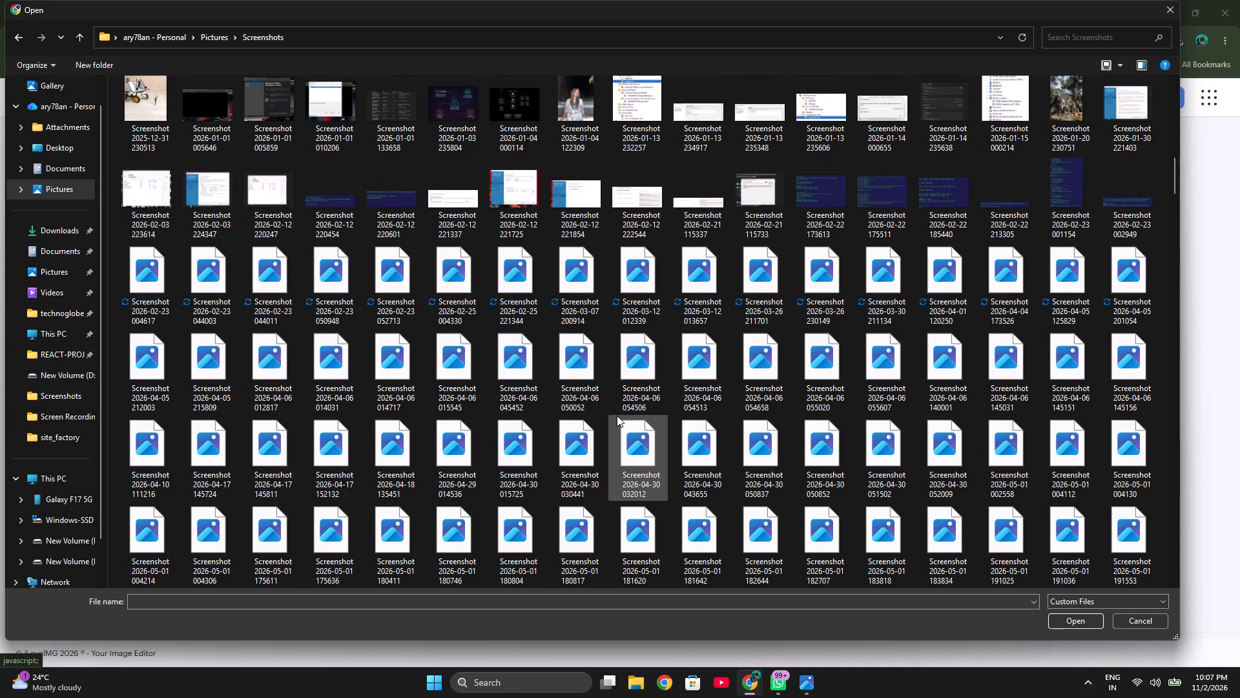
pyautogui.scroll(-20, 617, 416)
pyautogui.scroll(-20, 617, 416)
pyautogui.scroll(-20, 617, 416)
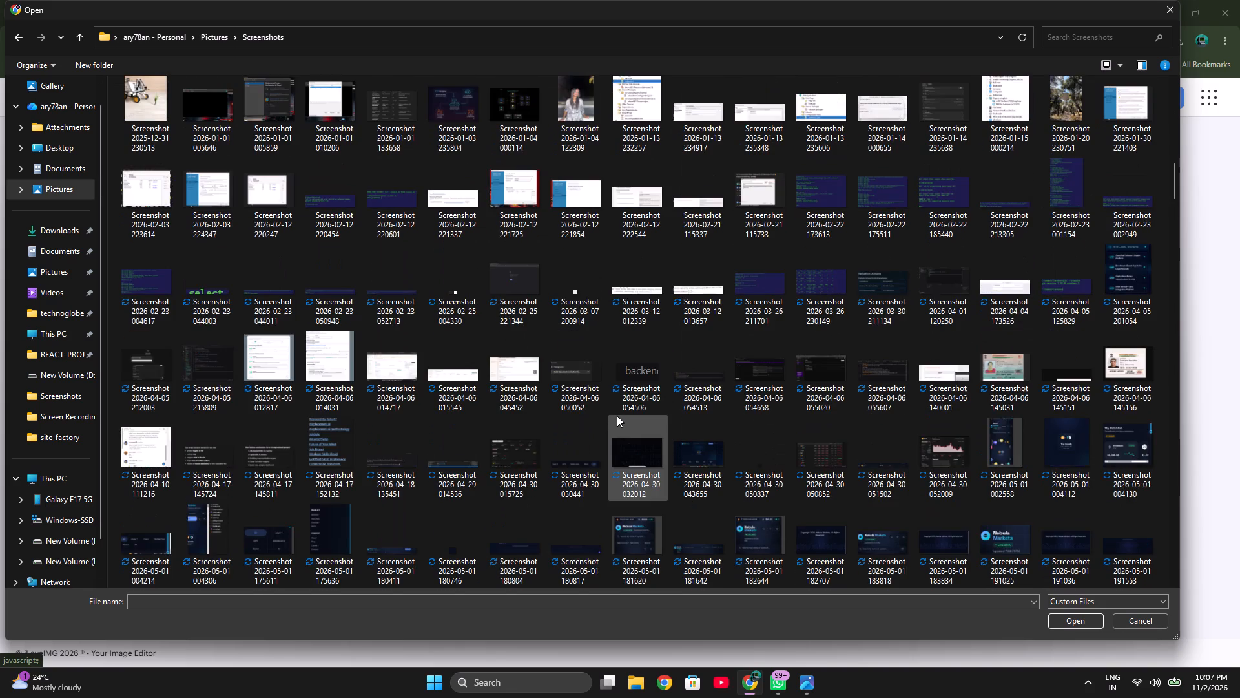
pyautogui.scroll(-20, 617, 416)
pyautogui.scroll(-20, 617, 416)
pyautogui.scroll(-20, 617, 416)
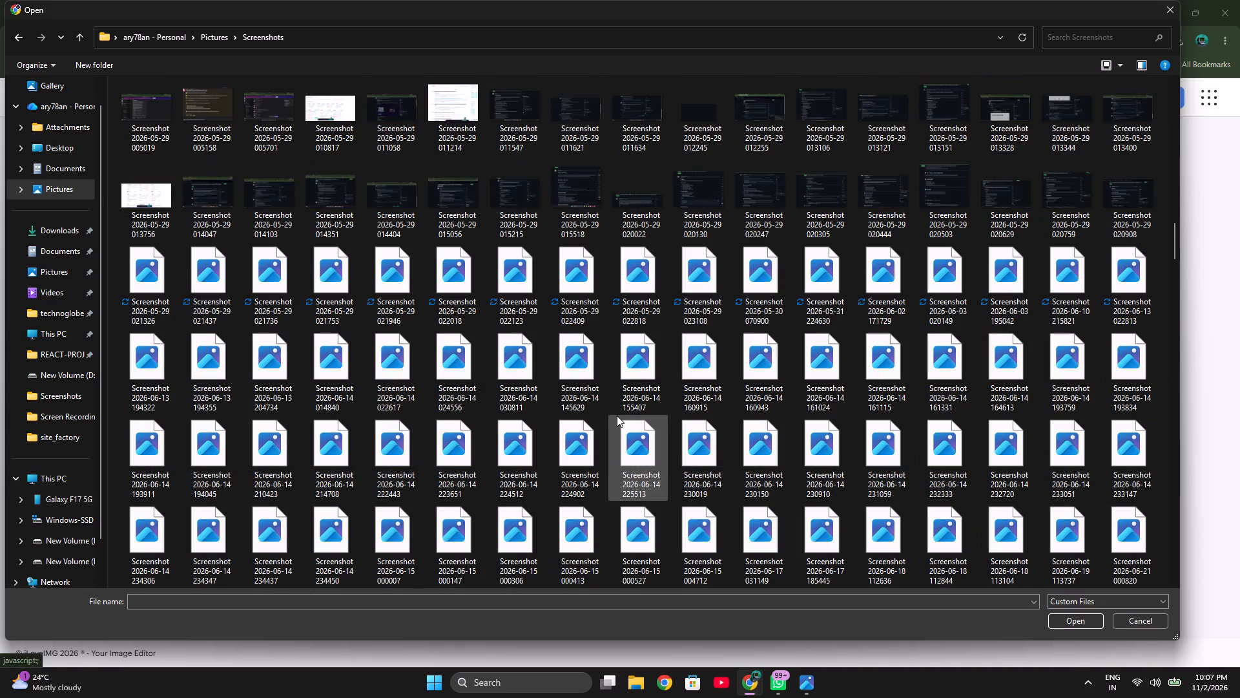
pyautogui.scroll(-20, 617, 416)
pyautogui.scroll(-20, 617, 416)
pyautogui.scroll(-20, 617, 416)
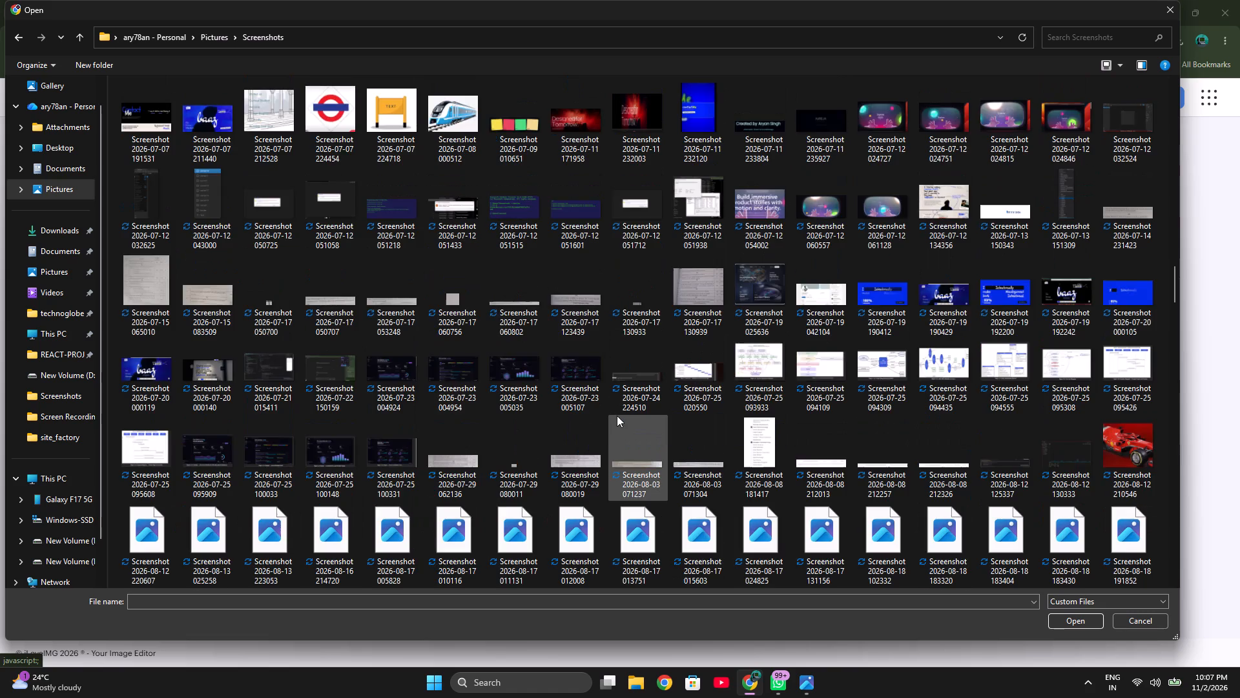
pyautogui.scroll(-20, 617, 416)
pyautogui.scroll(-20, 617, 416)
pyautogui.scroll(-20, 617, 416)
pyautogui.scroll(-4, 617, 416)
pyautogui.scroll(-20, 617, 416)
pyautogui.scroll(-20, 617, 416)
pyautogui.scroll(-20, 617, 416)
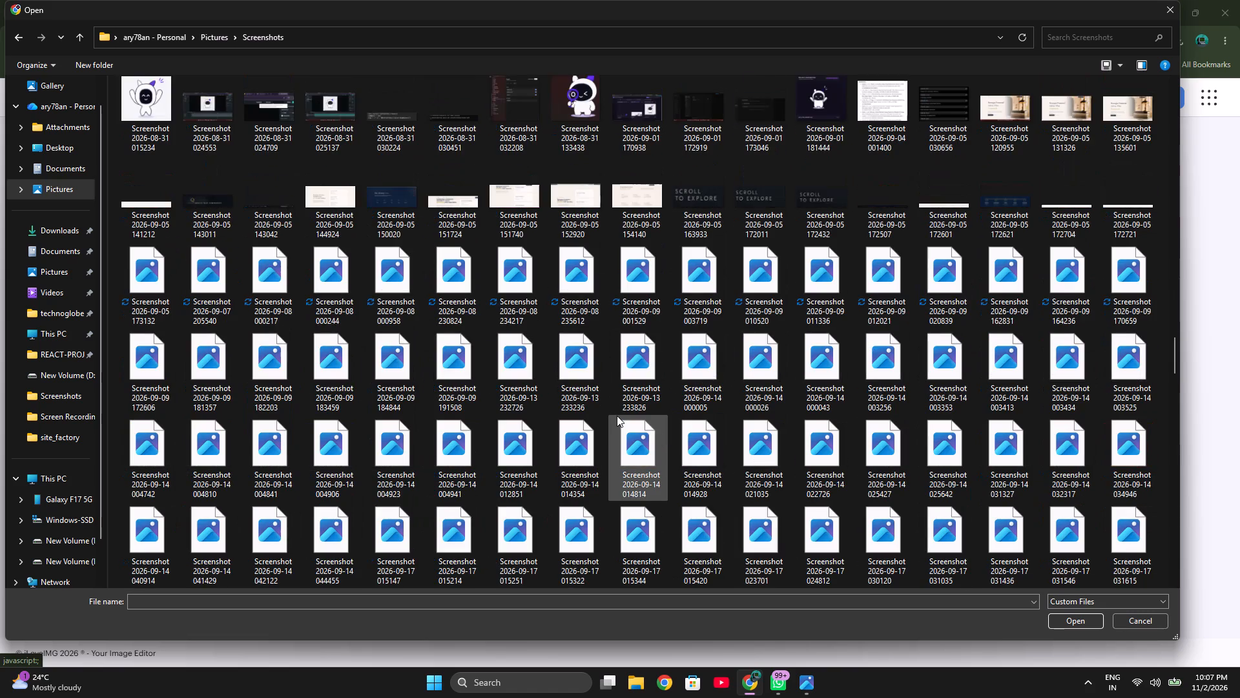
pyautogui.scroll(-20, 617, 416)
pyautogui.scroll(-20, 617, 416)
pyautogui.scroll(-13, 617, 416)
pyautogui.scroll(-20, 617, 416)
pyautogui.scroll(-20, 617, 416)
pyautogui.scroll(-20, 617, 416)
pyautogui.scroll(-20, 617, 416)
pyautogui.scroll(-14, 617, 416)
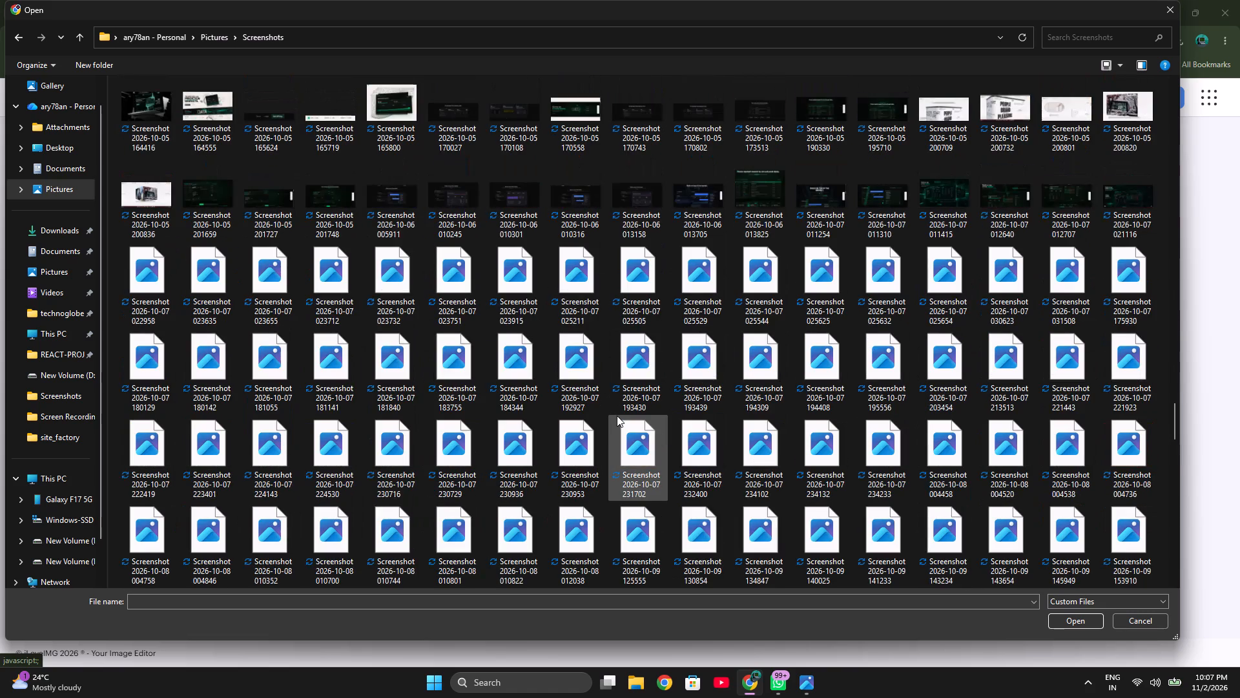
pyautogui.scroll(-20, 617, 416)
pyautogui.scroll(-20, 617, 416)
pyautogui.scroll(-20, 617, 416)
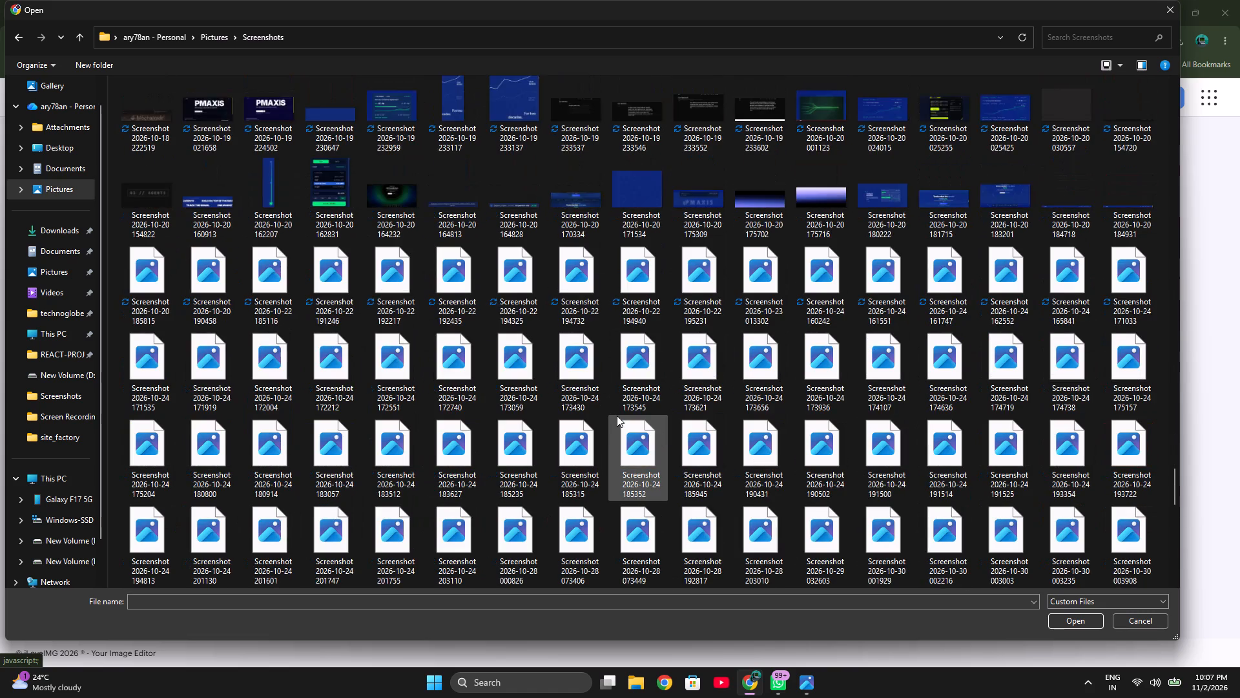
pyautogui.scroll(-20, 617, 416)
pyautogui.scroll(-20, 617, 416)
pyautogui.scroll(-20, 617, 416)
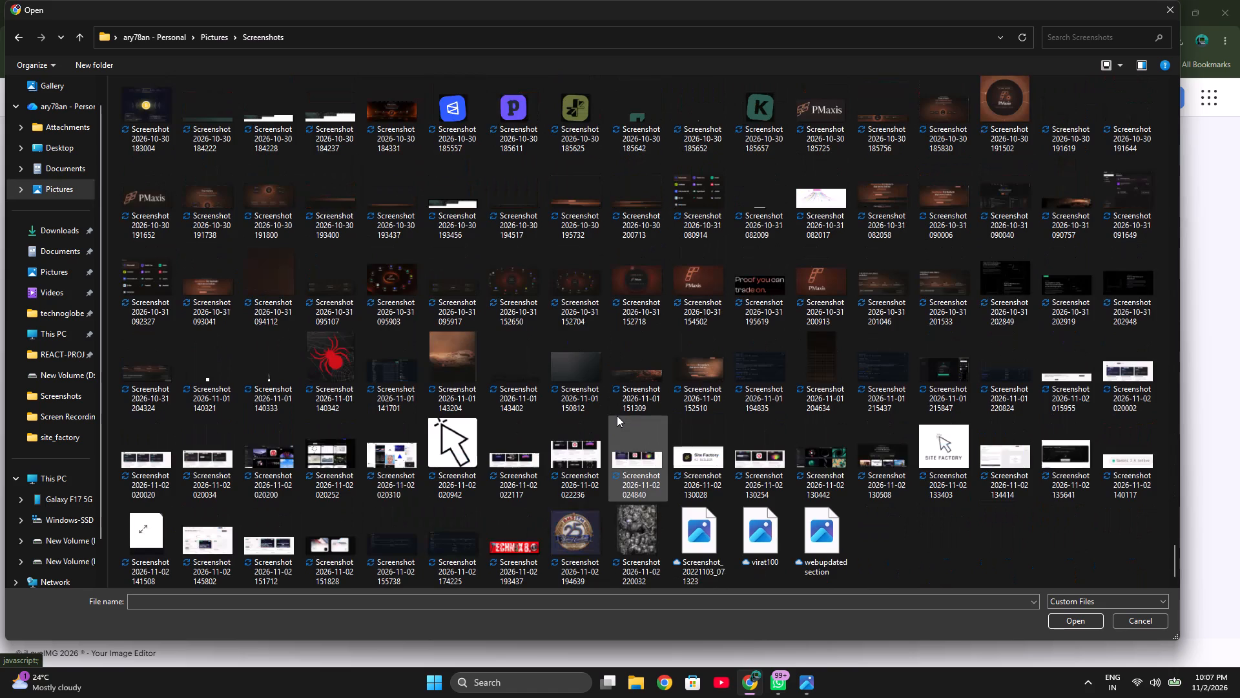
pyautogui.click(639, 533)
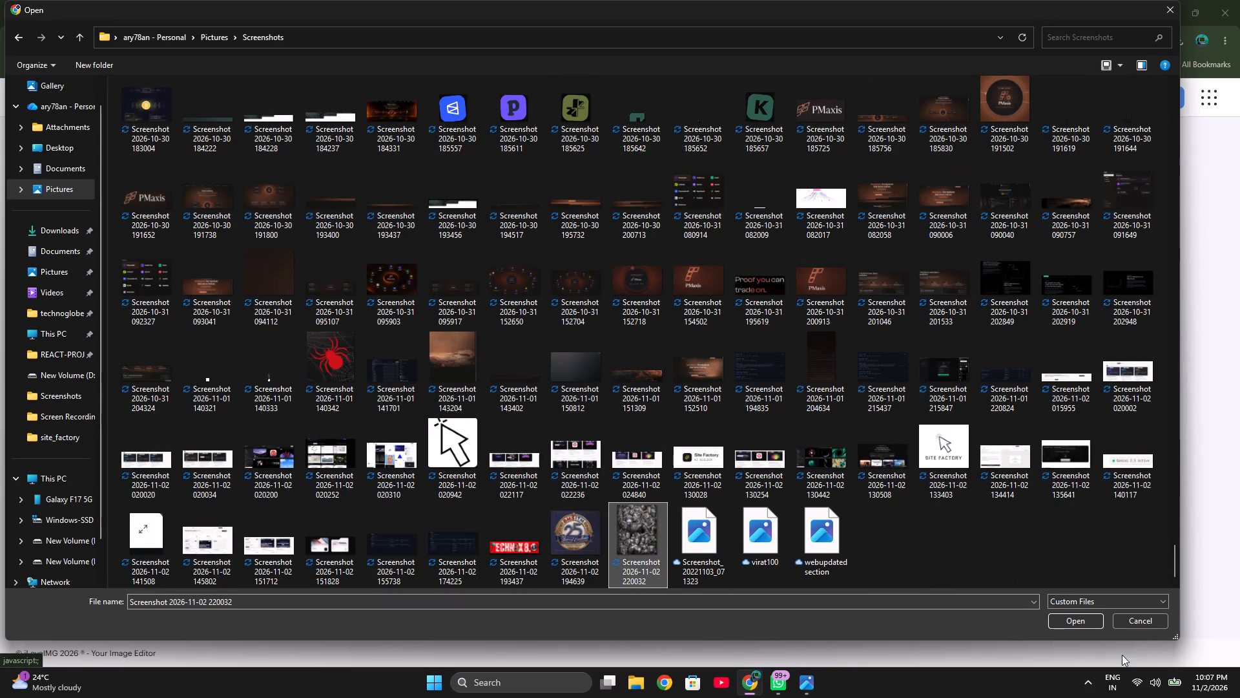
pyautogui.click(1065, 620)
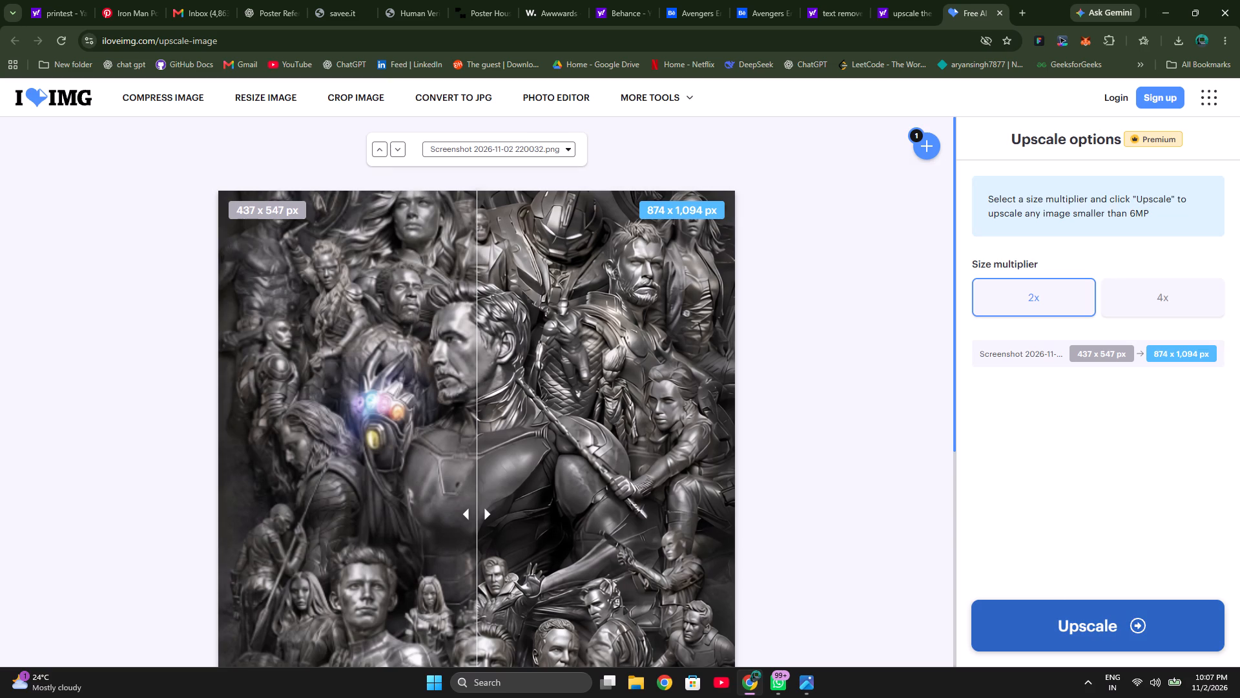
# Compare the original poster with its 2x upscaled preview using the before/after divider, and examine the full height of the preview.
pyautogui.moveTo(474, 514); pyautogui.dragTo(730, 511)
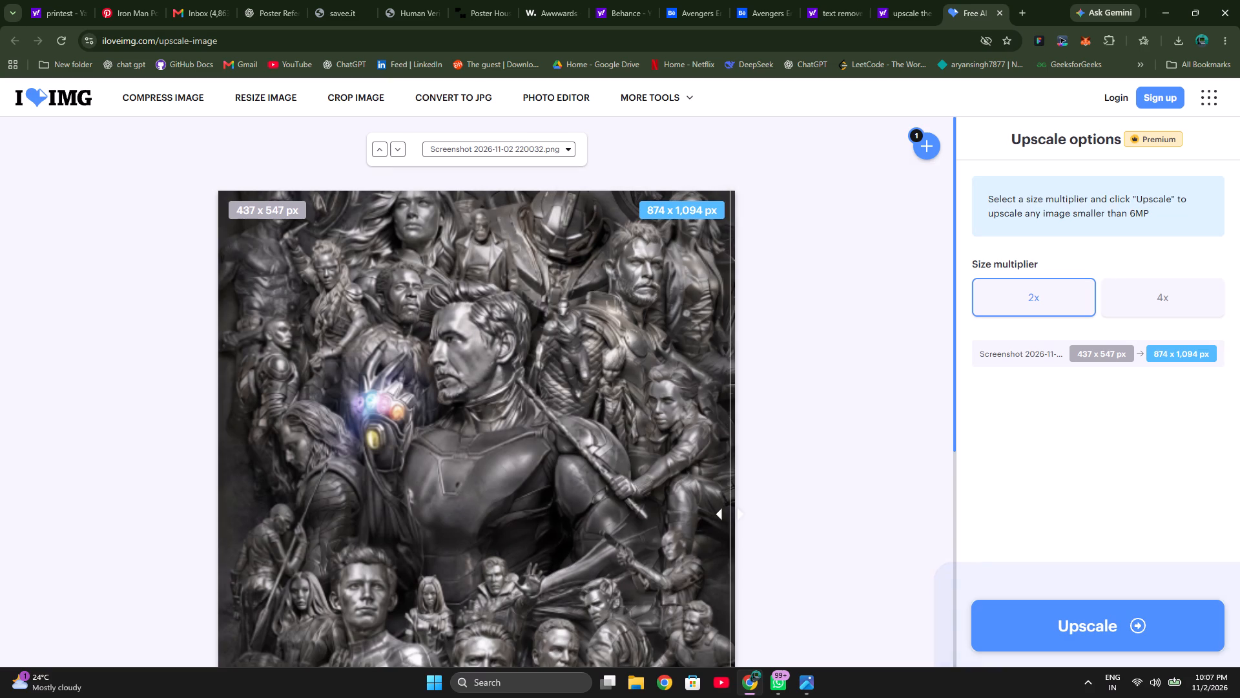
pyautogui.moveTo(730, 511); pyautogui.dragTo(314, 546)
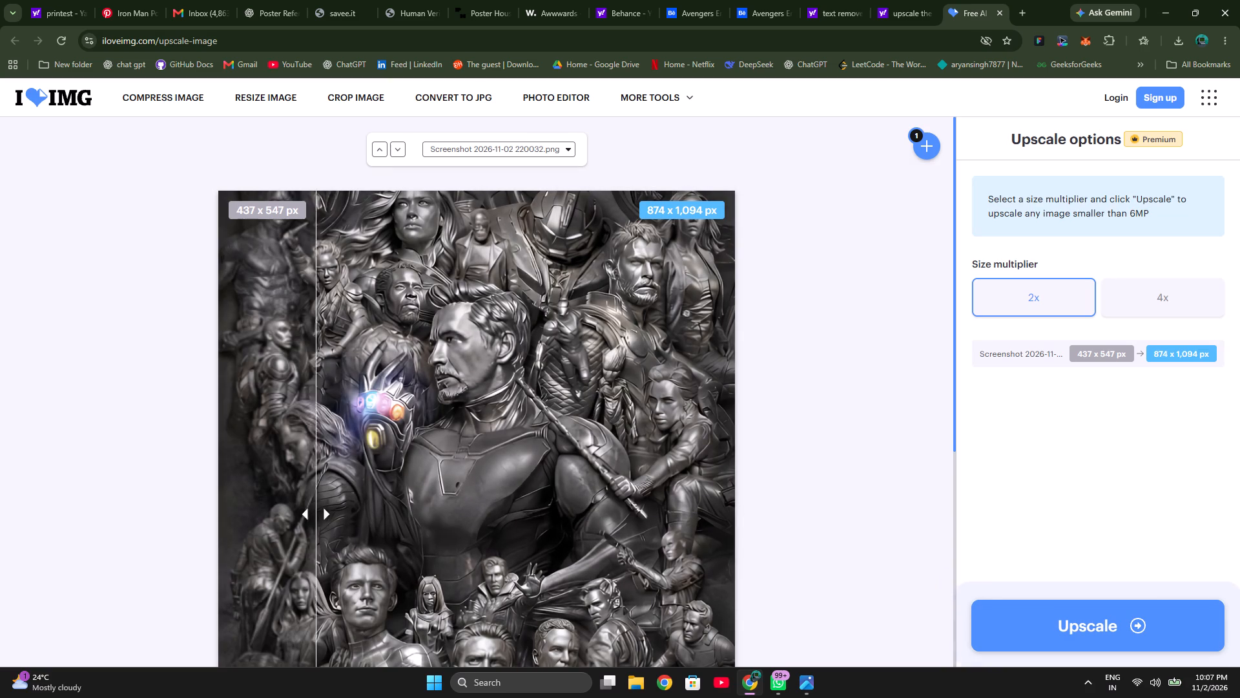
pyautogui.moveTo(314, 546); pyautogui.dragTo(189, 556)
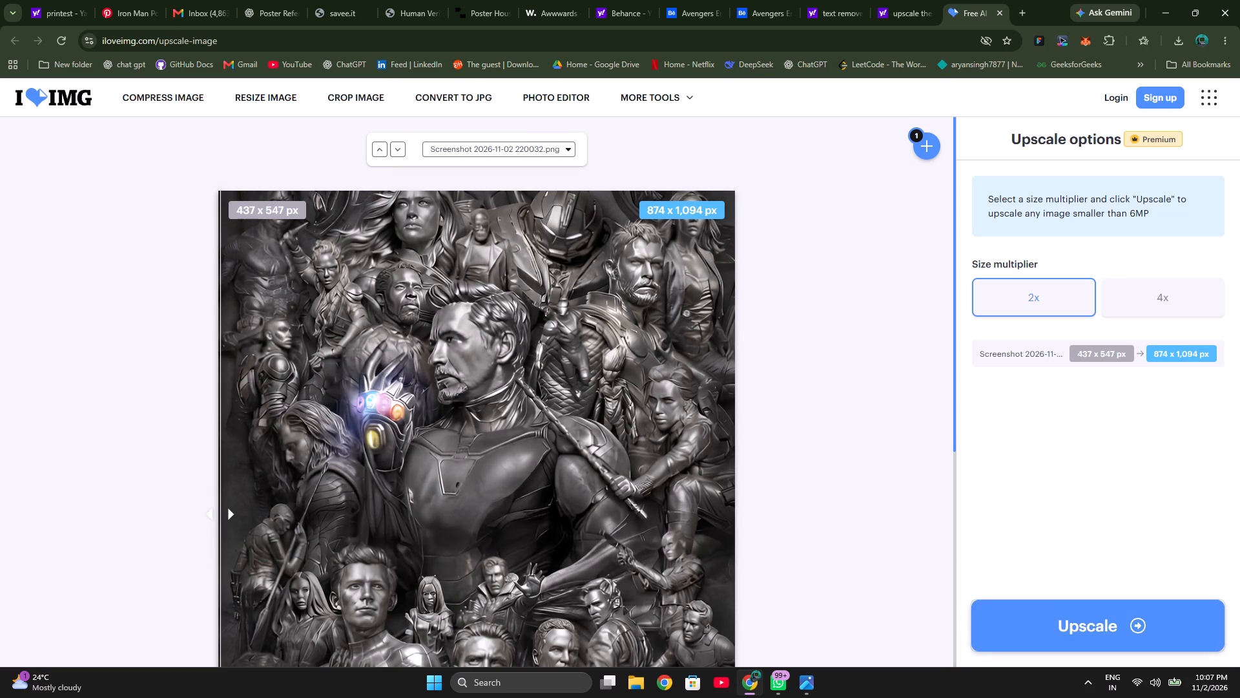
pyautogui.scroll(-4, 437, 555)
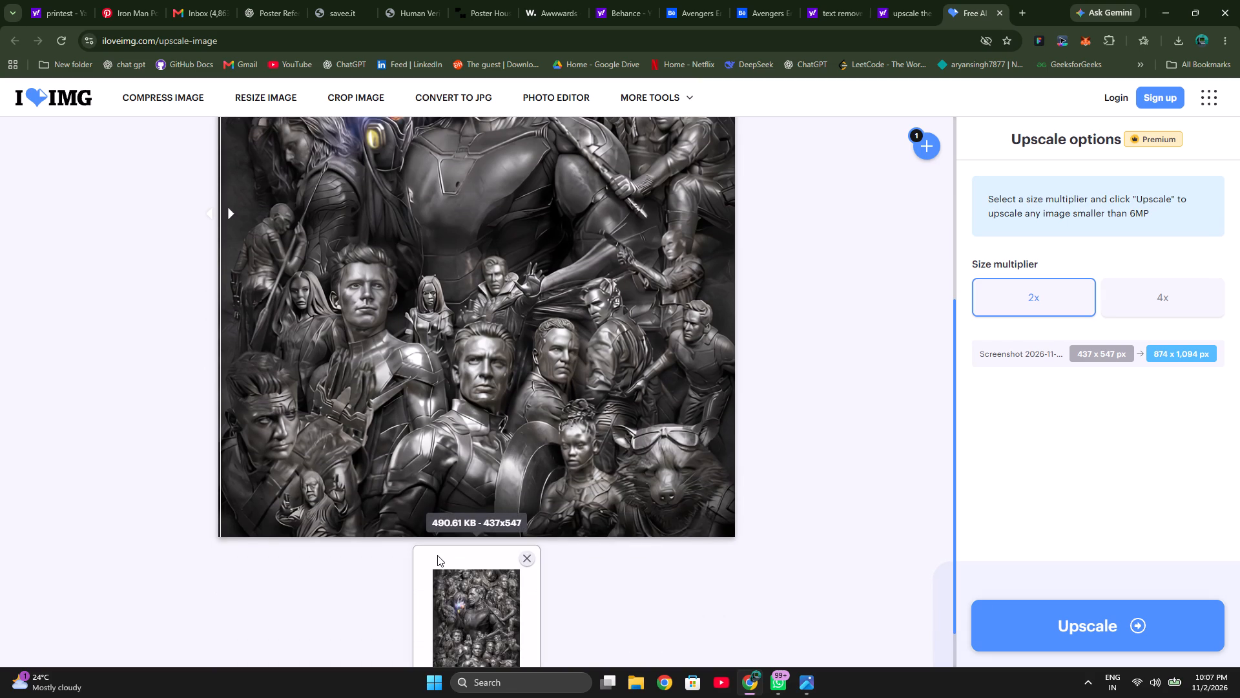
pyautogui.scroll(4, 437, 555)
pyautogui.scroll(-1, 437, 555)
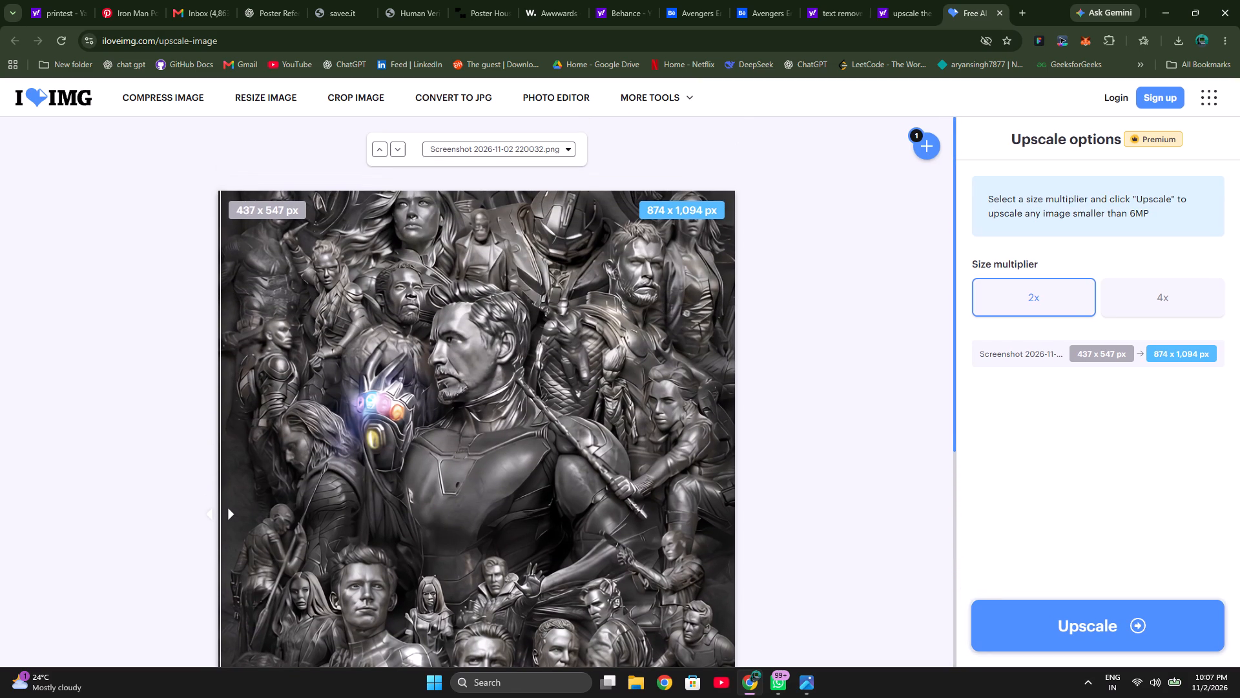
pyautogui.scroll(-1, 437, 555)
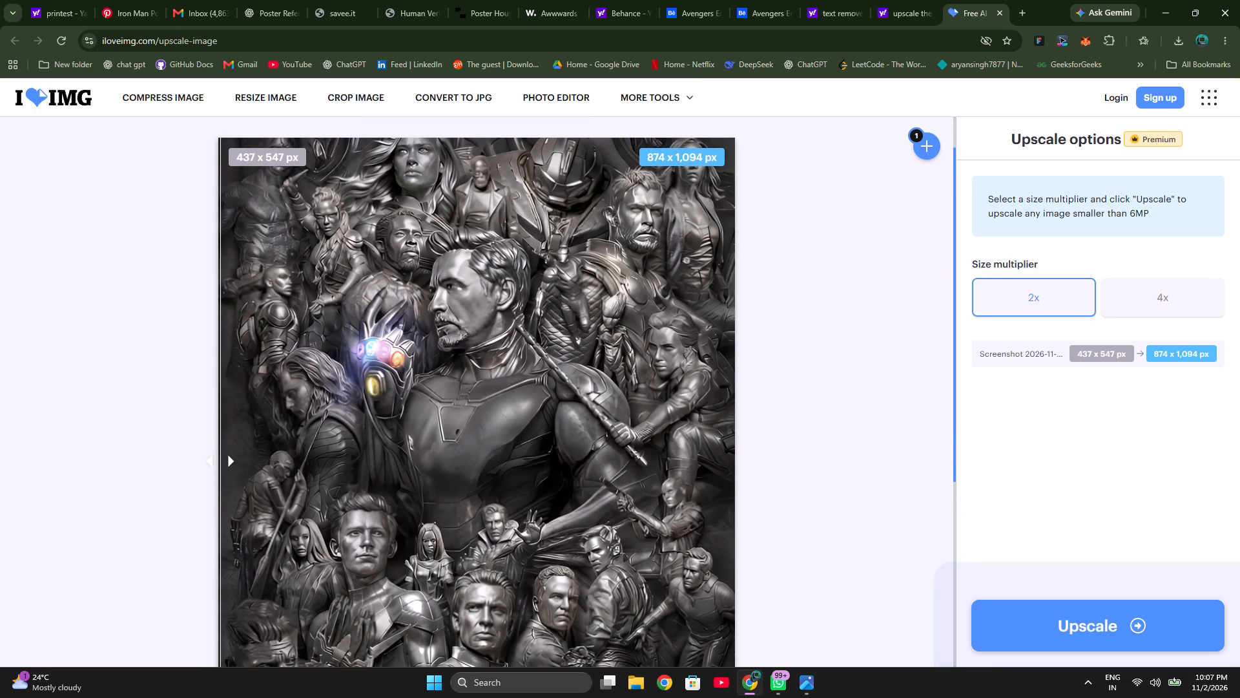
pyautogui.scroll(-4, 437, 555)
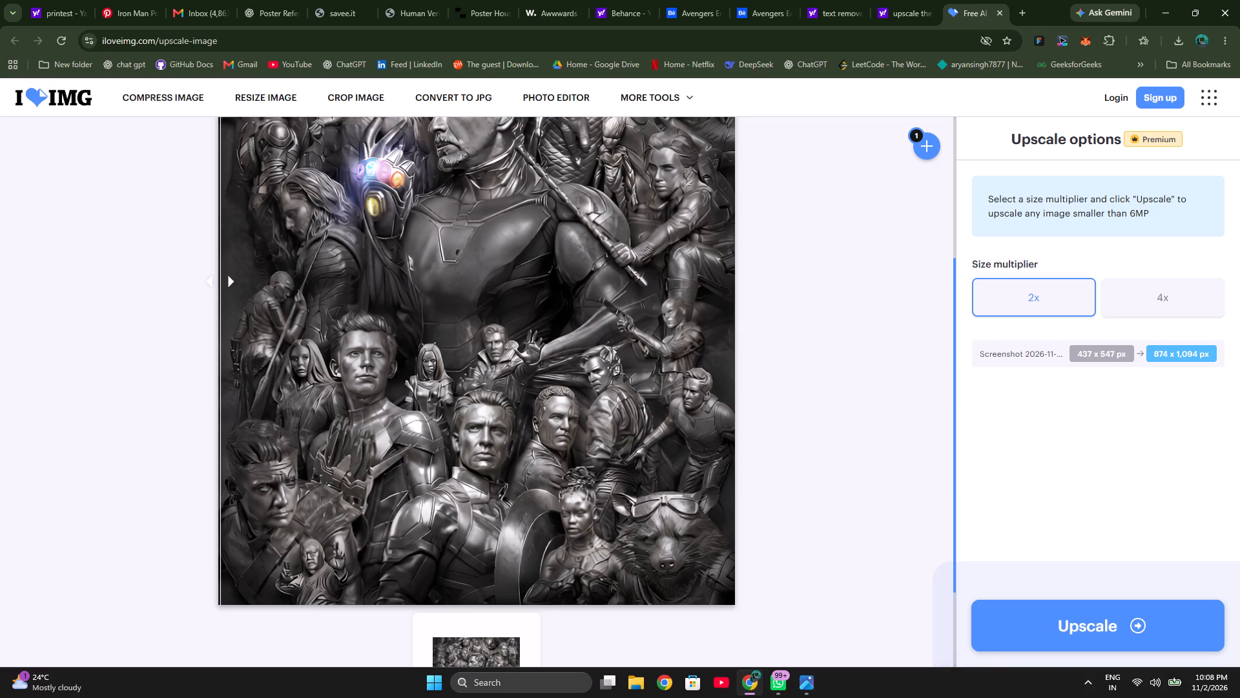
pyautogui.scroll(4, 437, 555)
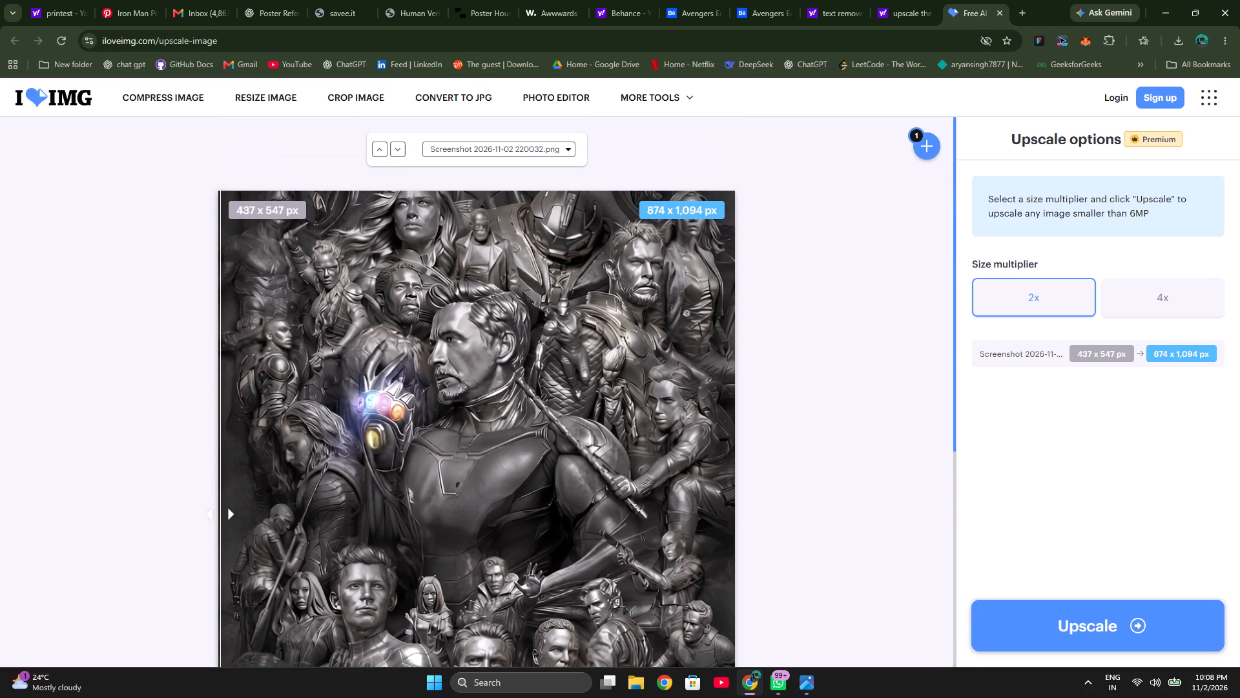
pyautogui.scroll(-3, 437, 555)
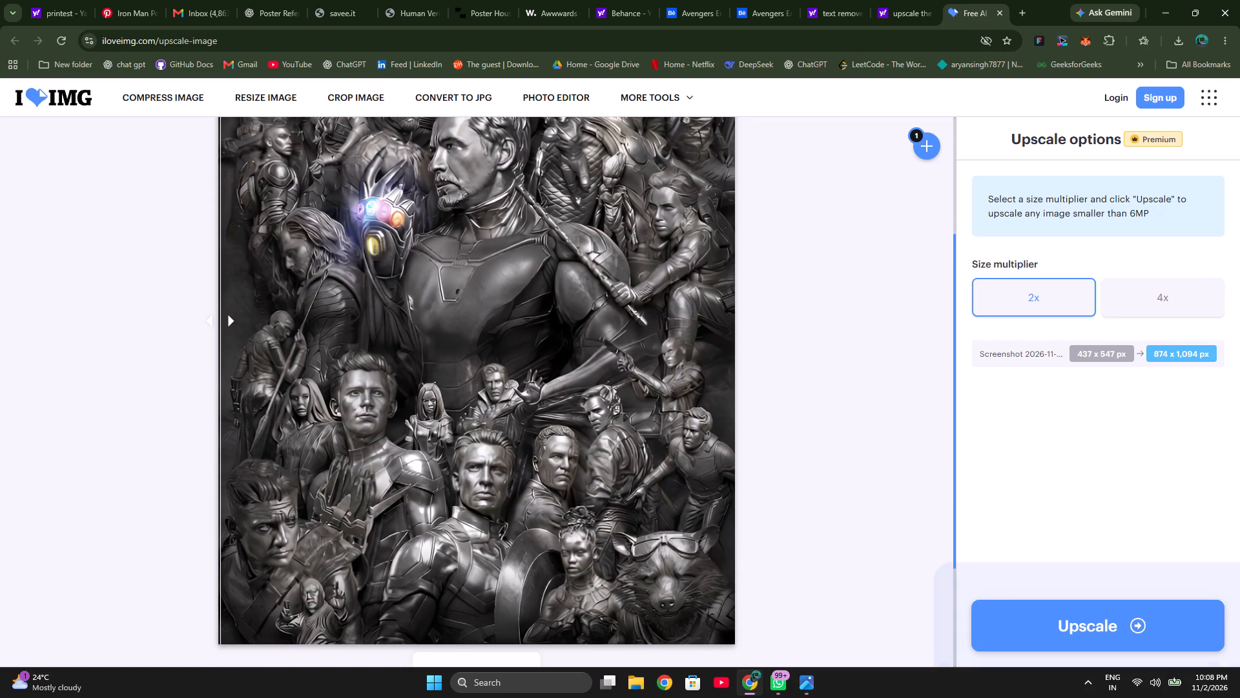
# Upscale the poster at 2x, download the upscaled image and open the downloaded file to view it.
pyautogui.click(1130, 633)
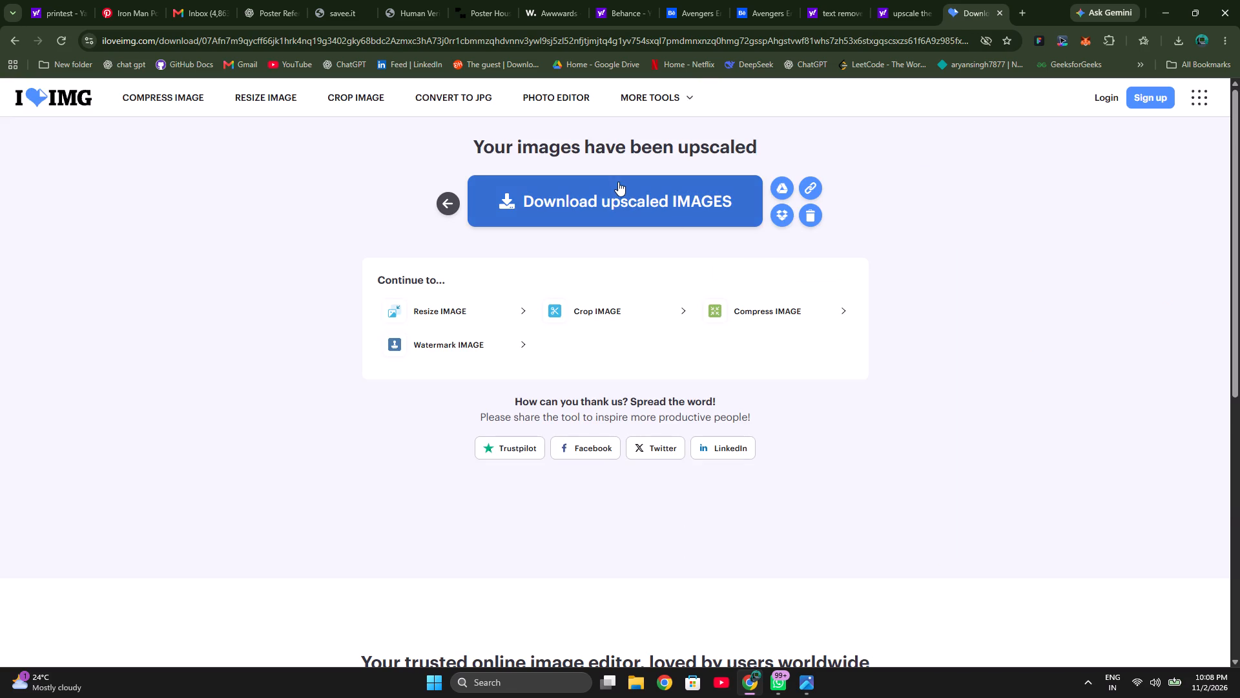
pyautogui.click(615, 177)
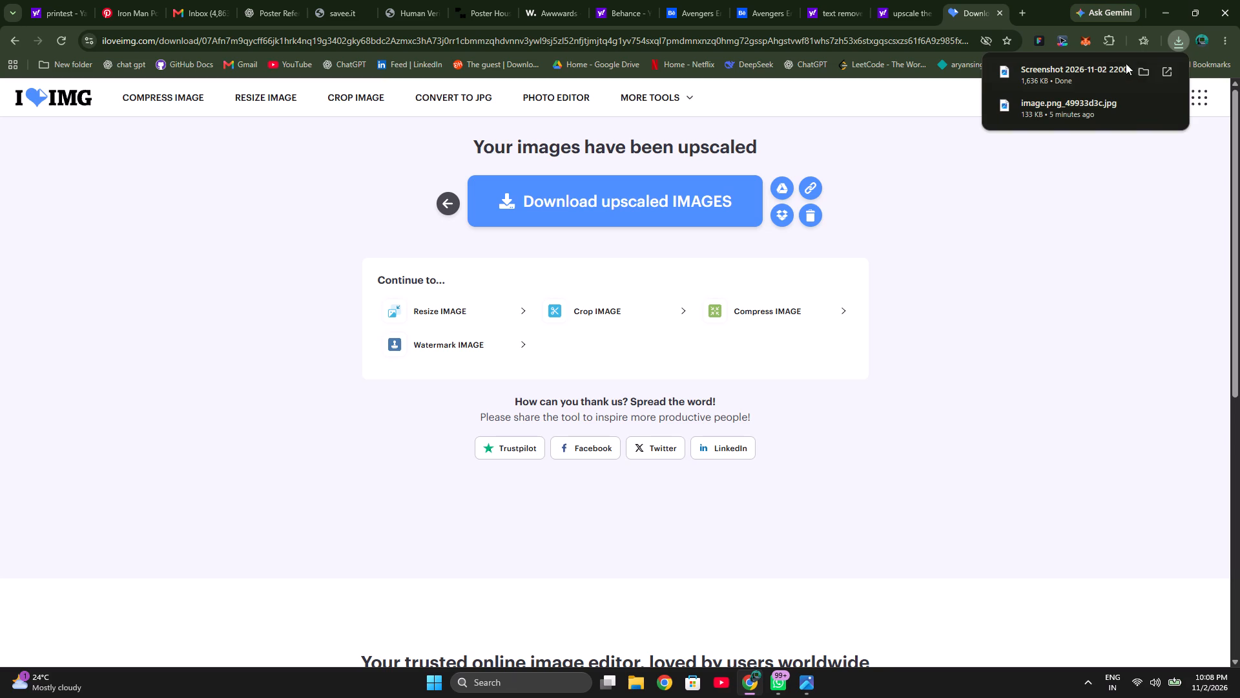
pyautogui.click(1094, 66)
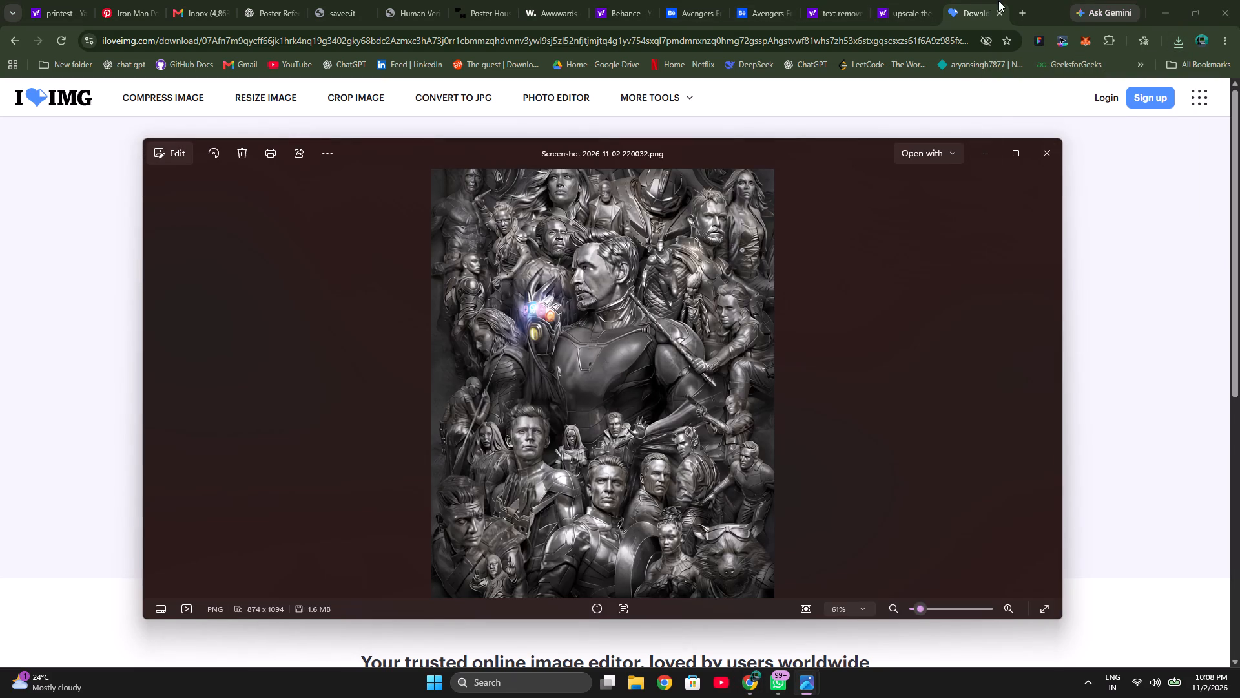
# Open canva.com in a new browser tab.
pyautogui.click(1028, 5)
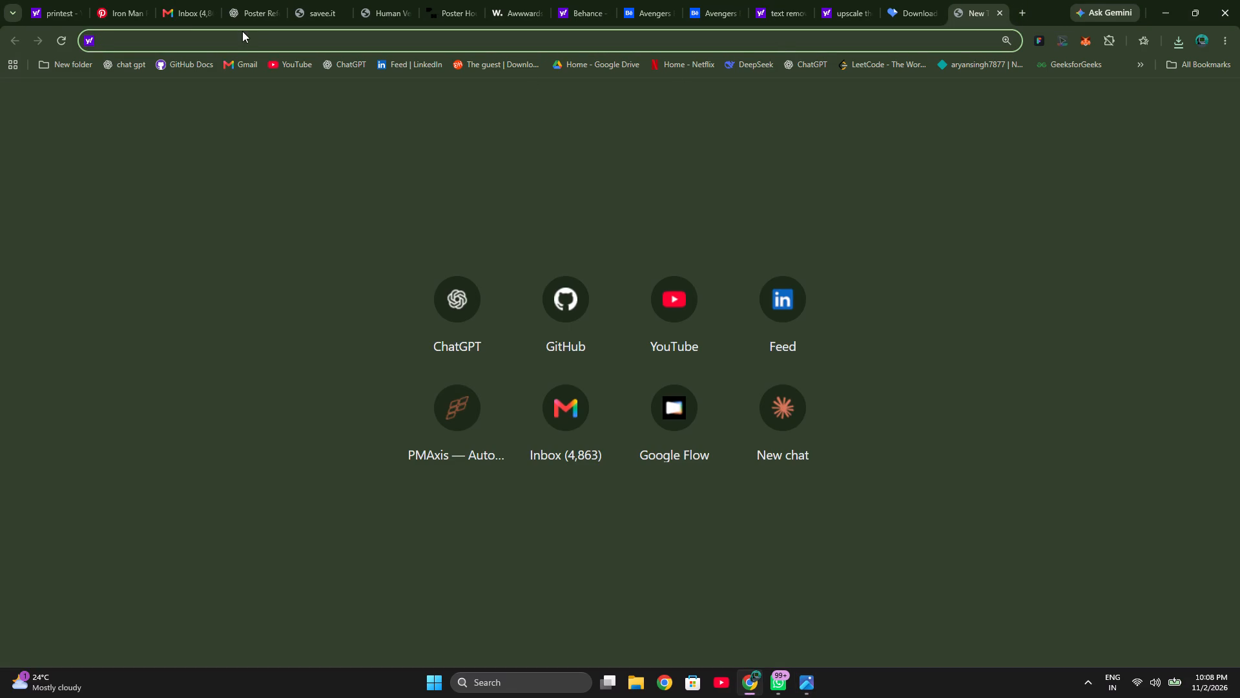
pyautogui.write('cns')
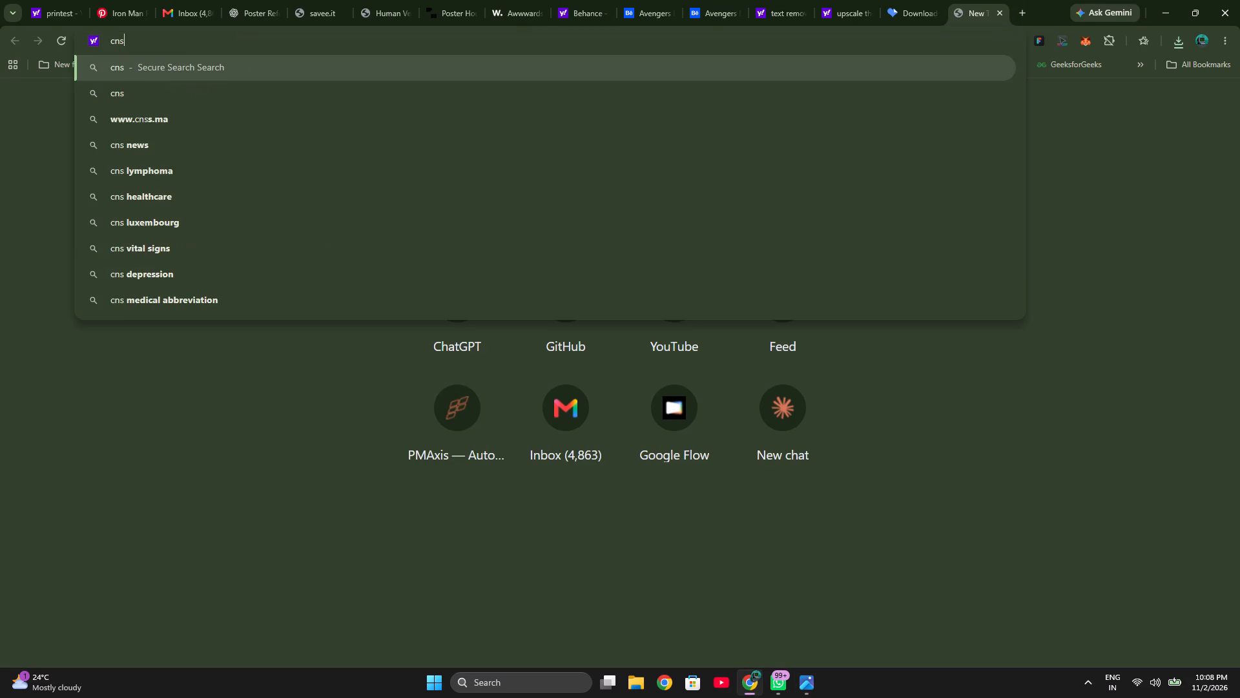
pyautogui.press('BackSpace')
pyautogui.press('BackSpace')
pyautogui.press('a')
pyautogui.press('Right')
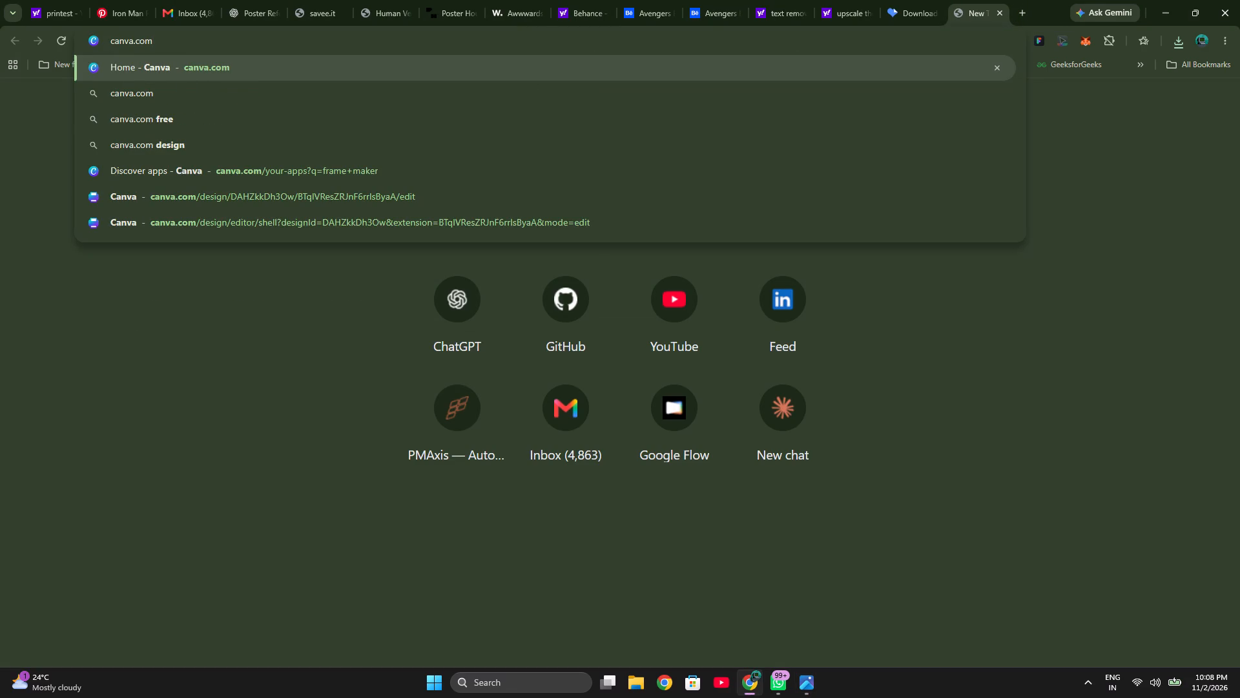
pyautogui.press('Return')
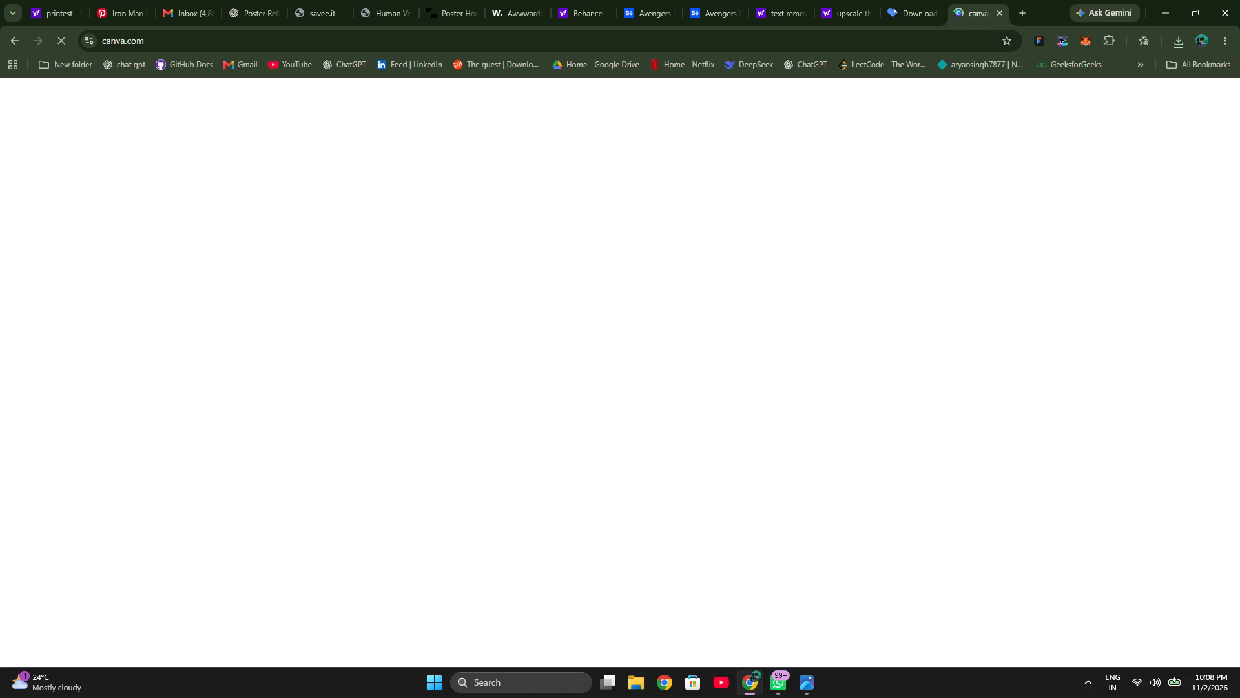
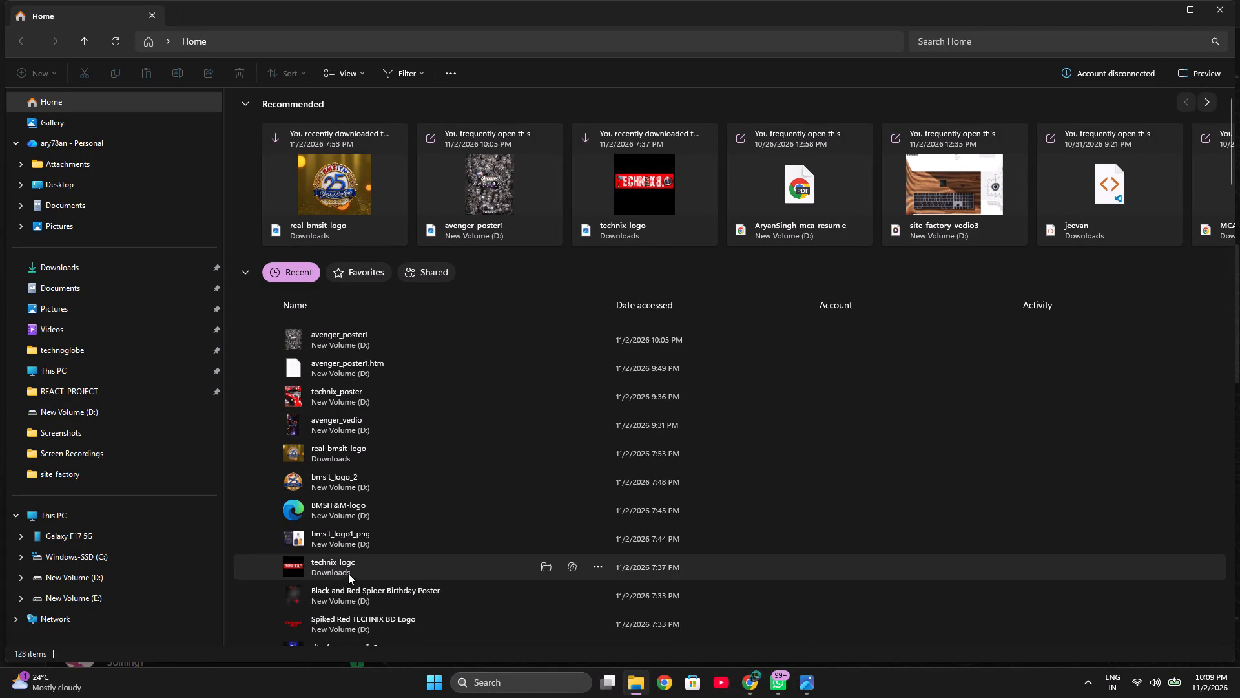
# Copy the technix_logo image file from the recent files list in File Explorer.
pyautogui.click(336, 559)
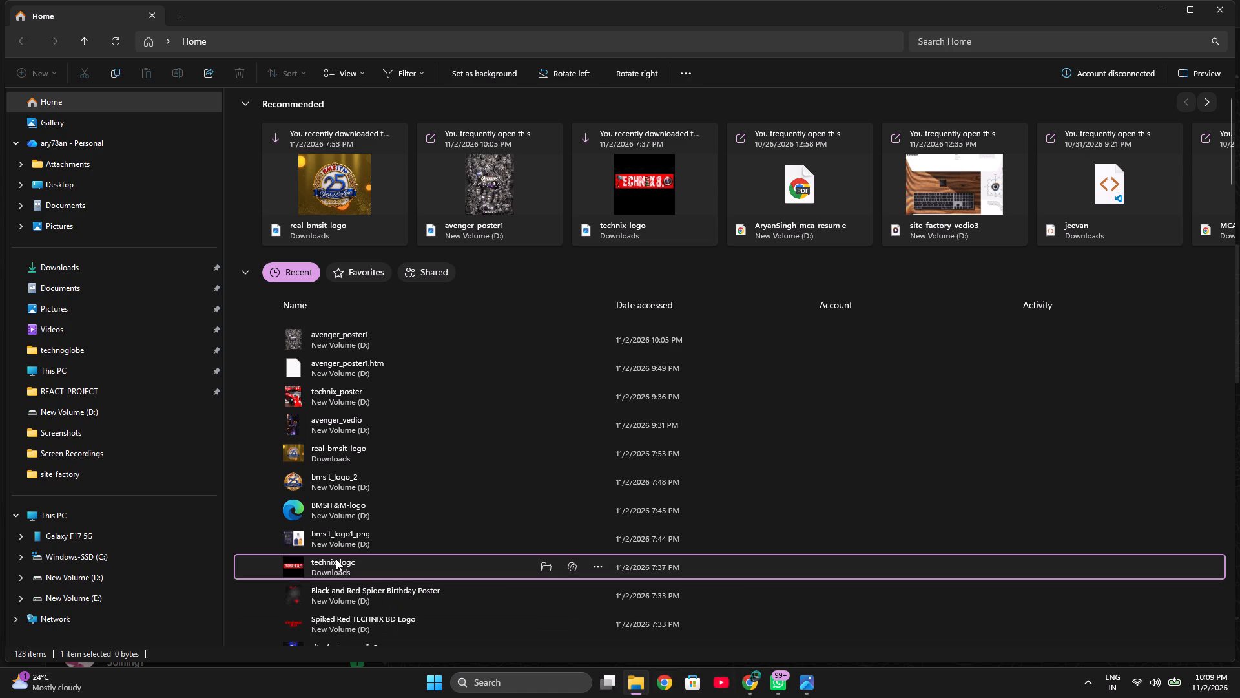
pyautogui.click(116, 67)
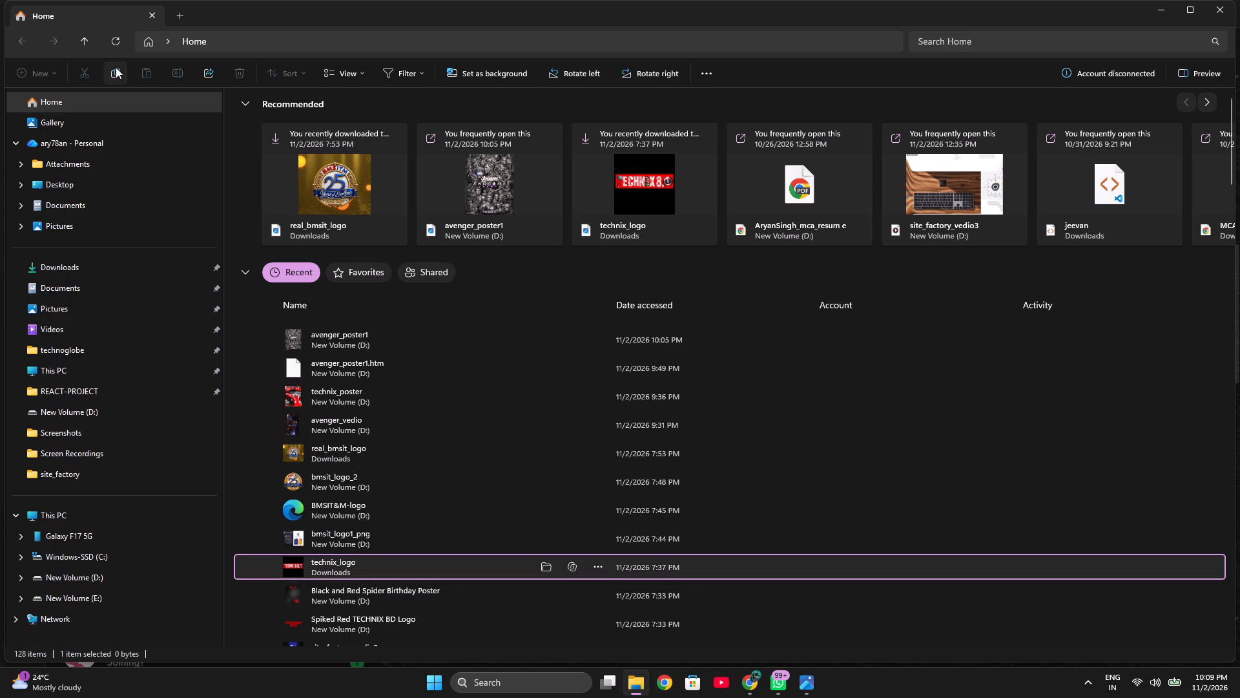
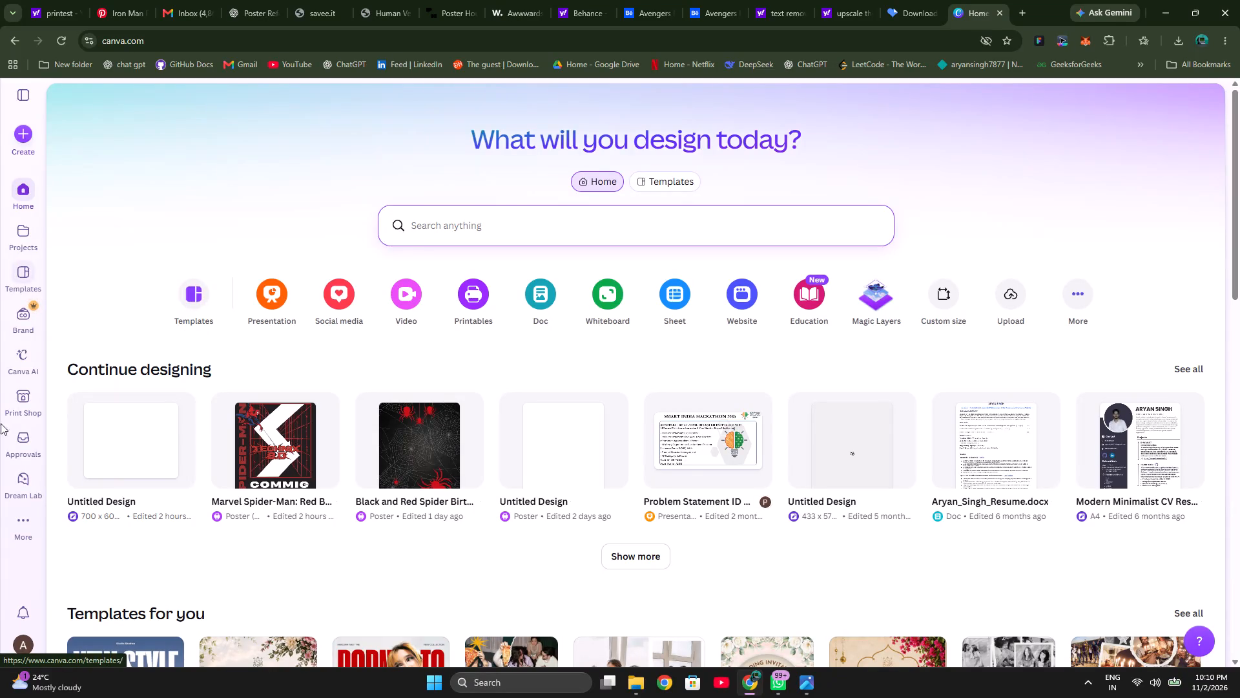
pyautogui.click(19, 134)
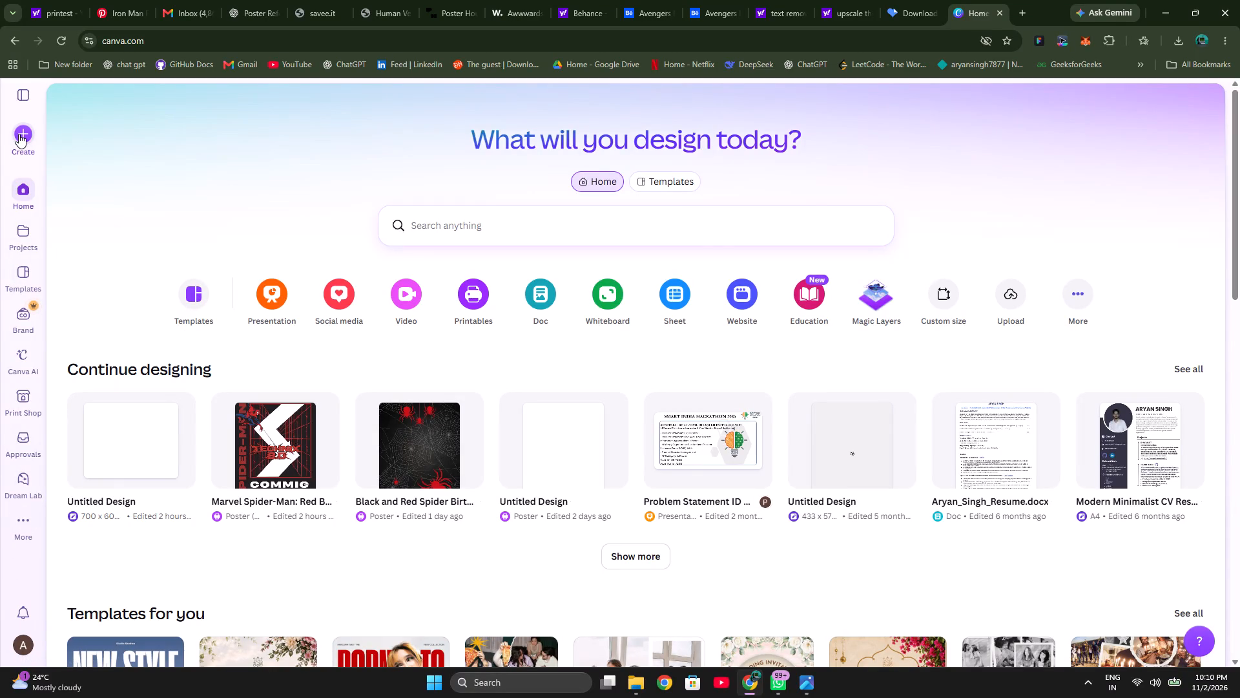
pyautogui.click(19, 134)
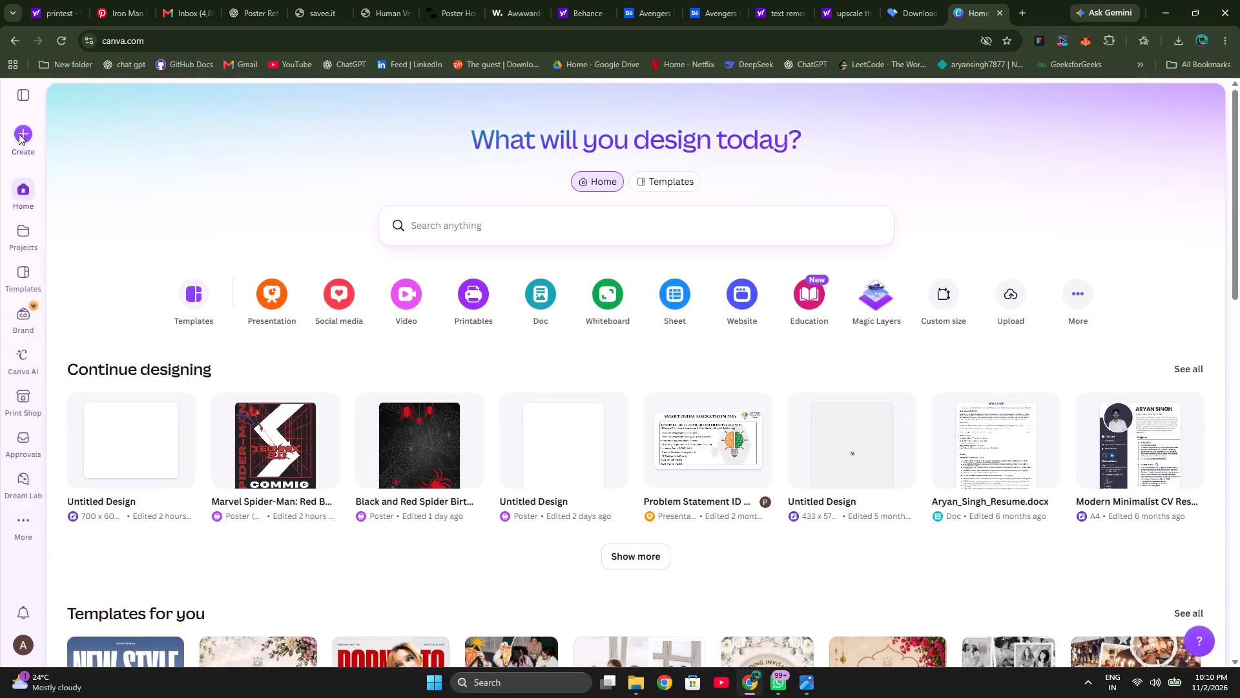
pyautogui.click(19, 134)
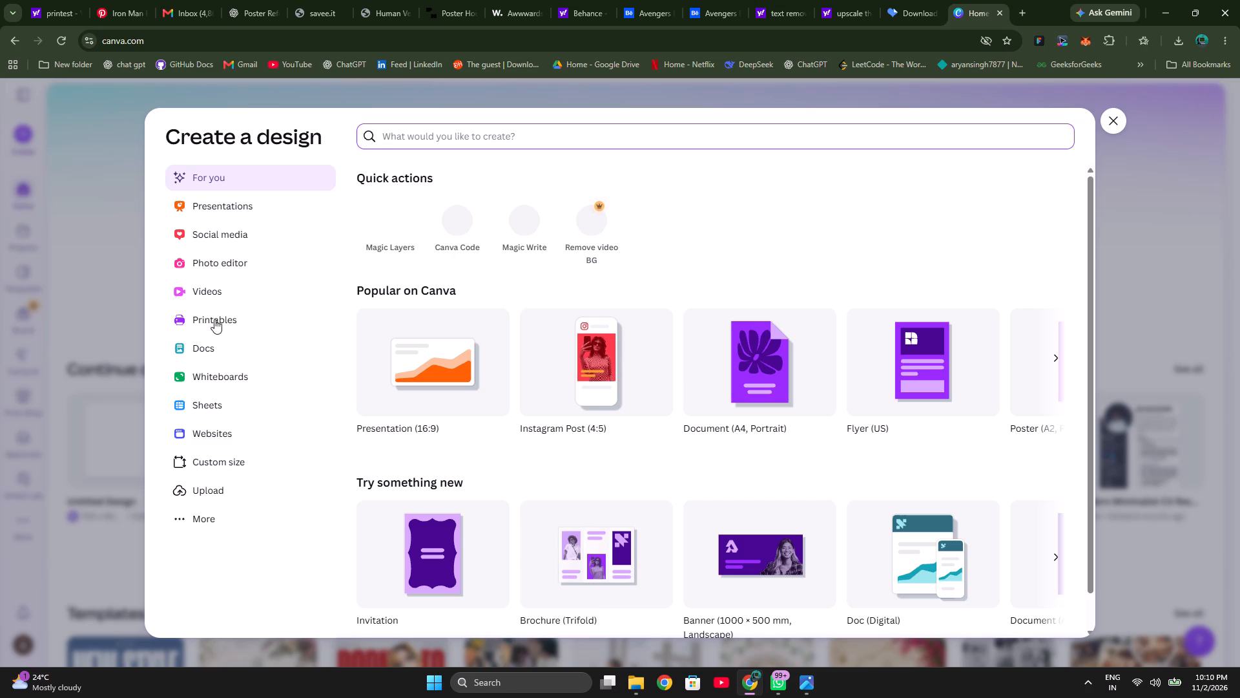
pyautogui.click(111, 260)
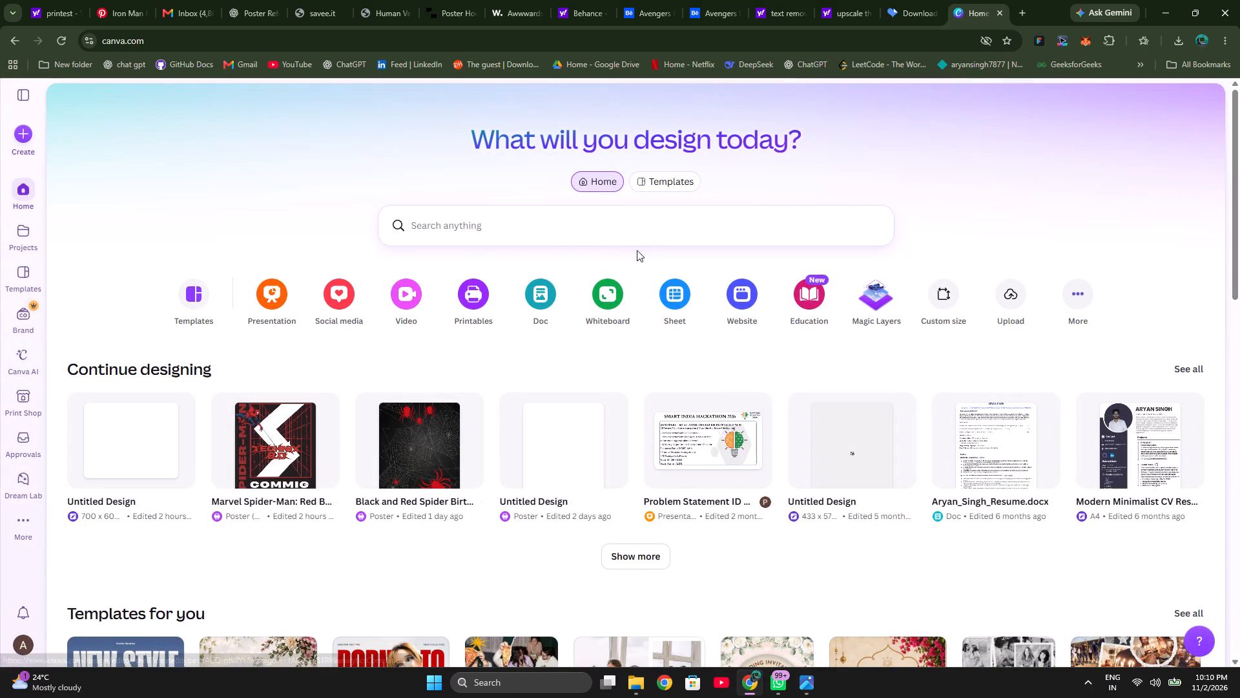
# Start a file upload for a new design and select avenger_poster1 from the recent files in Home.
pyautogui.click(1017, 310)
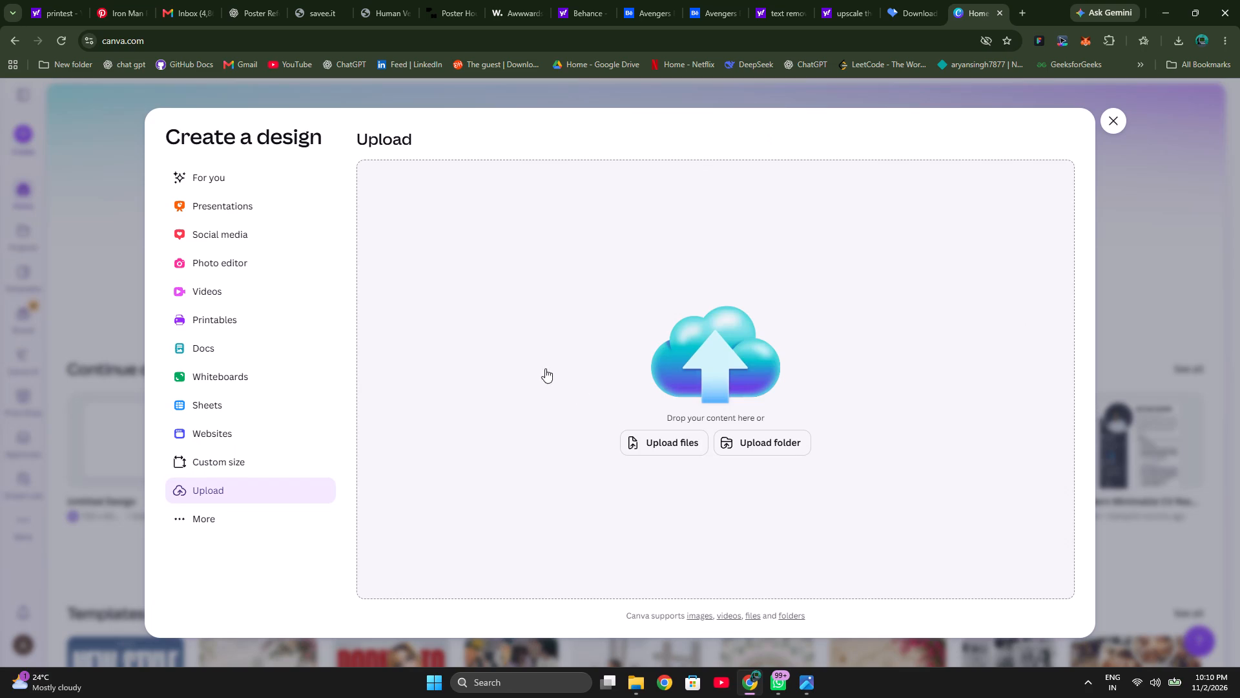
pyautogui.click(683, 441)
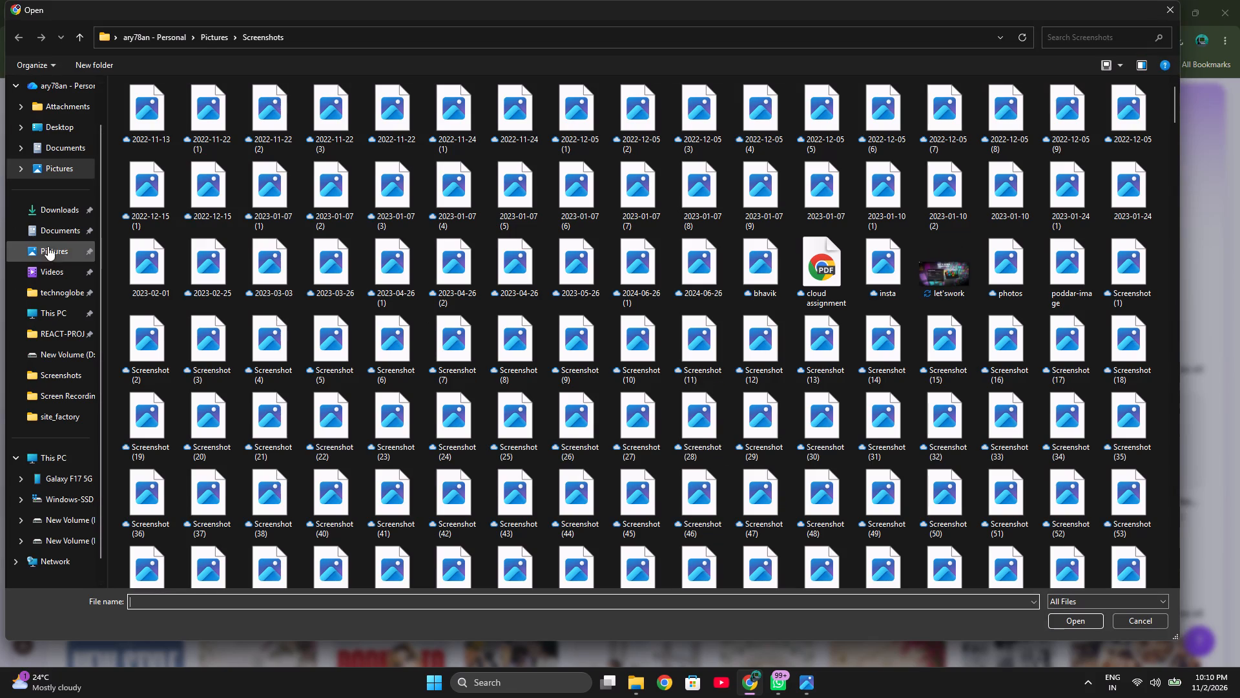
pyautogui.click(50, 205)
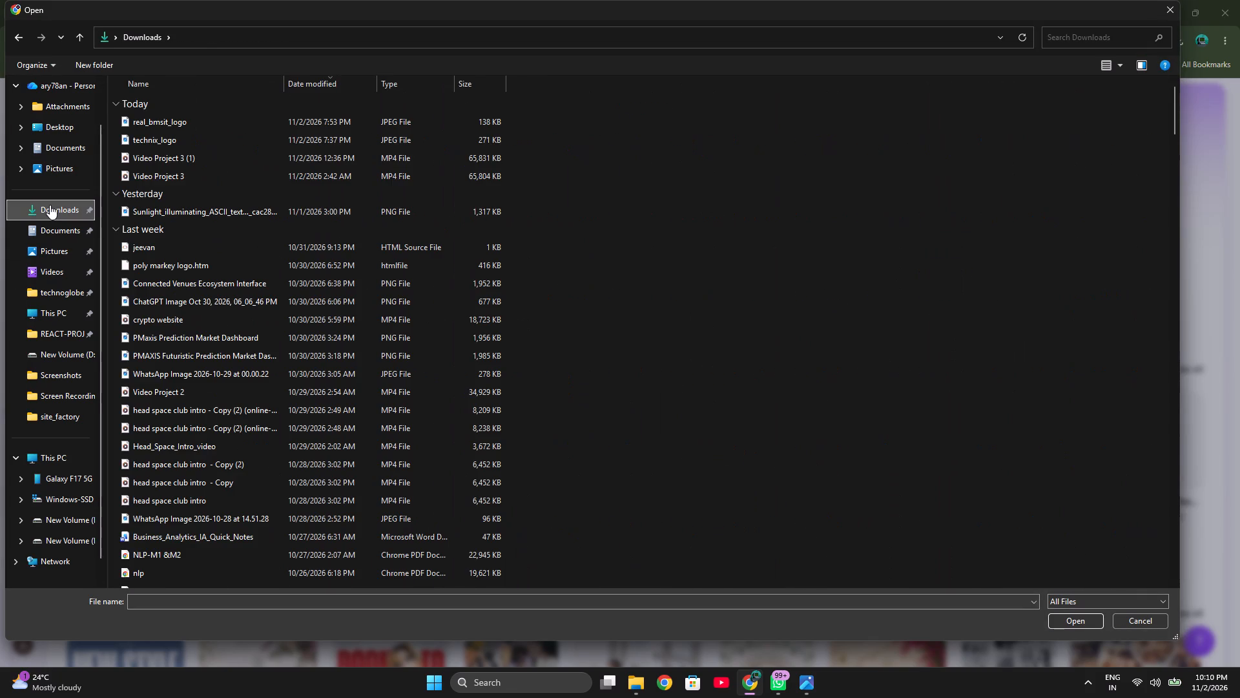
pyautogui.scroll(3, 220, 201)
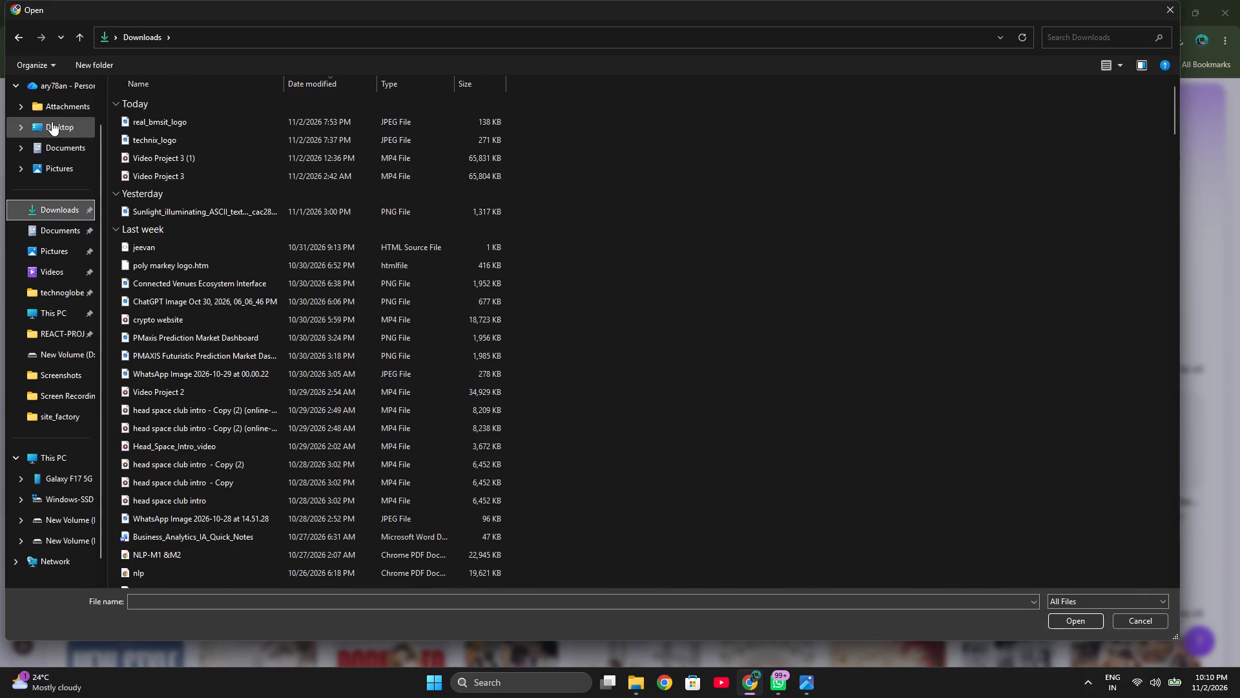
pyautogui.scroll(3, 46, 178)
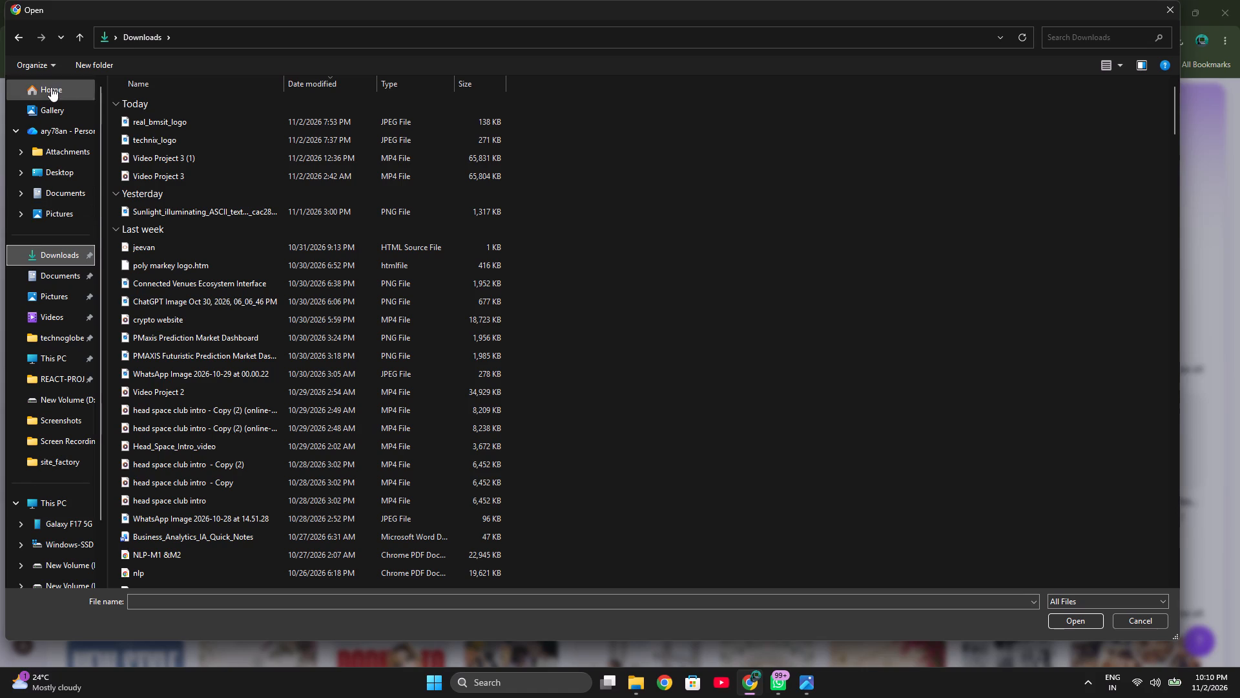
pyautogui.click(51, 89)
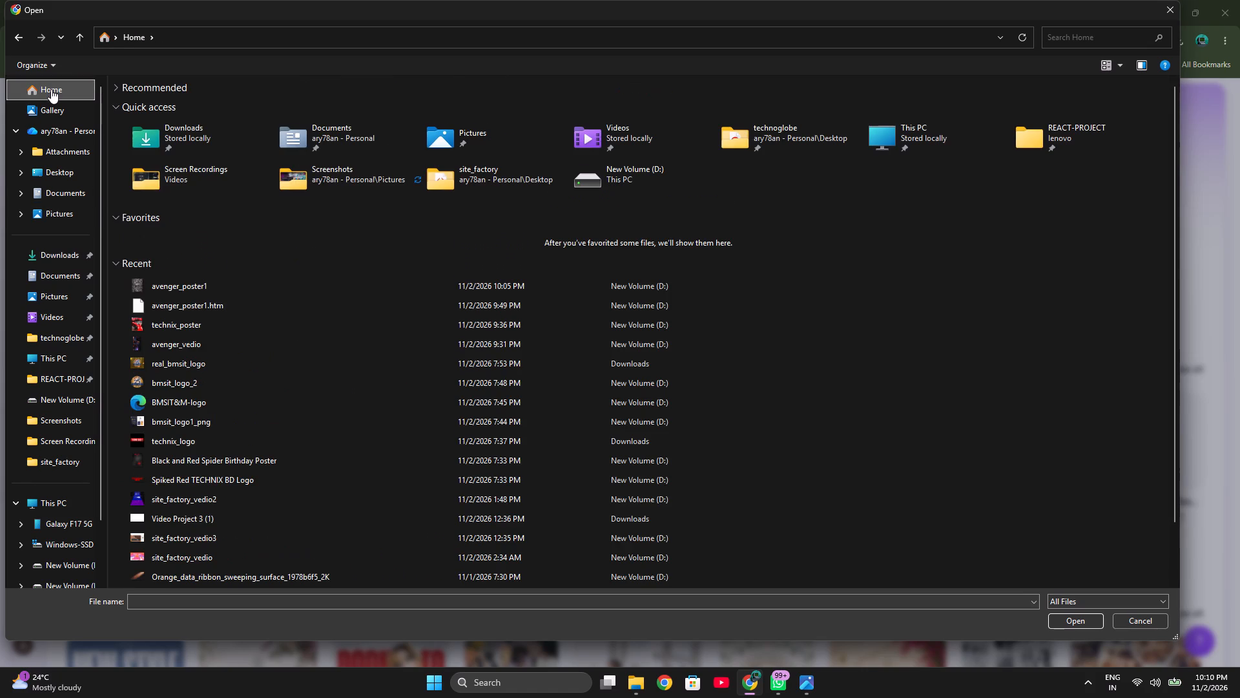
pyautogui.click(200, 284)
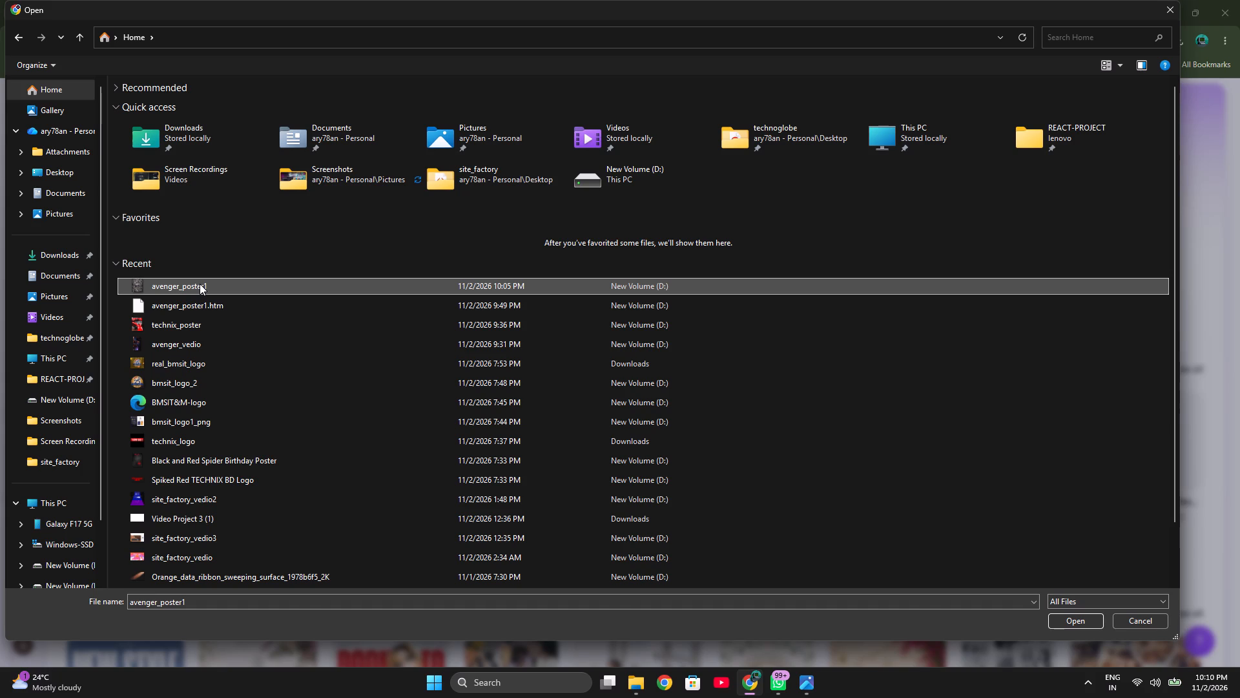
pyautogui.scroll(1, 232, 354)
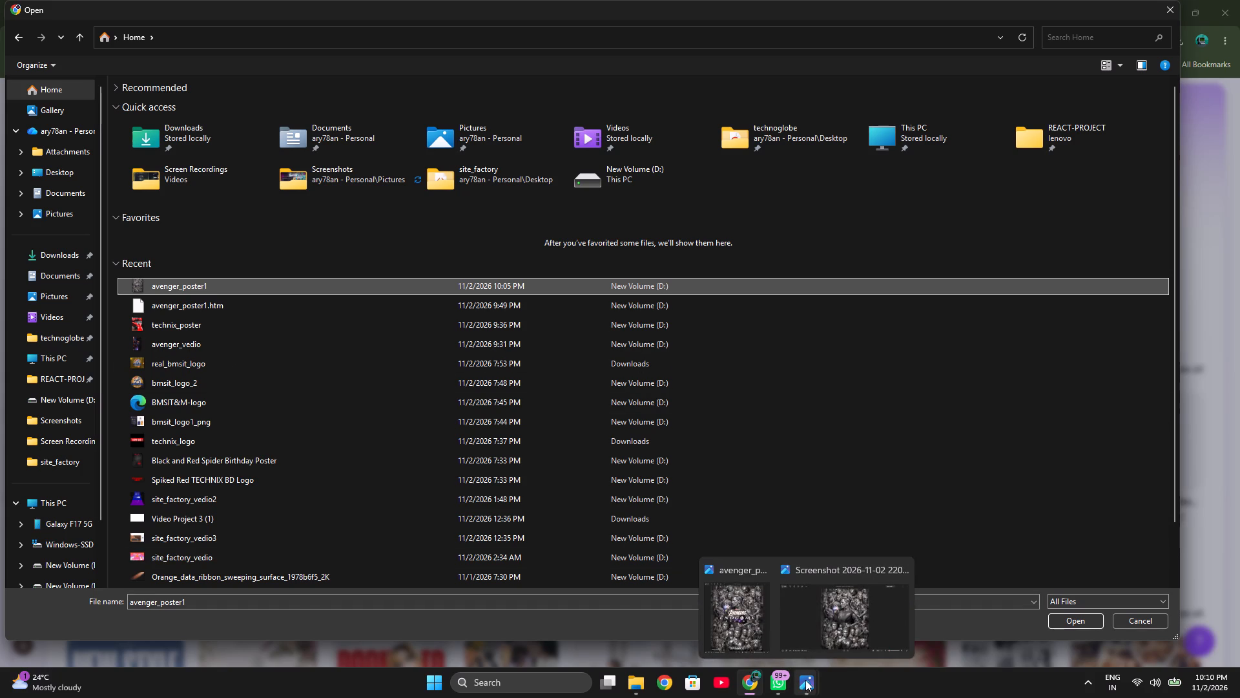
# Switch to Photos and save the text-free Avengers screenshot as a PNG named refine_avenger in the Downloads folder.
pyautogui.click(840, 619)
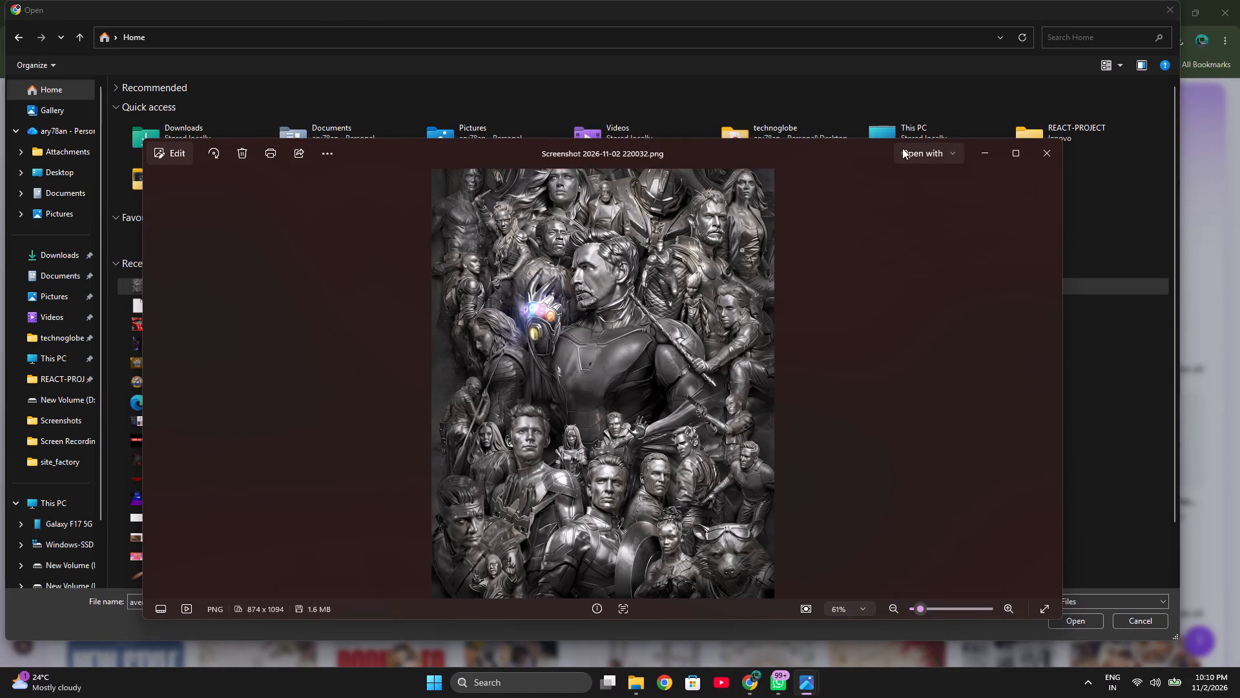
pyautogui.click(330, 154)
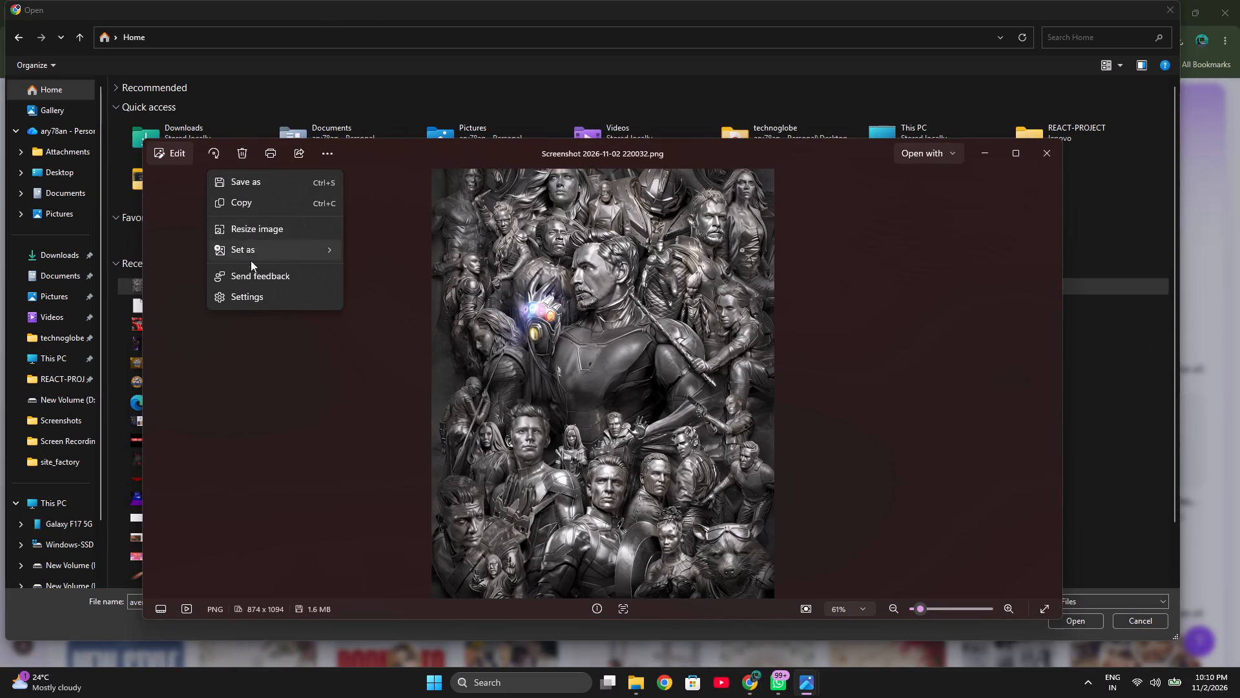
pyautogui.click(256, 182)
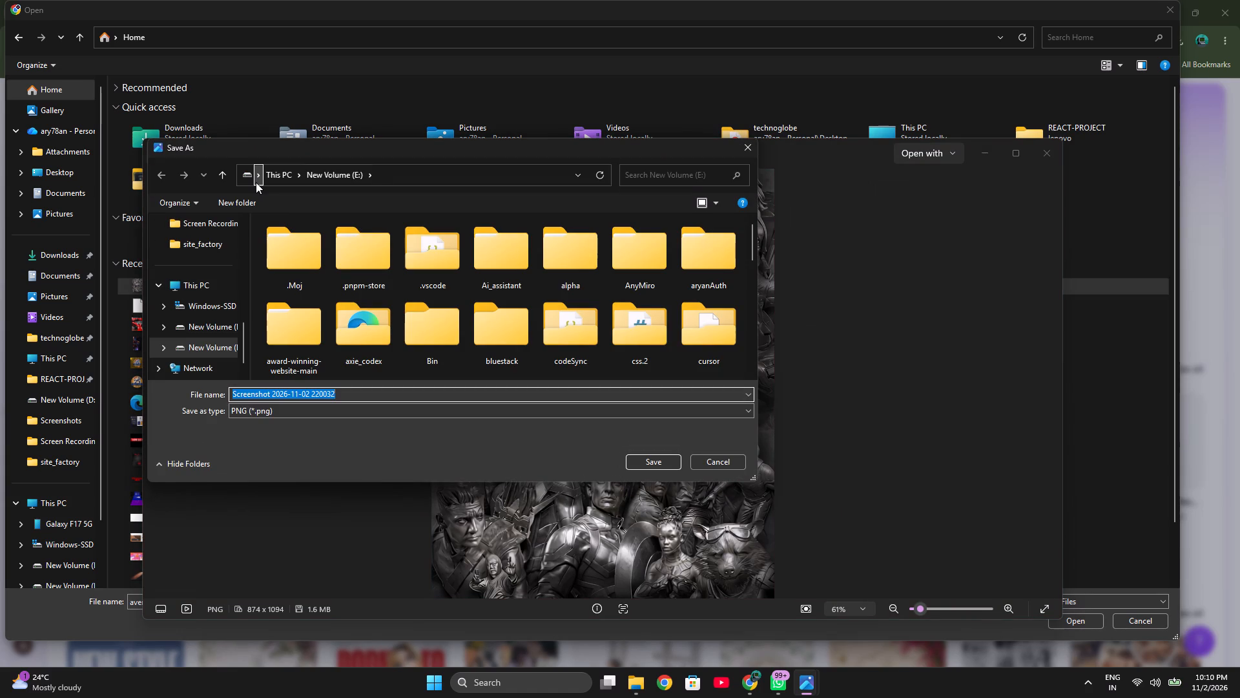
pyautogui.press('BackSpace')
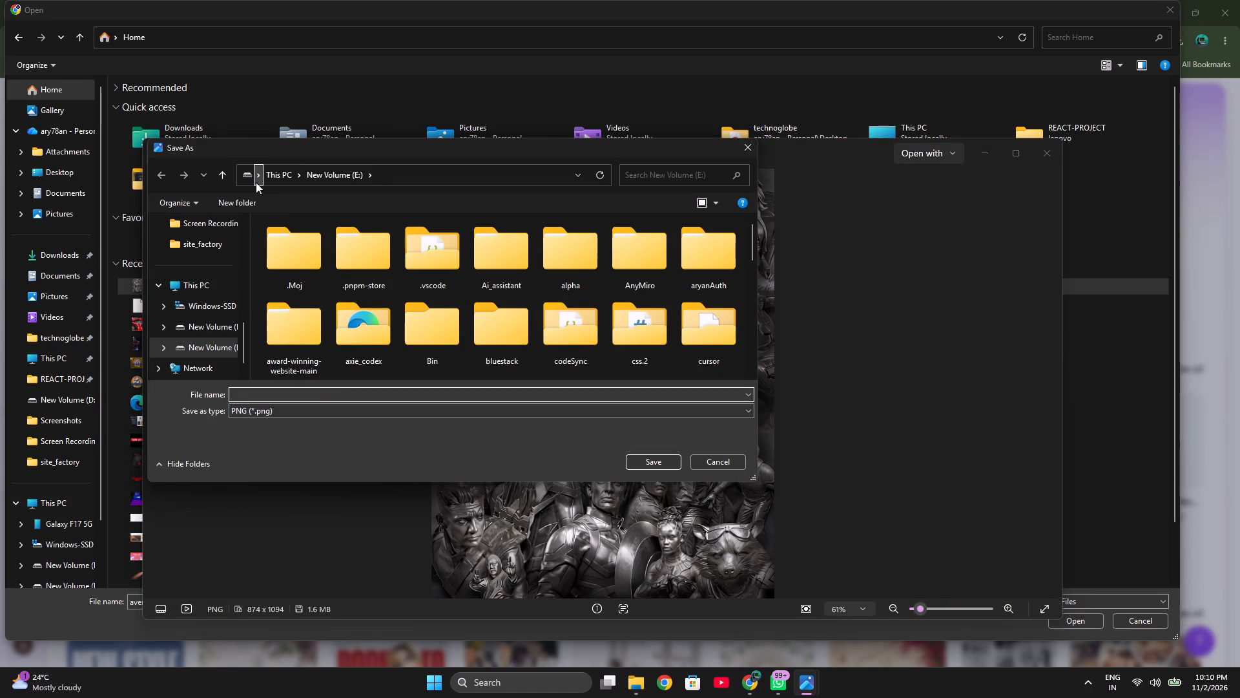
pyautogui.scroll(3, 200, 282)
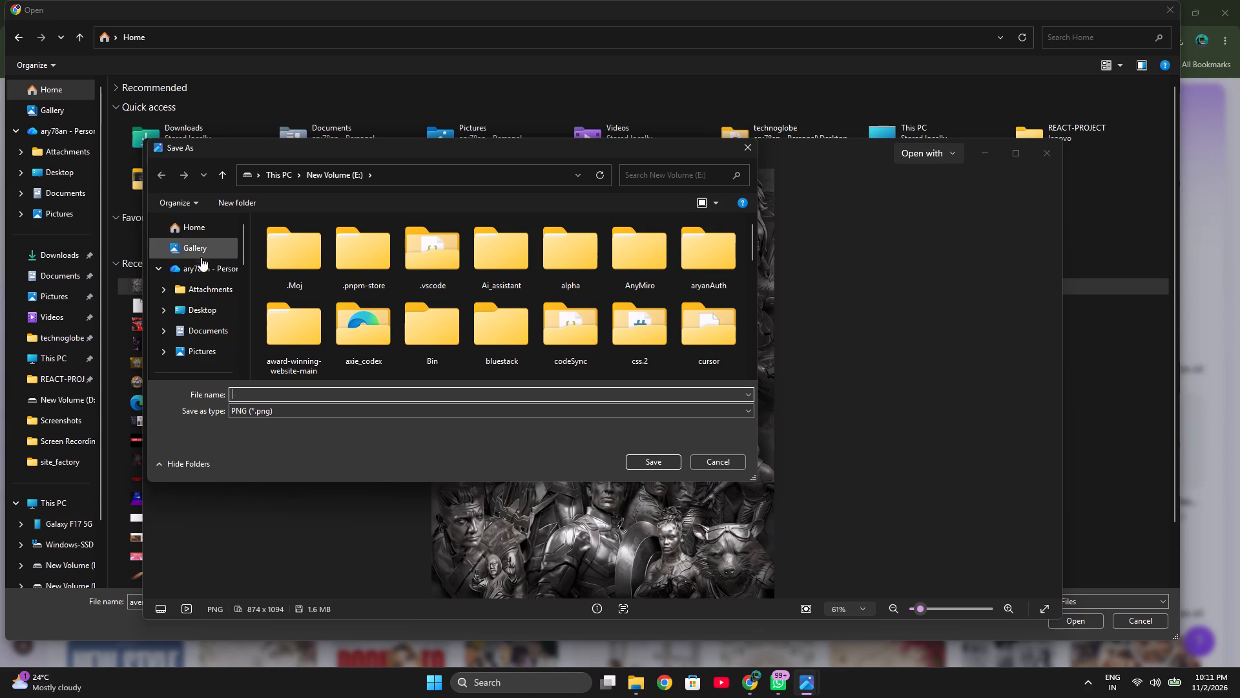
pyautogui.scroll(-1, 196, 316)
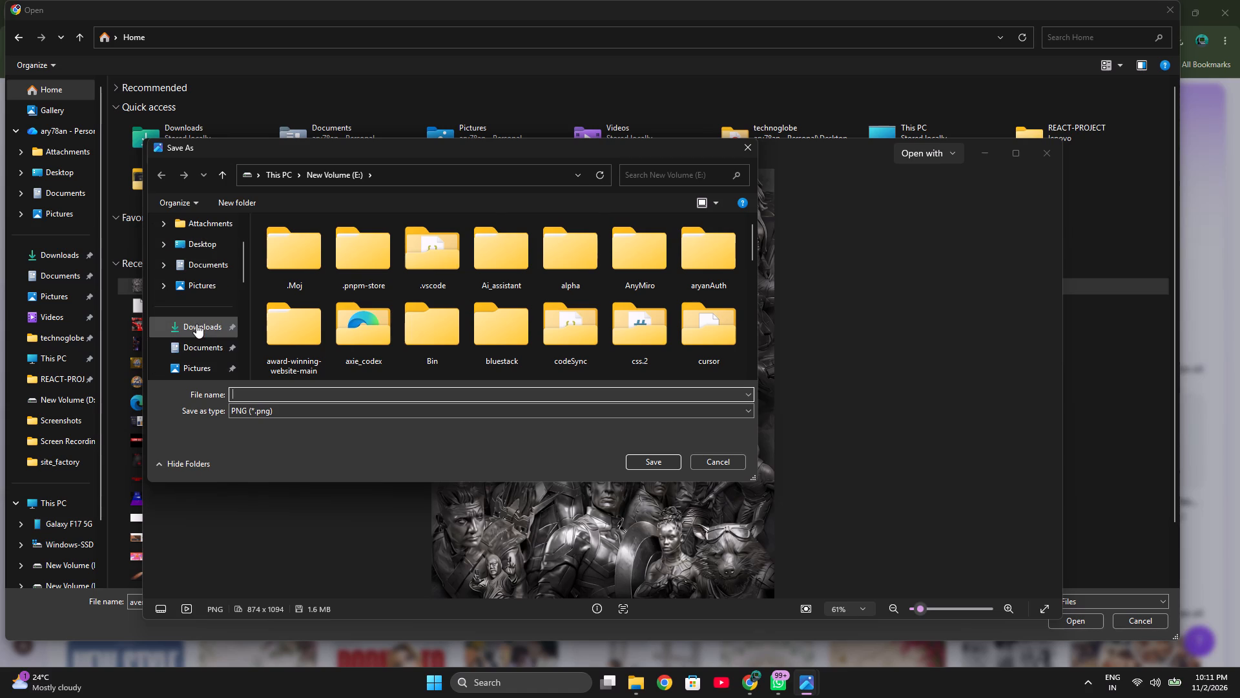
pyautogui.click(196, 324)
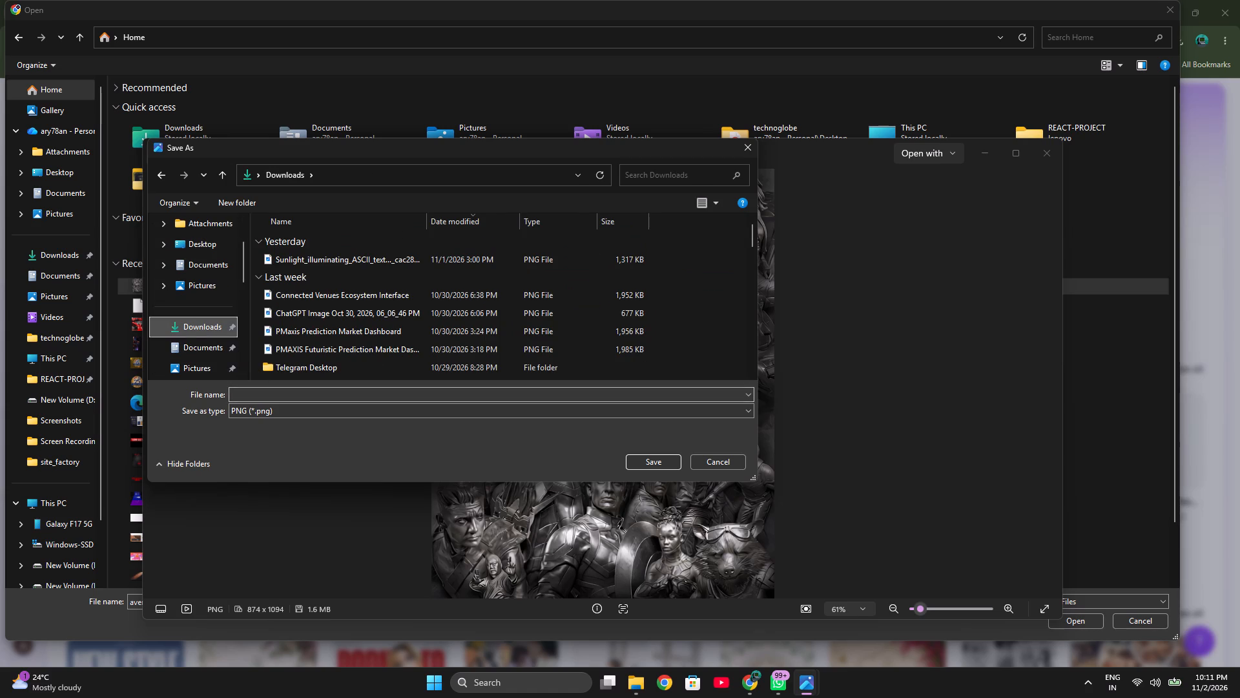
pyautogui.click(252, 396)
pyautogui.write('refine')
pyautogui.write('_avenger')
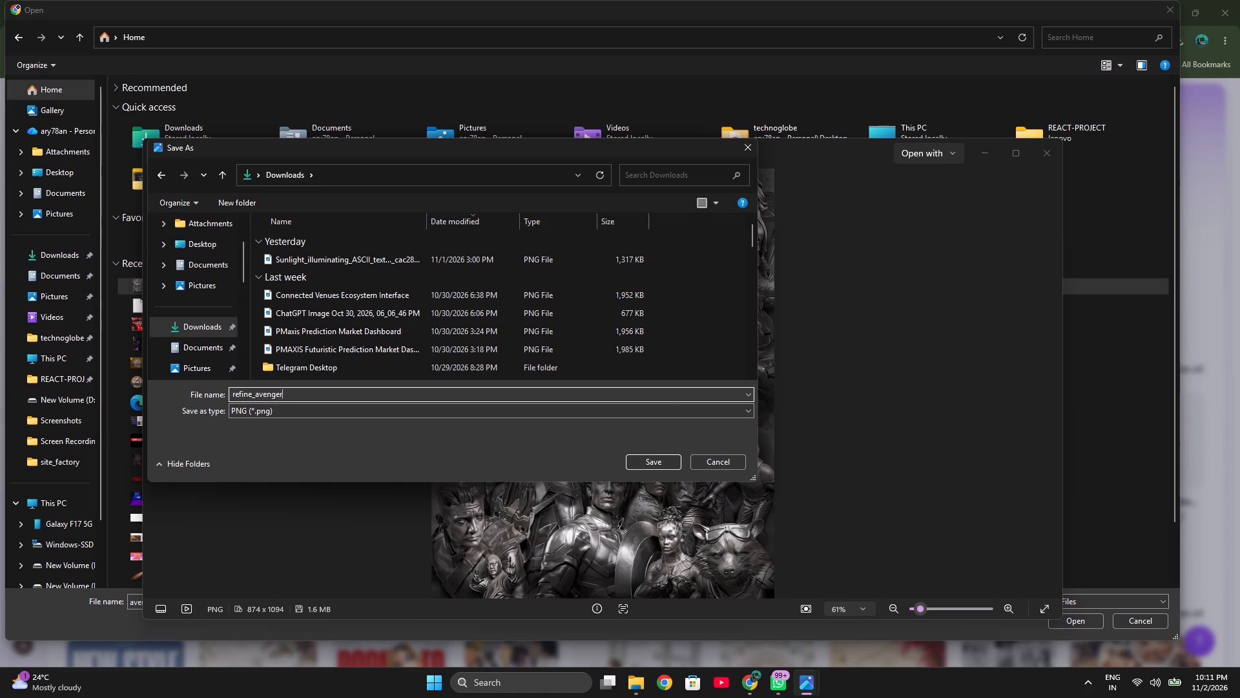
pyautogui.press('Return')
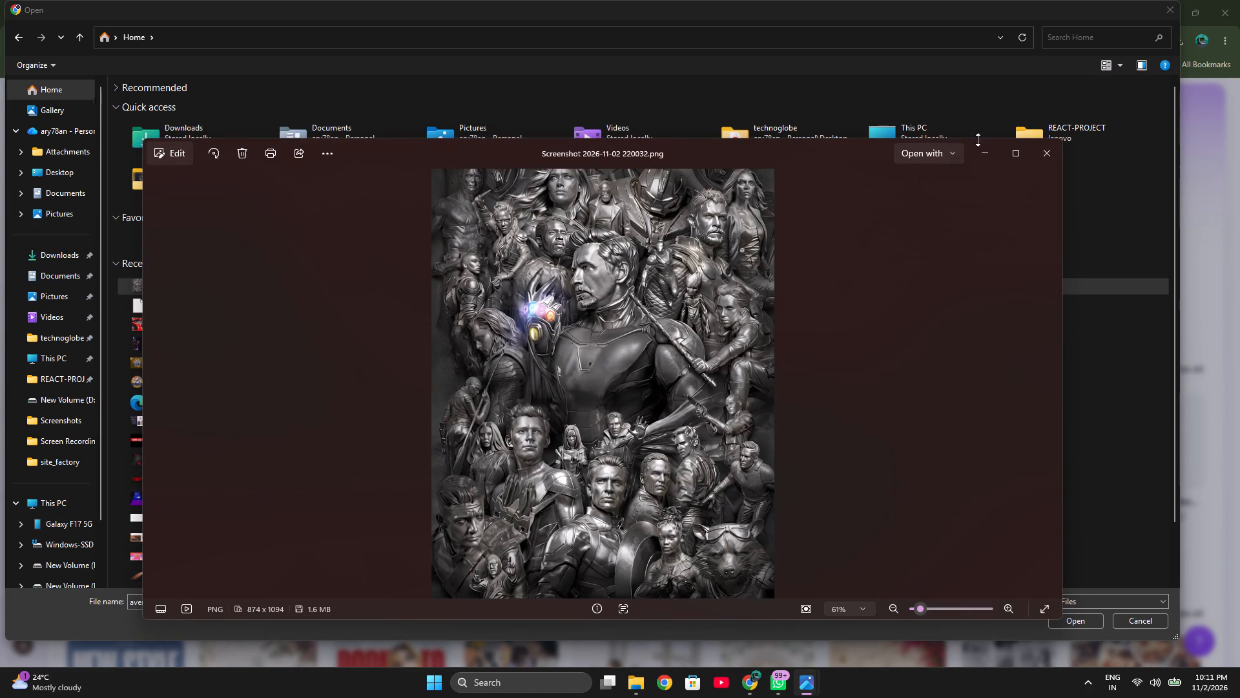
# Minimize the Photos window and upload refine_avenger from the recent files to Canva.
pyautogui.click(982, 154)
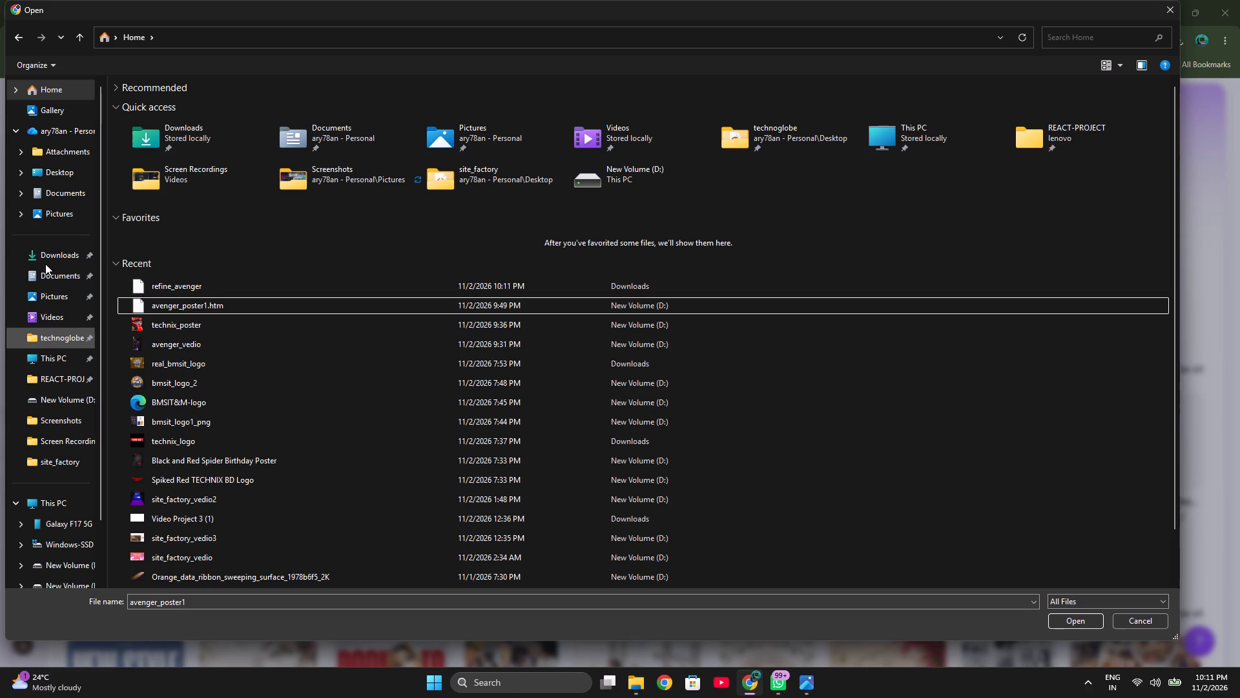
pyautogui.click(190, 284)
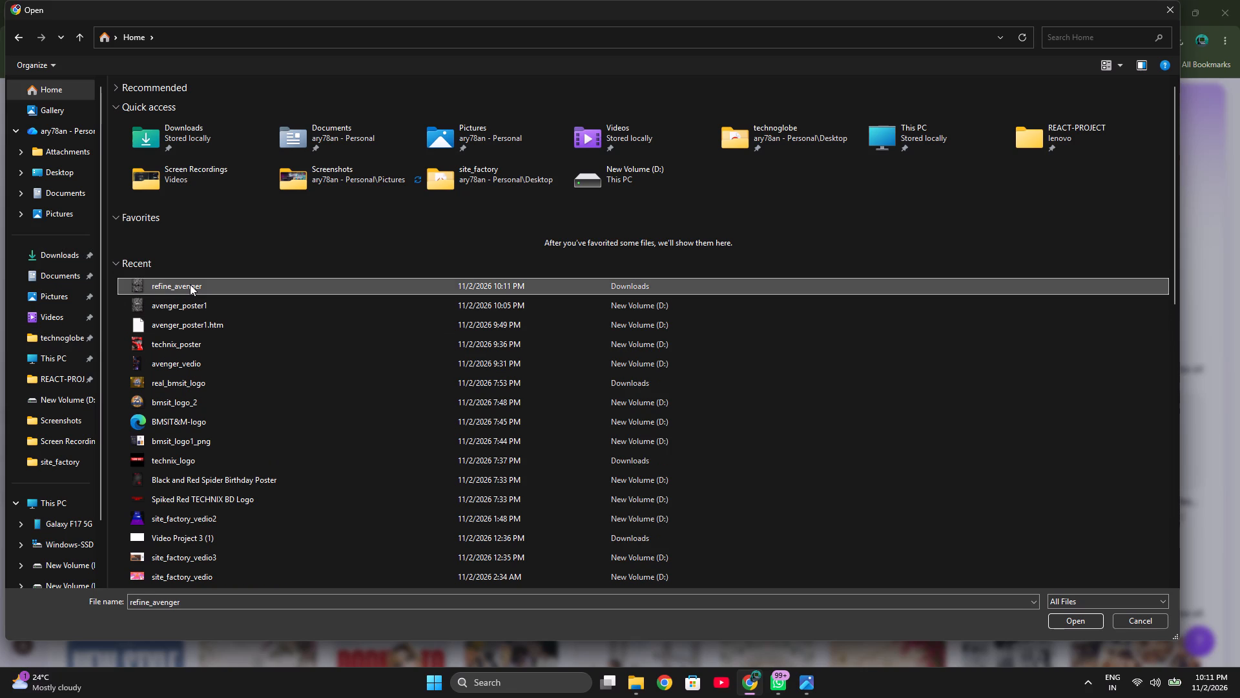
pyautogui.click(190, 284)
pyautogui.click(1076, 622)
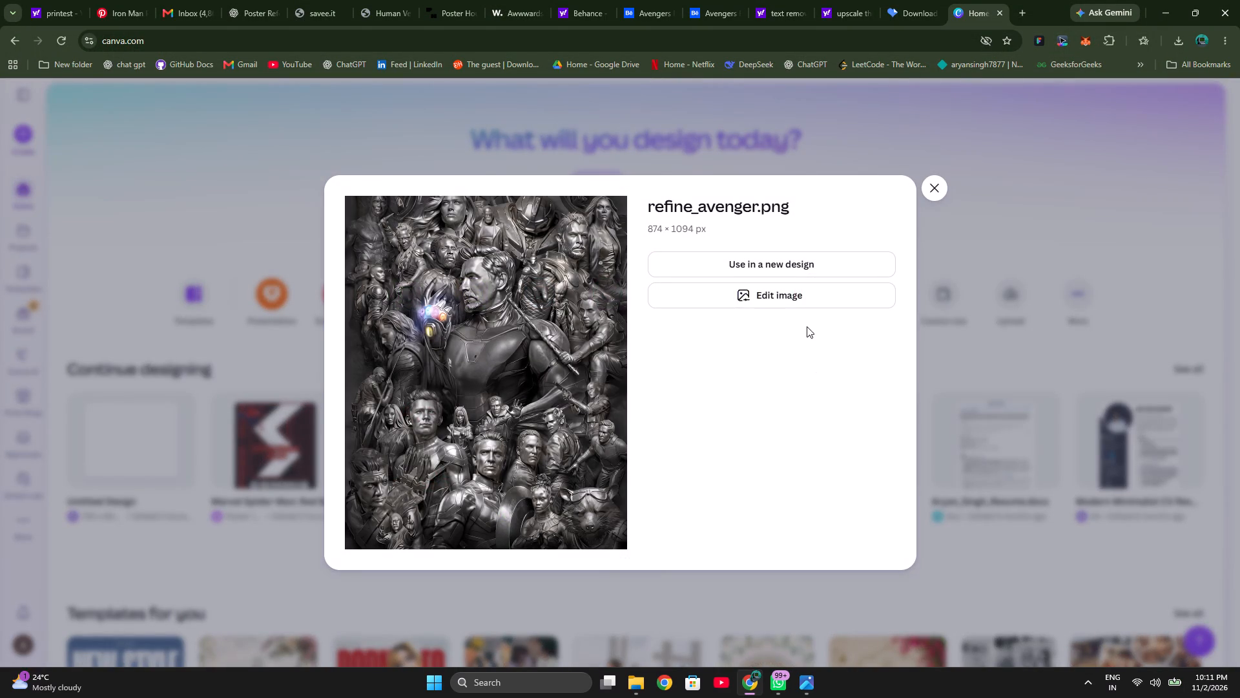
# Use the uploaded refine_avenger.png image in a new Whiteboard design.
pyautogui.click(791, 266)
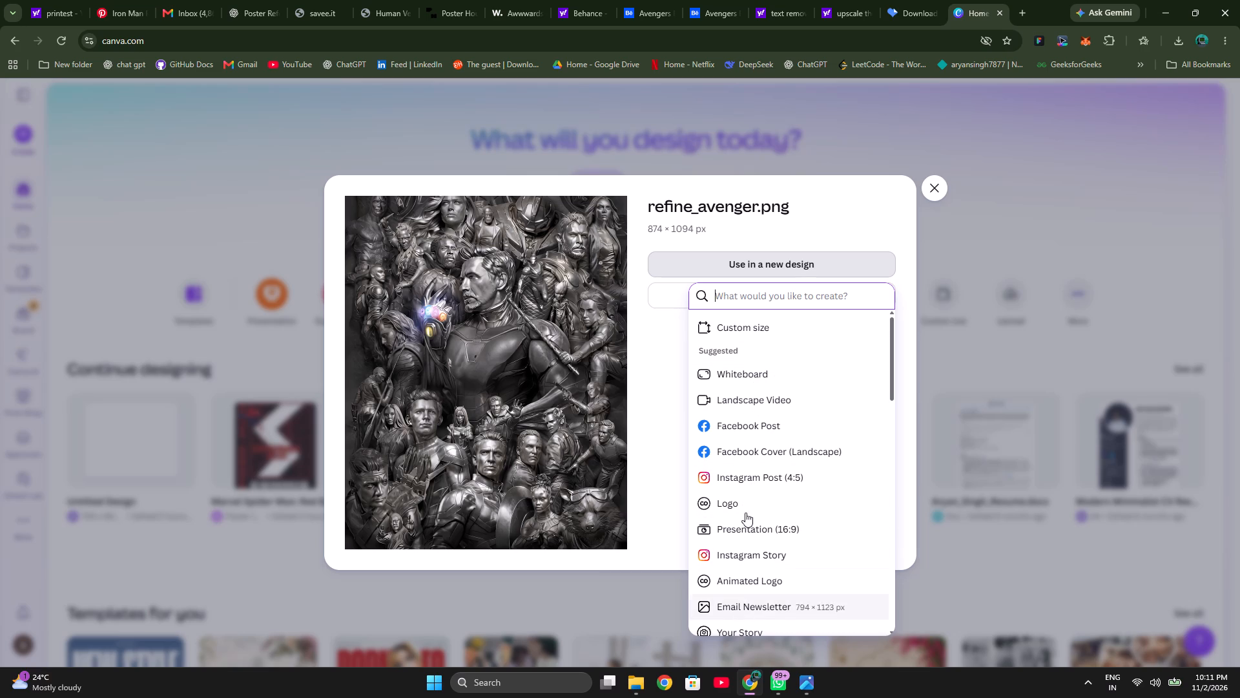
pyautogui.click(750, 371)
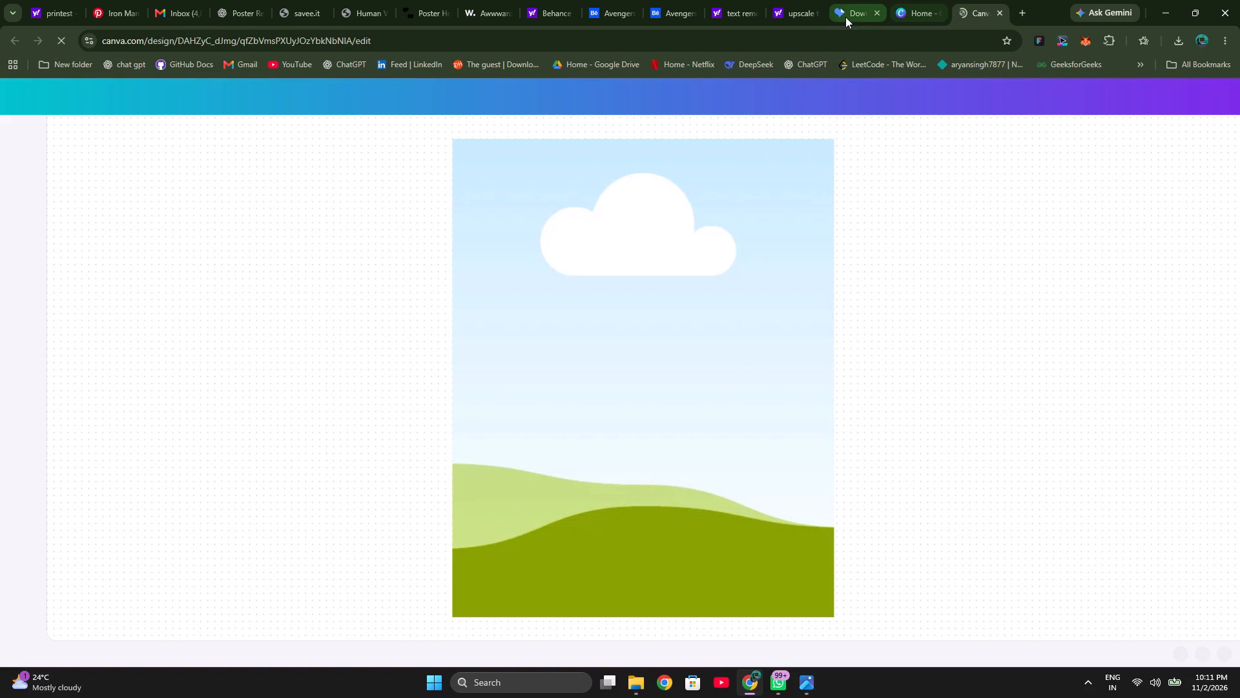
# Close the image download tab and the "upscale the image to 4k" search results tab in the browser.
pyautogui.click(877, 12)
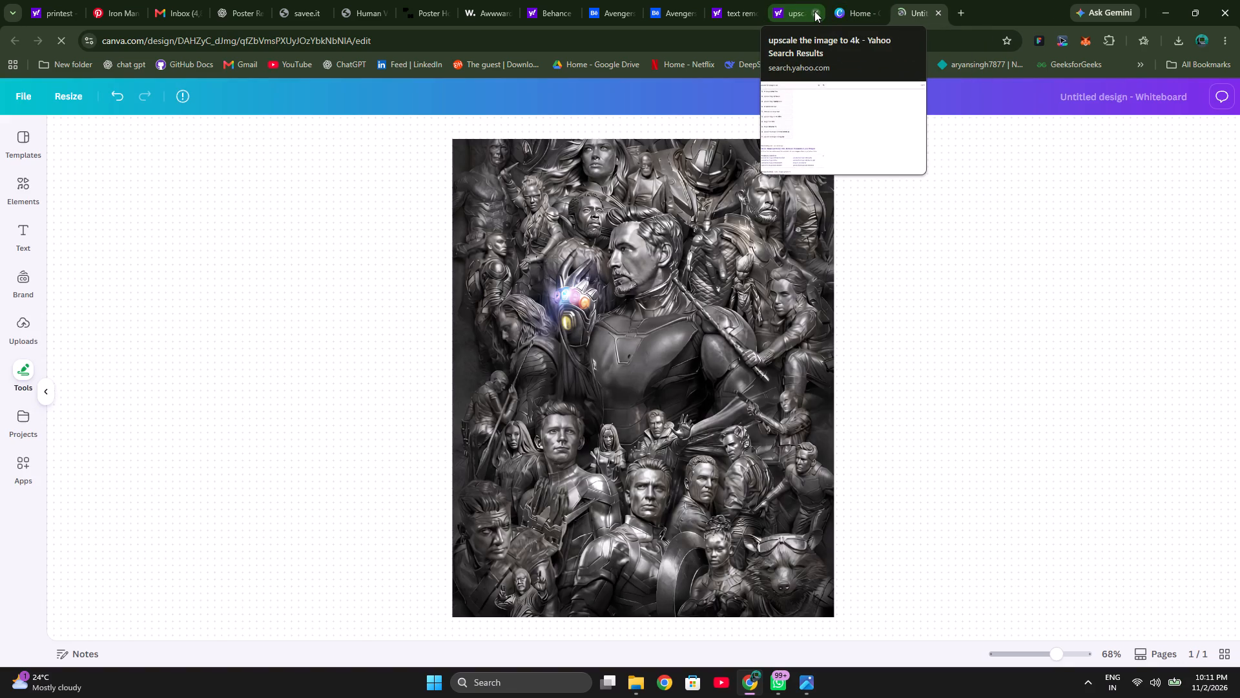
pyautogui.click(814, 11)
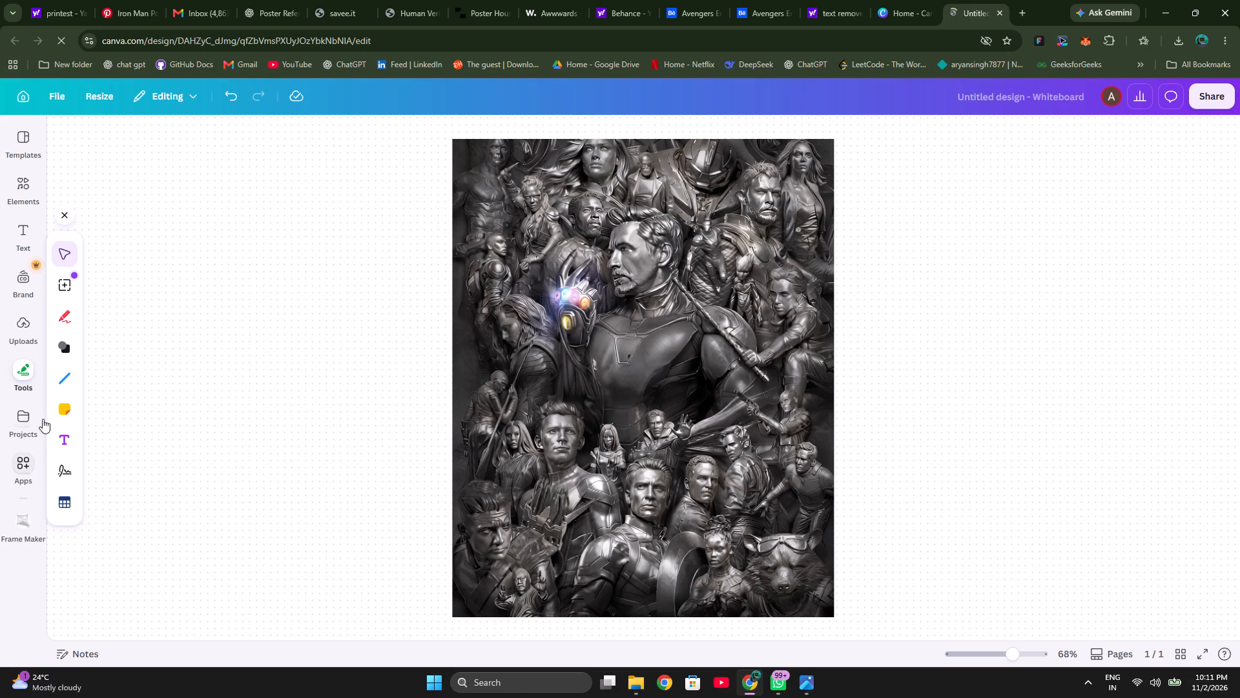
# Upload the technix_logo file from Downloads to the design and add it onto the Avengers poster.
pyautogui.click(25, 182)
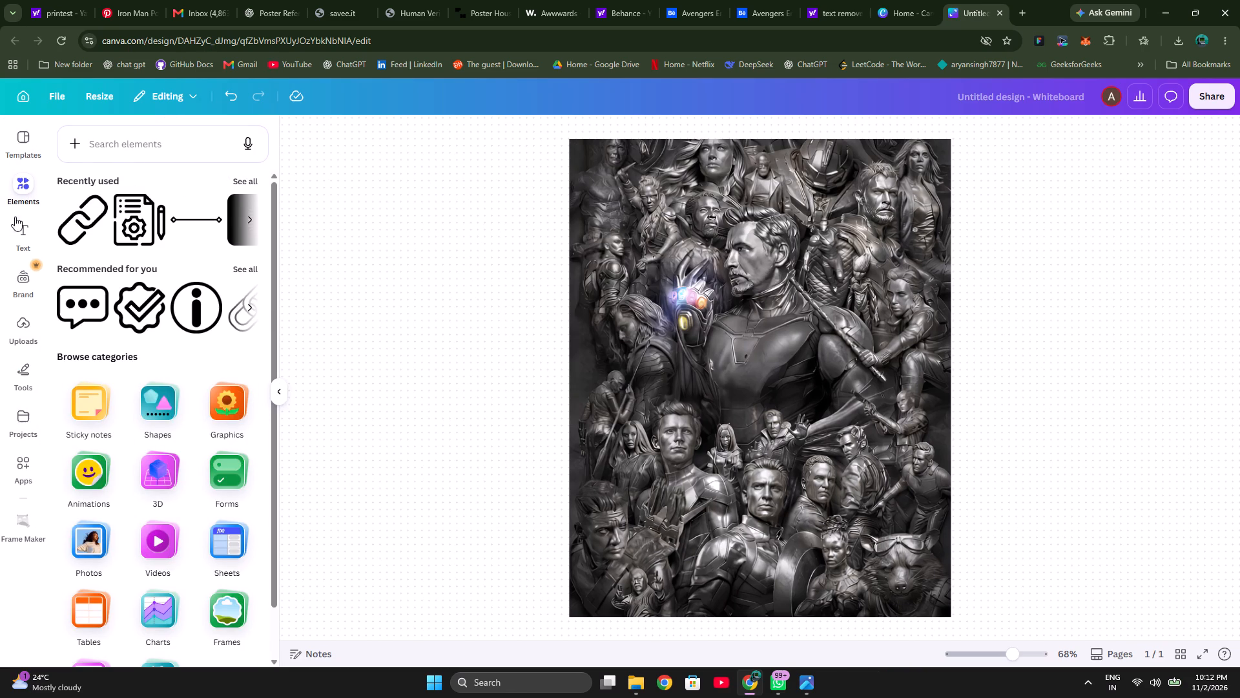
pyautogui.click(19, 233)
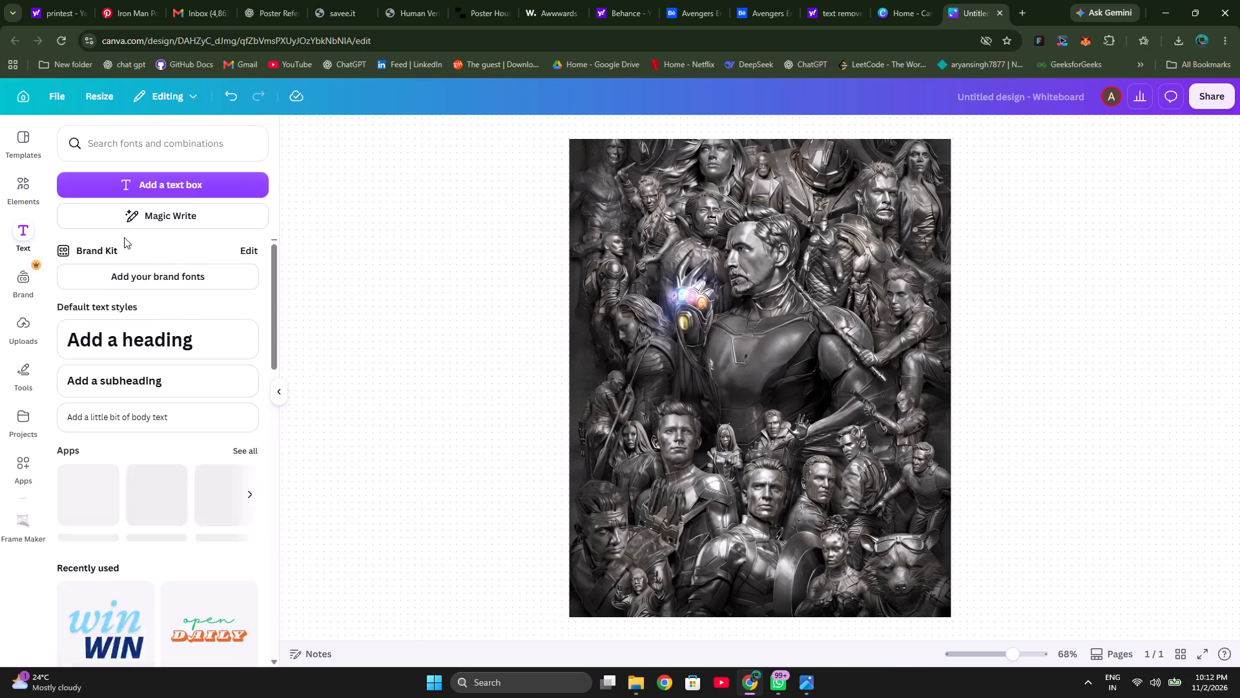
pyautogui.click(25, 323)
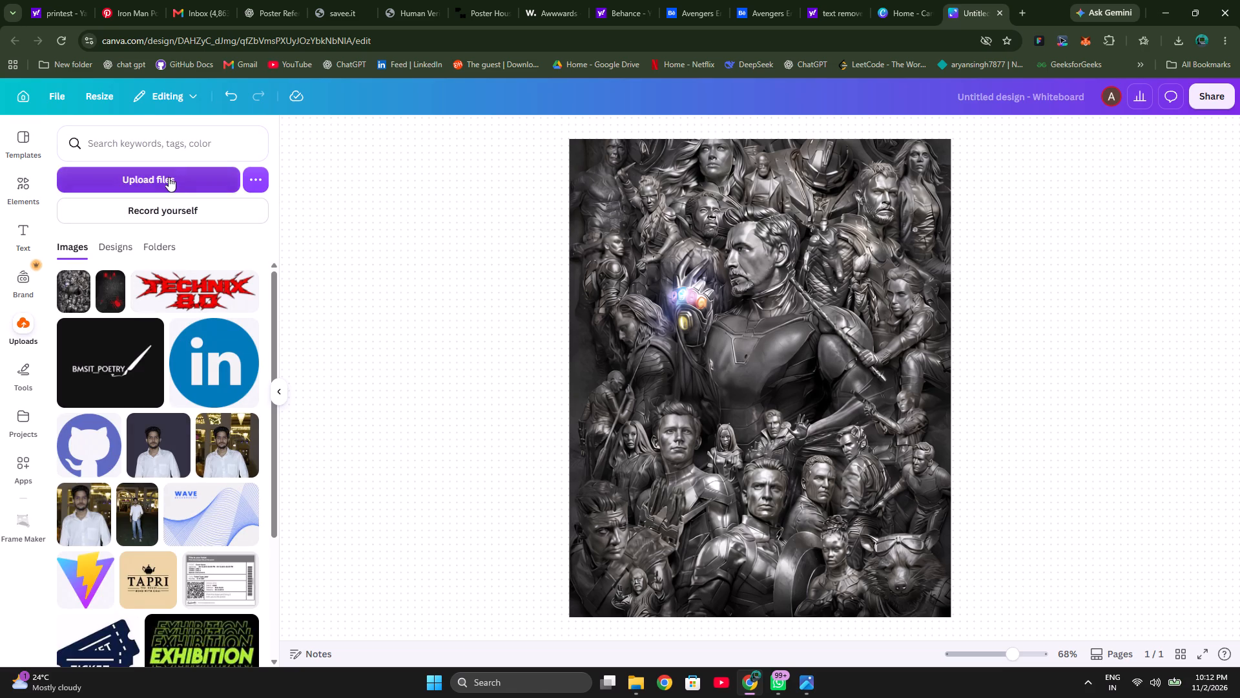
pyautogui.click(169, 177)
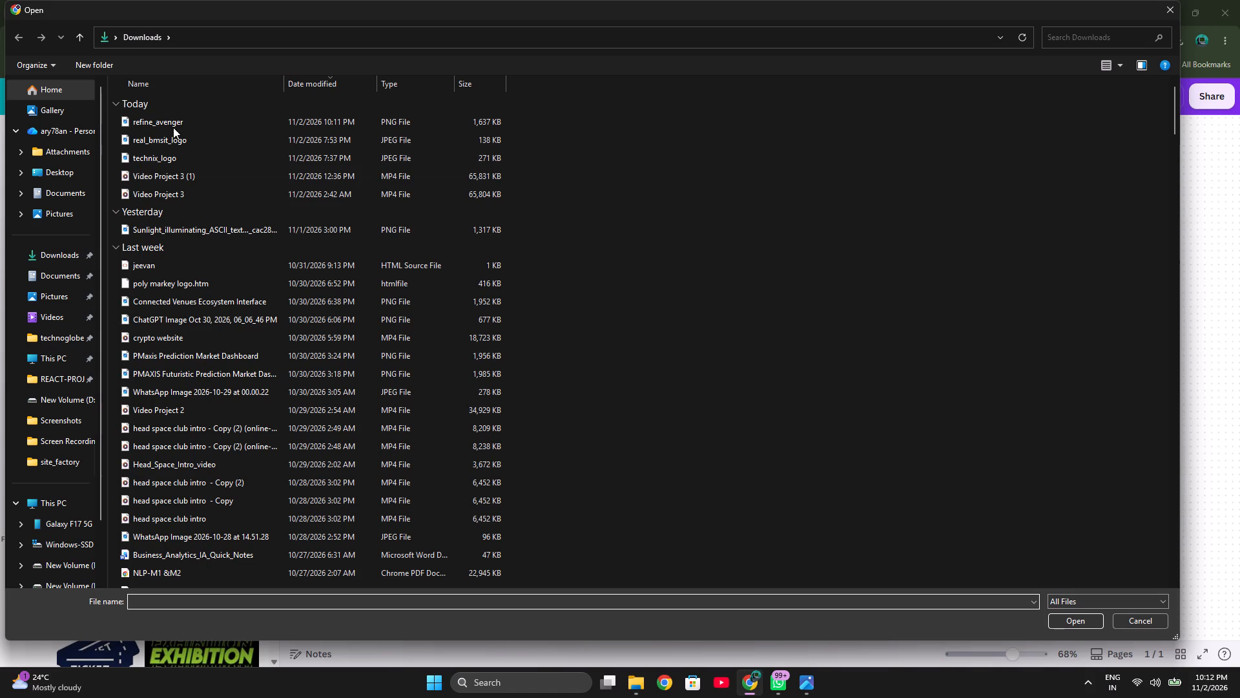
pyautogui.click(171, 160)
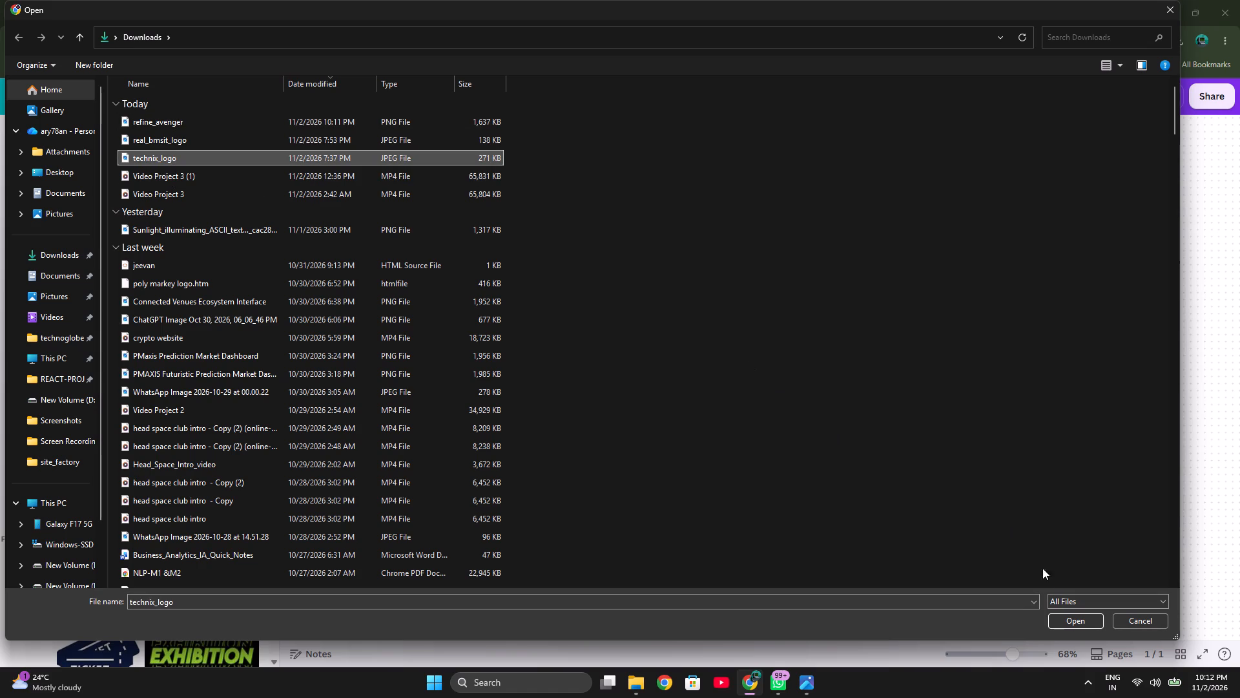
pyautogui.click(1077, 622)
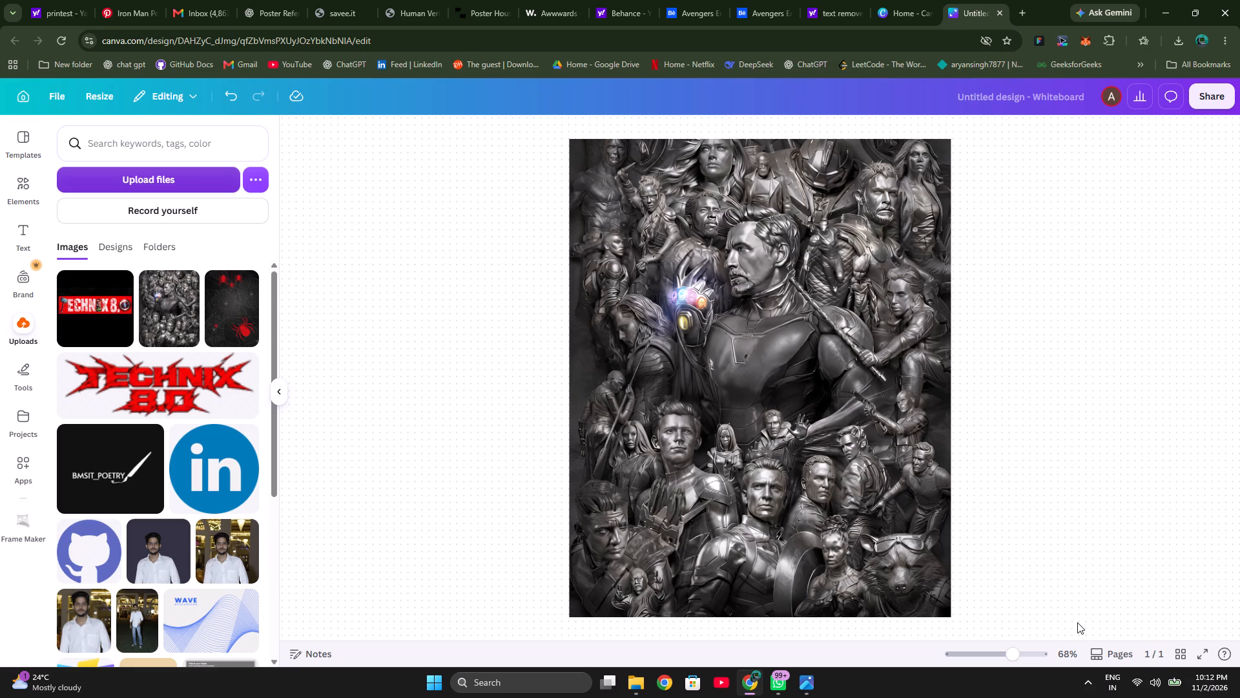
pyautogui.click(92, 312)
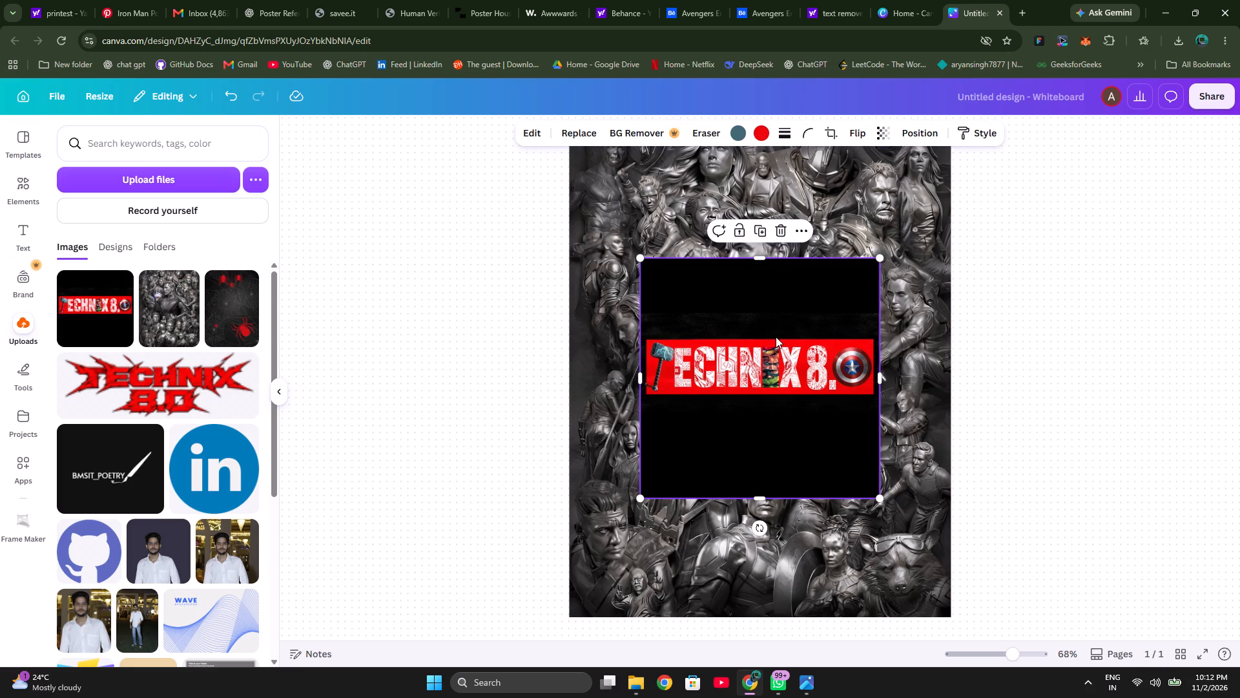
# Crop the black margins off all four sides of the technix logo, leaving only the red banner at about 520 by 121.
pyautogui.moveTo(759, 257); pyautogui.dragTo(769, 335)
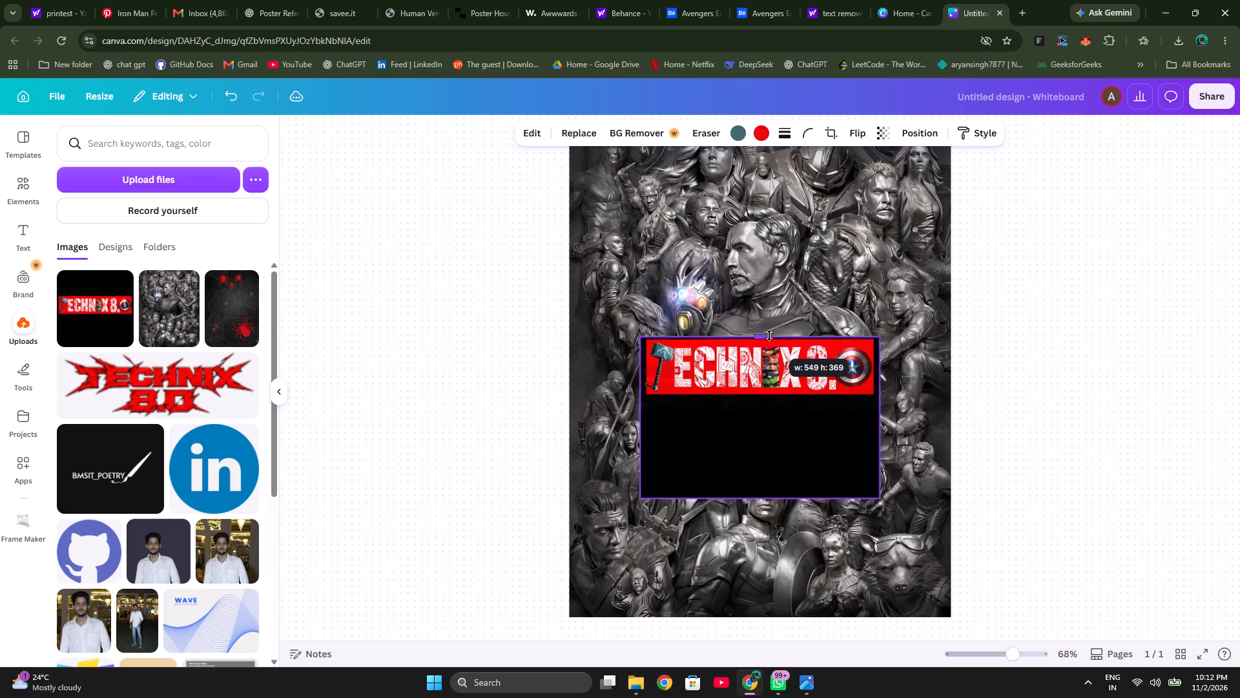
pyautogui.moveTo(769, 335); pyautogui.dragTo(769, 336)
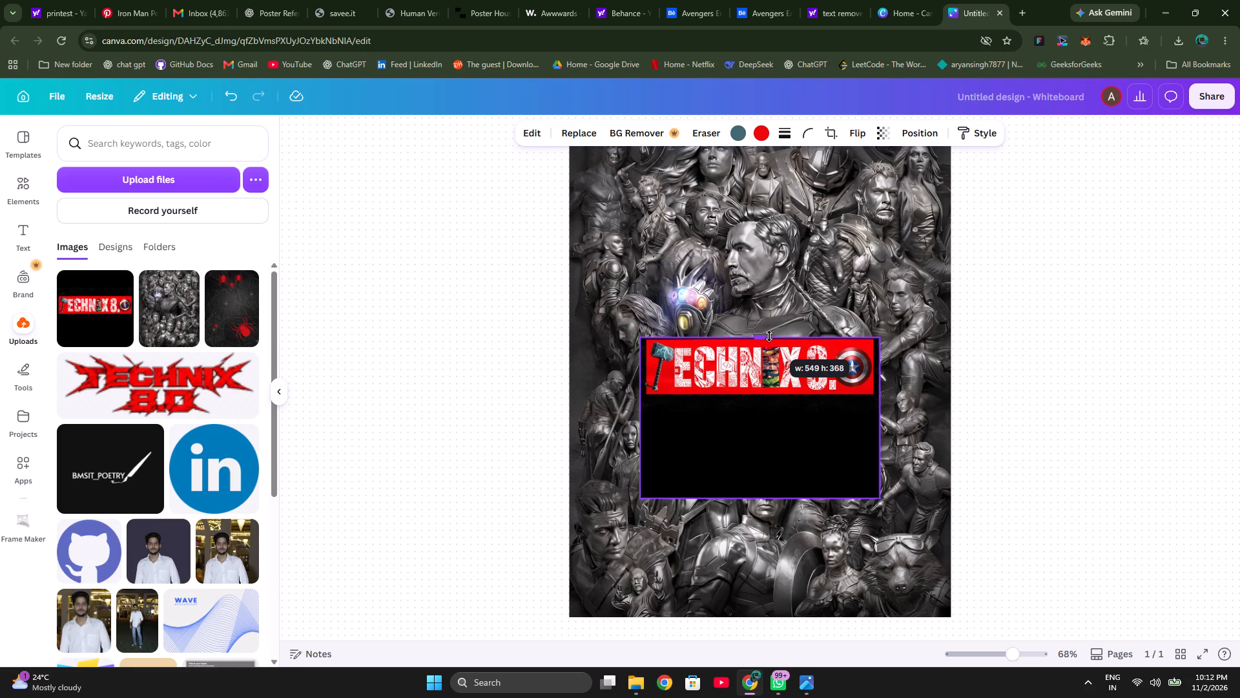
pyautogui.moveTo(769, 336); pyautogui.dragTo(769, 335)
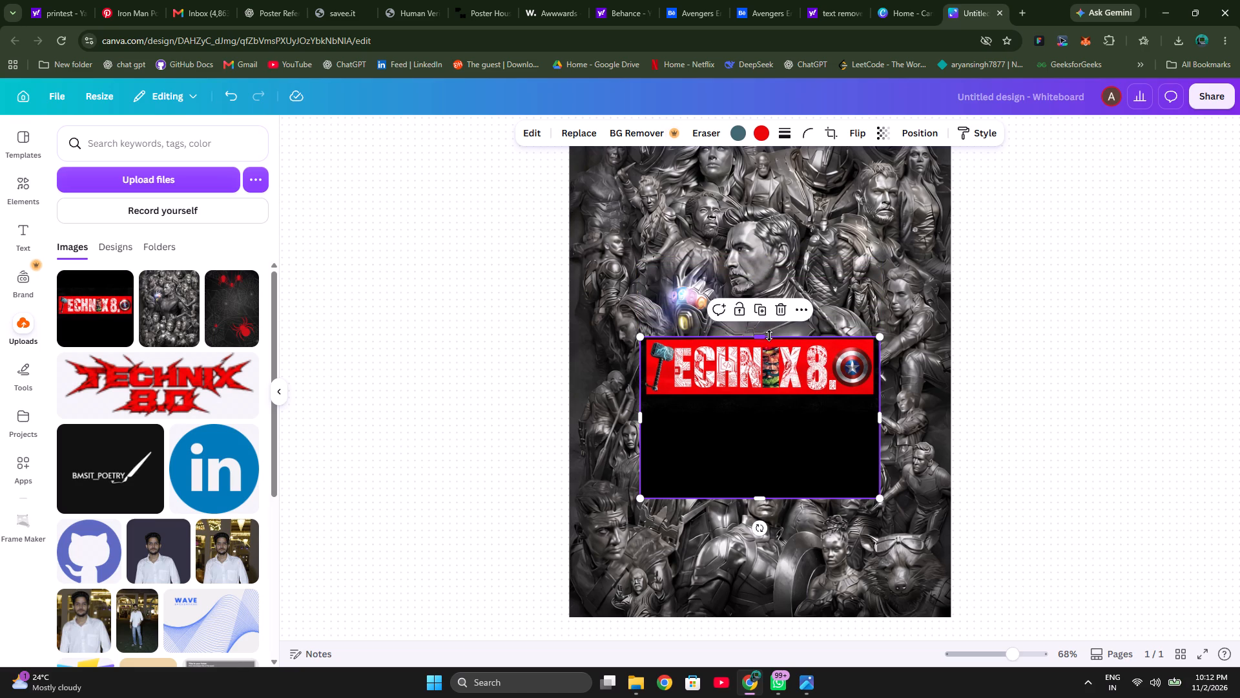
pyautogui.click(763, 336)
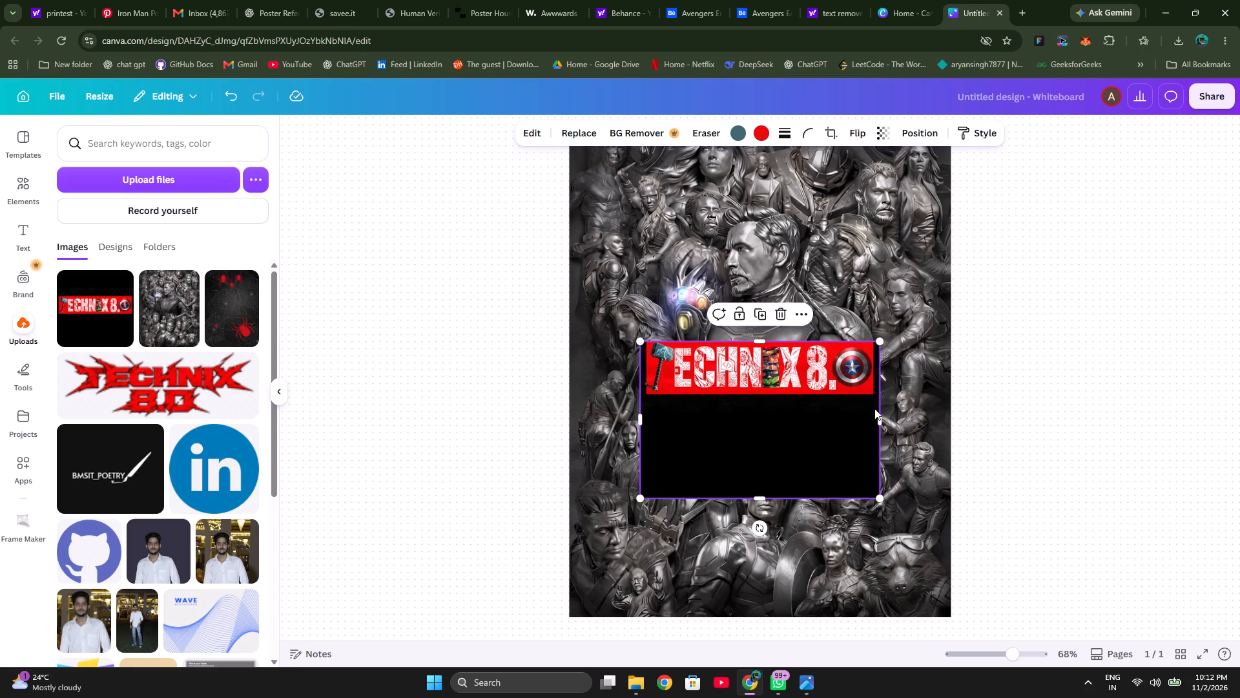
pyautogui.moveTo(878, 418); pyautogui.dragTo(872, 418)
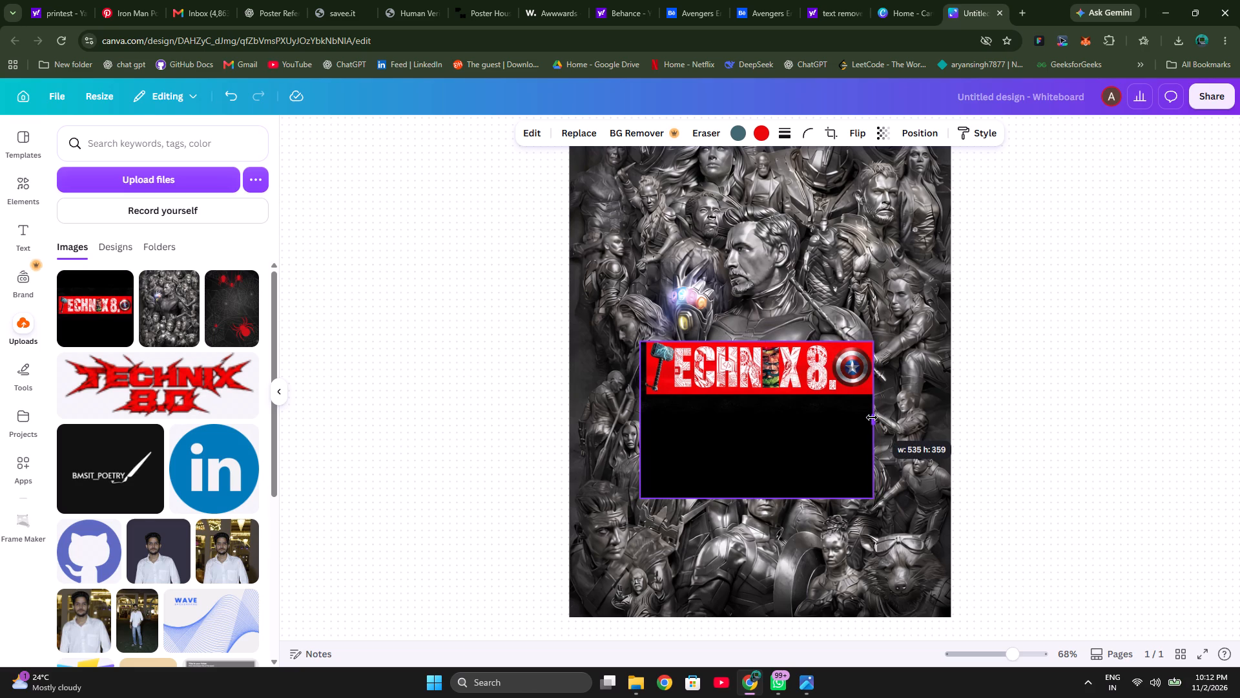
pyautogui.moveTo(872, 418); pyautogui.dragTo(873, 418)
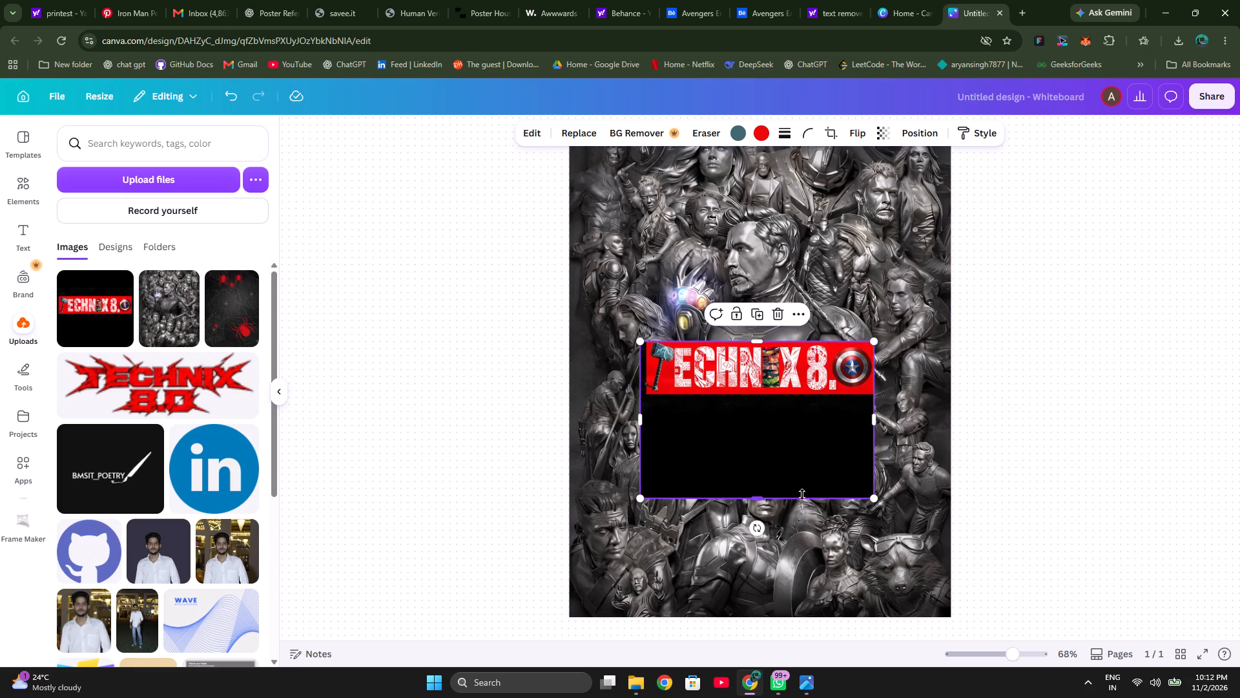
pyautogui.moveTo(759, 501); pyautogui.dragTo(753, 456)
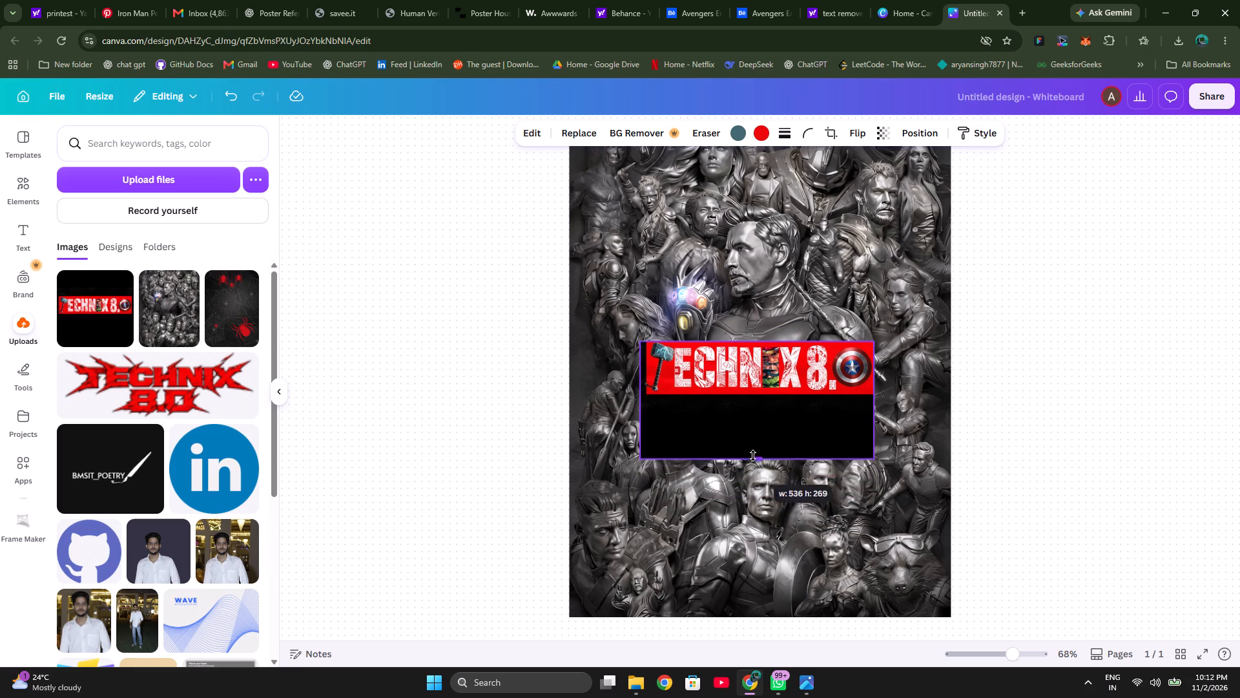
pyautogui.moveTo(753, 456); pyautogui.dragTo(758, 403)
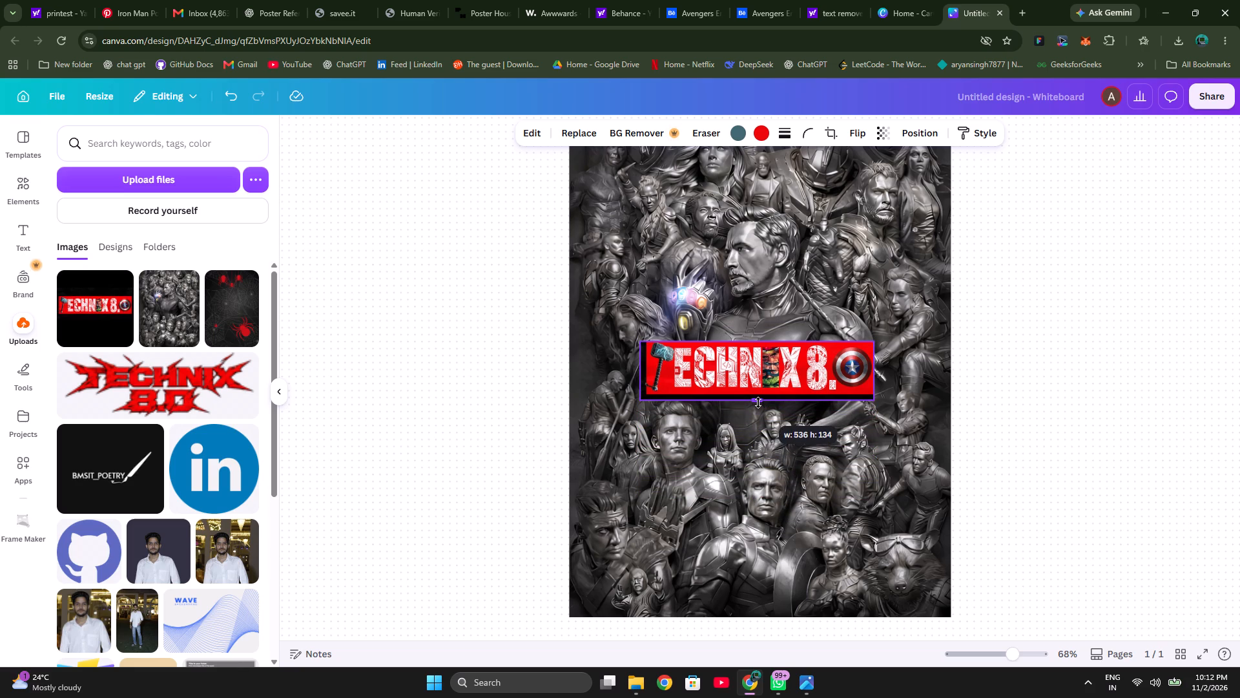
pyautogui.moveTo(758, 403); pyautogui.dragTo(761, 397)
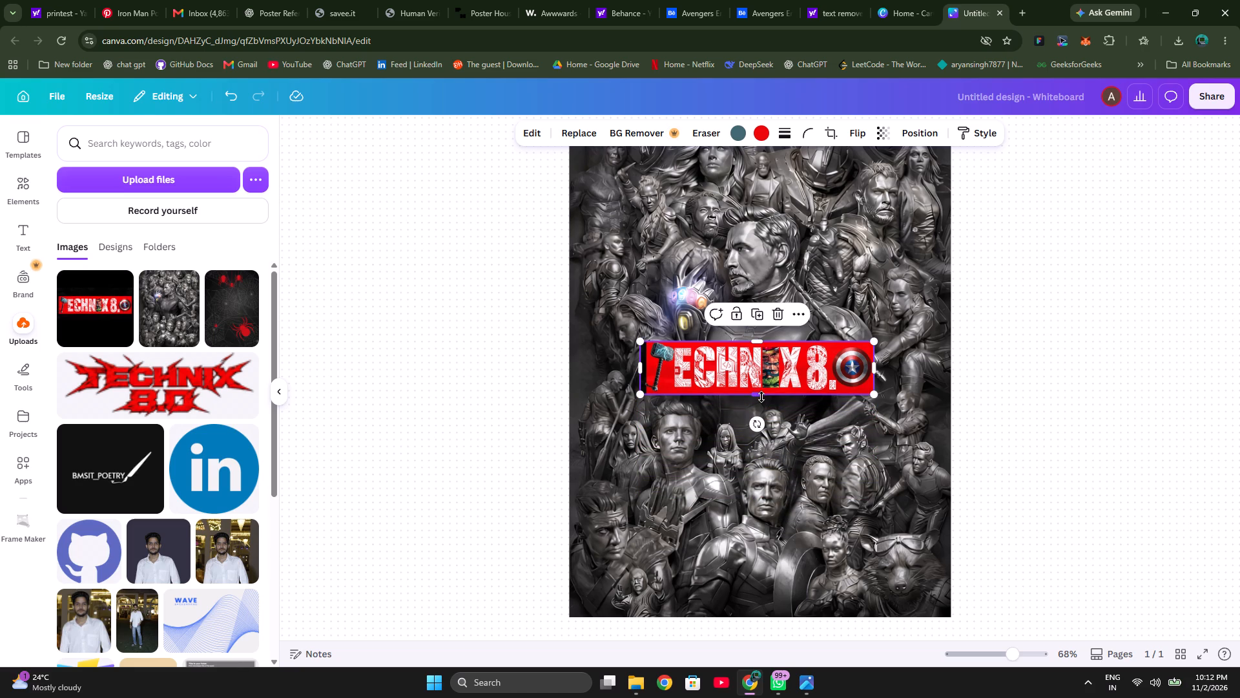
pyautogui.moveTo(641, 366); pyautogui.dragTo(648, 365)
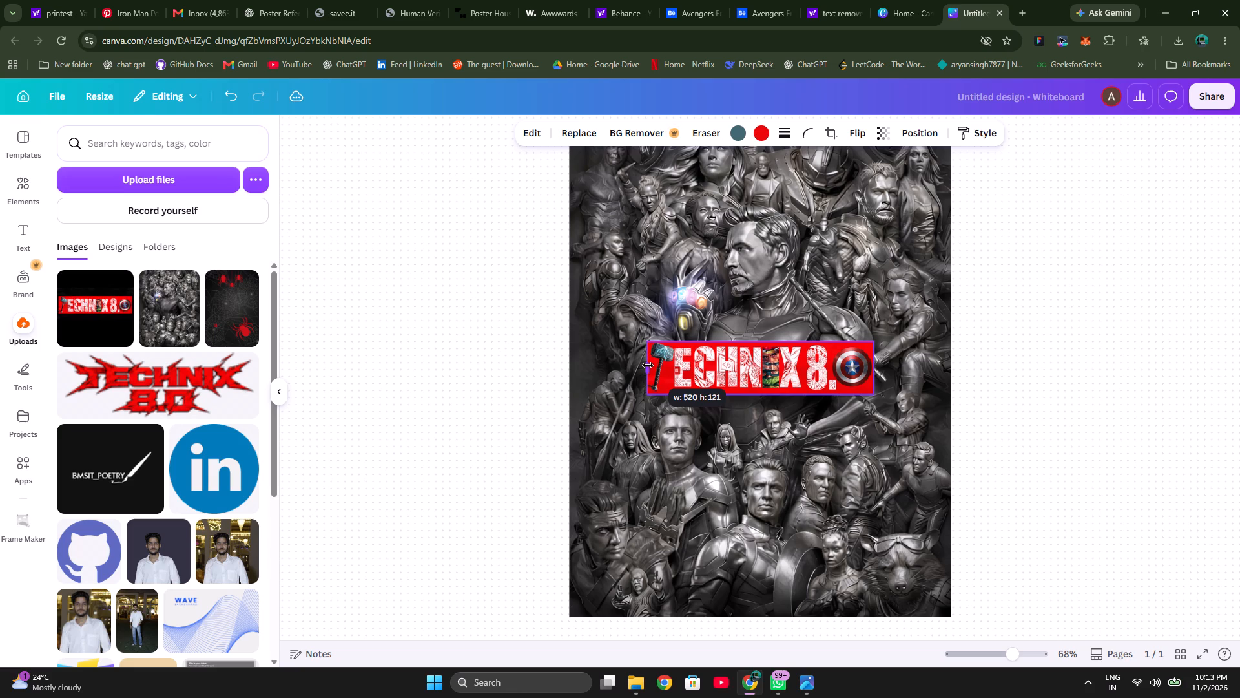
pyautogui.moveTo(648, 365); pyautogui.dragTo(647, 365)
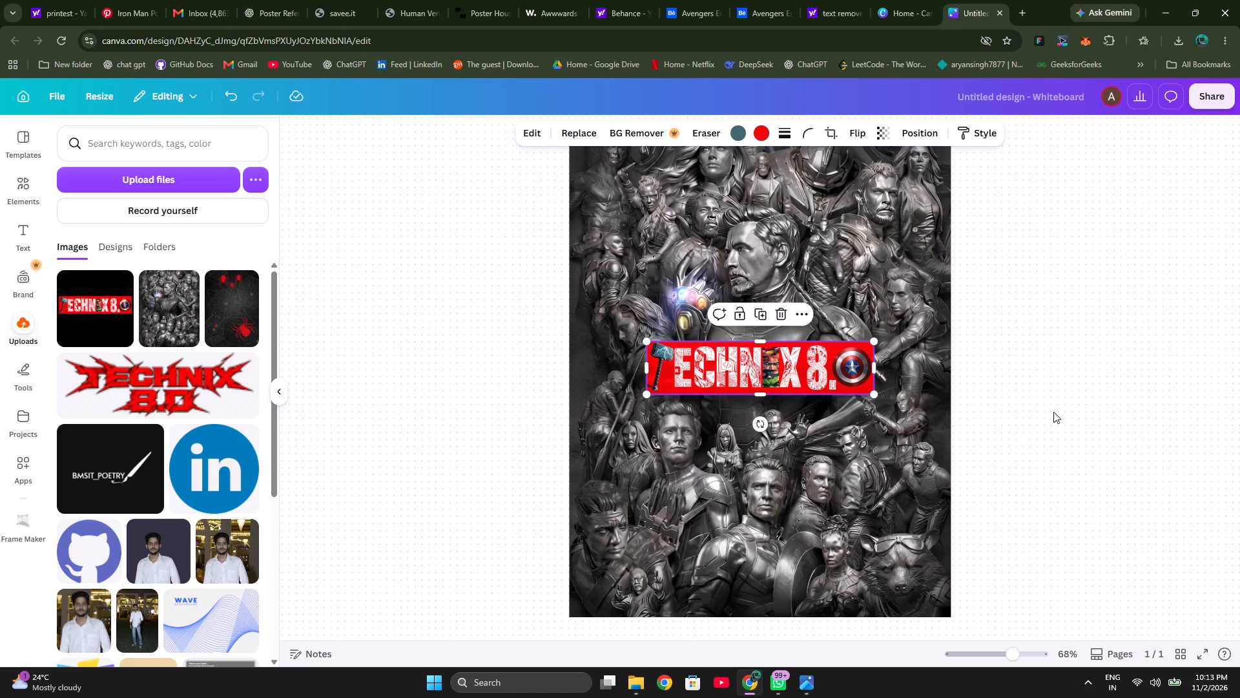
pyautogui.click(1090, 388)
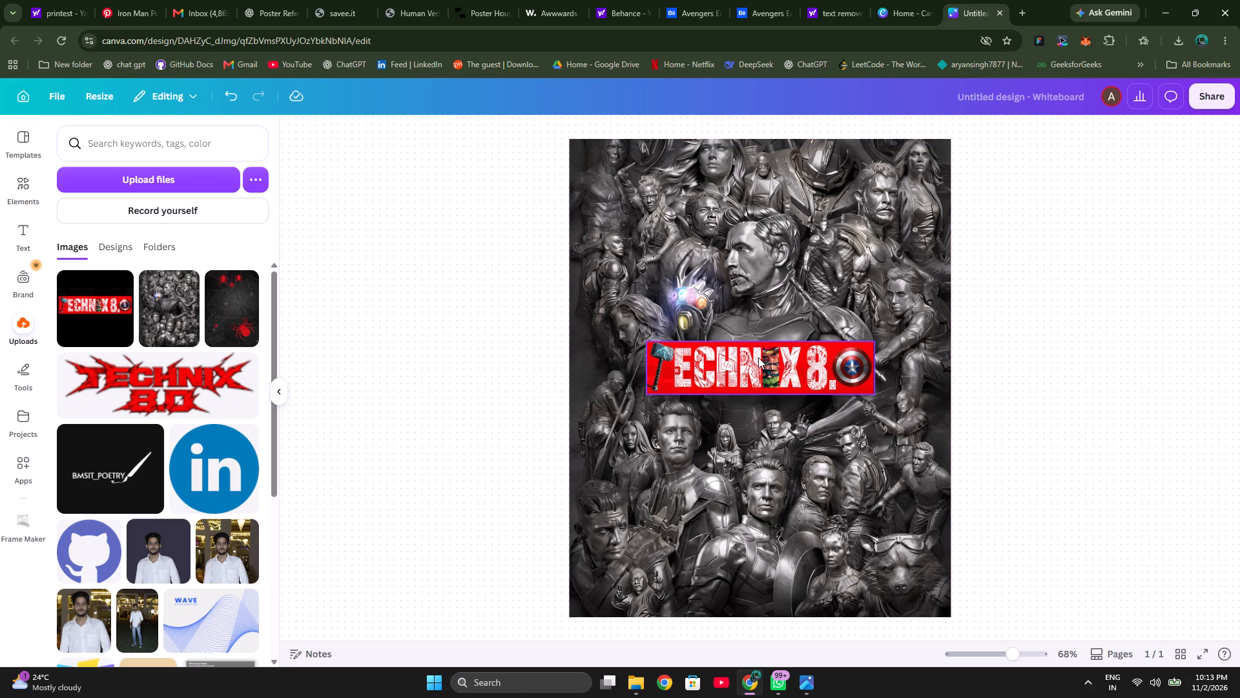
# Move the cropped technix logo slightly up, keeping it horizontally centred on the Avengers poster just below the central figure's chest.
pyautogui.moveTo(758, 363); pyautogui.dragTo(759, 358)
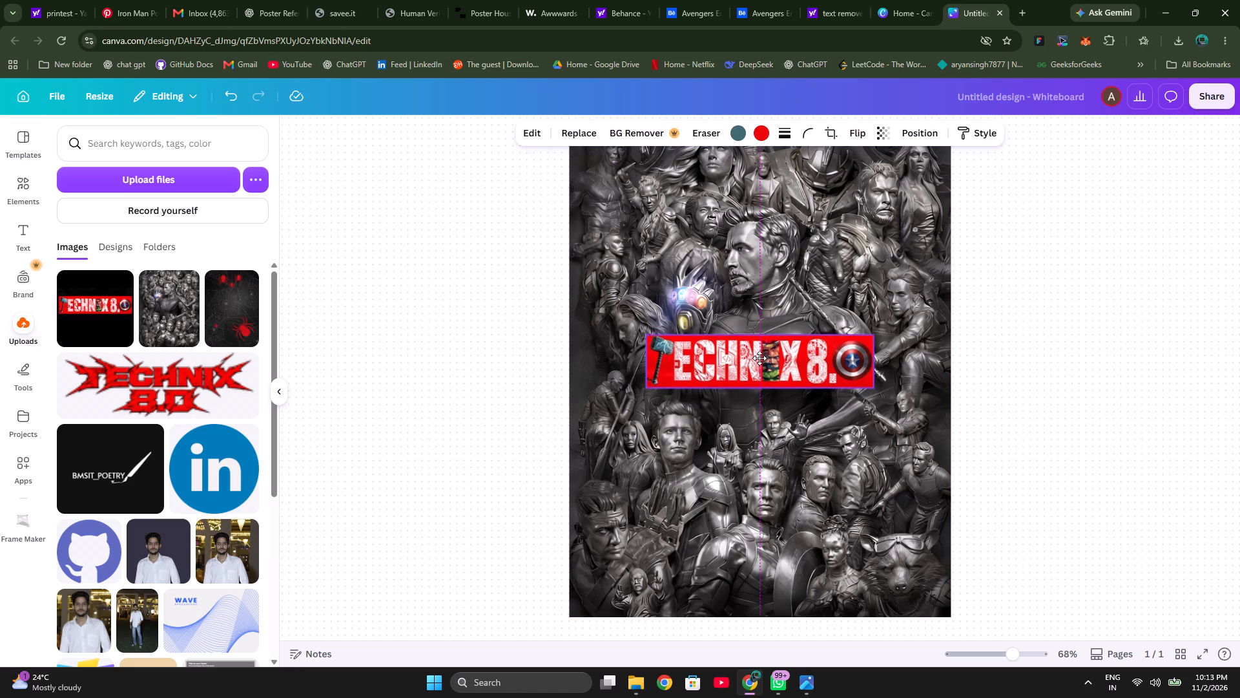
pyautogui.moveTo(759, 358); pyautogui.dragTo(758, 356)
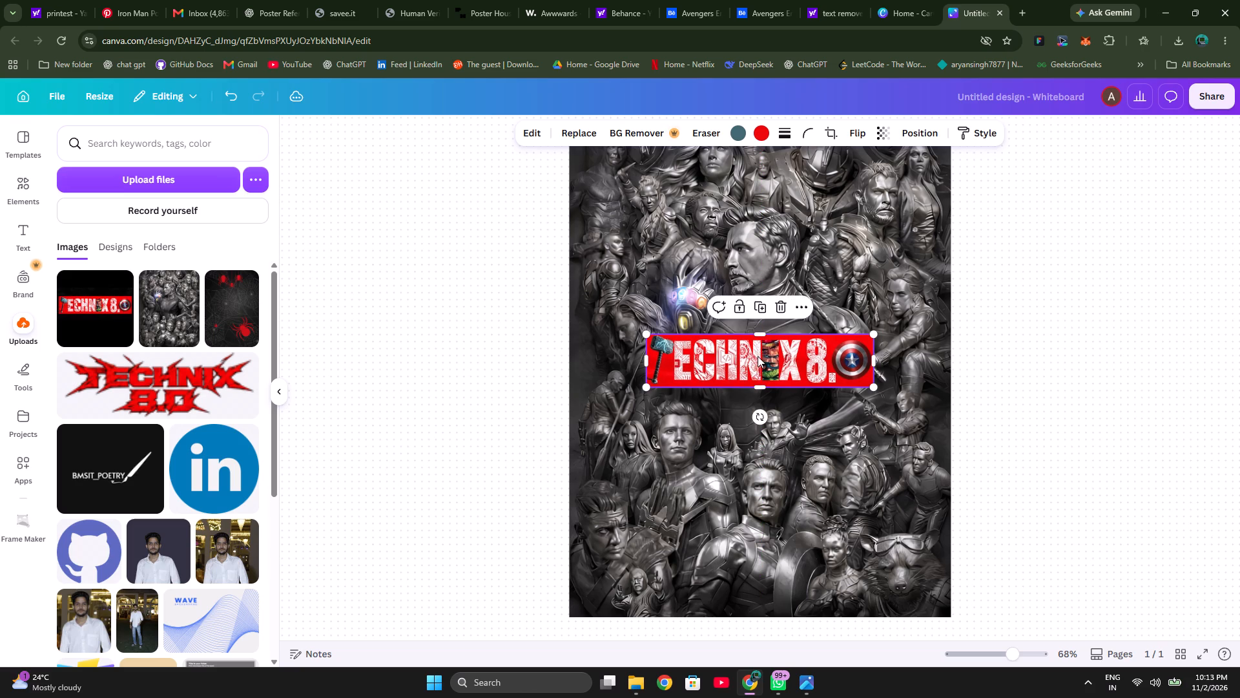
pyautogui.click(1106, 349)
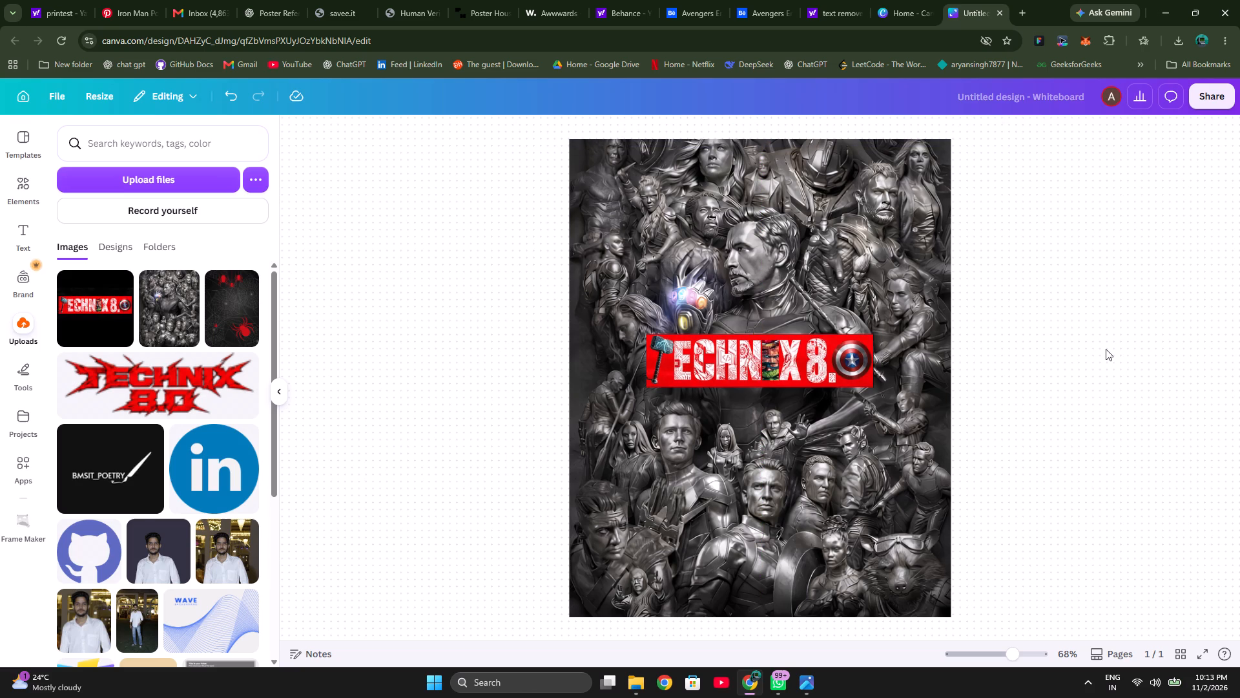
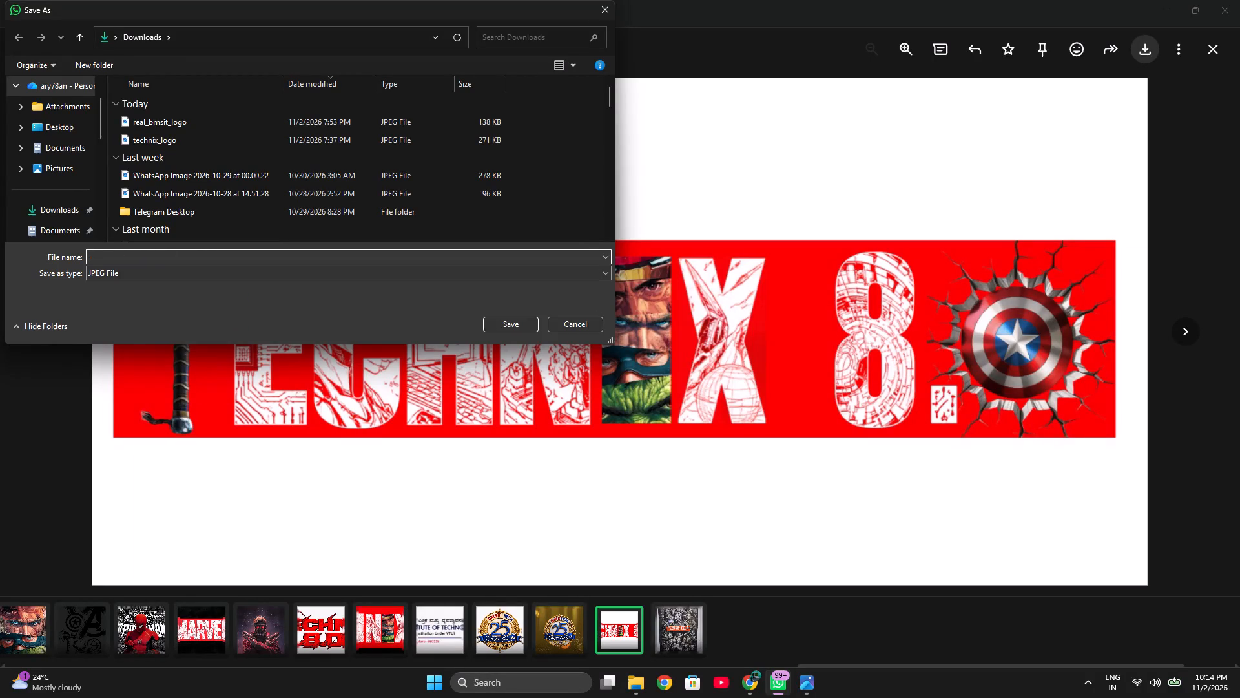
# Save the white-background Technix banner image from WhatsApp to the Downloads folder under the name technix_logo2.jpeg.
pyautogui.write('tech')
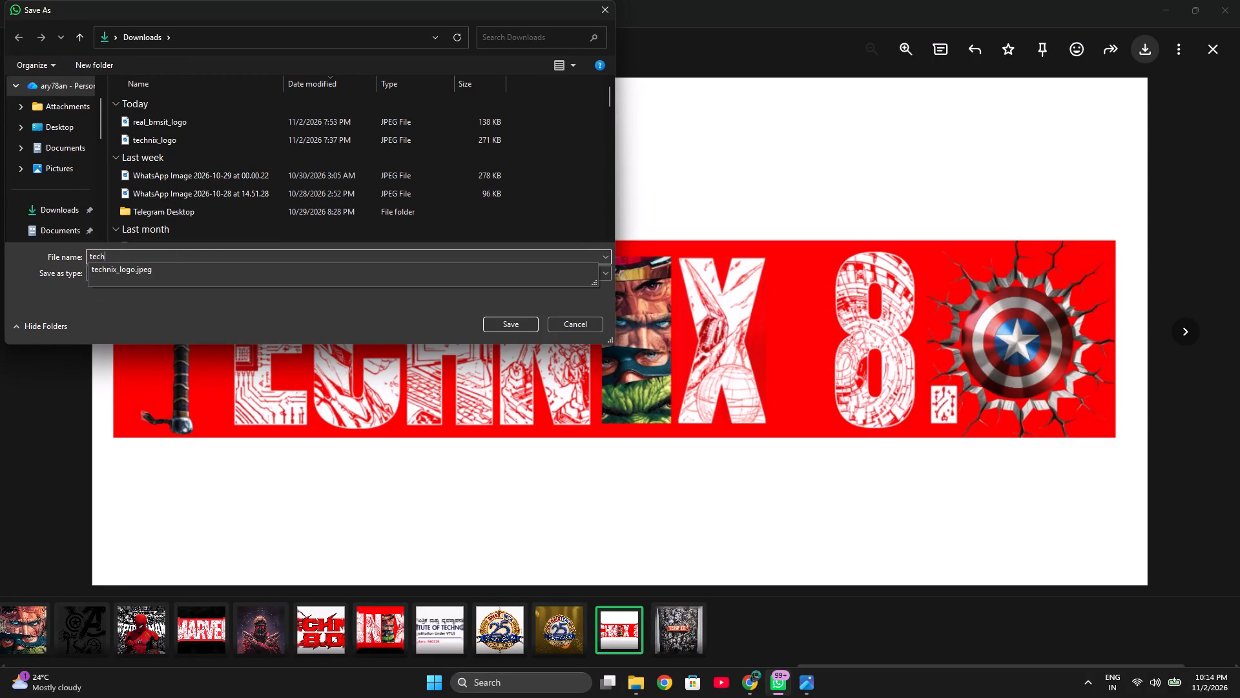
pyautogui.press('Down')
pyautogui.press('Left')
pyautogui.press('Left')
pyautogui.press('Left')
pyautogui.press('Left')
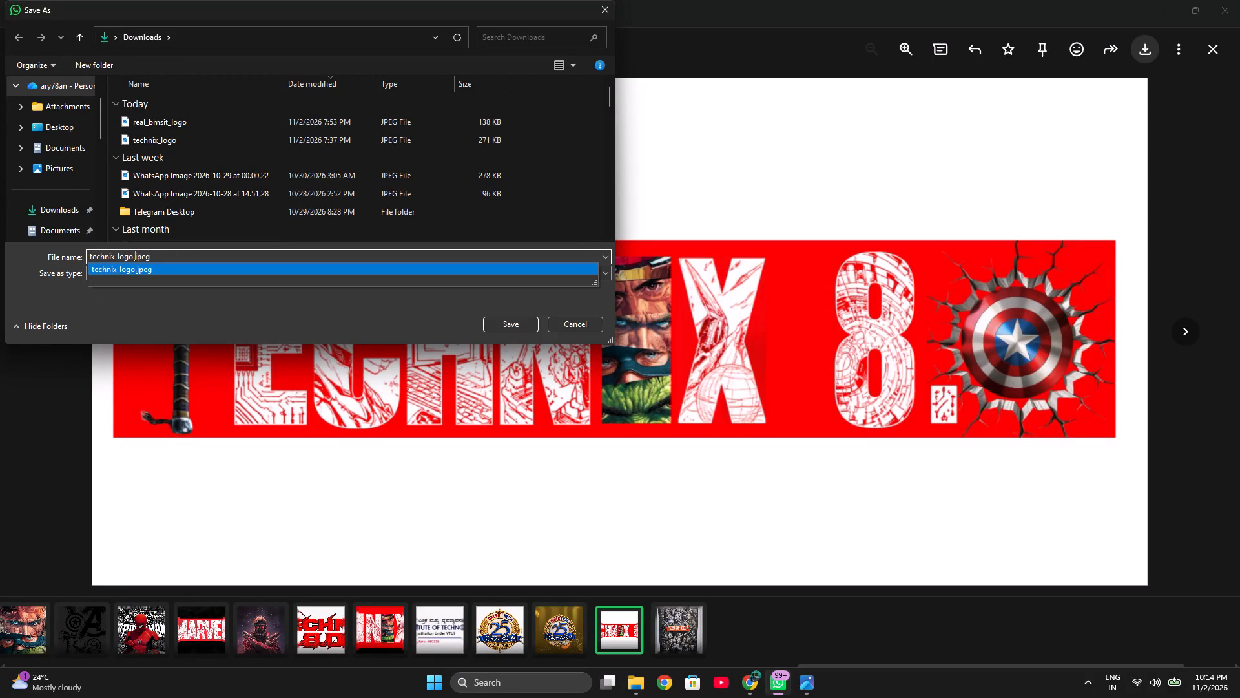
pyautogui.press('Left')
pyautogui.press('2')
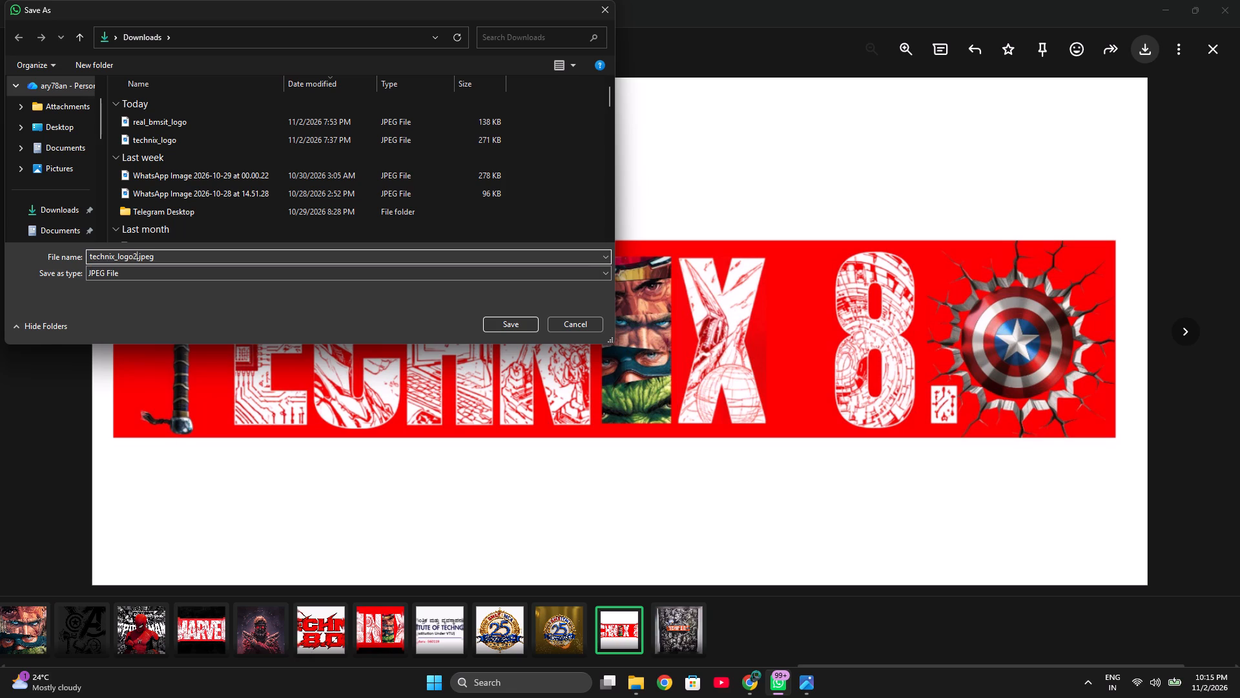
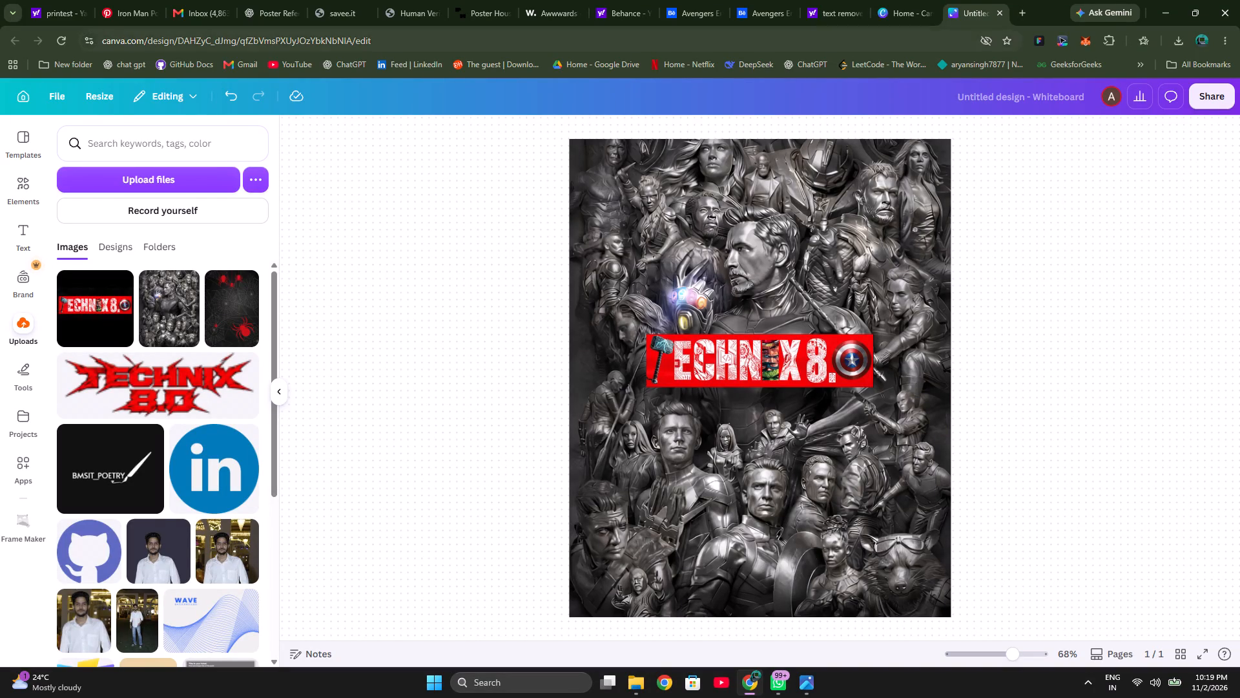
# Upload the technix_logo2 image from Downloads to the design's uploads.
pyautogui.click(169, 175)
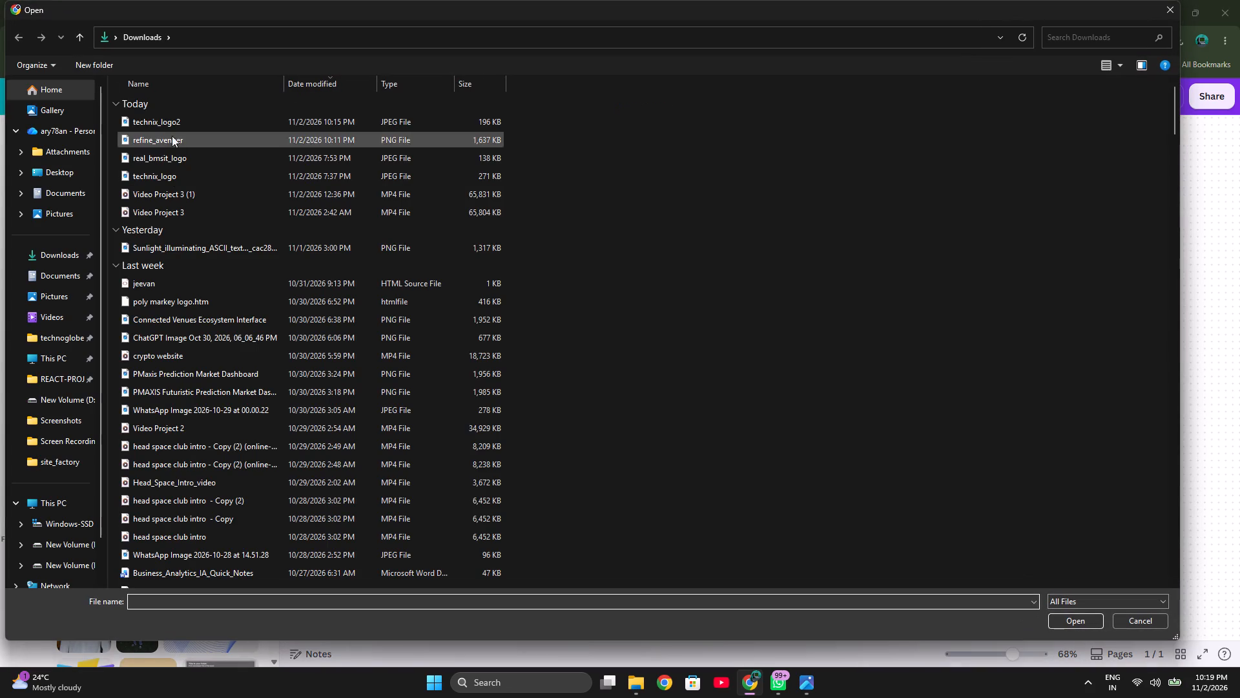
pyautogui.click(170, 125)
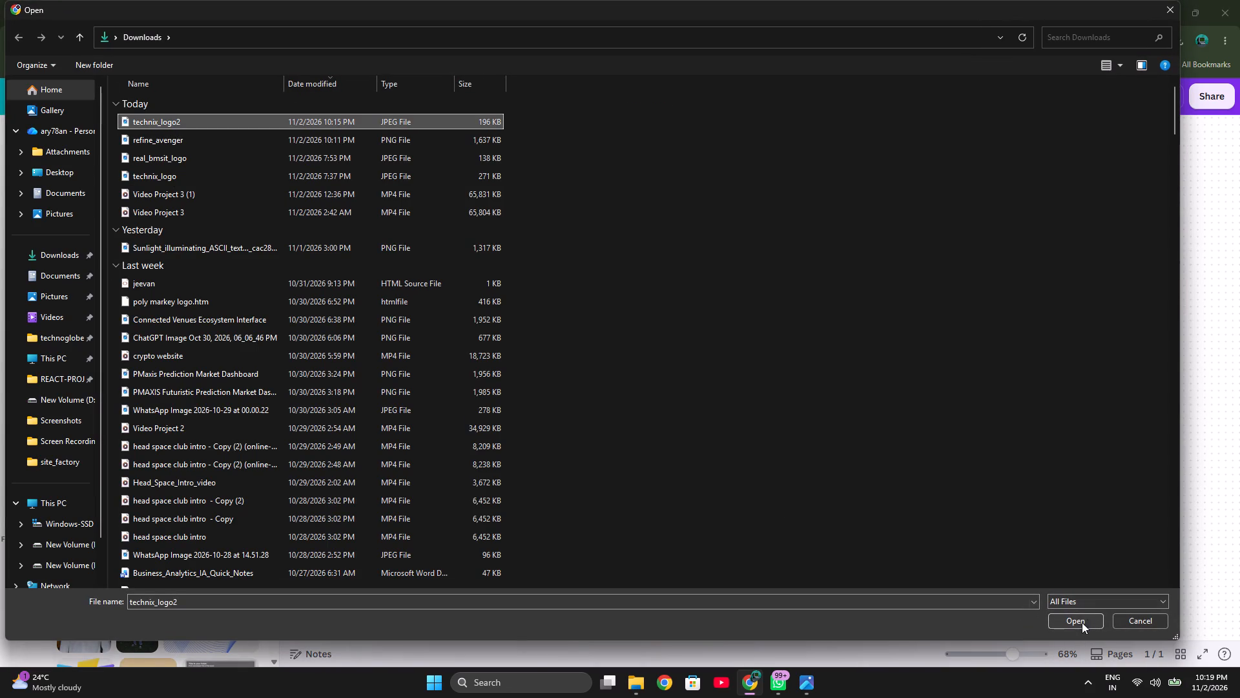
pyautogui.click(1080, 623)
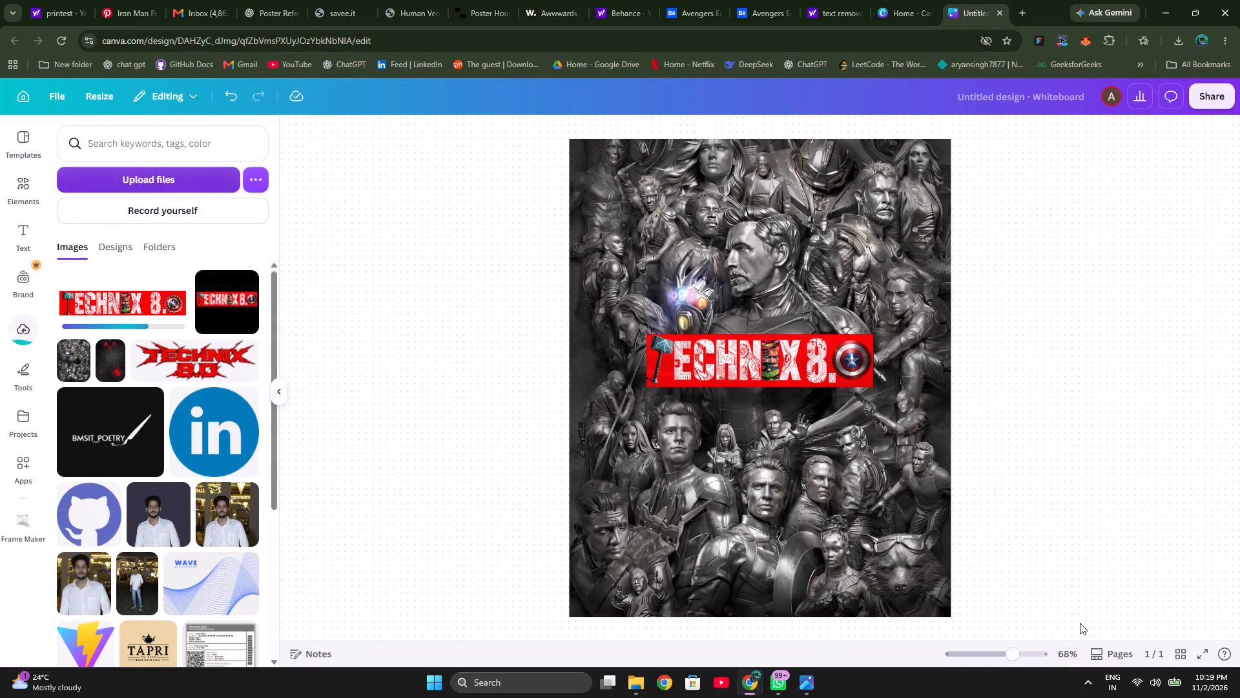
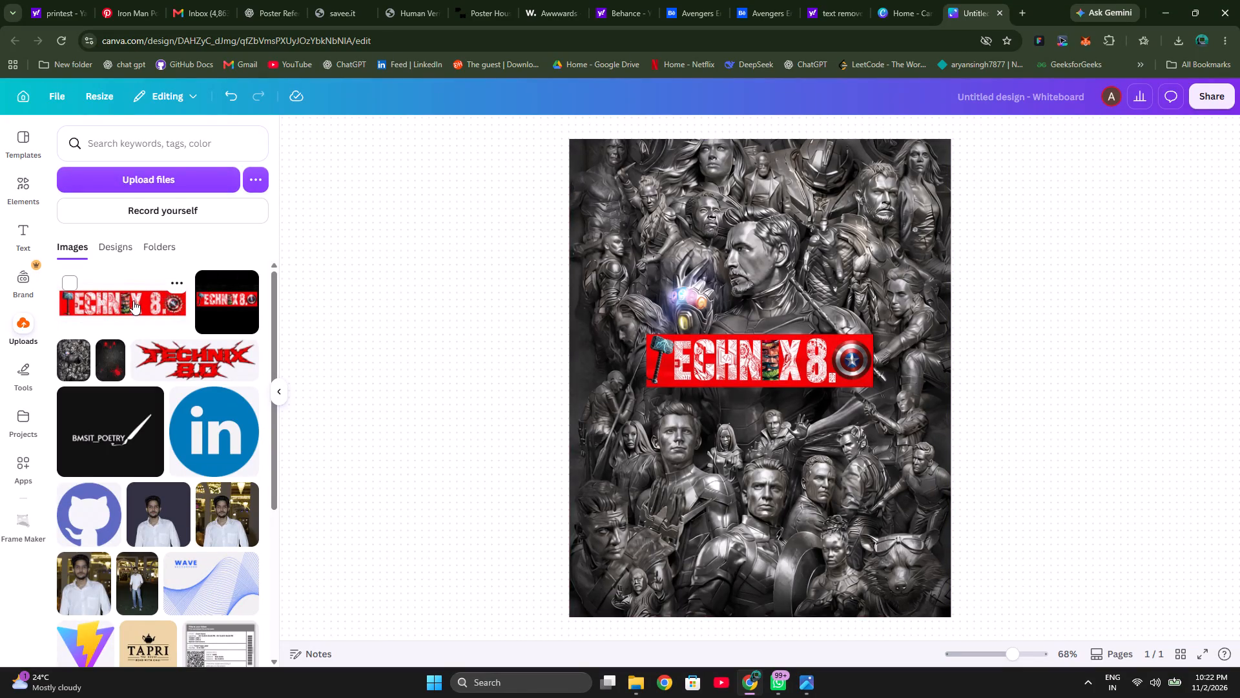
# Delete the old technix logo from the poster and add the uploaded technix_logo2 image in its place.
pyautogui.click(767, 368)
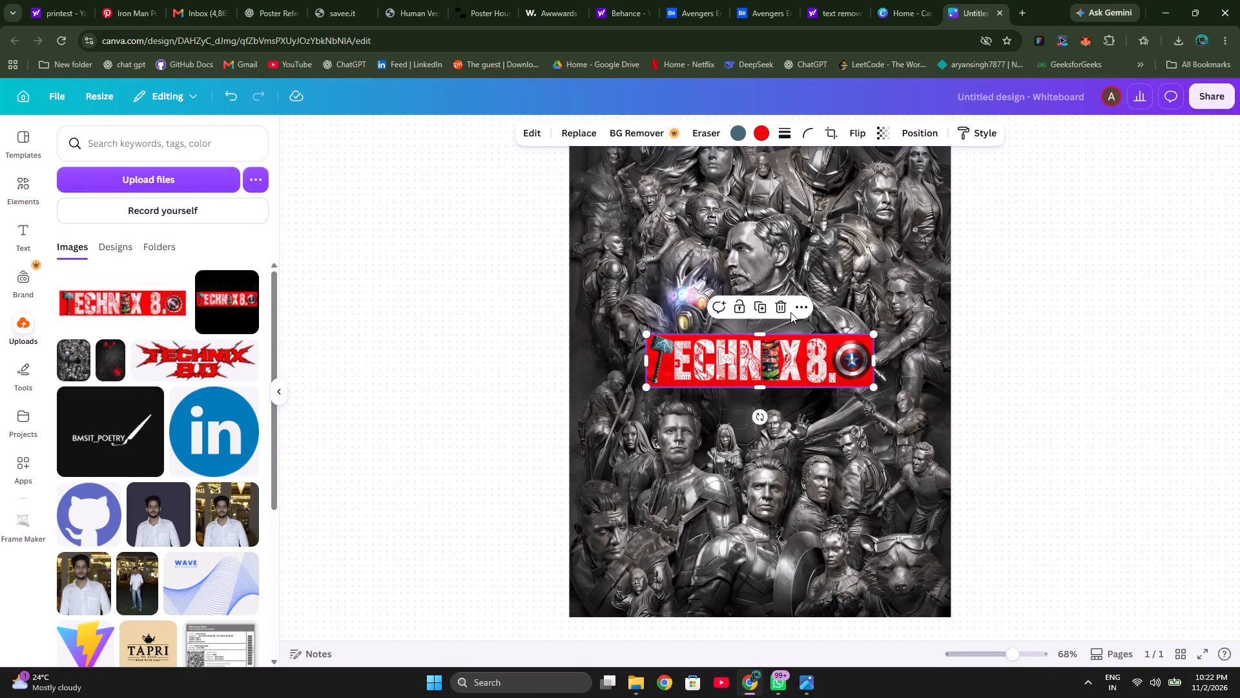
pyautogui.click(781, 310)
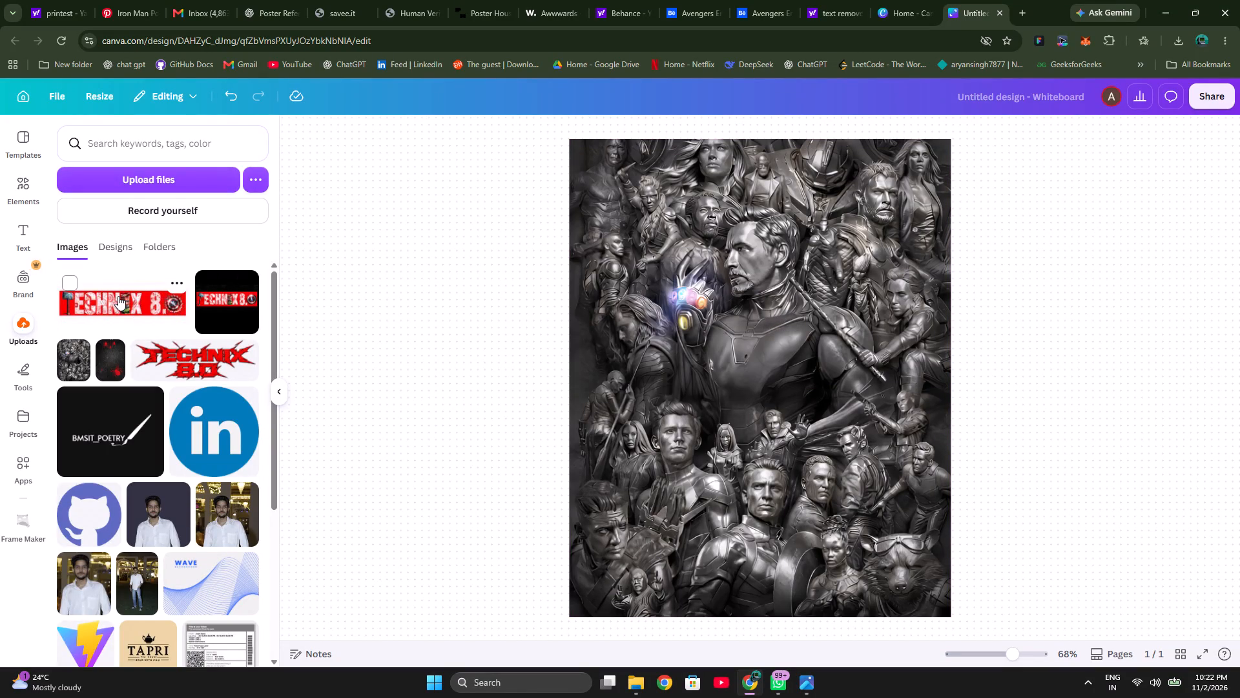
pyautogui.click(118, 296)
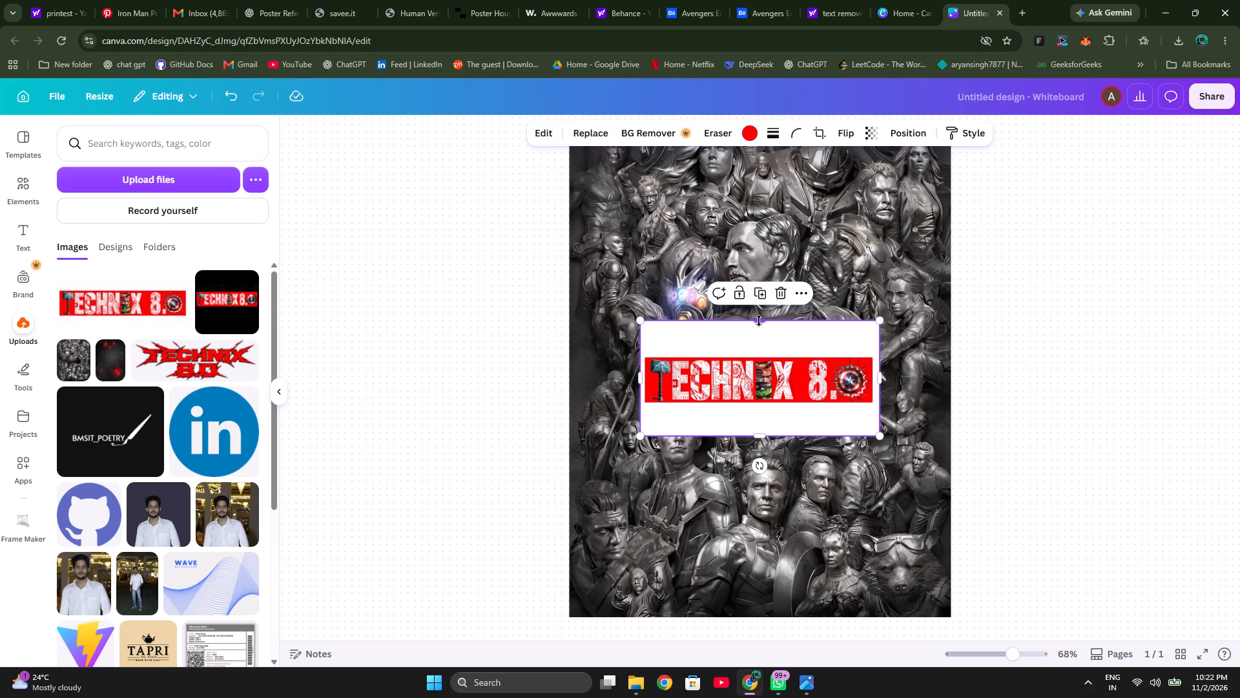
# Crop the white margins off all four sides of the new technix logo, leaving the red banner about 521 by 103.
pyautogui.moveTo(759, 321); pyautogui.dragTo(766, 355)
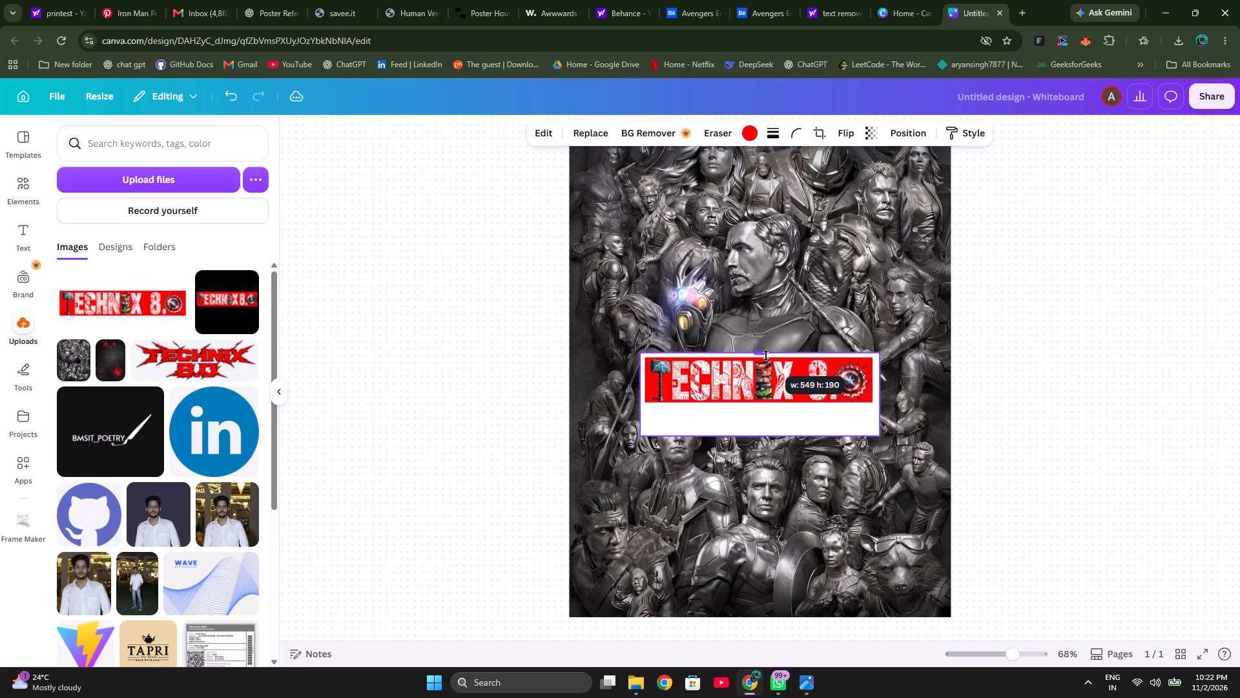
pyautogui.moveTo(766, 355); pyautogui.dragTo(767, 358)
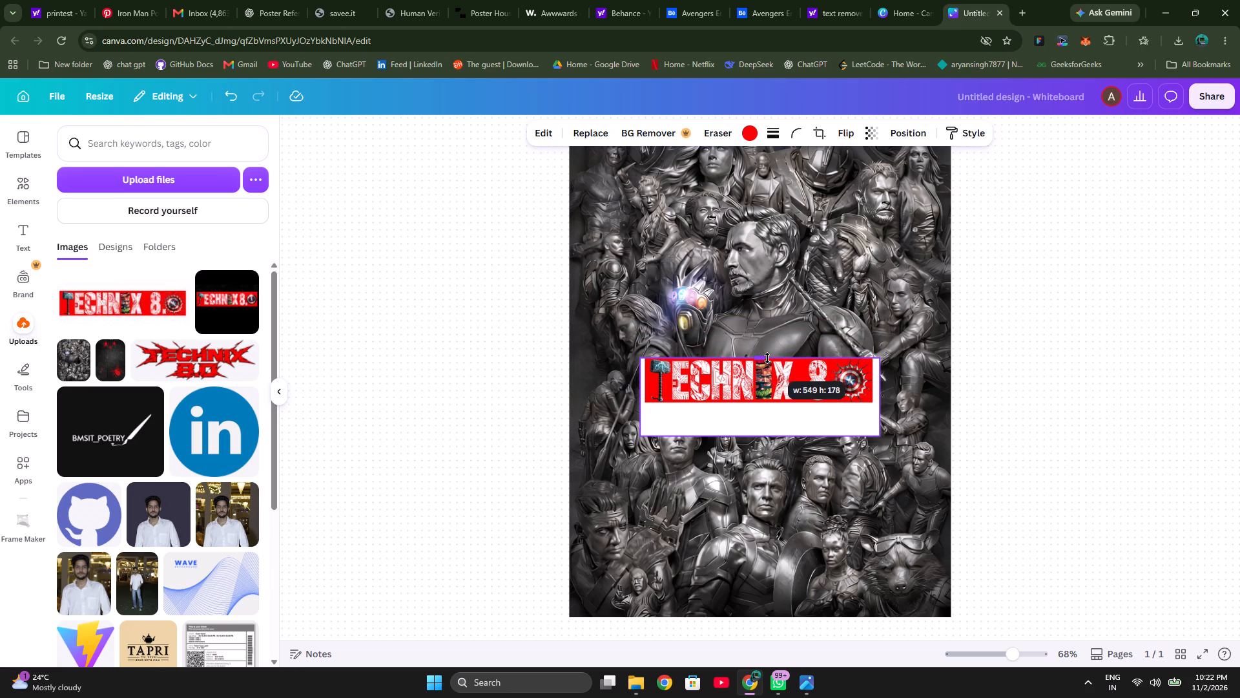
pyautogui.moveTo(767, 358); pyautogui.dragTo(768, 357)
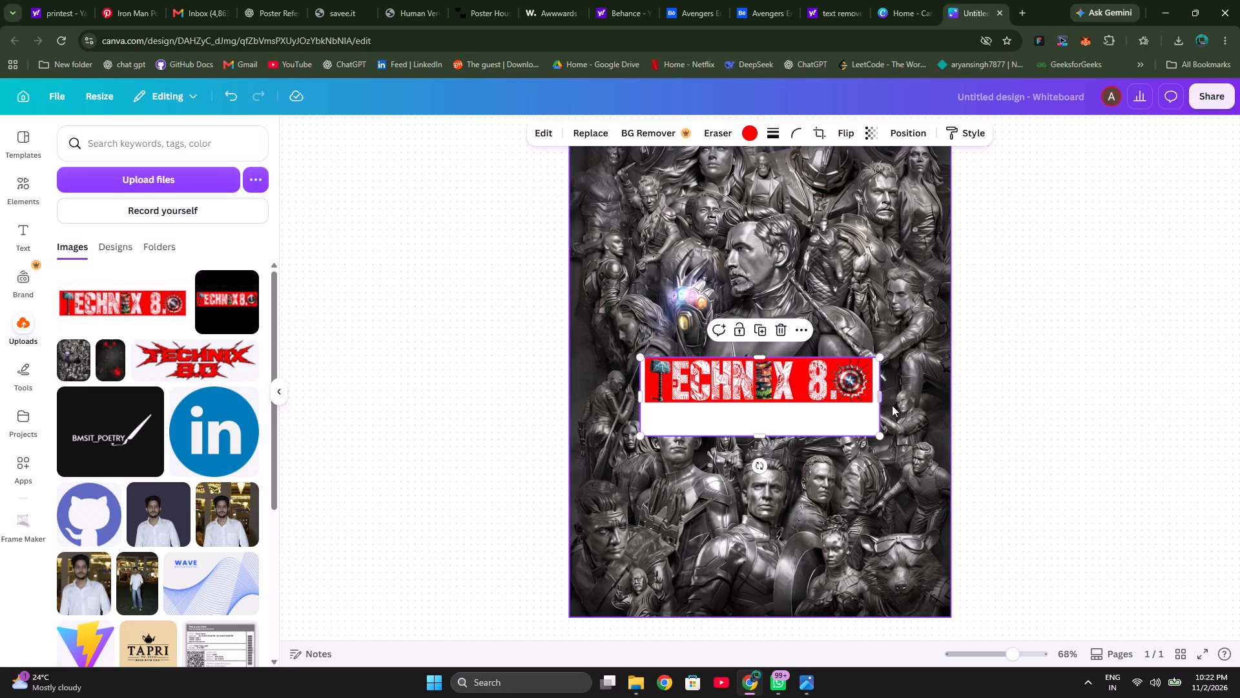
pyautogui.moveTo(878, 396); pyautogui.dragTo(872, 399)
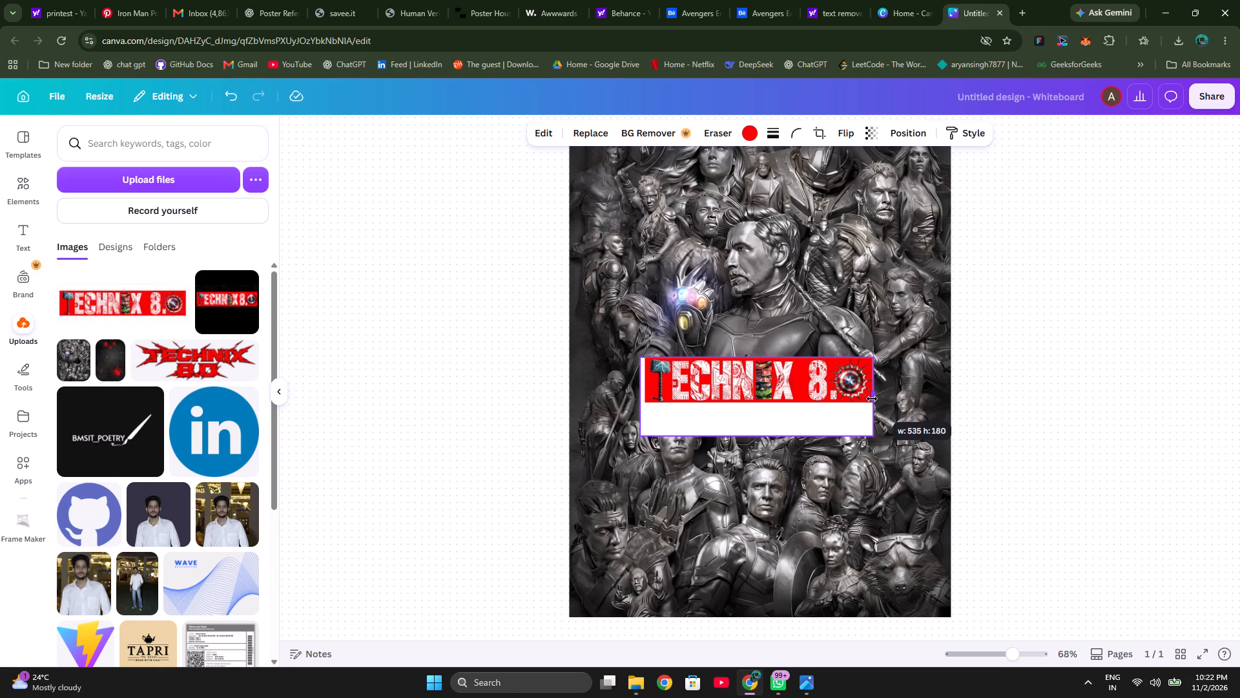
pyautogui.moveTo(872, 399); pyautogui.dragTo(873, 399)
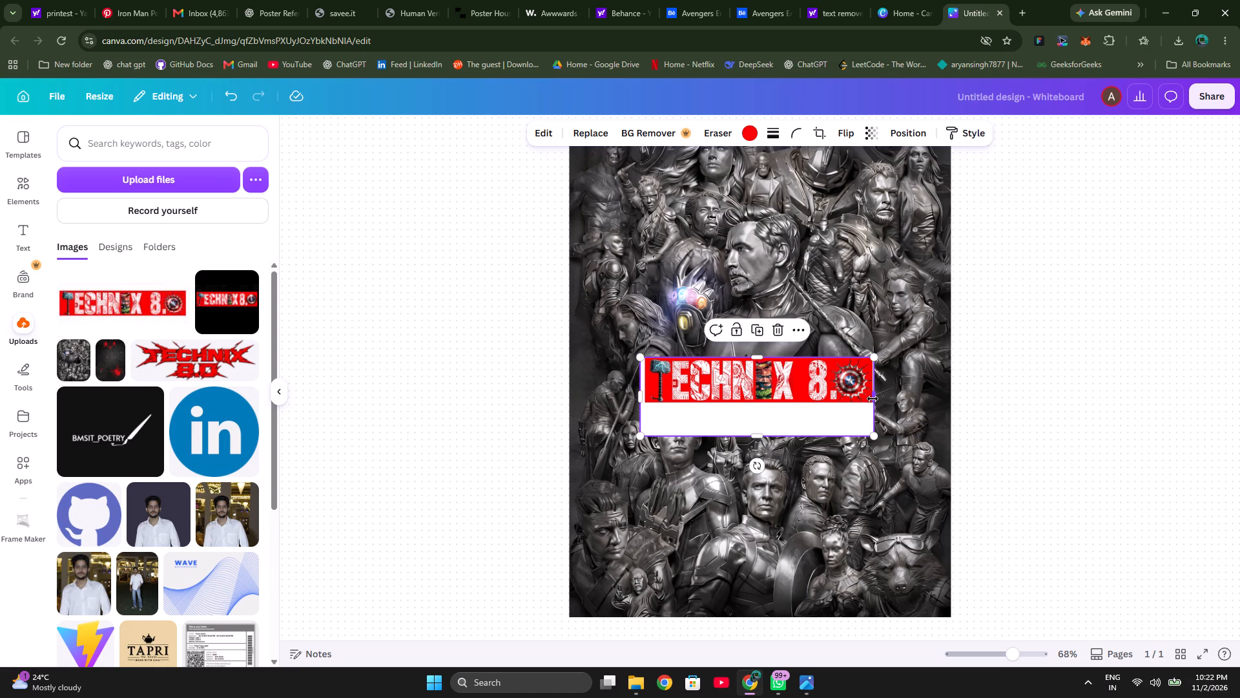
pyautogui.click(873, 399)
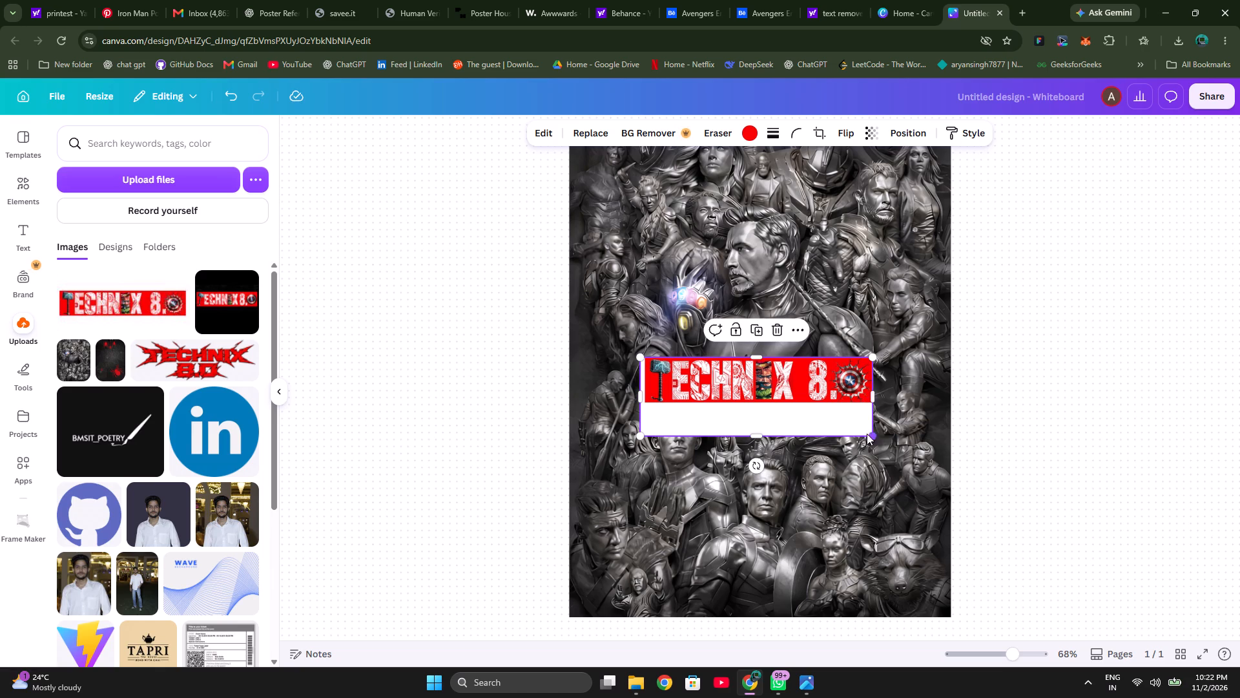
pyautogui.moveTo(757, 436); pyautogui.dragTo(756, 428)
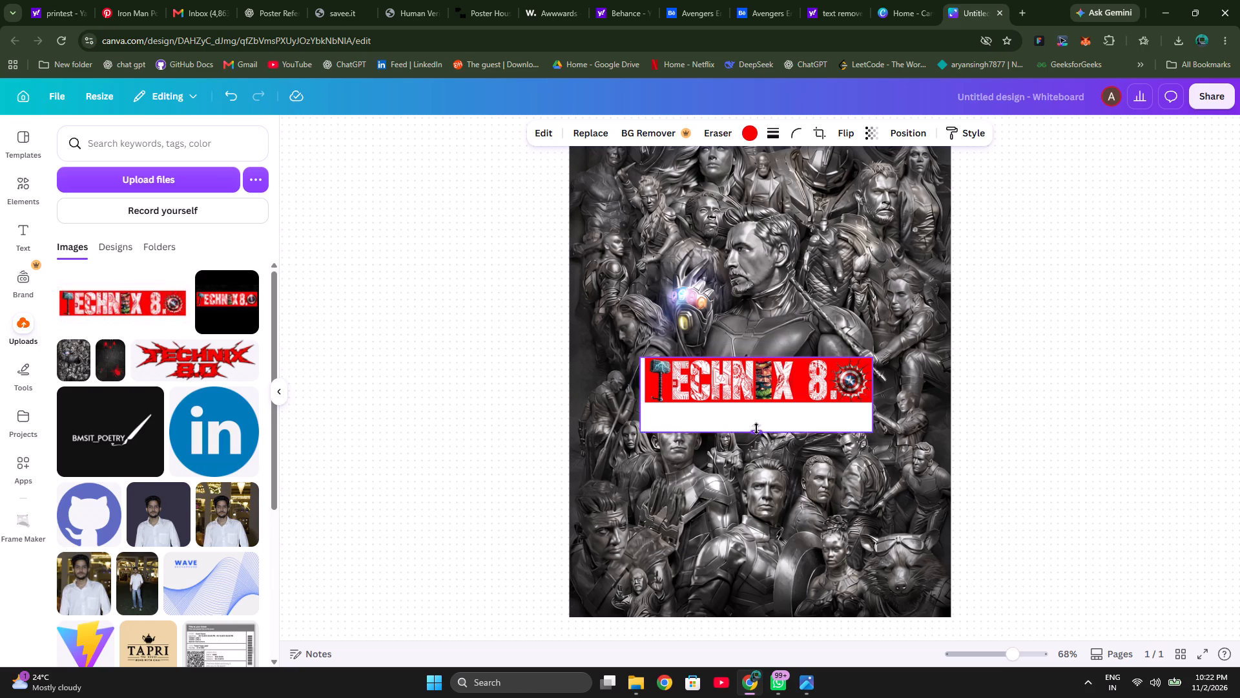
pyautogui.moveTo(756, 428); pyautogui.dragTo(756, 407)
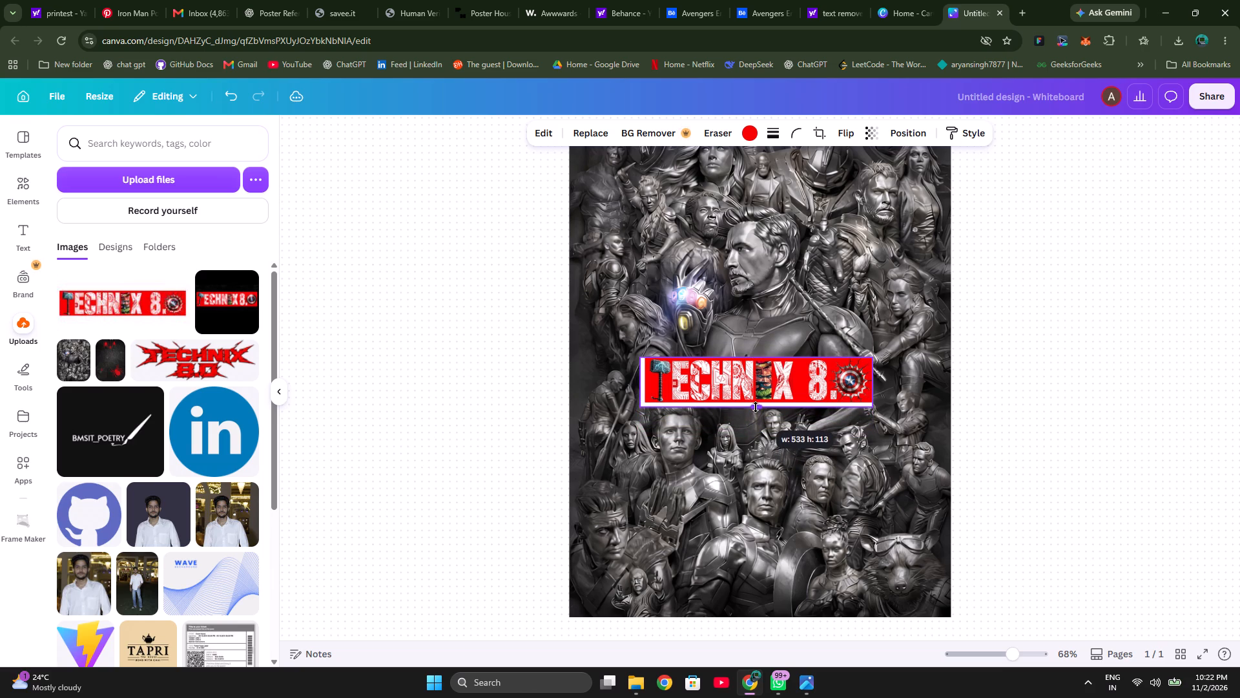
pyautogui.moveTo(756, 407); pyautogui.dragTo(756, 403)
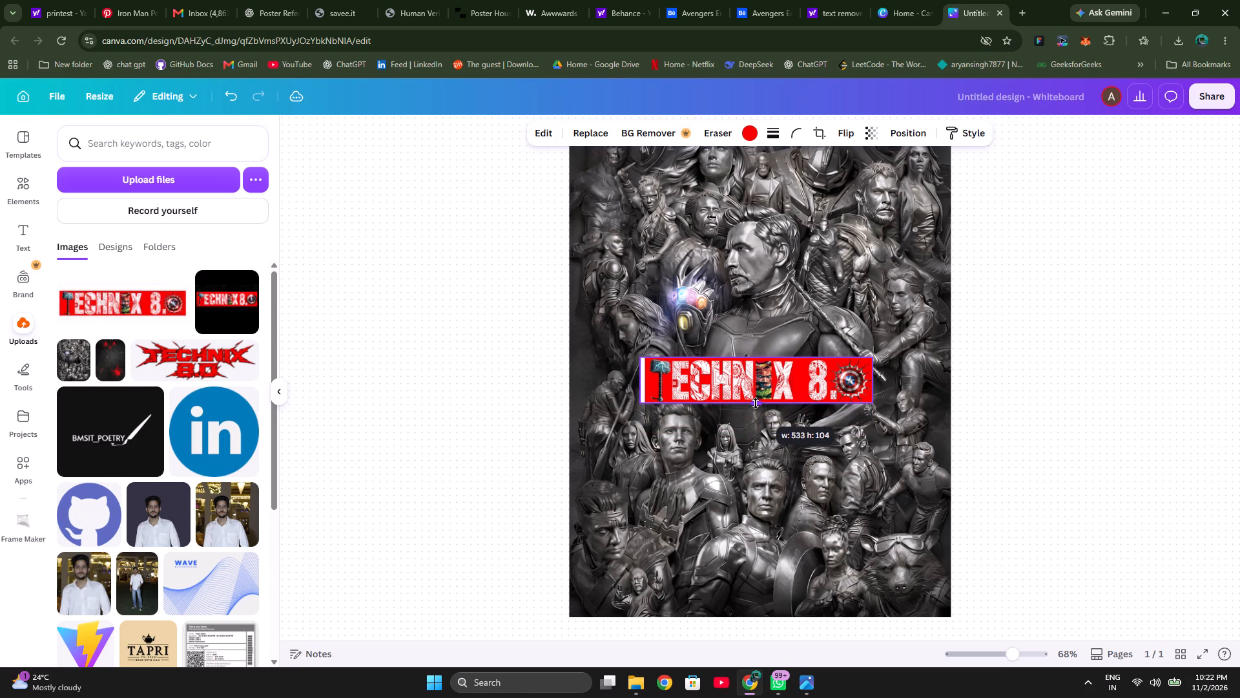
pyautogui.moveTo(756, 403); pyautogui.dragTo(756, 403)
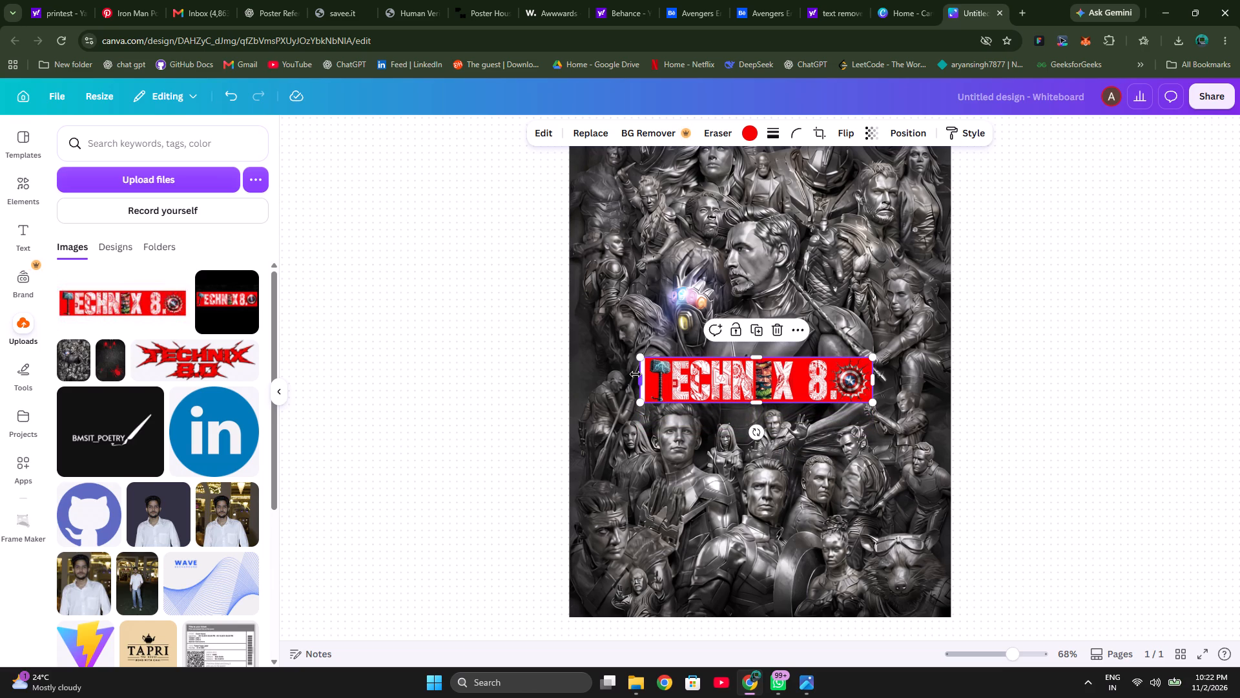
pyautogui.moveTo(635, 374); pyautogui.dragTo(641, 374)
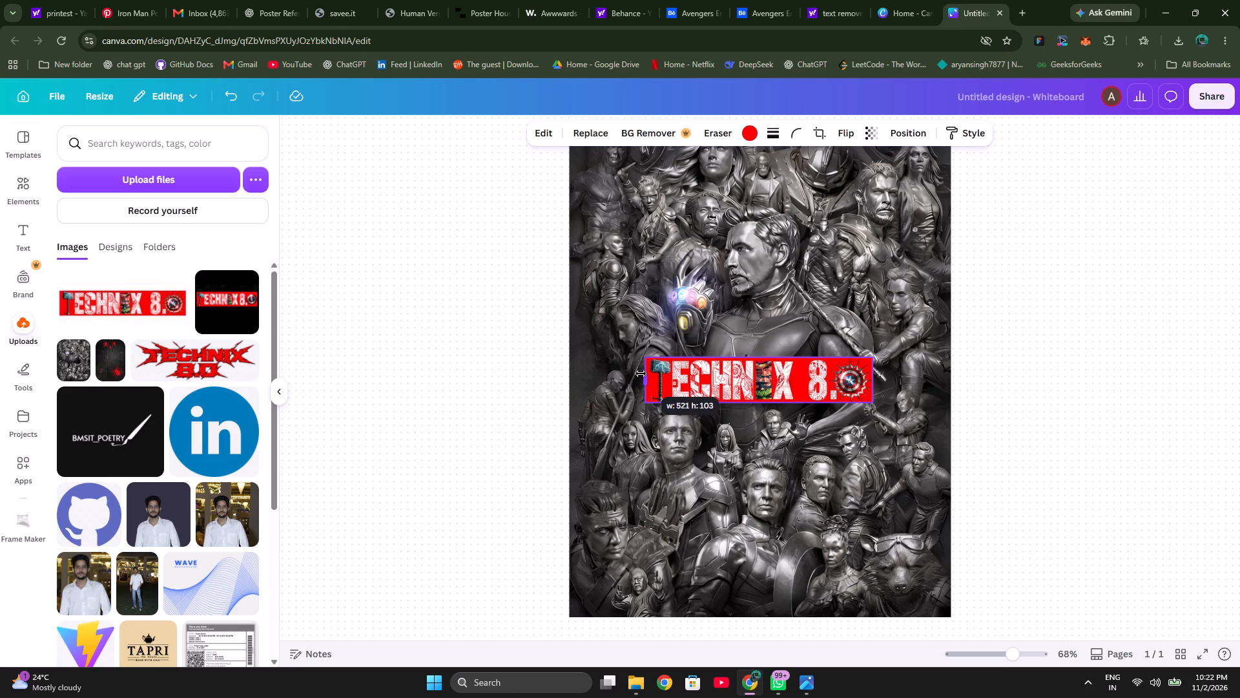
pyautogui.moveTo(641, 374); pyautogui.dragTo(639, 372)
pyautogui.moveTo(639, 372); pyautogui.dragTo(642, 372)
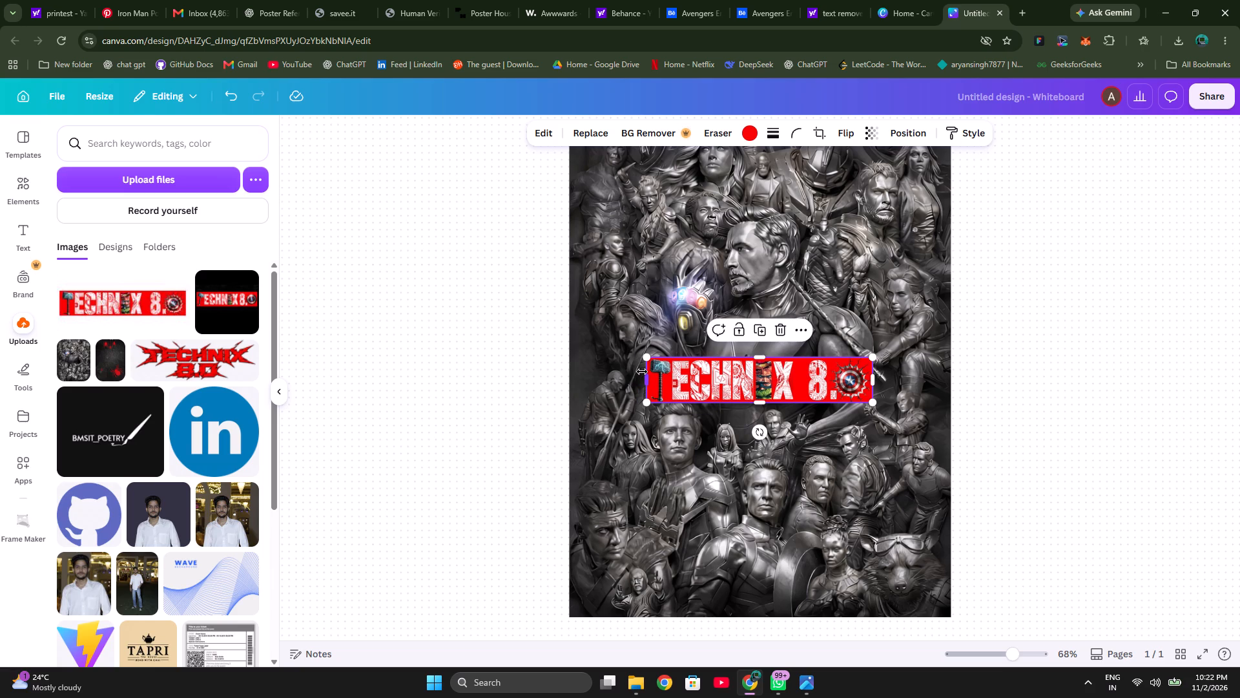
pyautogui.click(1109, 384)
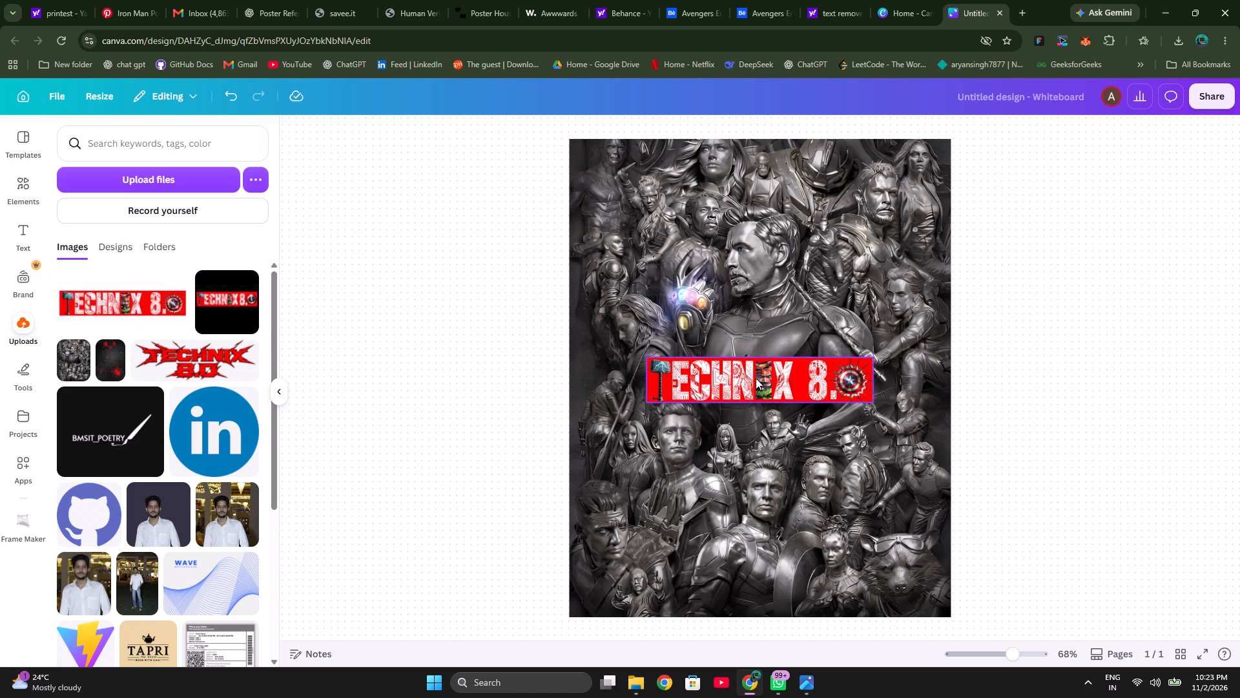
# Move the cropped technix banner slightly up across the central figure's torso, just below the glowing gauntlet, keeping it horizontally centred.
pyautogui.moveTo(756, 378); pyautogui.dragTo(753, 359)
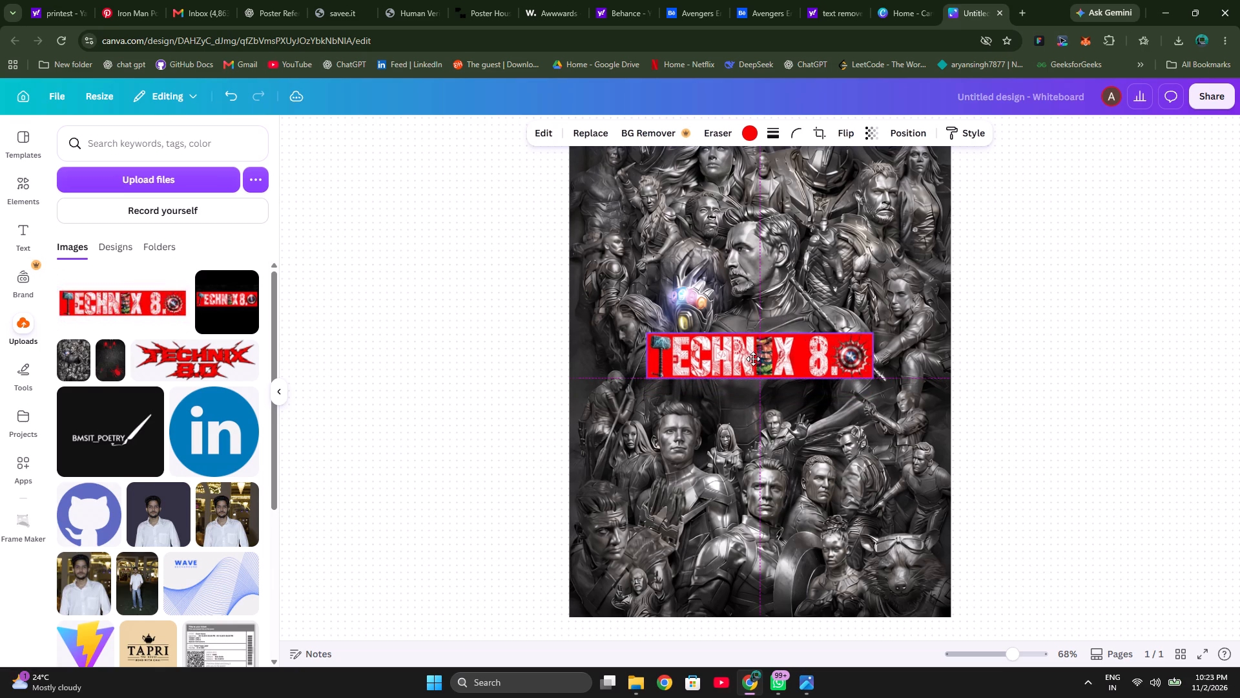
pyautogui.moveTo(753, 359); pyautogui.dragTo(755, 359)
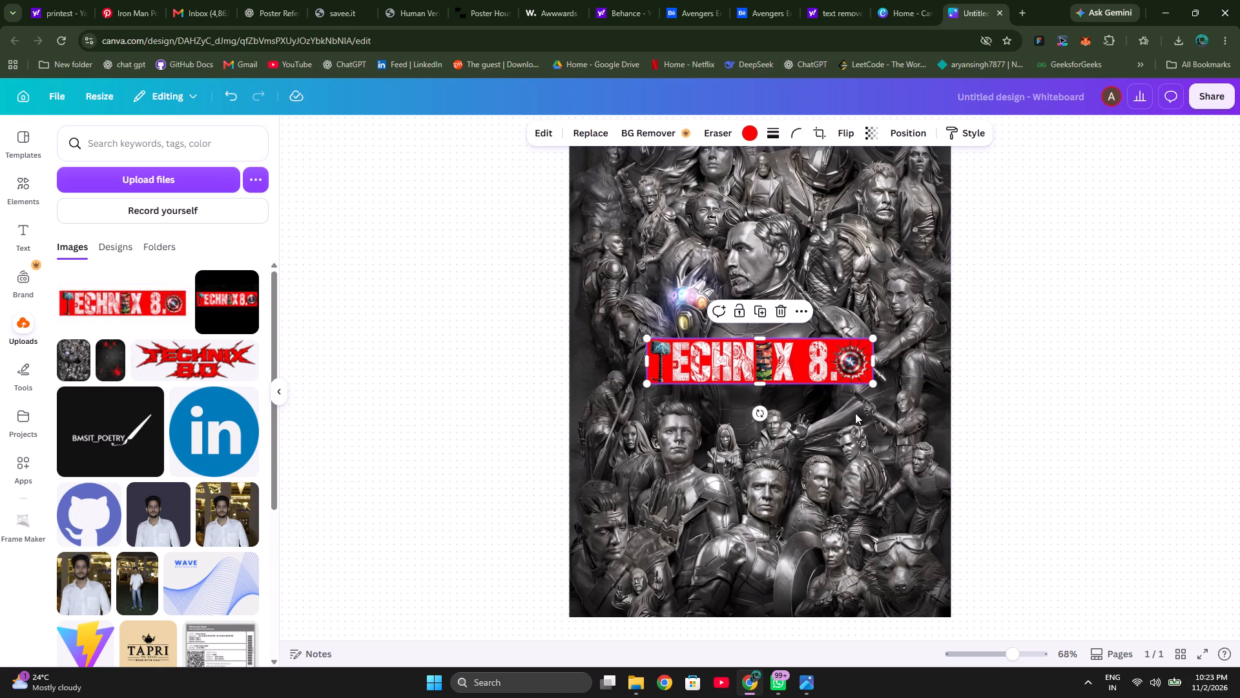
pyautogui.click(1002, 370)
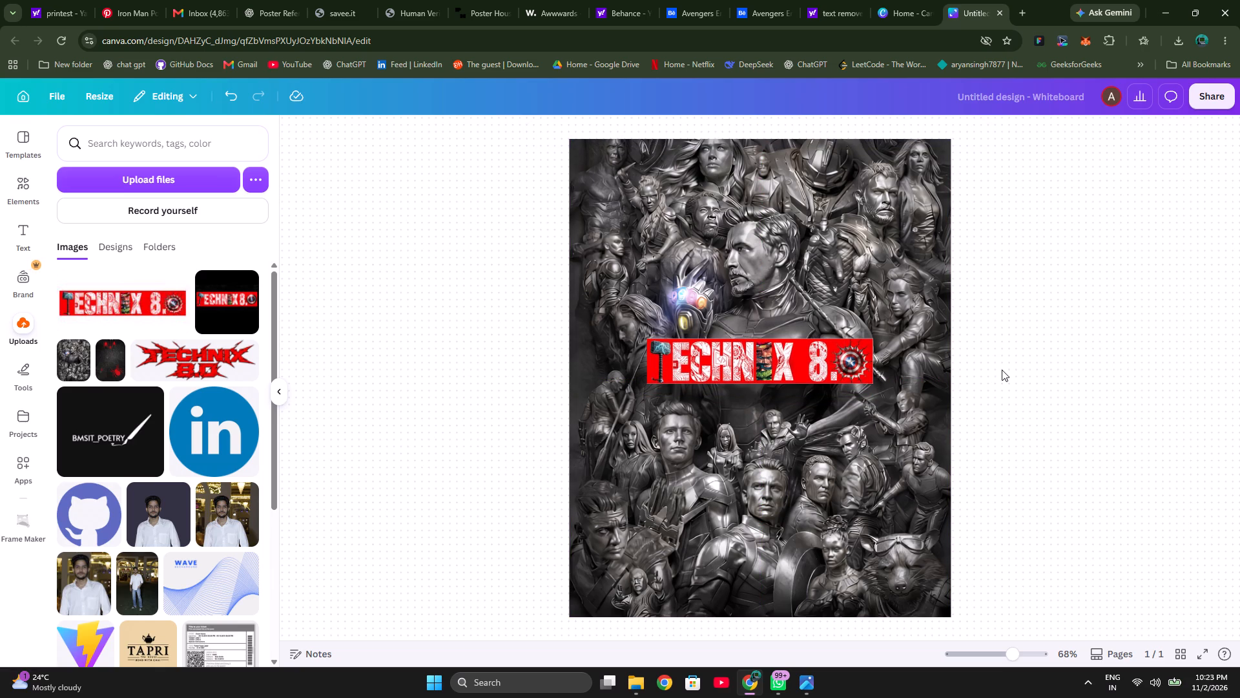
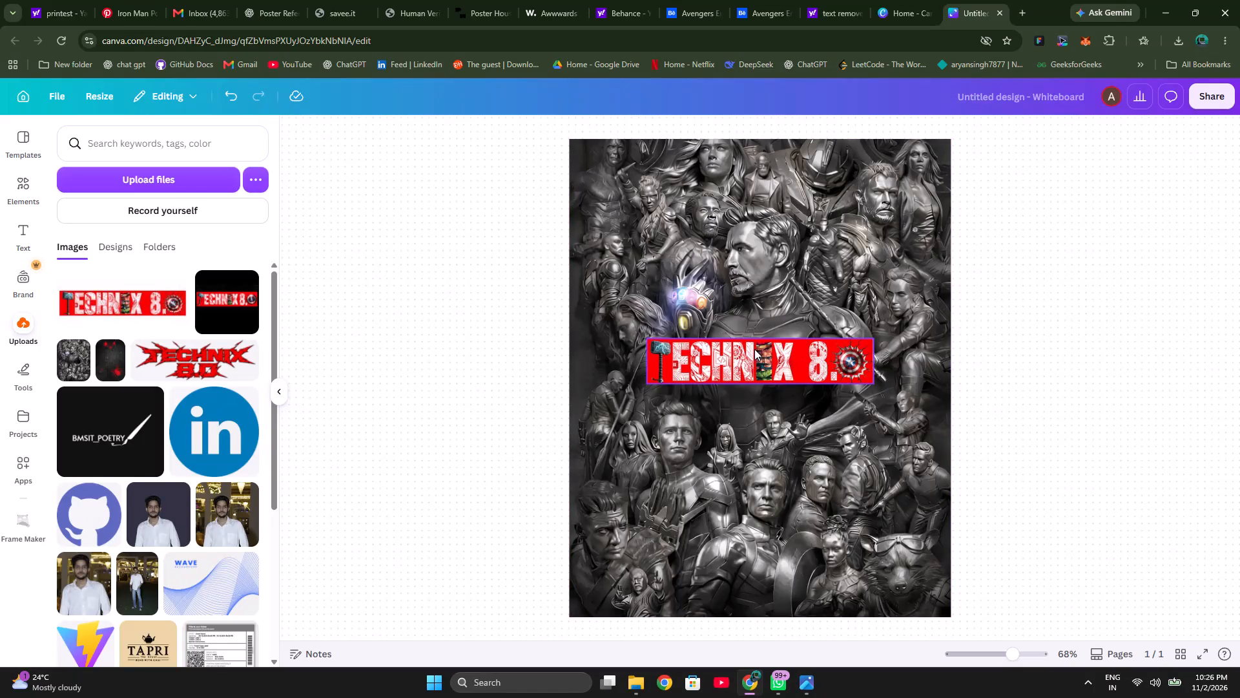
# Nudge the technix banner slightly down across the central figure's torso and deselect it.
pyautogui.click(752, 352)
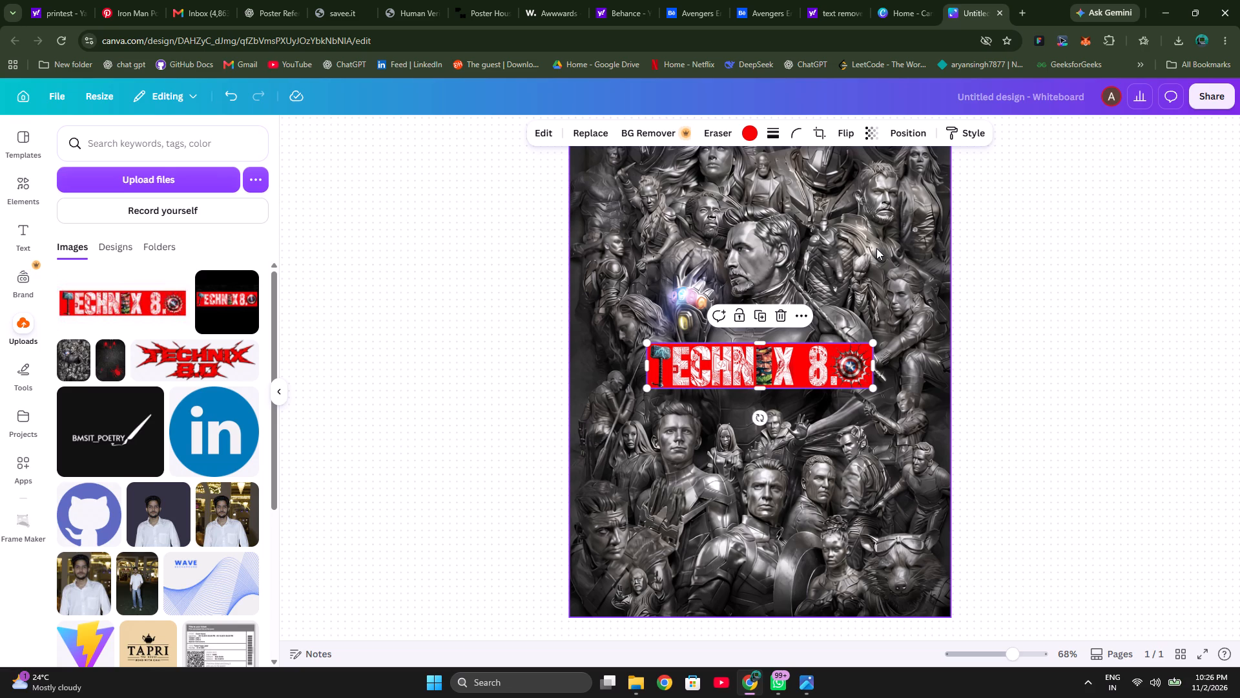
pyautogui.click(1124, 293)
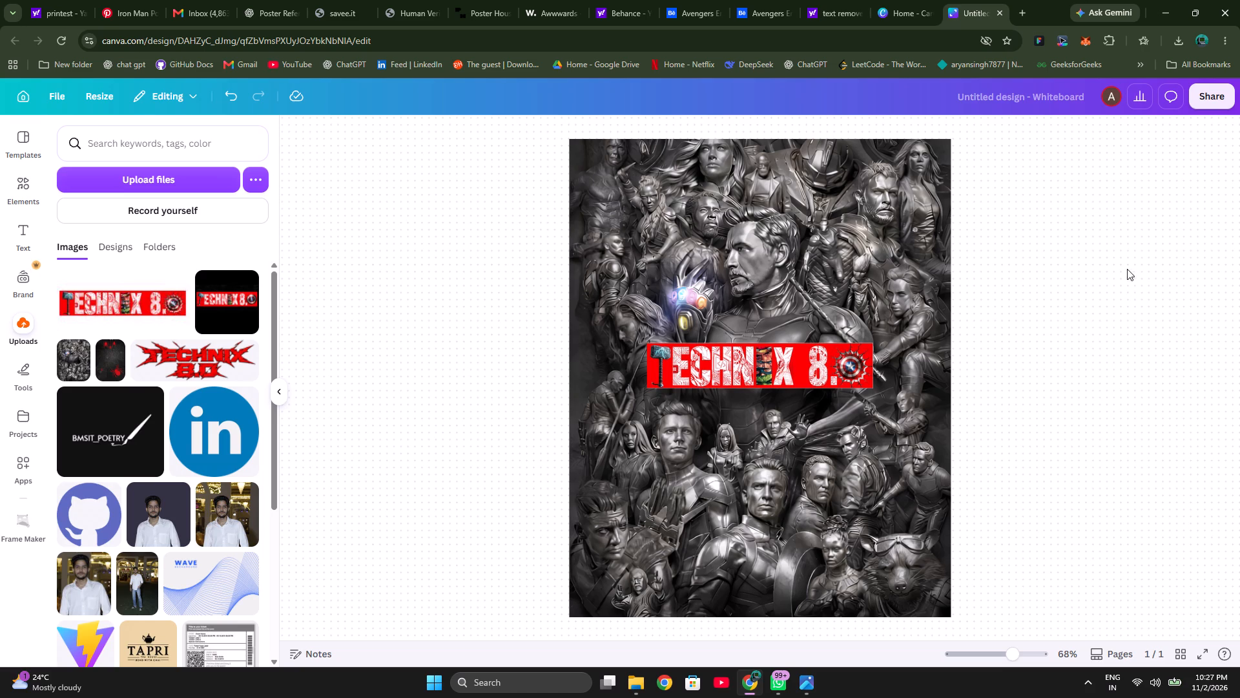
# Search the web for "avengers logo 4k" in a new browser tab.
pyautogui.click(1024, 11)
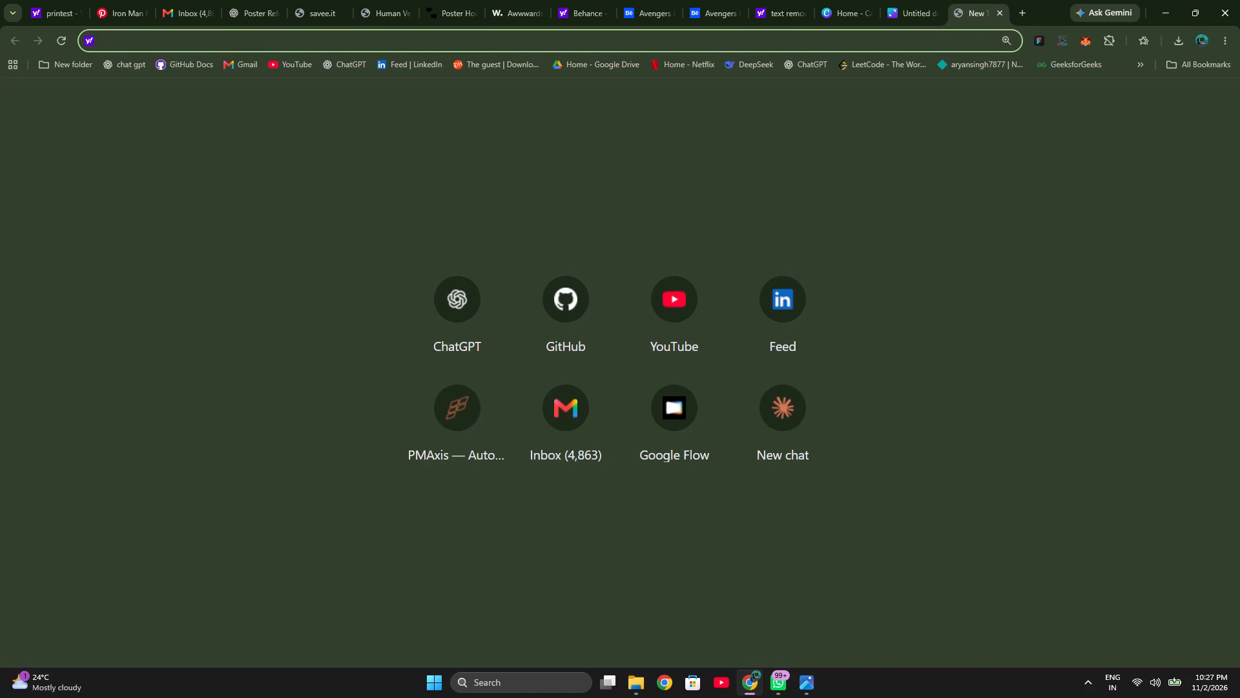
pyautogui.write('aven')
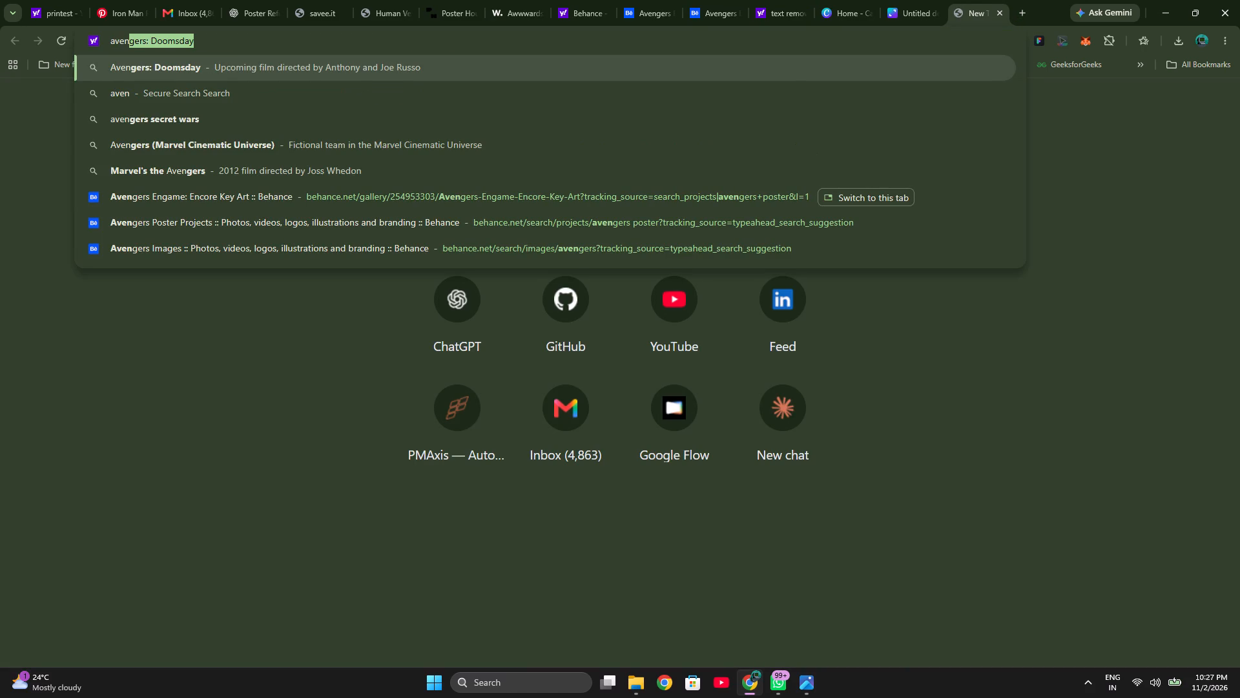
pyautogui.press('Right')
pyautogui.press('BackSpace')
pyautogui.press('BackSpace')
pyautogui.press('BackSpace')
pyautogui.press('BackSpace')
pyautogui.press('BackSpace')
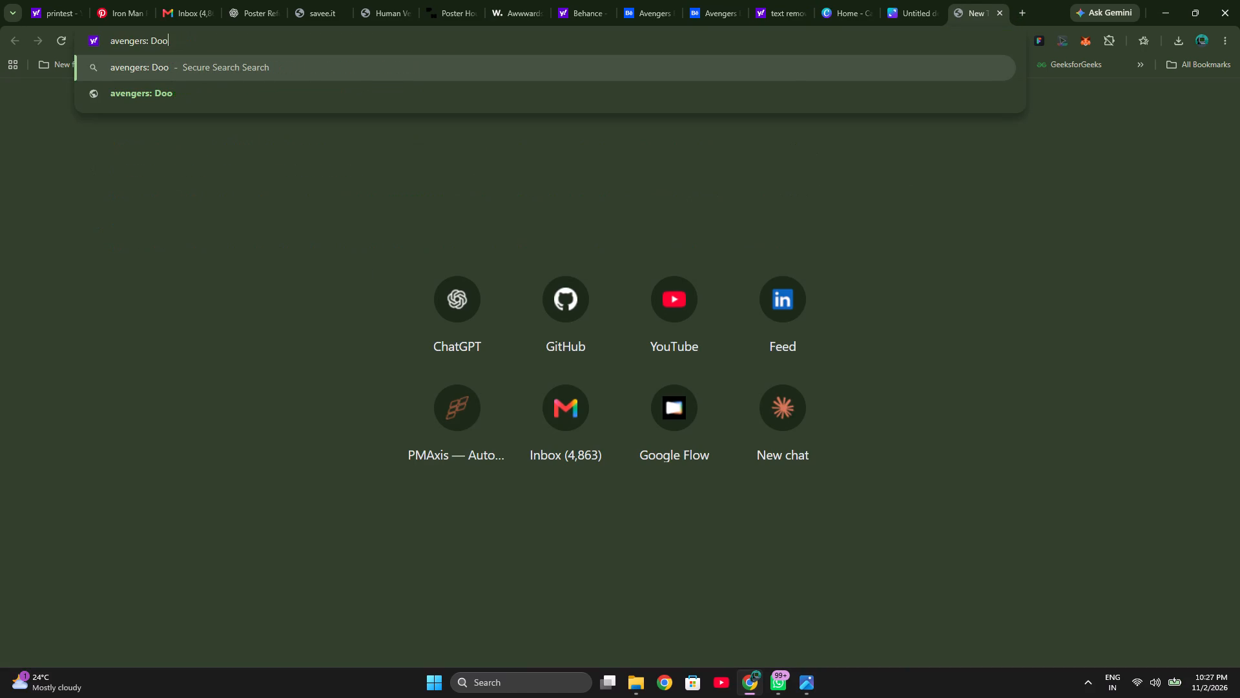
pyautogui.press('BackSpace')
pyautogui.press('BackSpace')
pyautogui.press('BackSpace')
pyautogui.press('BackSpace')
pyautogui.press('BackSpace')
pyautogui.press('space')
pyautogui.write('logo')
pyautogui.press('space')
pyautogui.write('4k')
pyautogui.press('space')
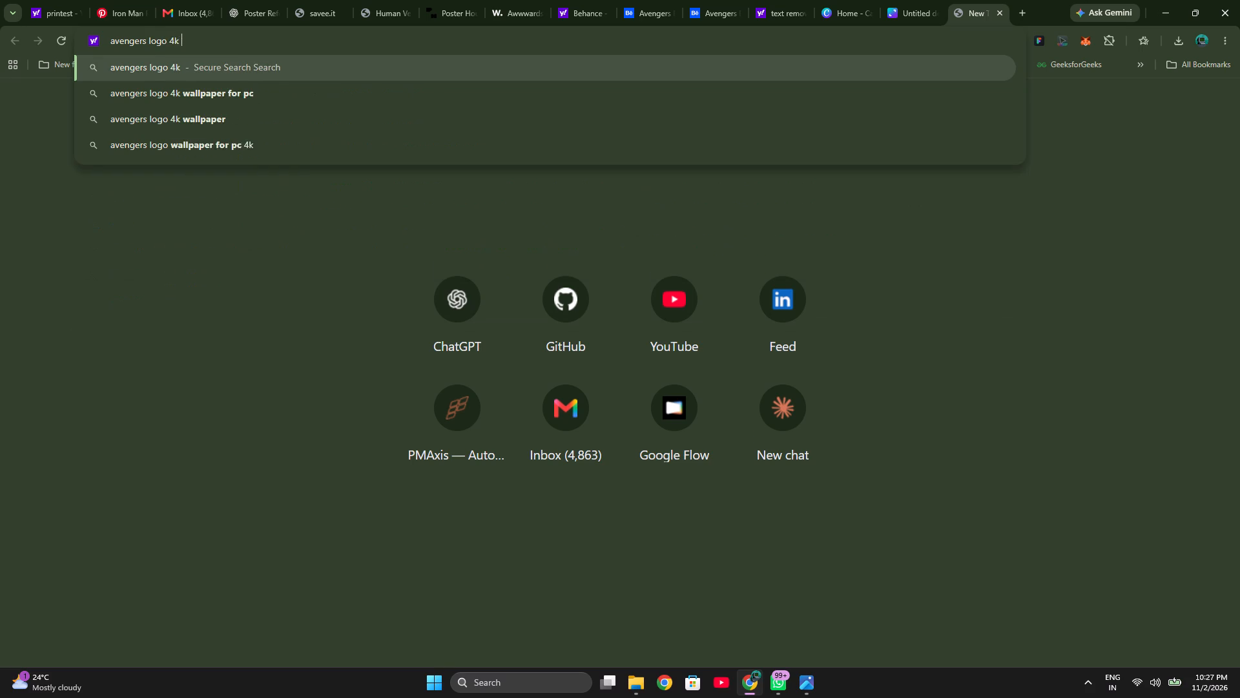
pyautogui.press('Return')
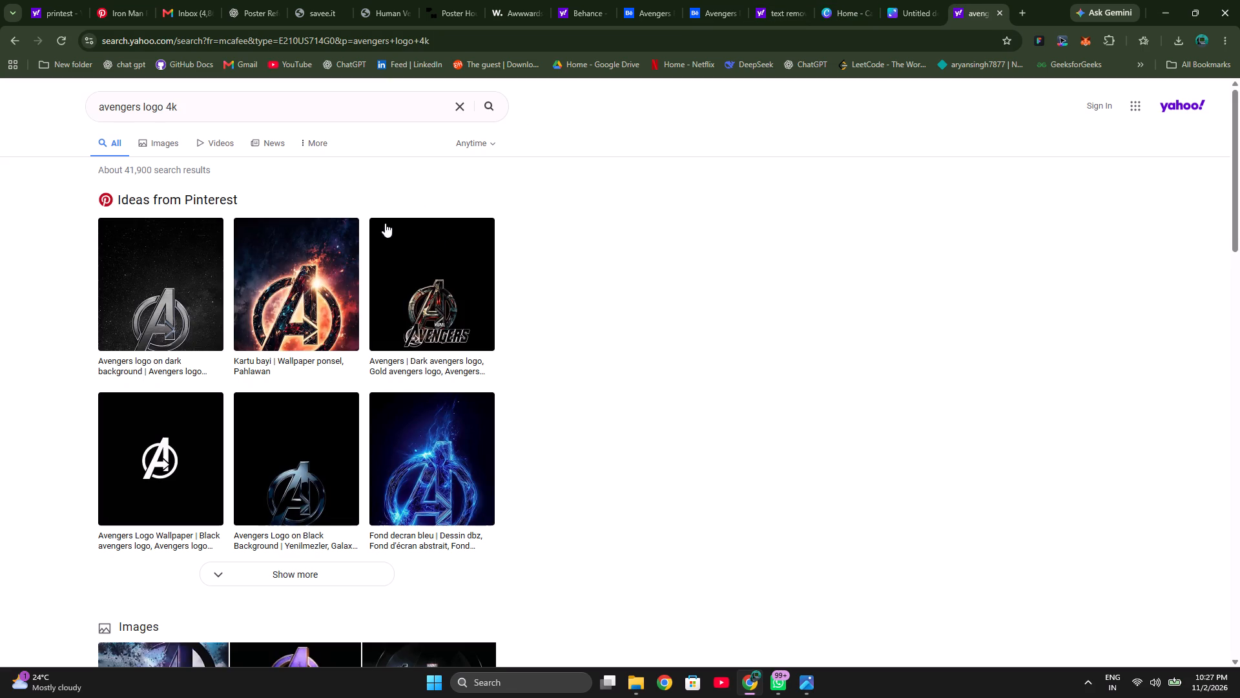
# Look through the search results and open the Pinterest idea showing the Marvel Avengers emblem and wordmark on black.
pyautogui.scroll(-1, 761, 440)
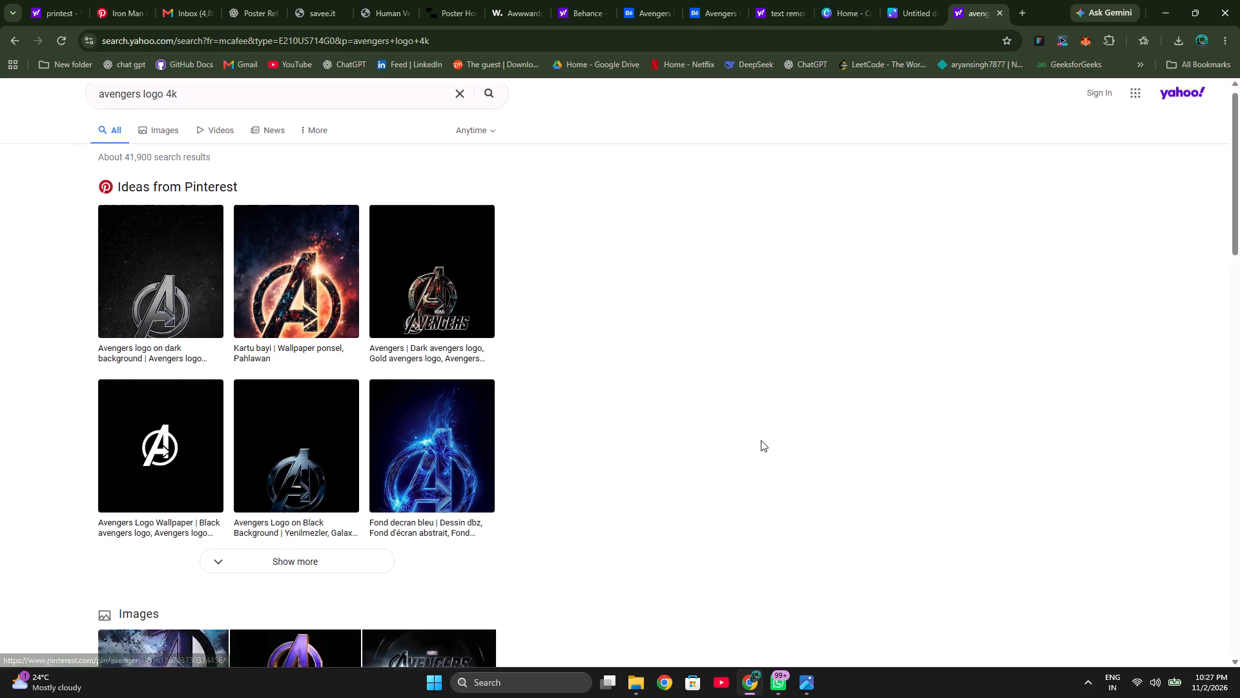
pyautogui.scroll(-3, 761, 440)
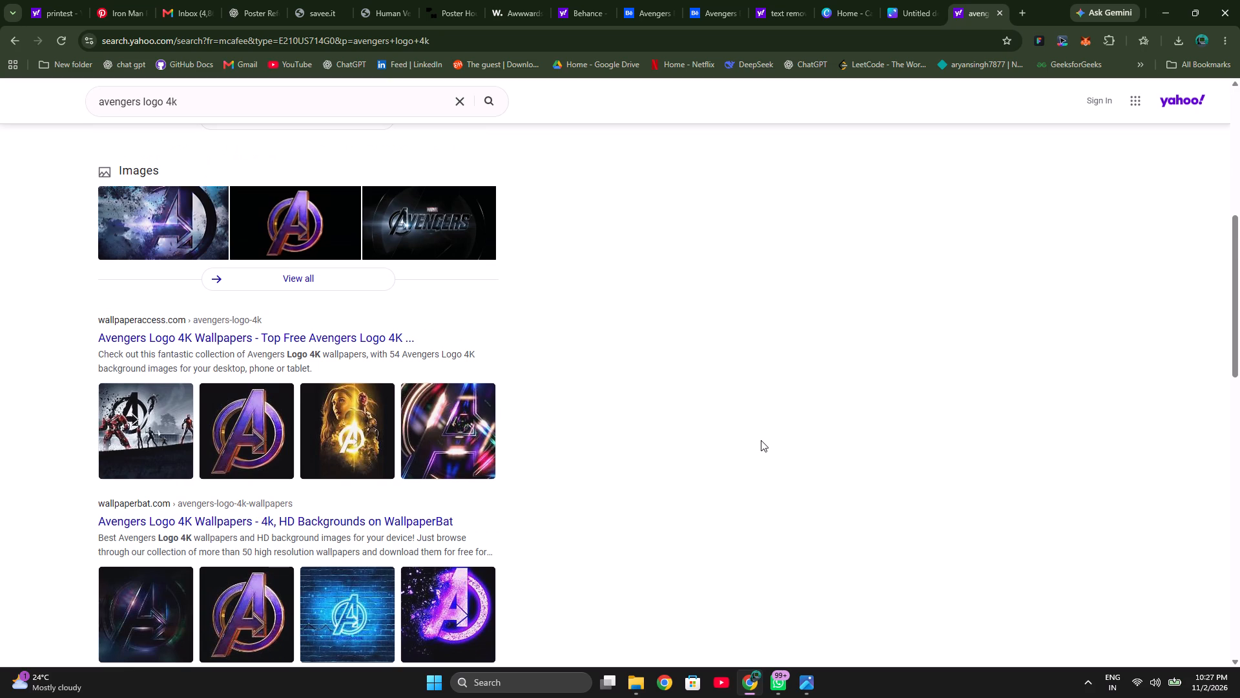
pyautogui.scroll(-4, 761, 440)
pyautogui.scroll(4, 761, 440)
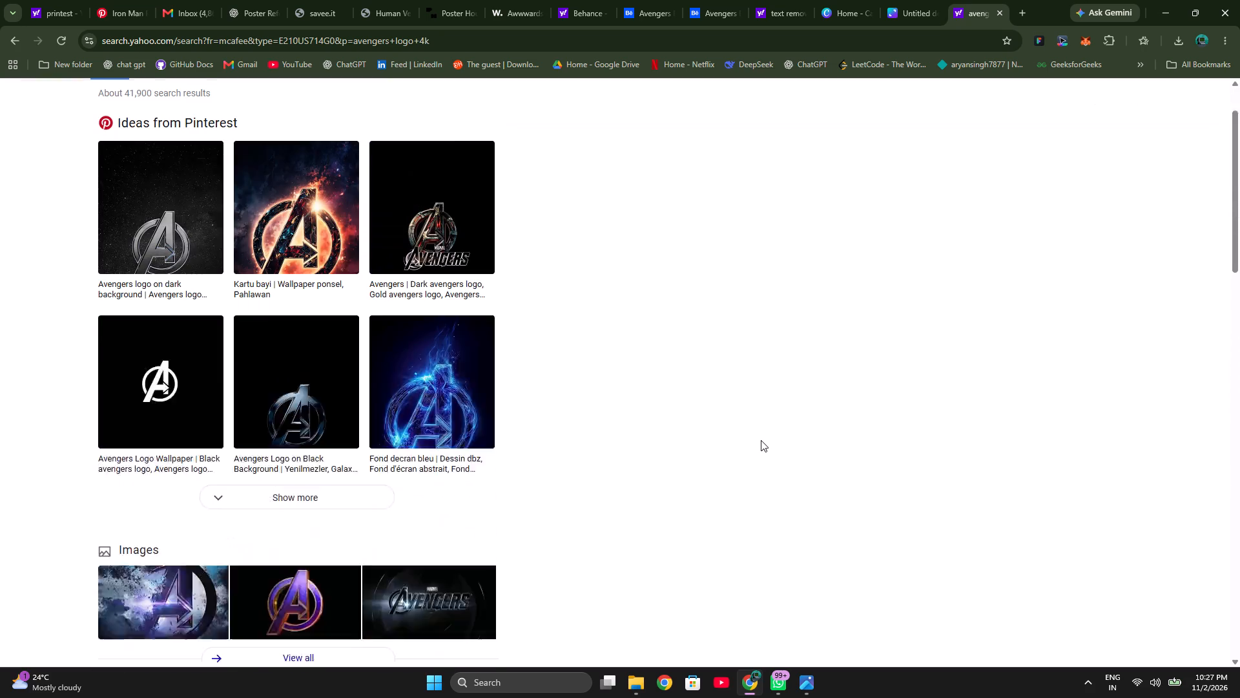
pyautogui.scroll(3, 761, 440)
pyautogui.click(418, 326)
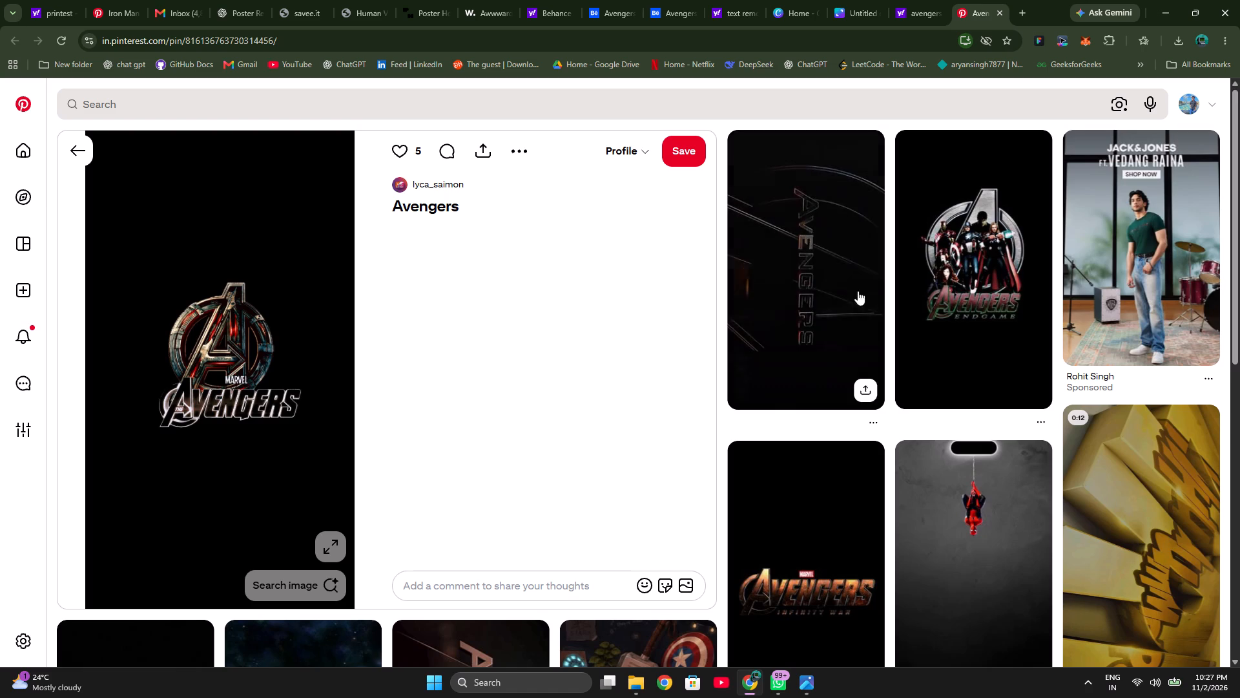
# Browse the related Pinterest pins and open the silver "The Avengers" wordmark with the red Marvel tag on black.
pyautogui.scroll(-4, 906, 403)
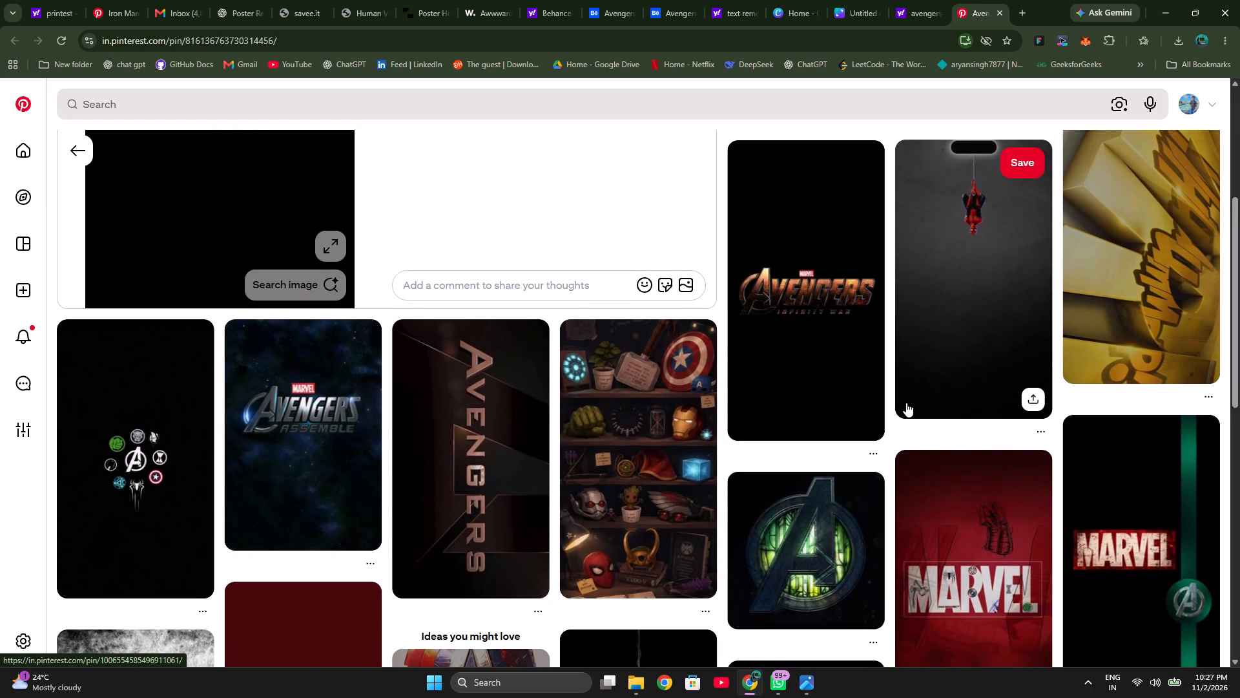
pyautogui.scroll(-4, 906, 403)
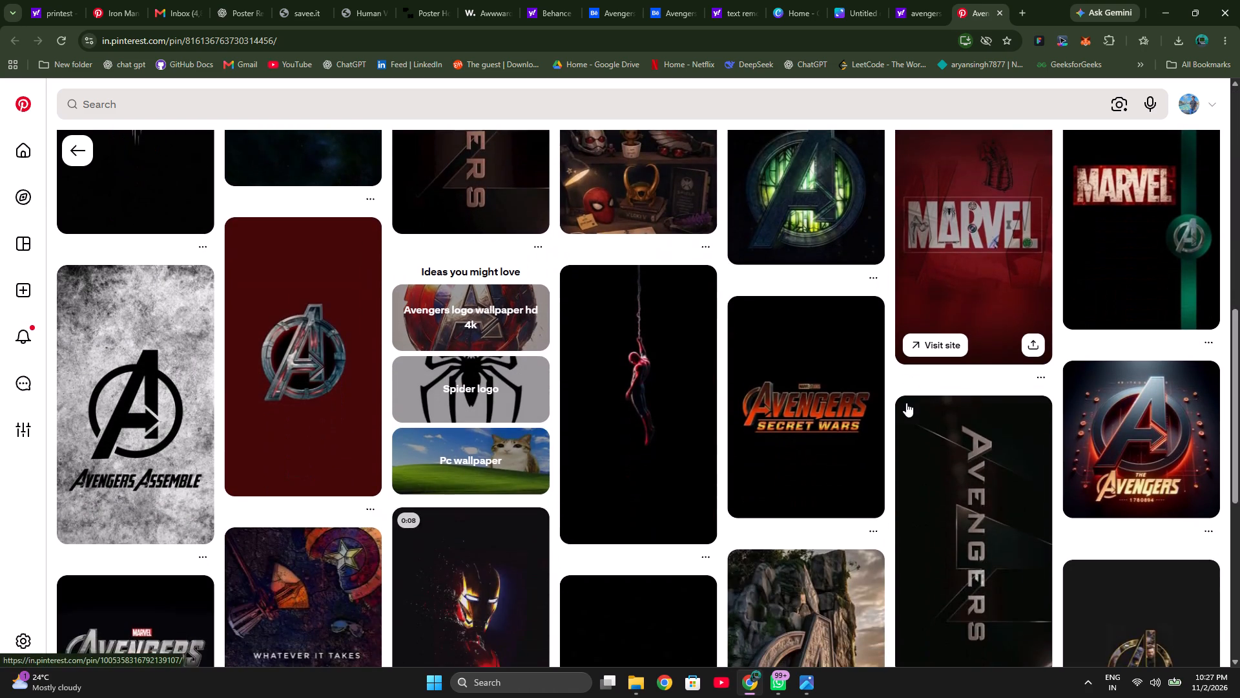
pyautogui.scroll(-4, 906, 403)
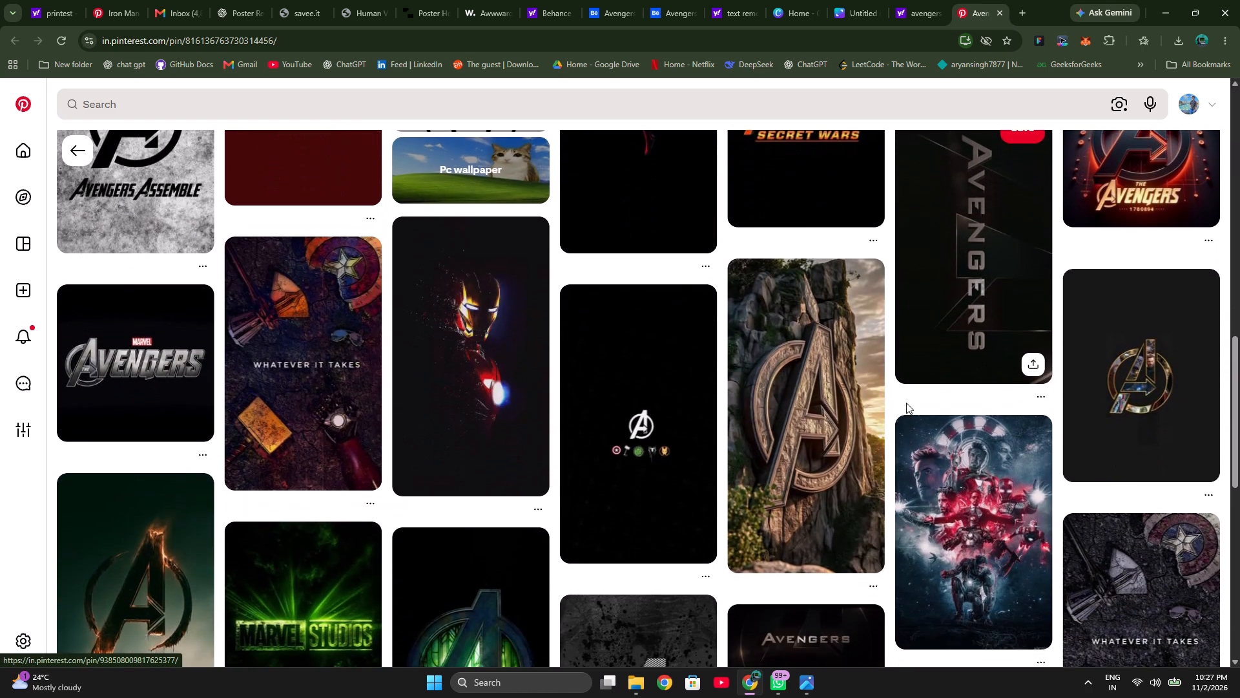
pyautogui.click(123, 366)
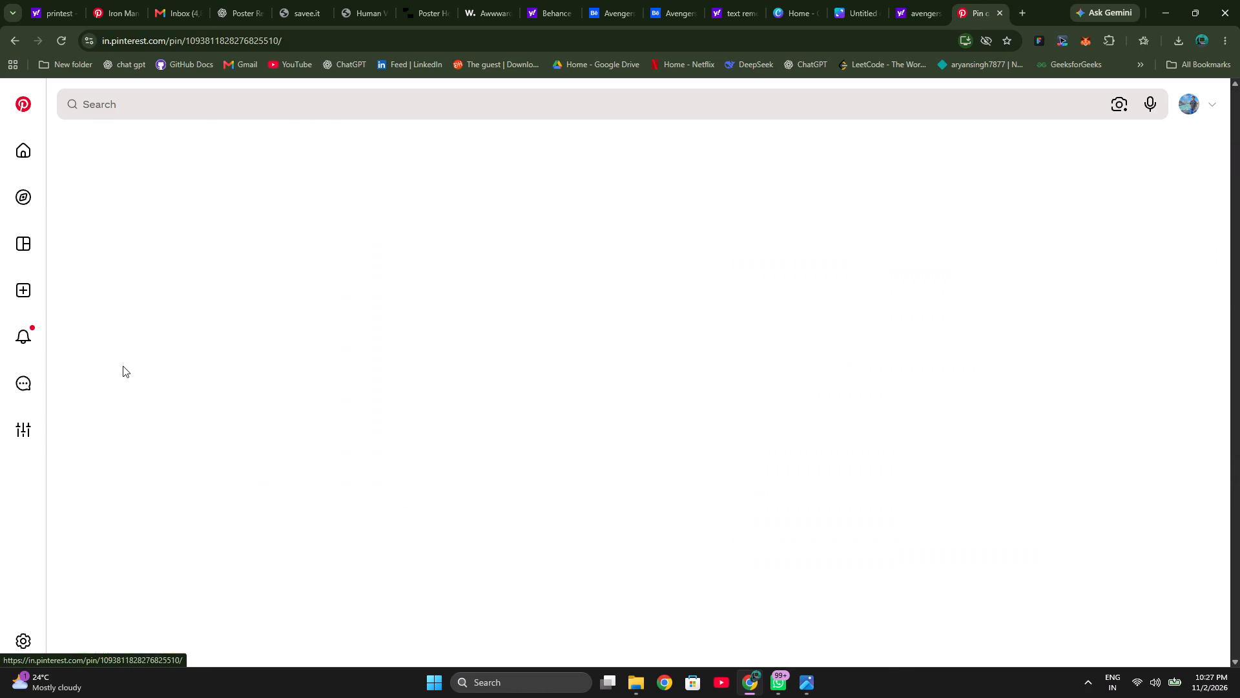
# Save the silver Avengers logo image to New Volume (D:) as a JPG named avengers_logo.
pyautogui.rightClick(279, 323)
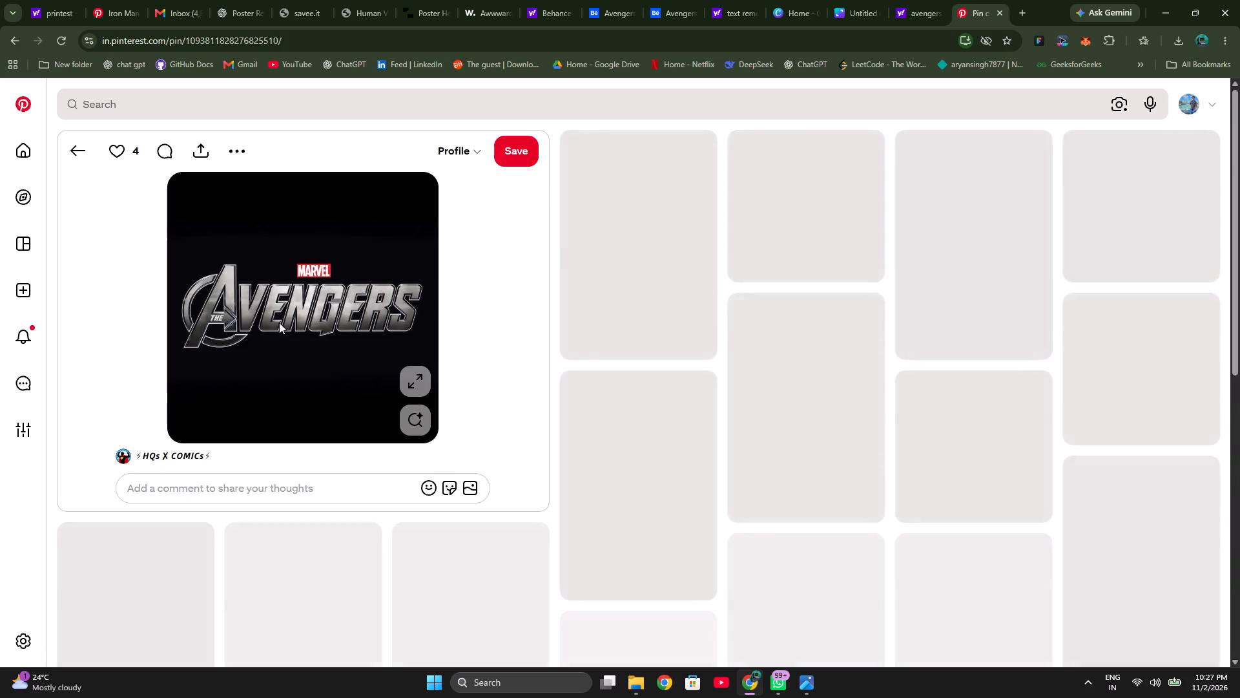
pyautogui.click(330, 358)
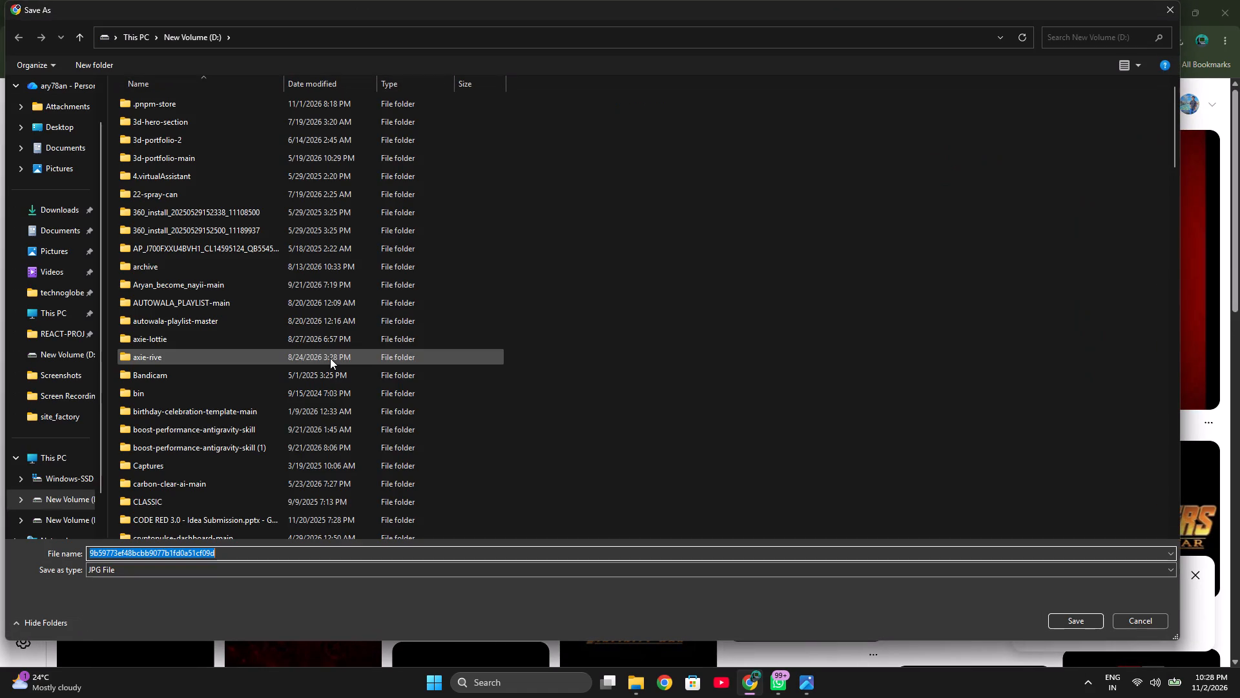
pyautogui.press('BackSpace')
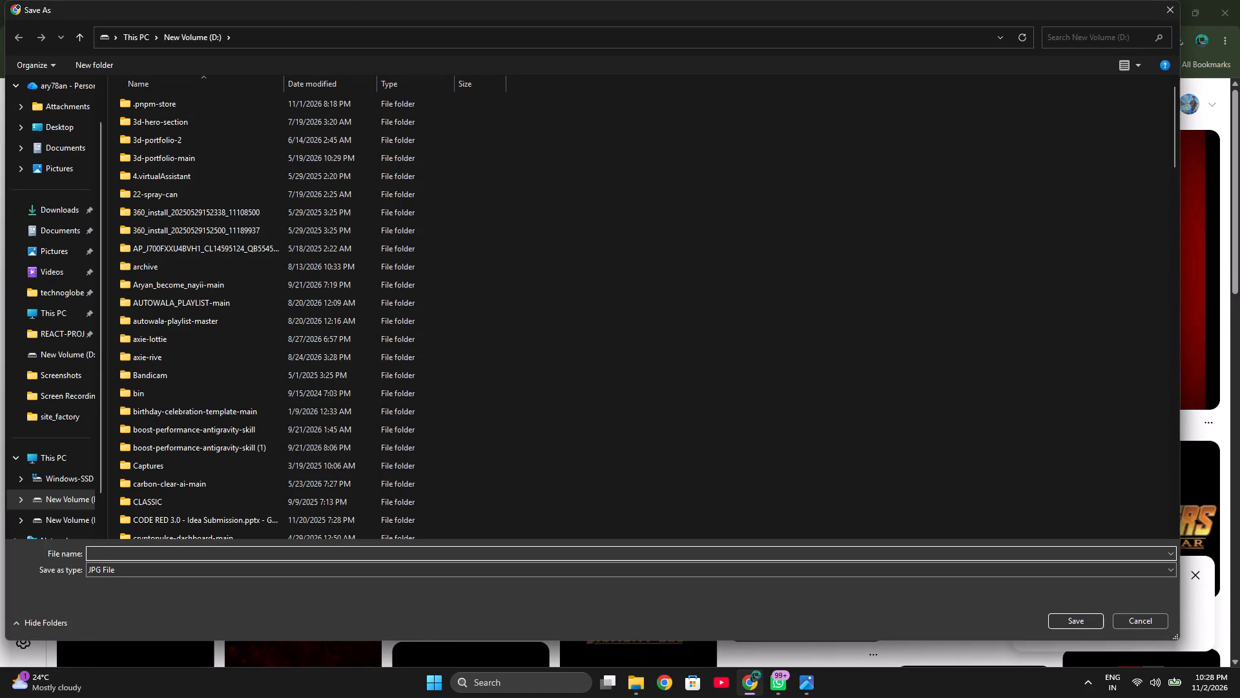
pyautogui.write('av')
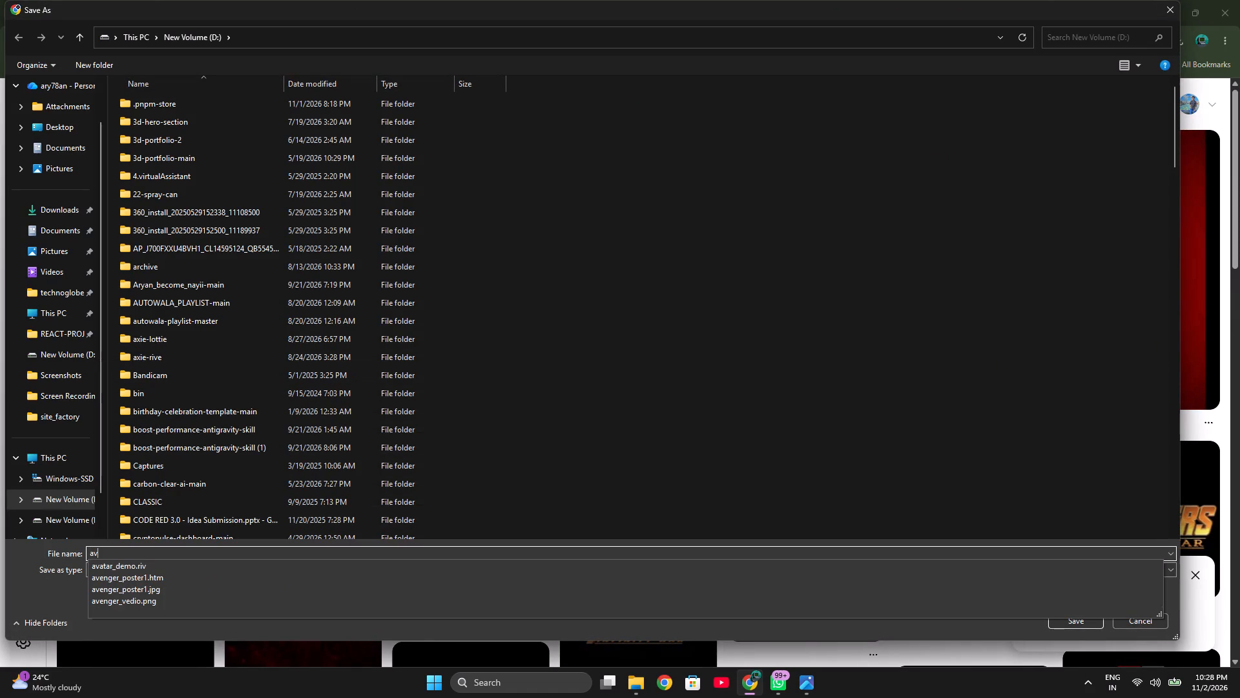
pyautogui.write('ebger')
pyautogui.press('BackSpace')
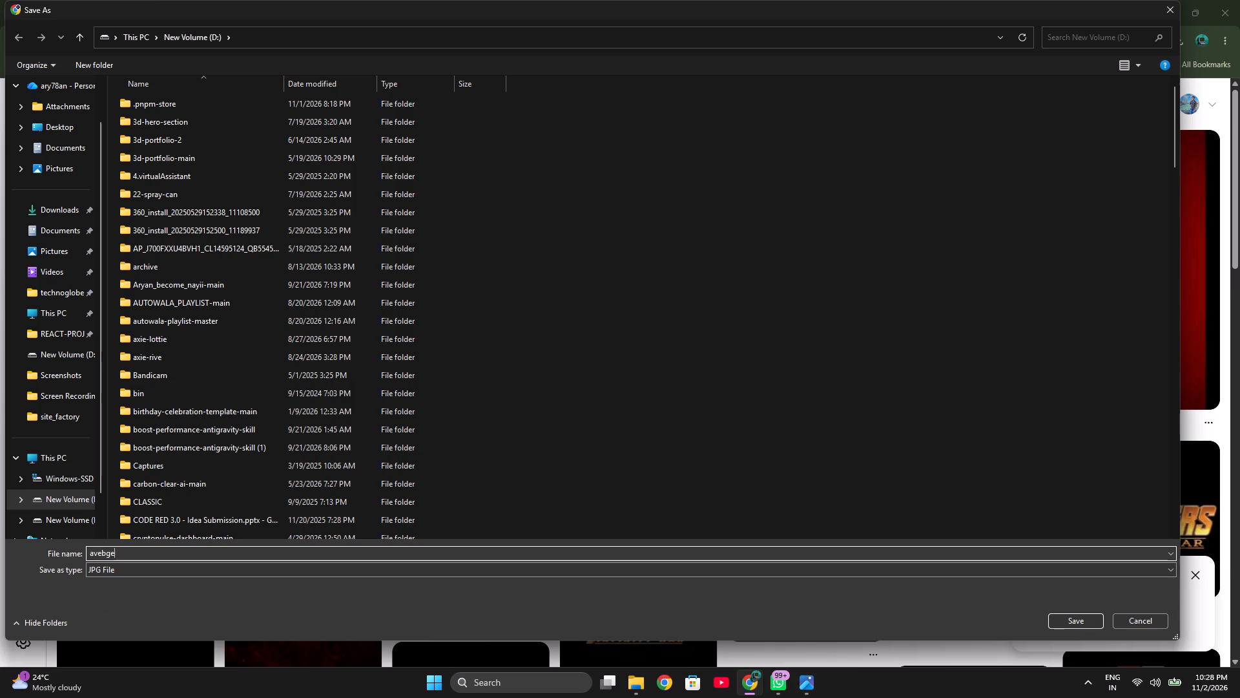
pyautogui.press('BackSpace')
pyautogui.press('BackSpace')
pyautogui.press('BackSpace')
pyautogui.press('n')
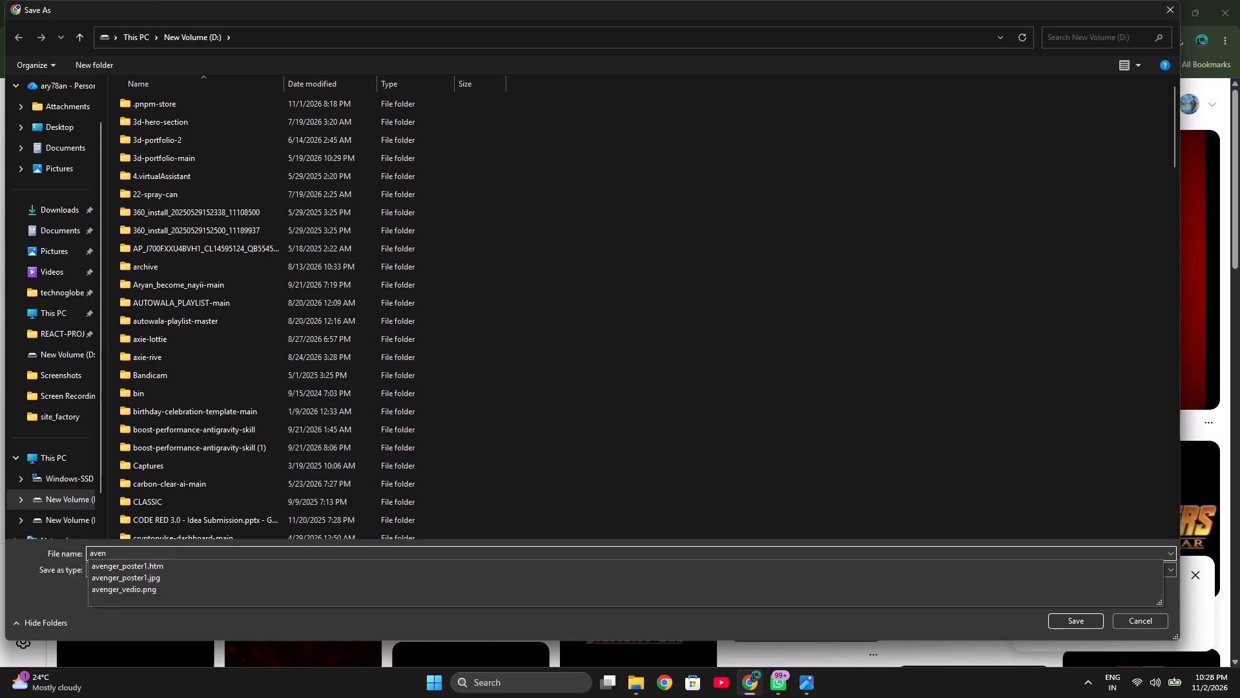
pyautogui.write('ger')
pyautogui.write('s_logo')
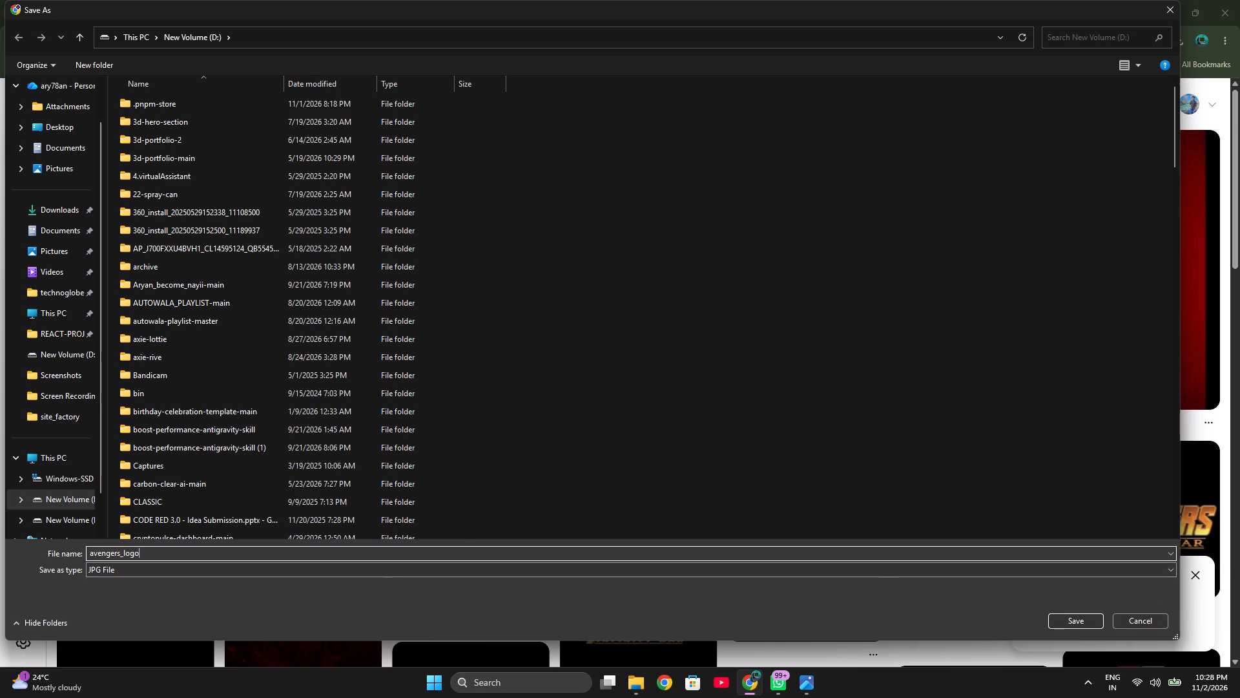
pyautogui.press('Return')
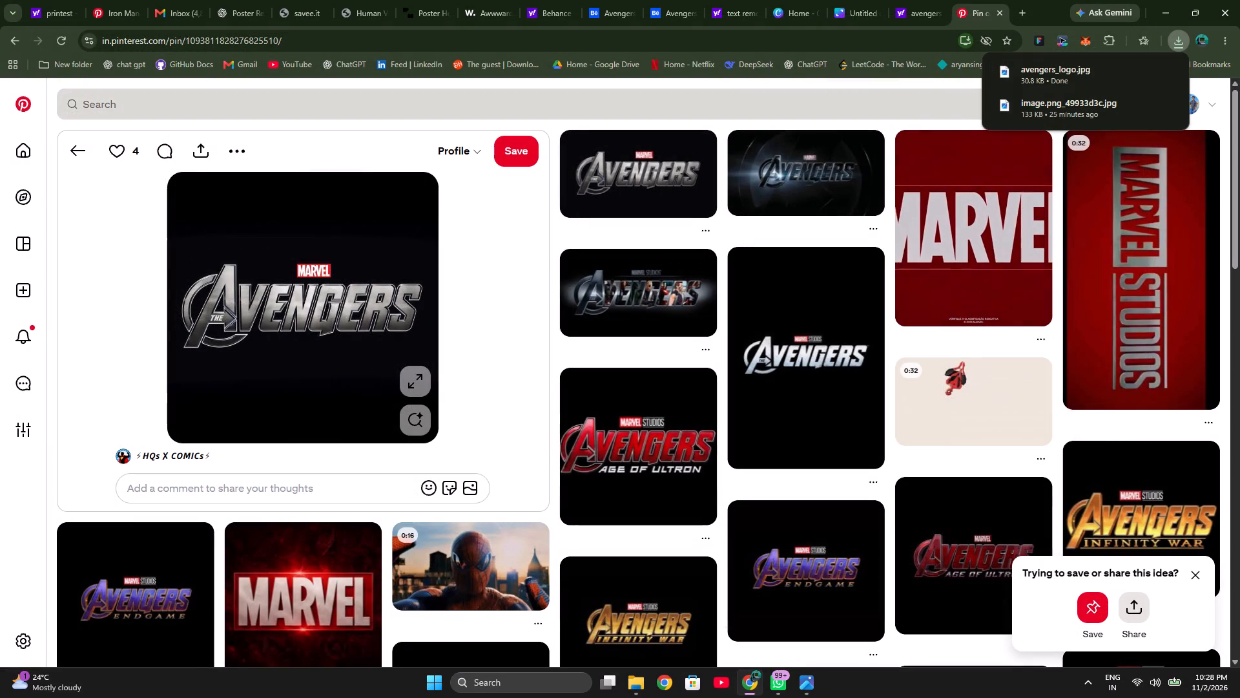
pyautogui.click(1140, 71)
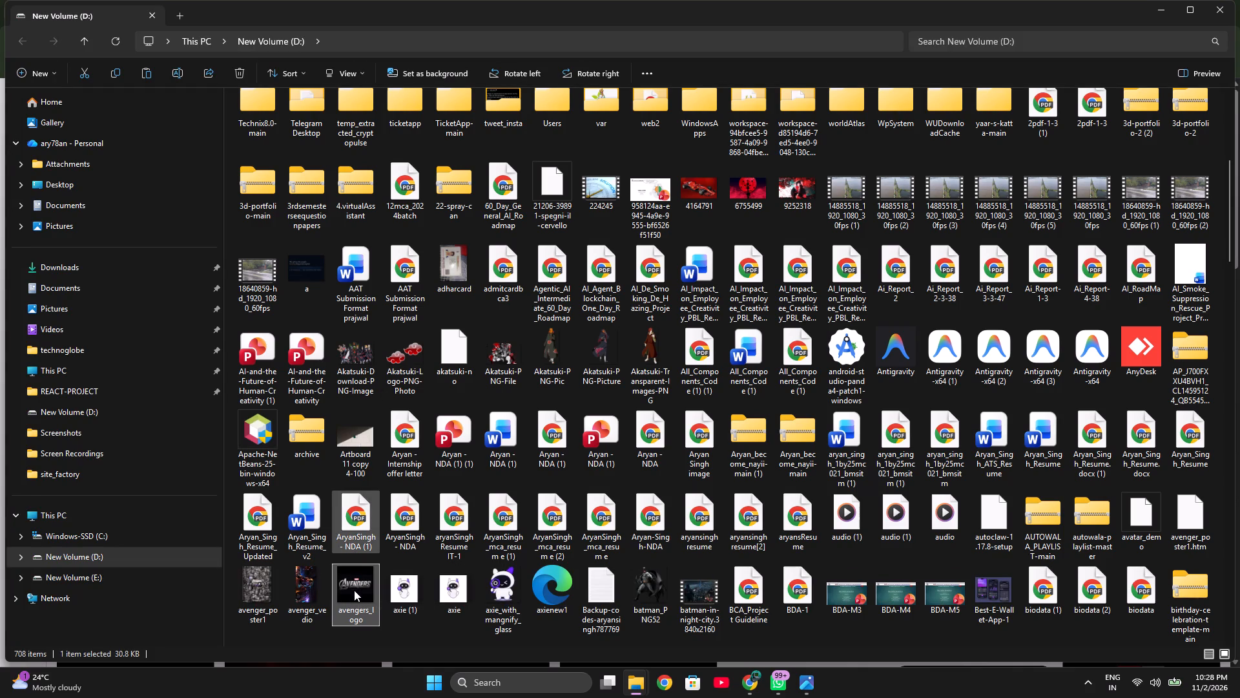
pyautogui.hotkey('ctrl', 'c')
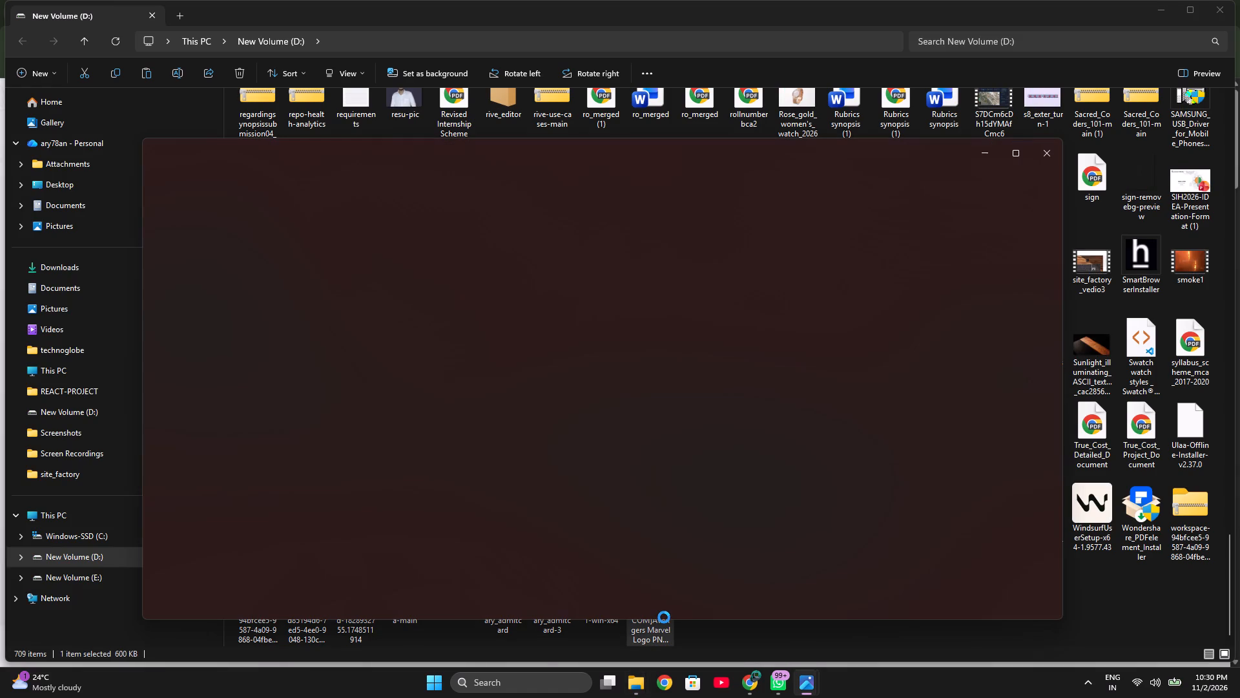
pyautogui.click(1042, 156)
pyautogui.scroll(6, 483, 495)
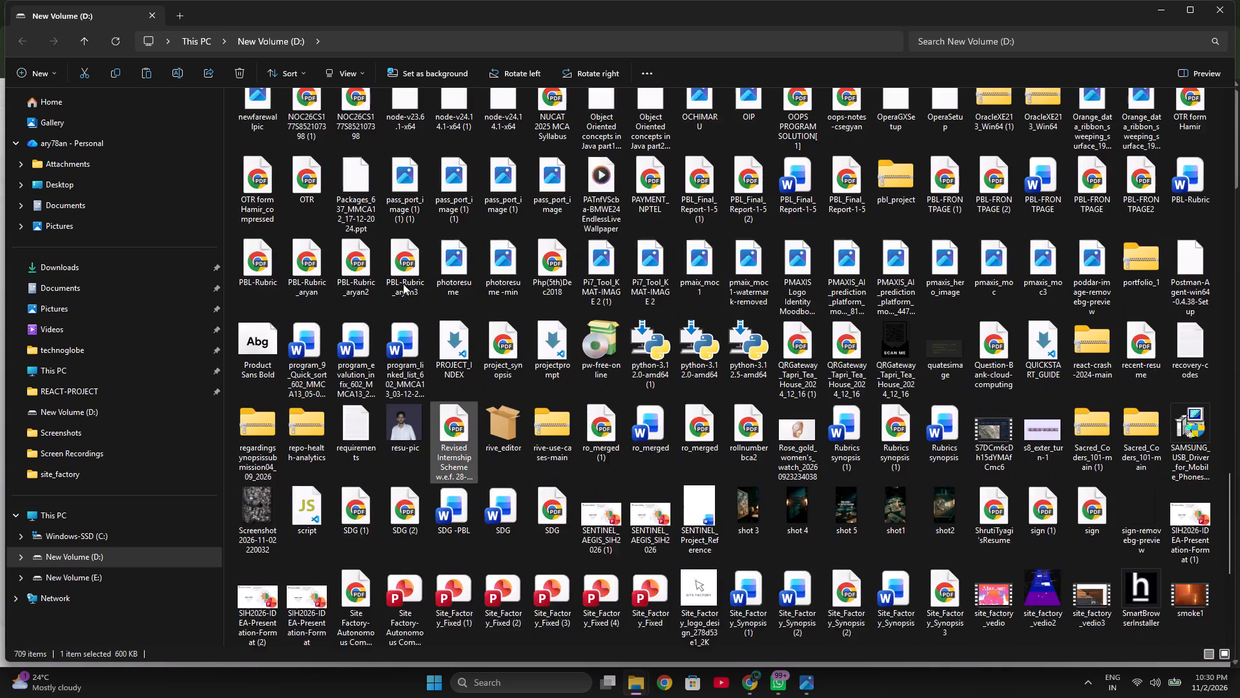
pyautogui.click(61, 104)
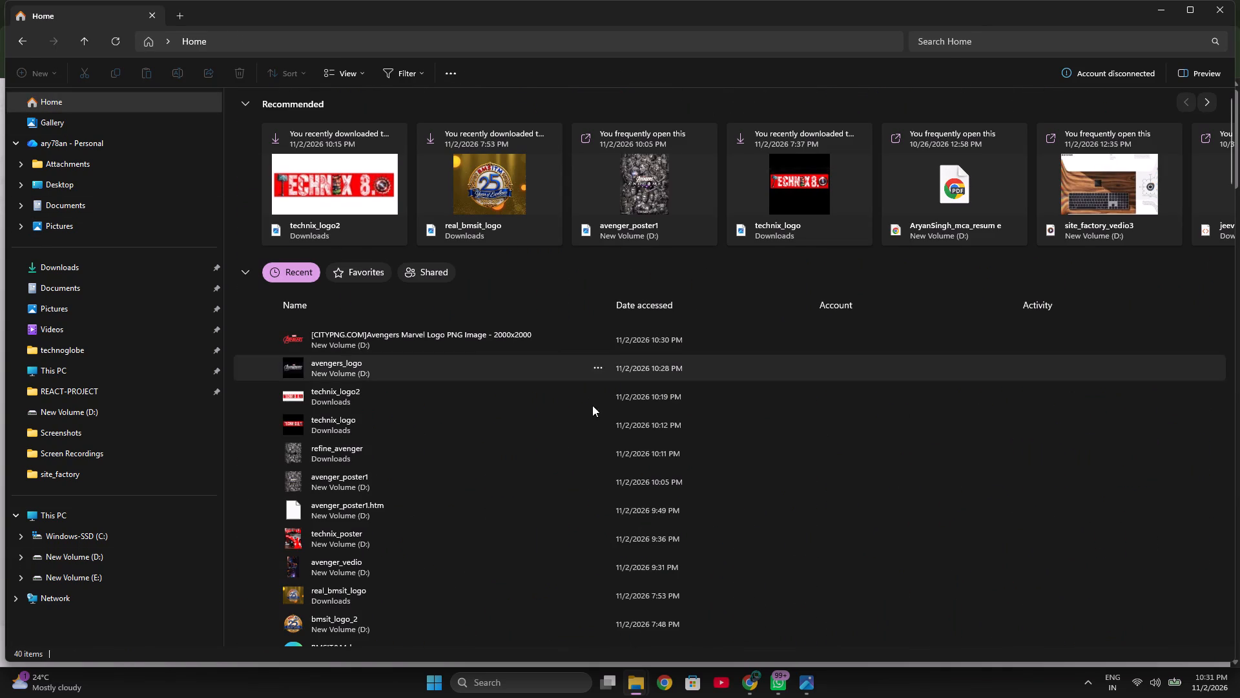
# Return to CityPNG, open the silver Marvel Studios Avengers Logo HD PNG among the related logos, and download it.
pyautogui.click(754, 685)
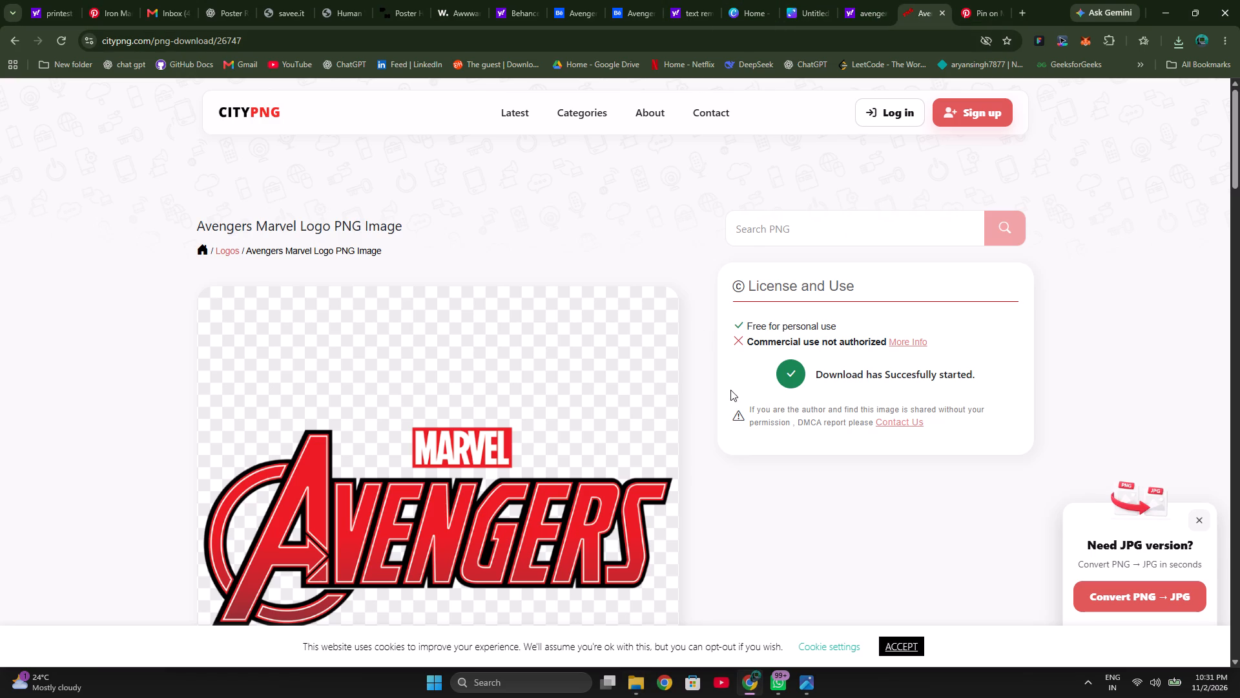
pyautogui.scroll(-8, 730, 390)
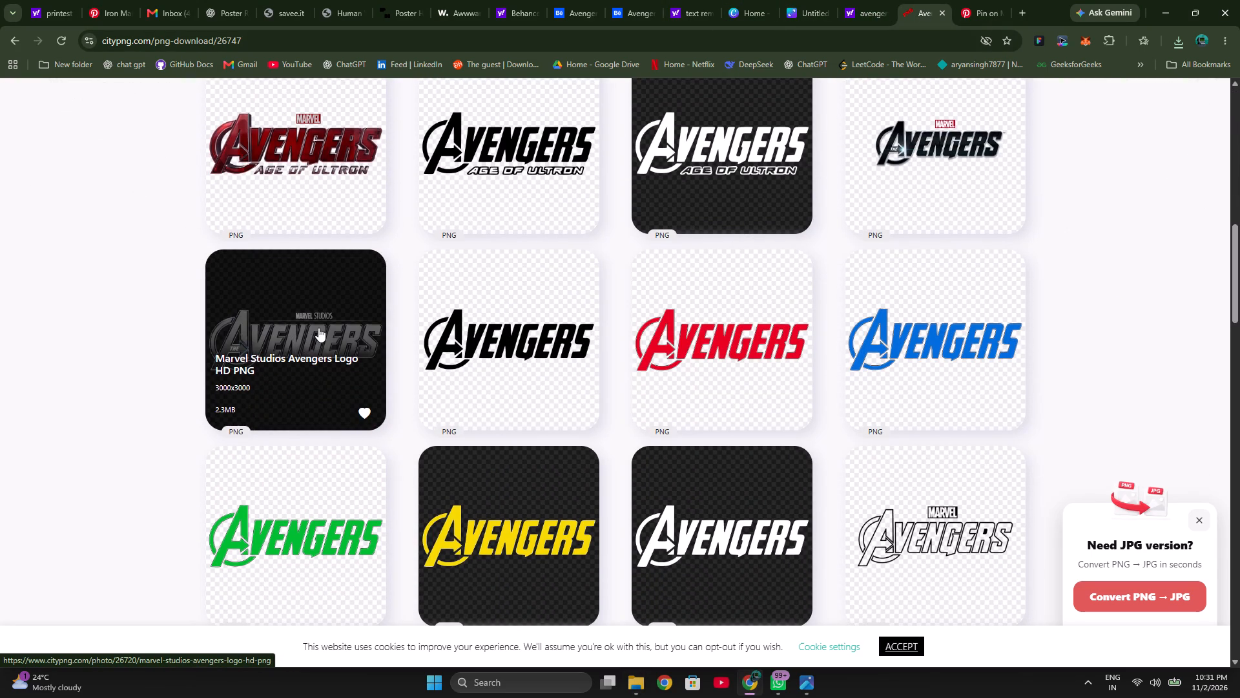
pyautogui.click(318, 327)
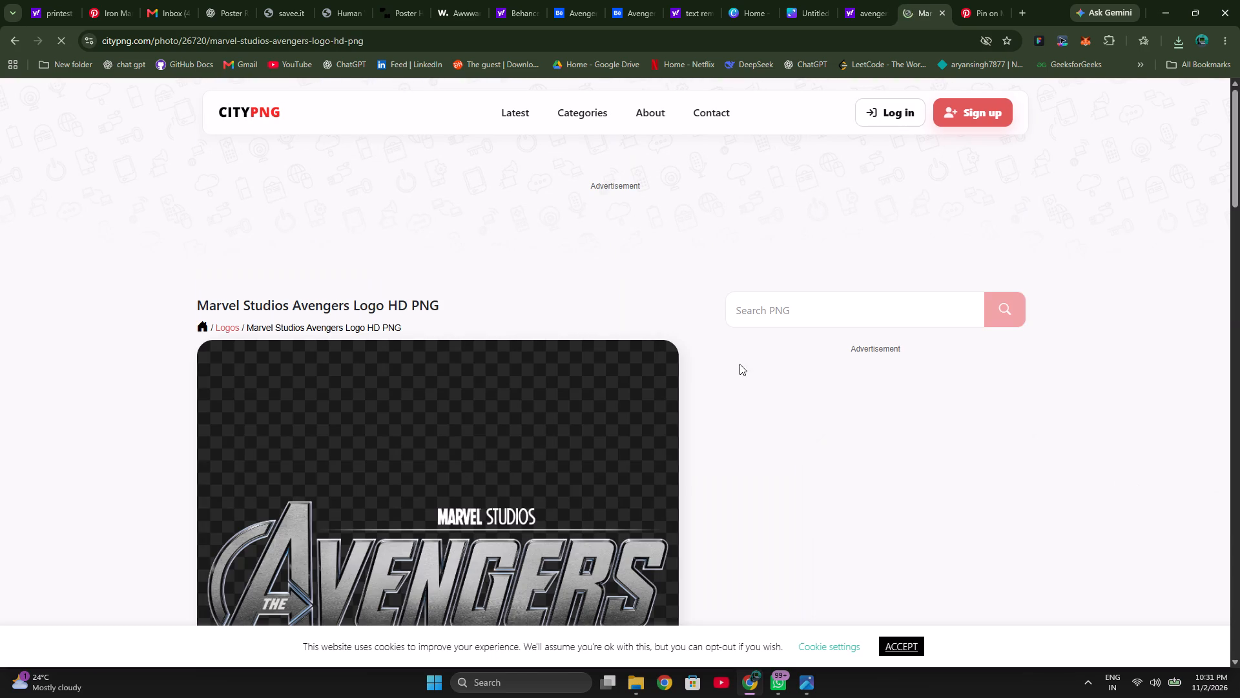
pyautogui.scroll(-3, 600, 476)
pyautogui.scroll(-1, 484, 483)
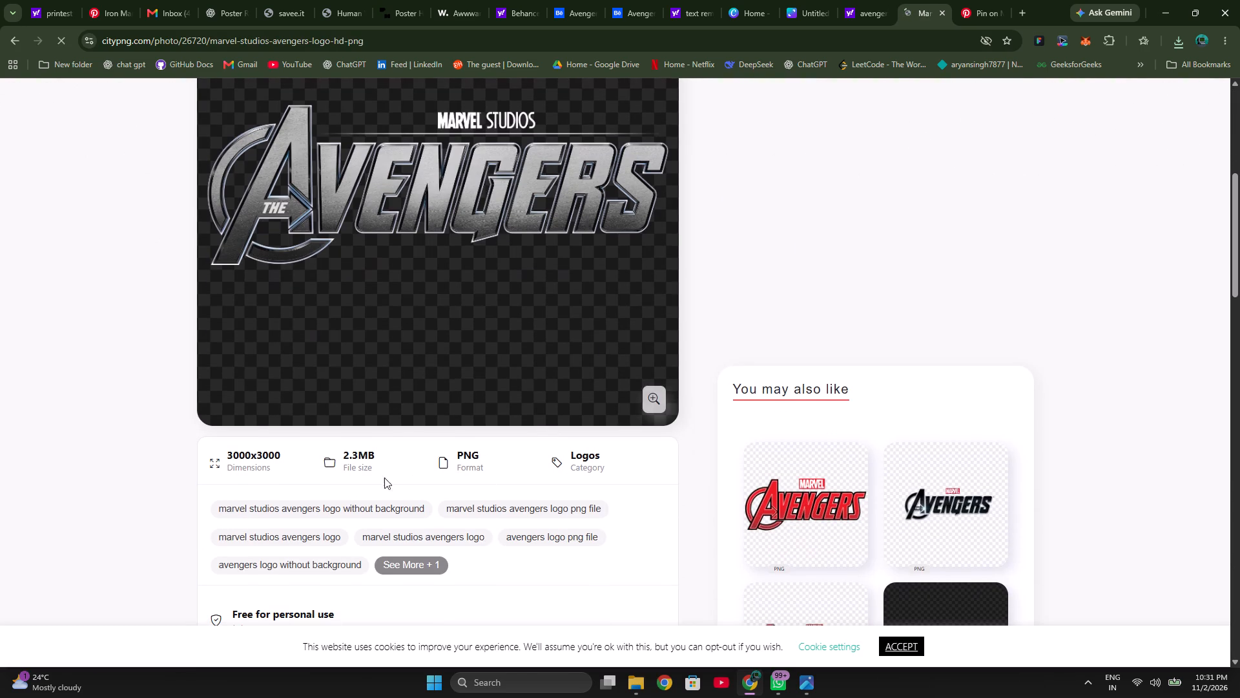
pyautogui.scroll(-2, 439, 522)
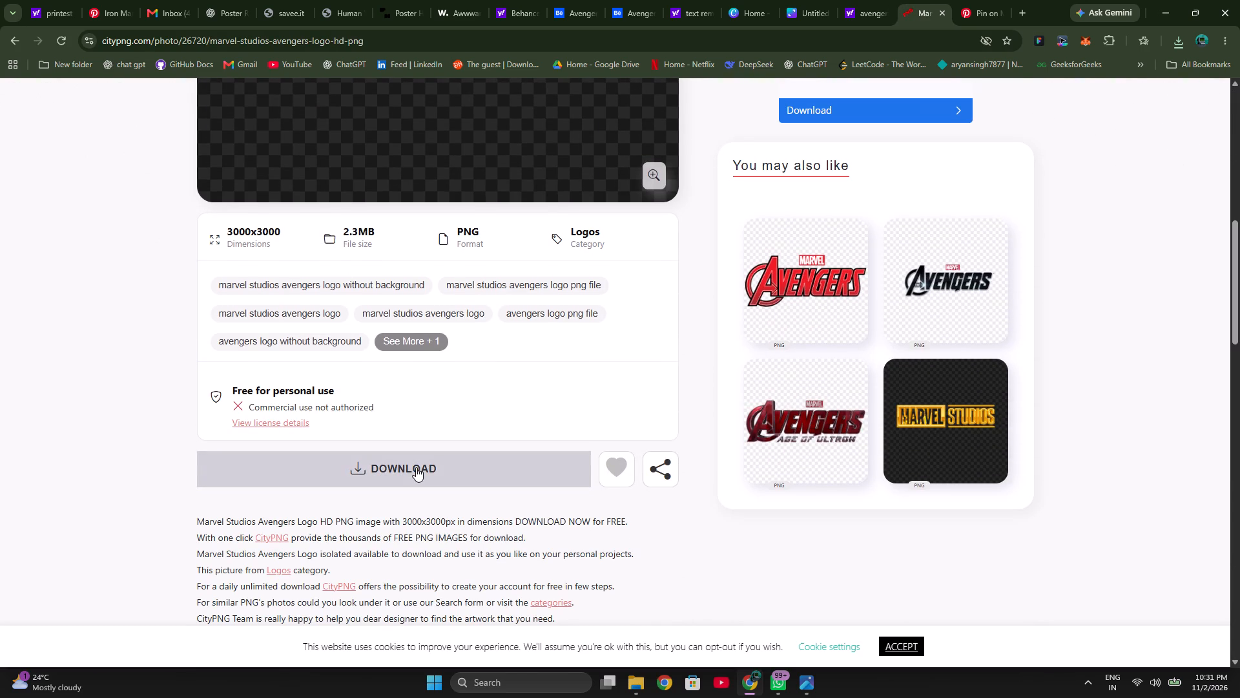
pyautogui.click(416, 468)
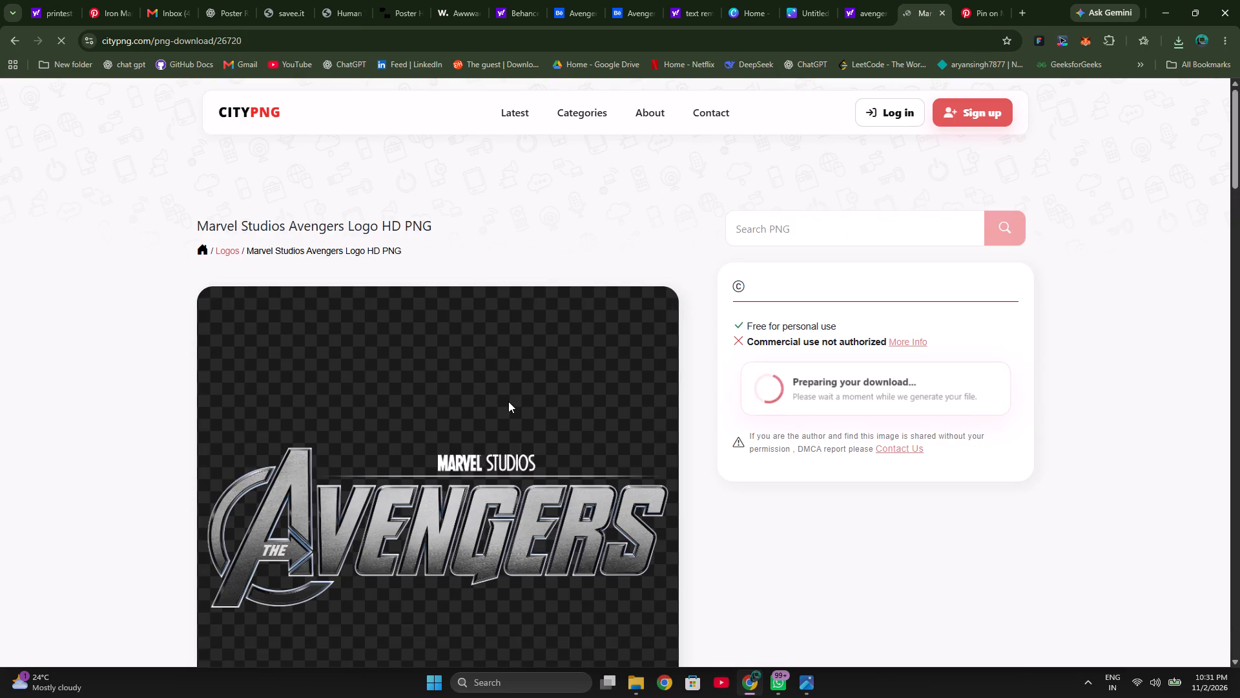
# Look through the similar PNG images on the silver Avengers logo's download page for other usable logos.
pyautogui.scroll(1, 508, 401)
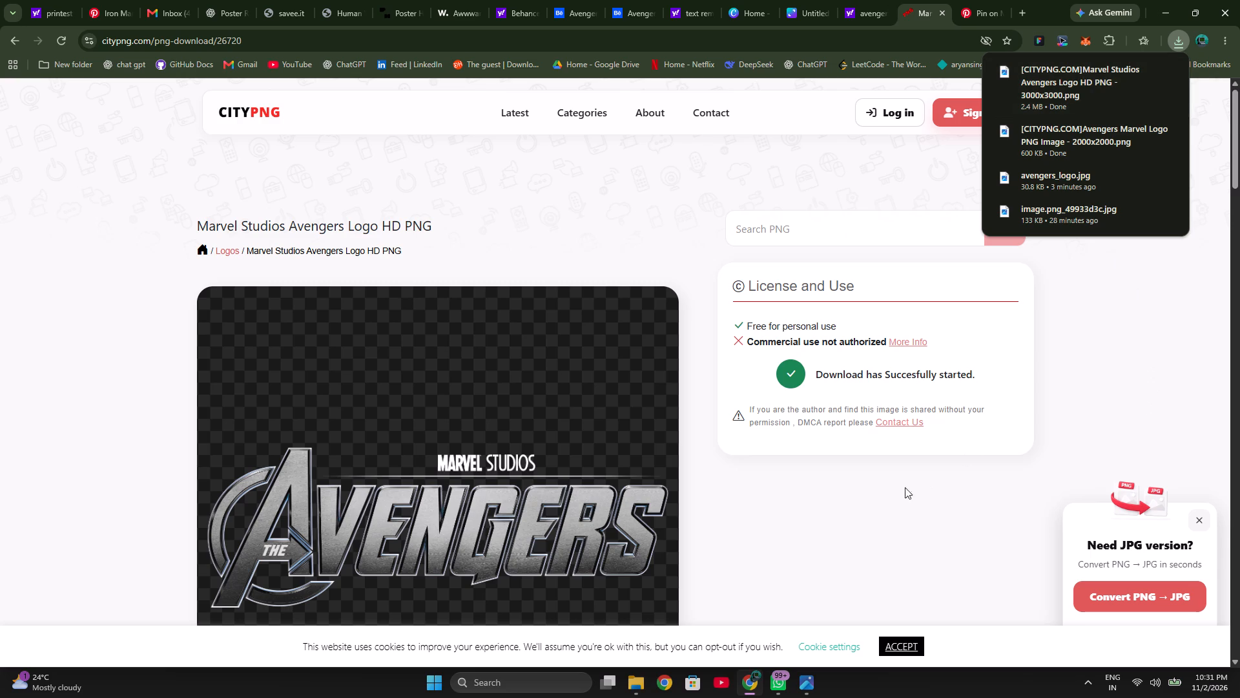
pyautogui.scroll(-6, 890, 498)
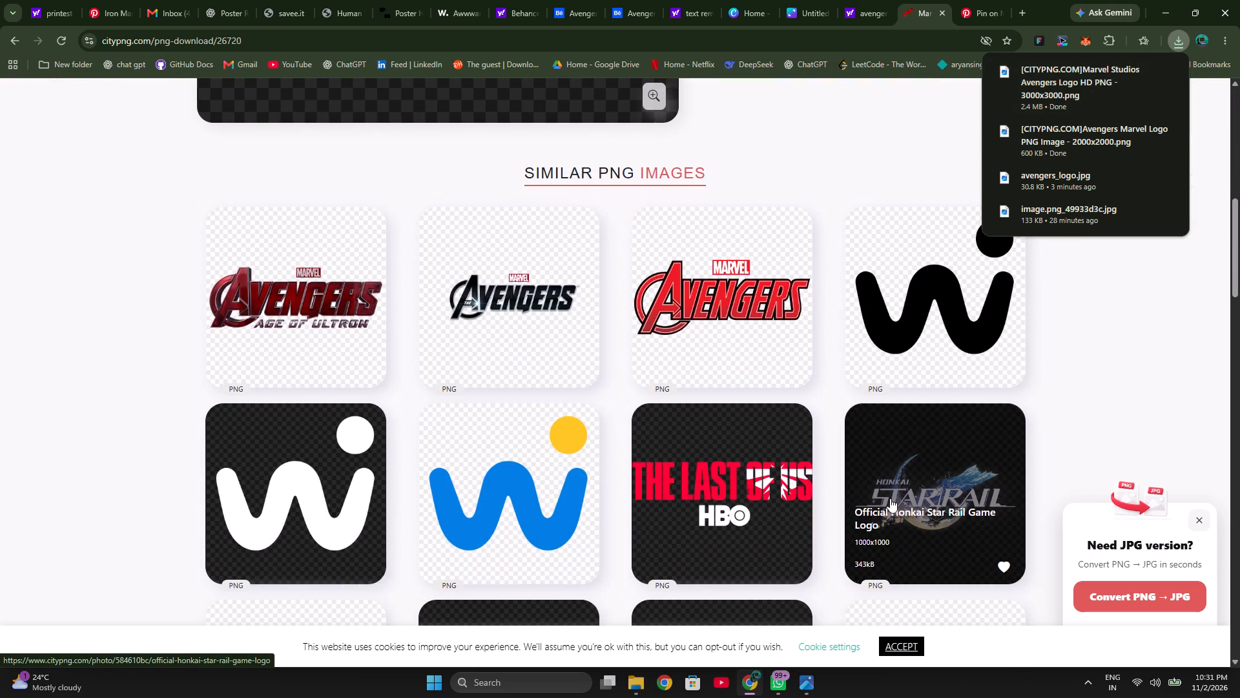
pyautogui.scroll(-7, 890, 498)
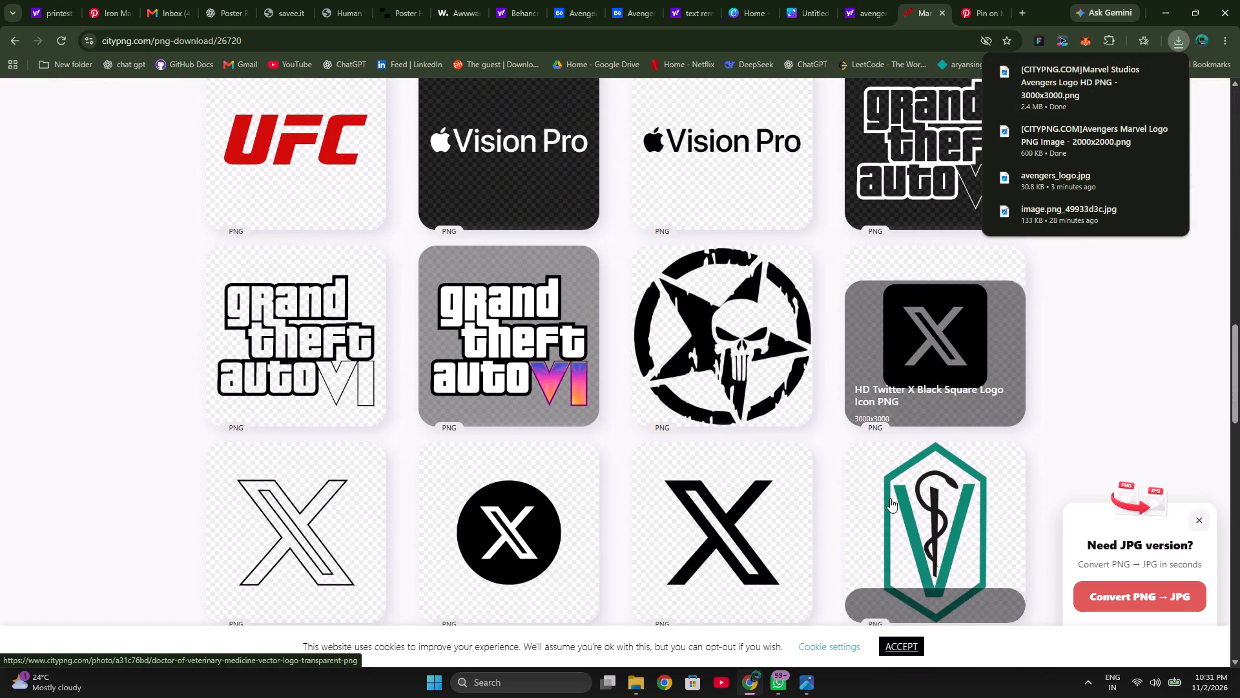
pyautogui.scroll(-7, 890, 498)
pyautogui.scroll(15, 890, 498)
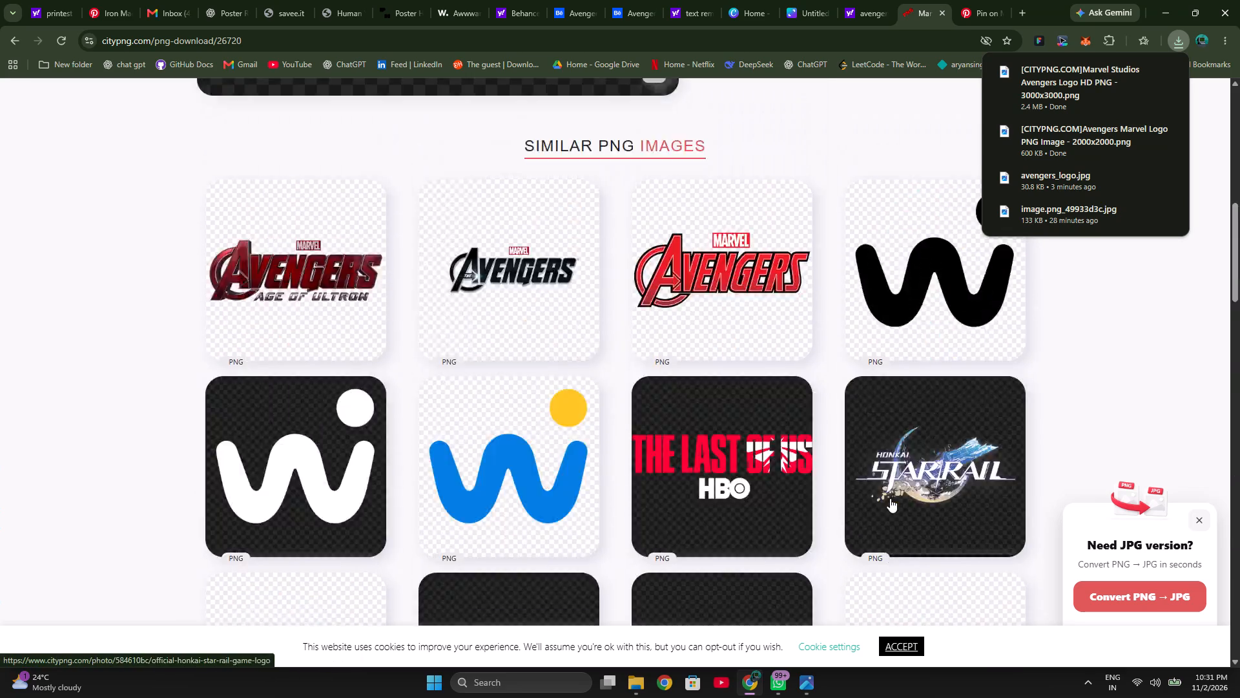
pyautogui.scroll(5, 890, 498)
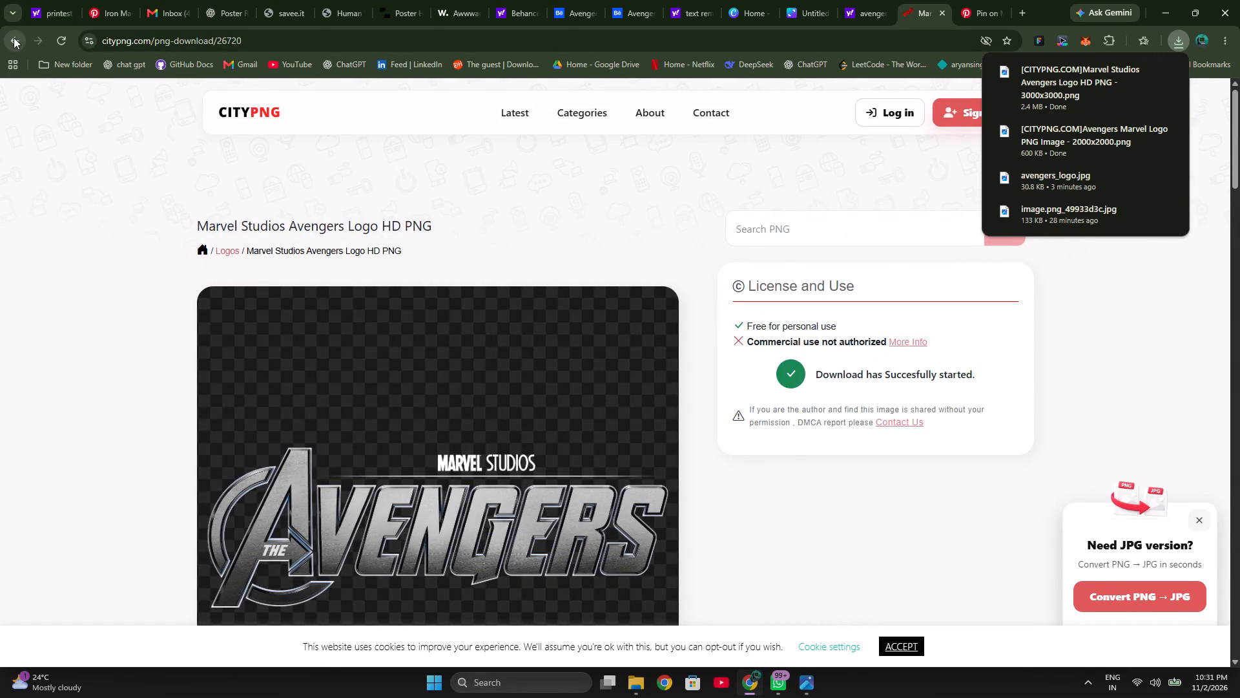
# Return to the silver Marvel Studios Avengers logo's page and examine its similar Marvel and Avengers logos.
pyautogui.click(14, 37)
pyautogui.scroll(-5, 502, 458)
pyautogui.scroll(1, 502, 458)
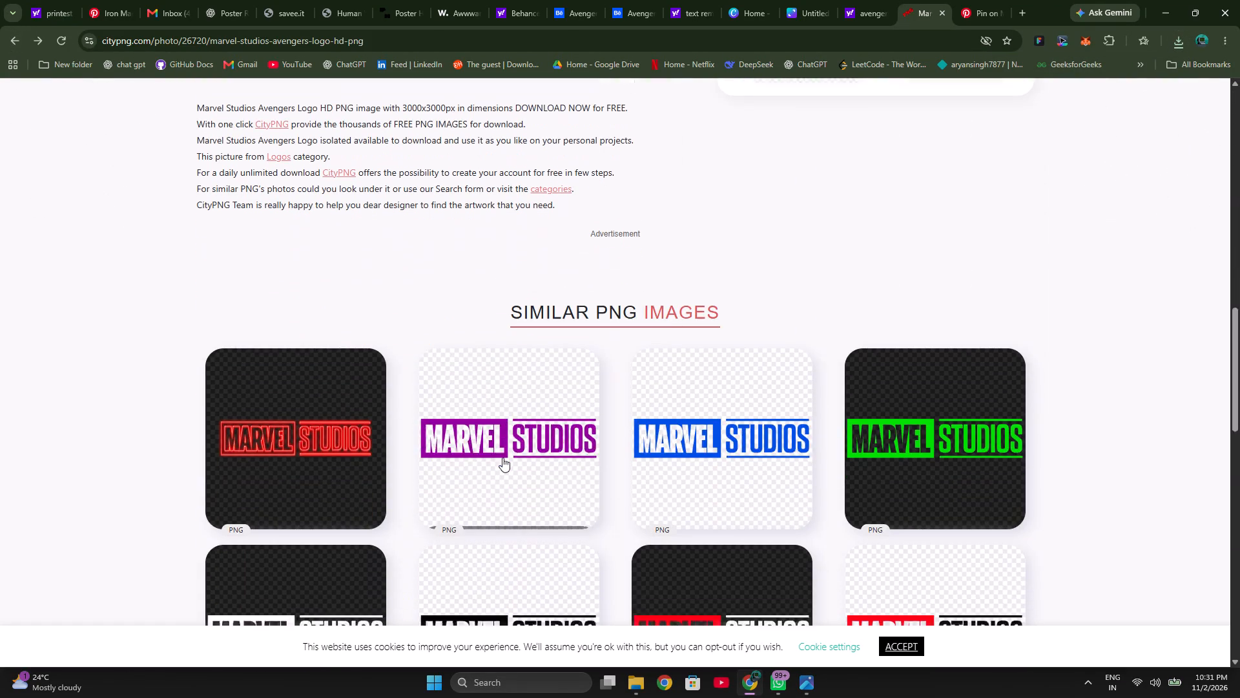
pyautogui.scroll(4, 502, 458)
pyautogui.scroll(-4, 502, 458)
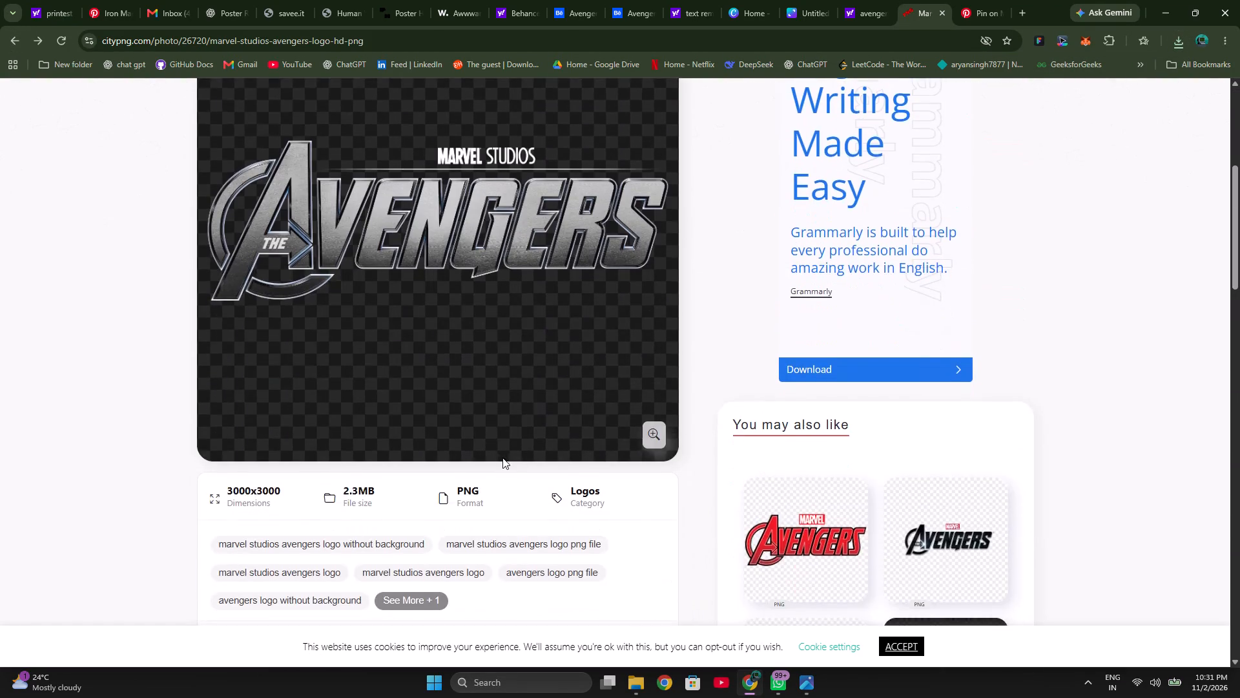
pyautogui.scroll(-7, 502, 458)
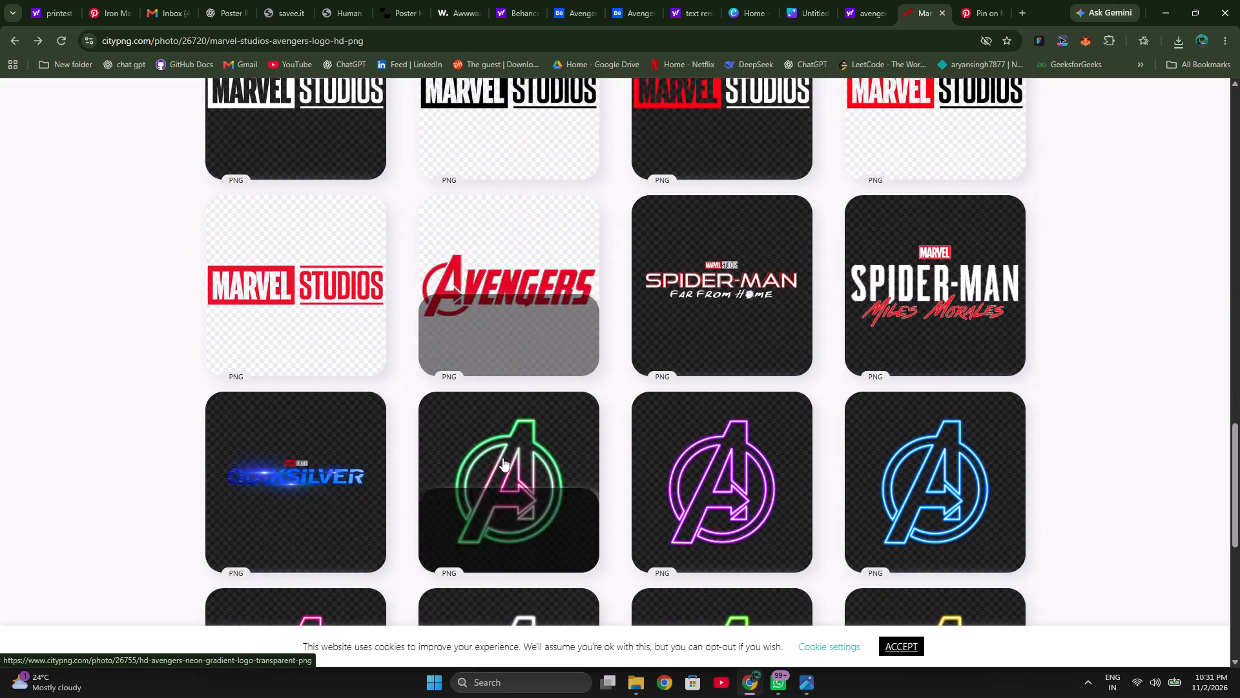
pyautogui.scroll(-5, 502, 458)
pyautogui.scroll(1, 502, 458)
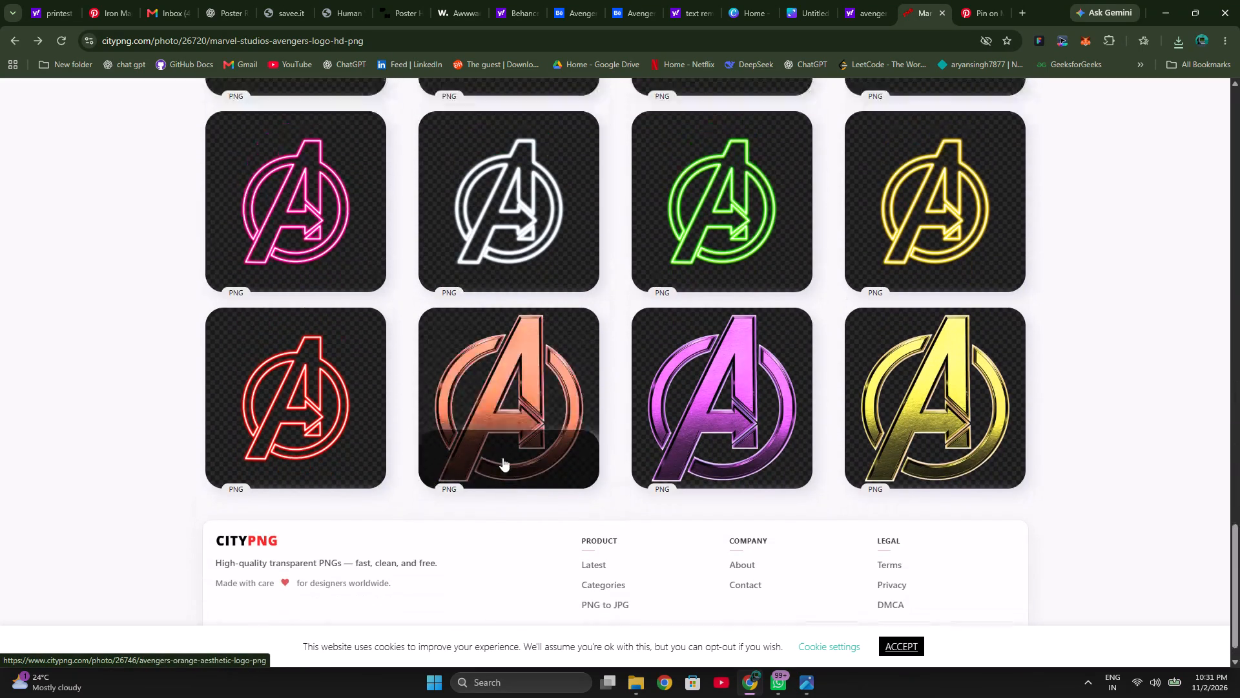
pyautogui.scroll(5, 502, 458)
# Go back to the red Avengers logo's download page, reload it with the form resubmitted, and examine its similar logos.
pyautogui.click(14, 43)
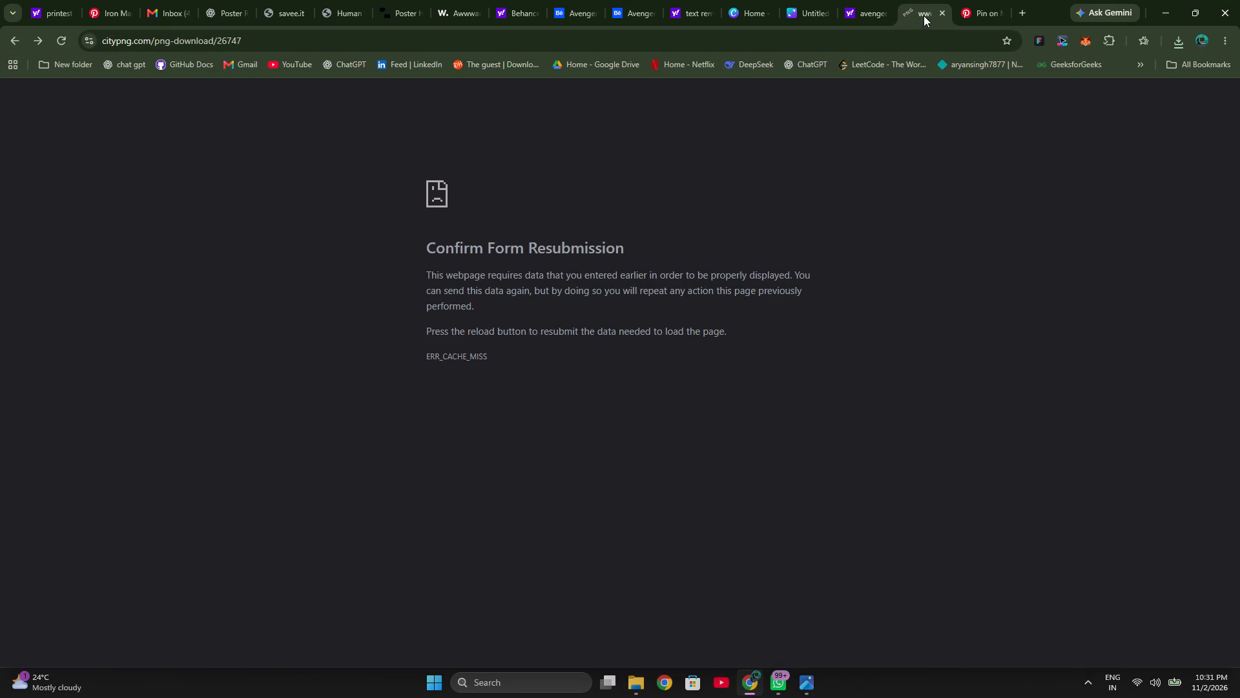
pyautogui.click(61, 40)
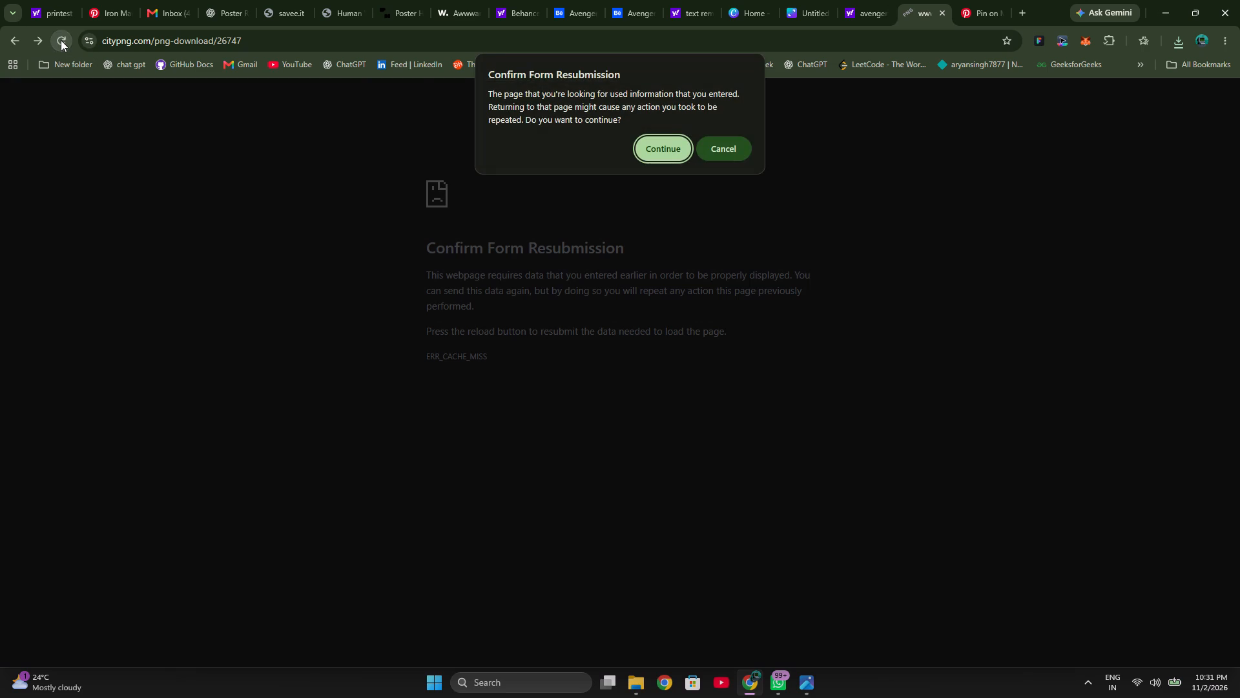
pyautogui.click(654, 152)
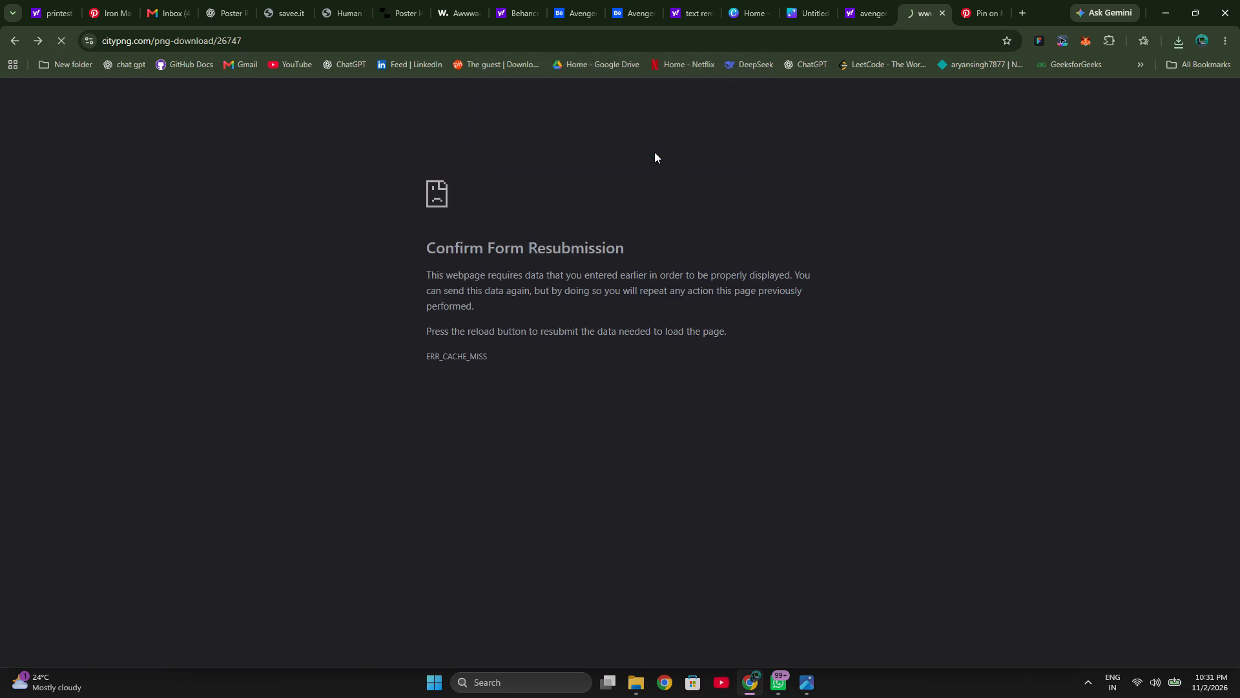
pyautogui.scroll(-6, 639, 308)
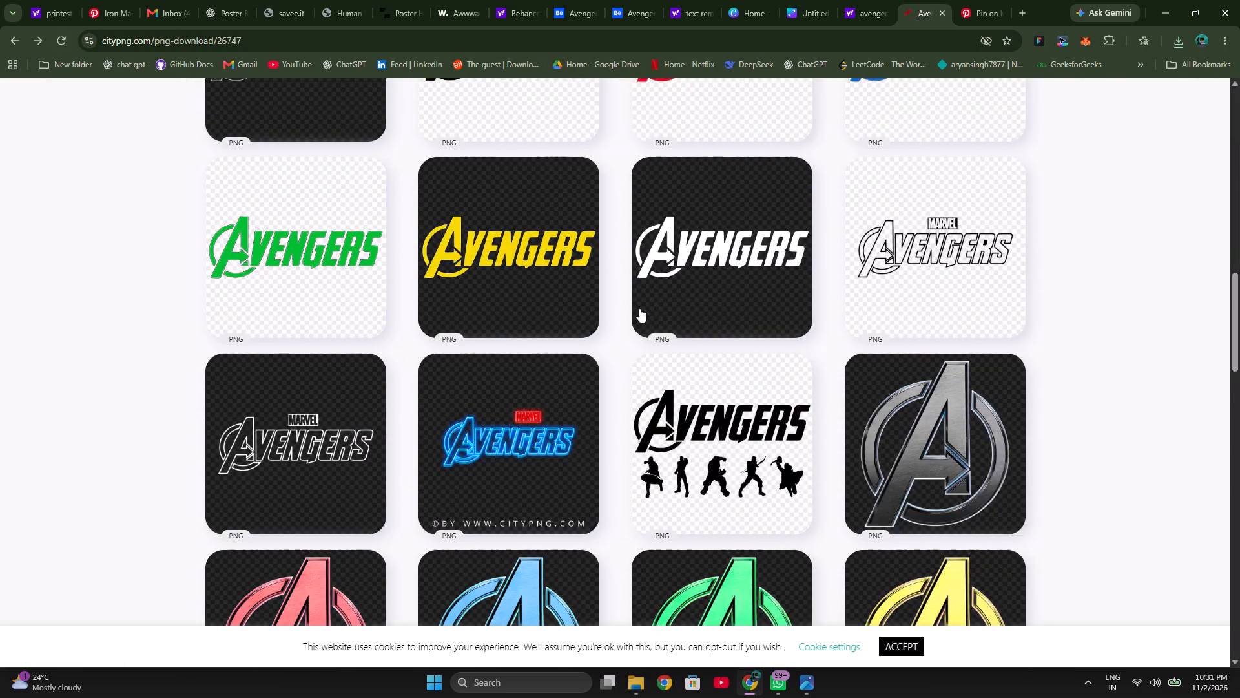
pyautogui.scroll(-9, 639, 308)
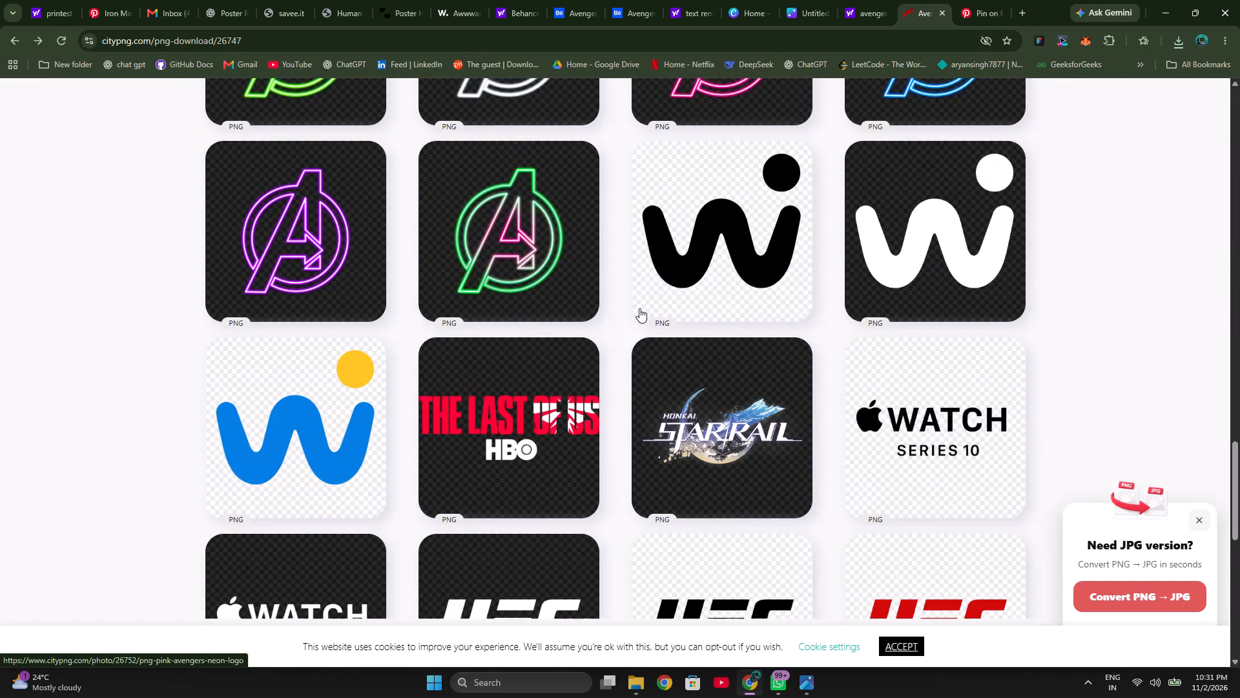
pyautogui.scroll(-4, 639, 308)
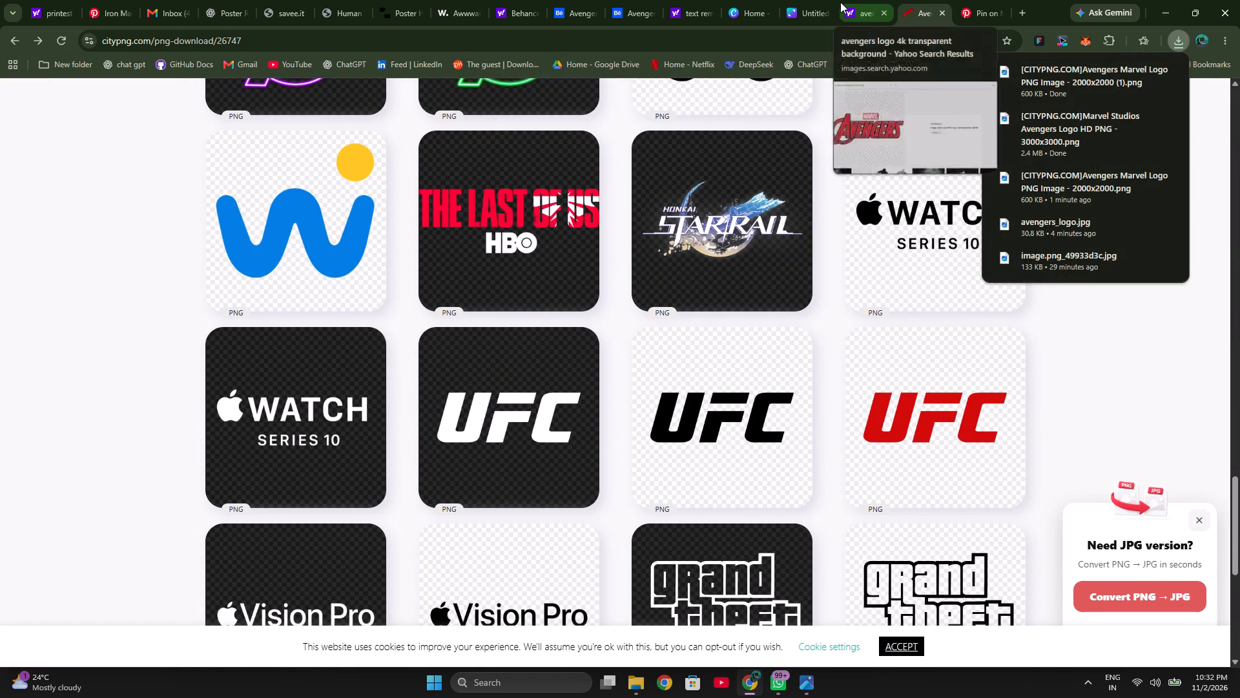
pyautogui.click(1164, 346)
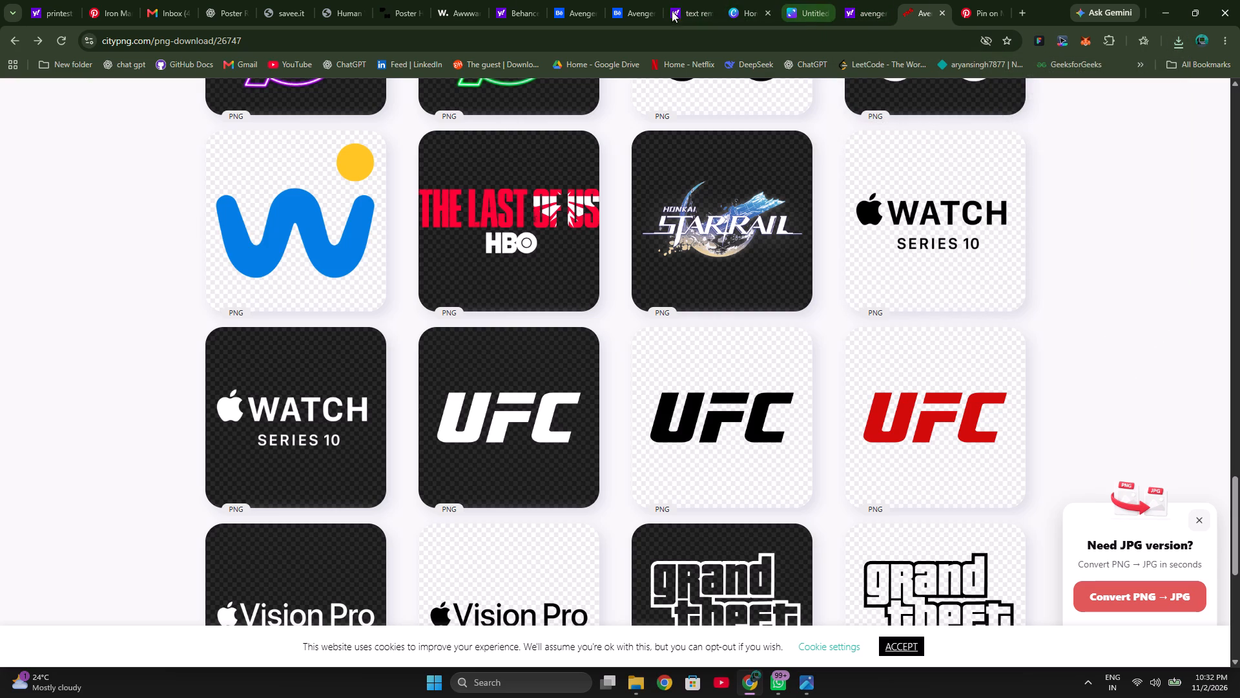
# Switch to the Canva poster design and upload the red Avengers Marvel Logo PNG Image - 2000x2000 from the recent files.
pyautogui.click(812, 11)
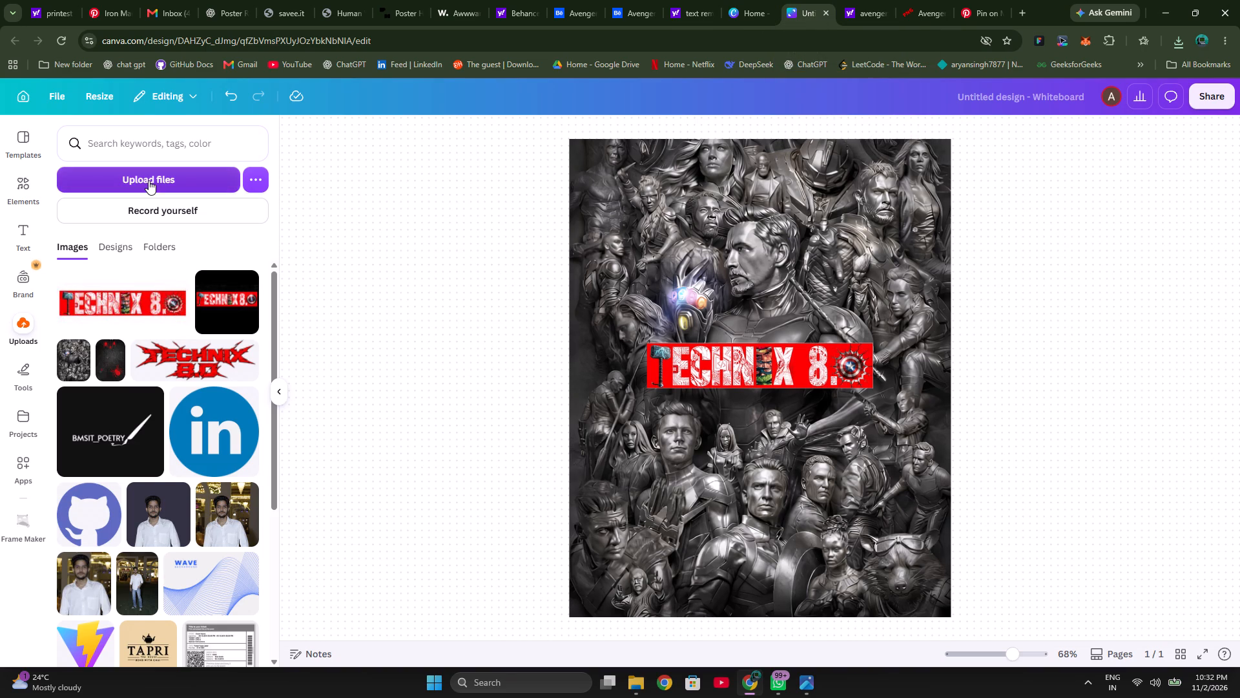
pyautogui.click(149, 180)
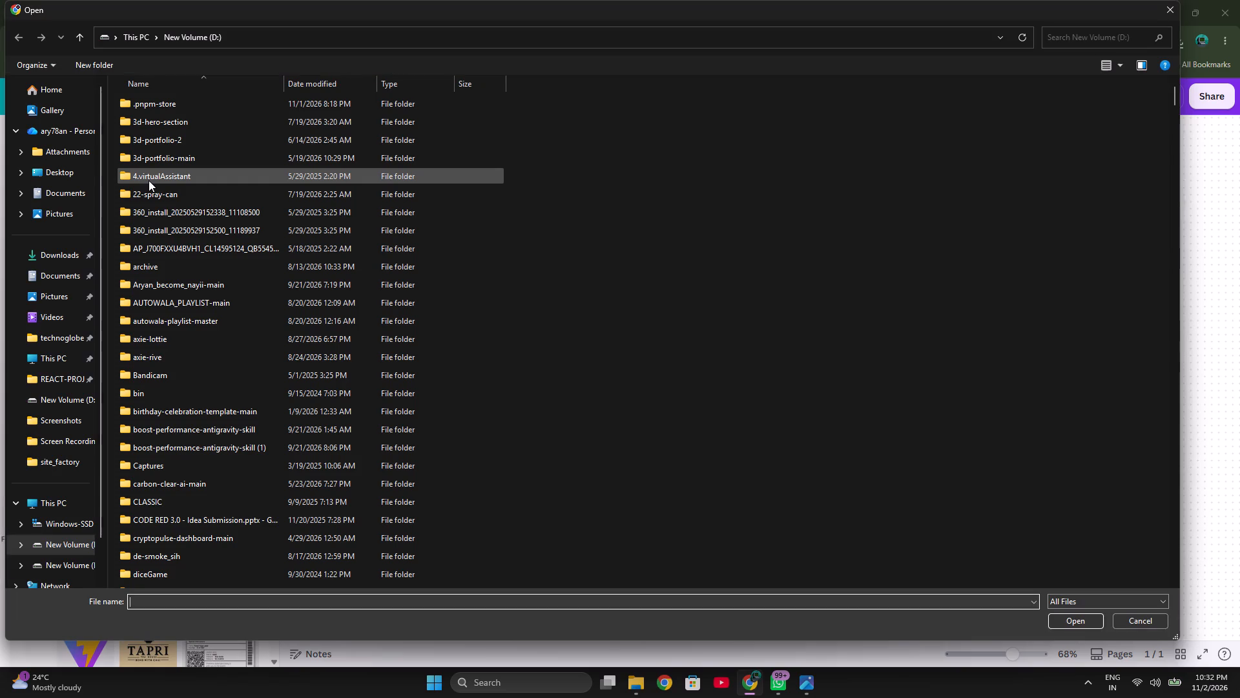
pyautogui.click(56, 91)
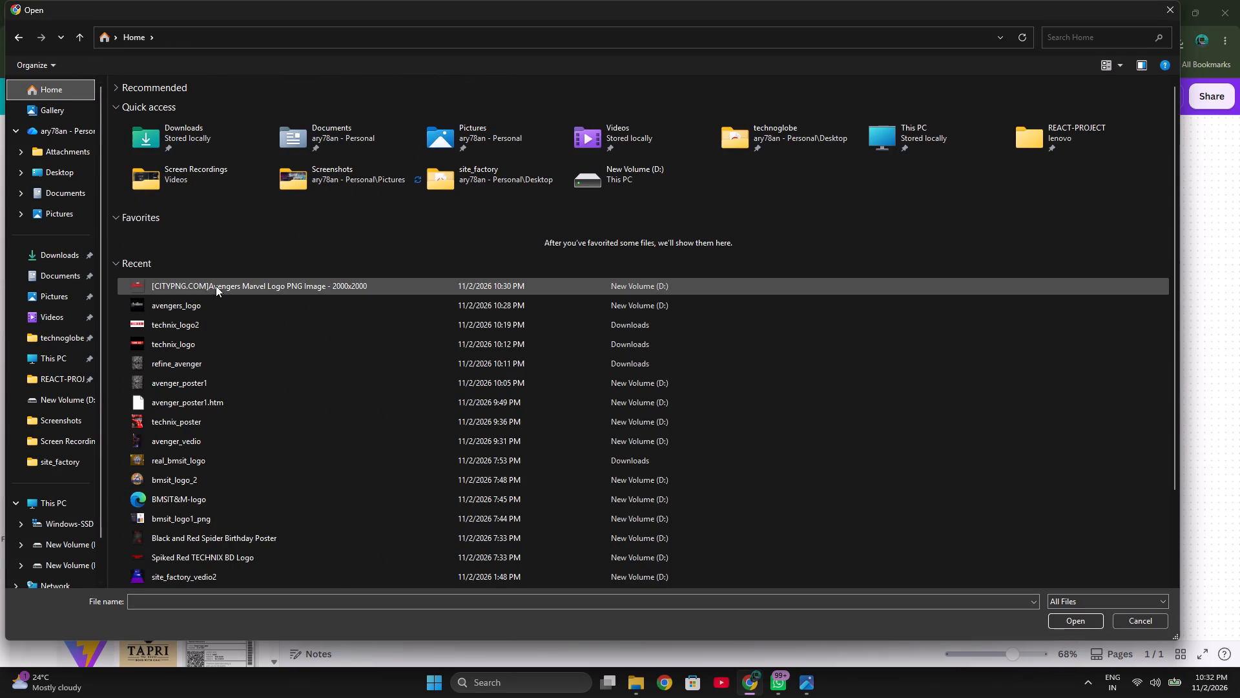
pyautogui.click(218, 290)
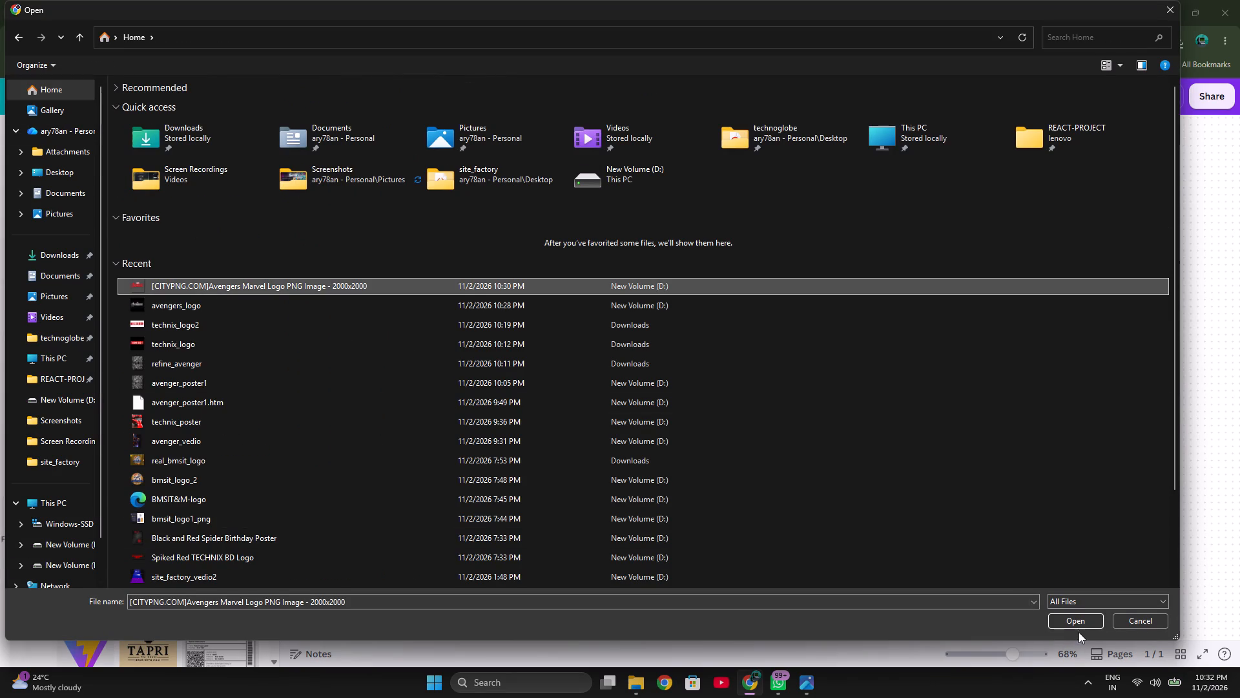
pyautogui.click(1073, 623)
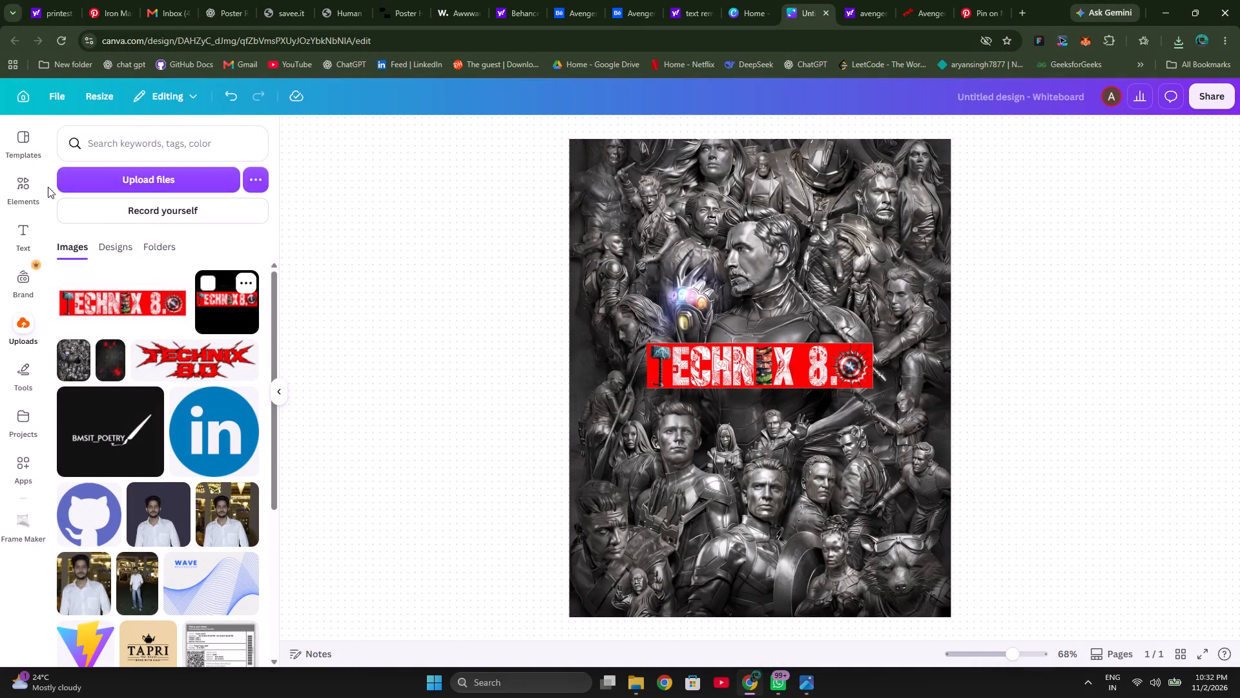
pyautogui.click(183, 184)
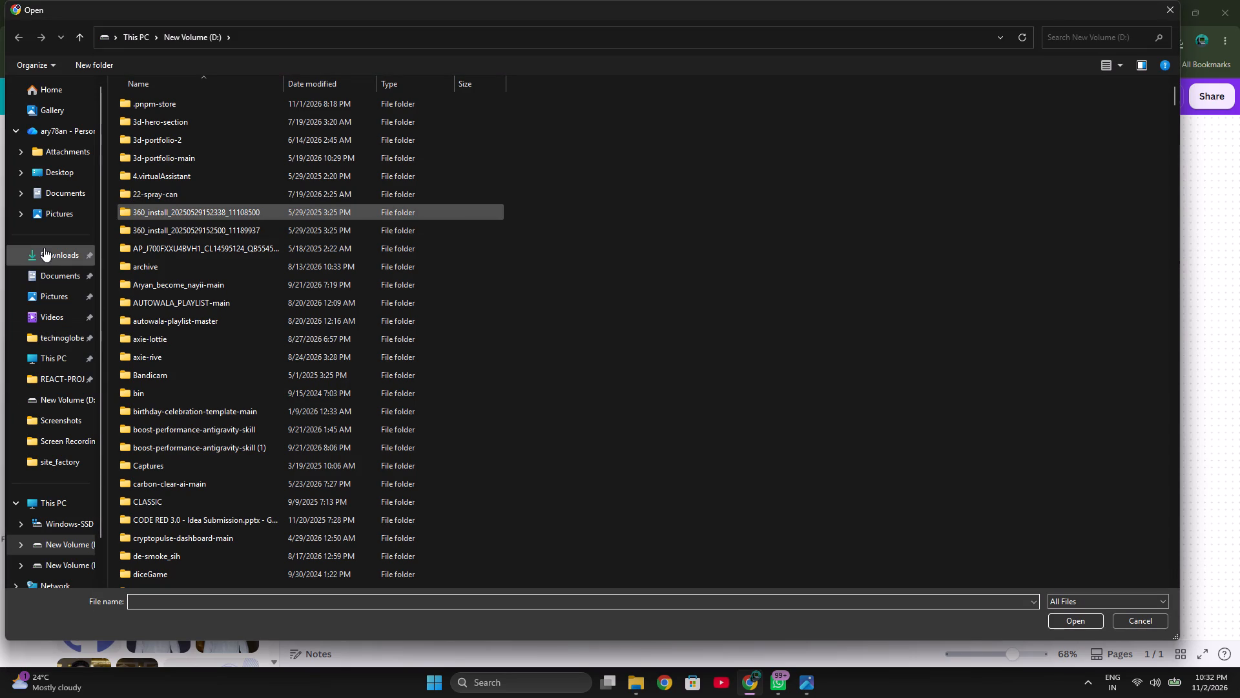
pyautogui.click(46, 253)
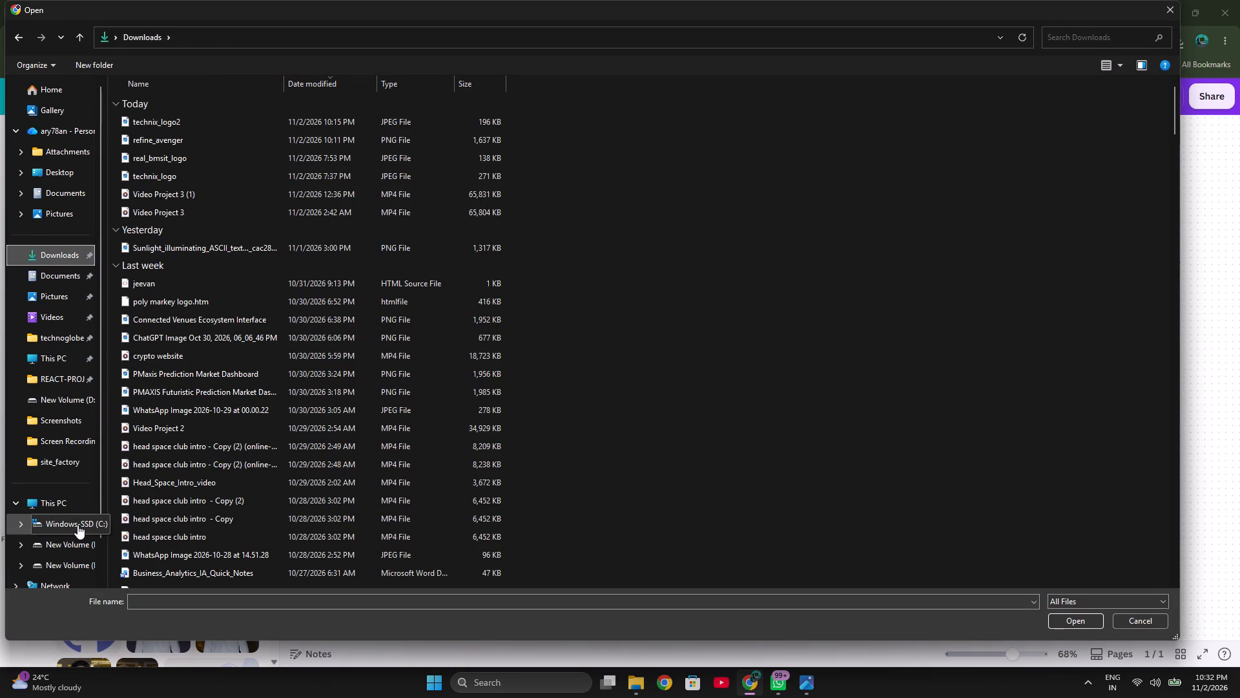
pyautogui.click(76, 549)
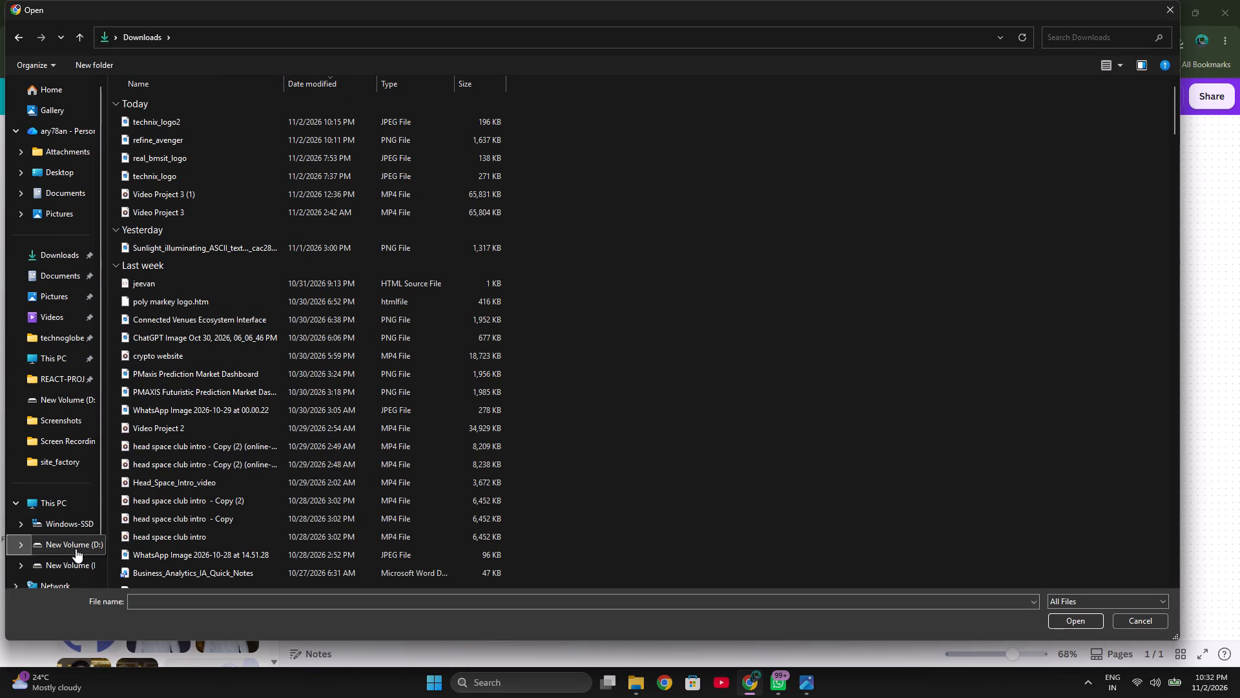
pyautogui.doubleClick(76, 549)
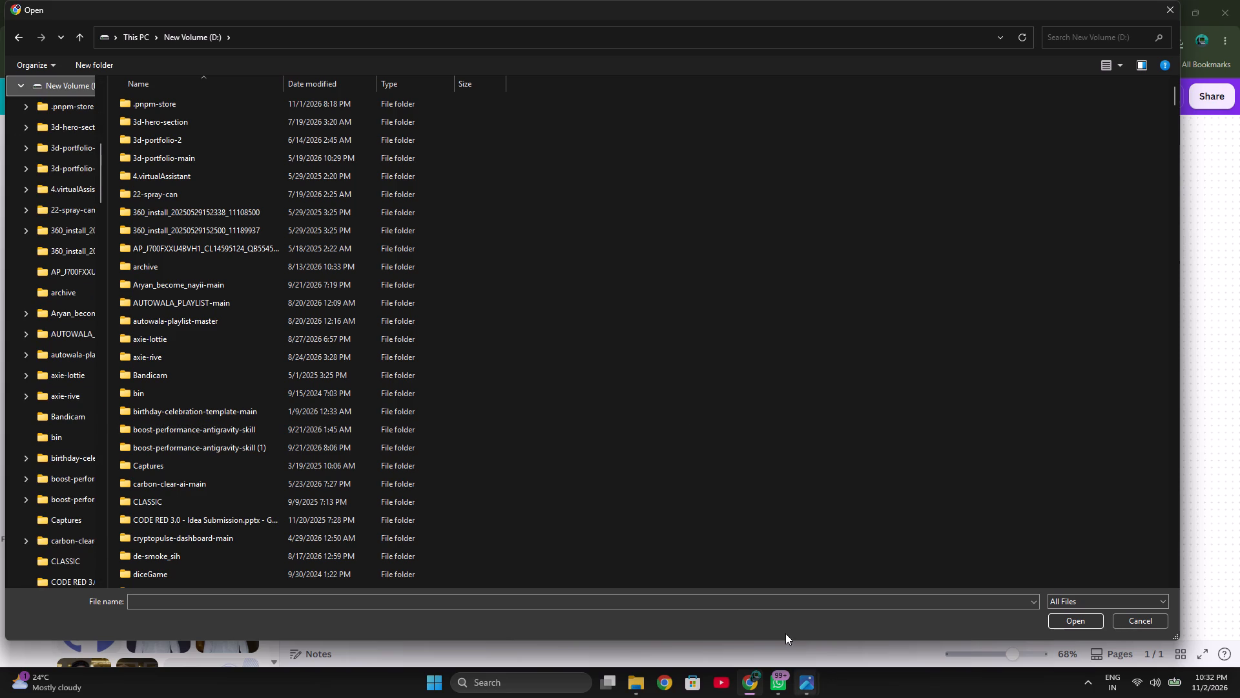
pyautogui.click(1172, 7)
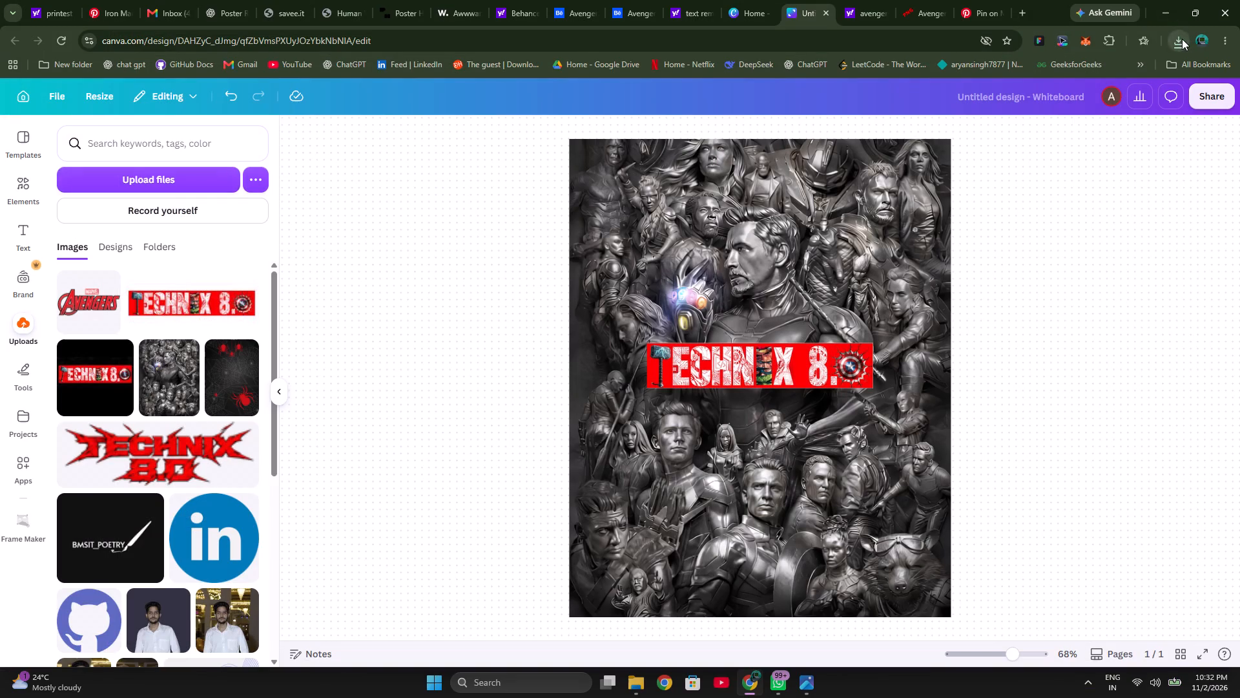
# Show the latest downloaded logo in its folder and locate the silver Marvel Studios Avengers Logo HD PNG beside it.
pyautogui.click(1182, 39)
pyautogui.click(1131, 94)
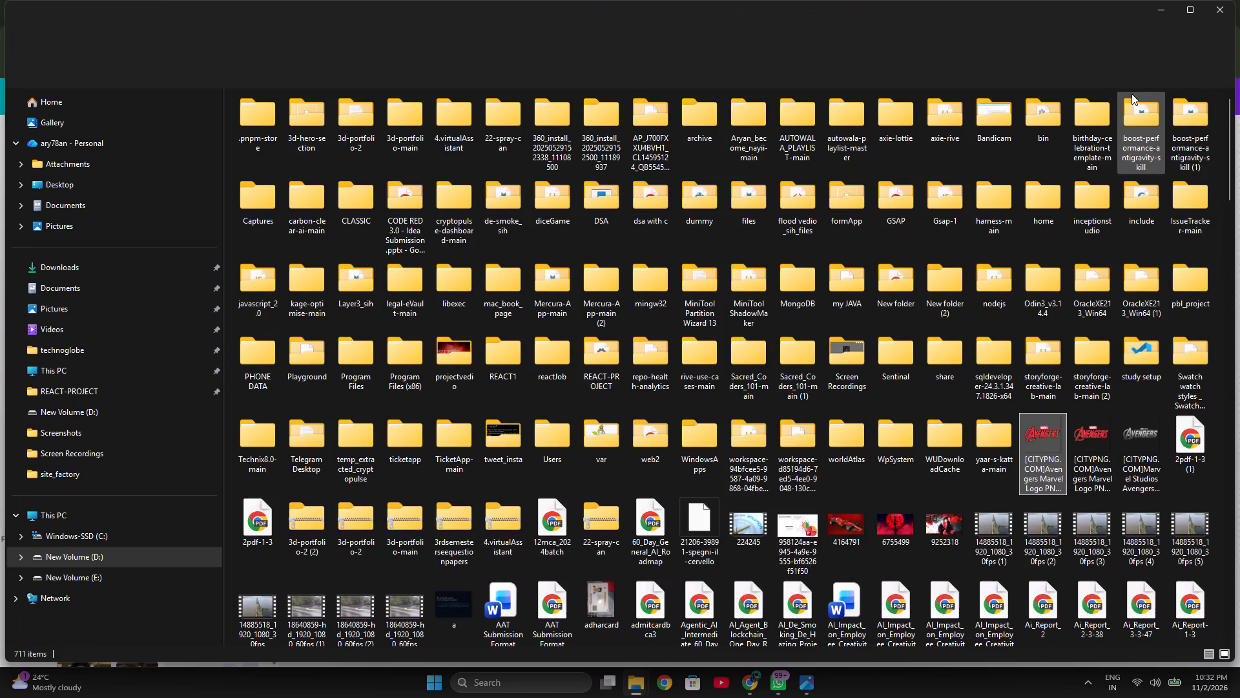
pyautogui.click(1124, 438)
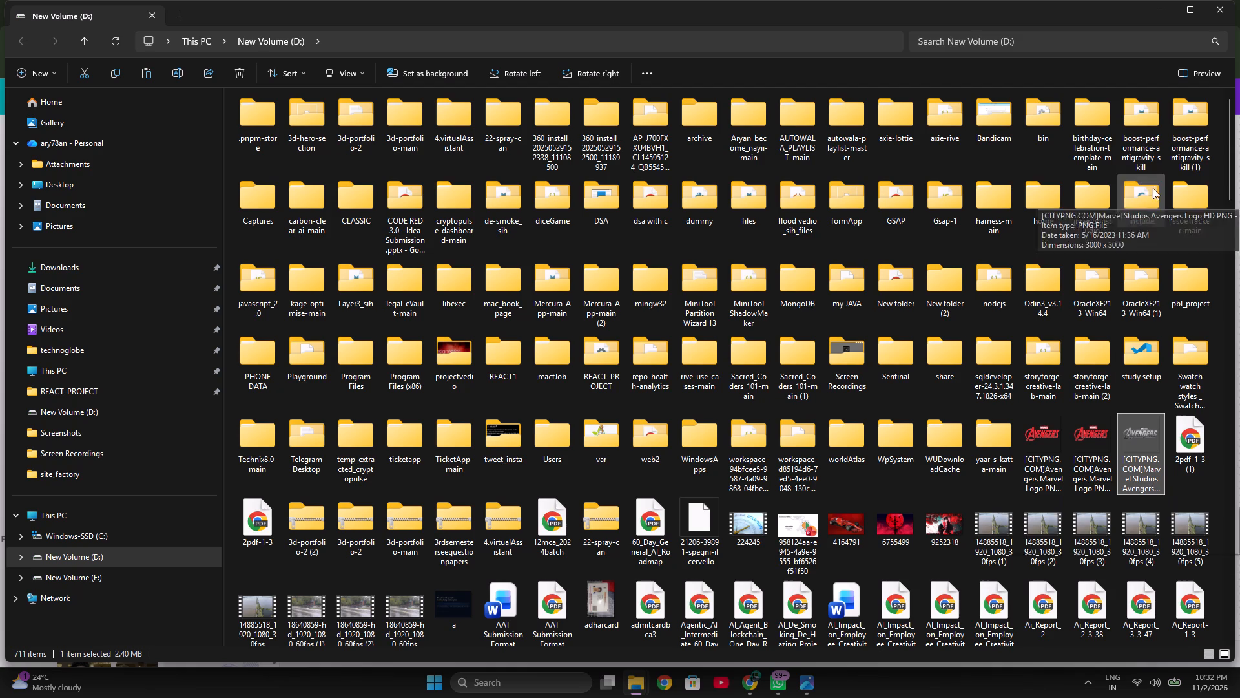
pyautogui.click(1165, 9)
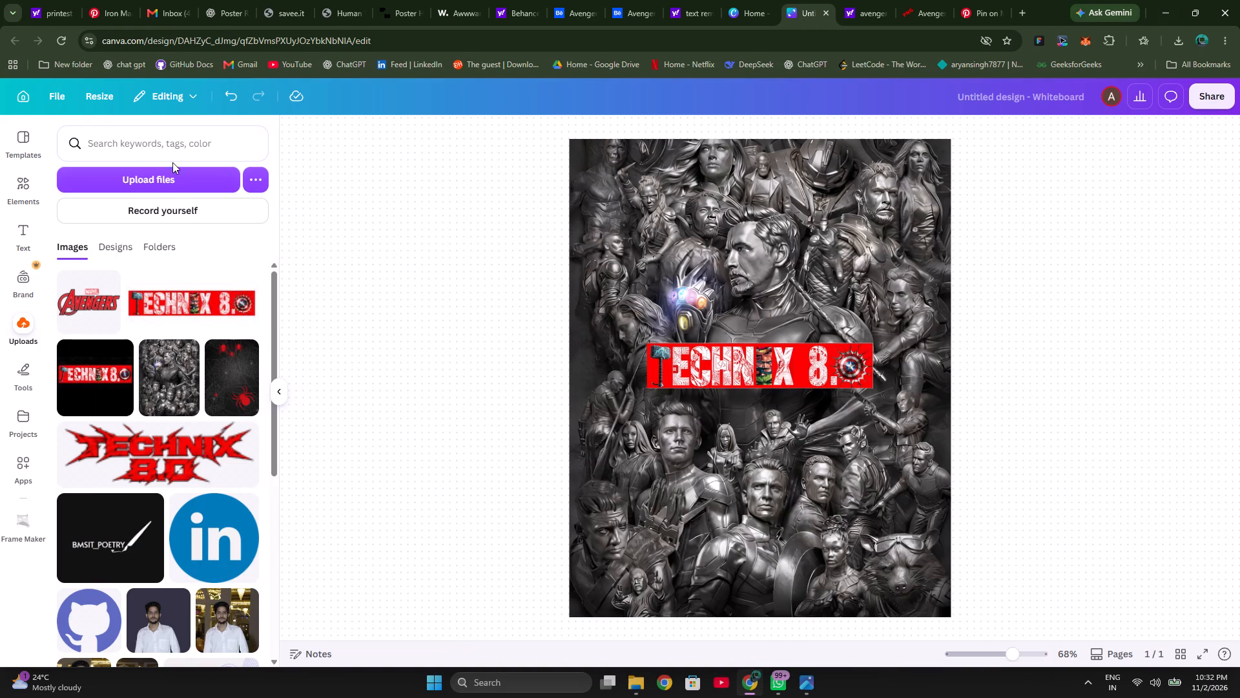
# Upload the silver Marvel Studios Avengers Logo HD PNG - 3000x3000 from New Volume (D:) to the Canva uploads.
pyautogui.click(156, 178)
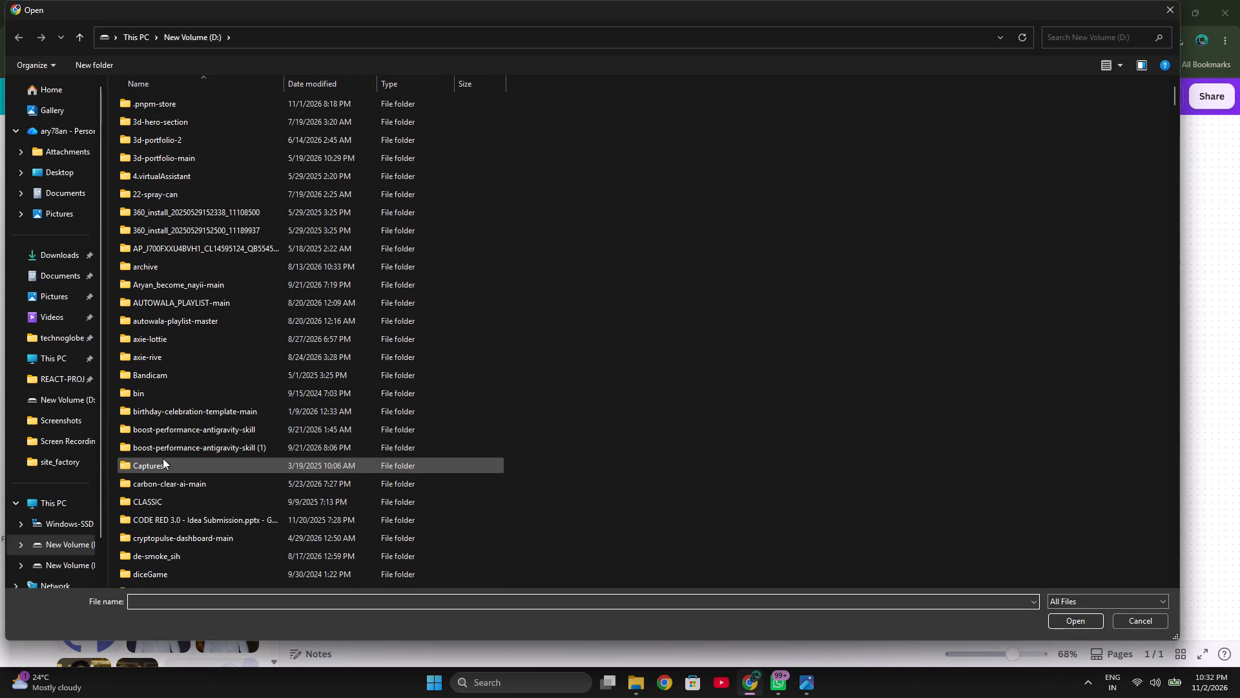
pyautogui.scroll(-5, 163, 458)
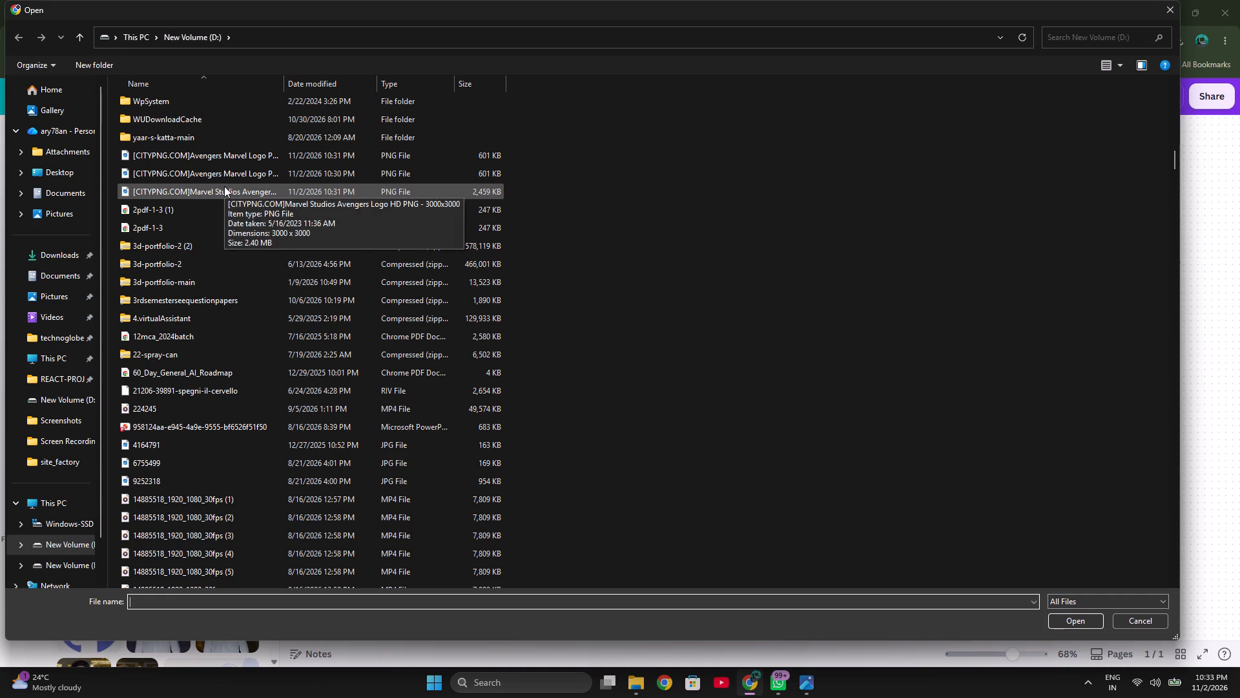
pyautogui.click(224, 186)
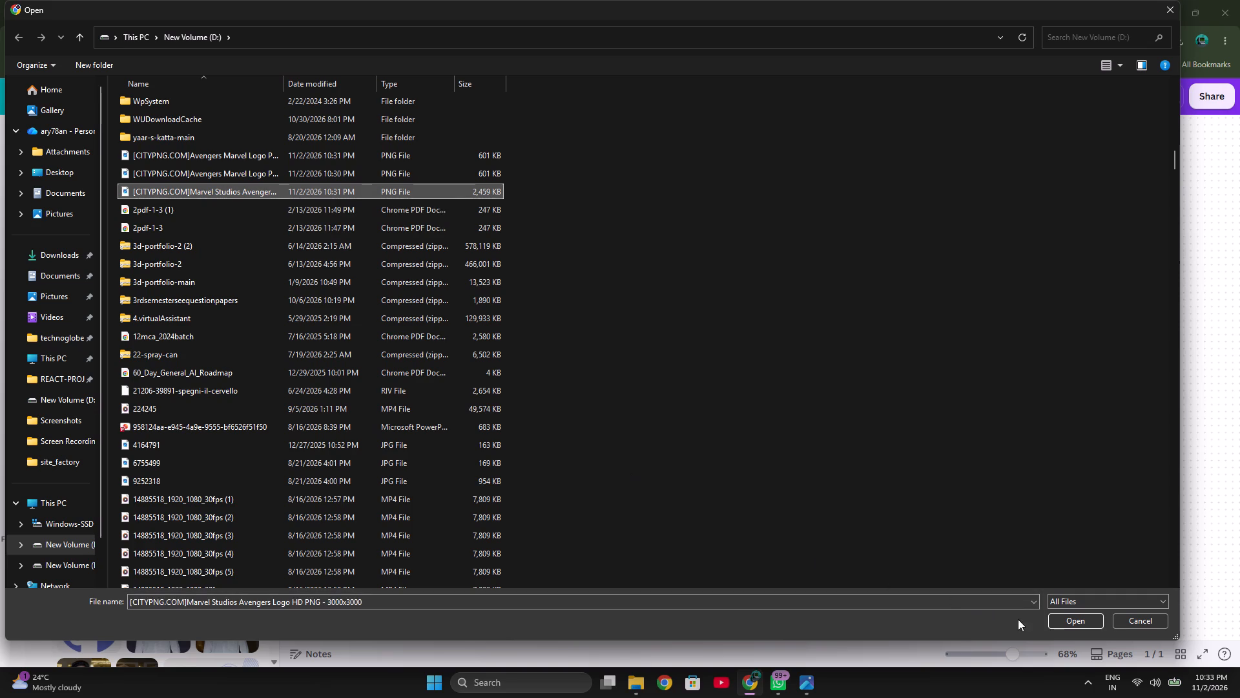
pyautogui.click(1061, 619)
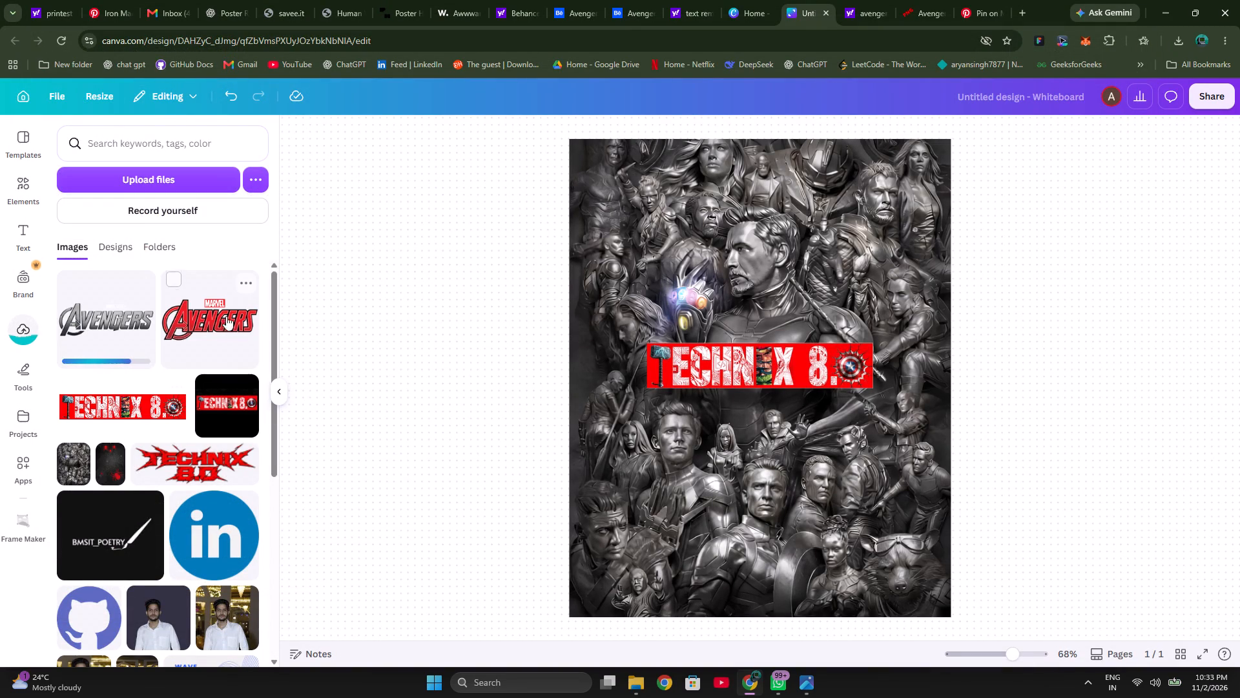
# Add the uploaded red Marvel Avengers logo to the poster and scale it down slightly, placing it near the artwork's top edge.
pyautogui.click(224, 313)
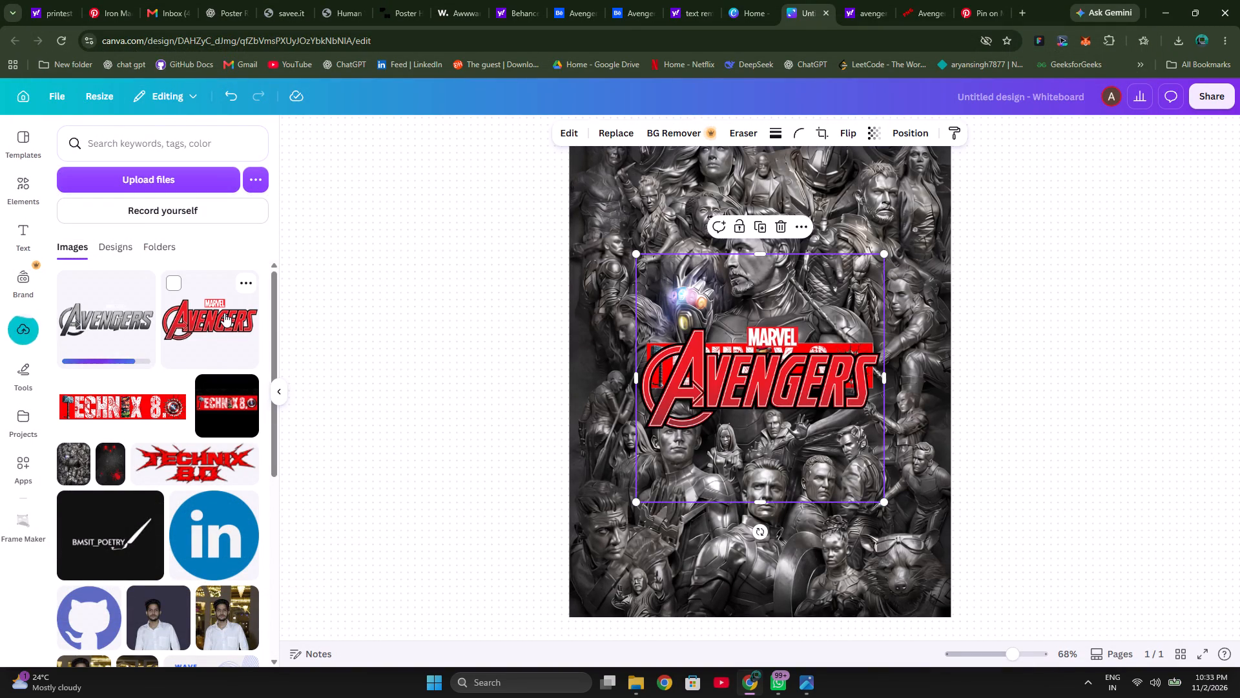
pyautogui.moveTo(781, 386); pyautogui.dragTo(780, 374)
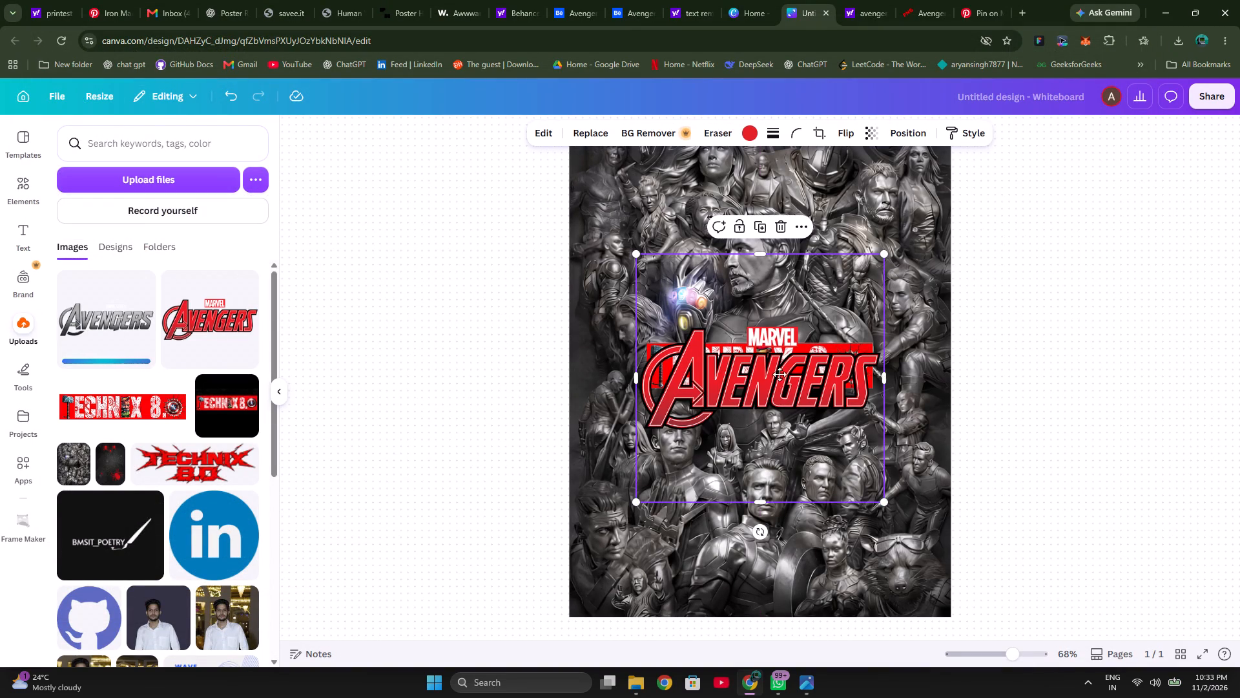
pyautogui.moveTo(780, 374); pyautogui.dragTo(780, 198)
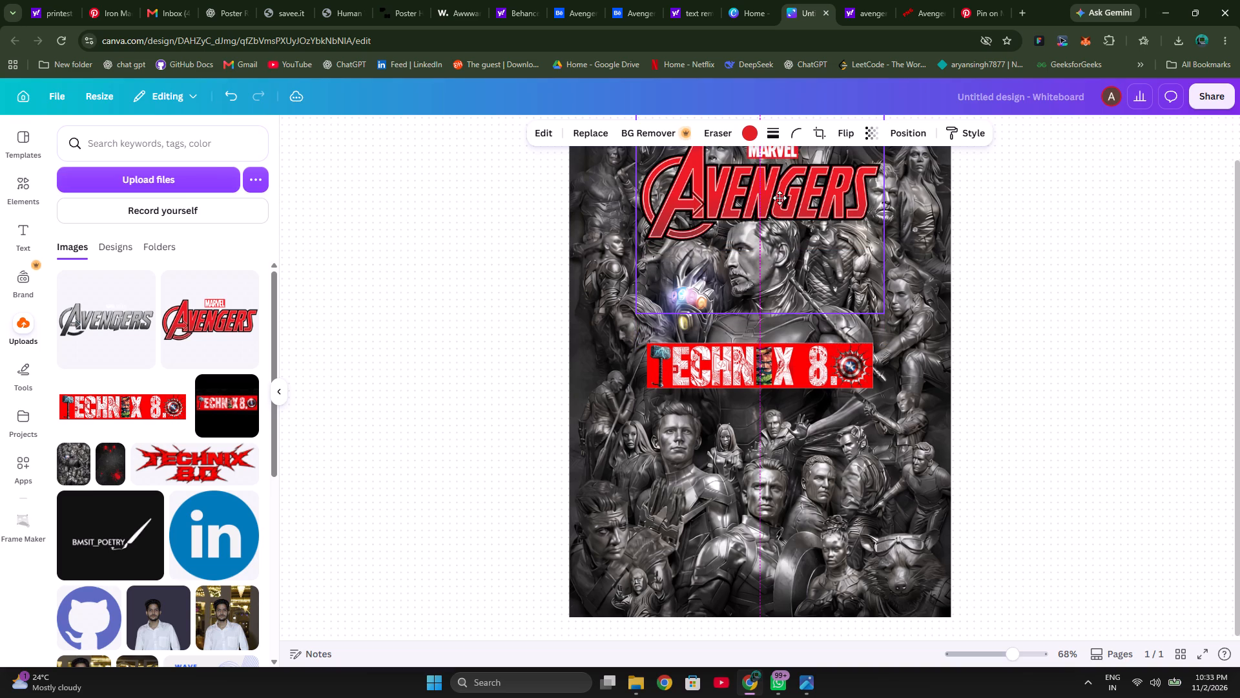
pyautogui.moveTo(780, 198); pyautogui.dragTo(779, 200)
pyautogui.scroll(1, 779, 200)
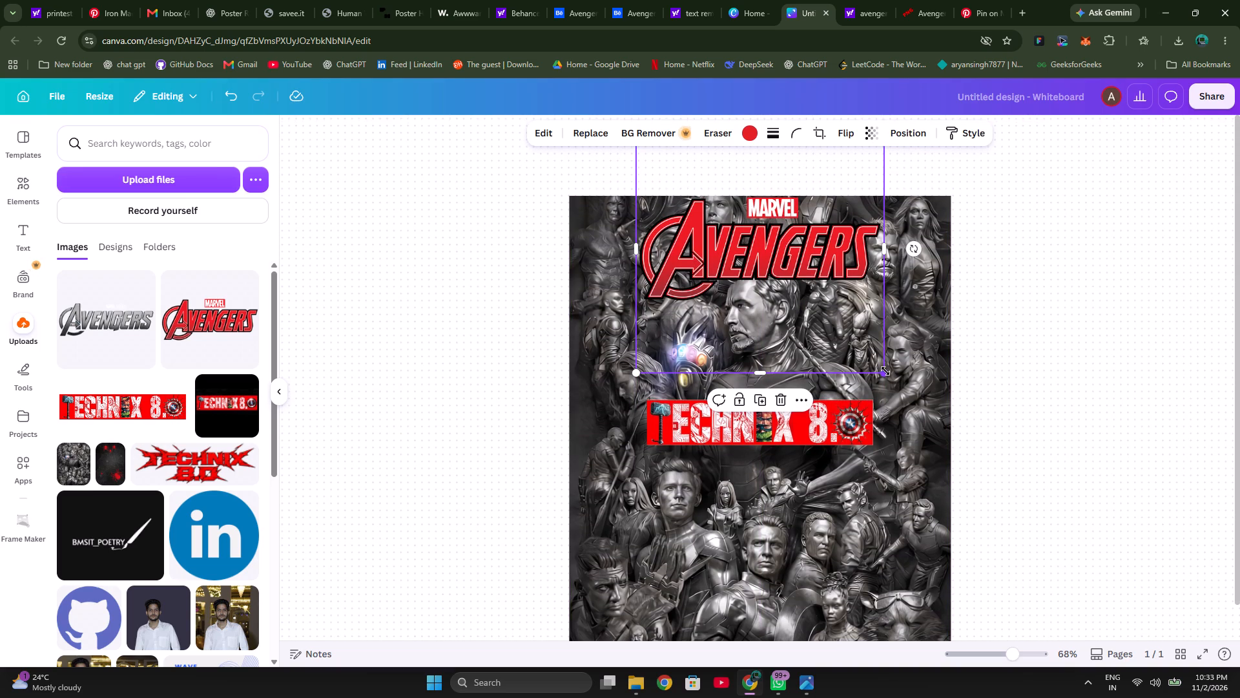
pyautogui.moveTo(886, 370); pyautogui.dragTo(838, 341)
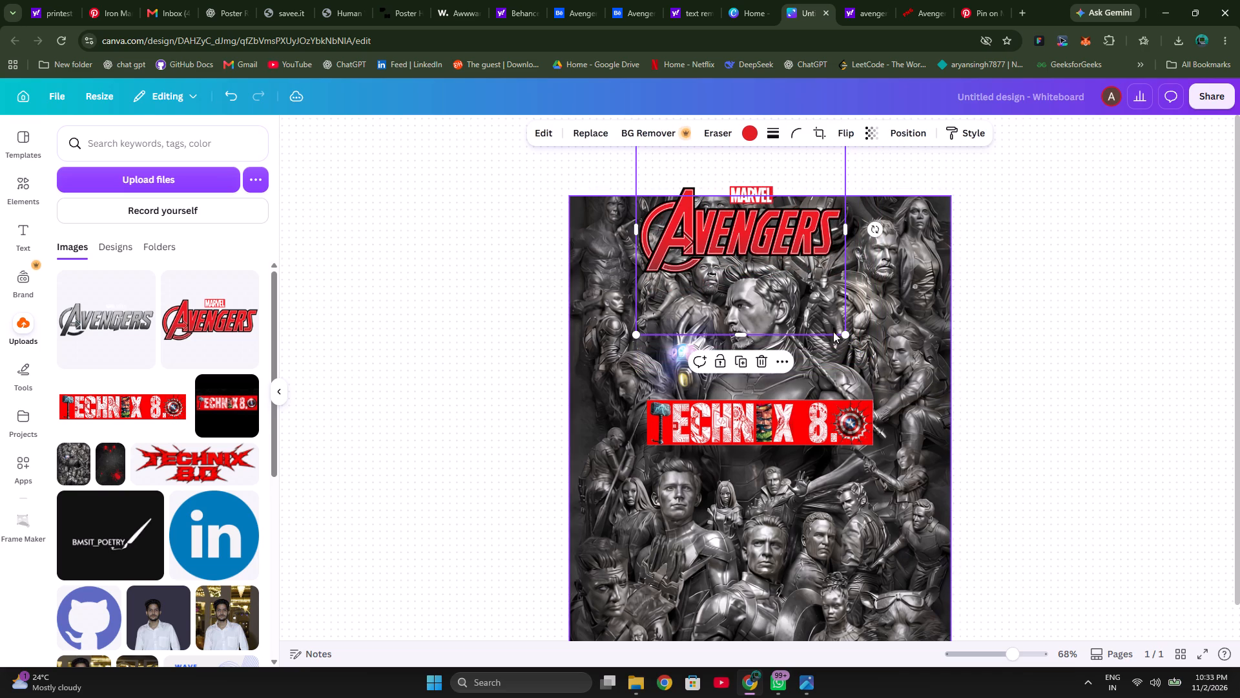
pyautogui.moveTo(759, 231); pyautogui.dragTo(787, 256)
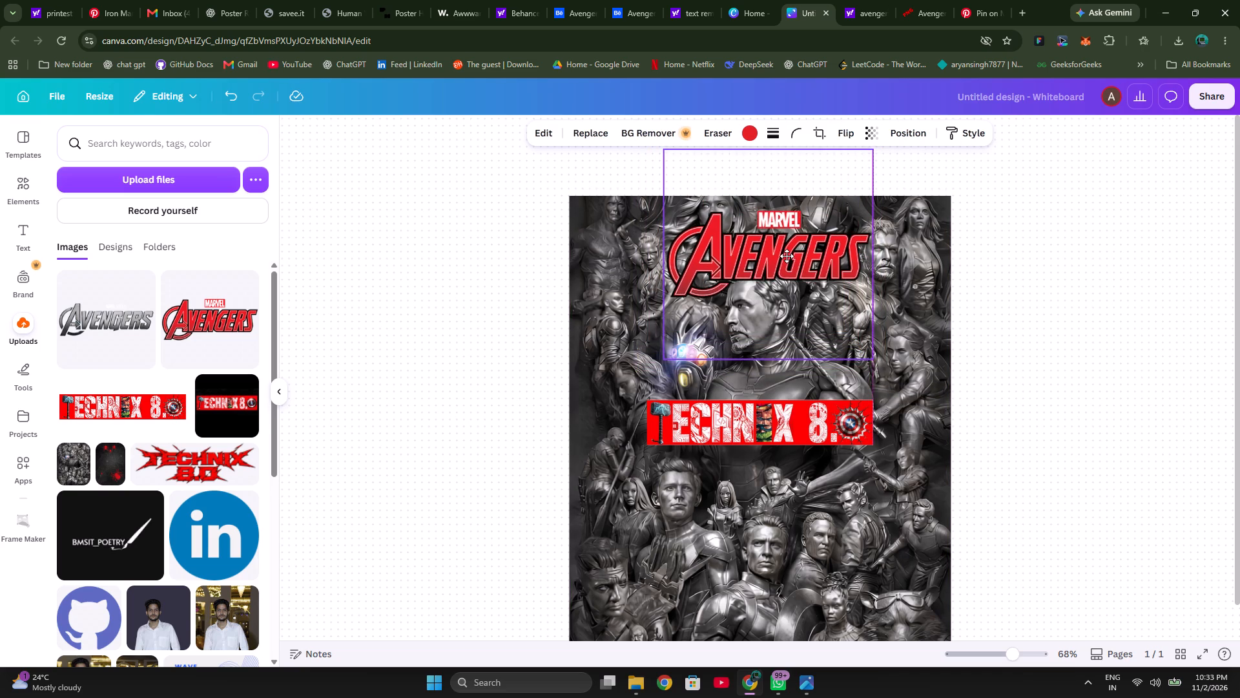
# Move the red Avengers logo below the TECHNIX 8.0 banner, close to the poster's right edge.
pyautogui.moveTo(787, 256); pyautogui.dragTo(773, 515)
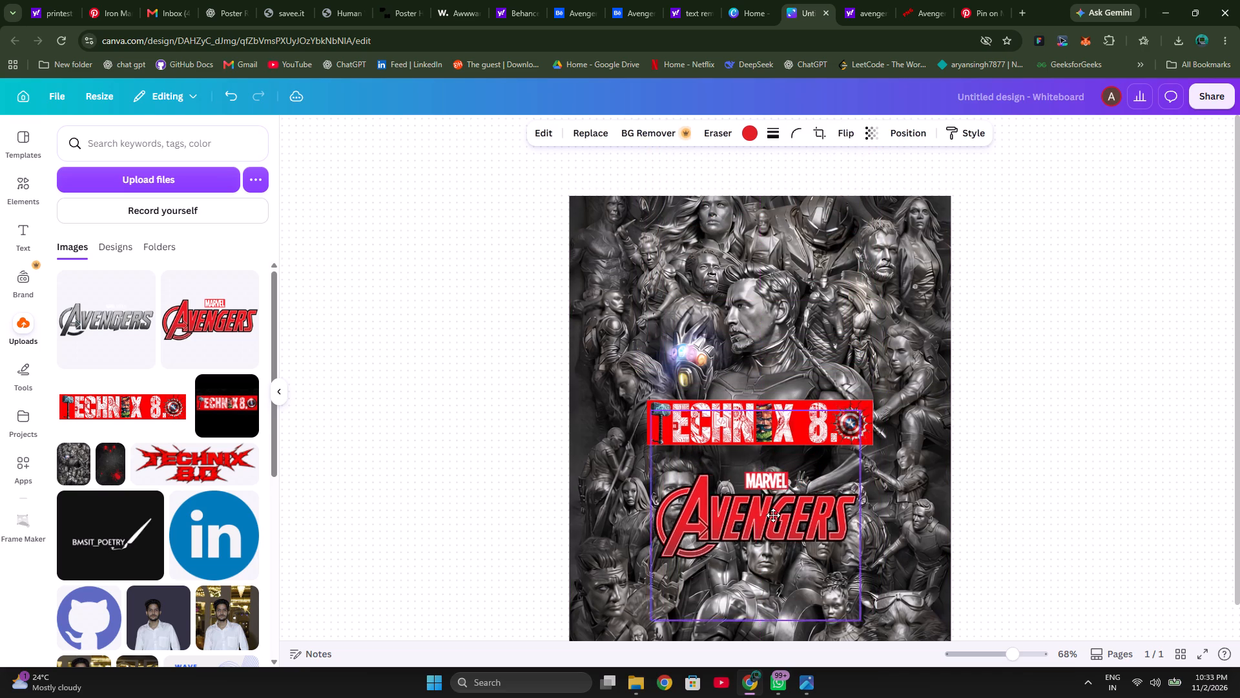
pyautogui.moveTo(773, 515); pyautogui.dragTo(767, 508)
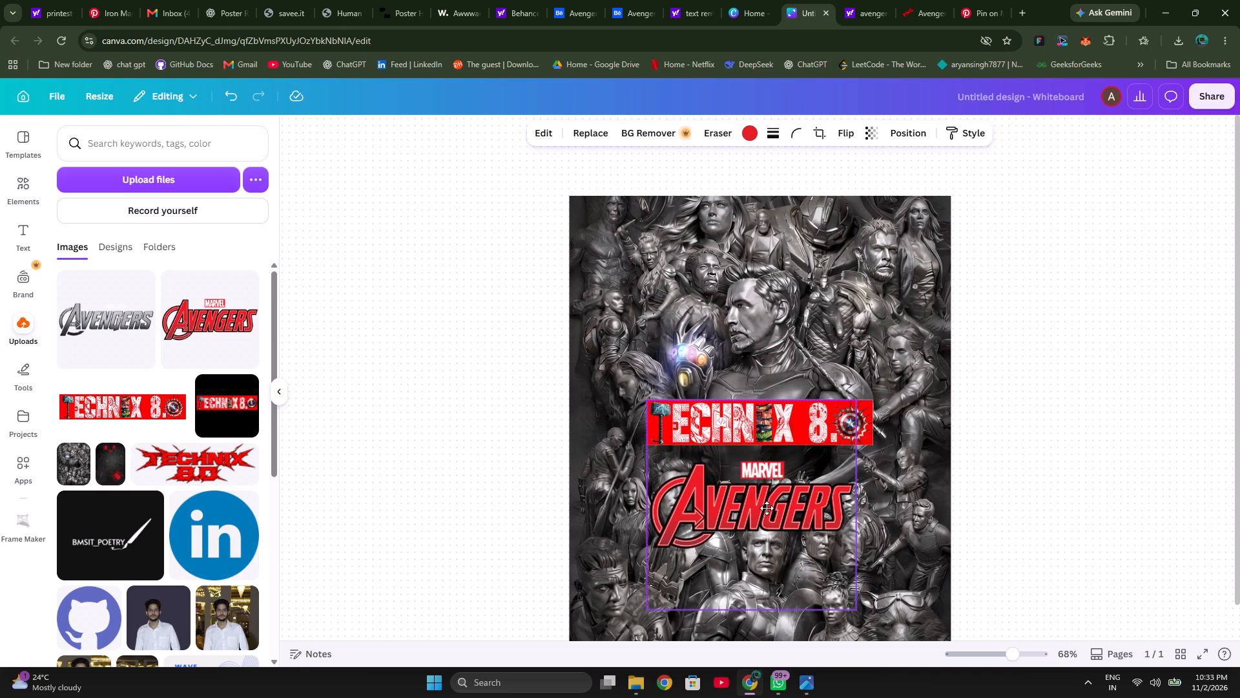
pyautogui.moveTo(767, 508); pyautogui.dragTo(833, 496)
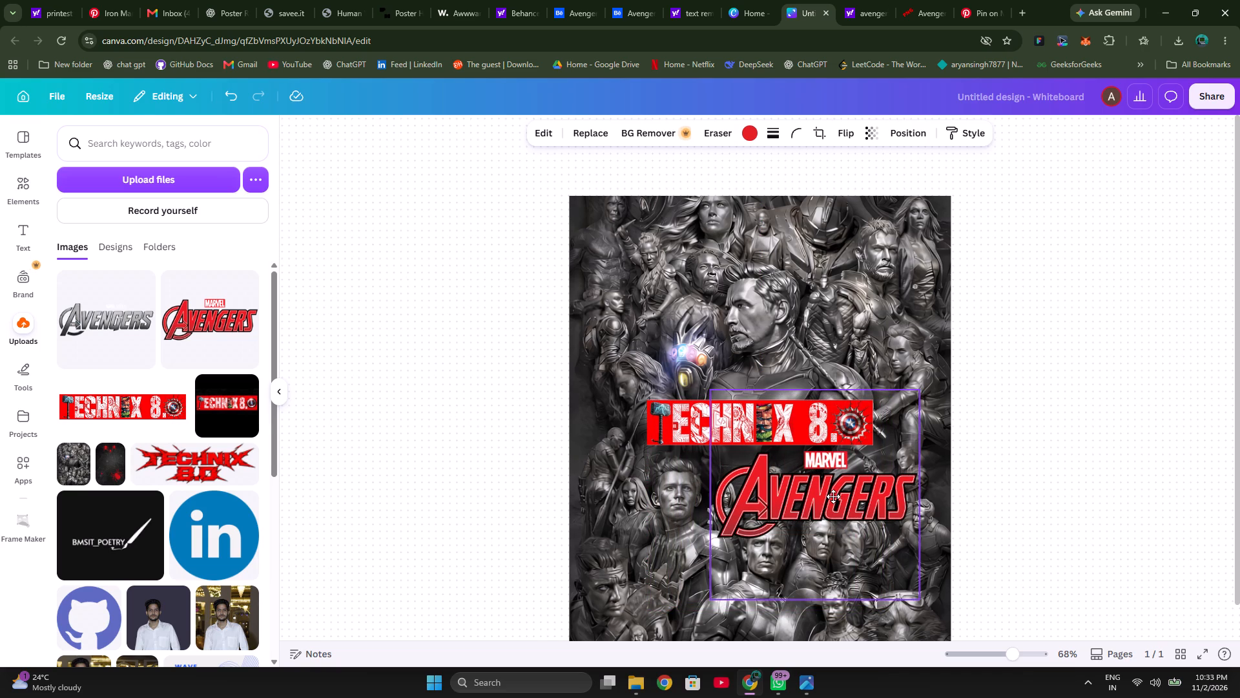
pyautogui.moveTo(833, 496); pyautogui.dragTo(849, 496)
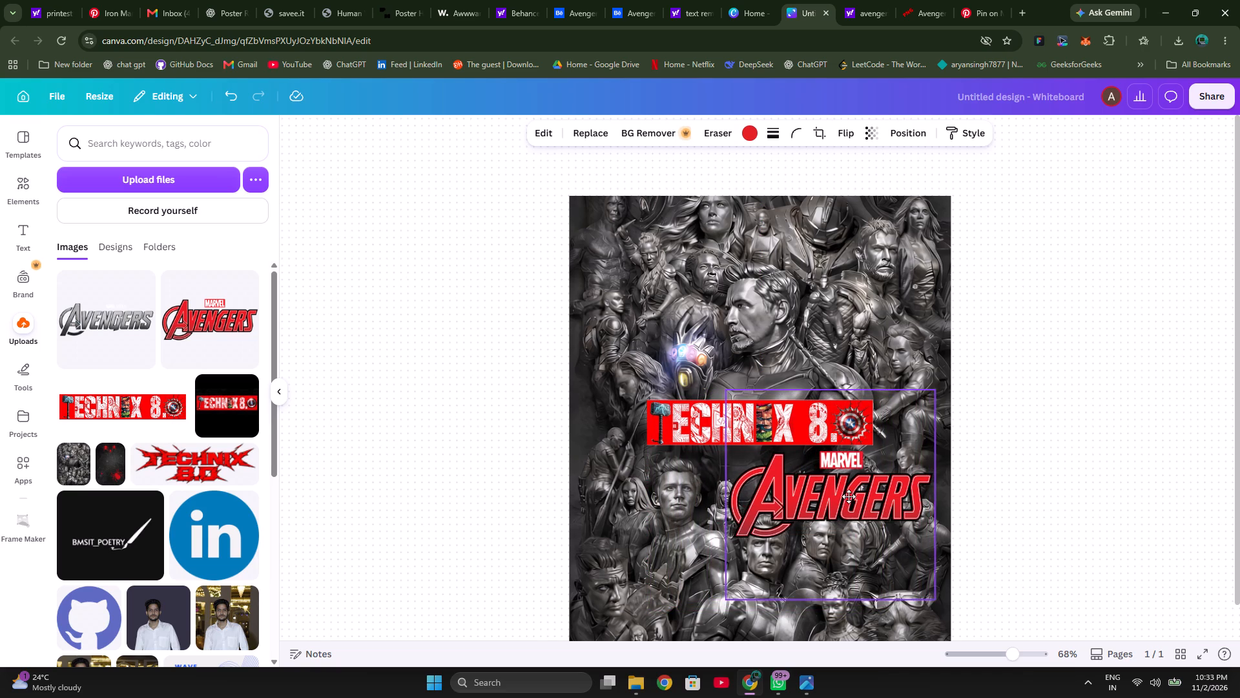
pyautogui.moveTo(849, 496); pyautogui.dragTo(859, 496)
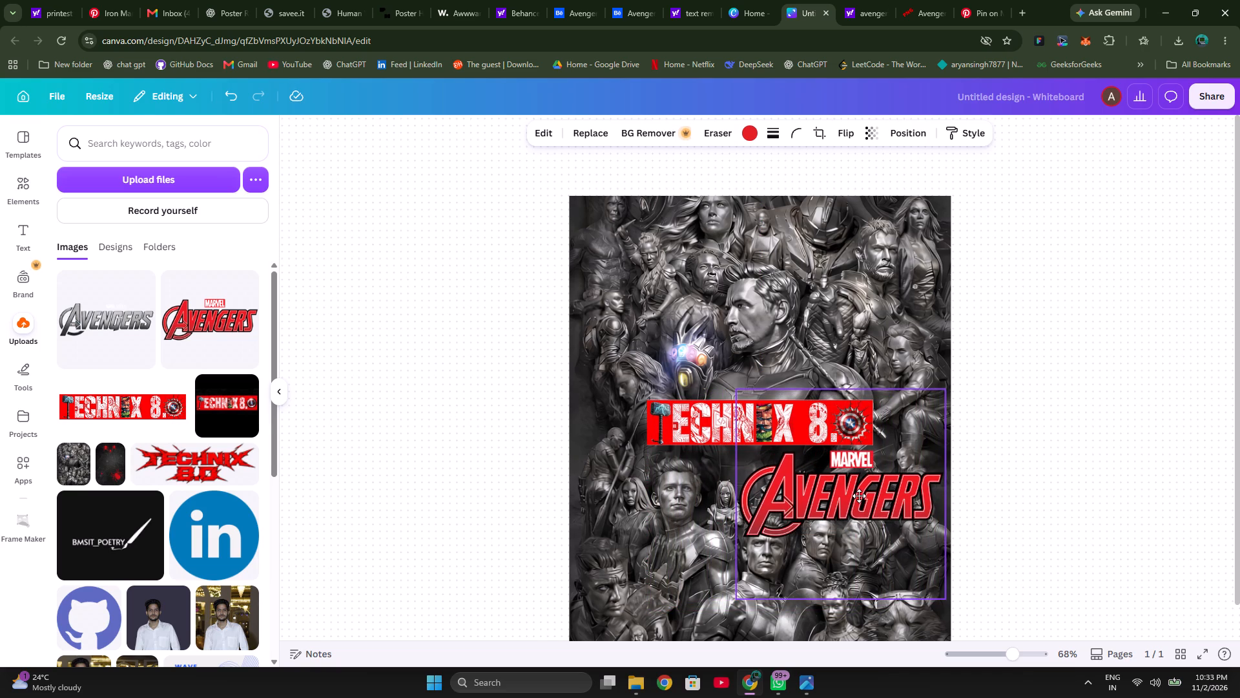
pyautogui.moveTo(859, 496); pyautogui.dragTo(860, 498)
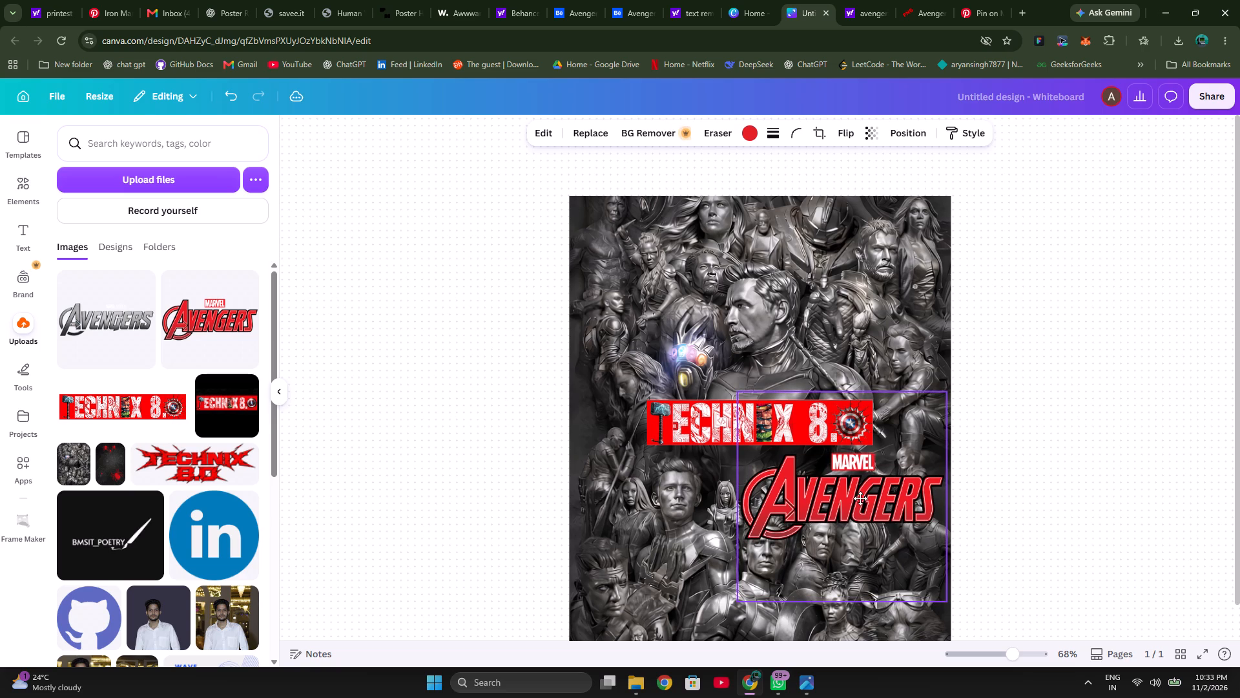
pyautogui.moveTo(860, 498); pyautogui.dragTo(860, 498)
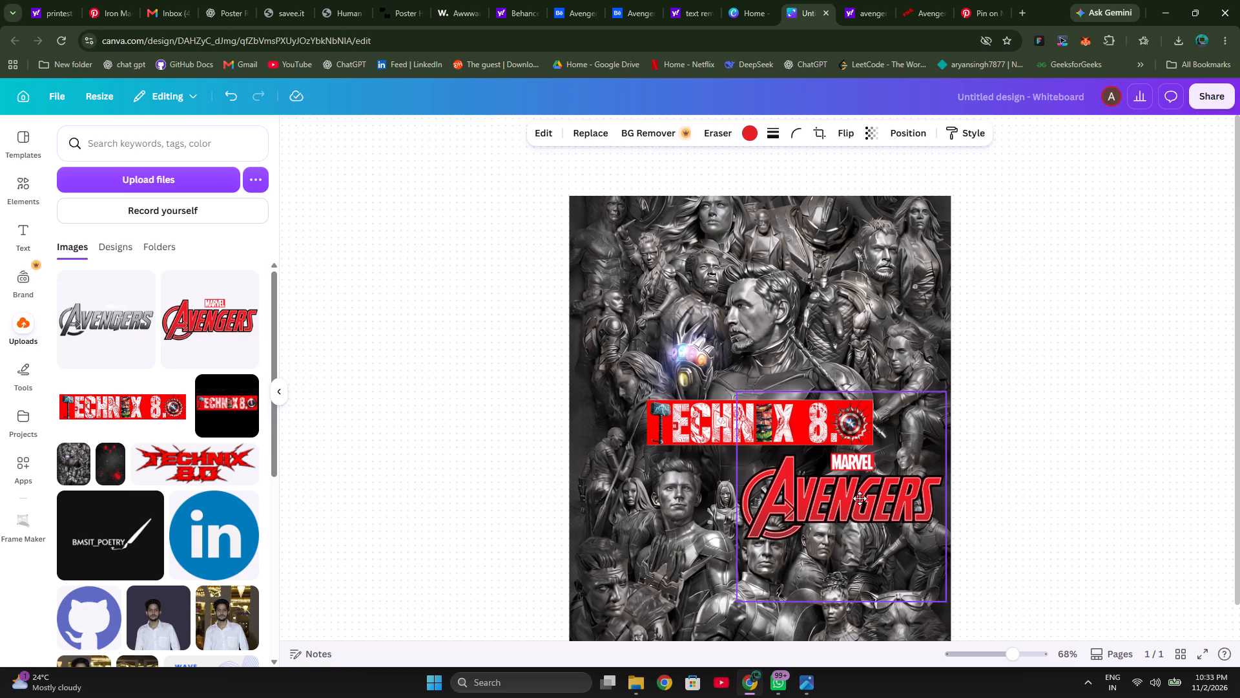
pyautogui.moveTo(860, 498); pyautogui.dragTo(859, 498)
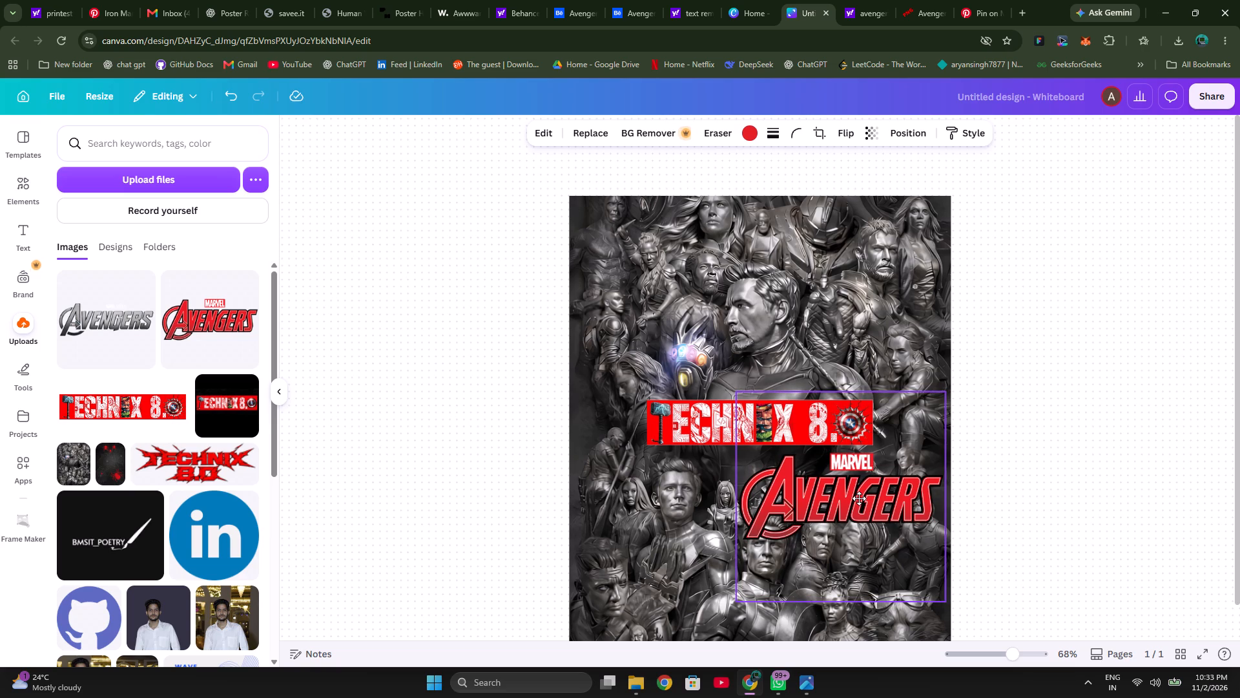
pyautogui.moveTo(859, 498); pyautogui.dragTo(860, 498)
pyautogui.click(1082, 370)
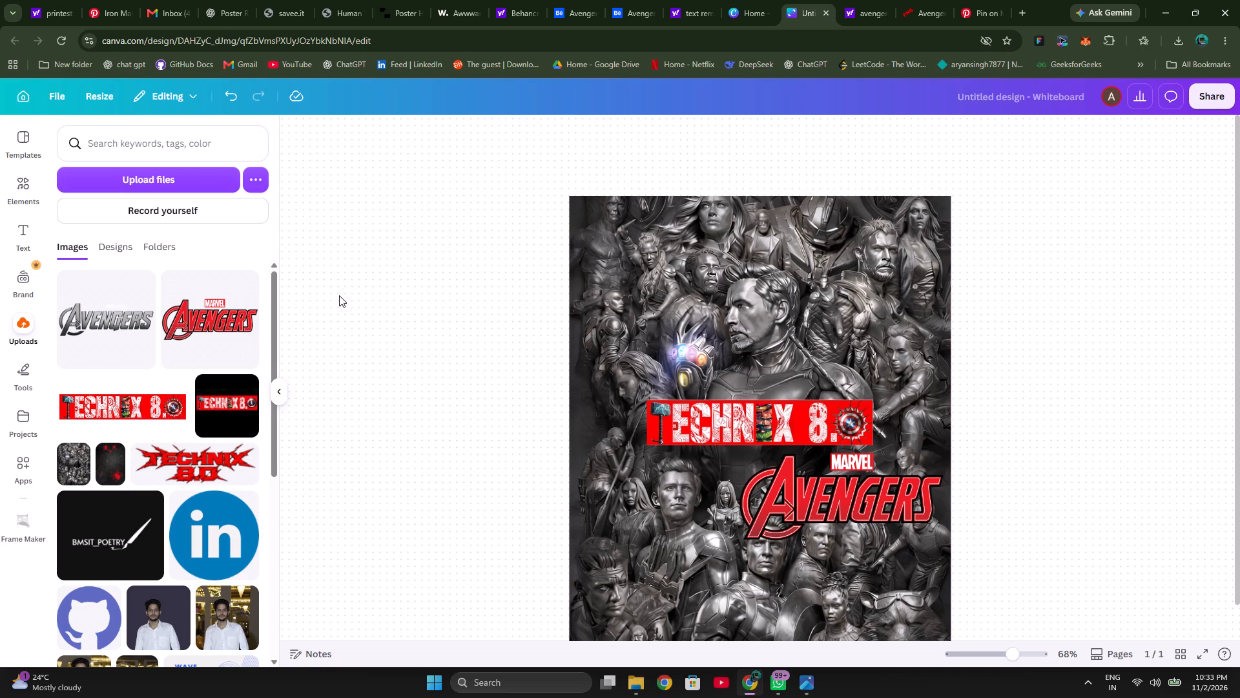
# Add the uploaded silver Marvel Studios Avengers logo and place it horizontally centred directly above the TECHNIX 8.0 banner.
pyautogui.click(72, 324)
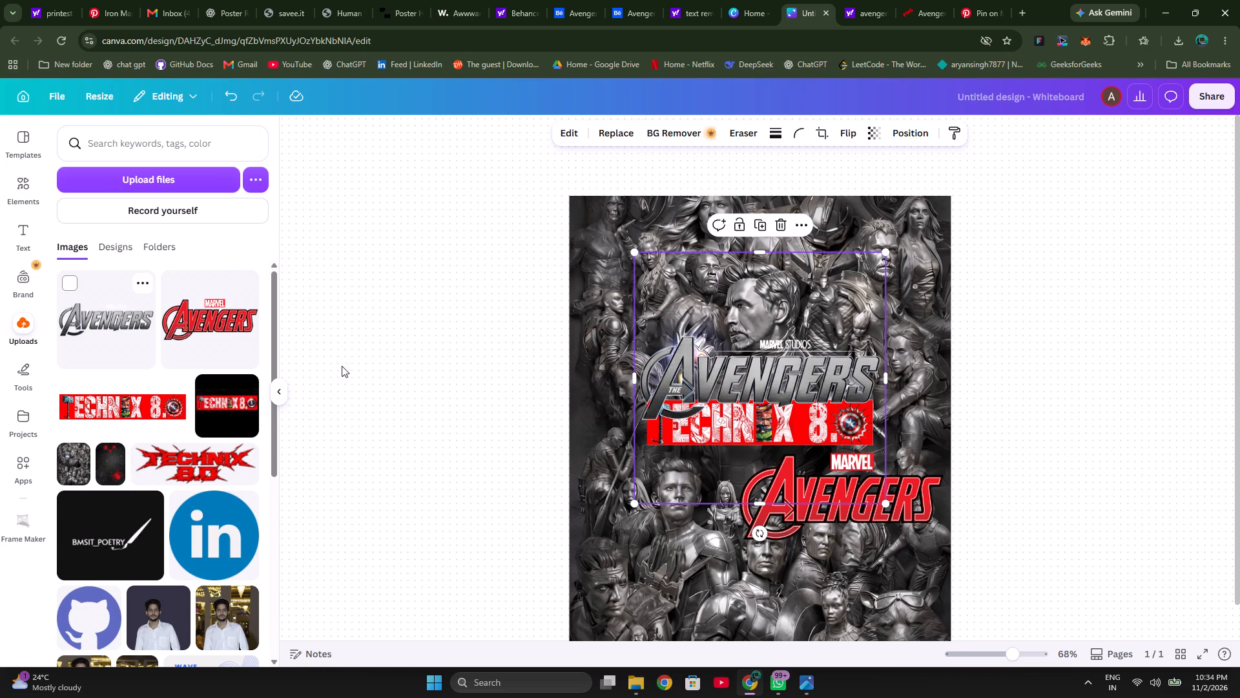
pyautogui.moveTo(778, 352); pyautogui.dragTo(774, 208)
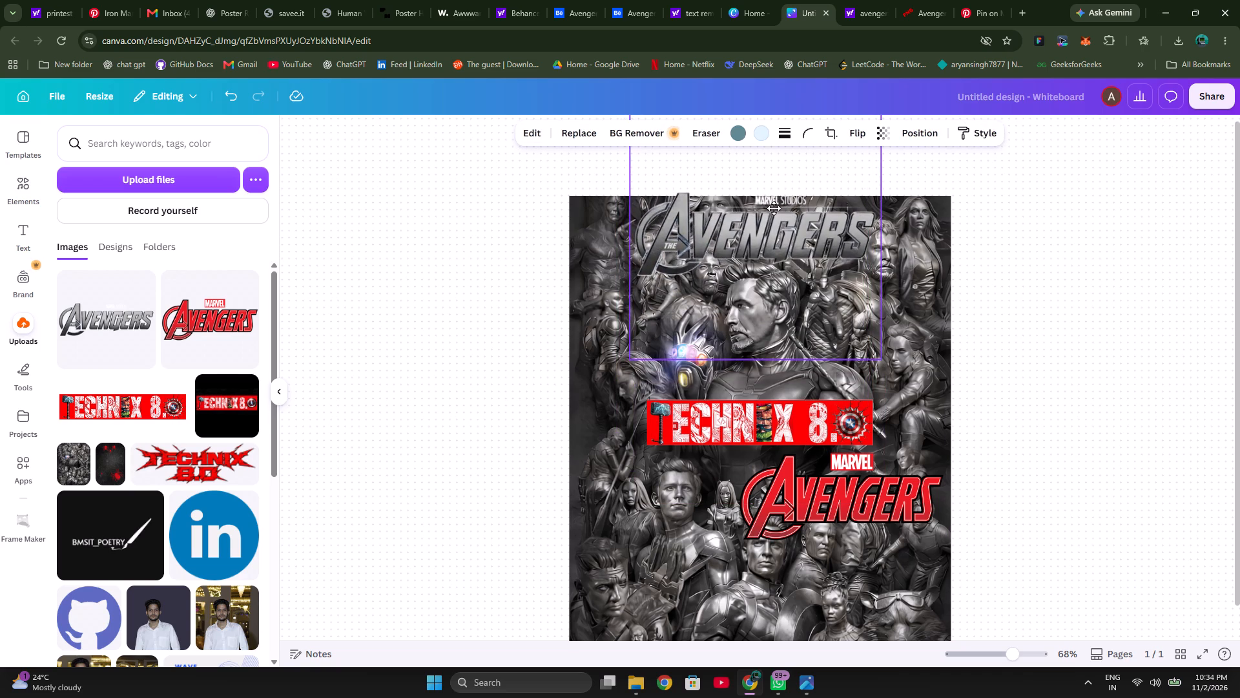
pyautogui.moveTo(774, 208); pyautogui.dragTo(782, 218)
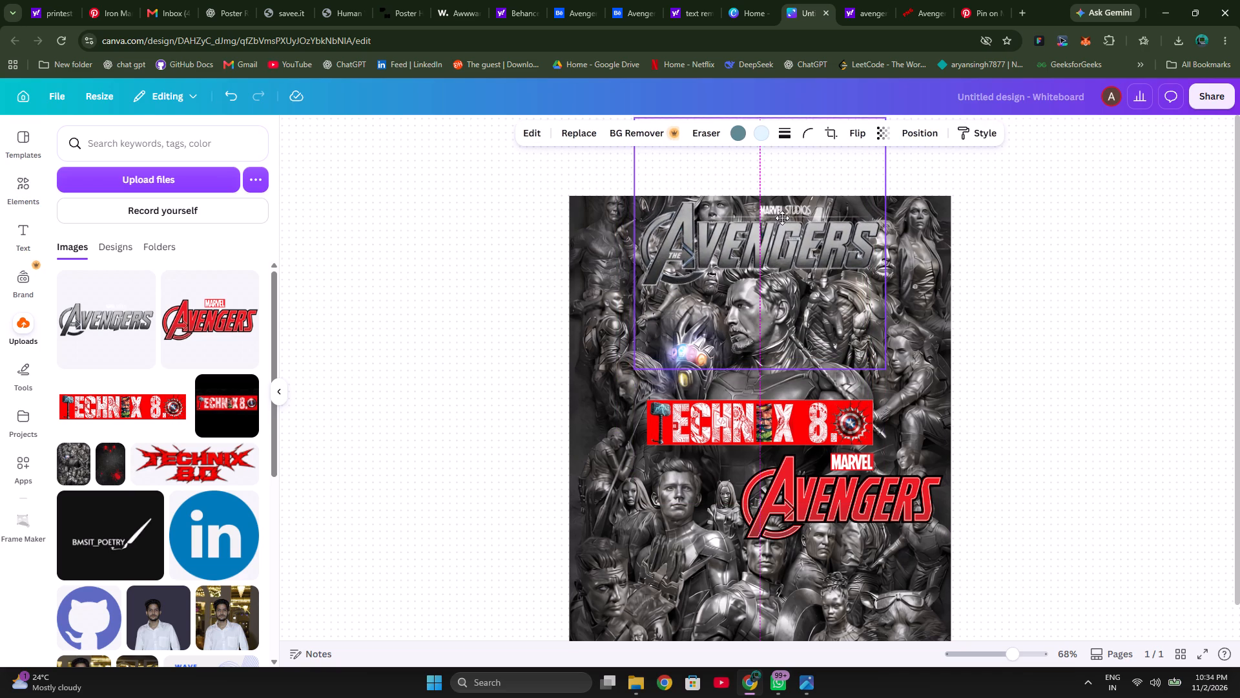
pyautogui.moveTo(782, 218); pyautogui.dragTo(780, 317)
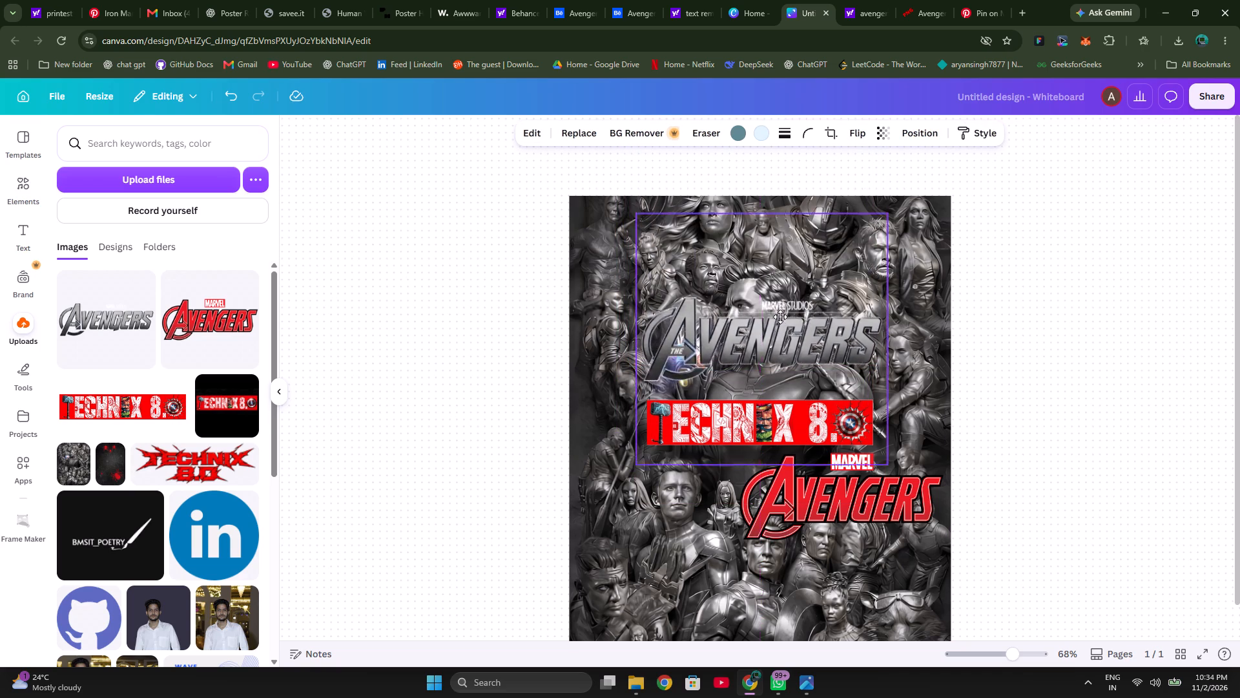
pyautogui.moveTo(780, 317); pyautogui.dragTo(780, 325)
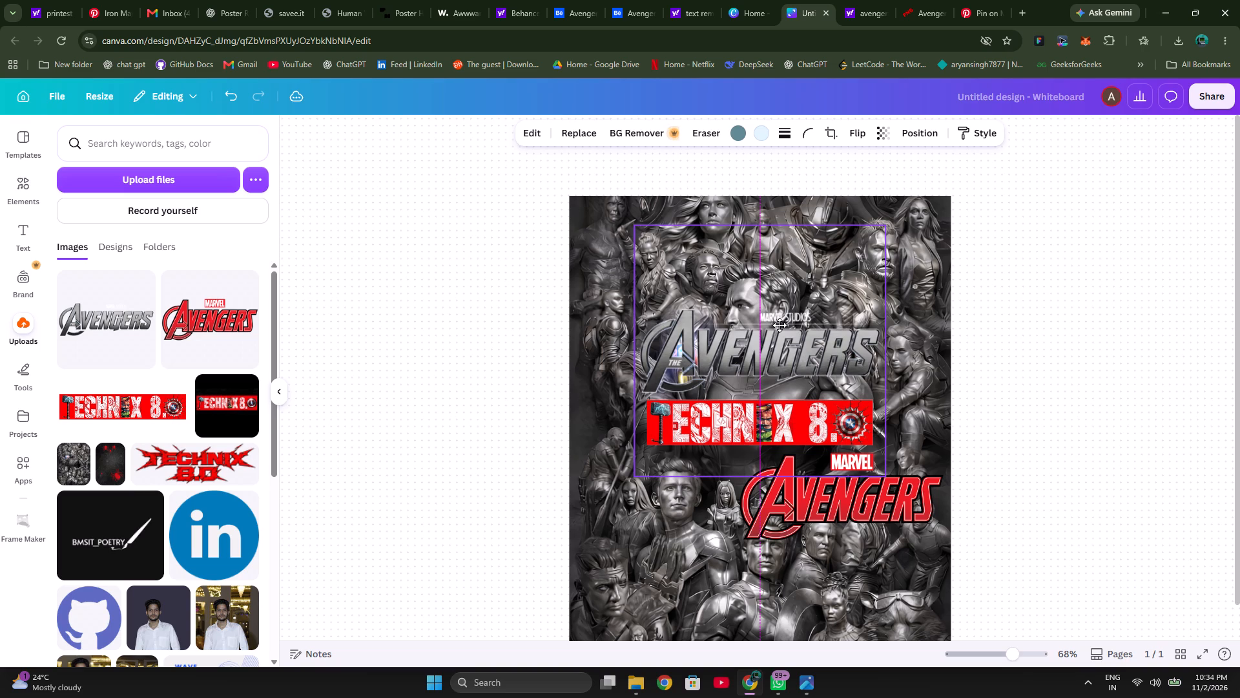
pyautogui.moveTo(780, 325); pyautogui.dragTo(779, 335)
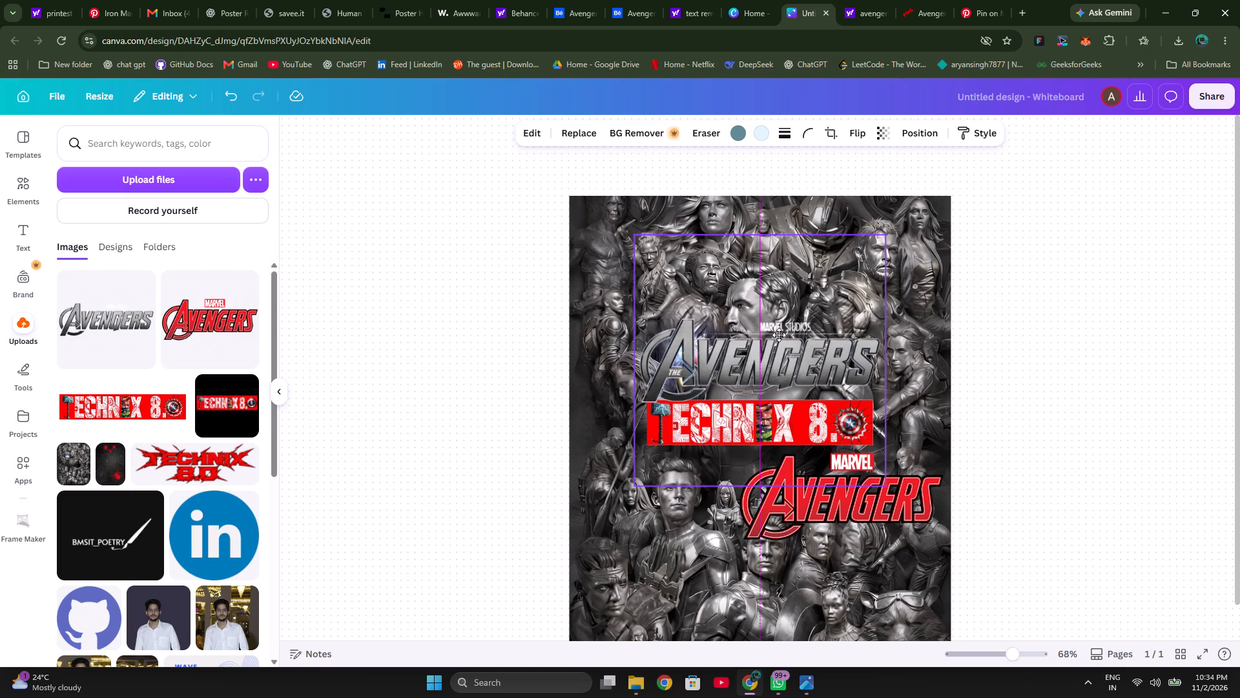
pyautogui.moveTo(779, 335); pyautogui.dragTo(778, 333)
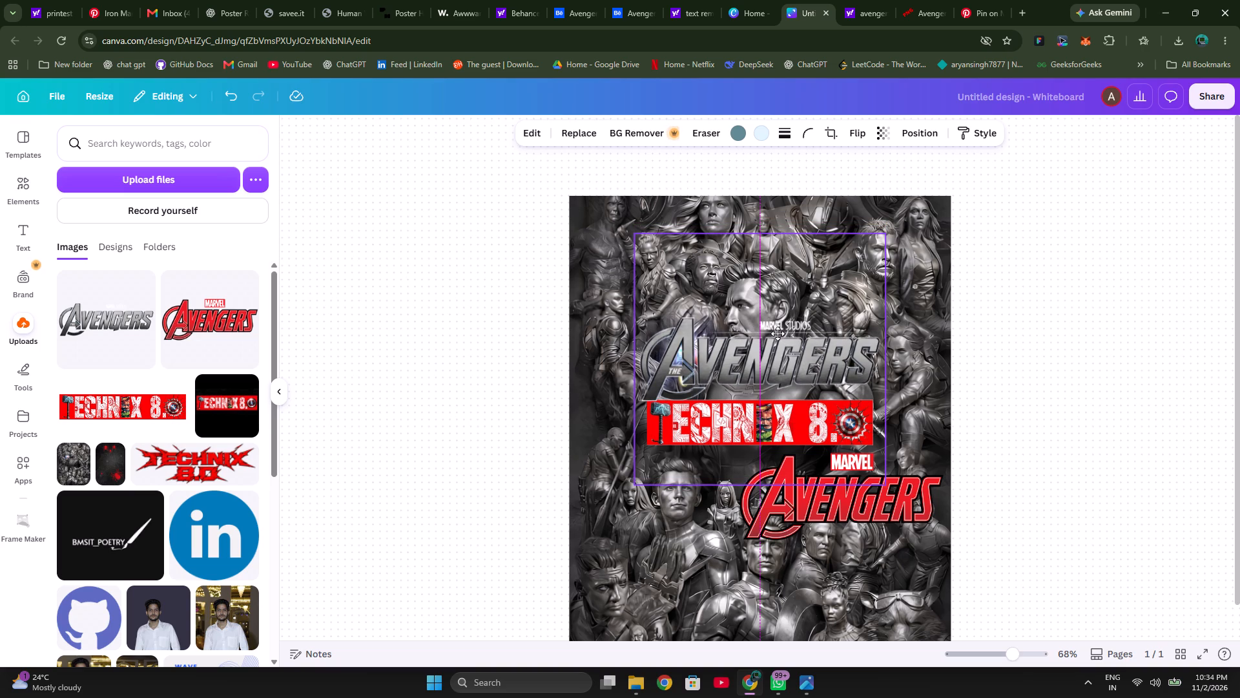
pyautogui.moveTo(778, 333); pyautogui.dragTo(778, 333)
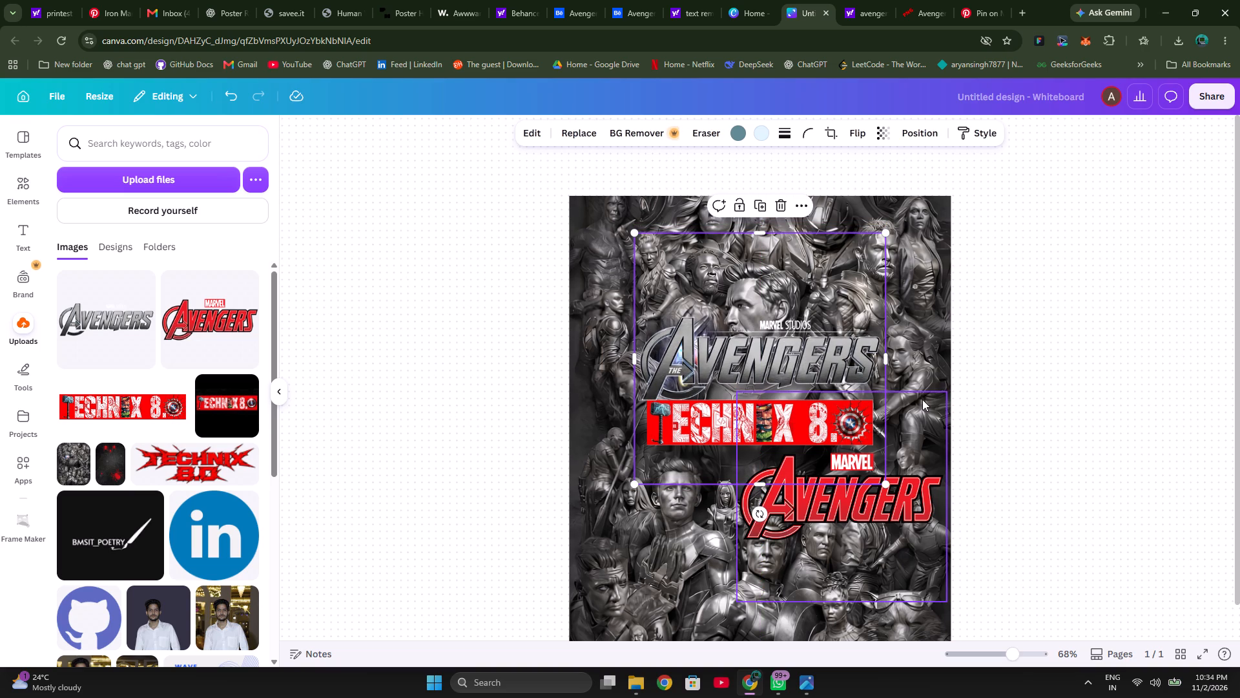
# Move the red Avengers logo further down into the lower-right area of the poster, over the bottom heroes.
pyautogui.click(922, 399)
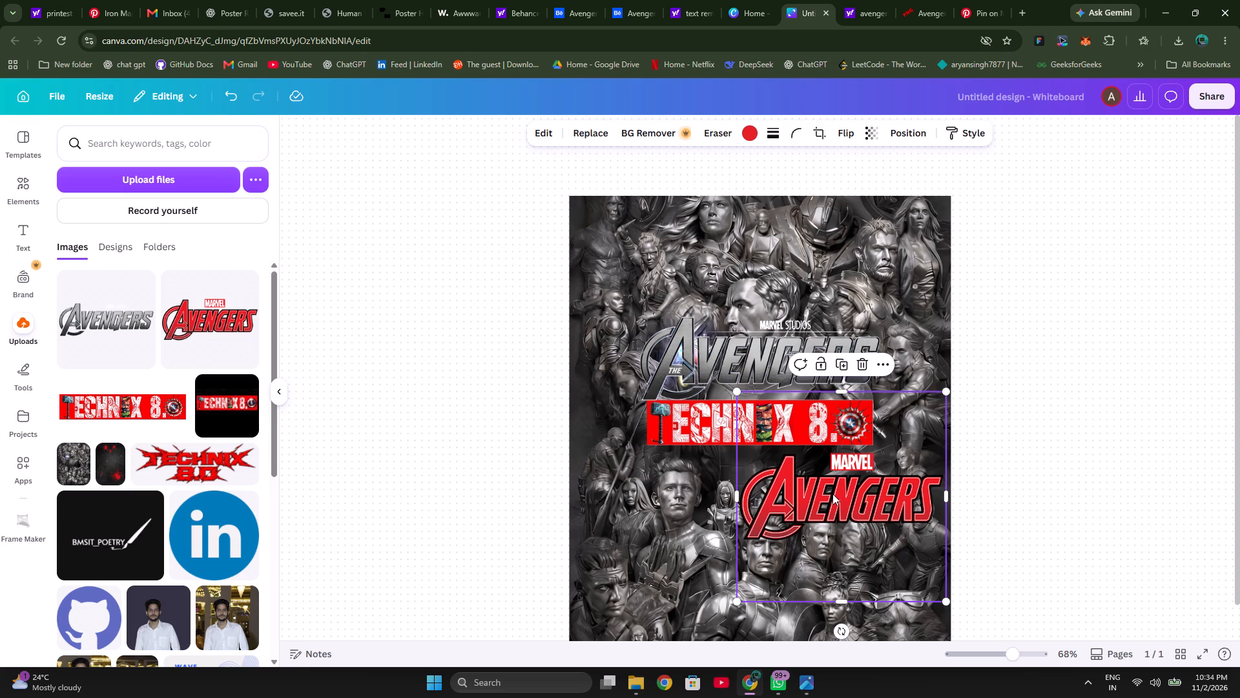
pyautogui.moveTo(832, 494); pyautogui.dragTo(831, 604)
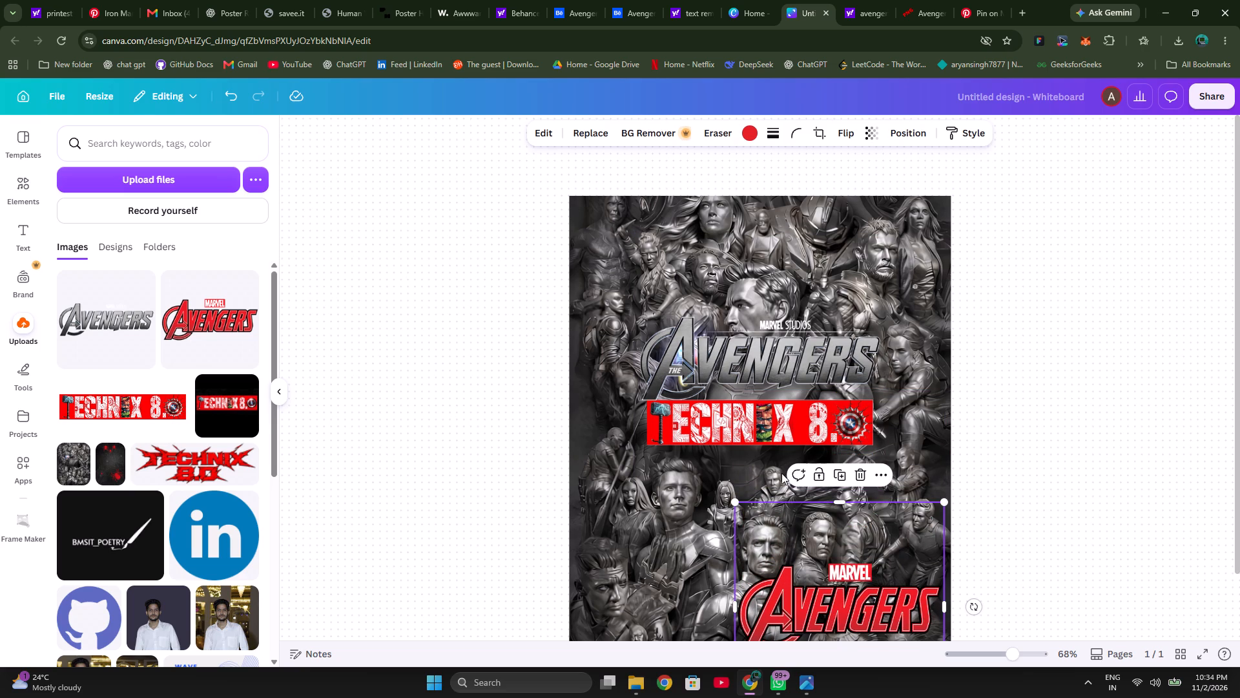
# Move the silver Avengers logo up to the poster's top edge to free the TECHNIX 8.0 banner, and shift the banner slightly down and right.
pyautogui.moveTo(756, 422); pyautogui.dragTo(734, 409)
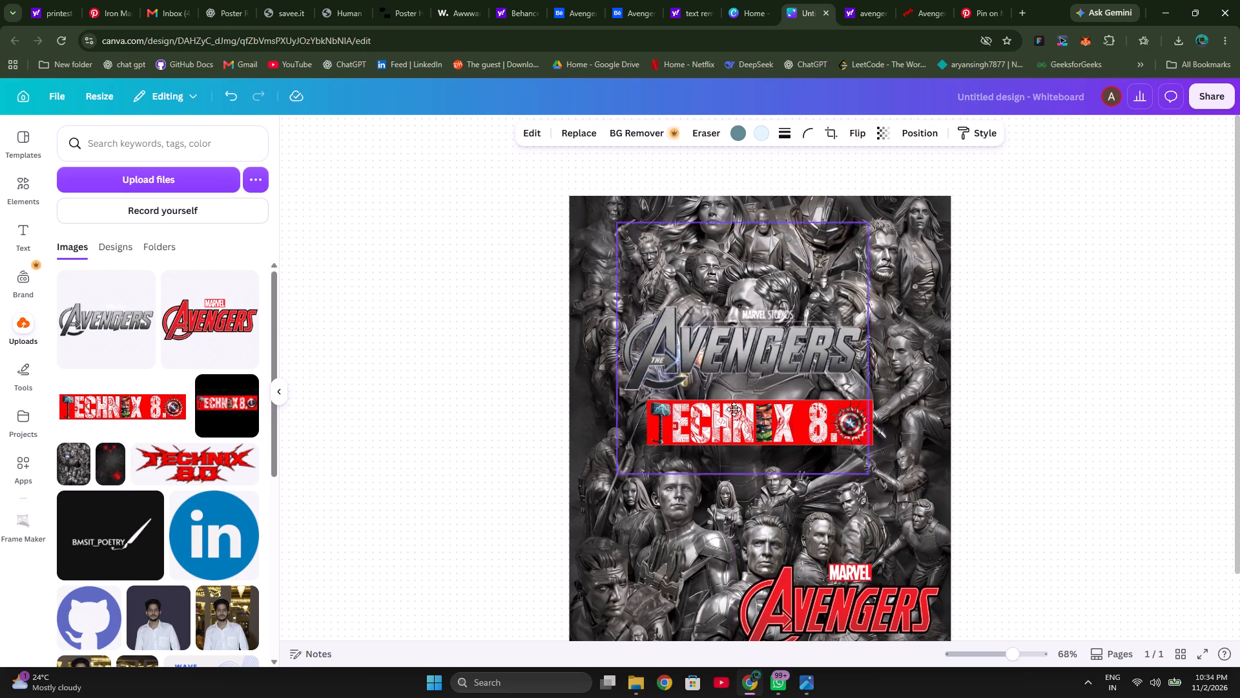
pyautogui.moveTo(734, 409); pyautogui.dragTo(751, 302)
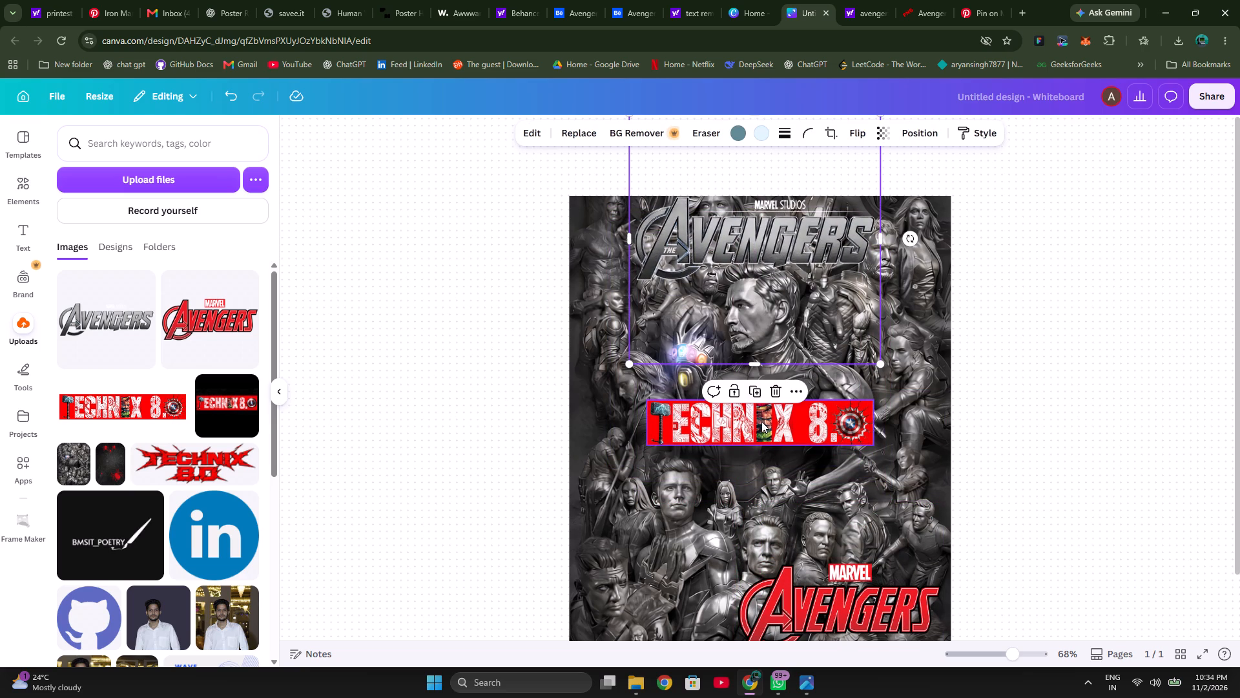
pyautogui.moveTo(761, 422); pyautogui.dragTo(759, 431)
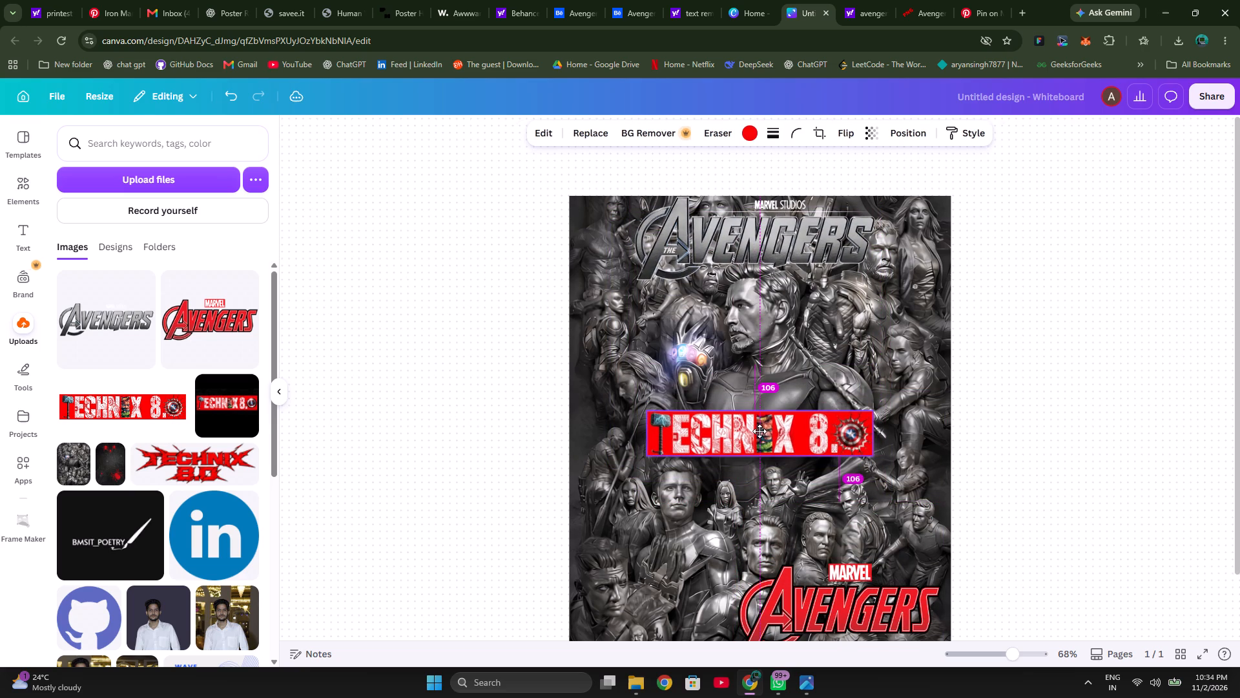
pyautogui.moveTo(759, 431); pyautogui.dragTo(764, 434)
pyautogui.moveTo(764, 434); pyautogui.dragTo(765, 435)
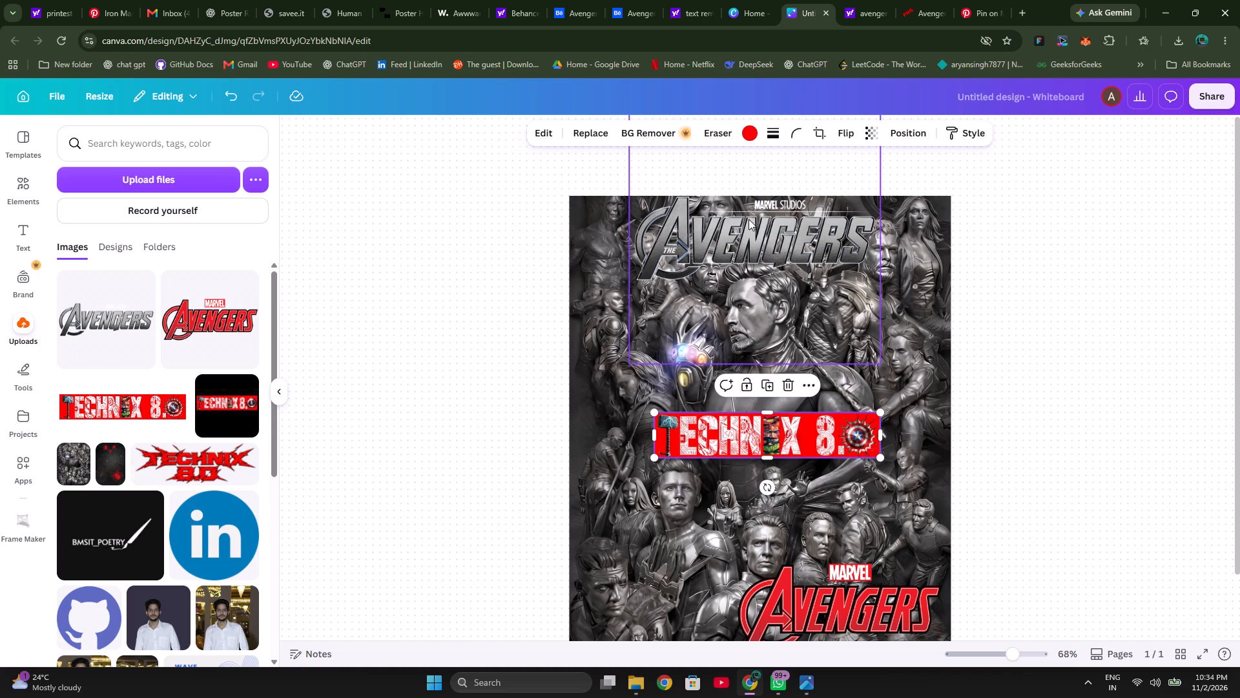
# Bring the silver Avengers logo back down to just above the TECHNIX 8.0 banner and align it with the banner's centre.
pyautogui.moveTo(749, 225); pyautogui.dragTo(752, 352)
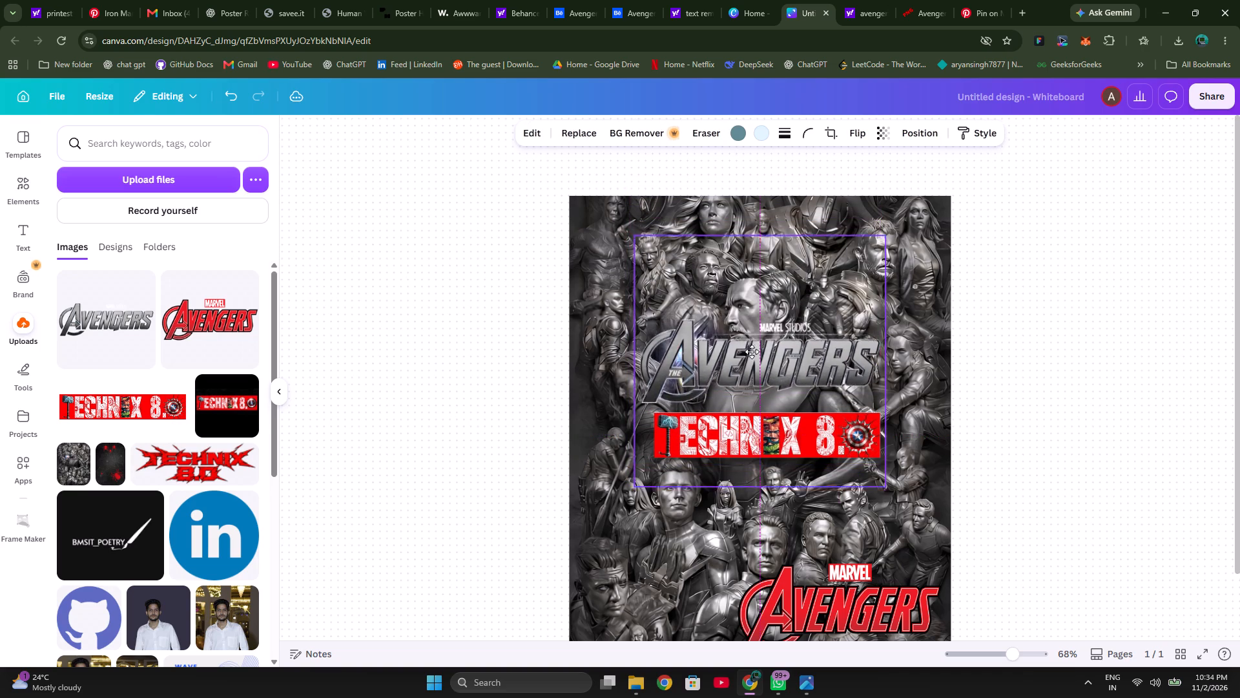
pyautogui.moveTo(752, 352); pyautogui.dragTo(752, 352)
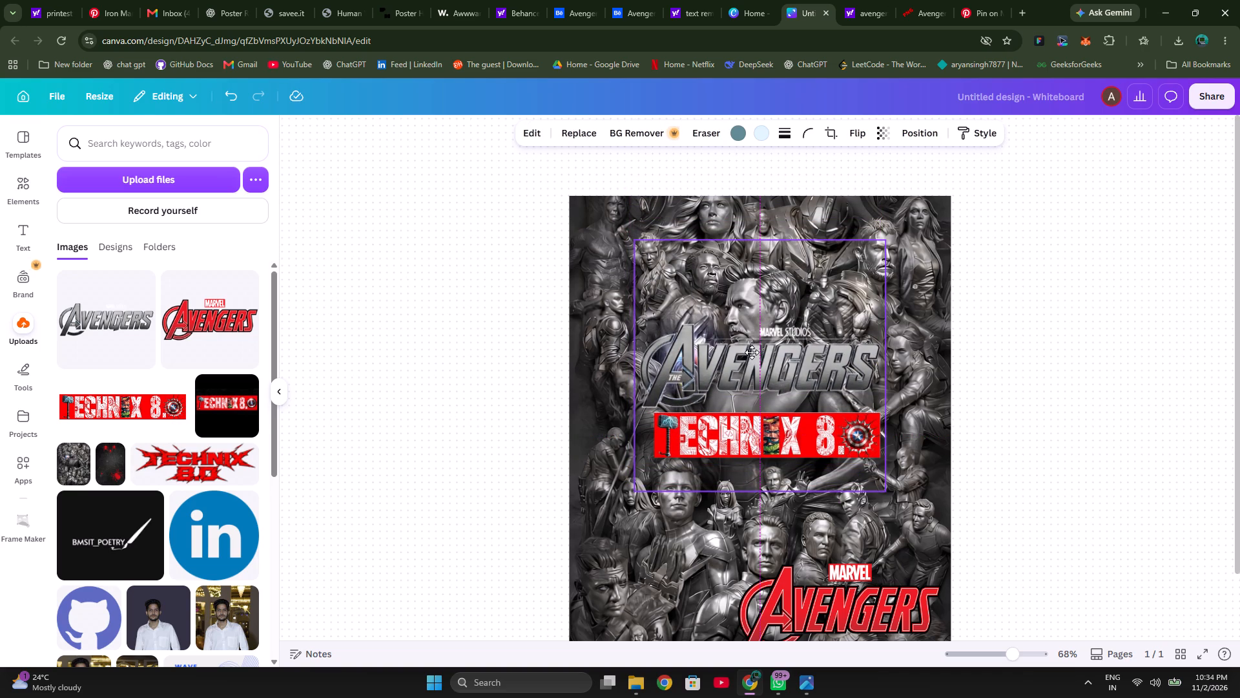
pyautogui.moveTo(752, 352); pyautogui.dragTo(753, 348)
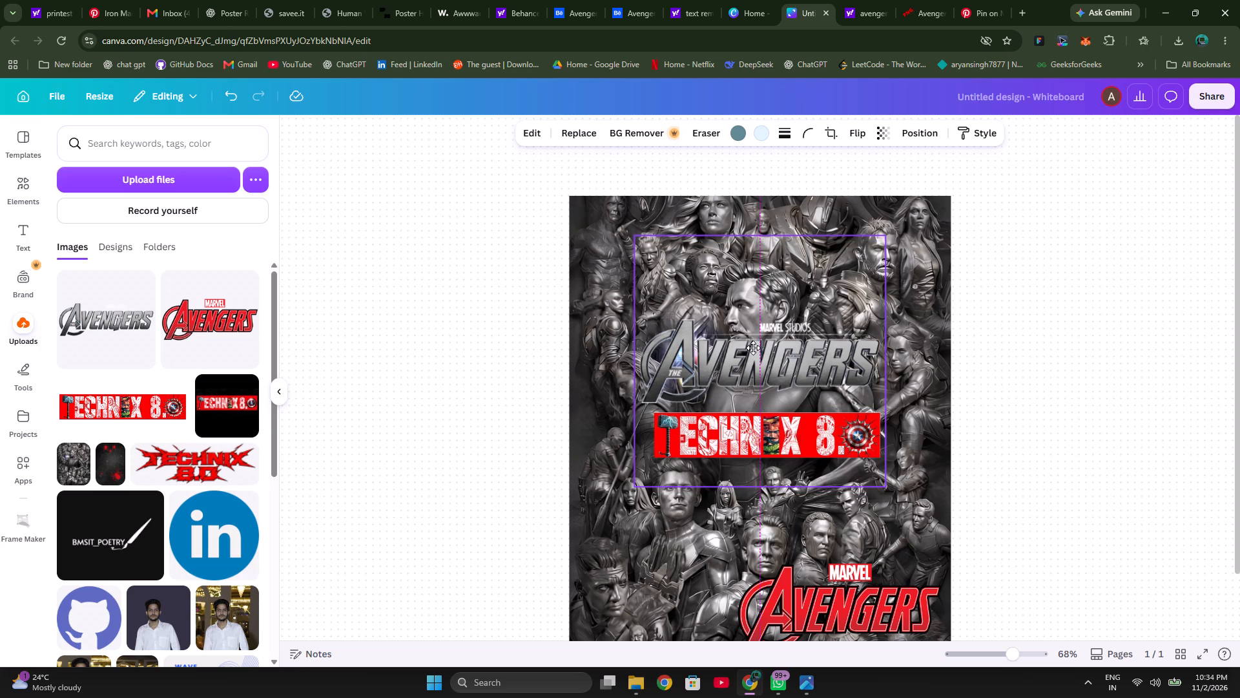
pyautogui.moveTo(753, 348); pyautogui.dragTo(758, 347)
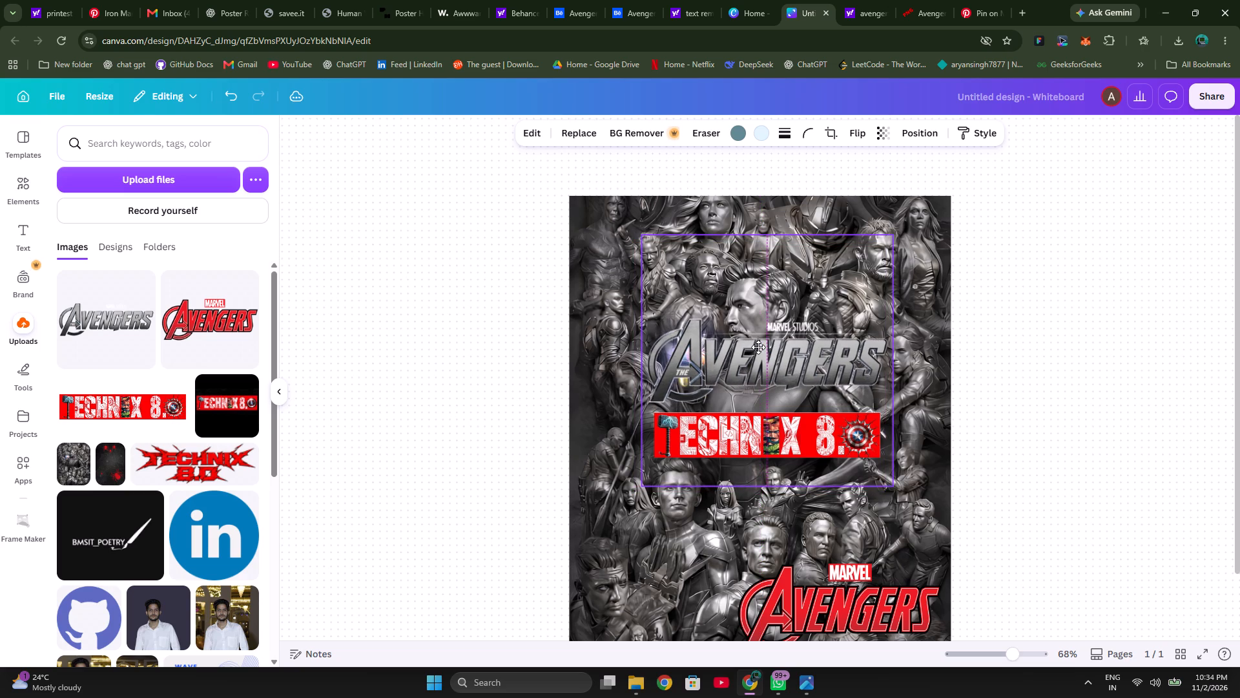
pyautogui.moveTo(758, 347); pyautogui.dragTo(763, 344)
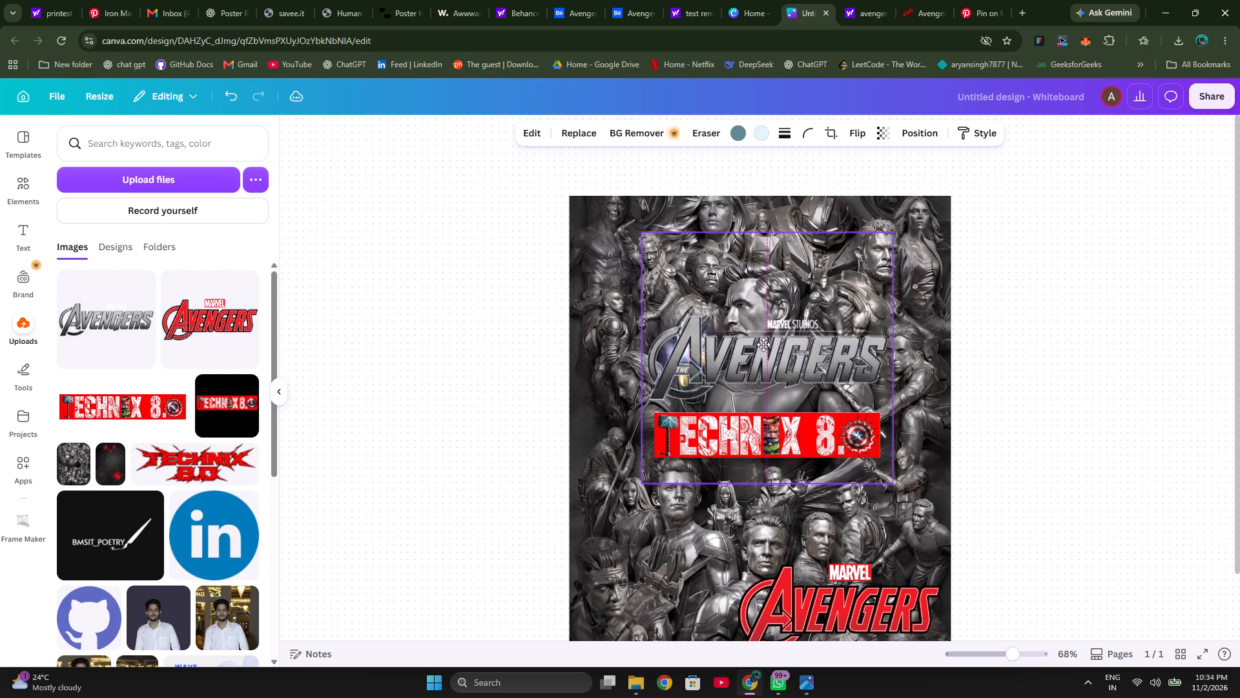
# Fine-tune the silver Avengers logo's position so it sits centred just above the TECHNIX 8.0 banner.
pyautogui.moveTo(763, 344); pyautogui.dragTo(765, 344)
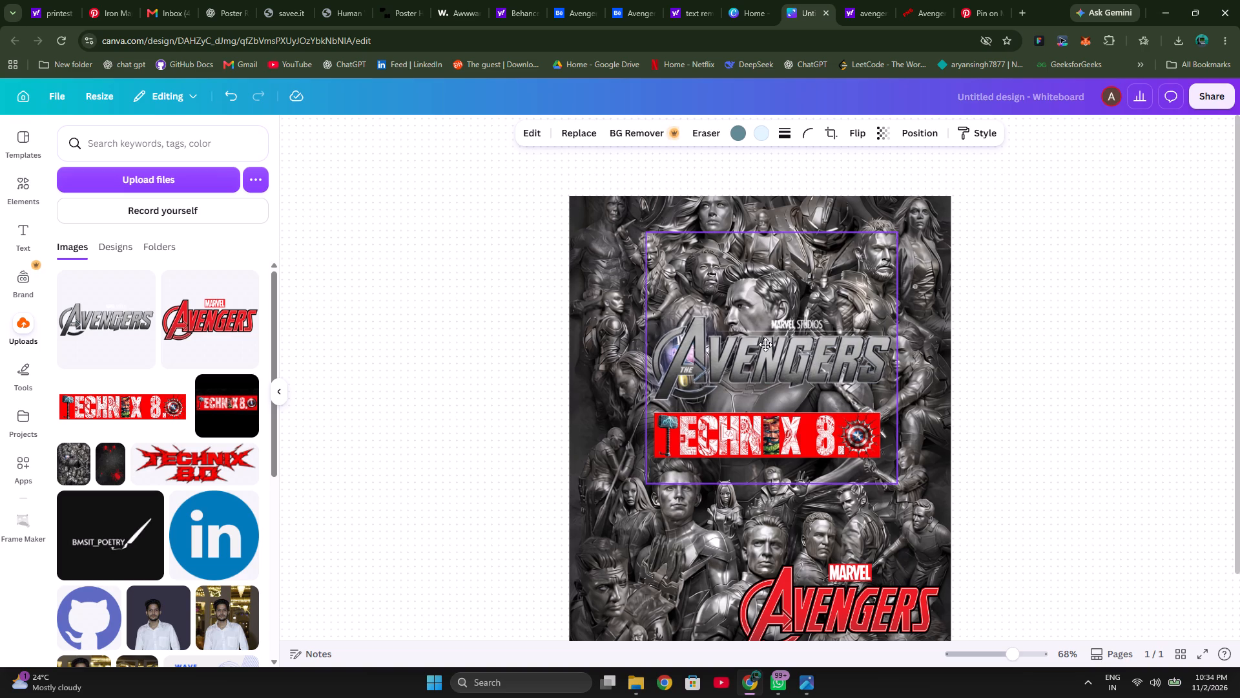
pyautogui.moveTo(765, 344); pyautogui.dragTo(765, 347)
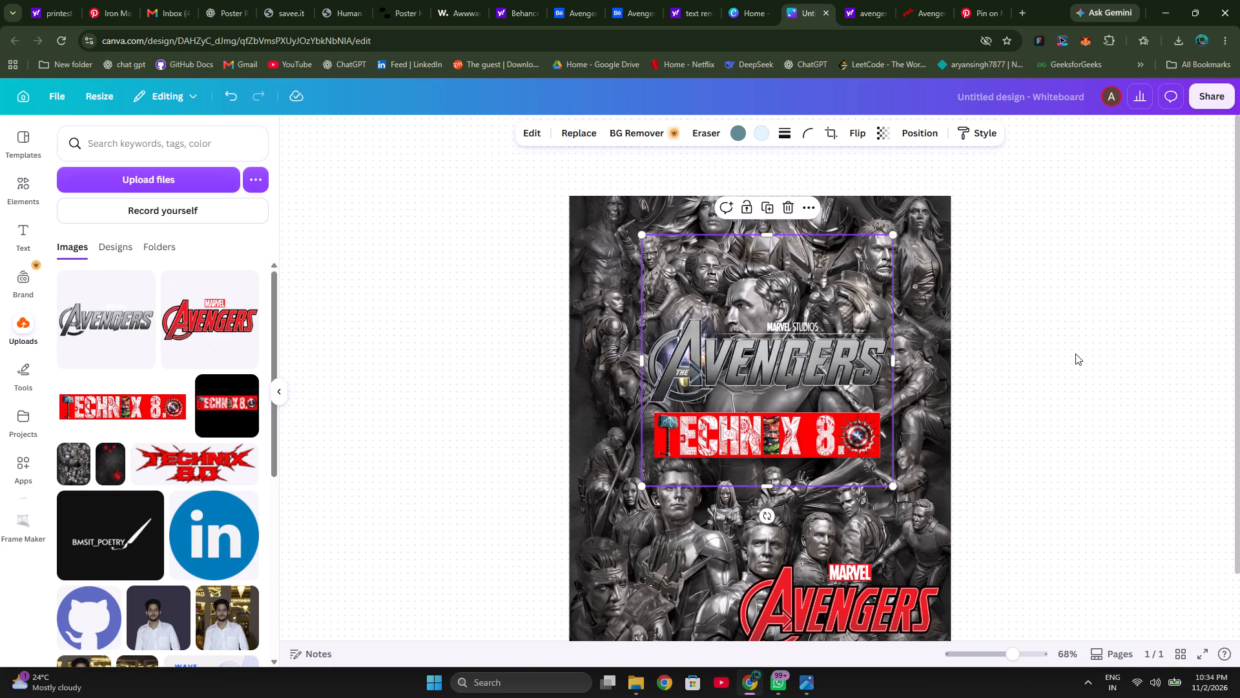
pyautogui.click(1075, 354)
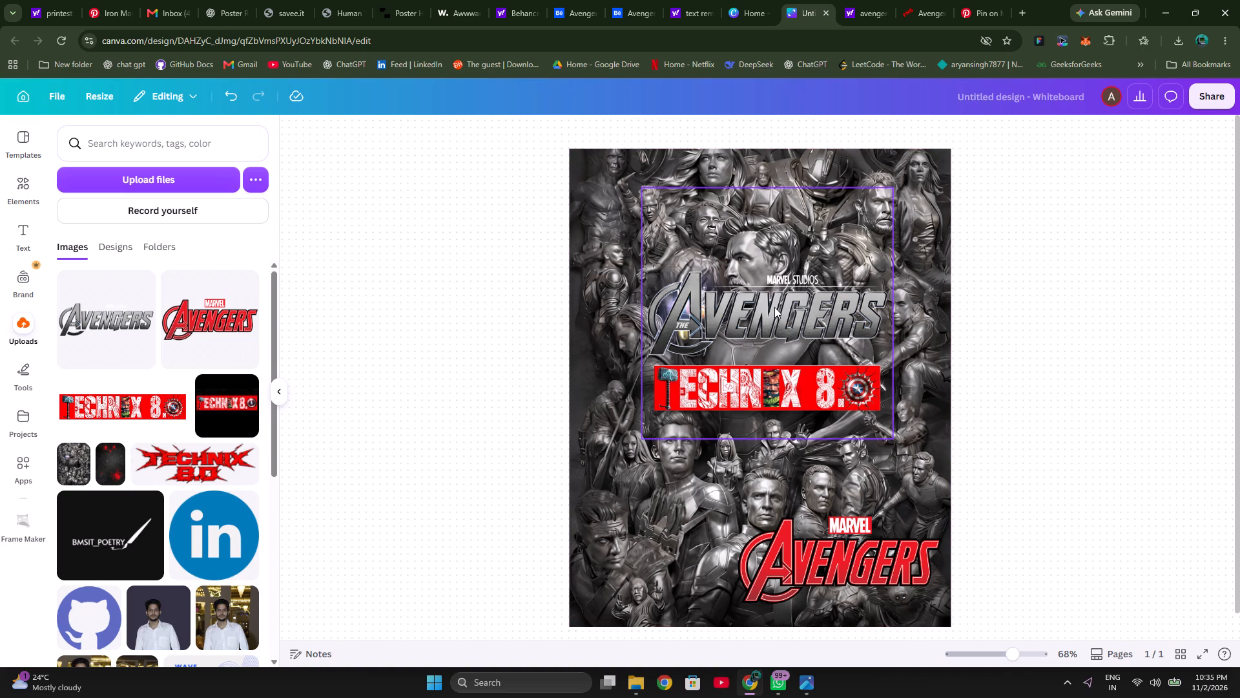
# Move the silver Avengers logo off the poster onto the blank whiteboard area to the poster's left.
pyautogui.moveTo(774, 307); pyautogui.dragTo(527, 603)
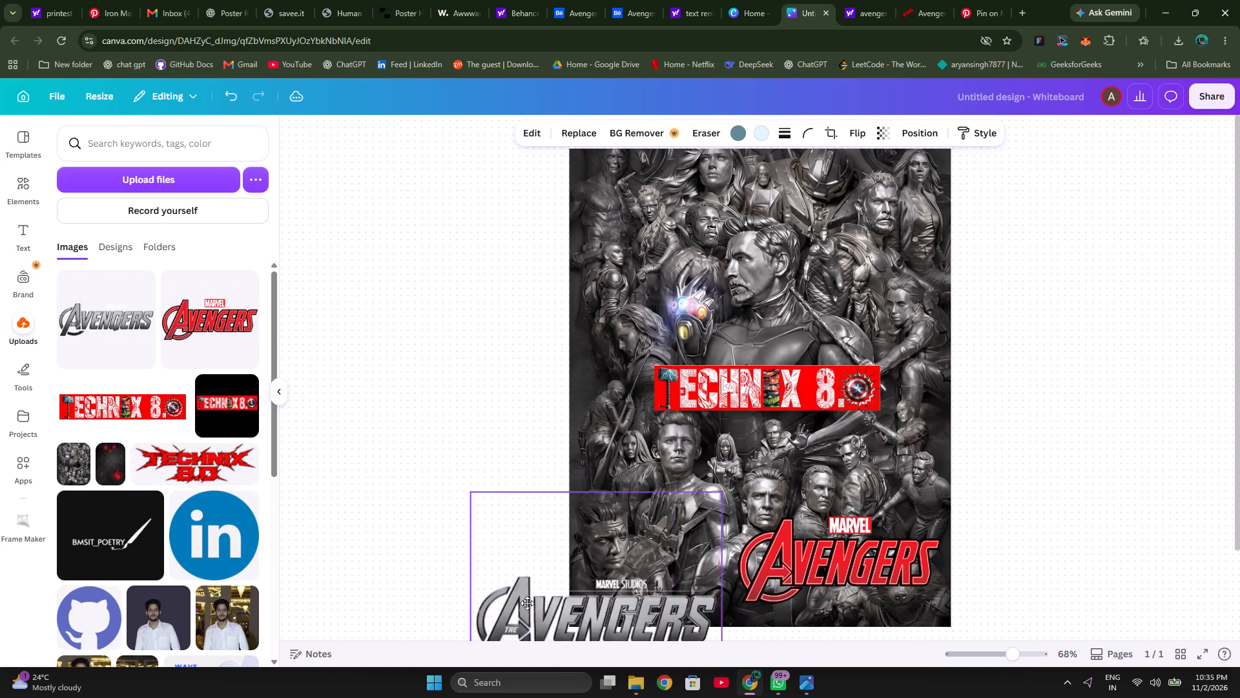
pyautogui.moveTo(527, 603); pyautogui.dragTo(438, 476)
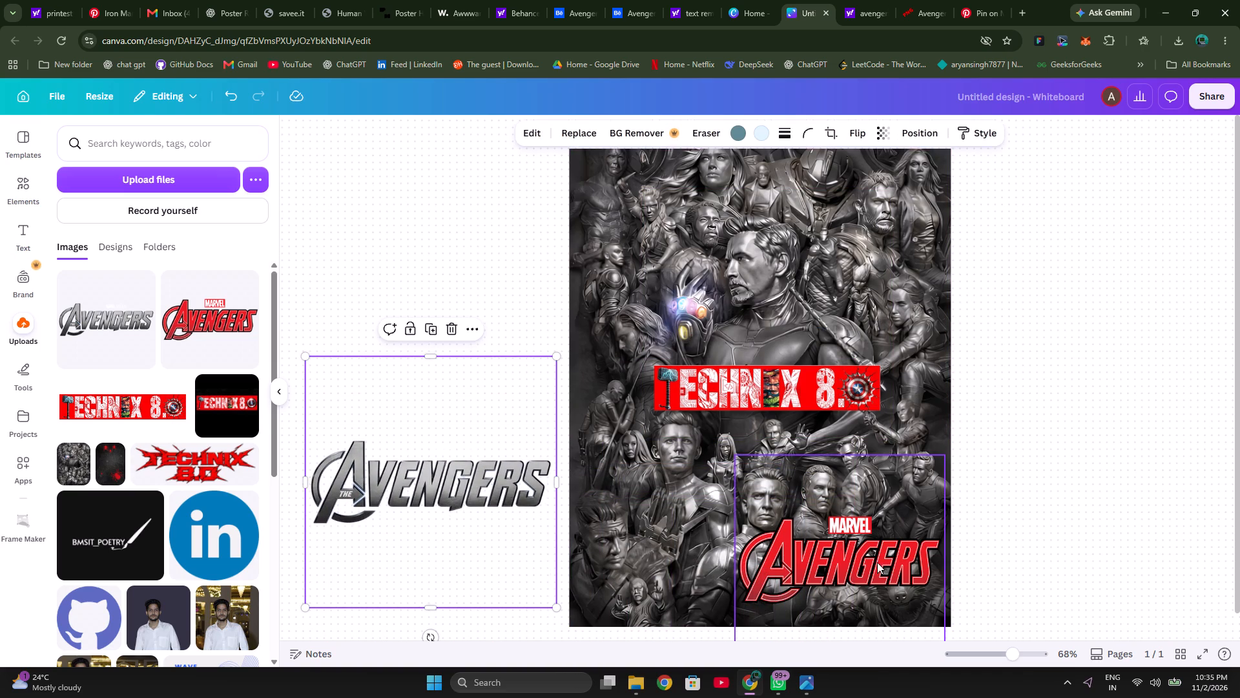
# Move the red Marvel Avengers logo from the poster's lower right to just above the TECHNIX 8.0 banner, near its left edge.
pyautogui.moveTo(874, 564); pyautogui.dragTo(777, 323)
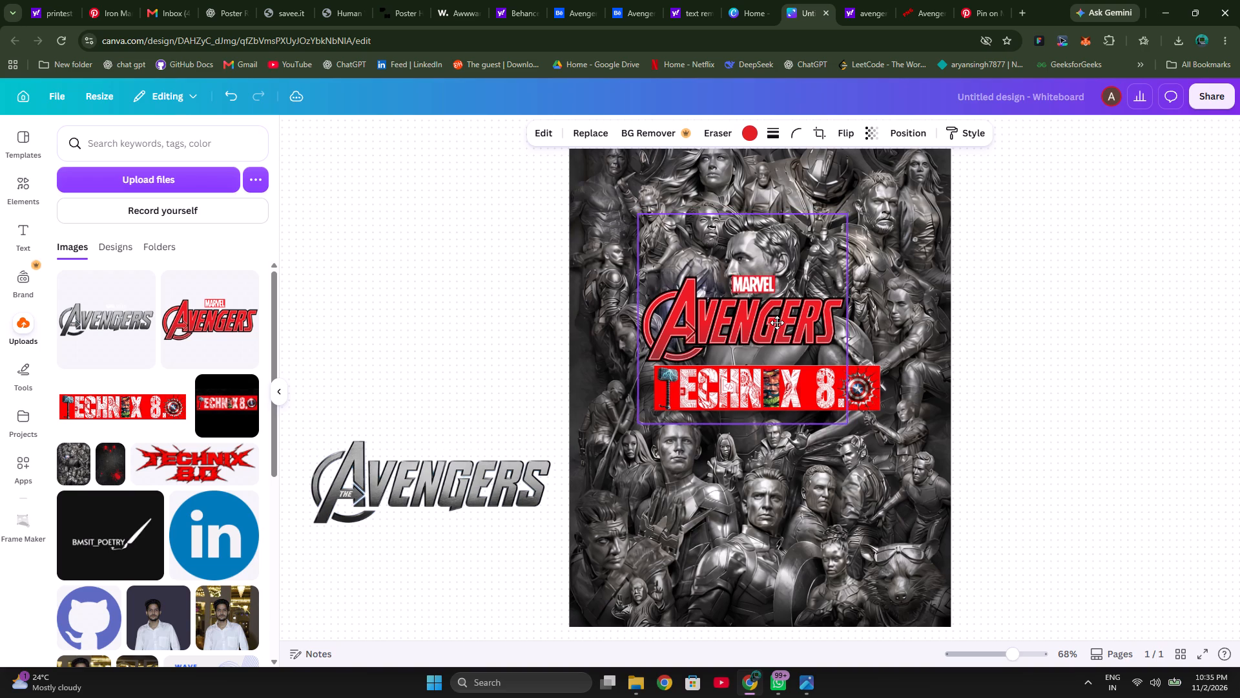
pyautogui.moveTo(777, 323); pyautogui.dragTo(795, 460)
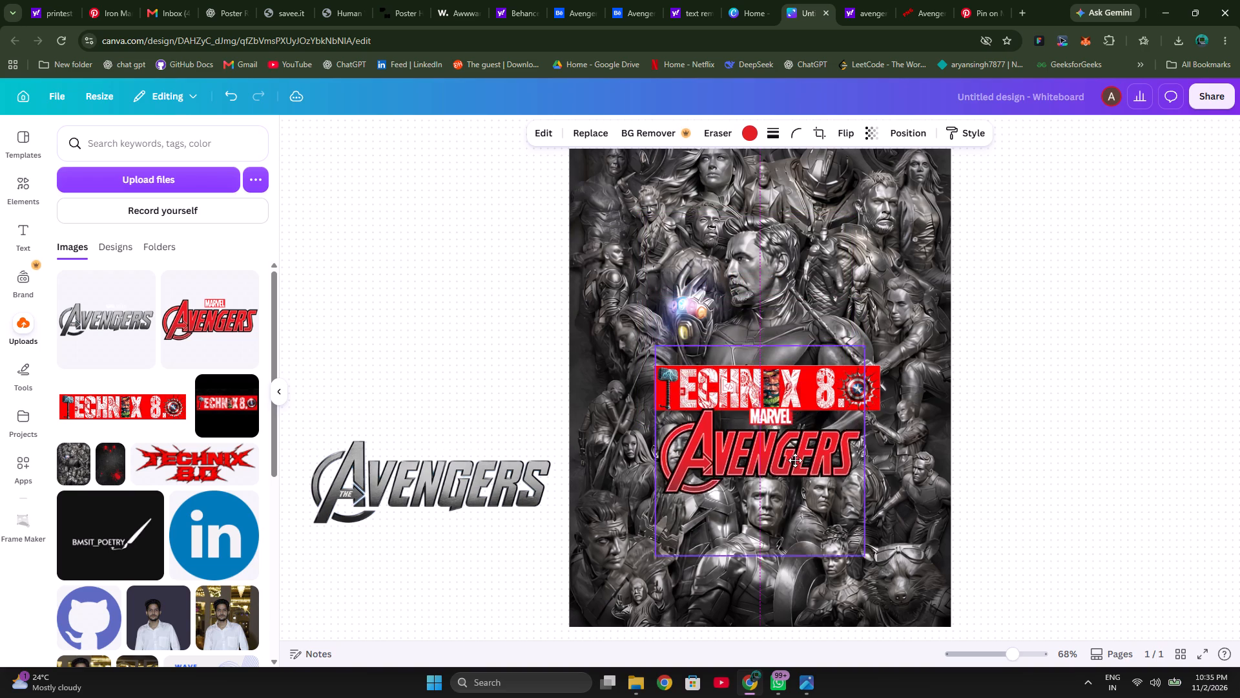
pyautogui.moveTo(795, 460); pyautogui.dragTo(788, 322)
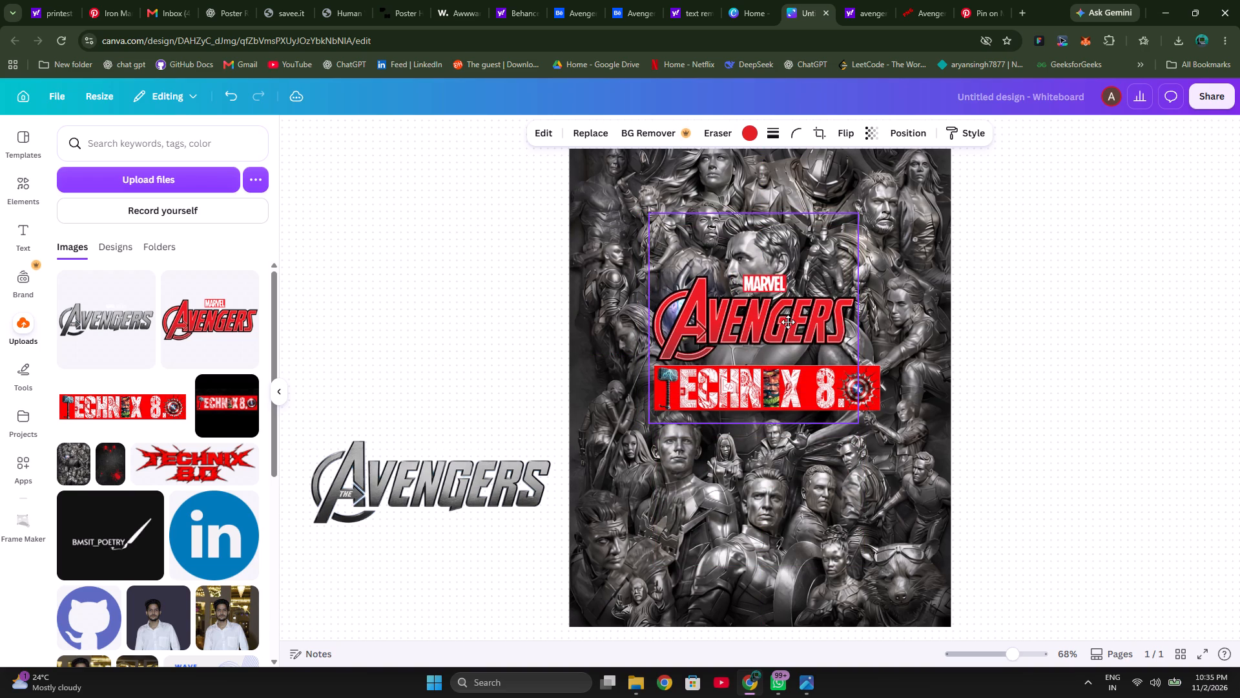
pyautogui.moveTo(788, 322); pyautogui.dragTo(790, 317)
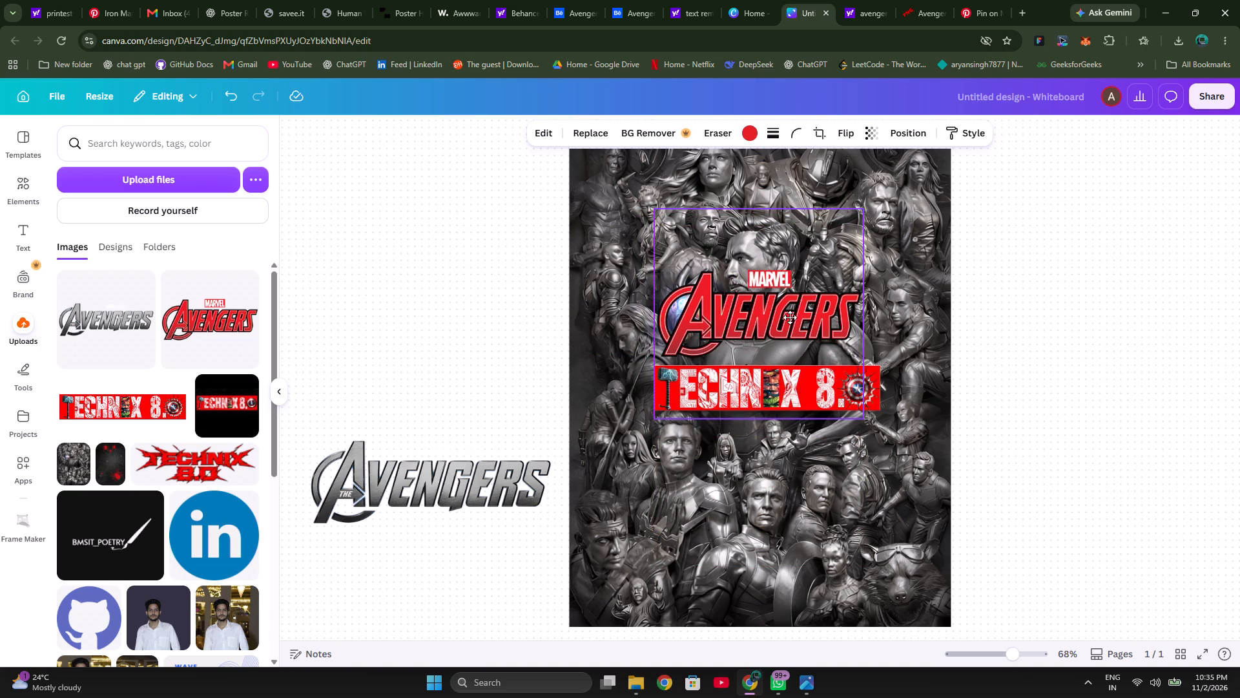
pyautogui.moveTo(790, 317); pyautogui.dragTo(787, 317)
pyautogui.click(1068, 342)
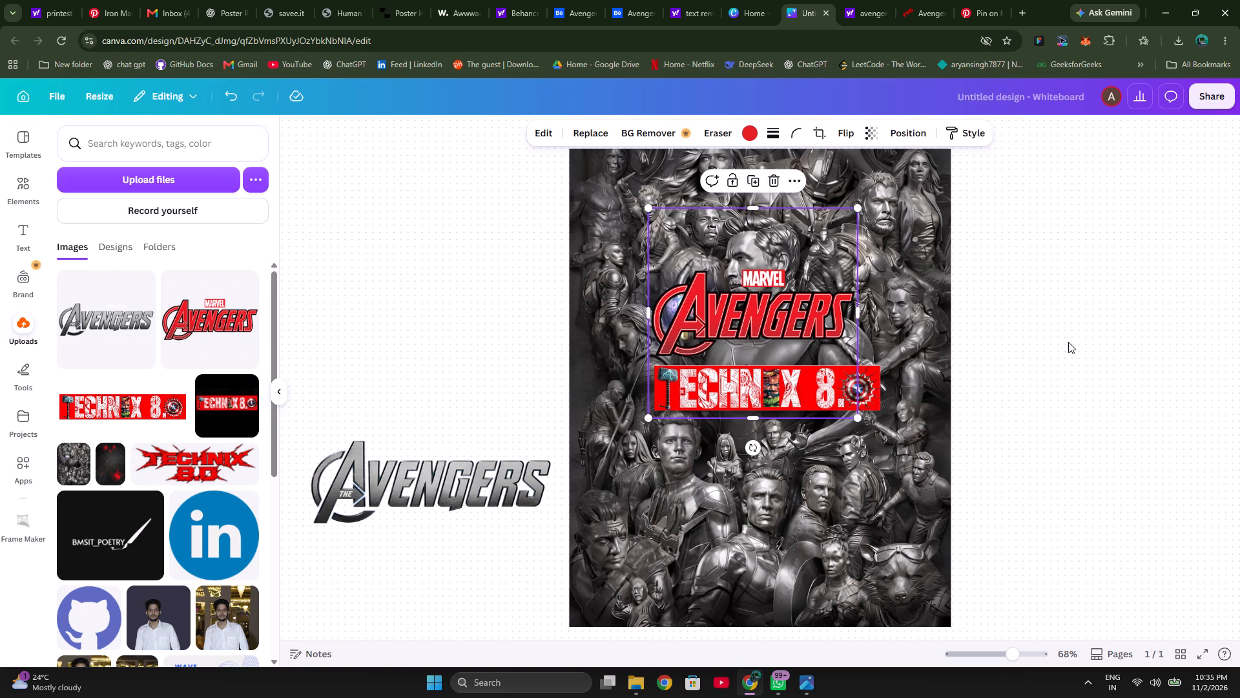
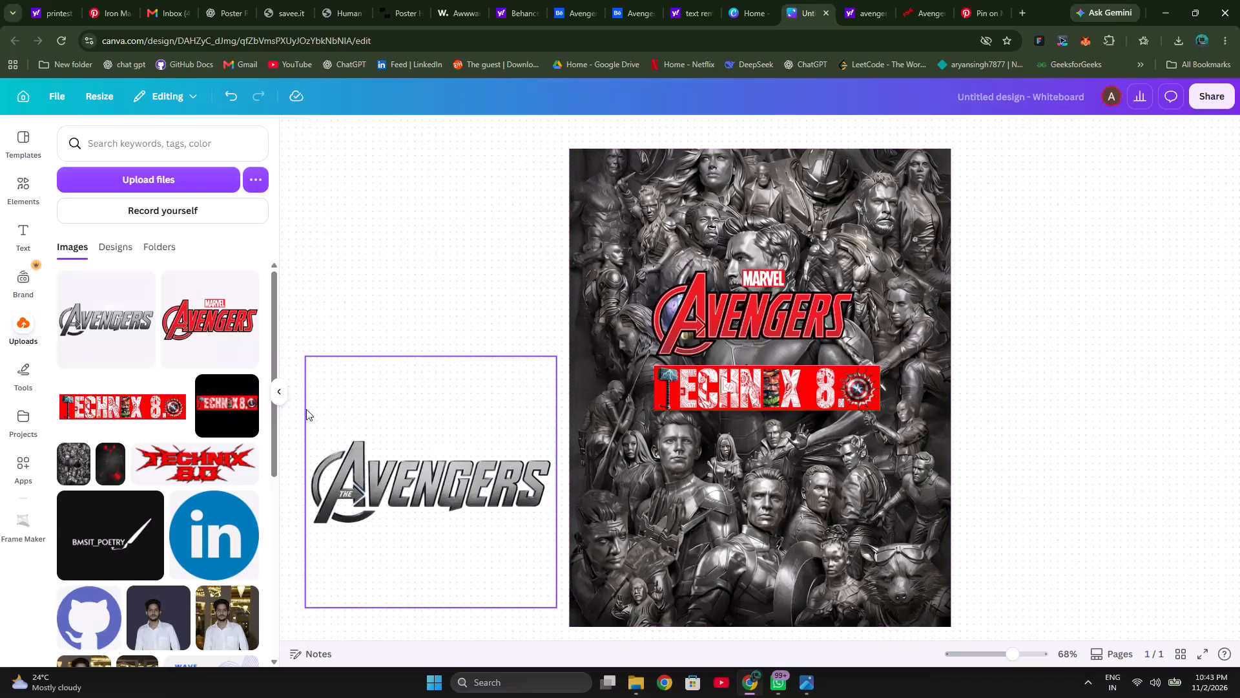
# Delete the silver Avengers logo from the blank whiteboard area beside the poster.
pyautogui.click(389, 476)
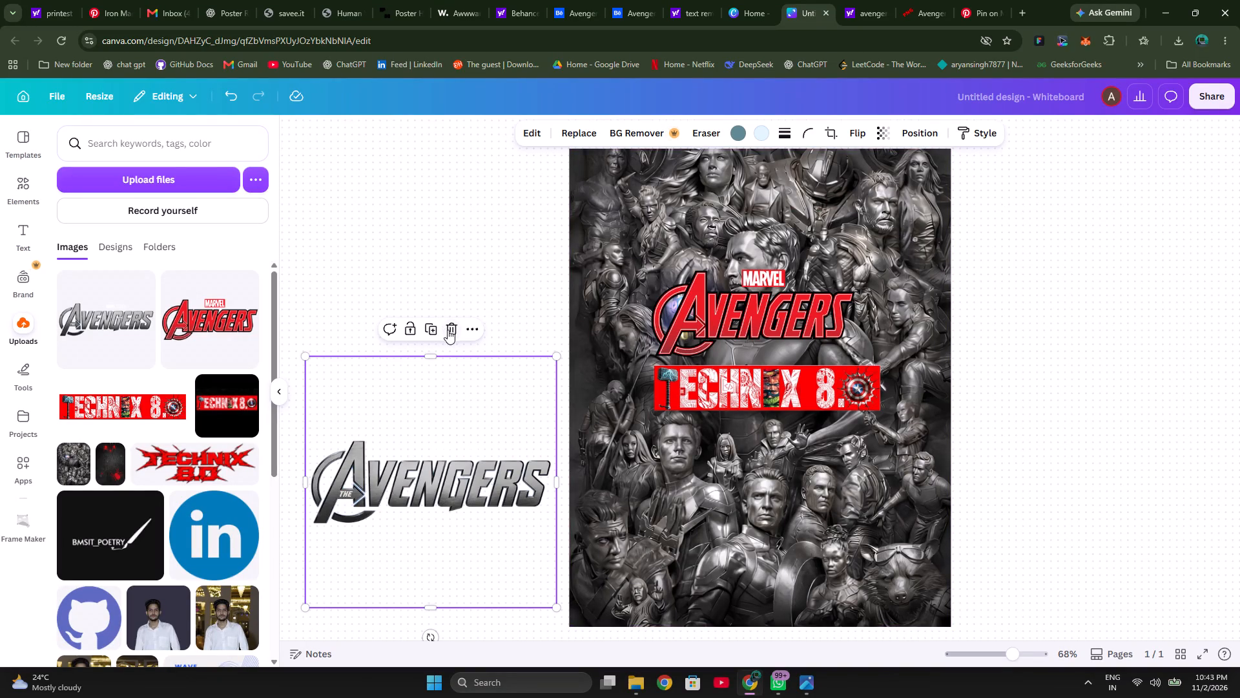
pyautogui.click(447, 329)
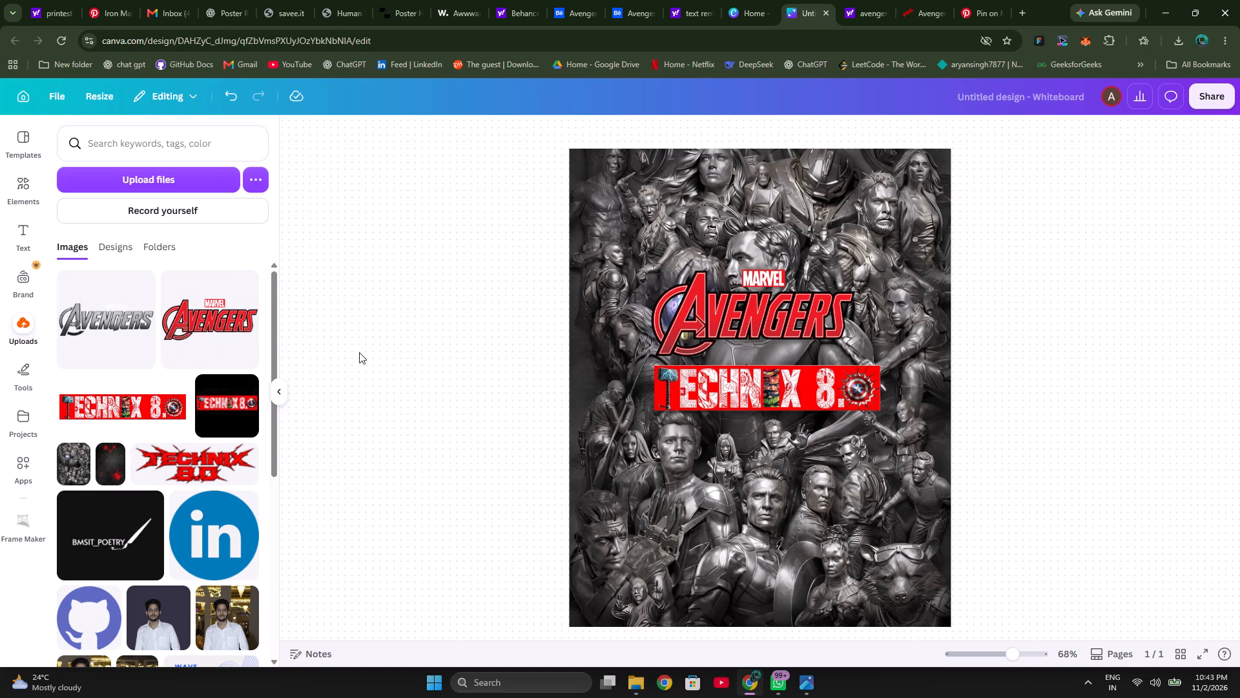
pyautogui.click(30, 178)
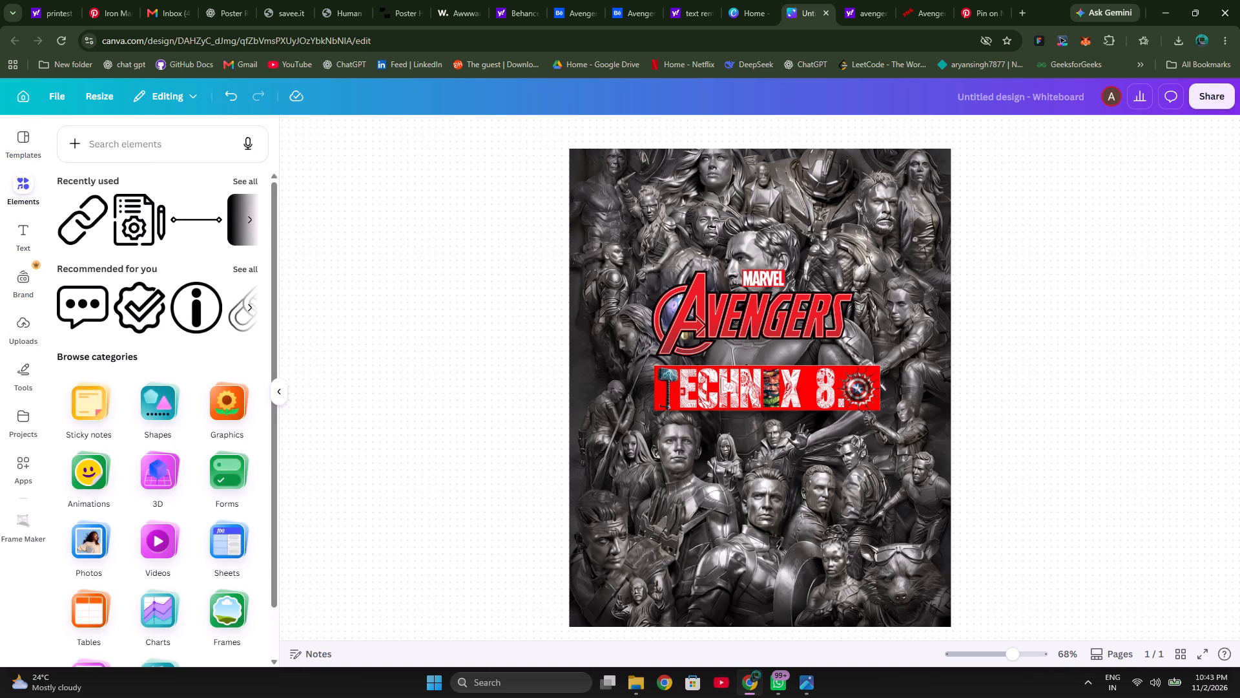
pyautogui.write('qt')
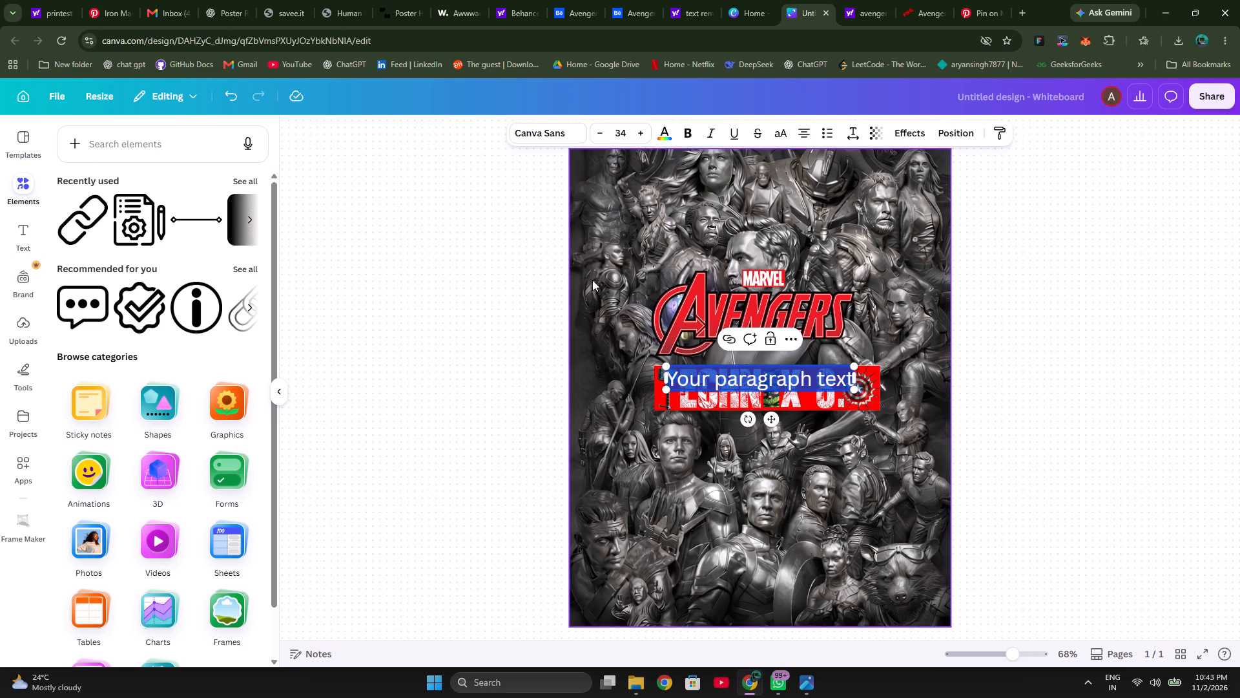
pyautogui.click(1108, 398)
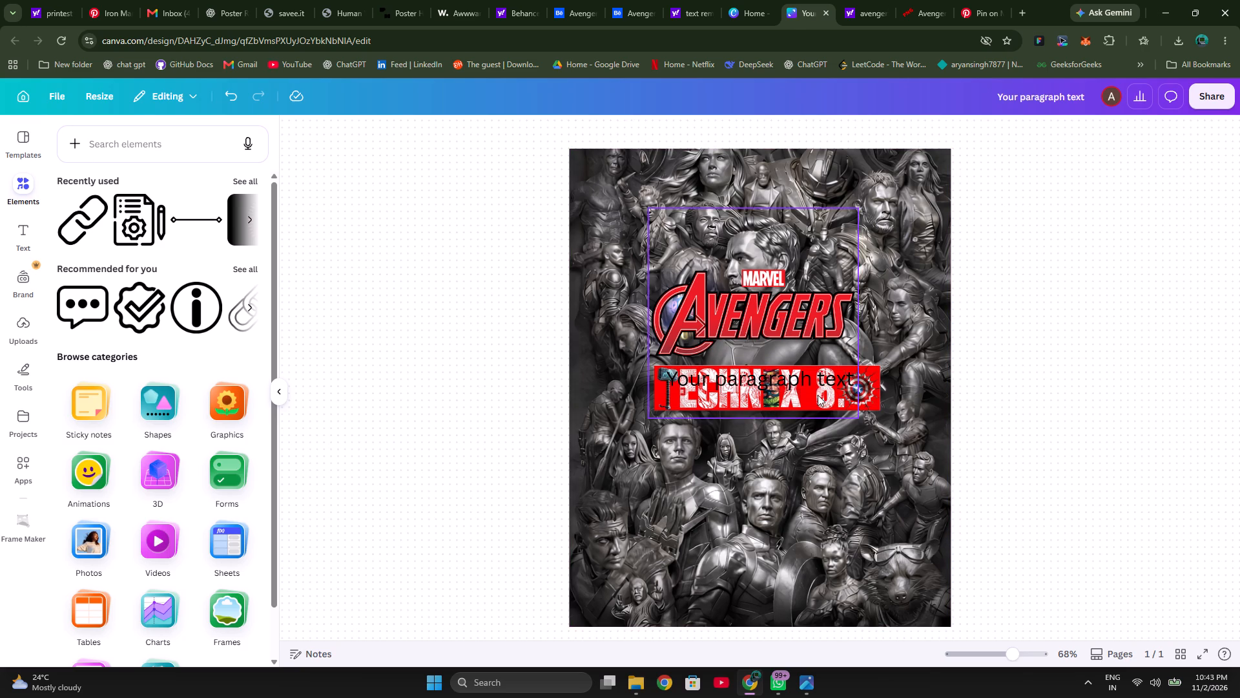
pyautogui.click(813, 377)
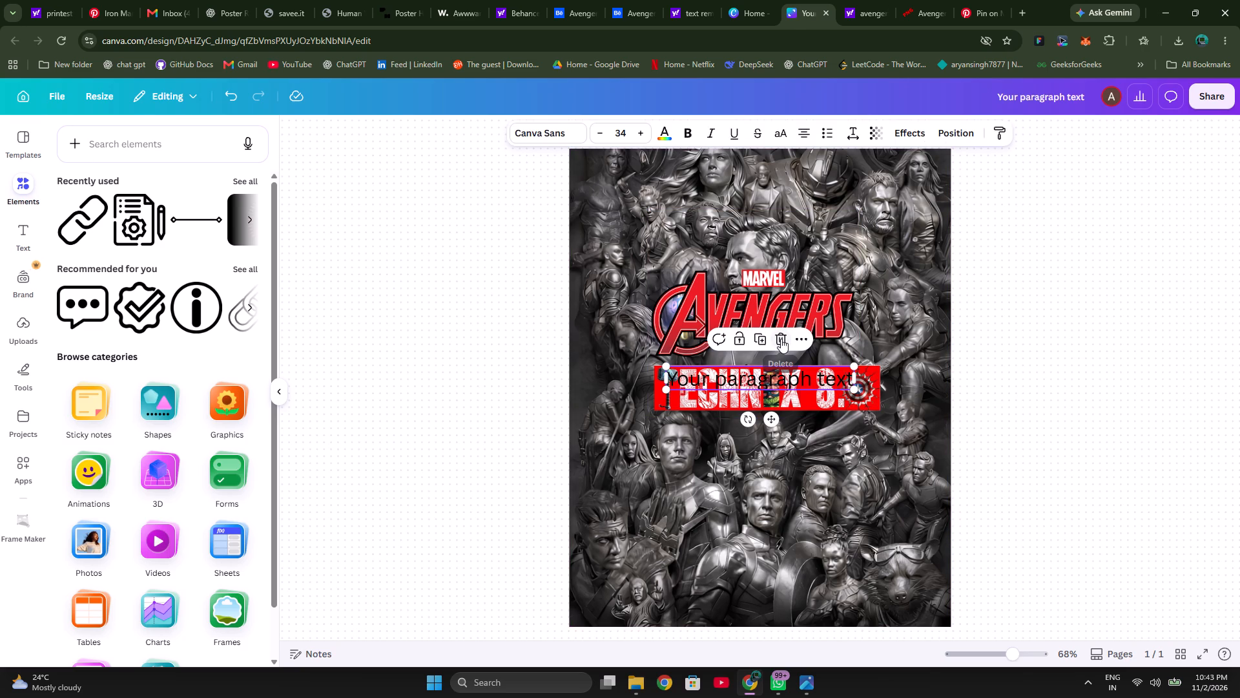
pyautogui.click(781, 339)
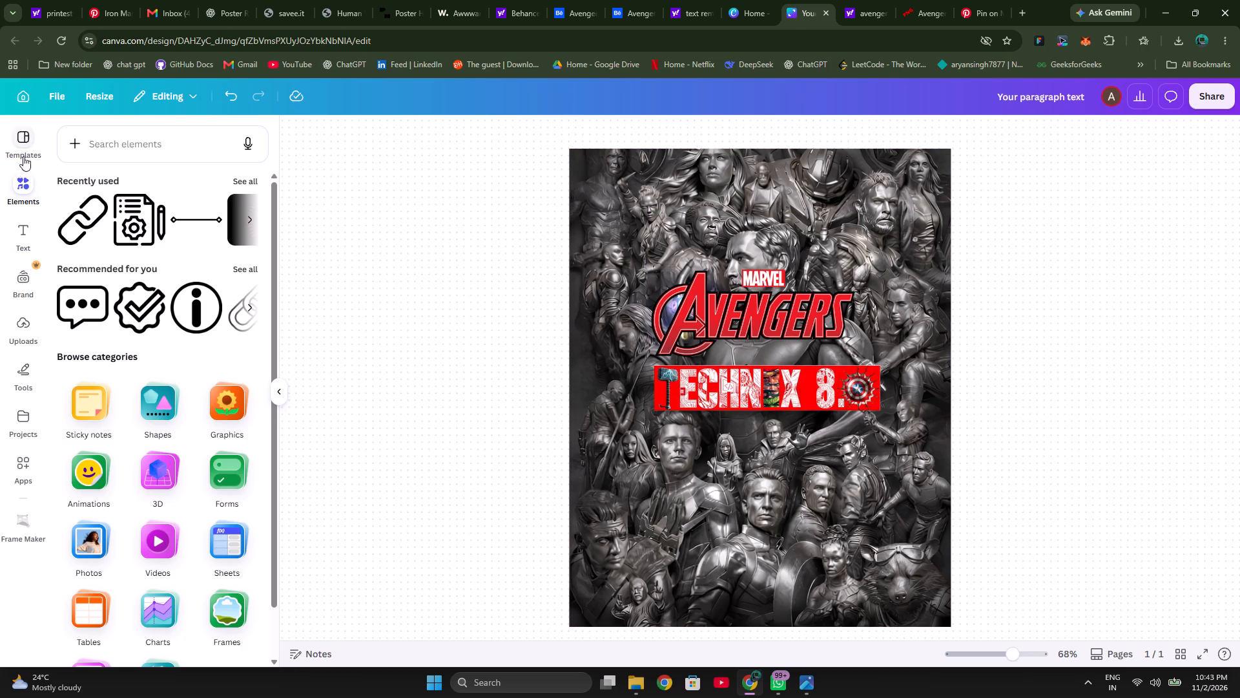
# Search the elements library for "qr code".
pyautogui.click(24, 184)
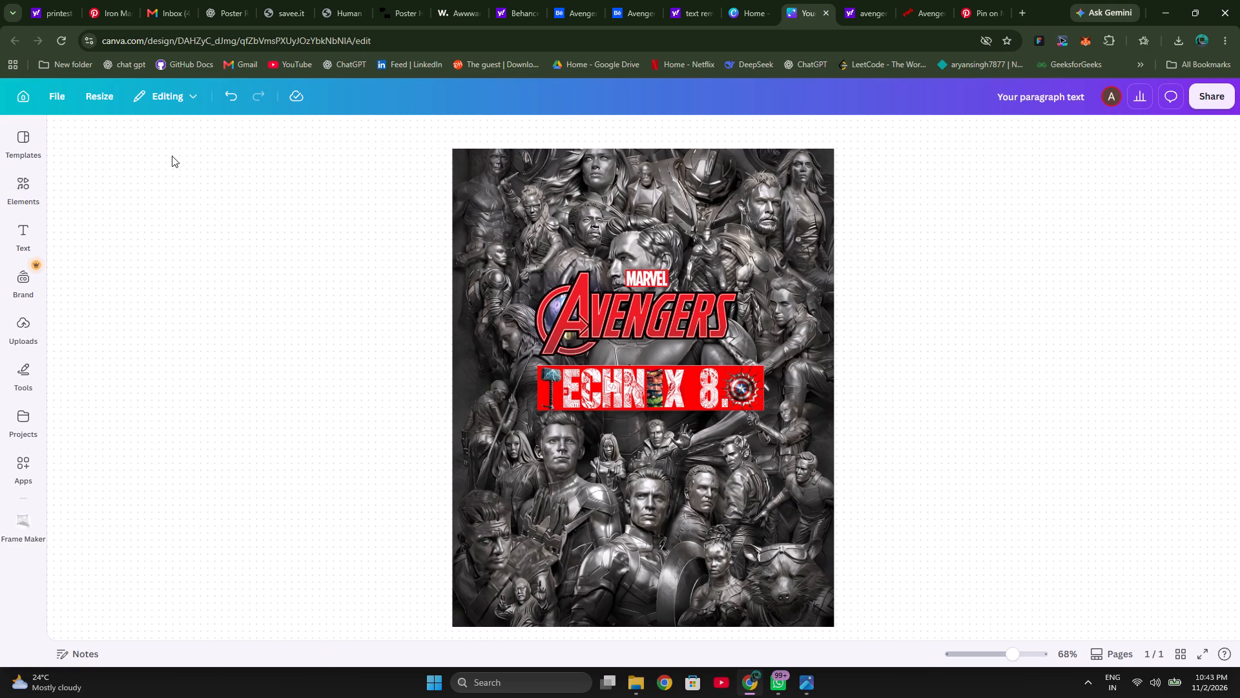
pyautogui.click(17, 180)
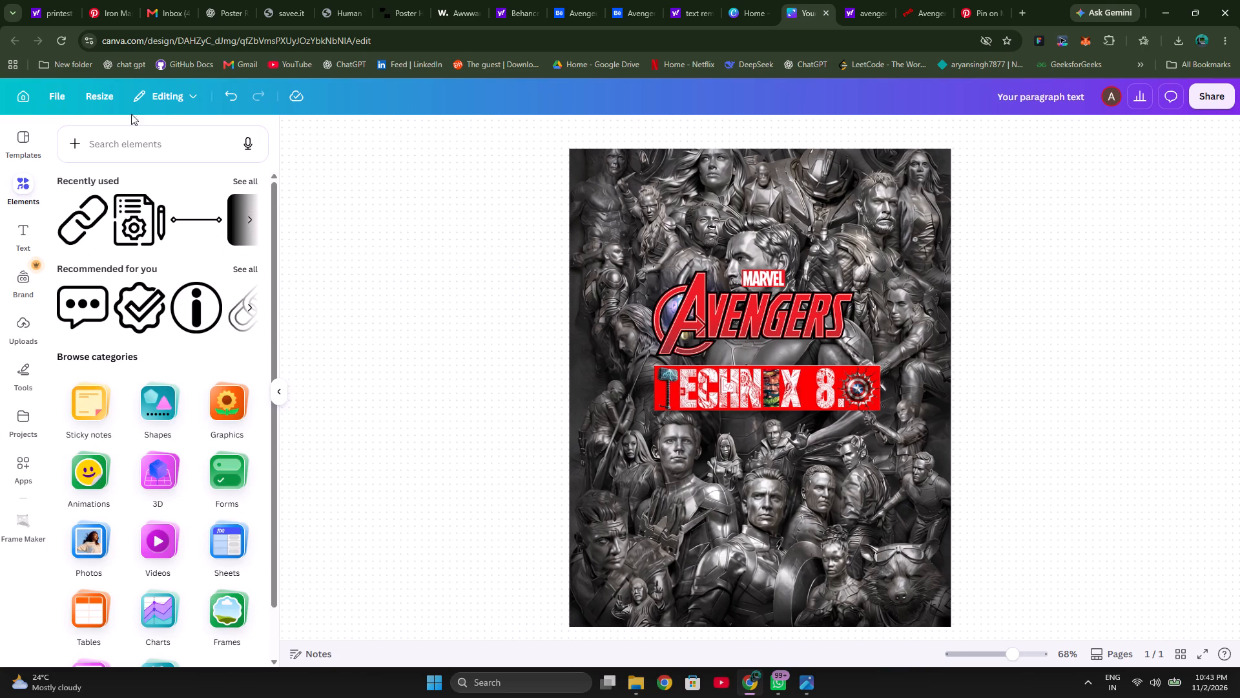
pyautogui.click(143, 142)
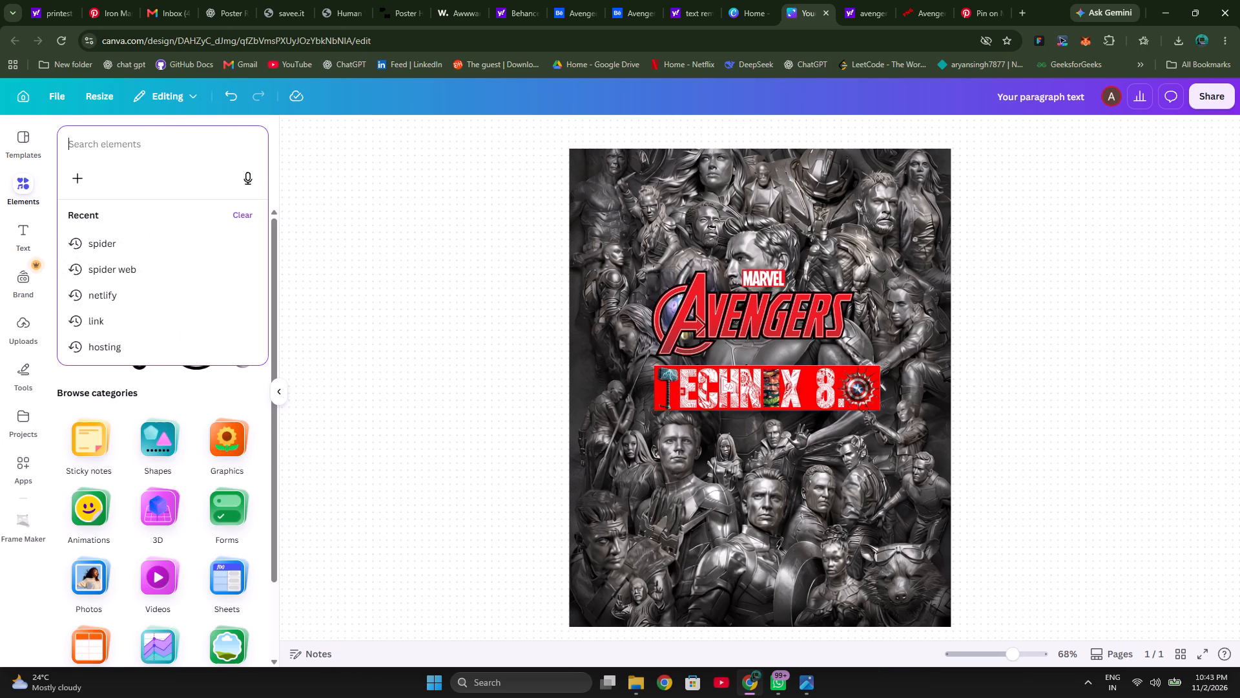
pyautogui.write('qr')
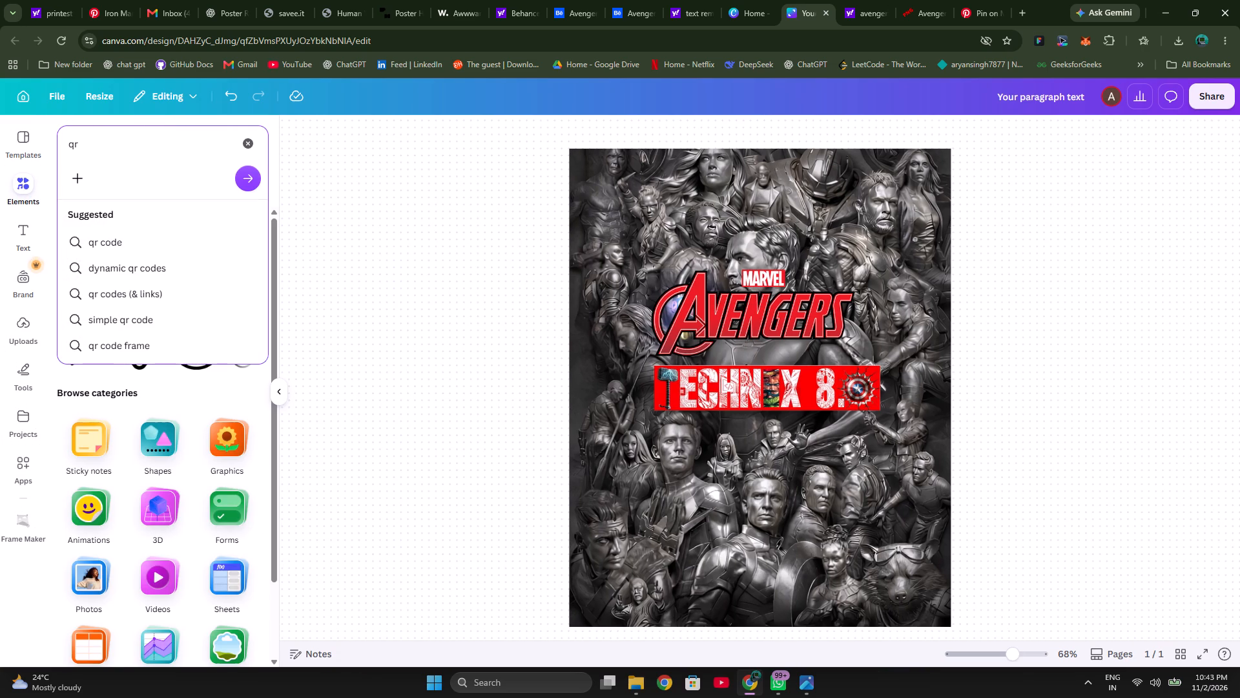
pyautogui.click(109, 237)
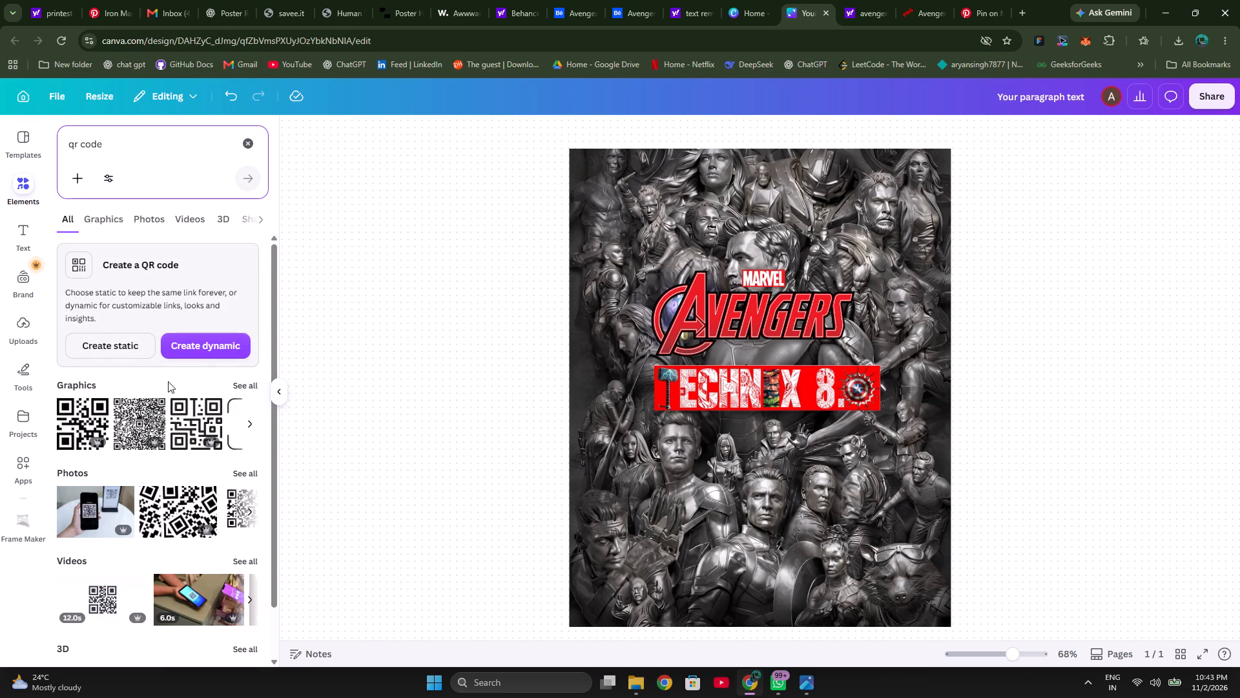
# Browse the QR code results and show the full set of QR code graphics.
pyautogui.scroll(-2, 144, 460)
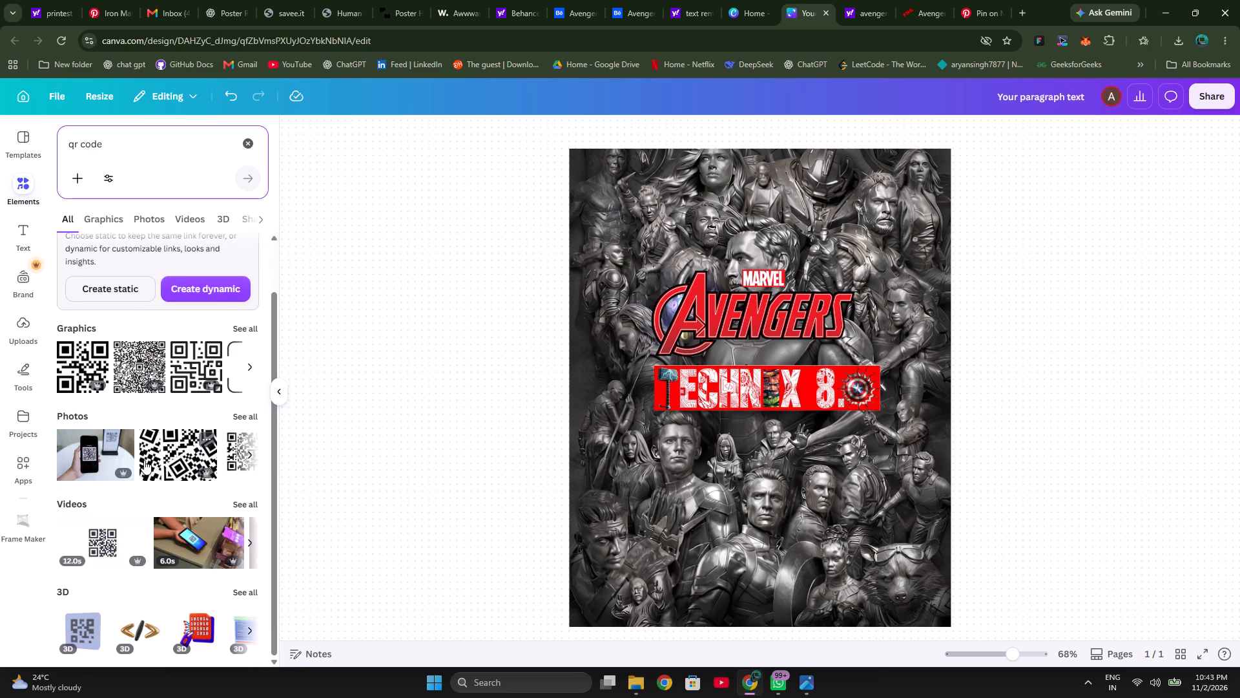
pyautogui.scroll(-1, 144, 460)
pyautogui.scroll(2, 144, 460)
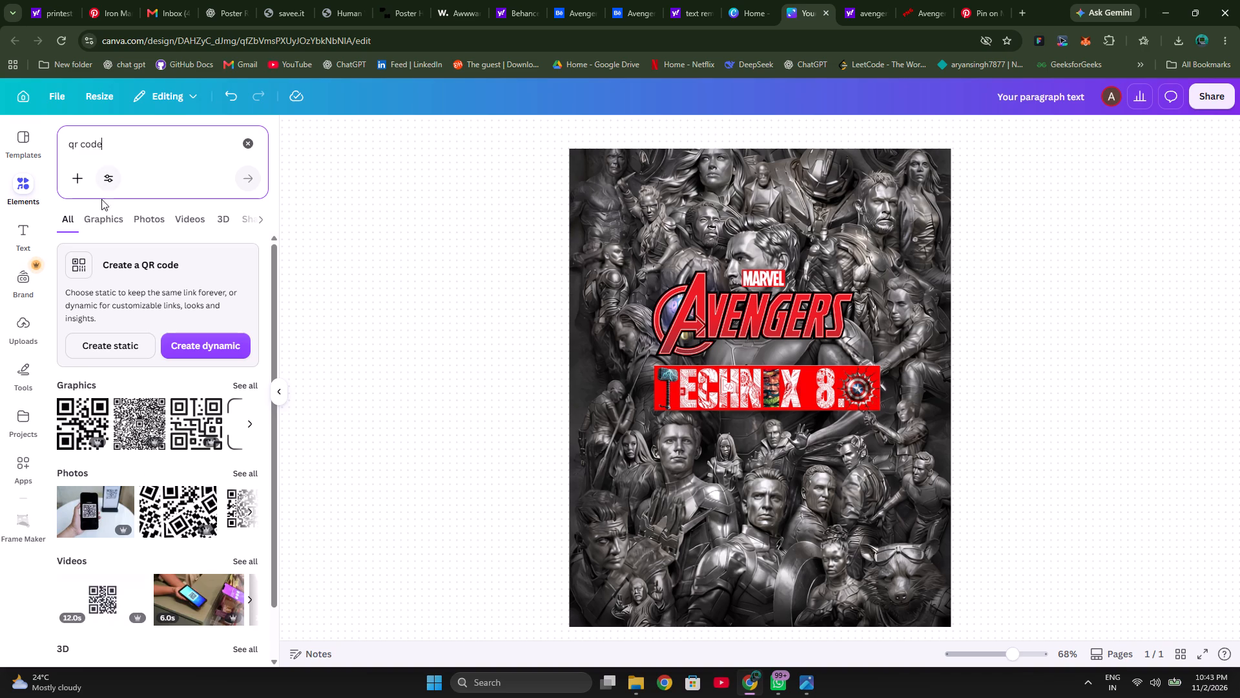
pyautogui.click(247, 427)
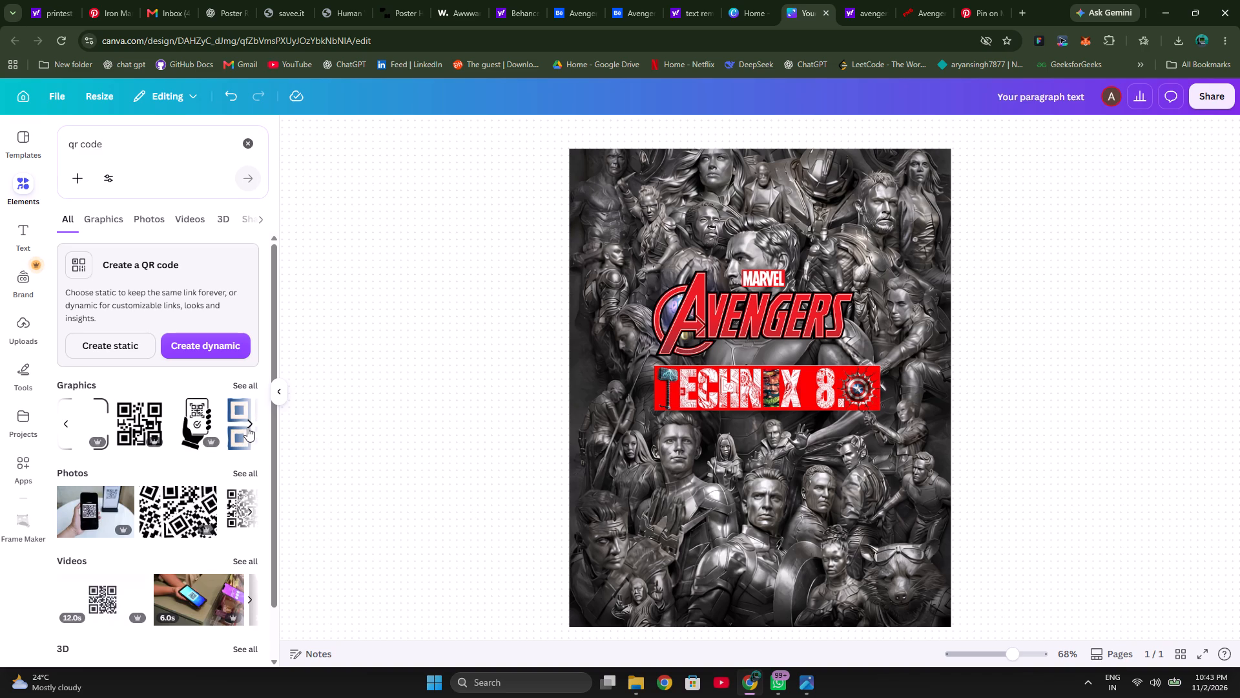
pyautogui.click(247, 427)
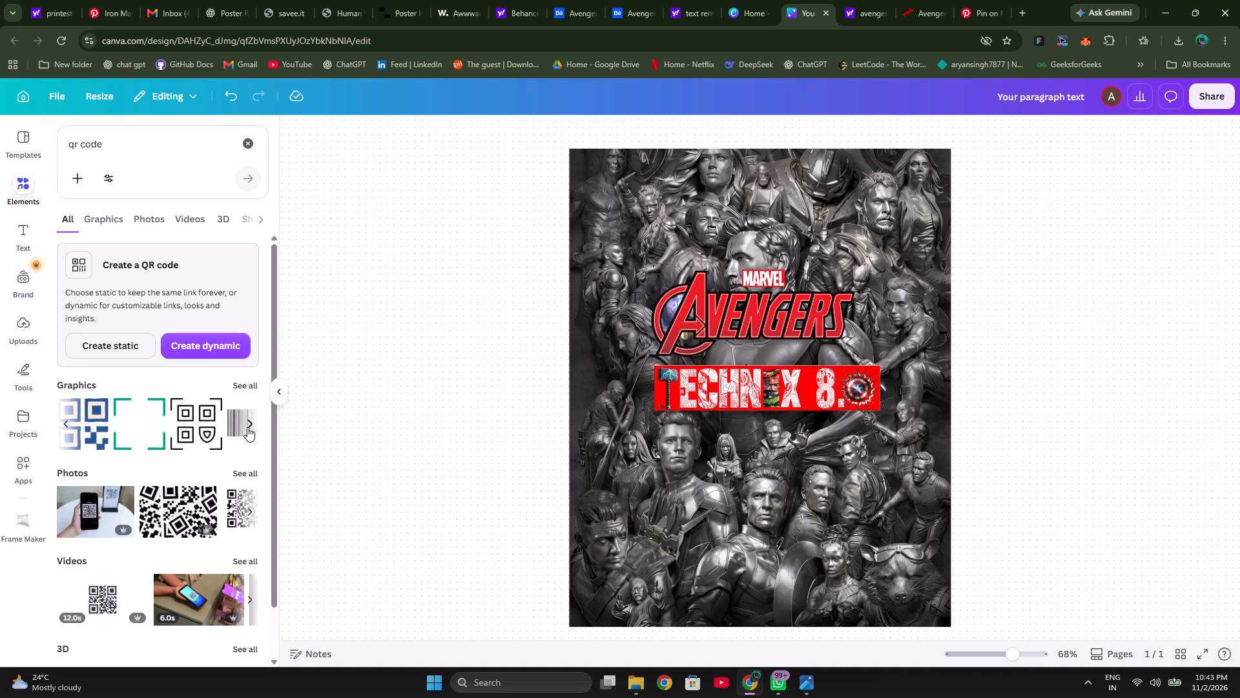
pyautogui.click(247, 427)
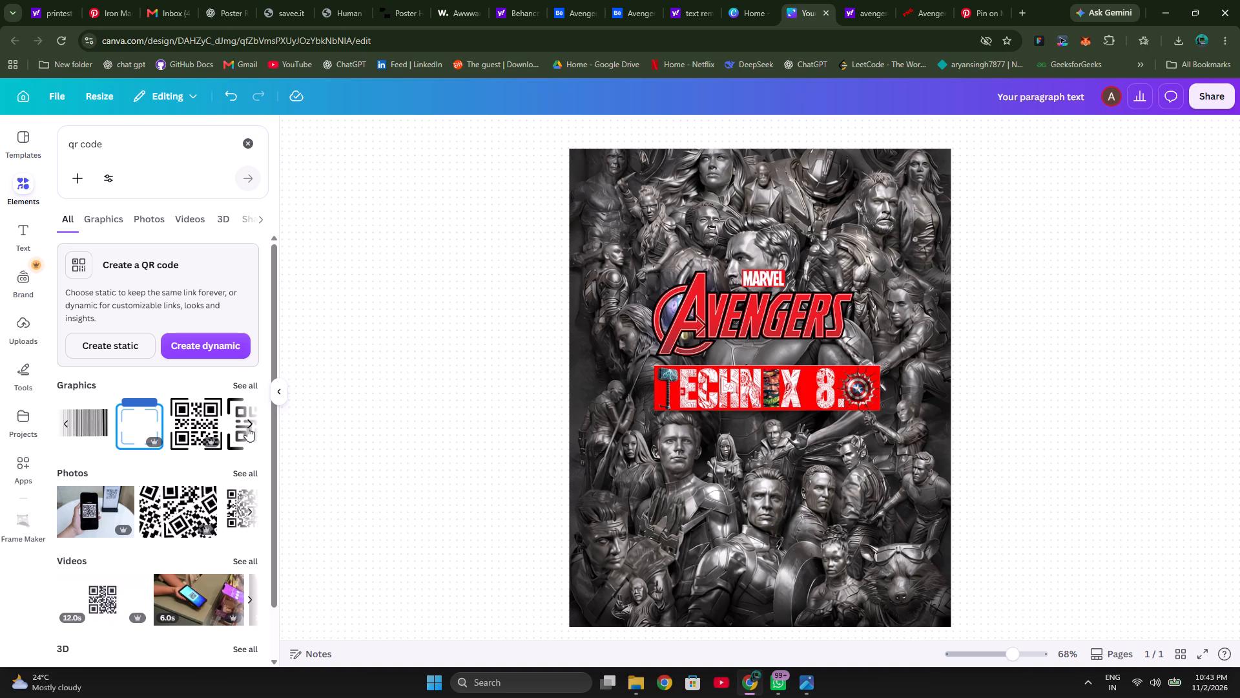
pyautogui.click(247, 427)
pyautogui.click(247, 427)
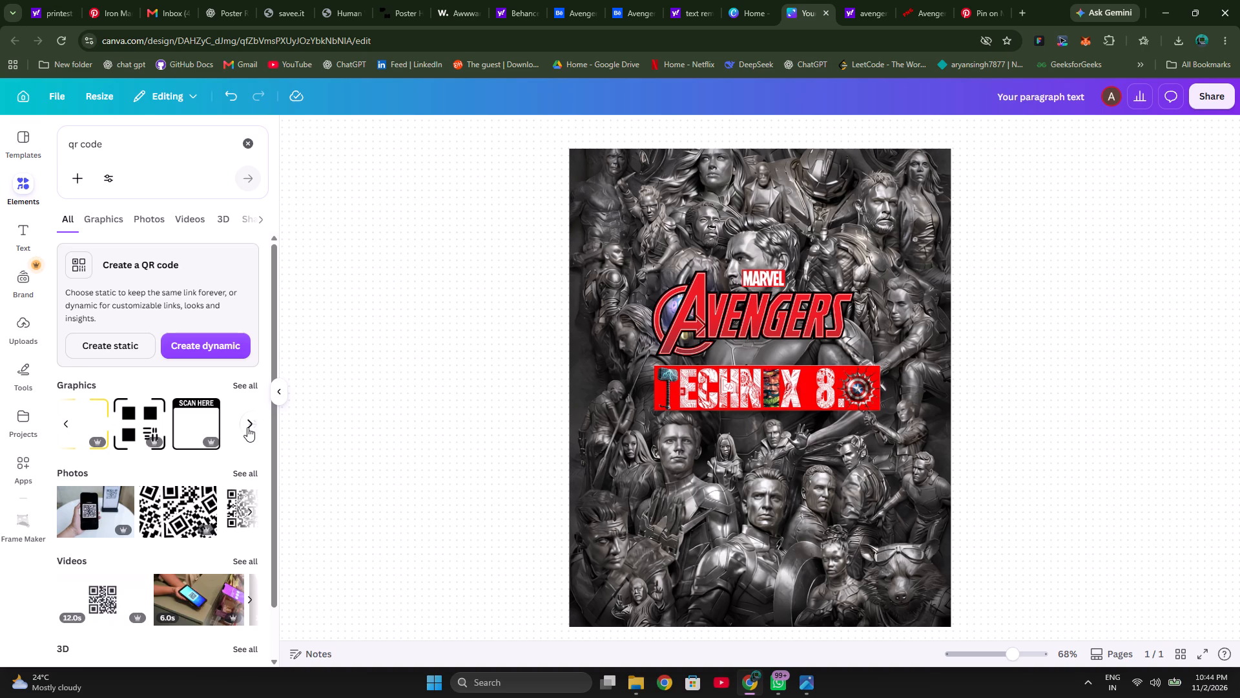
pyautogui.click(250, 385)
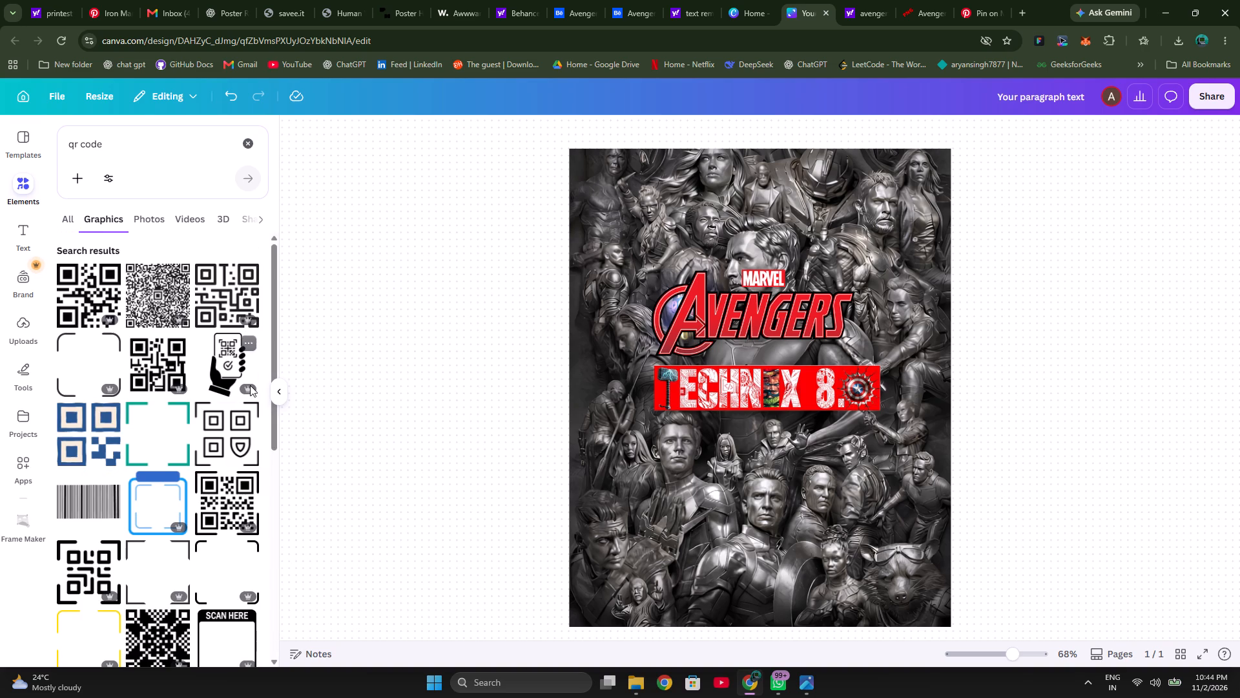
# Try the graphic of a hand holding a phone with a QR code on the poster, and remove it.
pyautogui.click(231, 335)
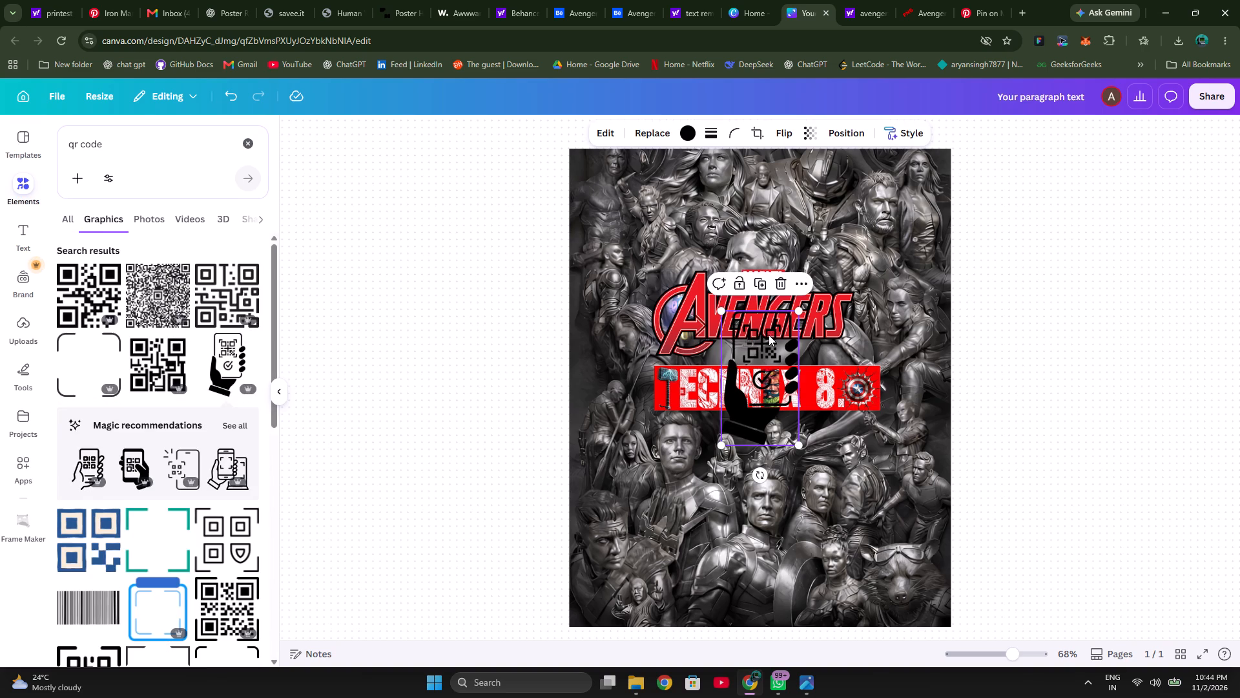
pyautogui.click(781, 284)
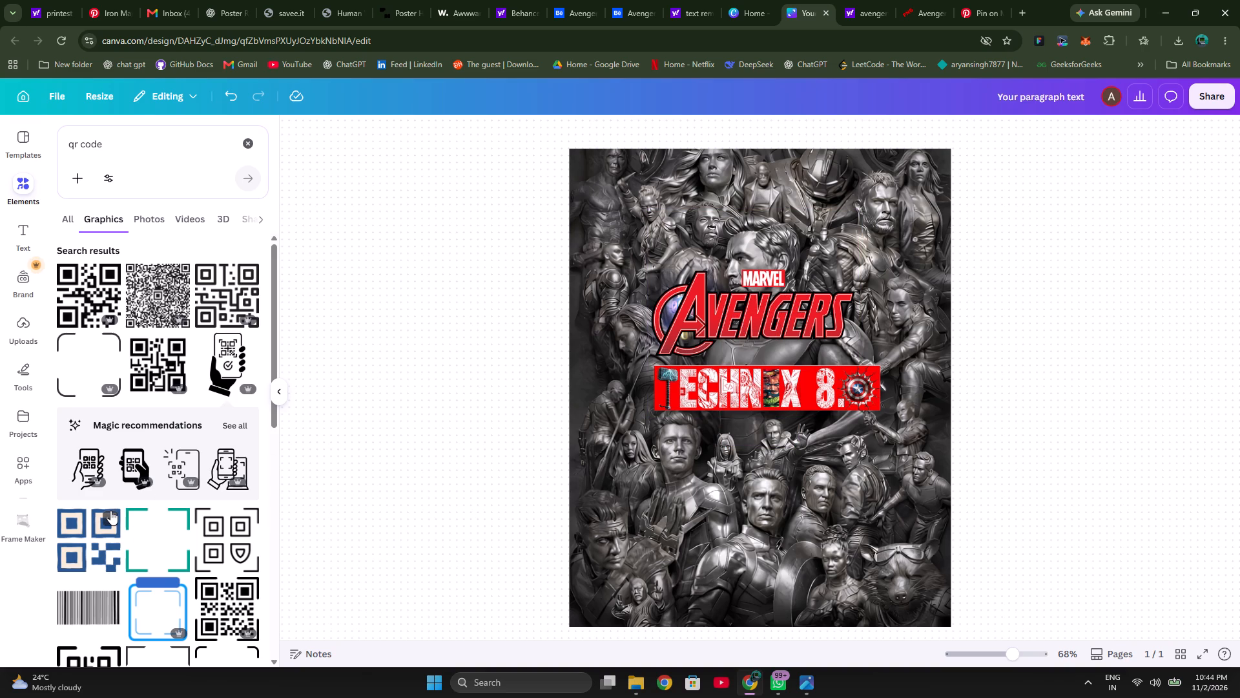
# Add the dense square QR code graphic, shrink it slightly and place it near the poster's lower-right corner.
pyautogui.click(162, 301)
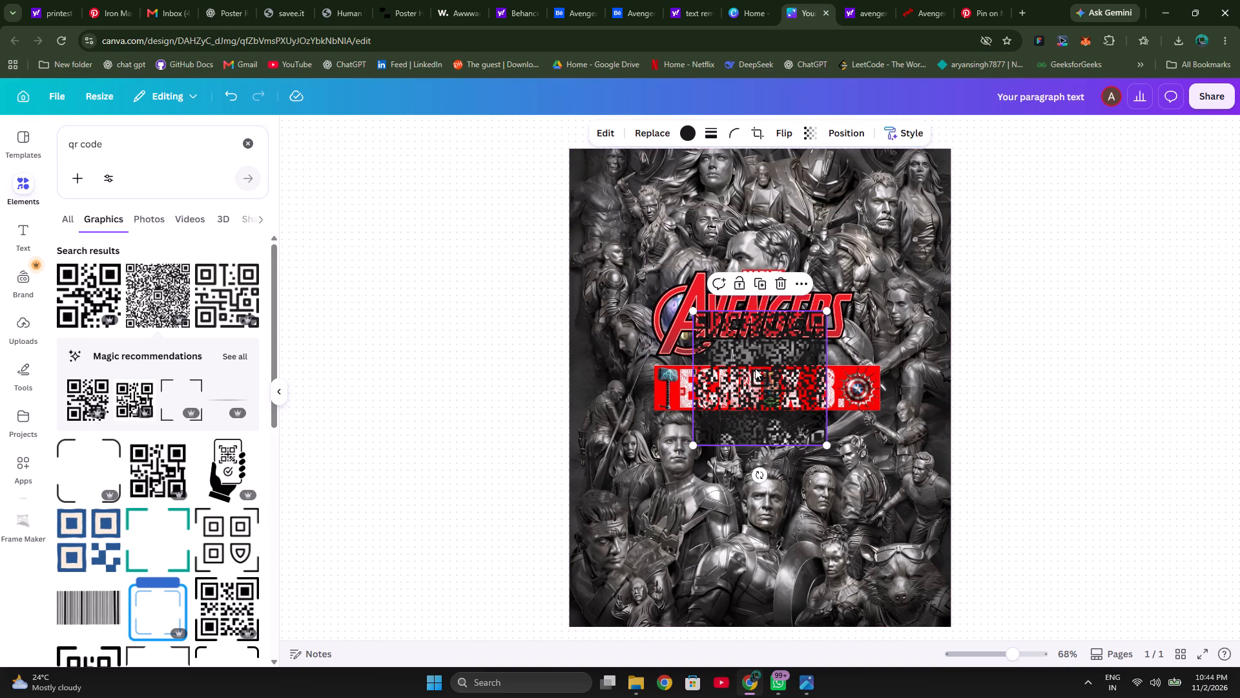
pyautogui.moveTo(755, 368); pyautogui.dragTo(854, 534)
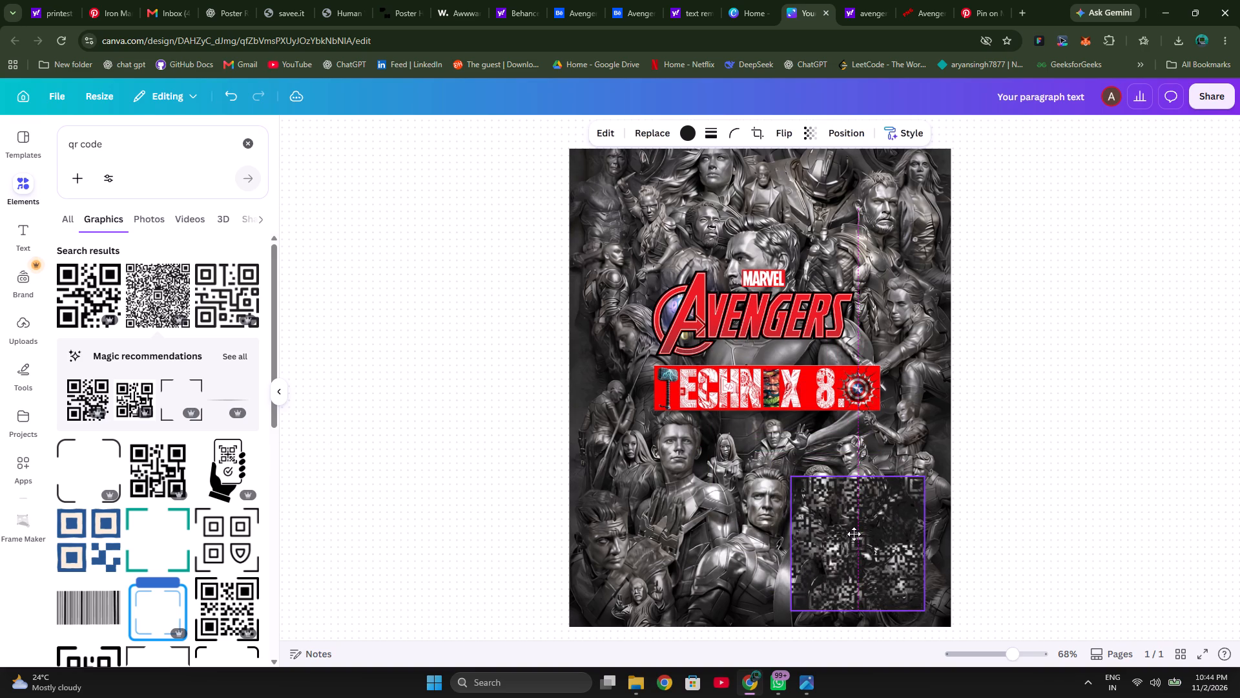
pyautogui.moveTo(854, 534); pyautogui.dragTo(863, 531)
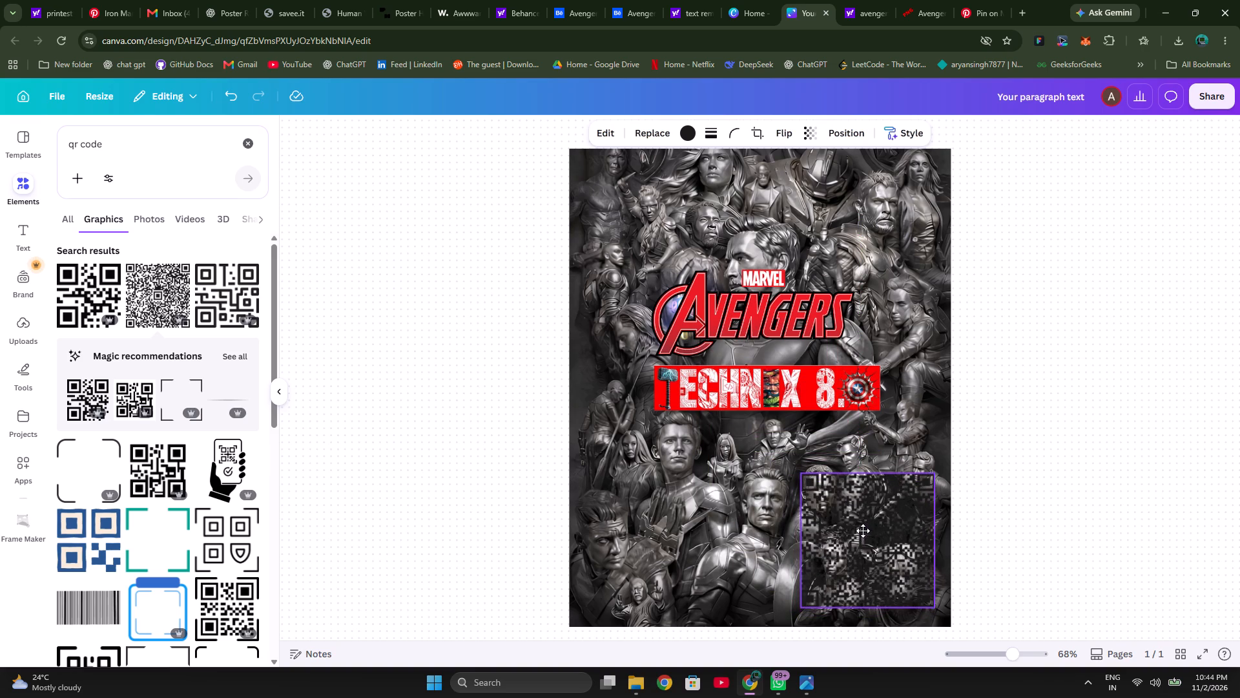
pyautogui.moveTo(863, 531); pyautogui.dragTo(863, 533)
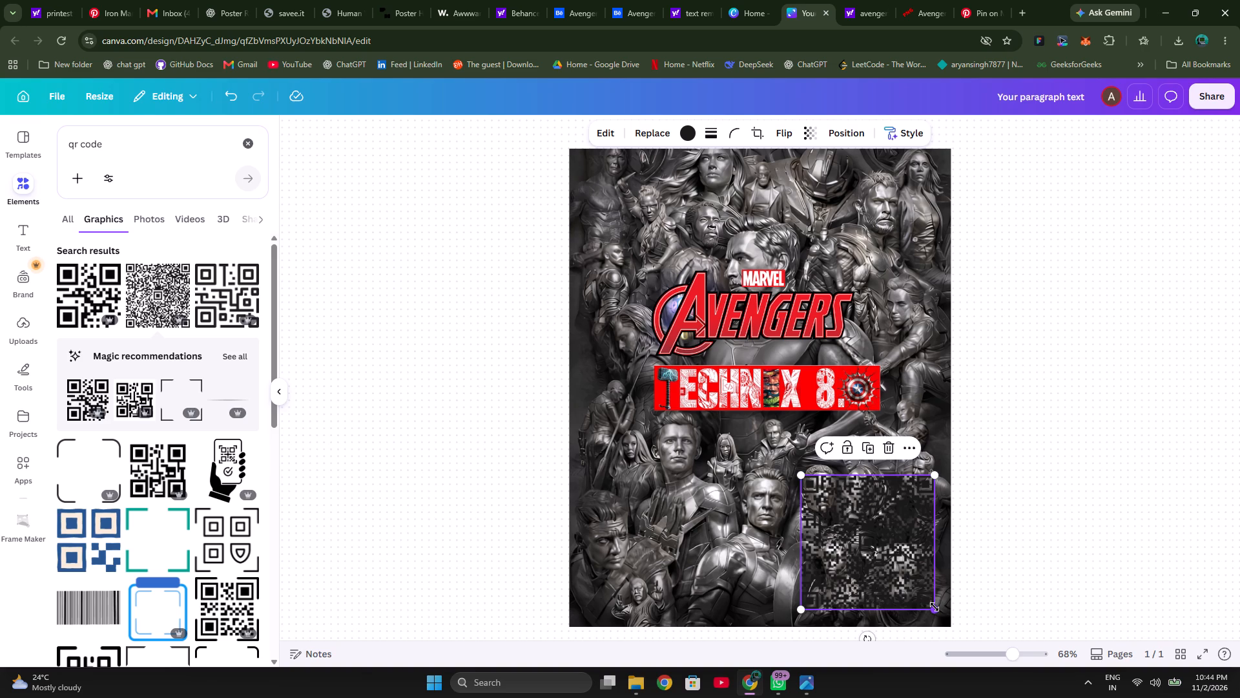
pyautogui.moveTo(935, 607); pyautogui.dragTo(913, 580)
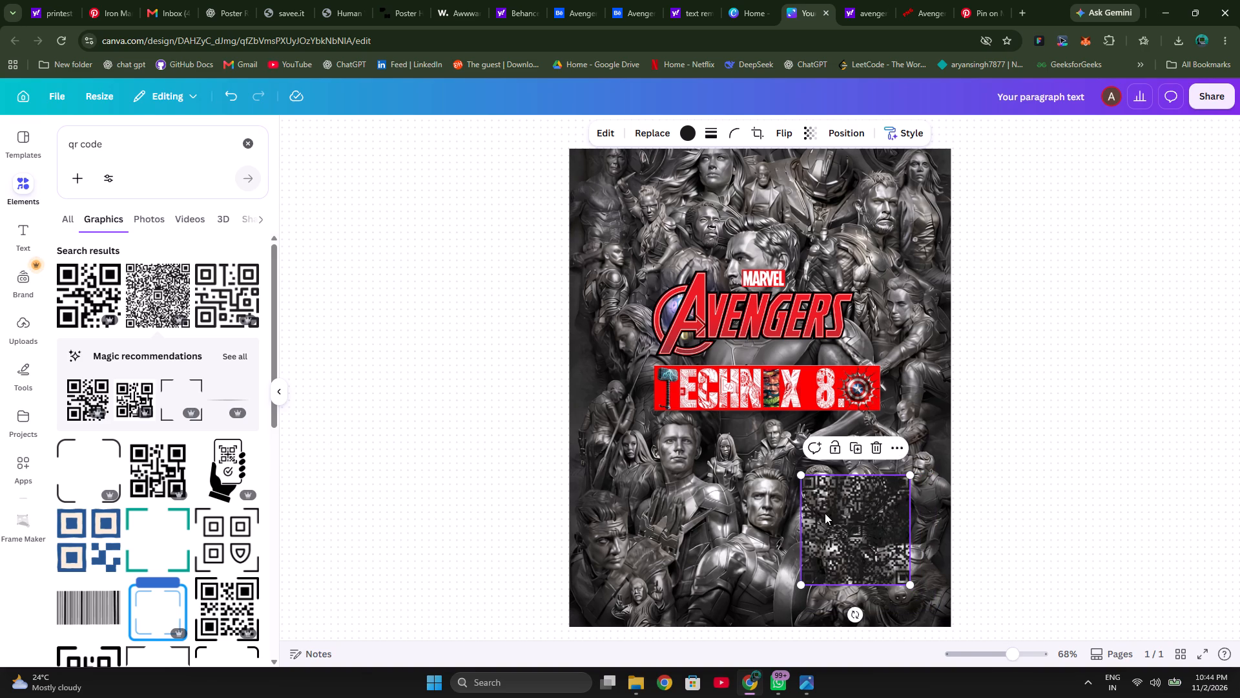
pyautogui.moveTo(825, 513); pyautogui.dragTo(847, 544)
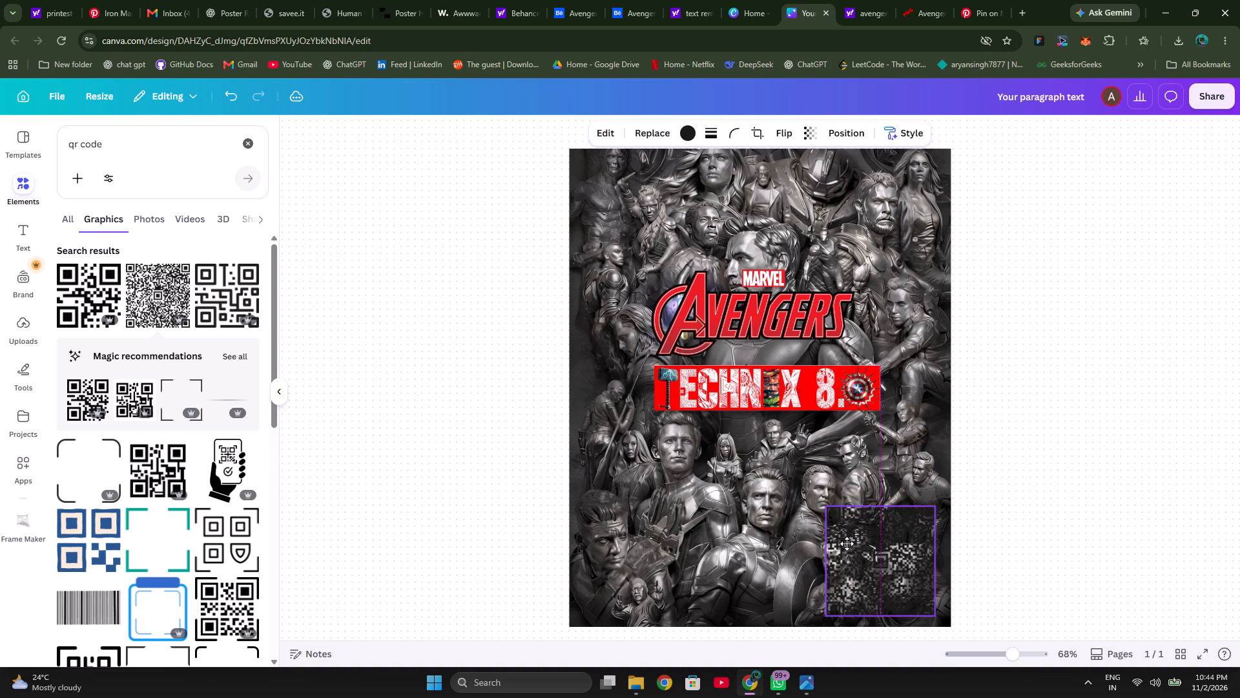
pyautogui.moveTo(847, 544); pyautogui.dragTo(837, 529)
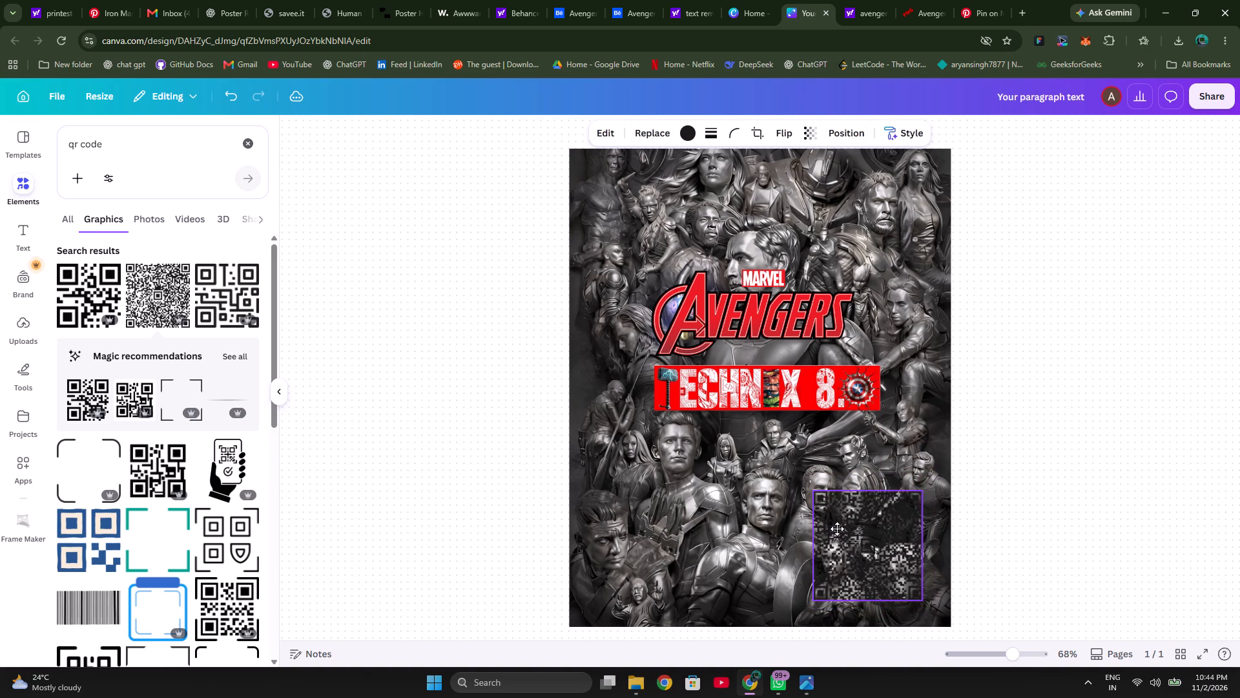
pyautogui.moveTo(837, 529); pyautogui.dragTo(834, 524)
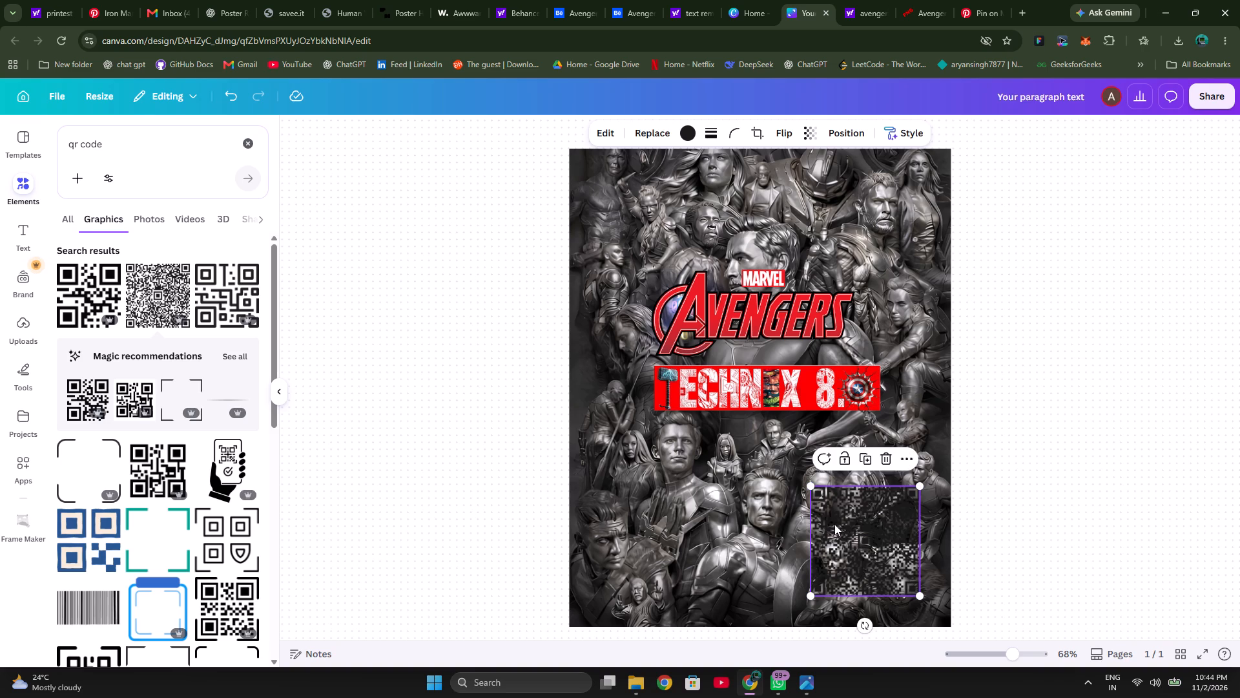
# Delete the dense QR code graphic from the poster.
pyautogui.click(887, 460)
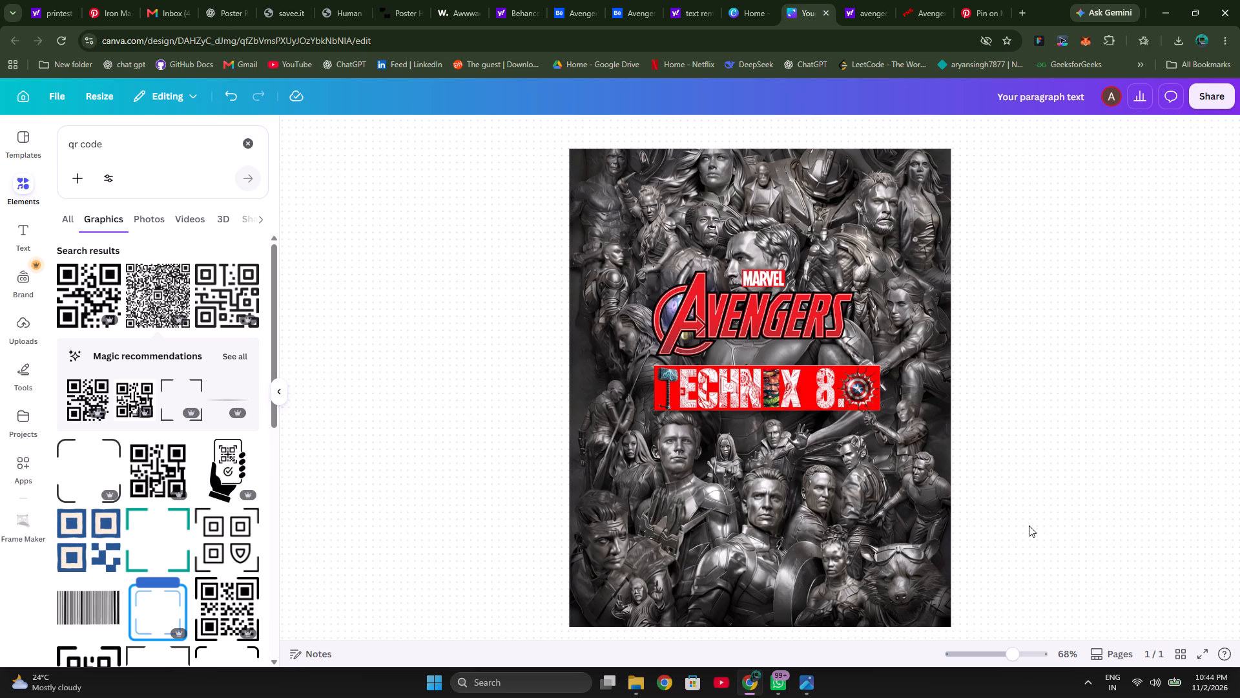
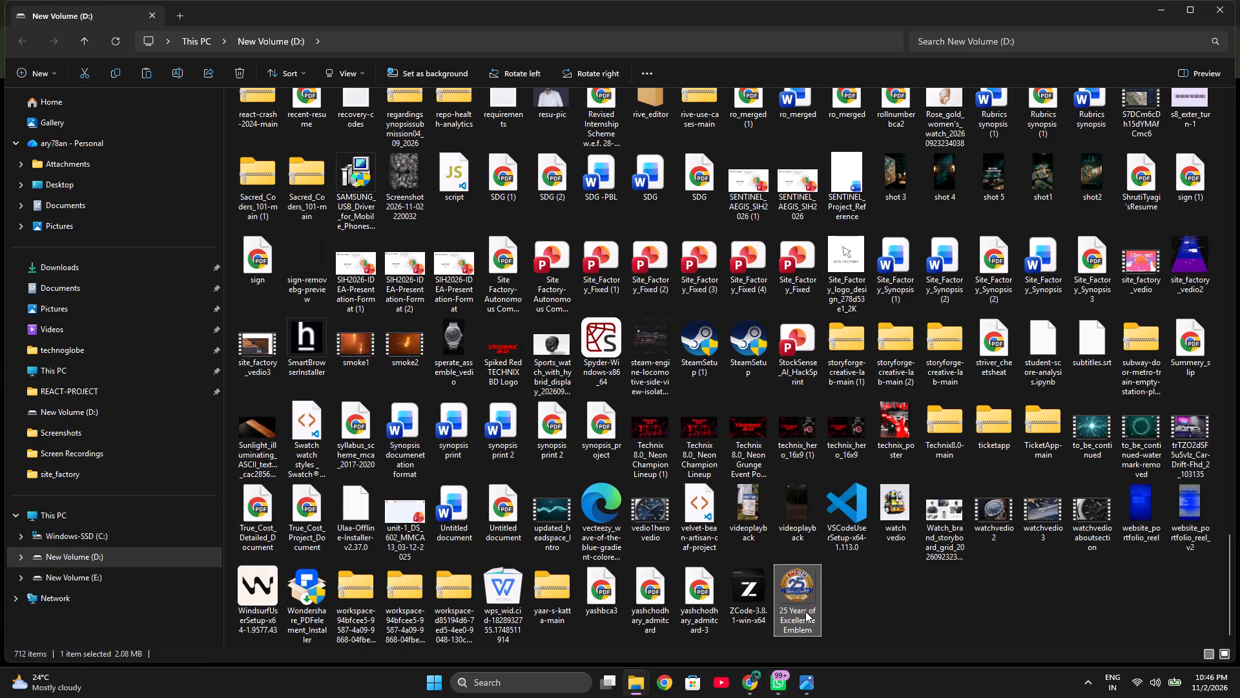
pyautogui.doubleClick(805, 611)
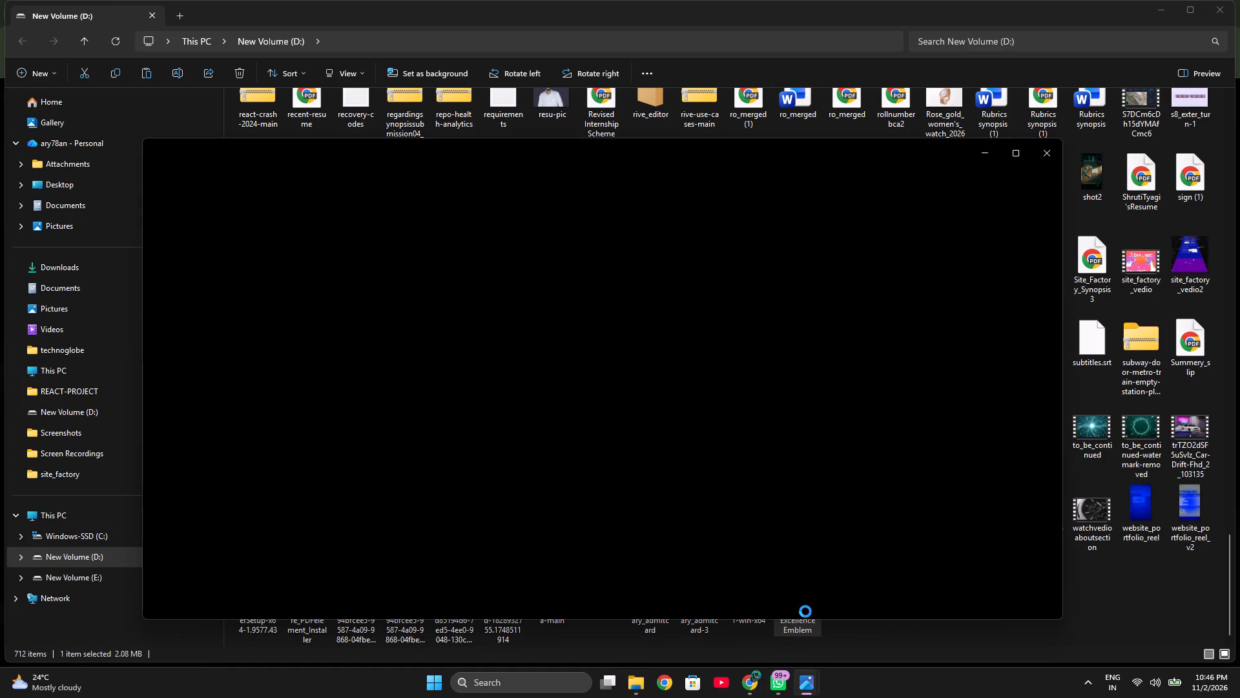
pyautogui.click(984, 151)
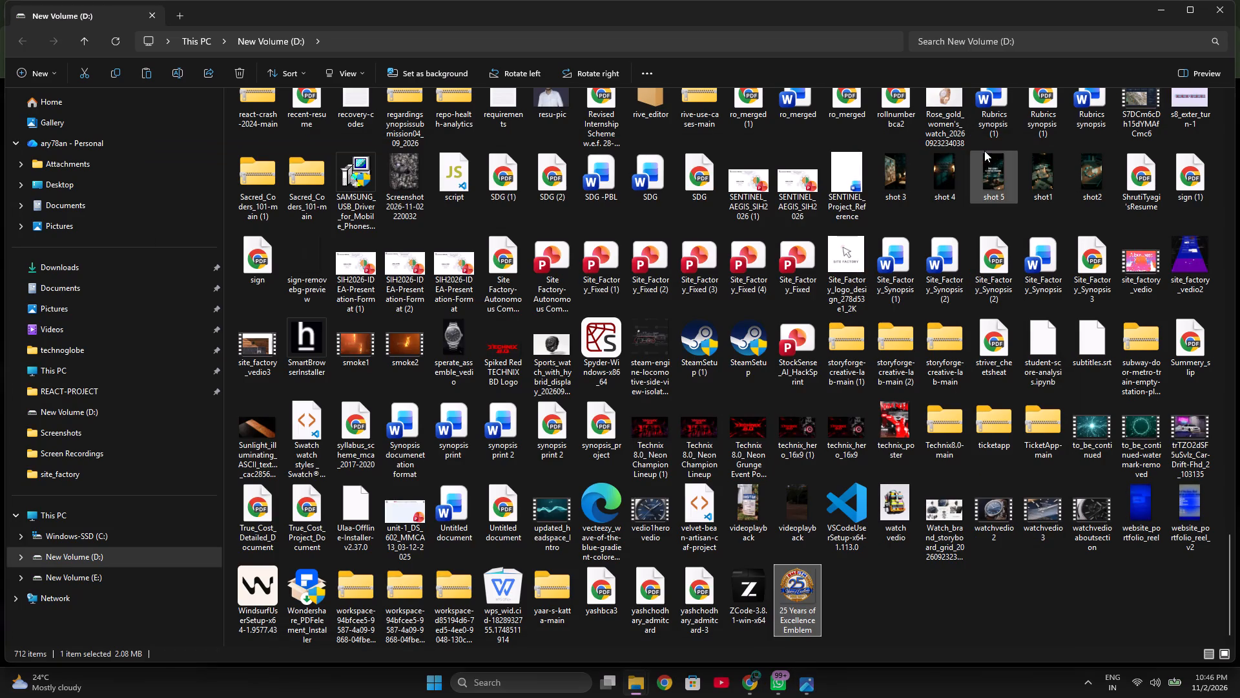
pyautogui.click(1161, 12)
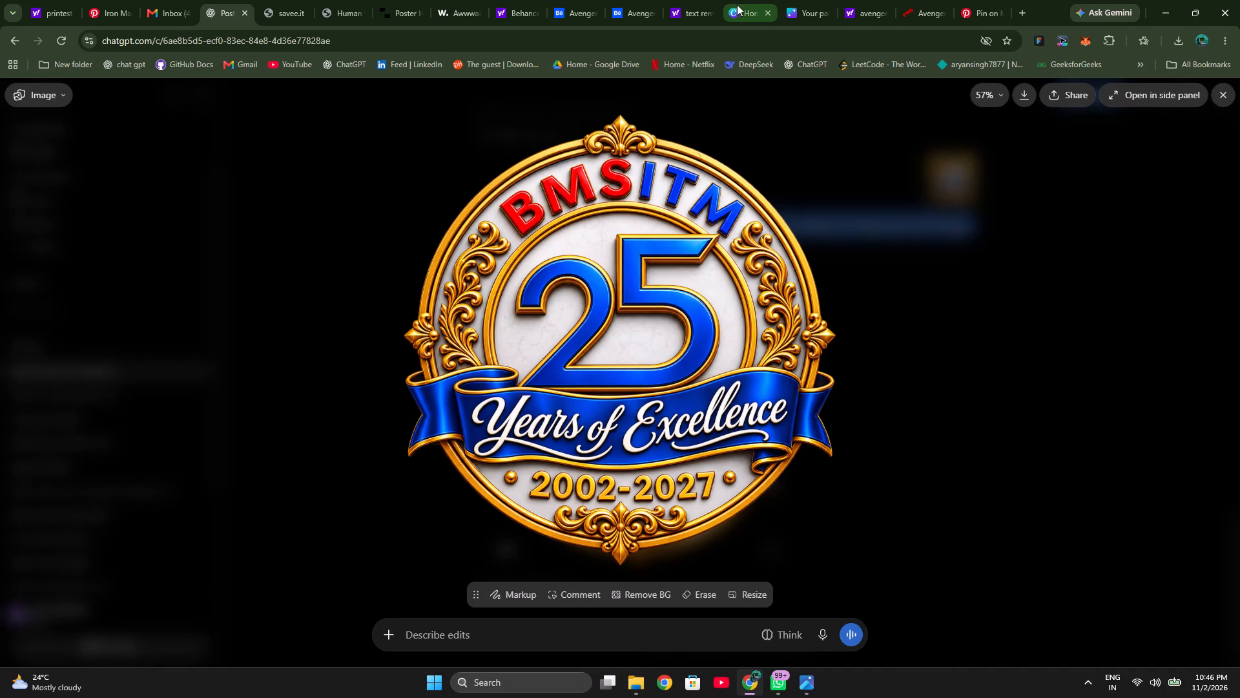
# Switch to the Technix 8.0 poster in Canva and open the uploaded files.
pyautogui.click(737, 5)
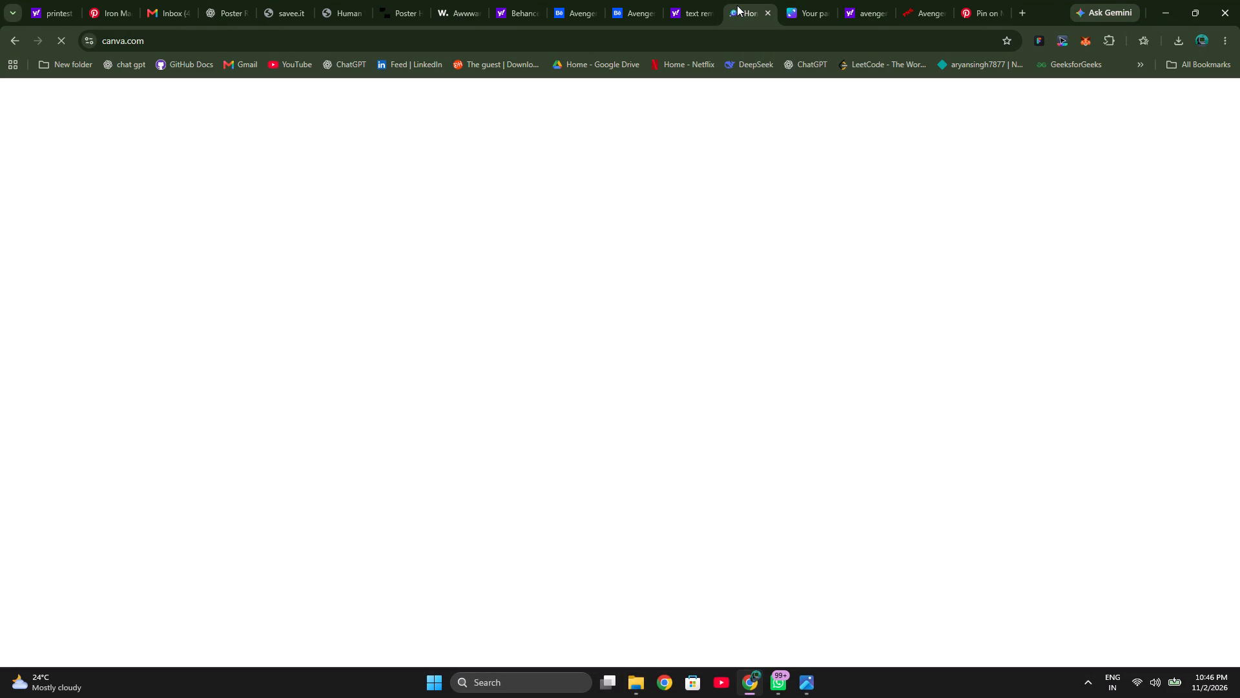
pyautogui.click(792, 16)
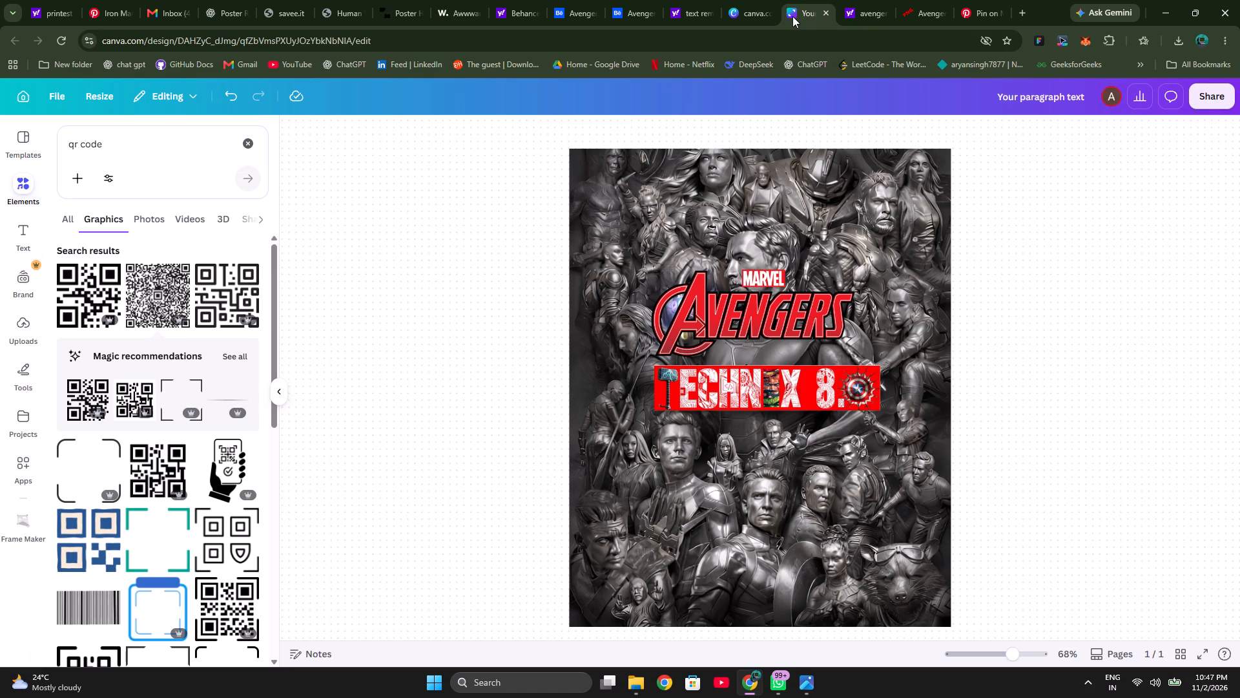
pyautogui.click(15, 151)
pyautogui.click(28, 185)
pyautogui.click(24, 328)
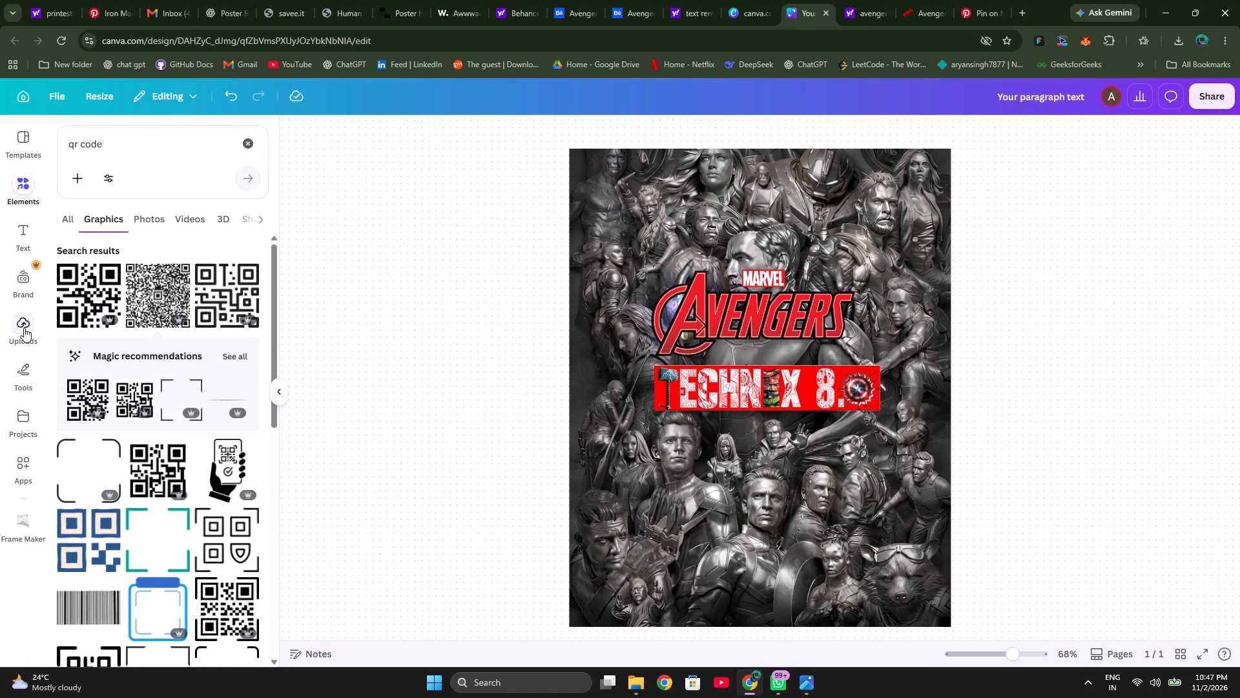
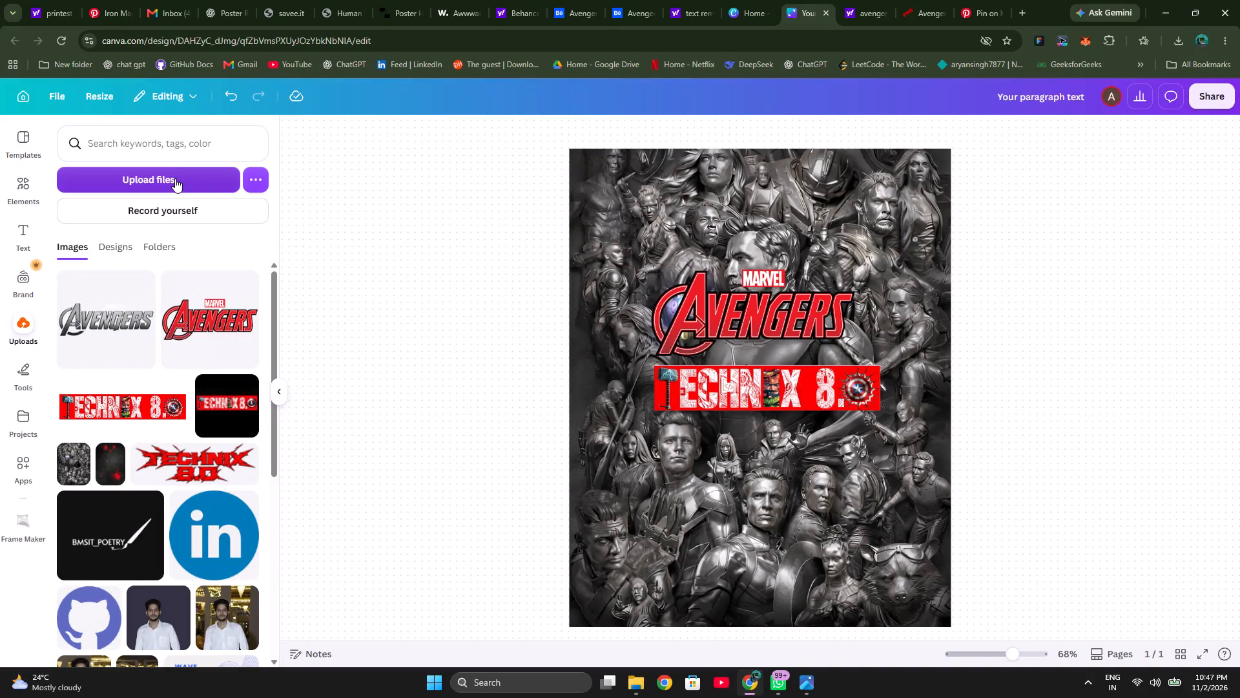
# Upload the recent image file "25 Years of Excellence Emblem" to the design's uploads.
pyautogui.click(175, 178)
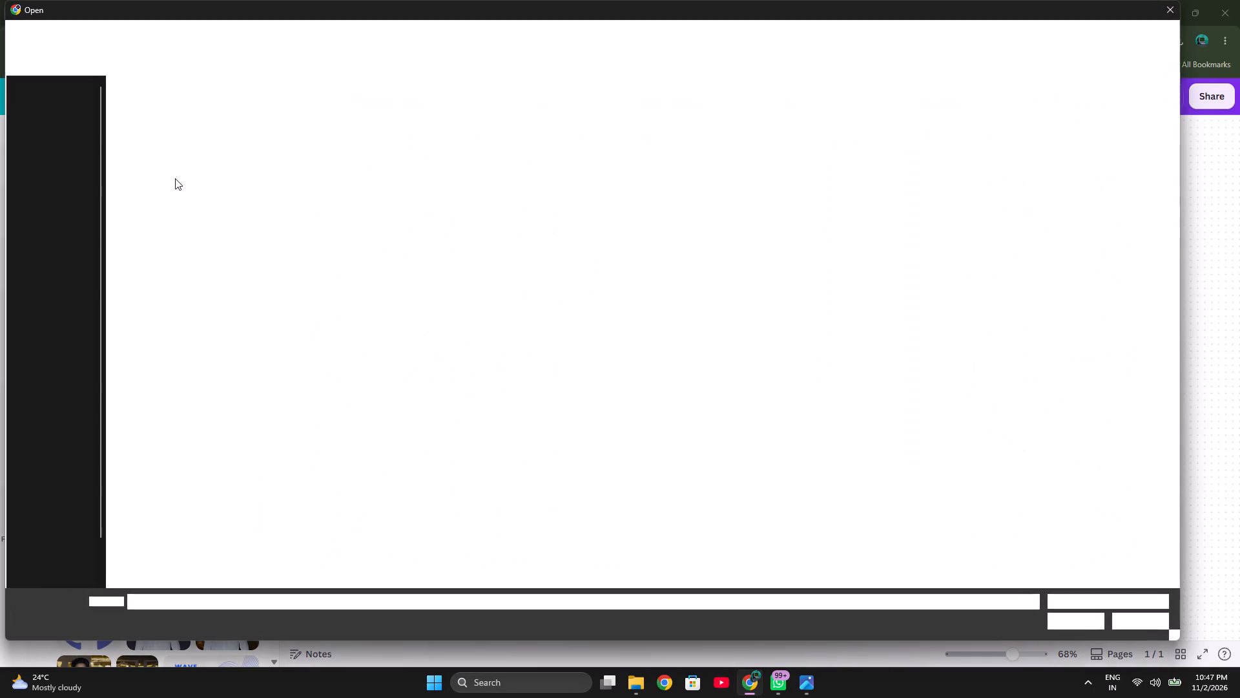
pyautogui.click(59, 94)
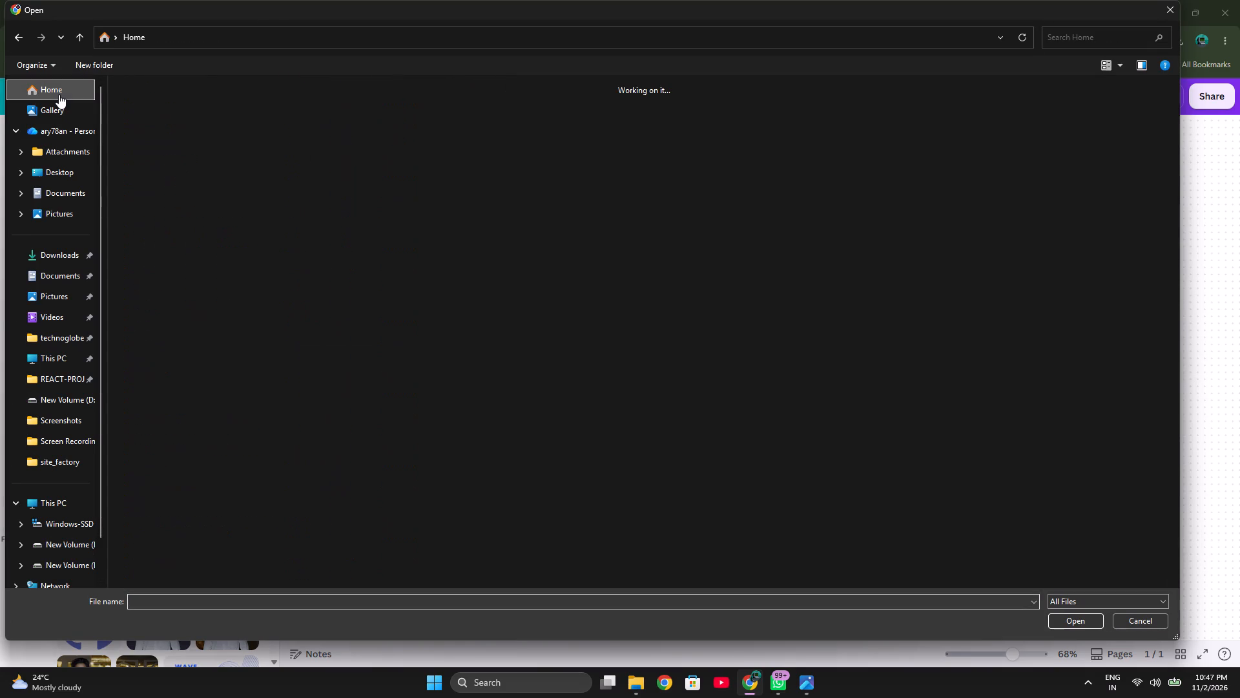
pyautogui.click(229, 288)
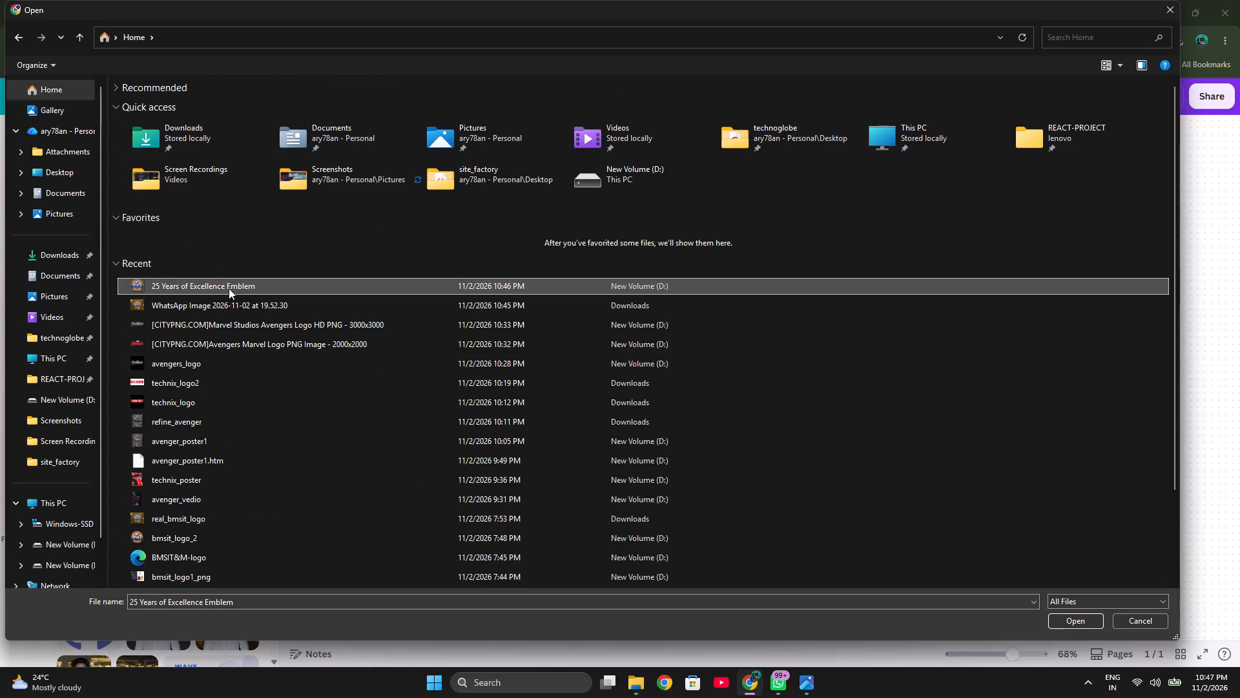
pyautogui.click(1071, 620)
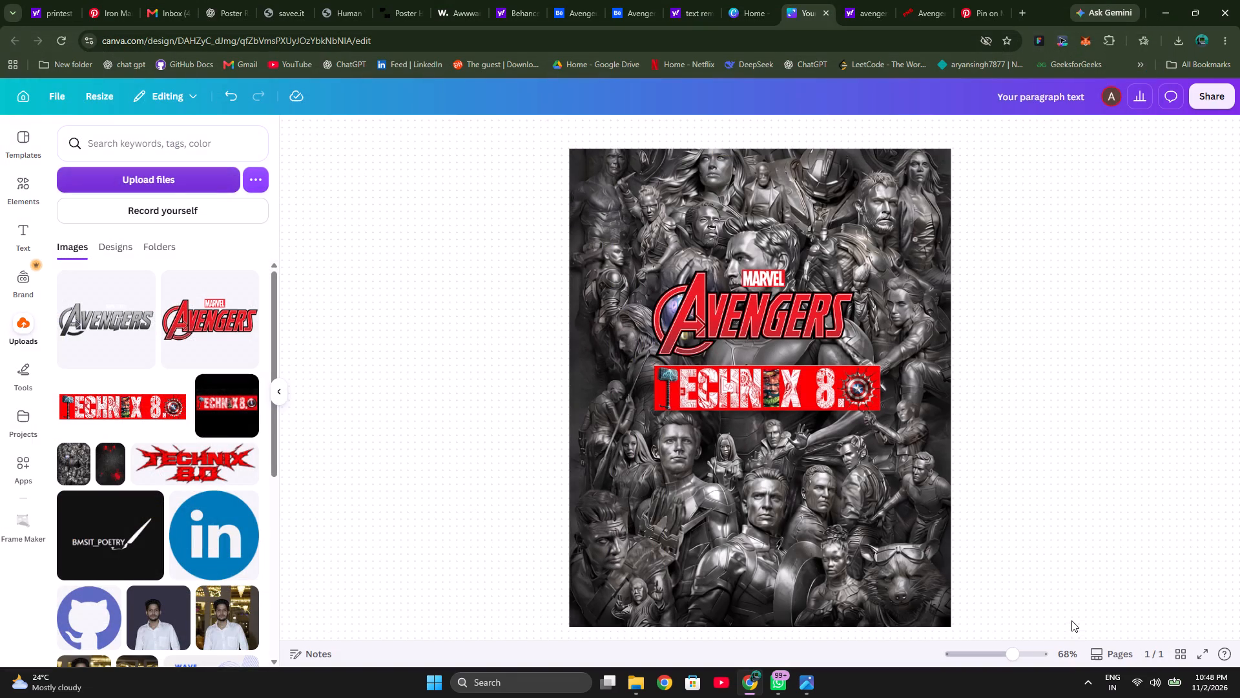
# Open a new browser tab.
pyautogui.click(1025, 12)
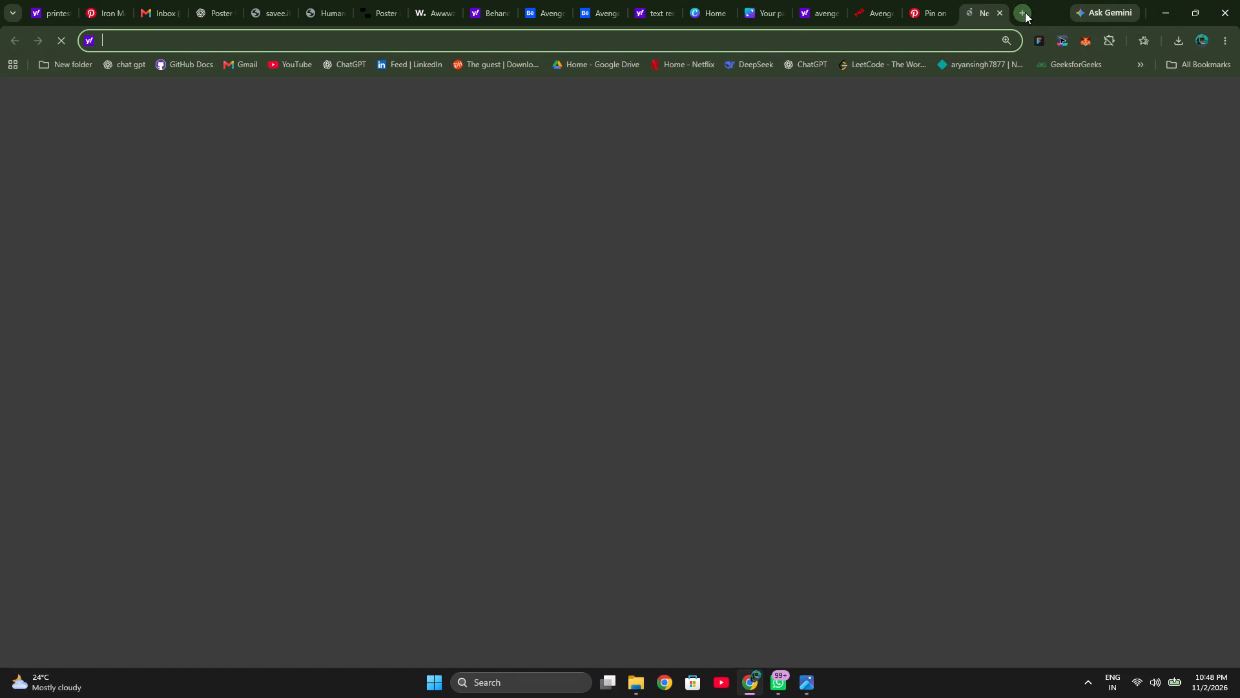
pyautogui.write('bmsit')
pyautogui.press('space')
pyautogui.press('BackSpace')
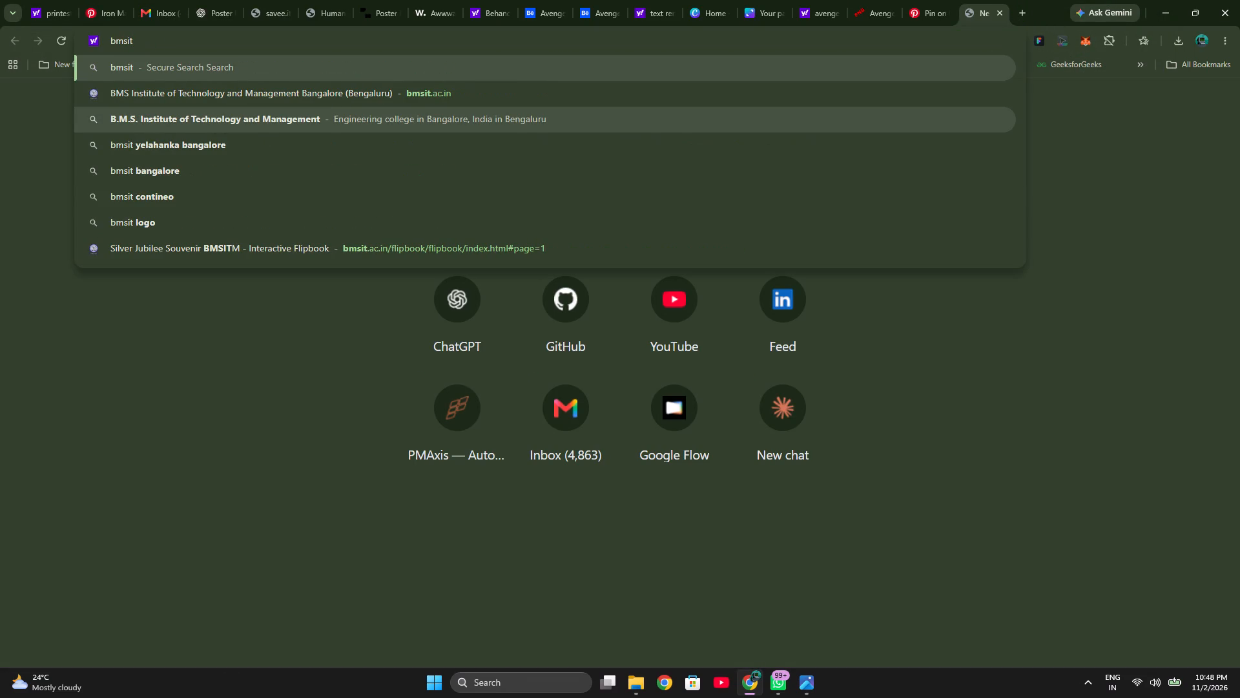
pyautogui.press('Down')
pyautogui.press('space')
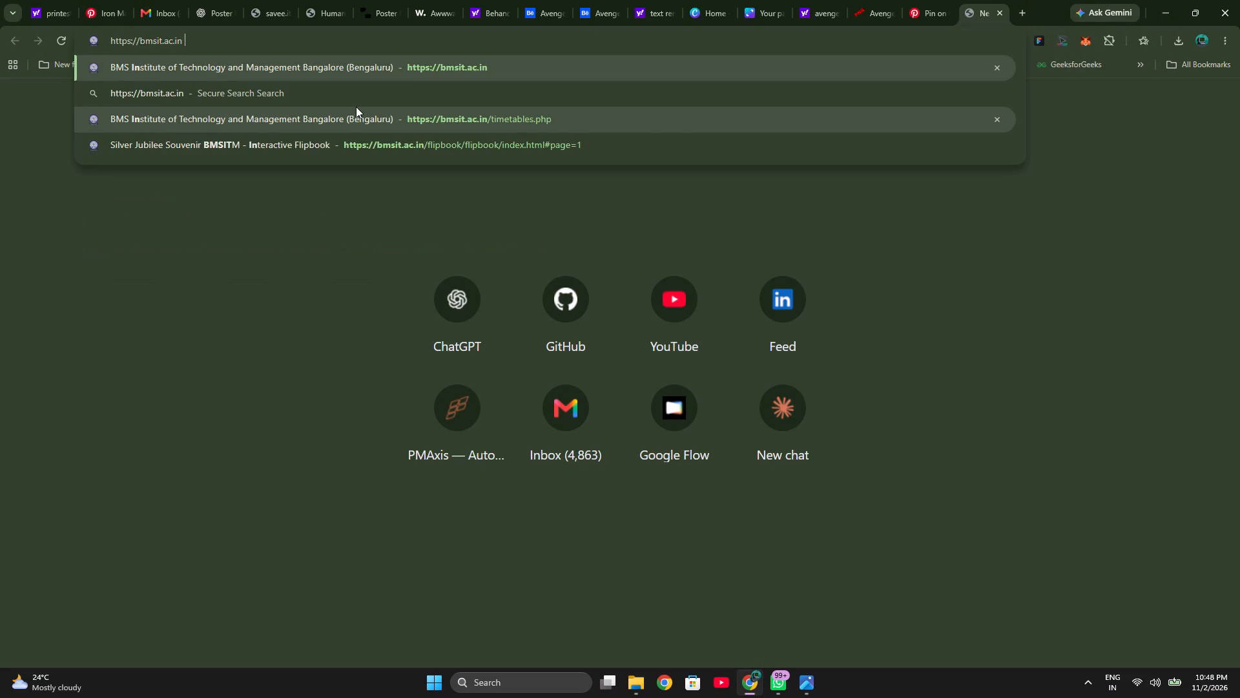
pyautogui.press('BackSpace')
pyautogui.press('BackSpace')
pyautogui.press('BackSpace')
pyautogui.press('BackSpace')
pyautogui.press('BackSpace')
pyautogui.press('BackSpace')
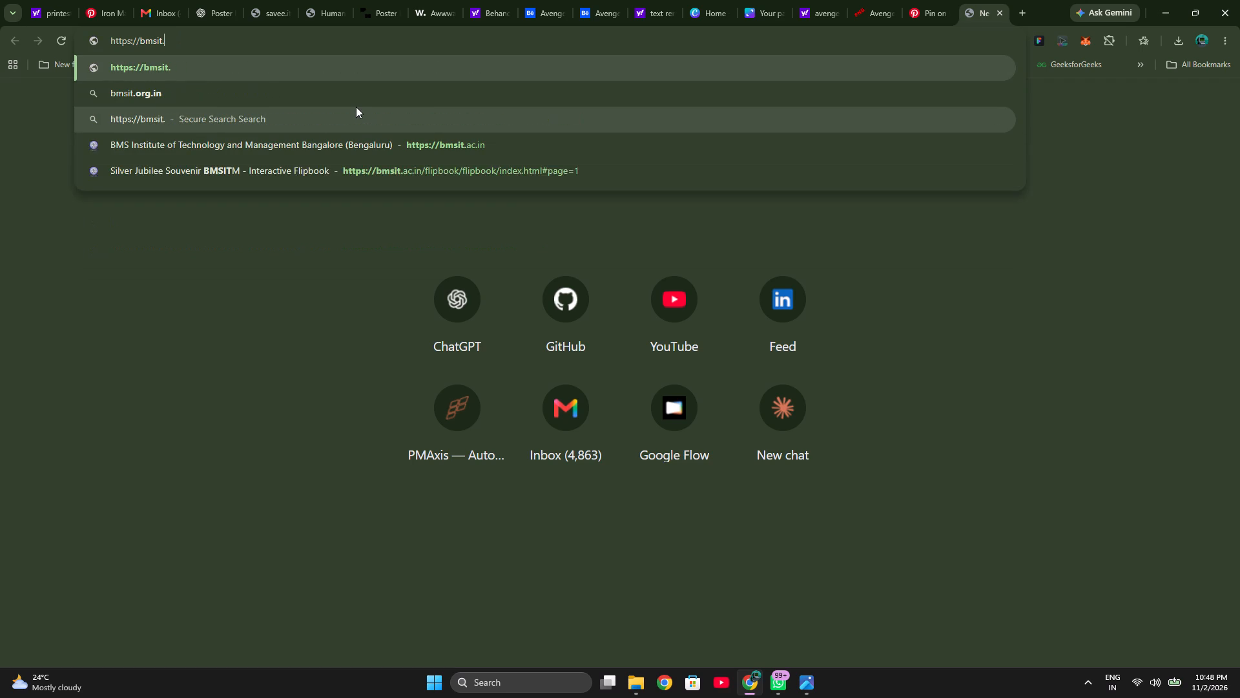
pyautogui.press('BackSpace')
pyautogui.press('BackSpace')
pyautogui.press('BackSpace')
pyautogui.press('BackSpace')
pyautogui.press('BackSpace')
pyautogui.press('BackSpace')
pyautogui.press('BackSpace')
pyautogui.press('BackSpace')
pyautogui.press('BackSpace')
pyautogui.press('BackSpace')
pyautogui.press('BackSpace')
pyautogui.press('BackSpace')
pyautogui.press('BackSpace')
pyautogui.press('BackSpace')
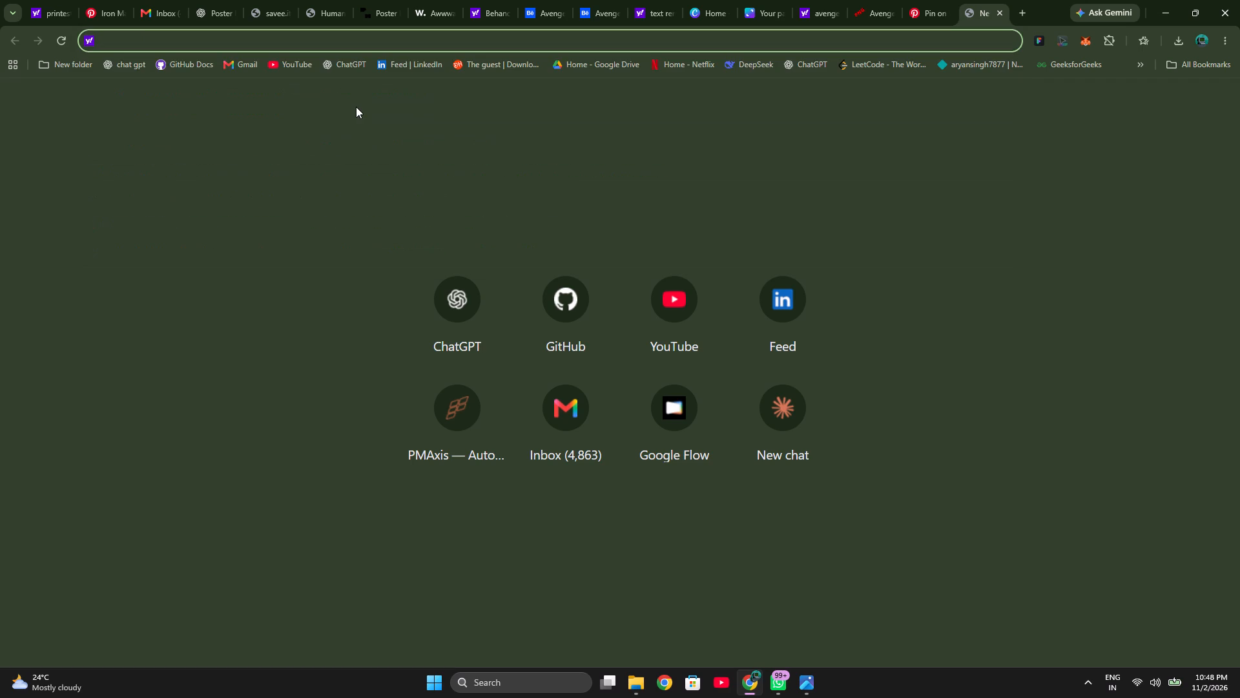
# Search the web for "B.M.S. Institute of Technology and Management" and show the image results.
pyautogui.write('bm')
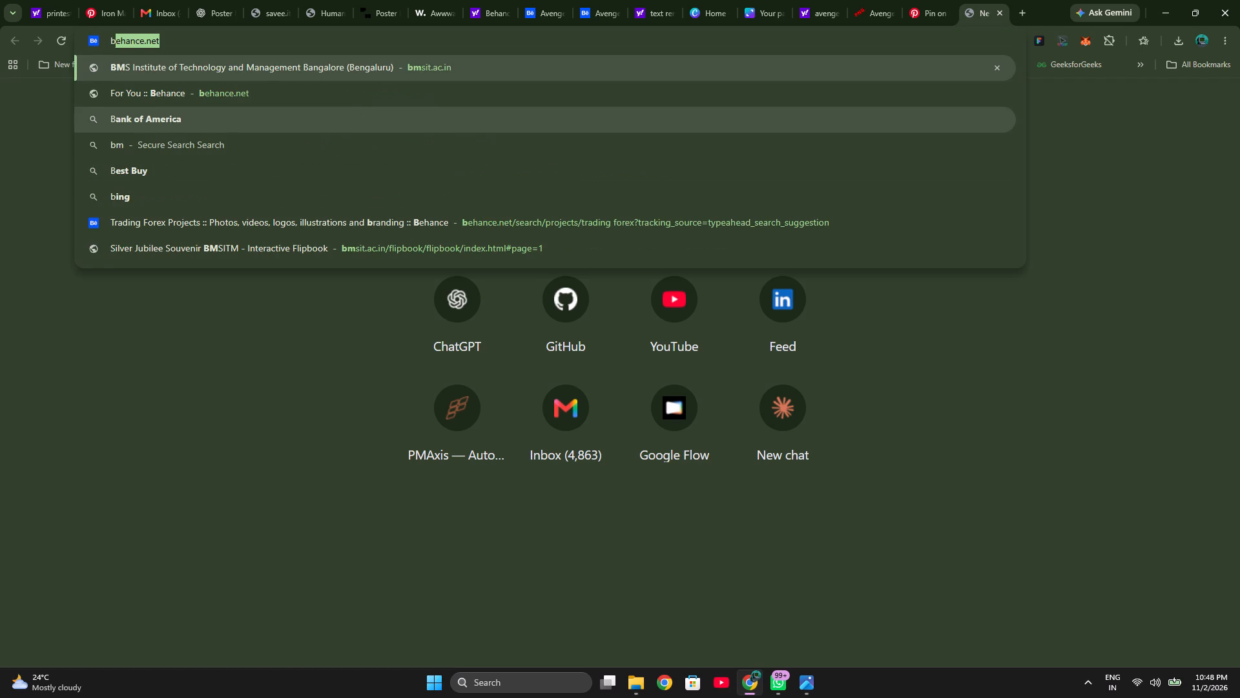
pyautogui.write('sit')
pyautogui.press('space')
pyautogui.write('col')
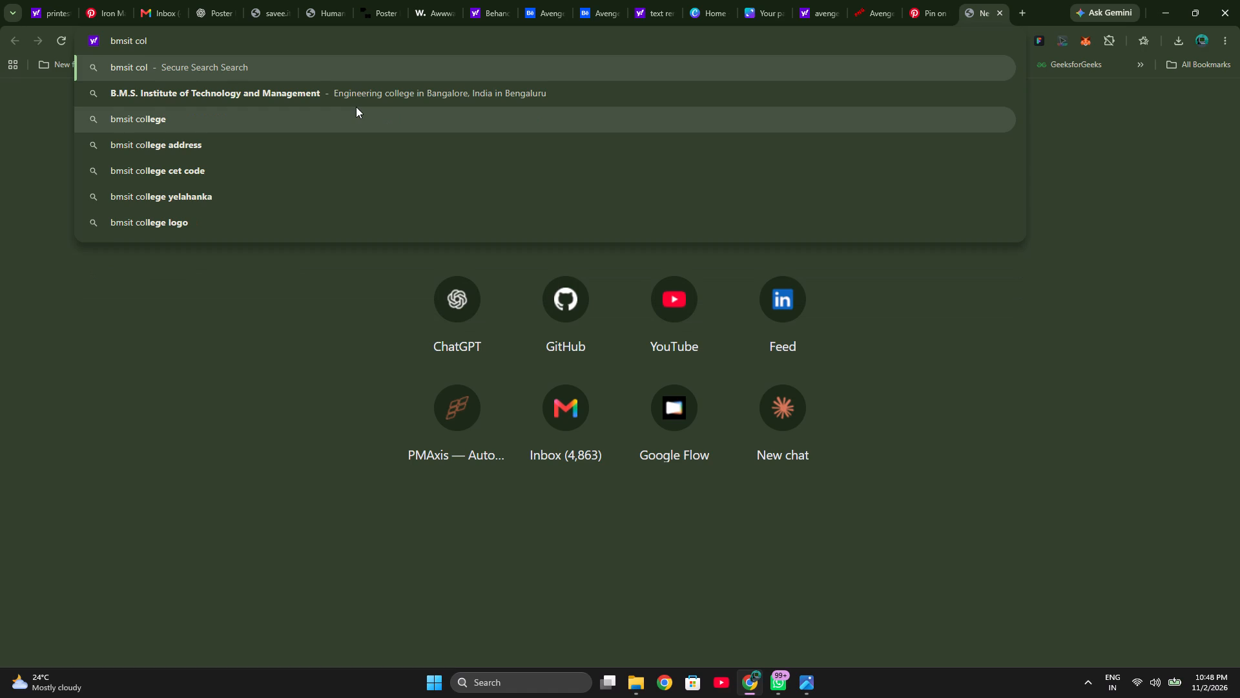
pyautogui.press('Down')
pyautogui.press('Return')
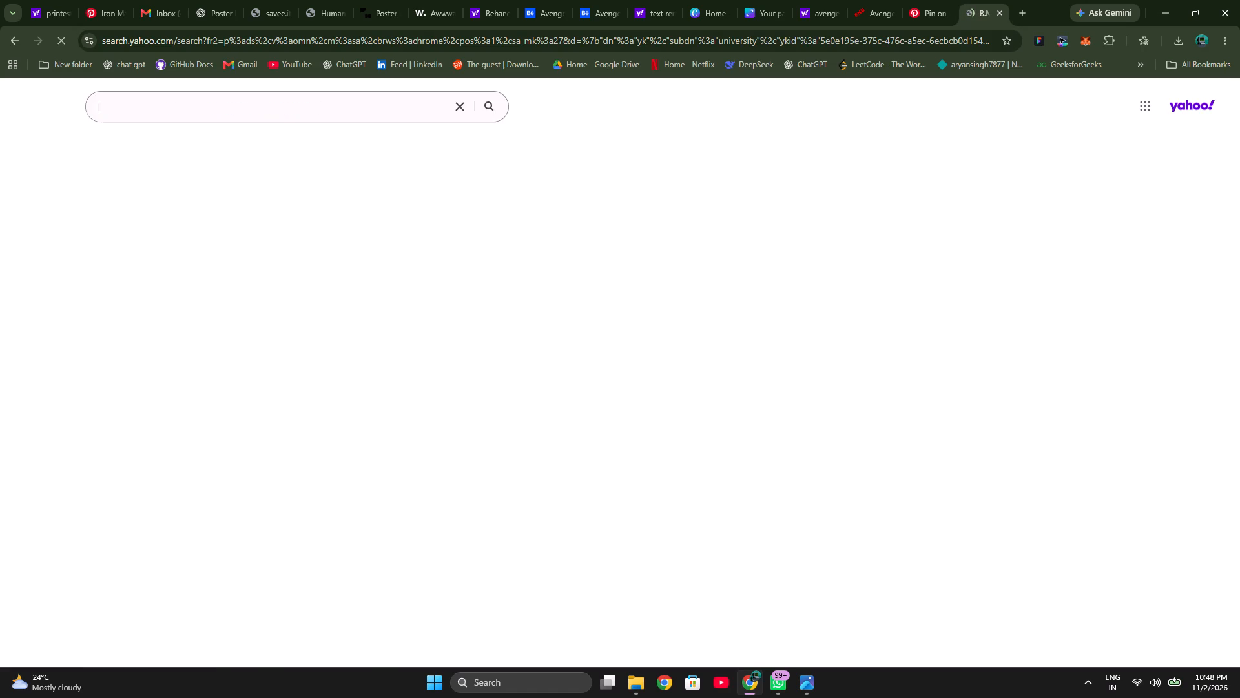
pyautogui.click(205, 140)
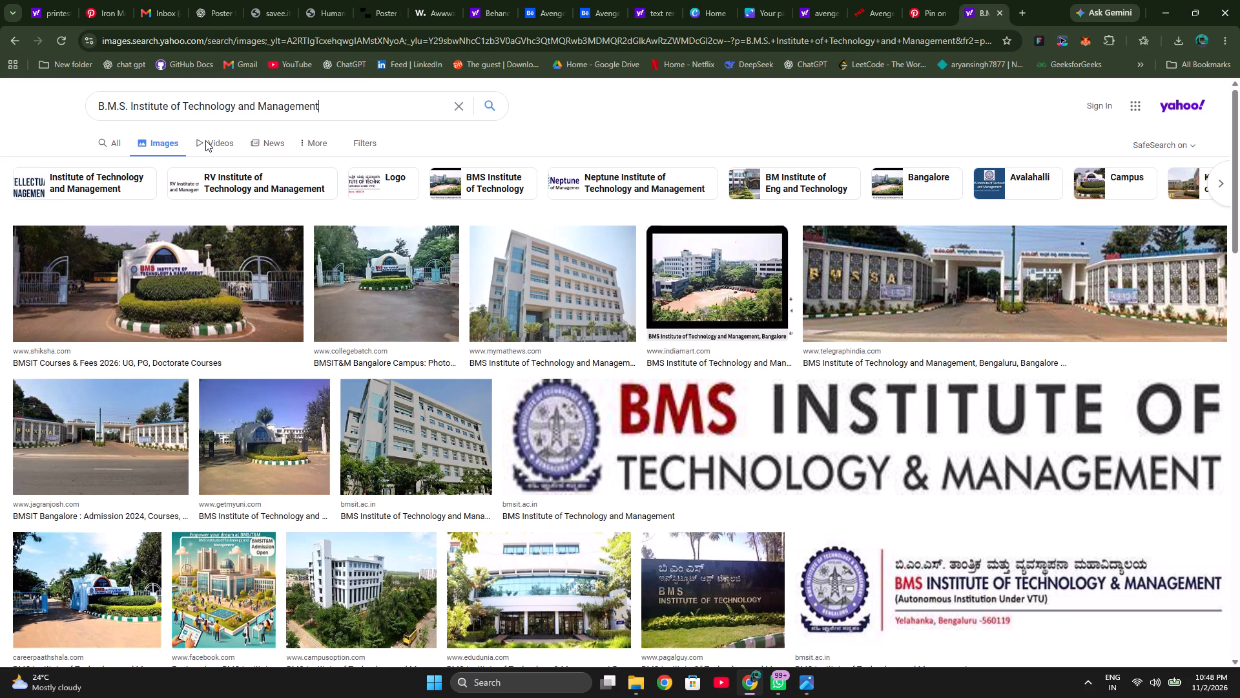
pyautogui.scroll(-1, 546, 377)
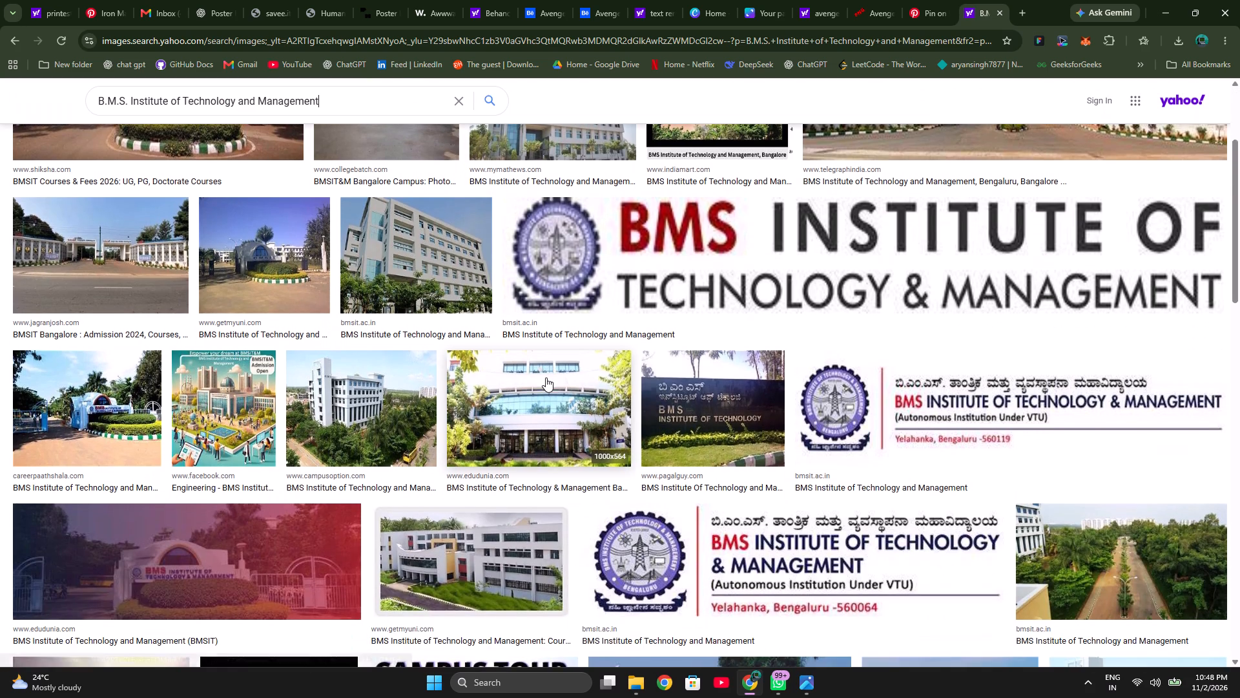
pyautogui.scroll(-3, 546, 377)
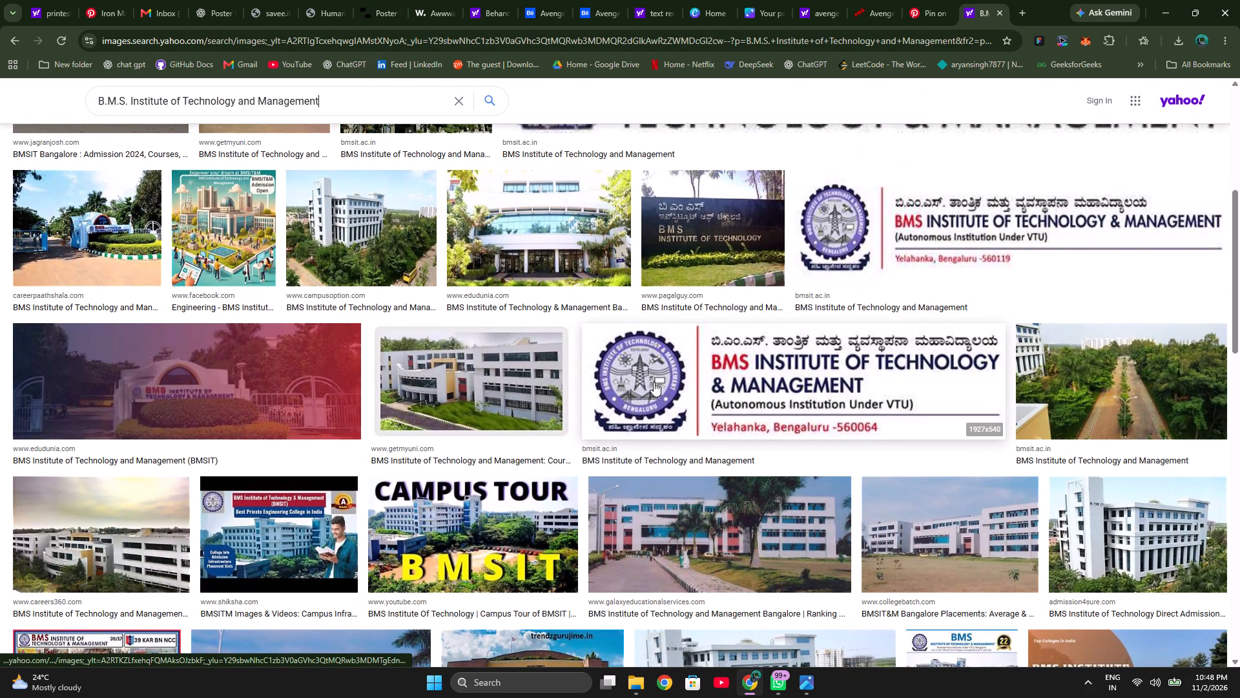
pyautogui.scroll(-2, 654, 382)
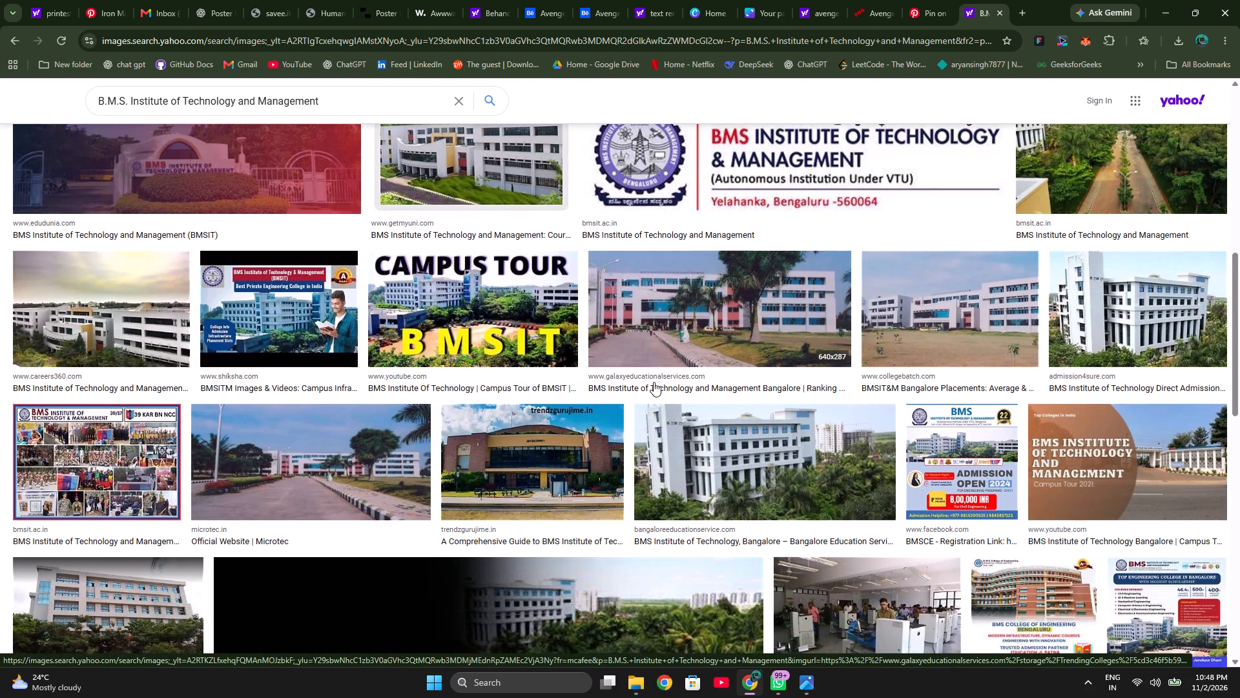
pyautogui.scroll(-5, 654, 382)
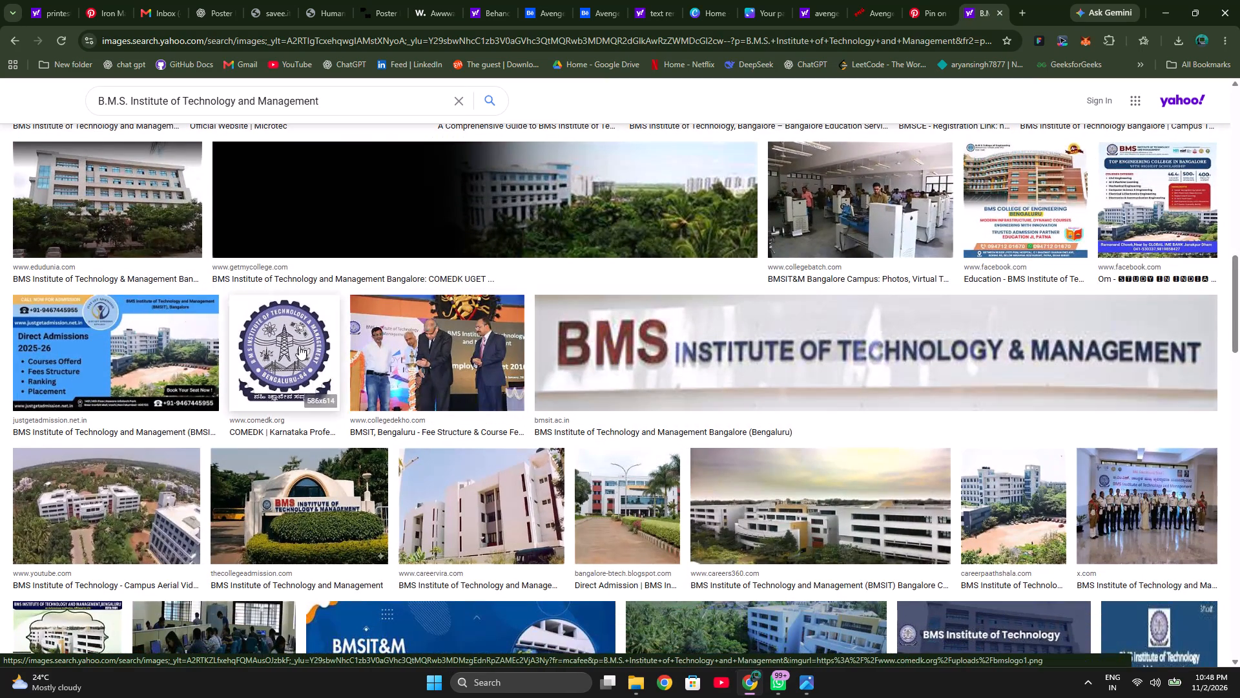
pyautogui.click(279, 348)
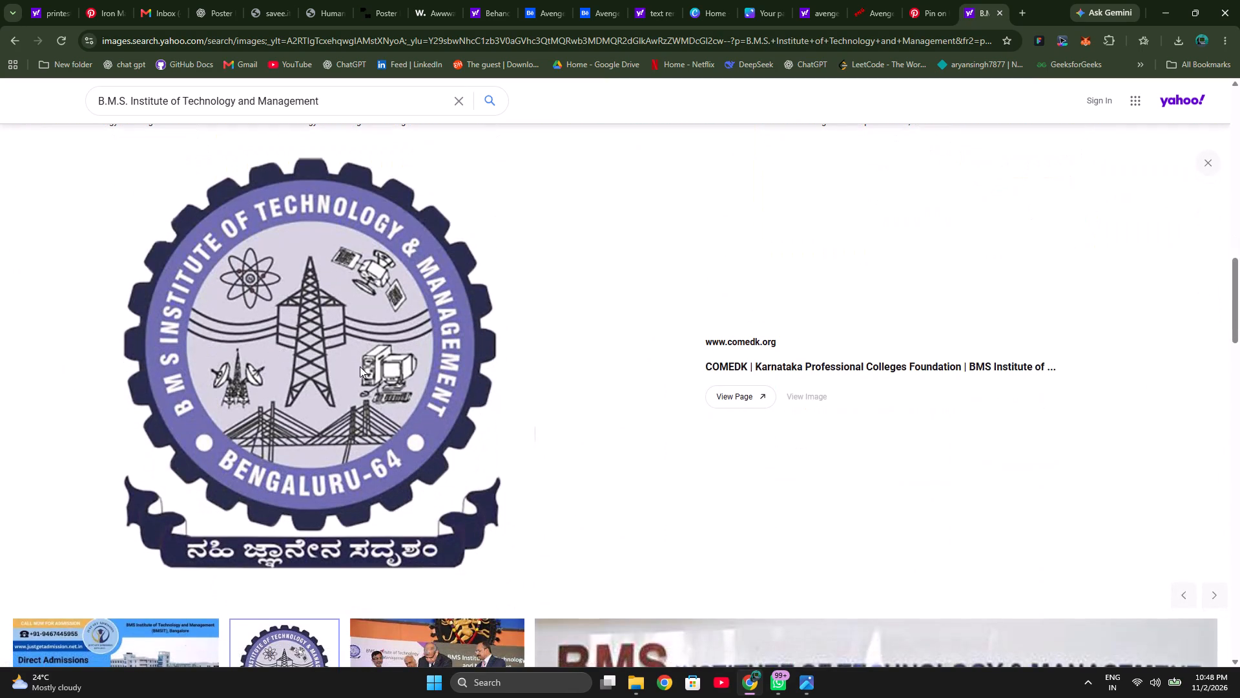
pyautogui.rightClick(331, 366)
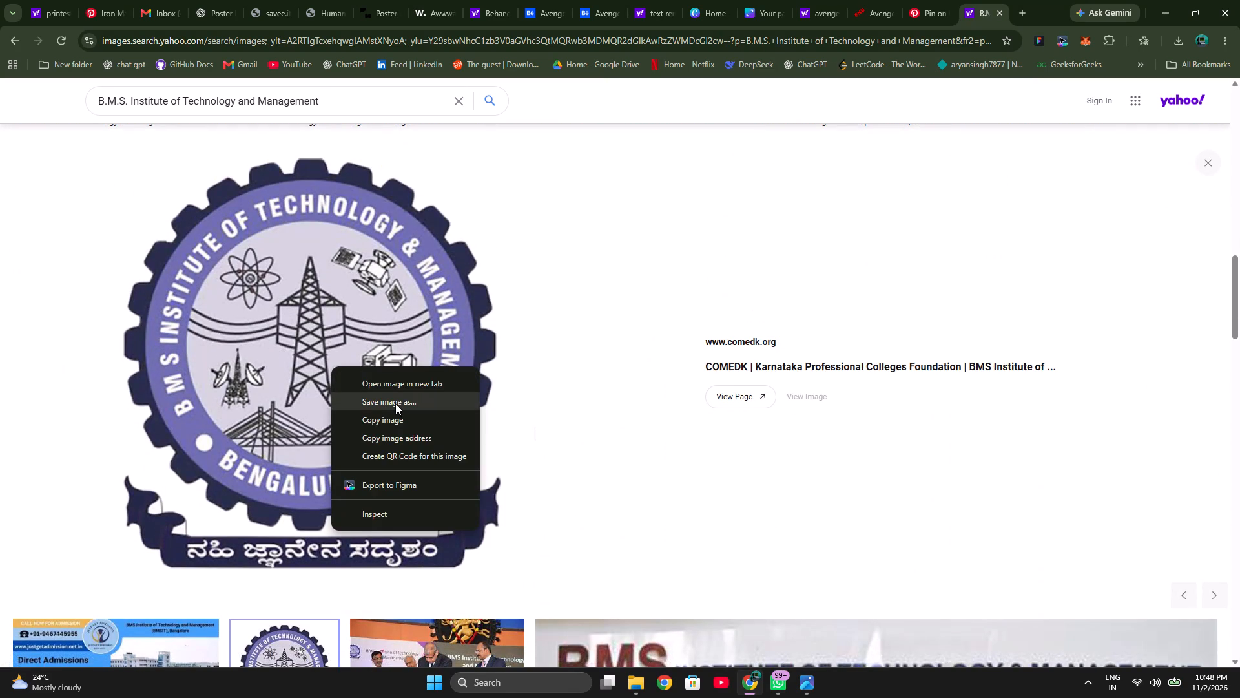
pyautogui.click(395, 403)
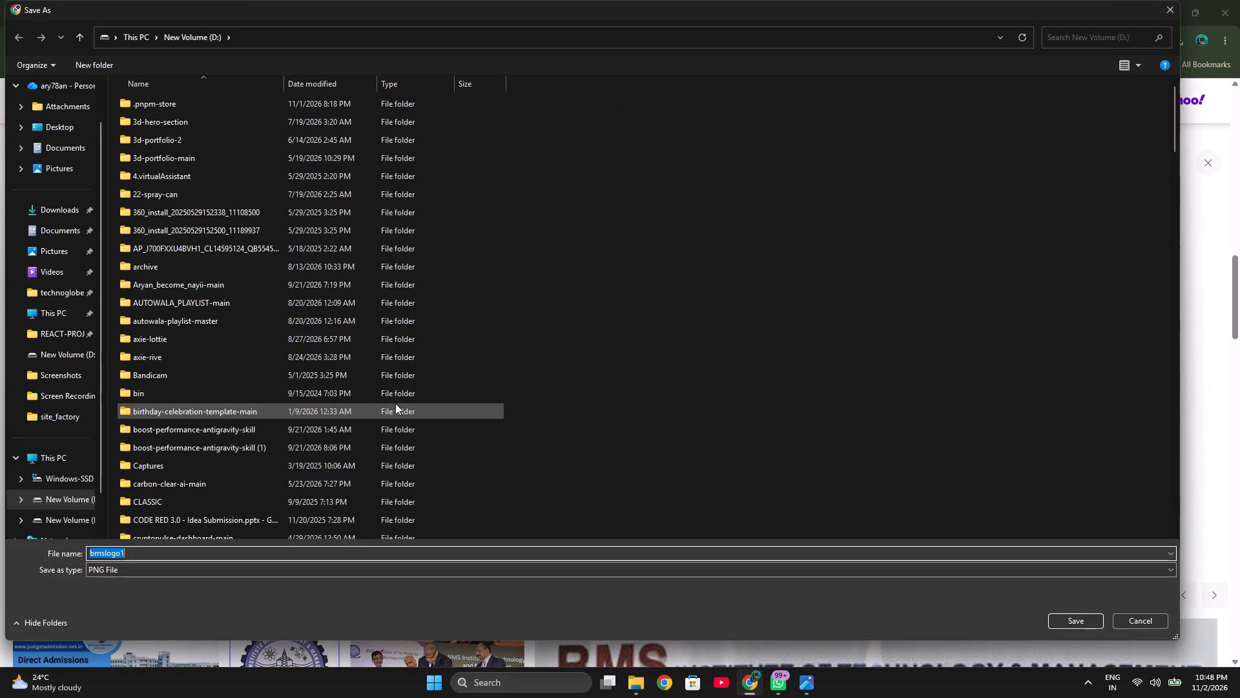
pyautogui.press('BackSpace')
pyautogui.write('bm')
pyautogui.write('sit')
pyautogui.write('_logo')
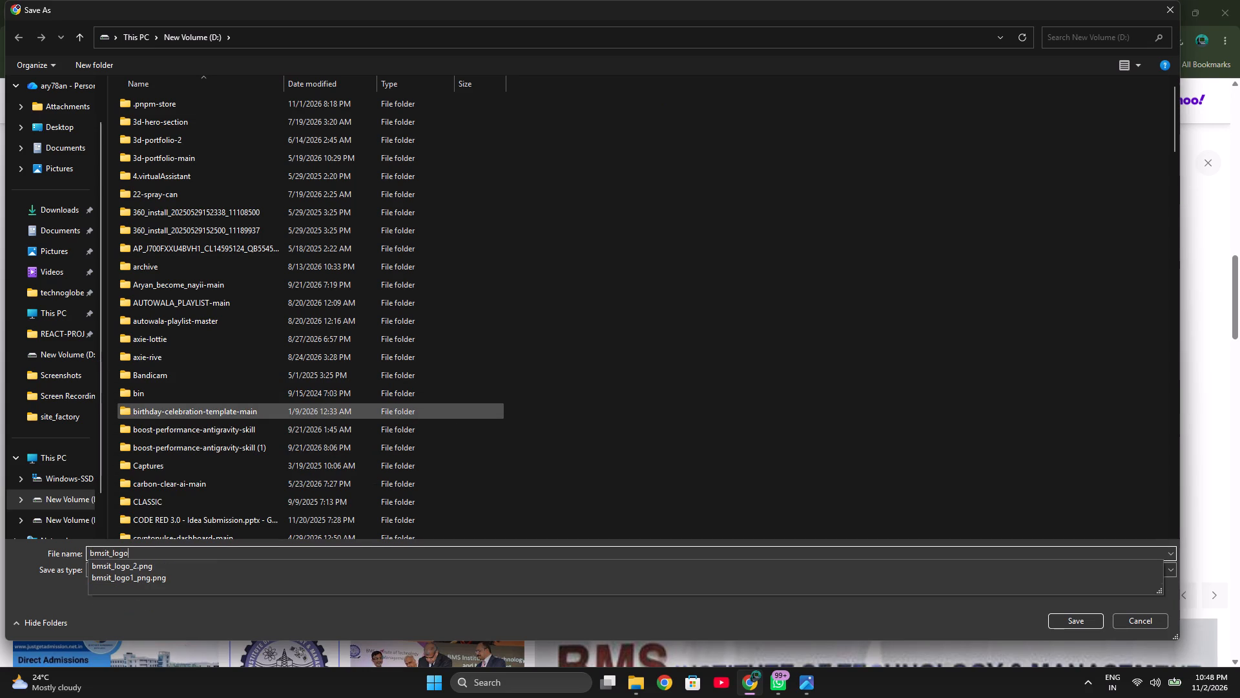
pyautogui.press('Return')
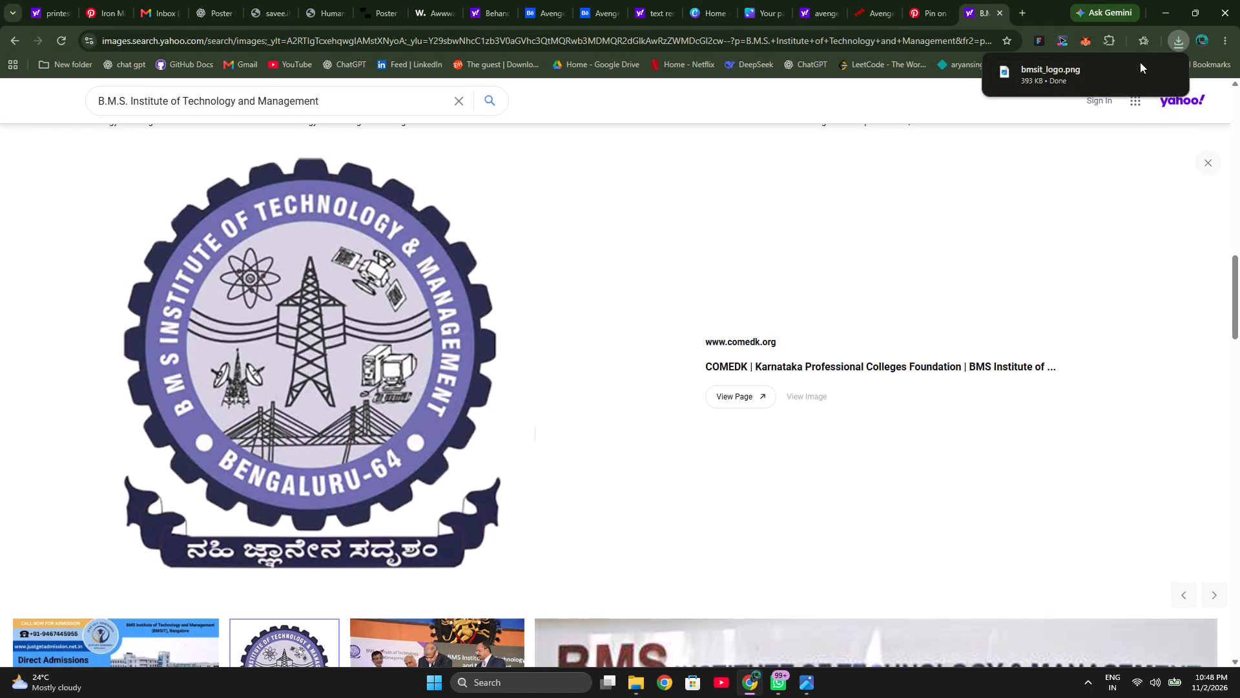
# Show the downloaded bmsit_logo file in its folder and copy it.
pyautogui.click(1141, 69)
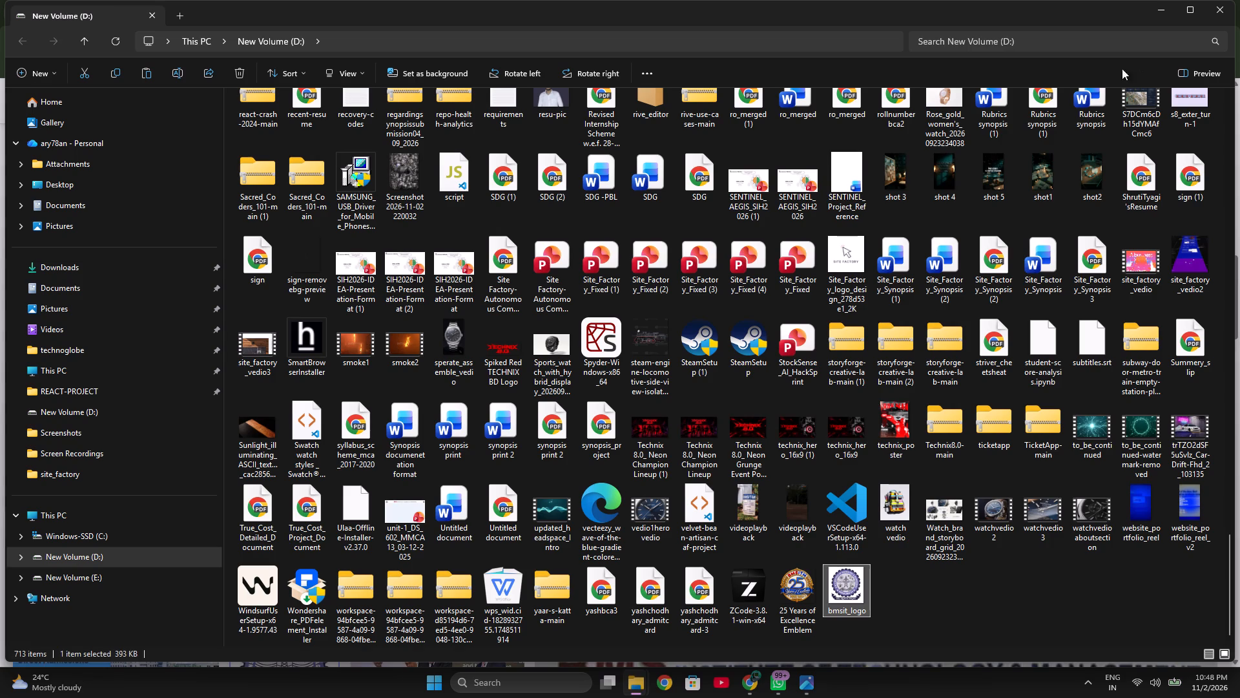
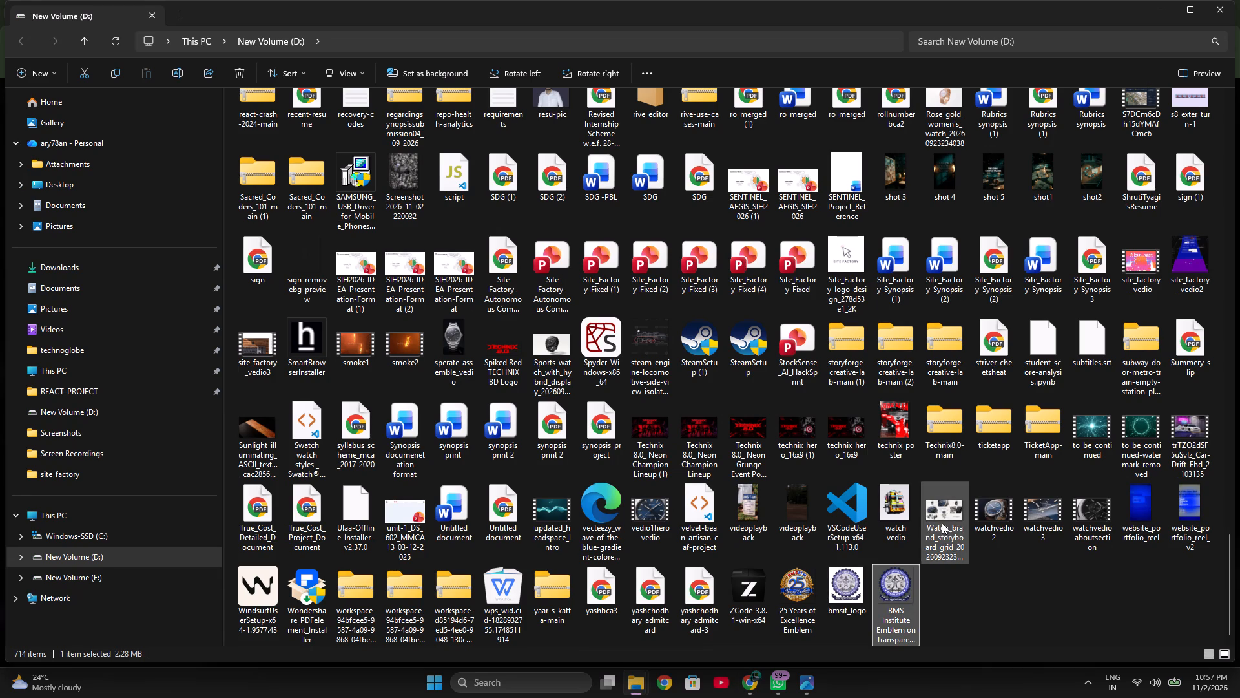
pyautogui.doubleClick(902, 585)
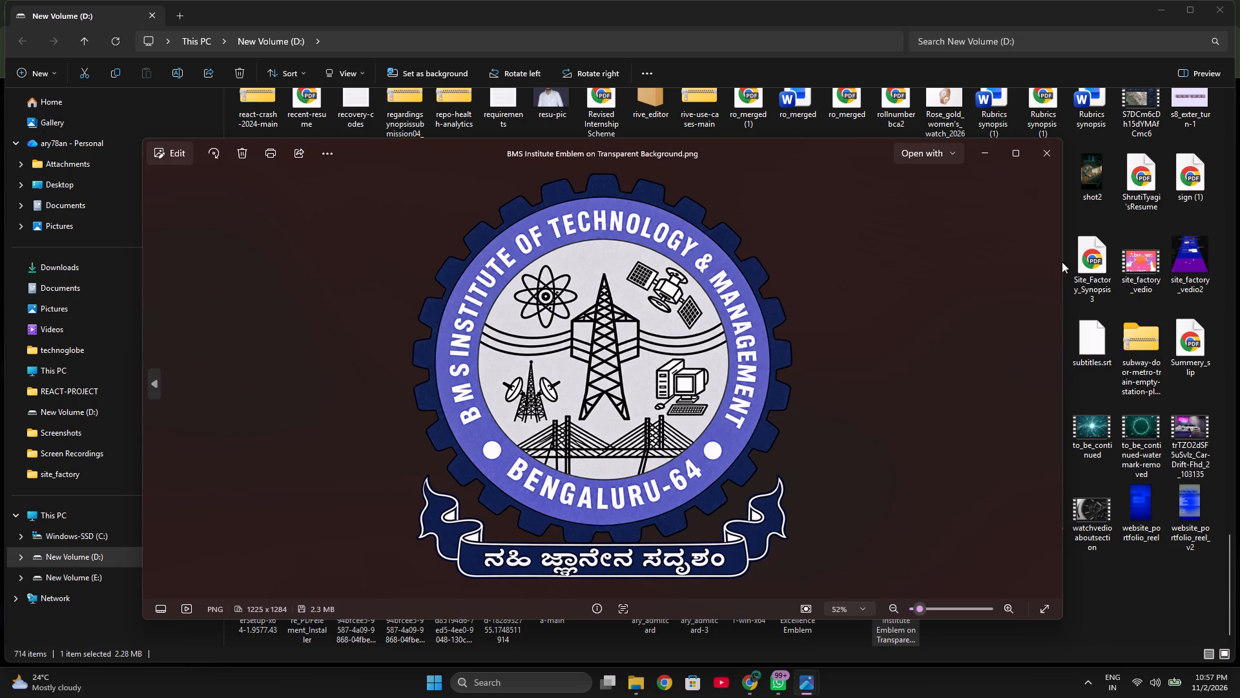
pyautogui.click(986, 150)
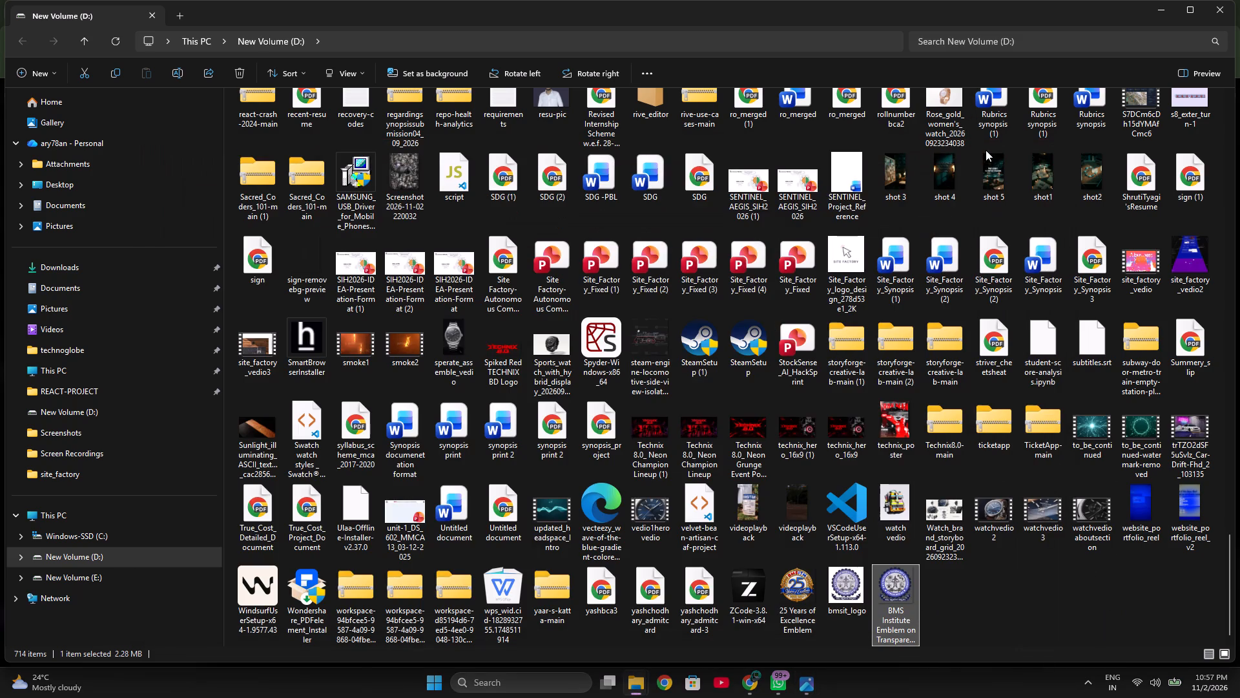
pyautogui.scroll(6, 968, 372)
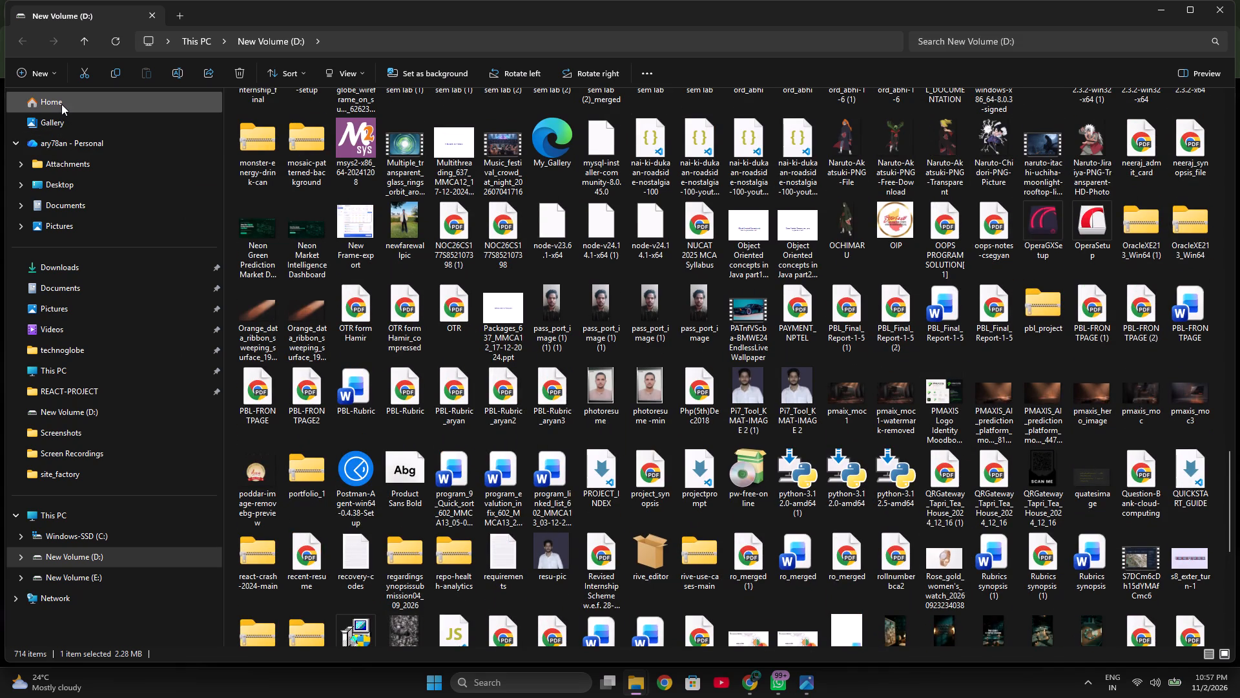
# Switch to the Canva poster design and upload the file BMS Institute Emblem on Transparent Background.
pyautogui.click(745, 688)
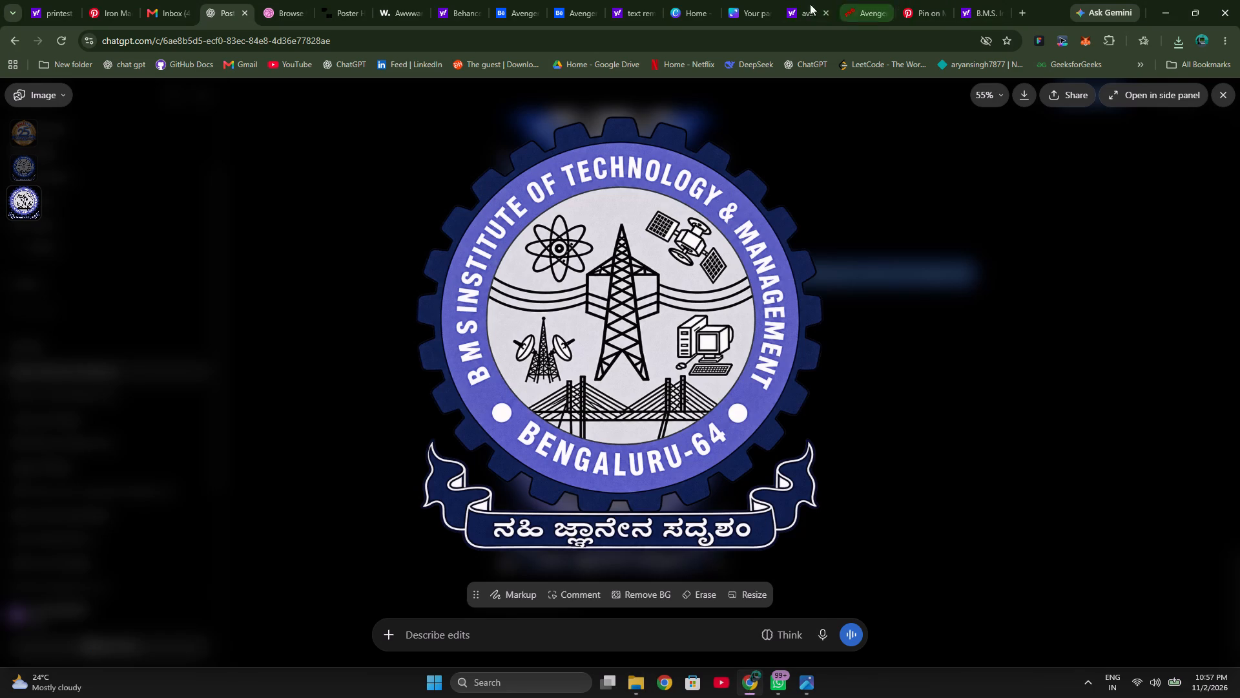
pyautogui.click(739, 19)
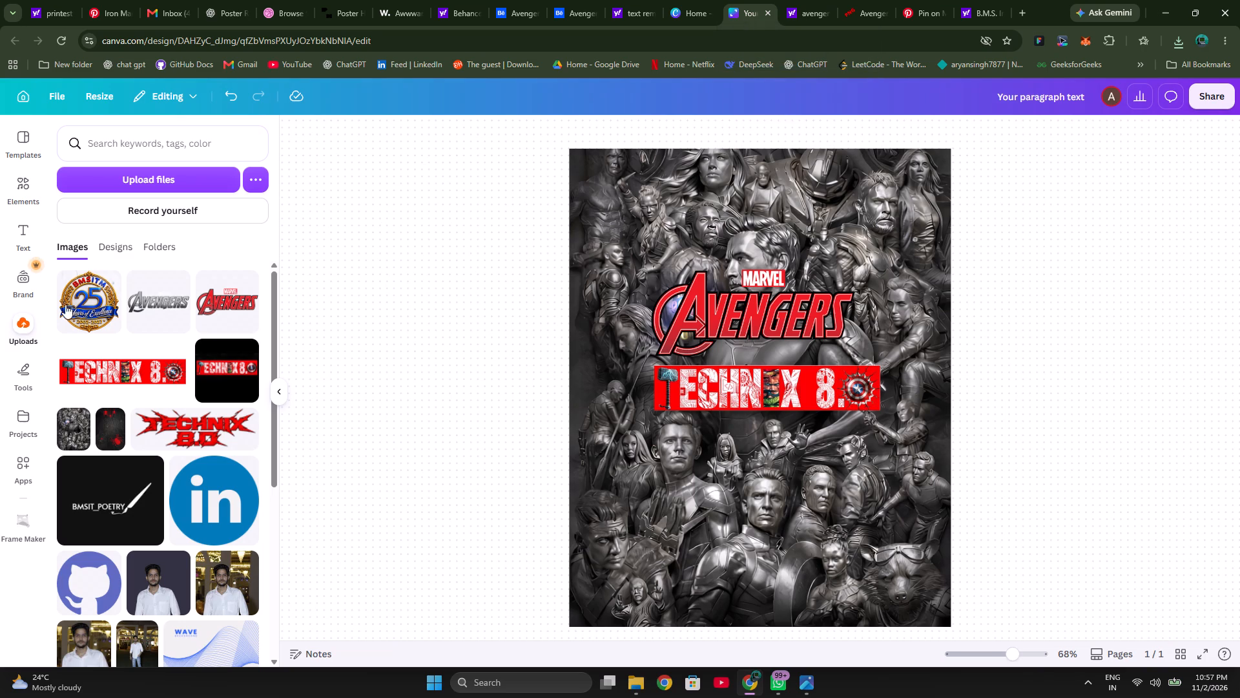
pyautogui.click(154, 180)
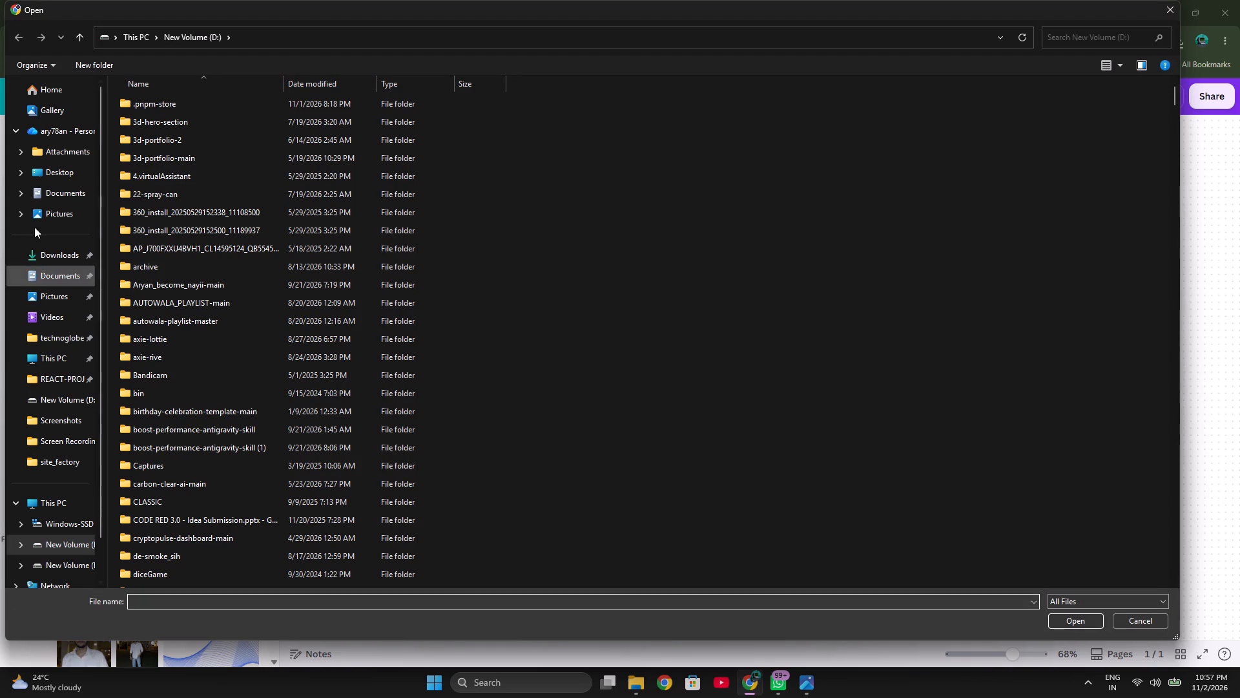
pyautogui.click(47, 92)
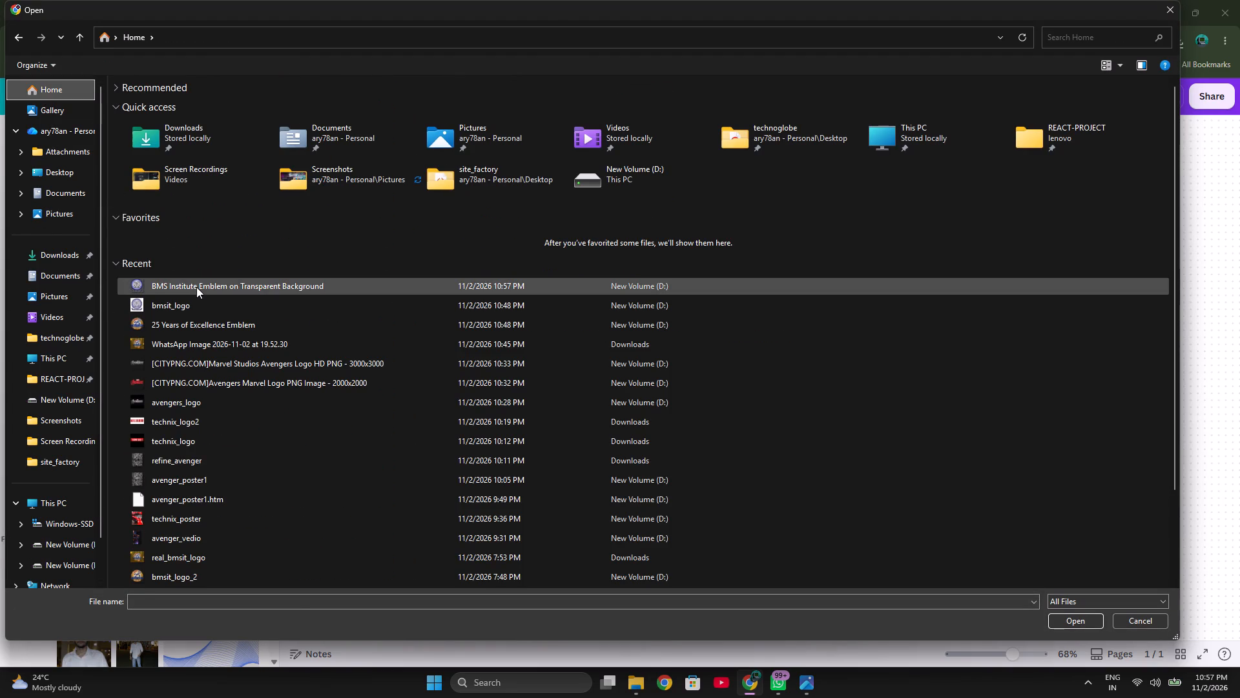
pyautogui.click(196, 287)
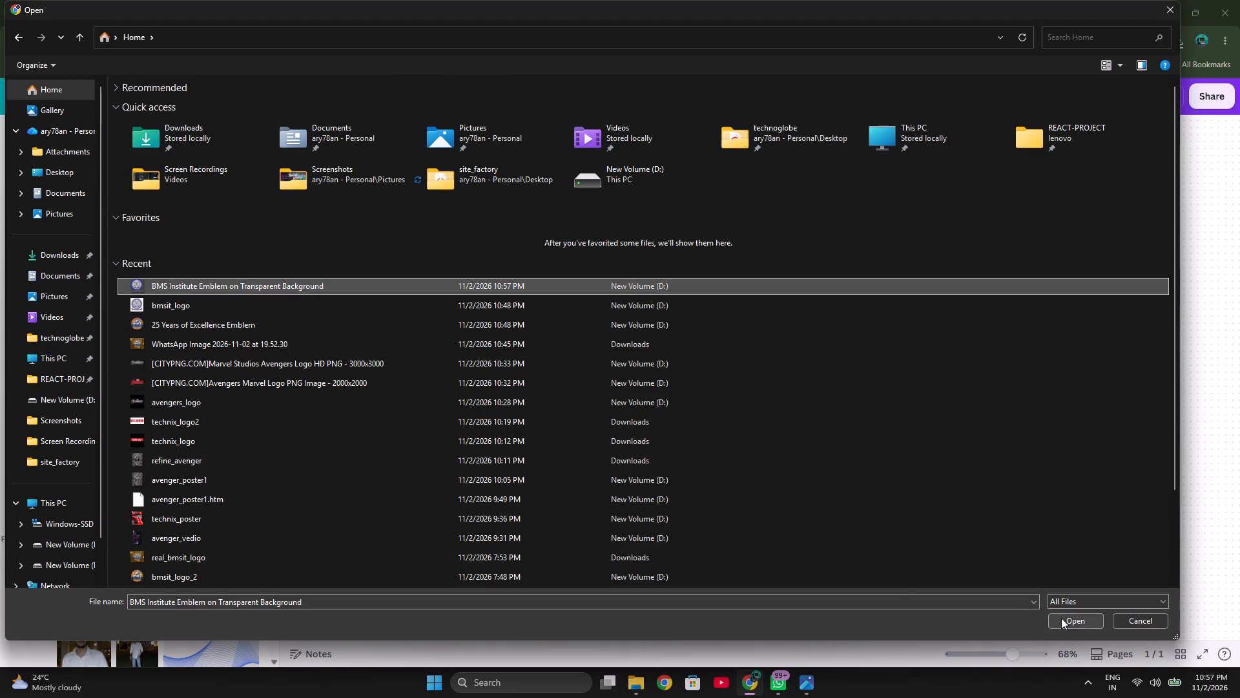
pyautogui.click(1061, 618)
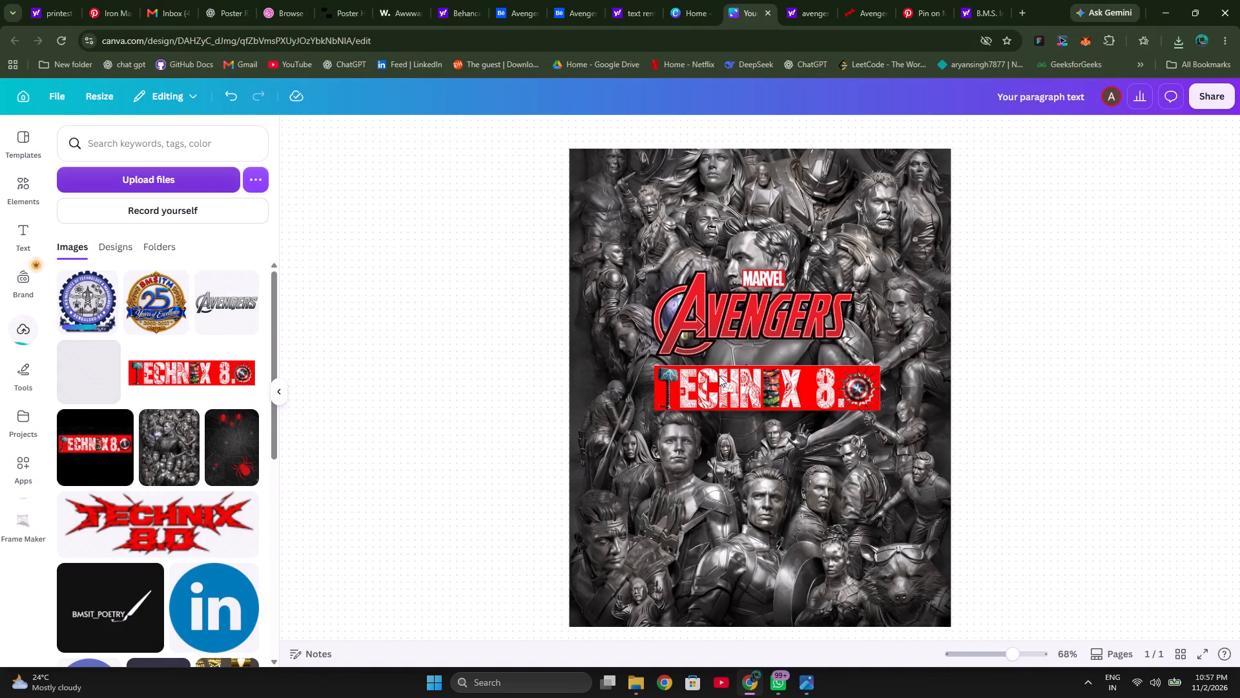
# Add the uploaded college crest to the poster, shrunk to a small logo in the poster's upper-left corner.
pyautogui.click(85, 291)
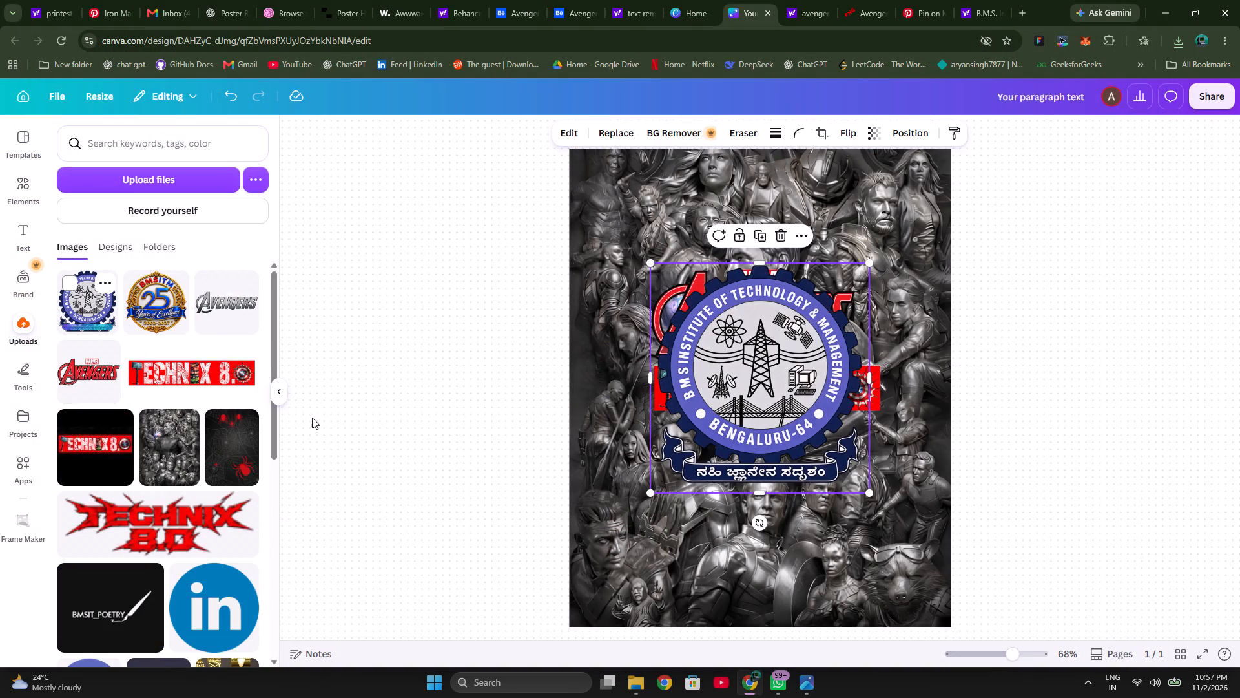
pyautogui.click(860, 491)
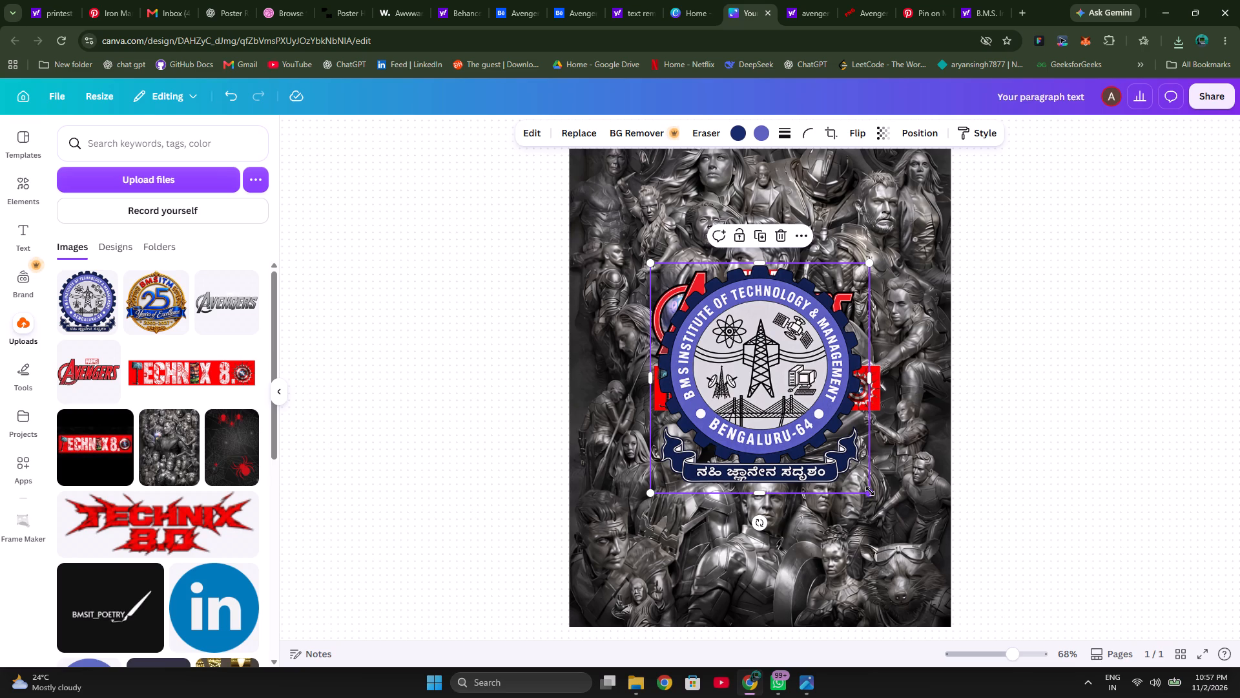
pyautogui.moveTo(870, 491); pyautogui.dragTo(698, 343)
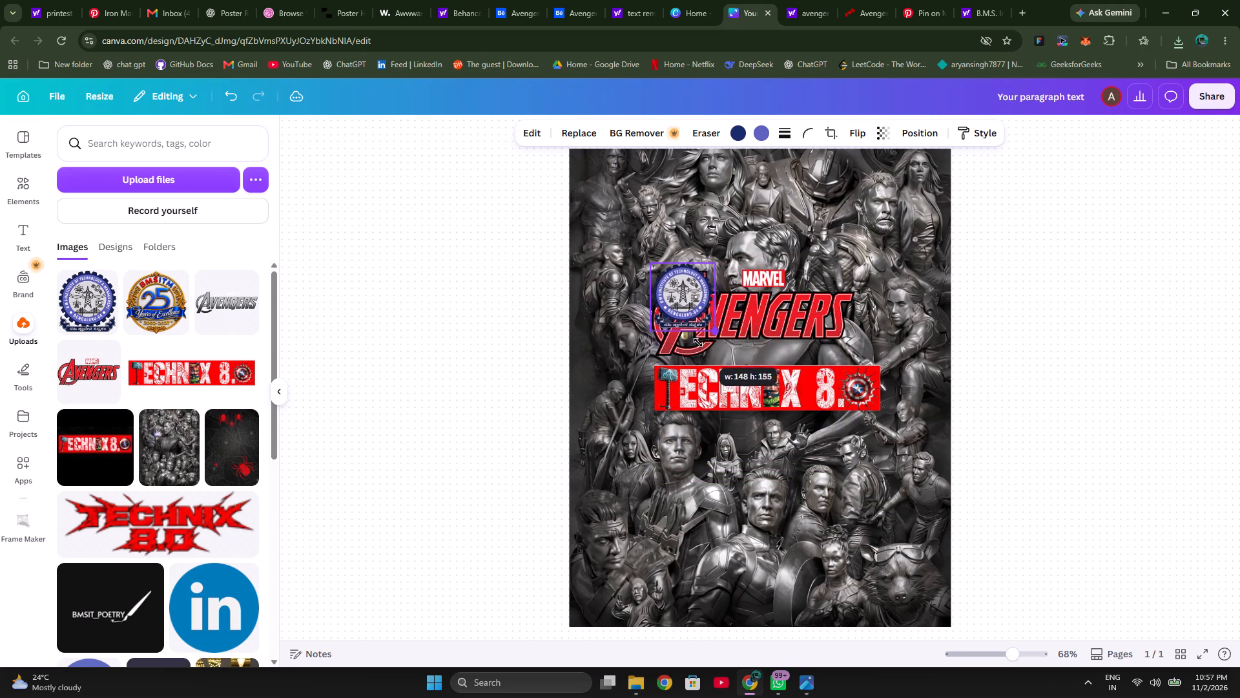
pyautogui.moveTo(698, 343); pyautogui.dragTo(706, 336)
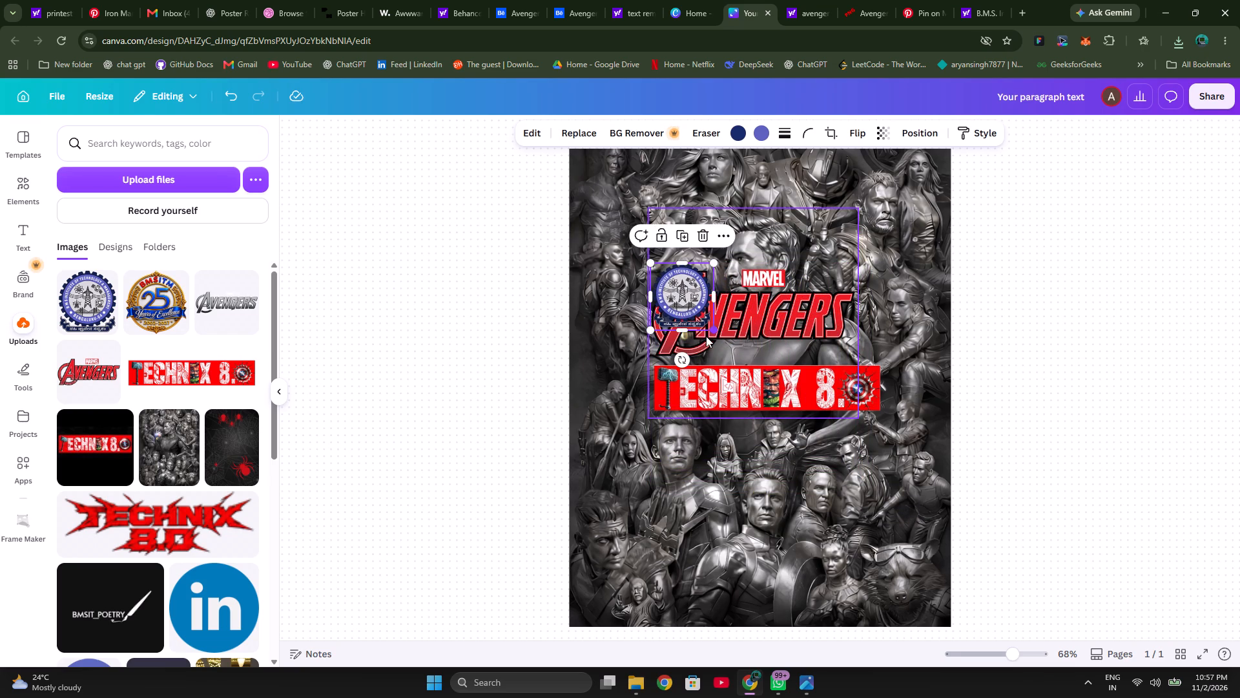
pyautogui.moveTo(679, 291); pyautogui.dragTo(608, 171)
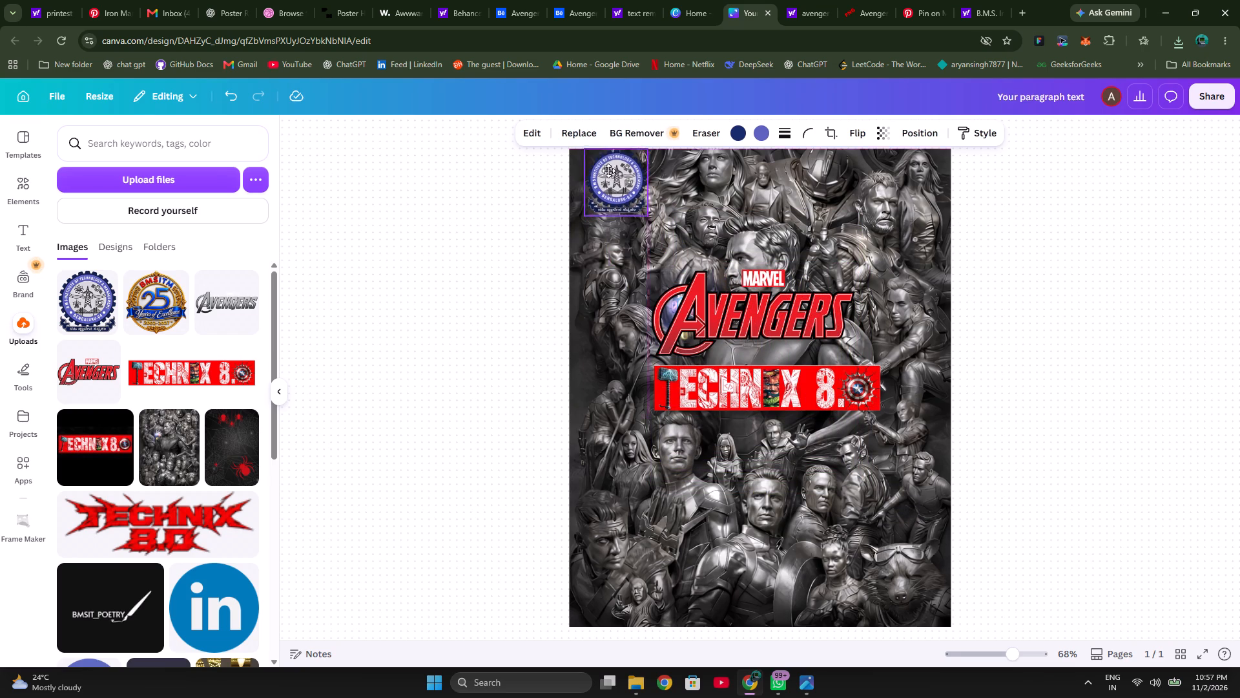
pyautogui.moveTo(608, 171); pyautogui.dragTo(612, 185)
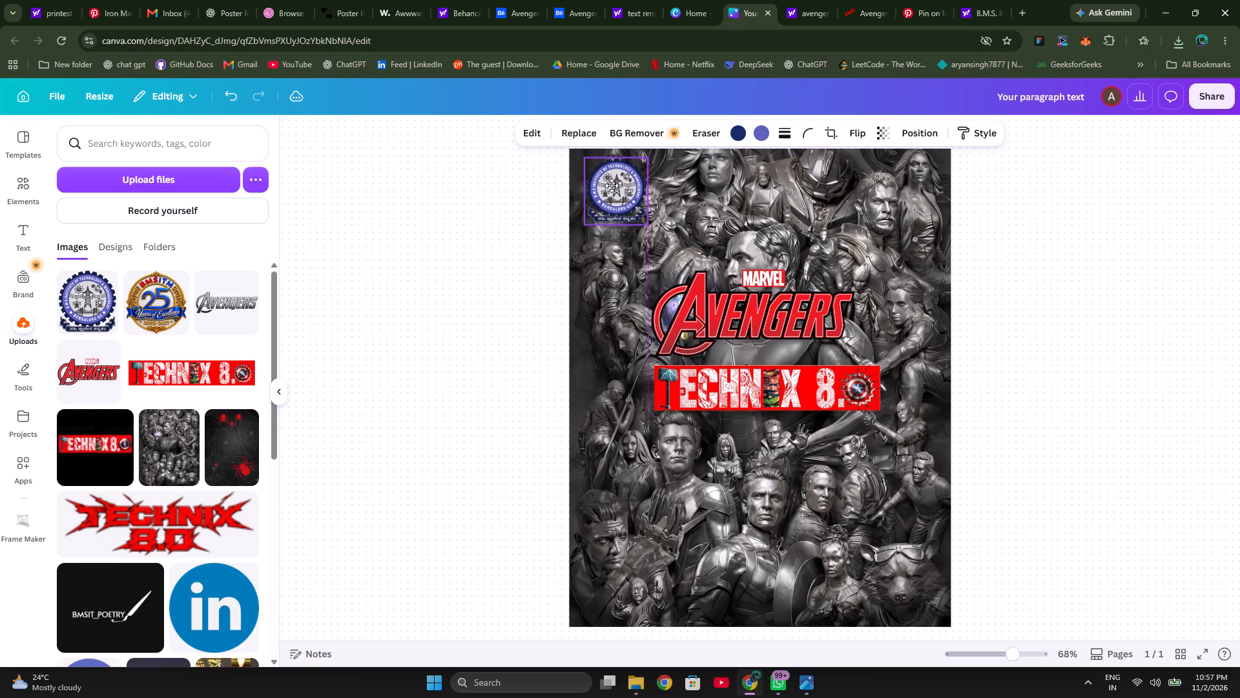
pyautogui.moveTo(612, 185); pyautogui.dragTo(612, 182)
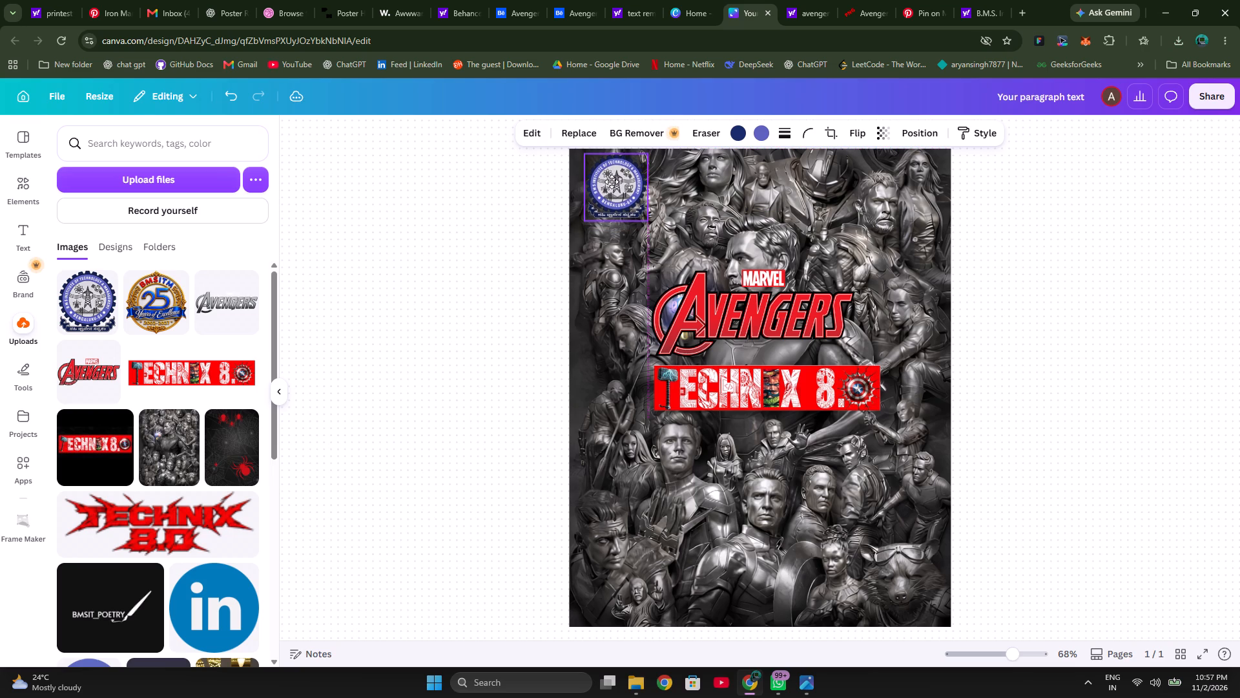
pyautogui.moveTo(612, 182); pyautogui.dragTo(612, 182)
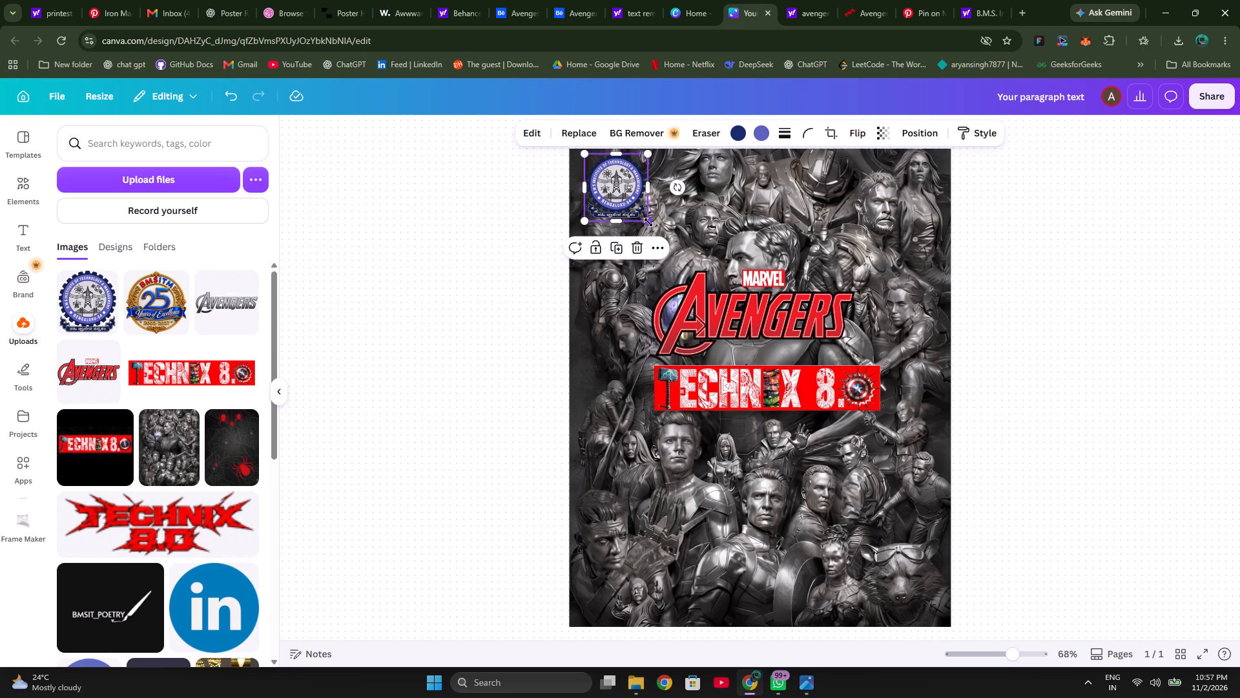
# Reduce the crest further to about 118 by 124 and move it up against the poster's top edge.
pyautogui.moveTo(648, 222); pyautogui.dragTo(640, 214)
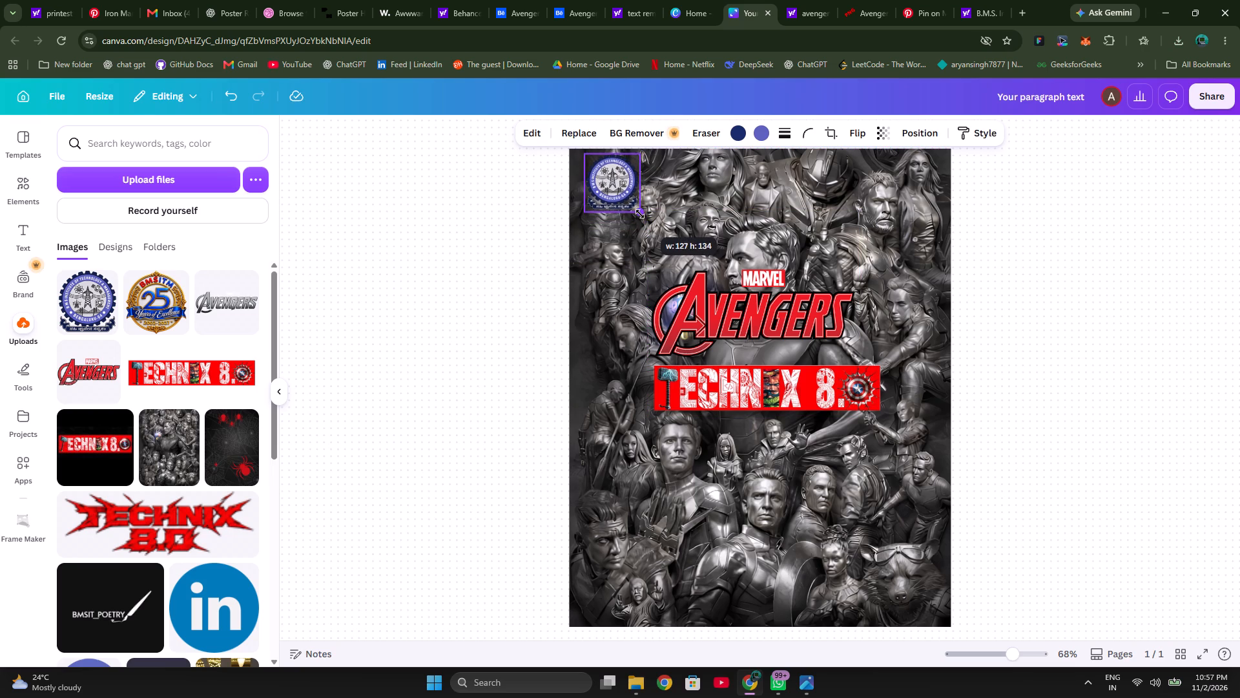
pyautogui.moveTo(640, 214); pyautogui.dragTo(639, 211)
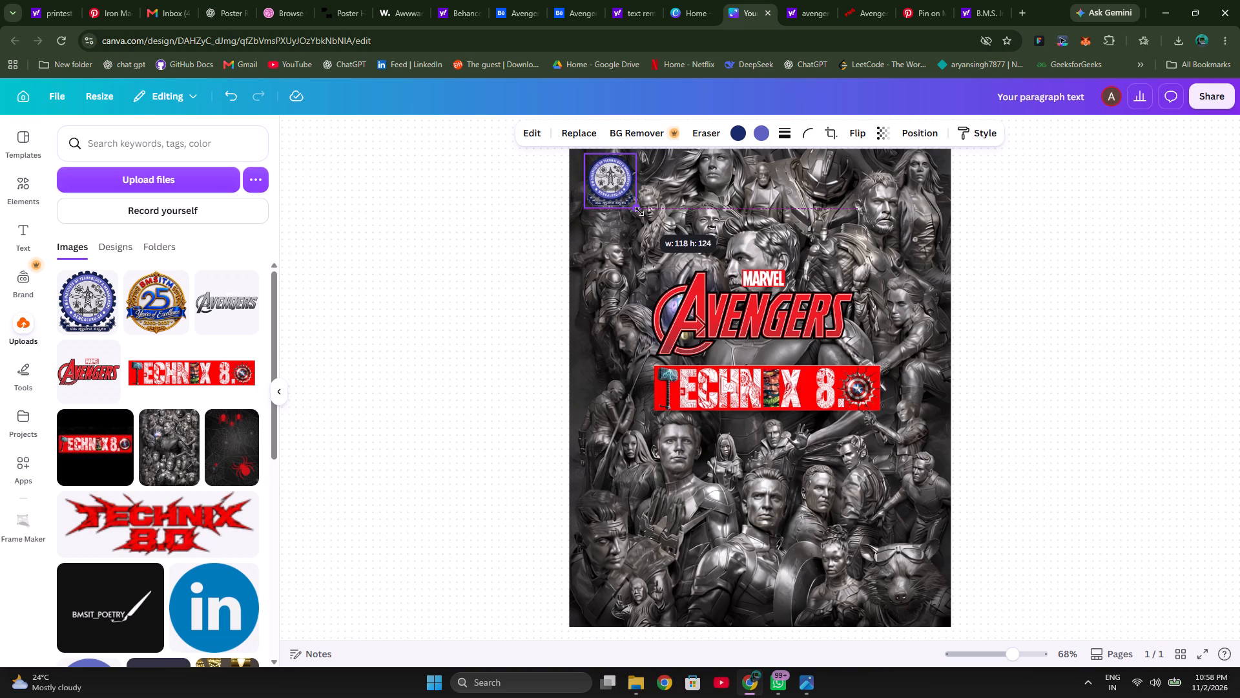
pyautogui.moveTo(639, 211); pyautogui.dragTo(639, 211)
pyautogui.click(610, 178)
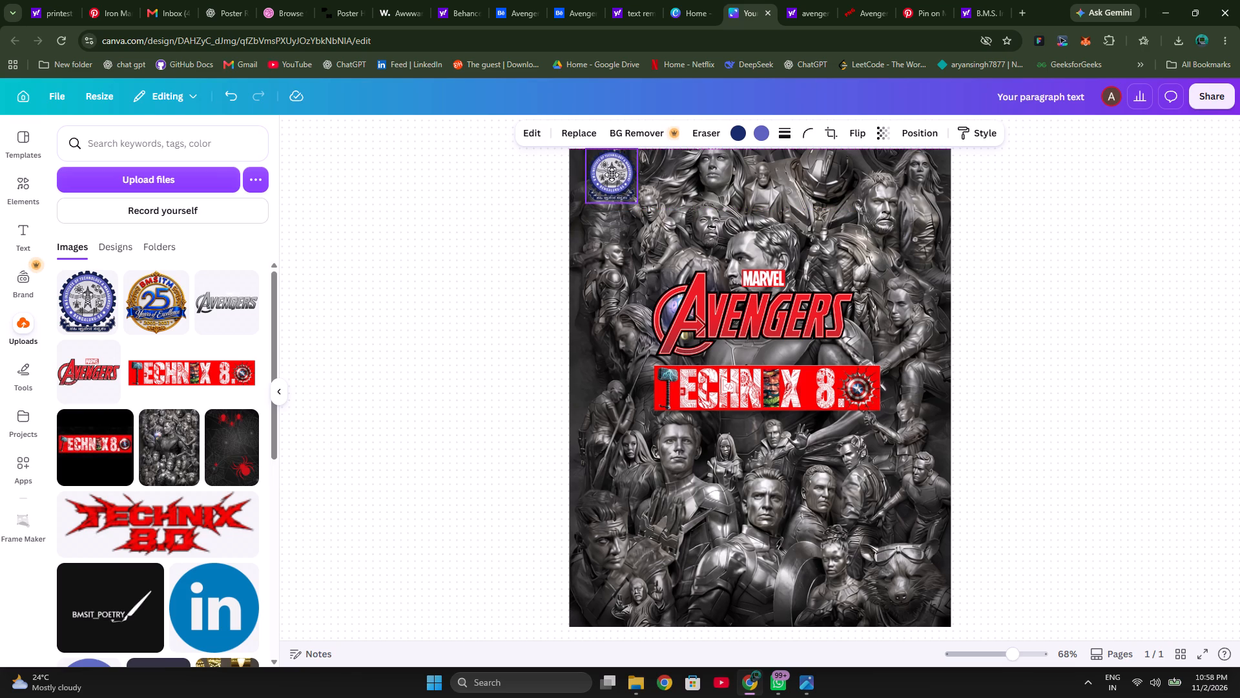
pyautogui.click(1074, 248)
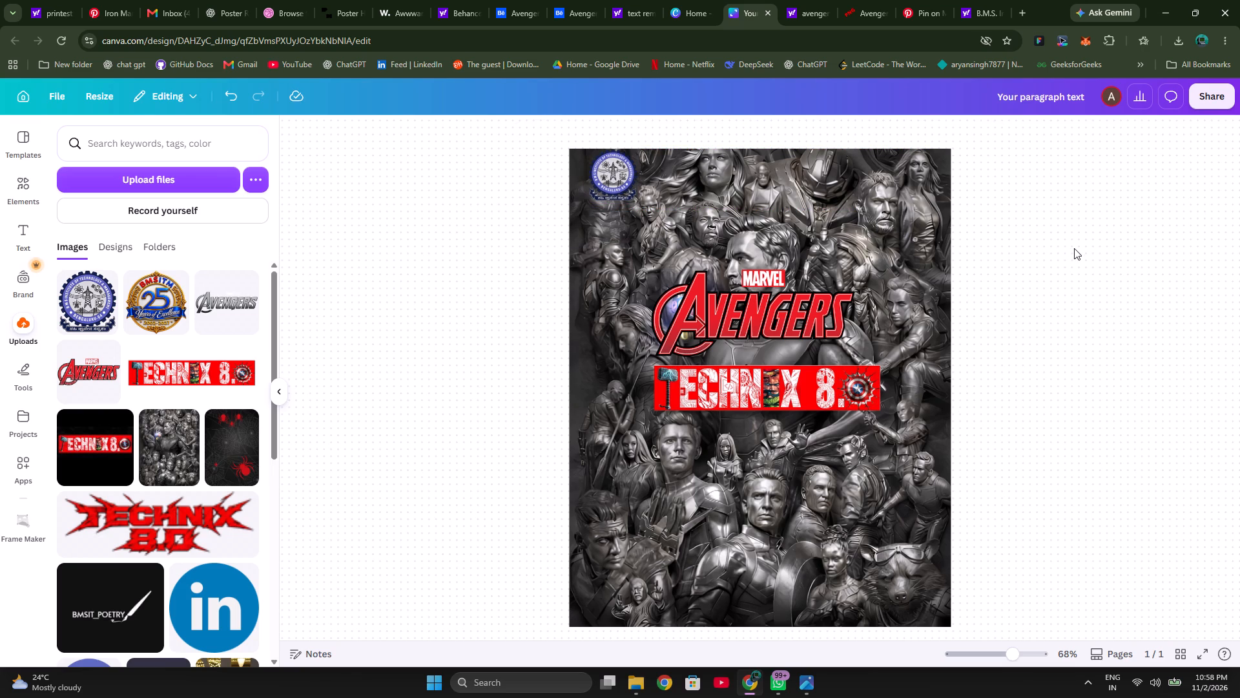
# Add the uploaded BMSITM 25 Years of Excellence emblem to the poster and shrink it to about 150 by 148.
pyautogui.click(164, 295)
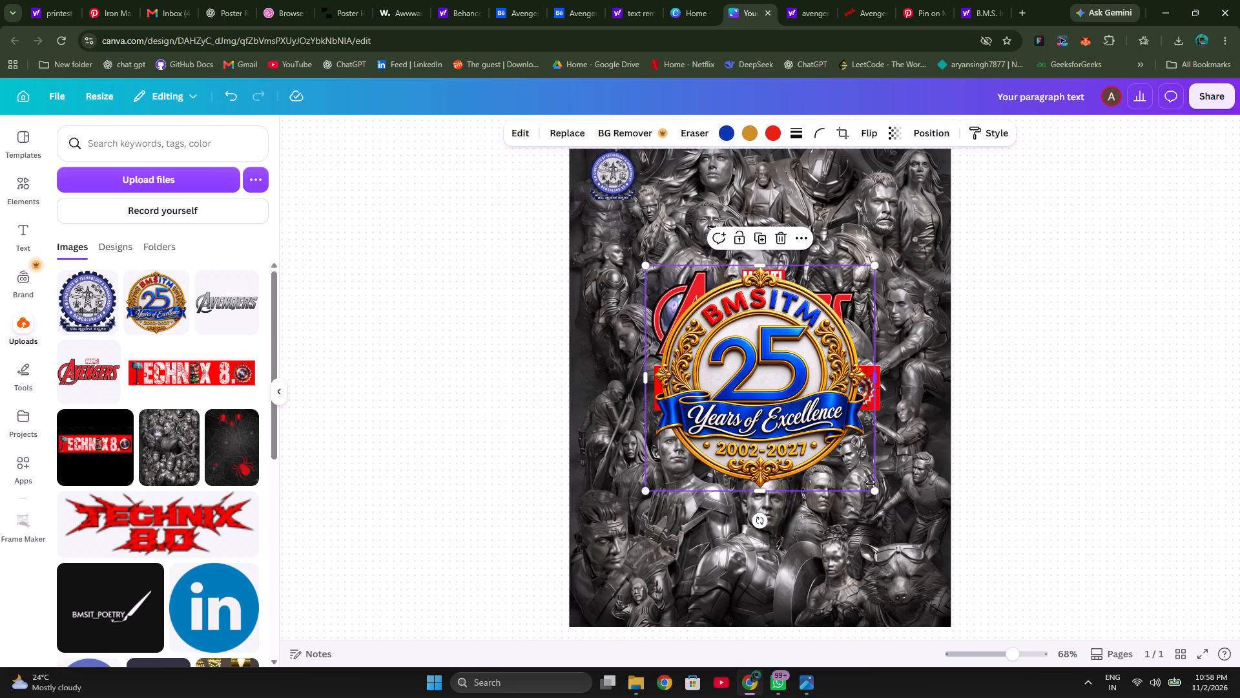
pyautogui.moveTo(873, 492); pyautogui.dragTo(760, 394)
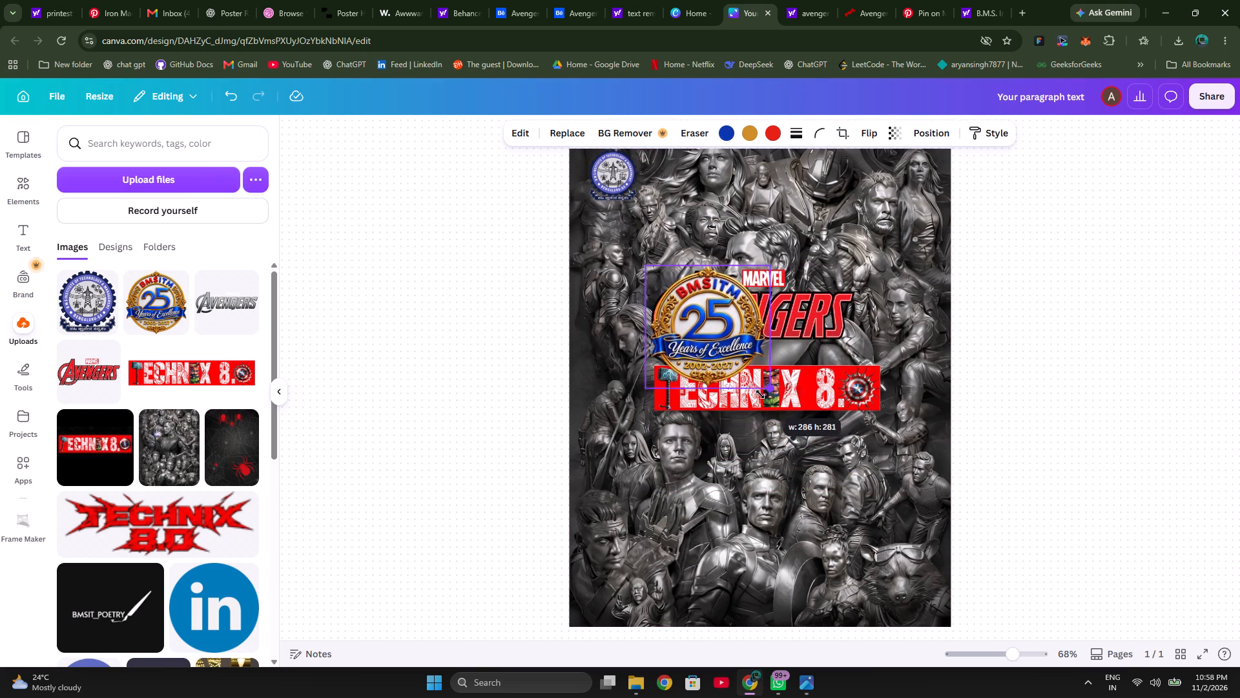
pyautogui.moveTo(760, 394); pyautogui.dragTo(701, 335)
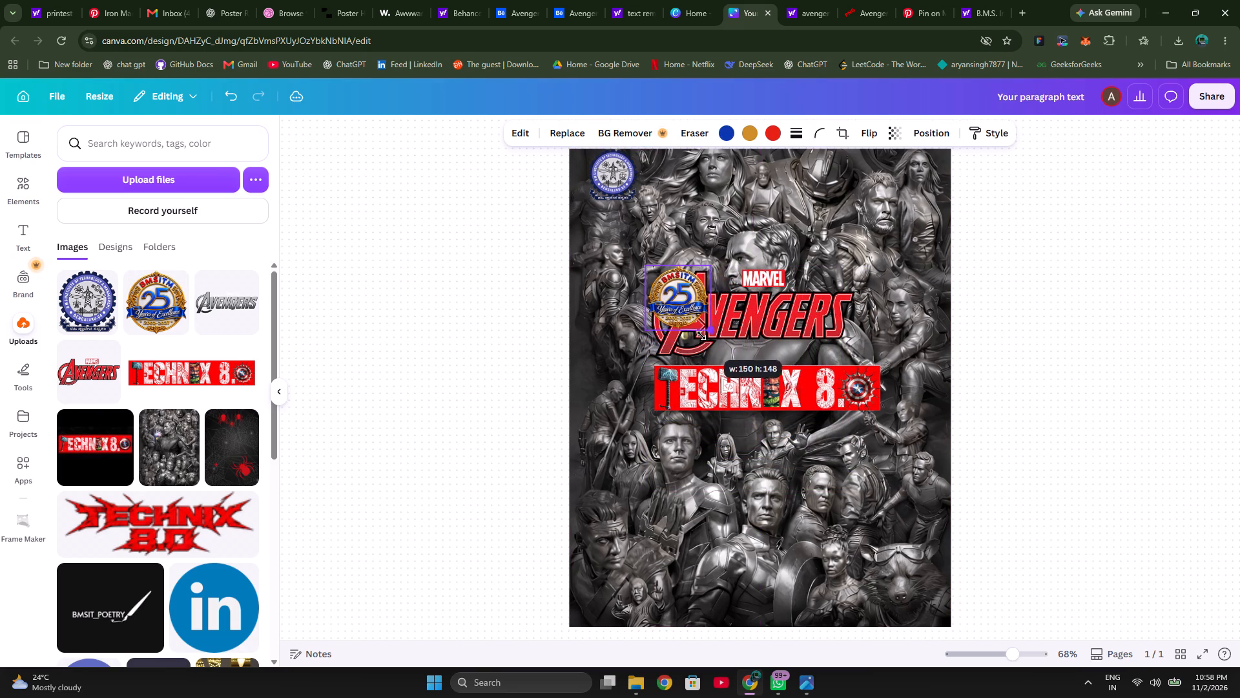
pyautogui.moveTo(701, 335); pyautogui.dragTo(701, 335)
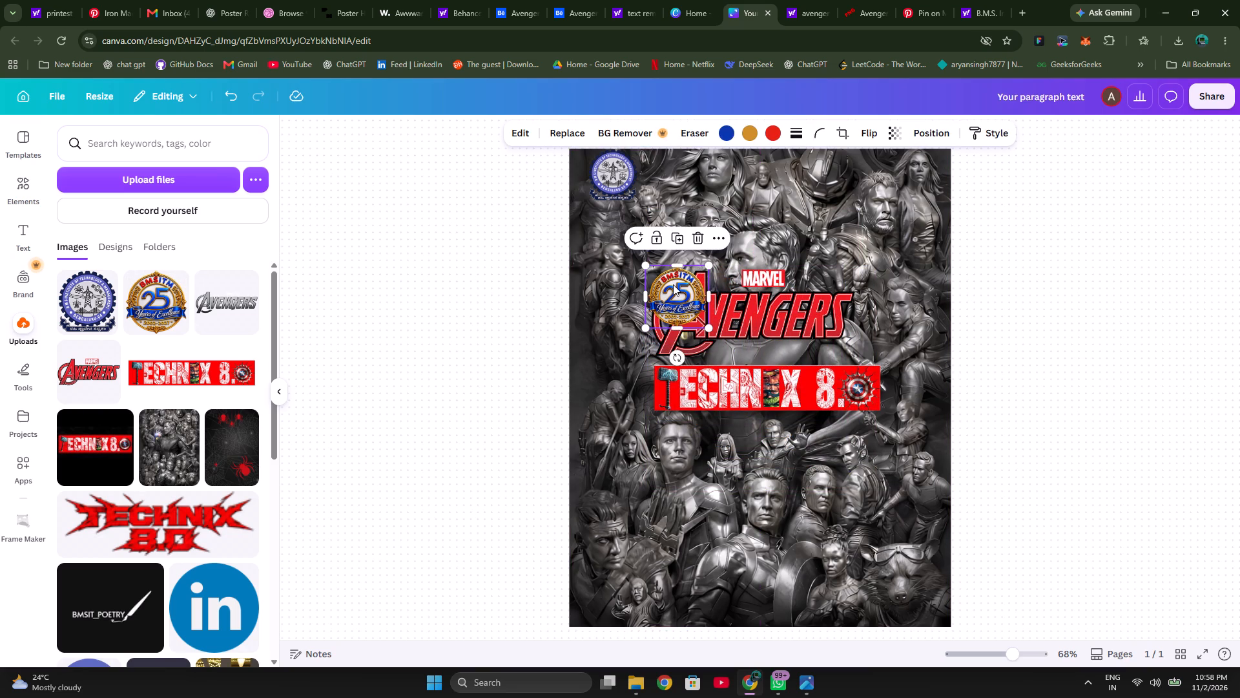
# Check the college crest's size and reduce the 25-year emblem to about 126 by 124 to match it.
pyautogui.click(615, 178)
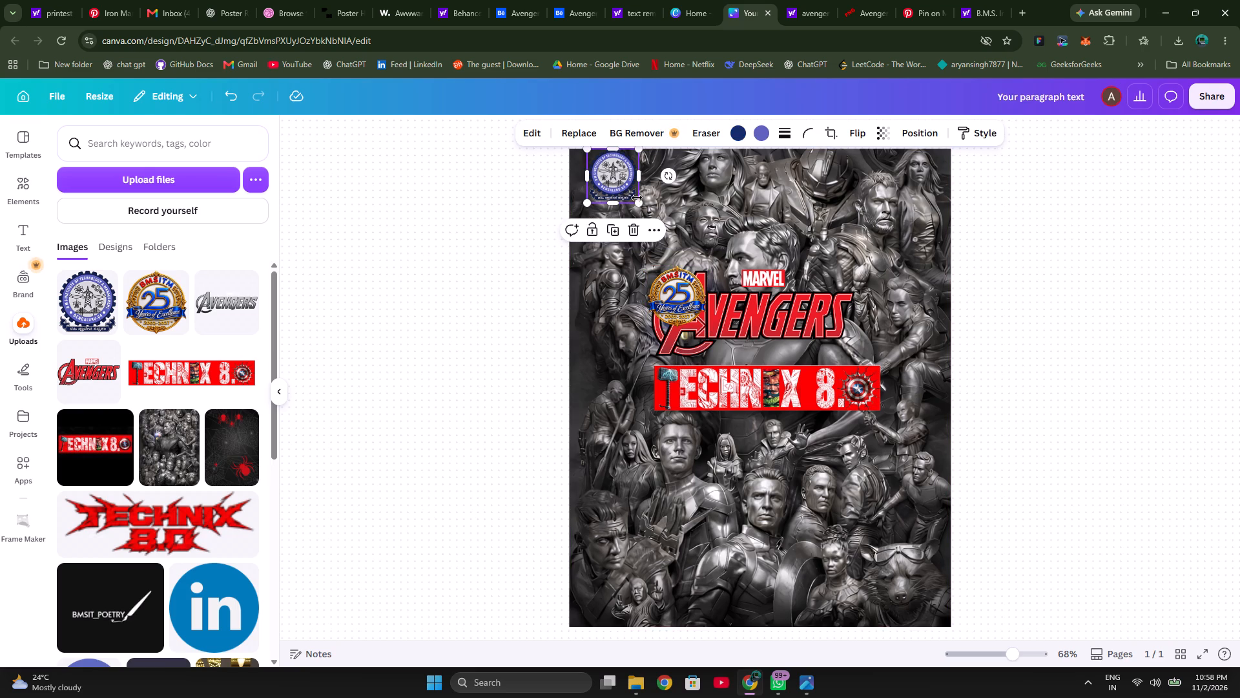
pyautogui.click(637, 203)
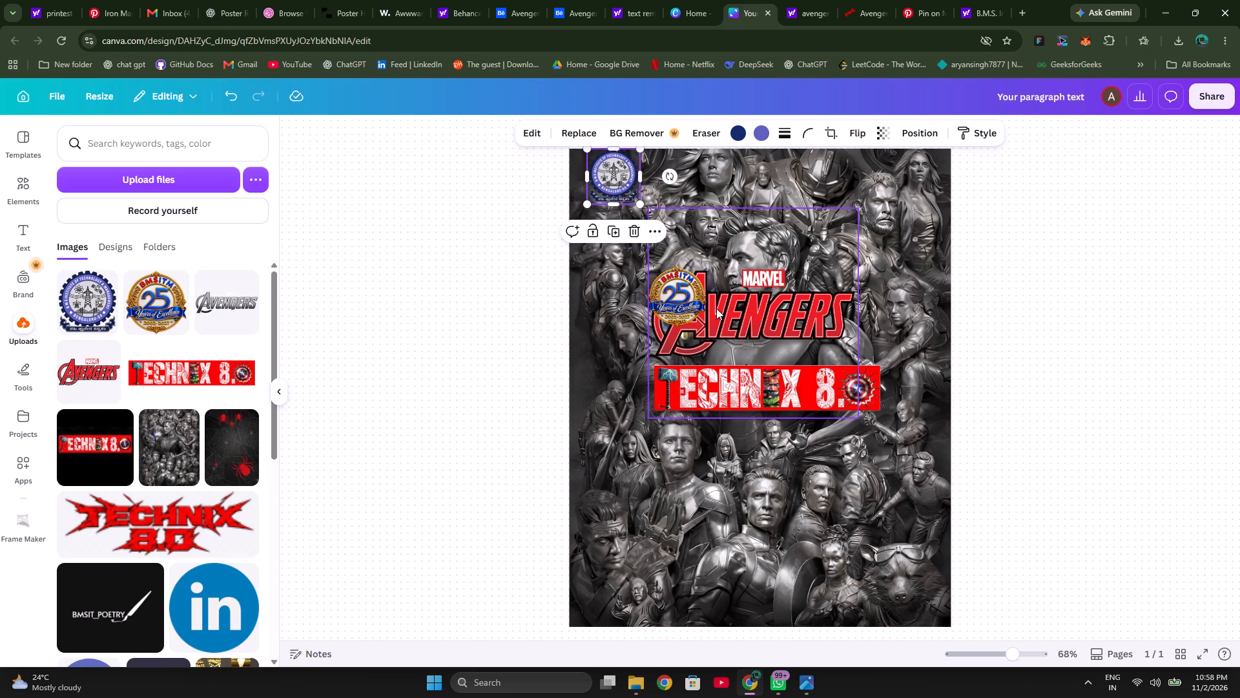
pyautogui.click(684, 295)
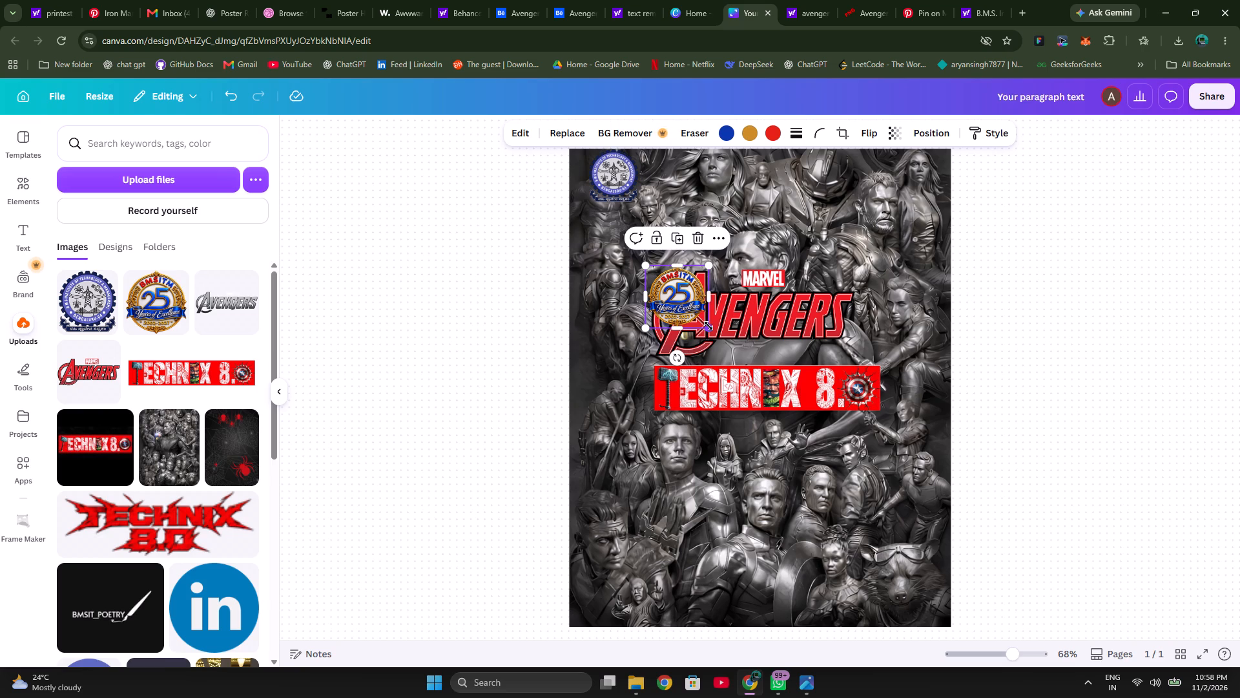
pyautogui.moveTo(708, 326); pyautogui.dragTo(707, 325)
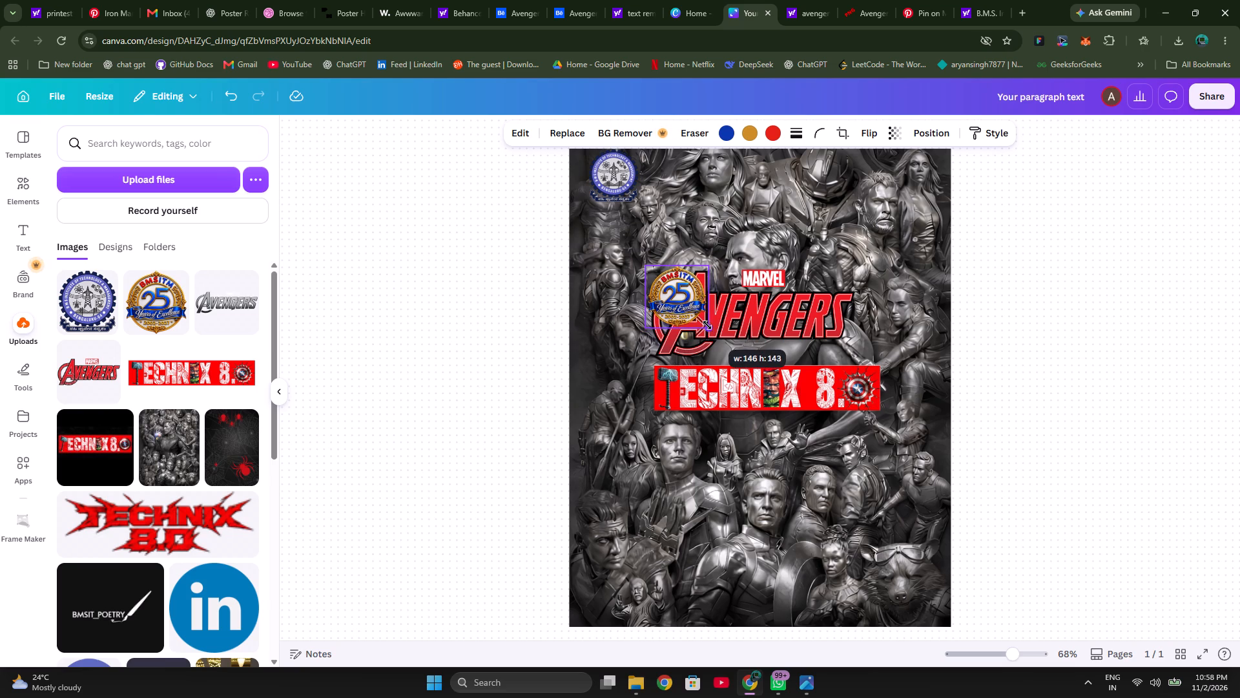
pyautogui.moveTo(707, 325); pyautogui.dragTo(699, 323)
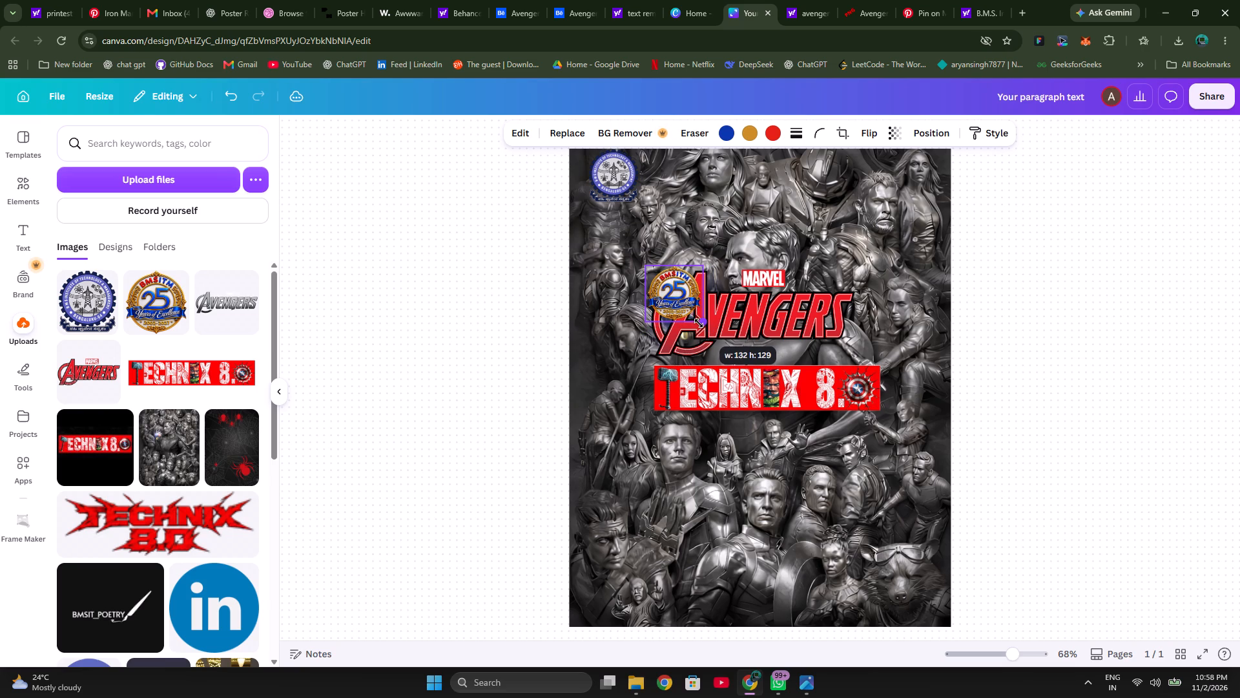
pyautogui.moveTo(699, 323); pyautogui.dragTo(696, 323)
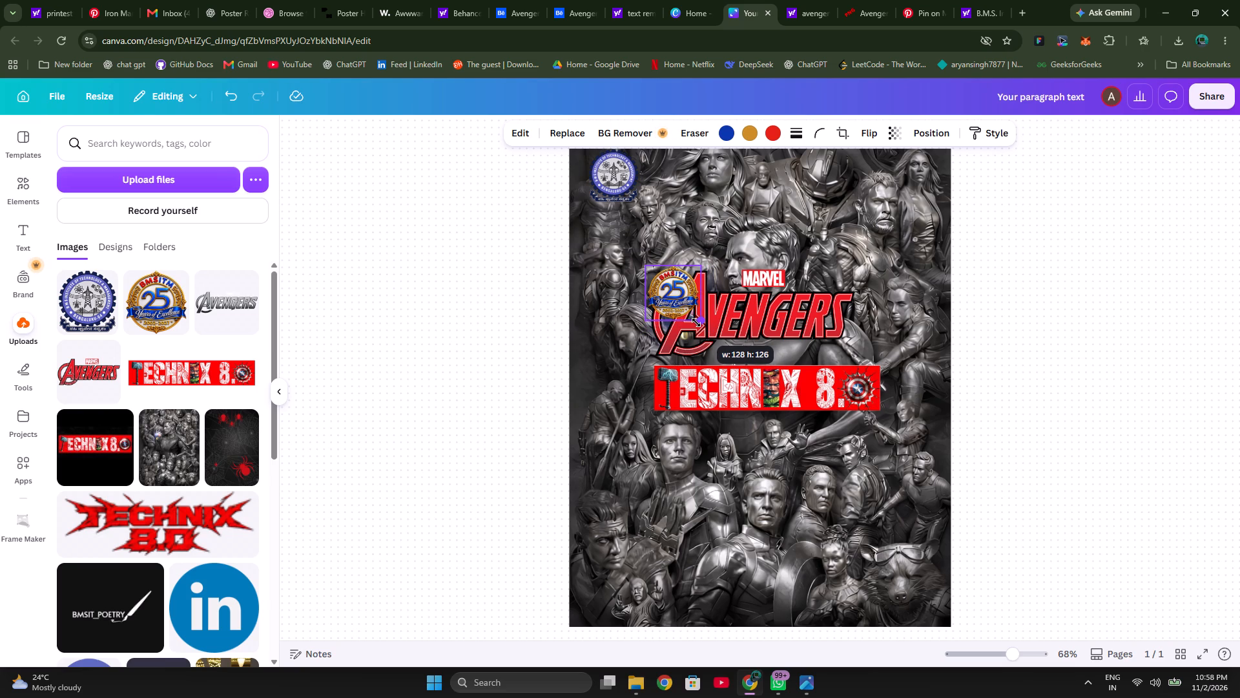
pyautogui.moveTo(696, 323); pyautogui.dragTo(694, 323)
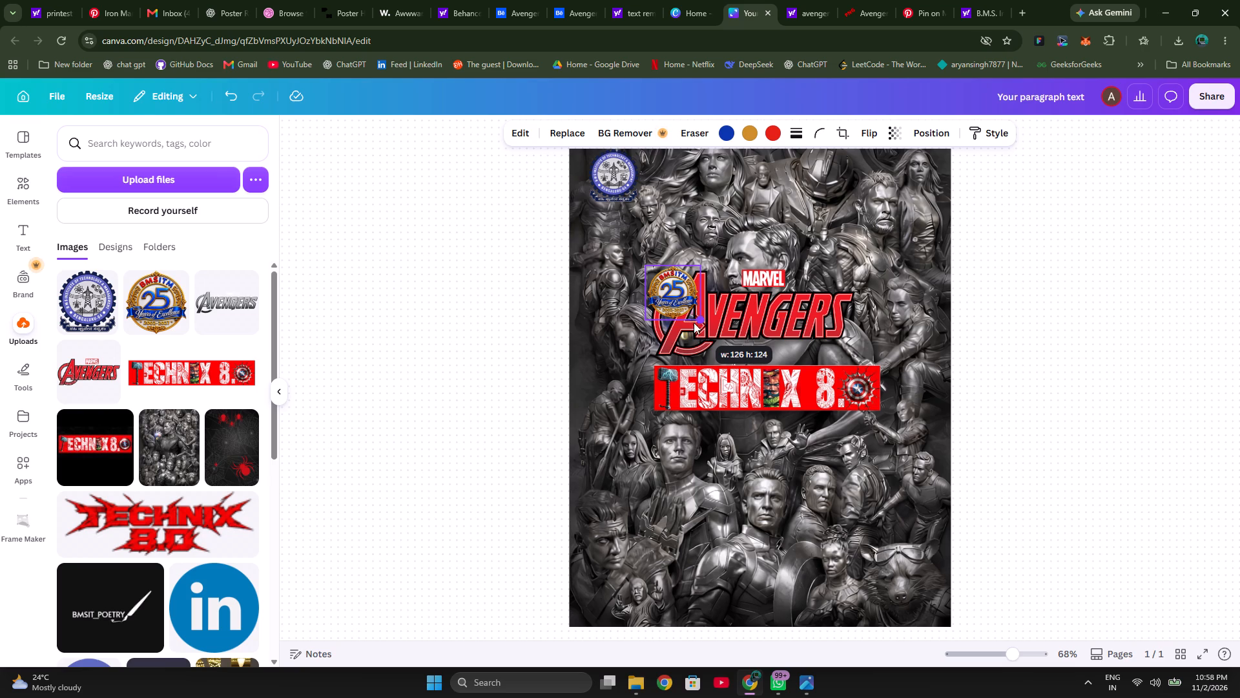
pyautogui.moveTo(694, 323); pyautogui.dragTo(692, 321)
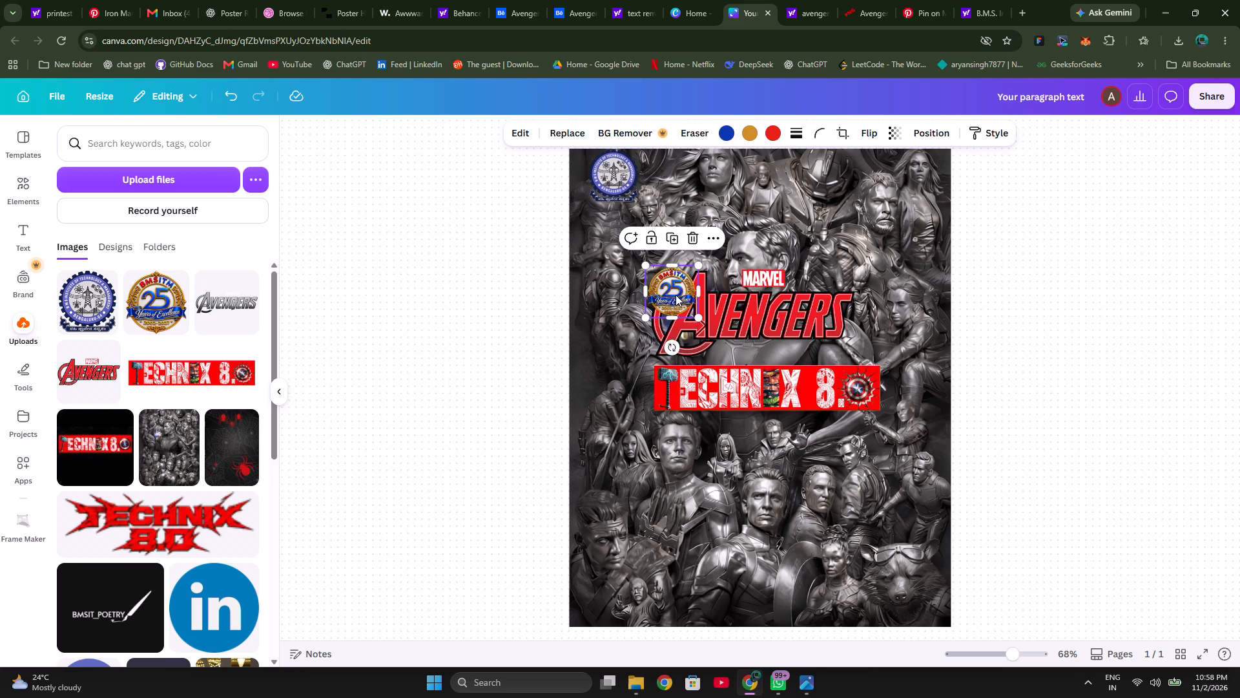
# Move the 25-year emblem up to the poster's top edge, just right of the college crest with a small gap between them.
pyautogui.moveTo(676, 295); pyautogui.dragTo(674, 180)
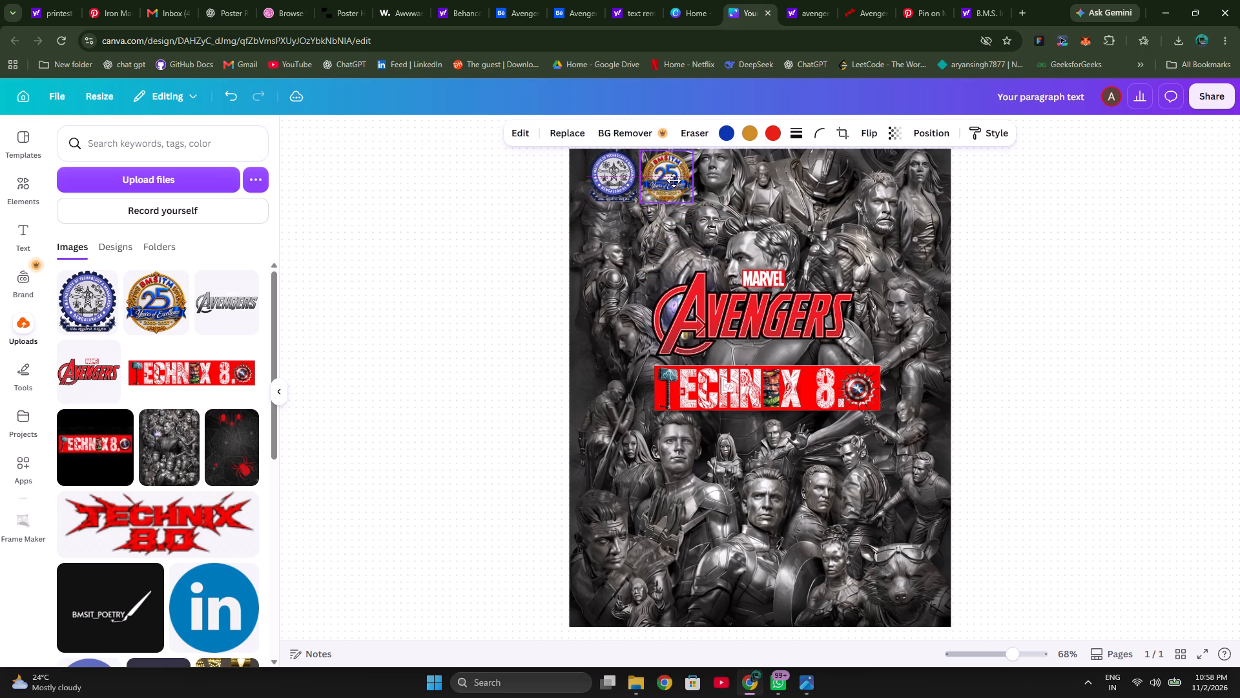
pyautogui.moveTo(674, 180); pyautogui.dragTo(673, 180)
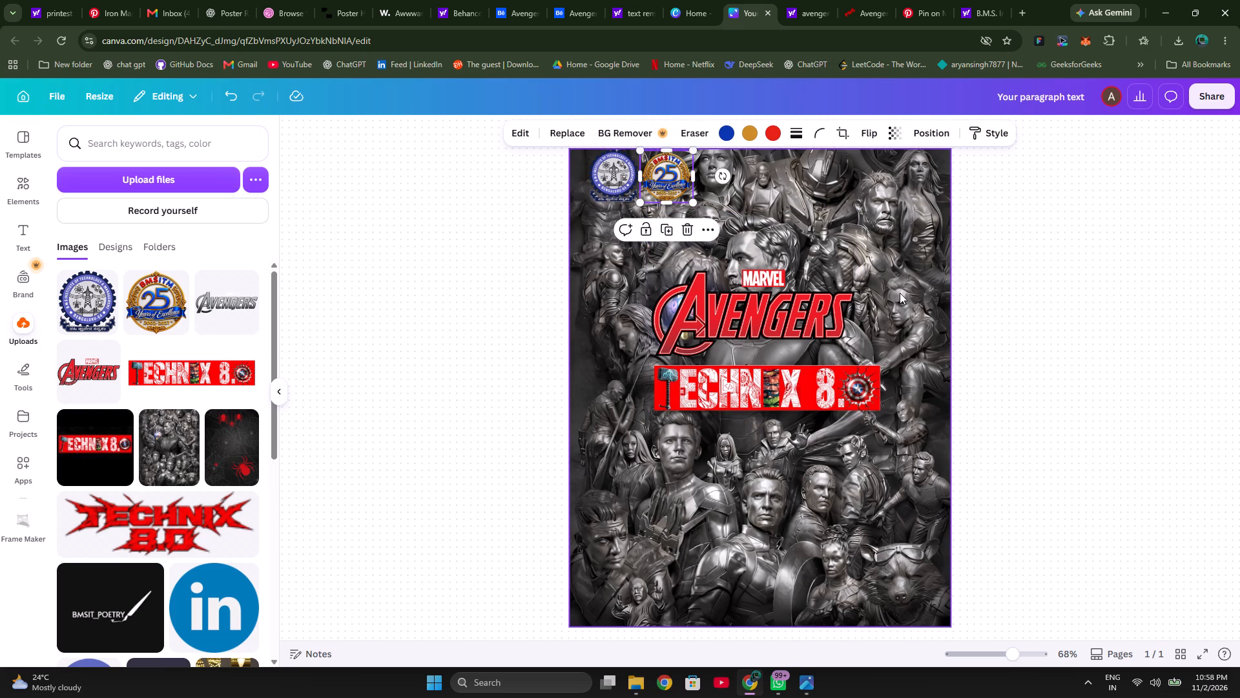
pyautogui.click(922, 279)
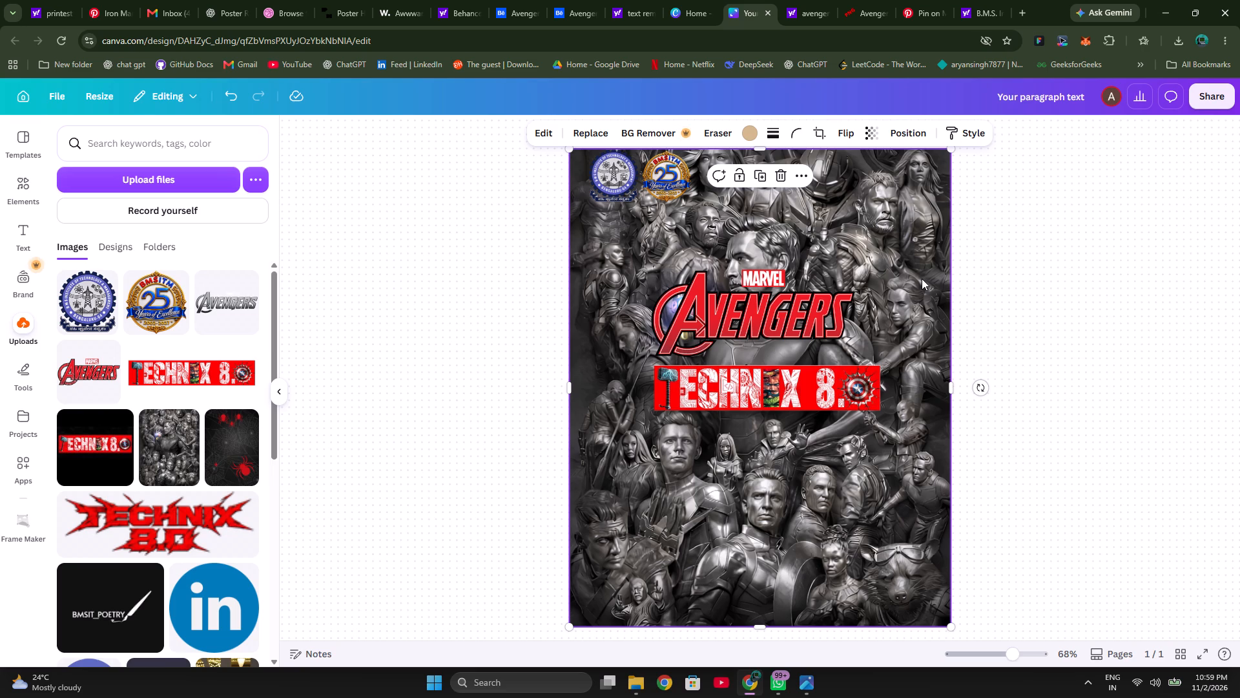
pyautogui.moveTo(654, 175); pyautogui.dragTo(661, 174)
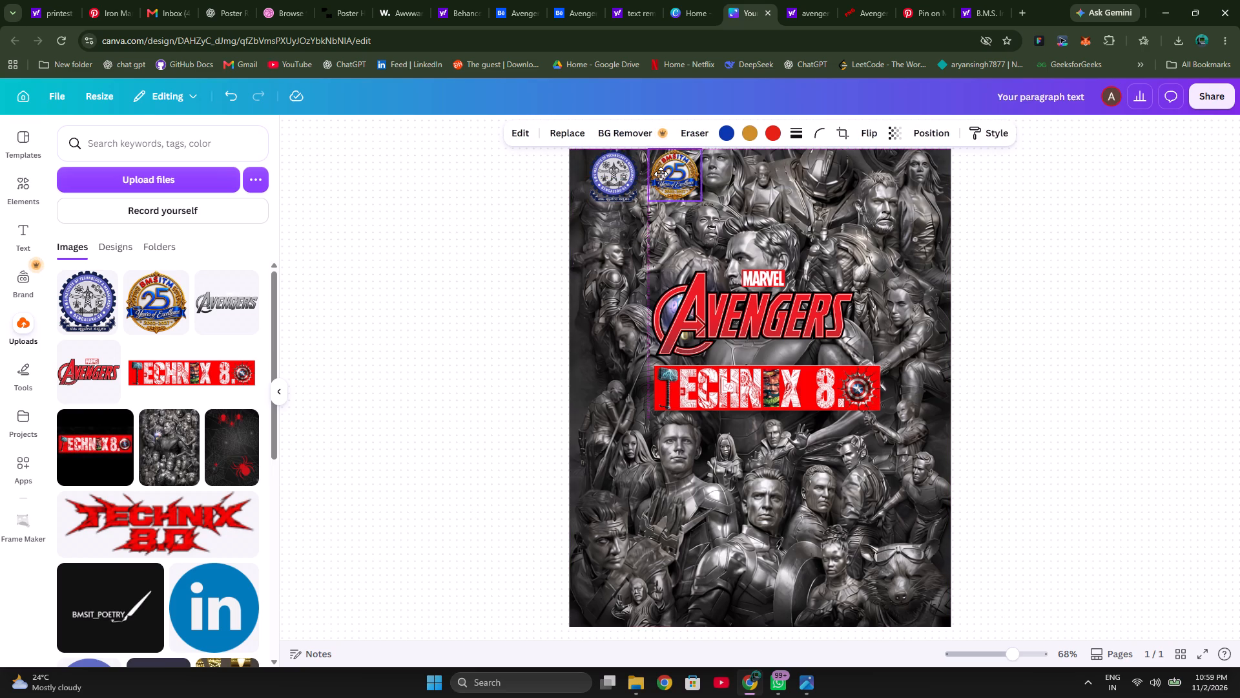
pyautogui.moveTo(661, 174); pyautogui.dragTo(661, 173)
pyautogui.click(809, 234)
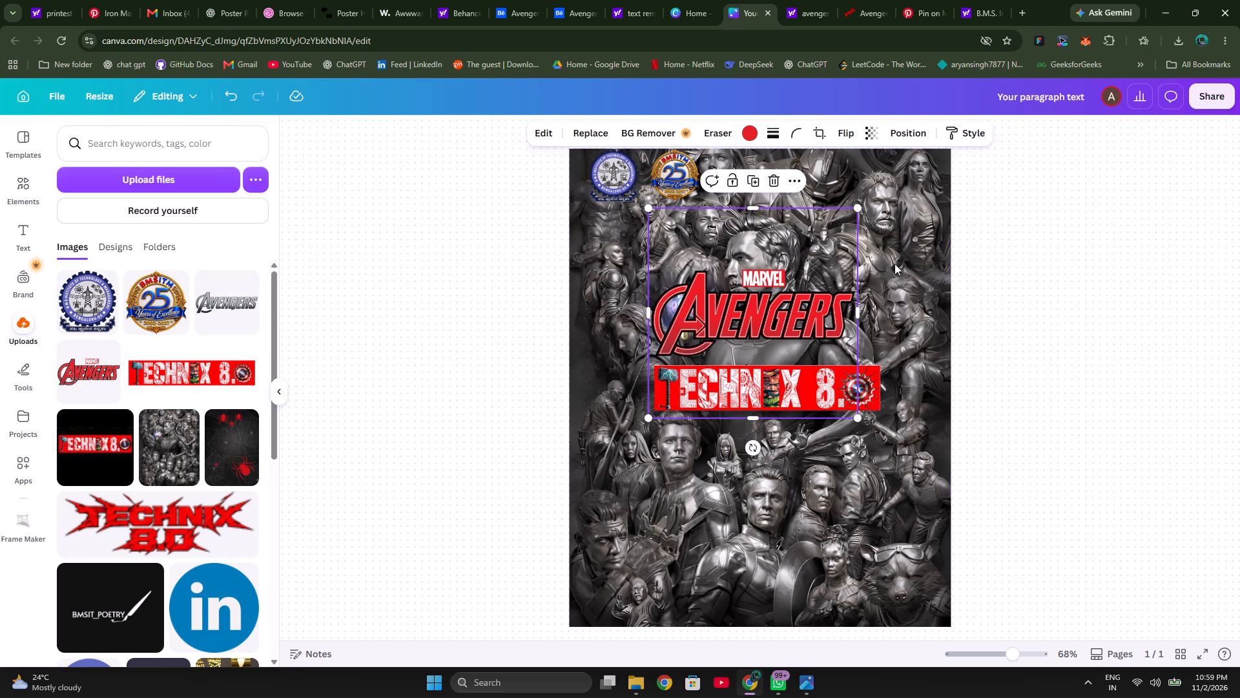
pyautogui.click(917, 266)
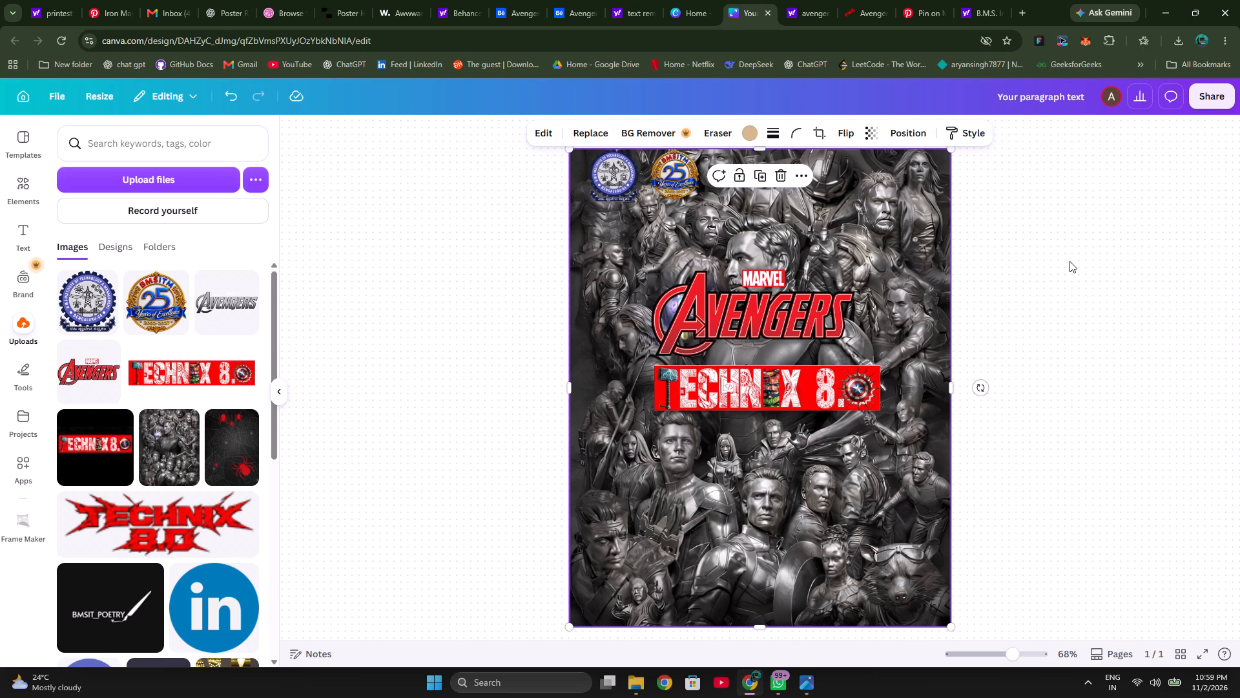
pyautogui.click(1137, 273)
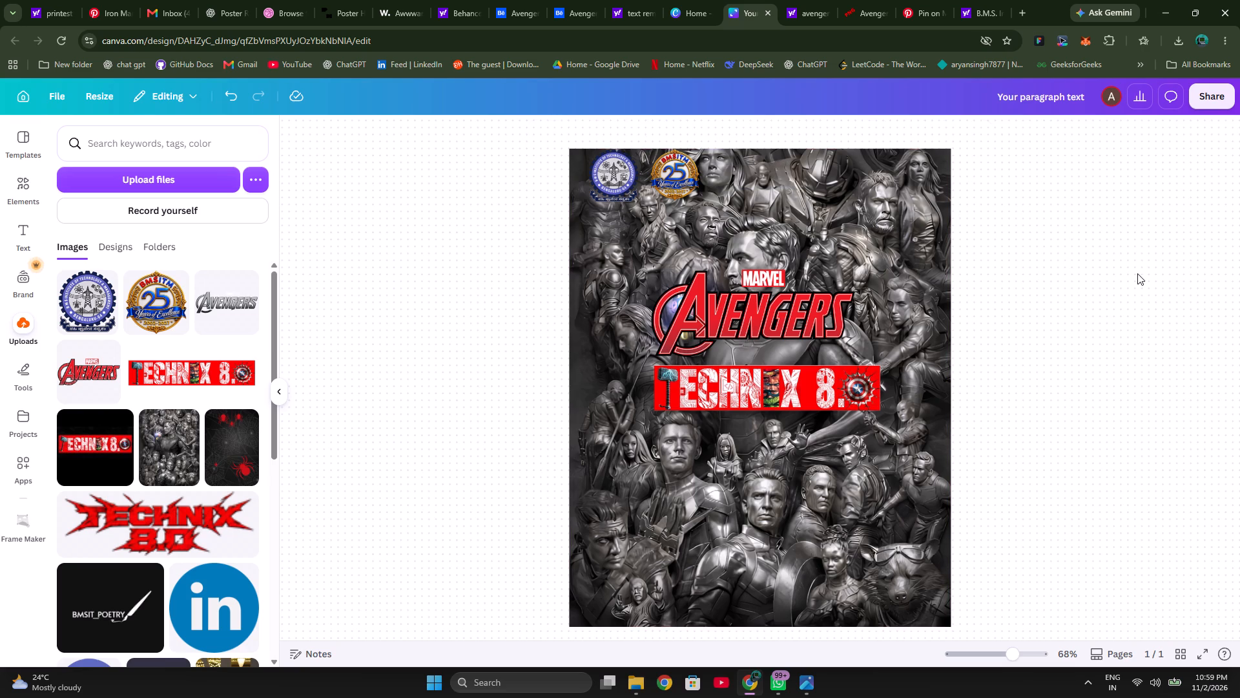
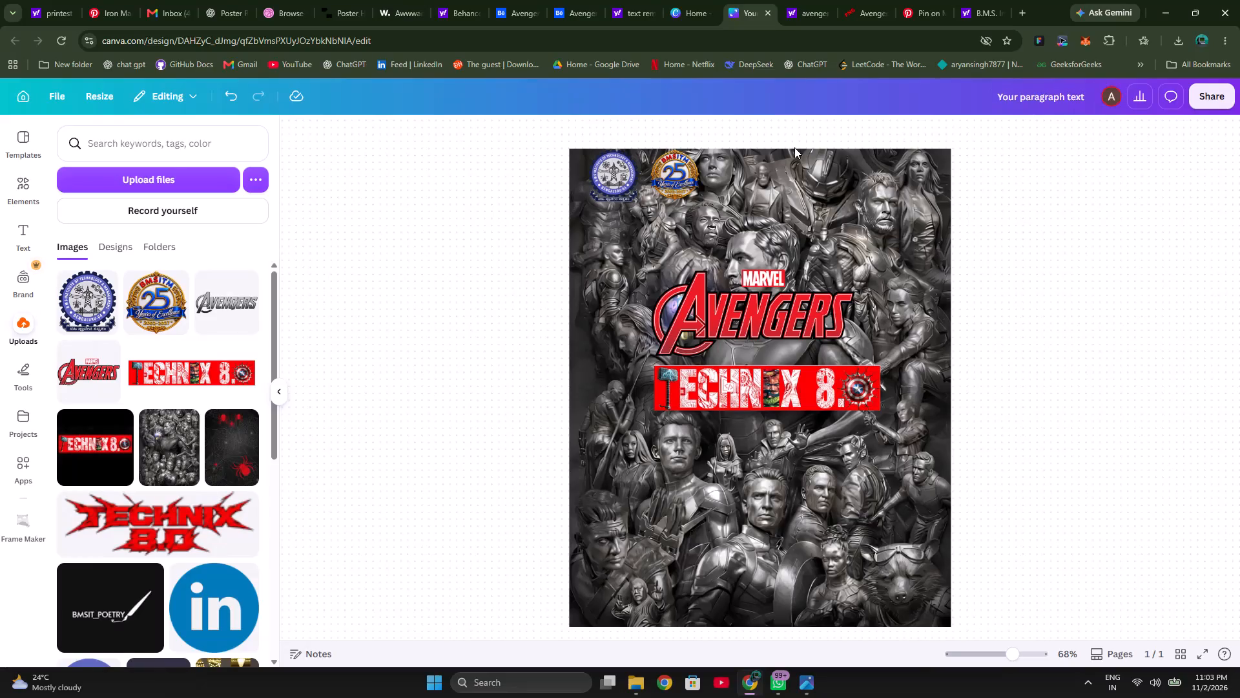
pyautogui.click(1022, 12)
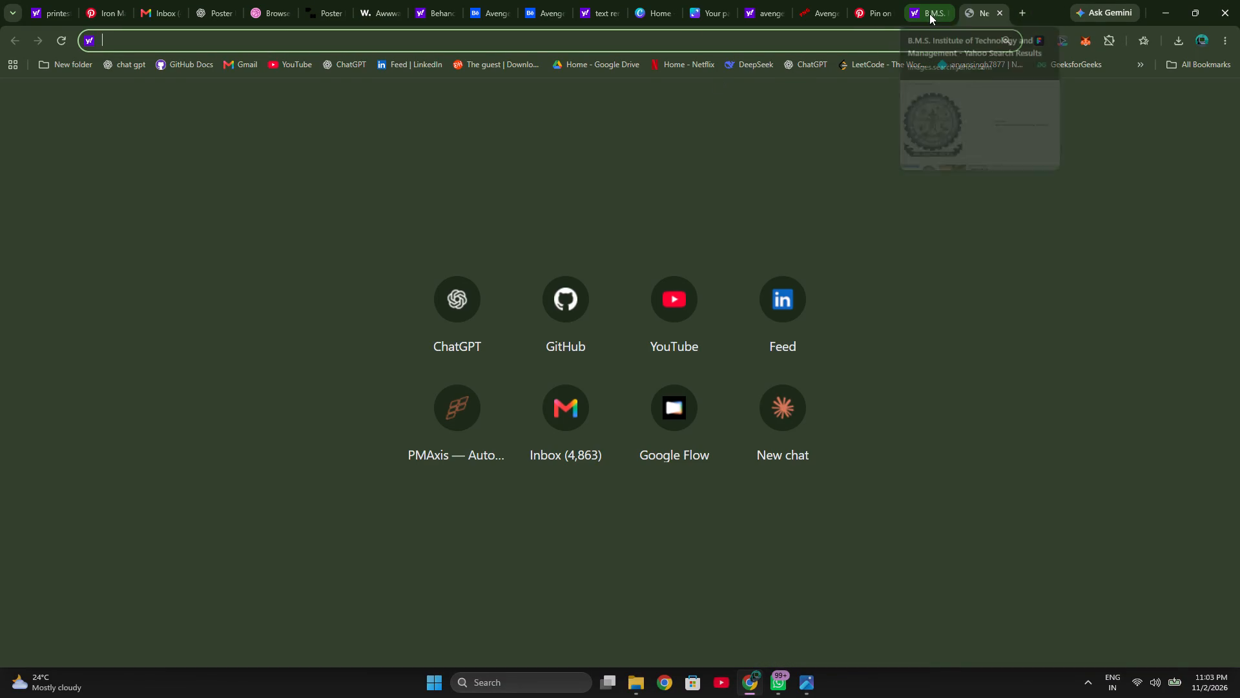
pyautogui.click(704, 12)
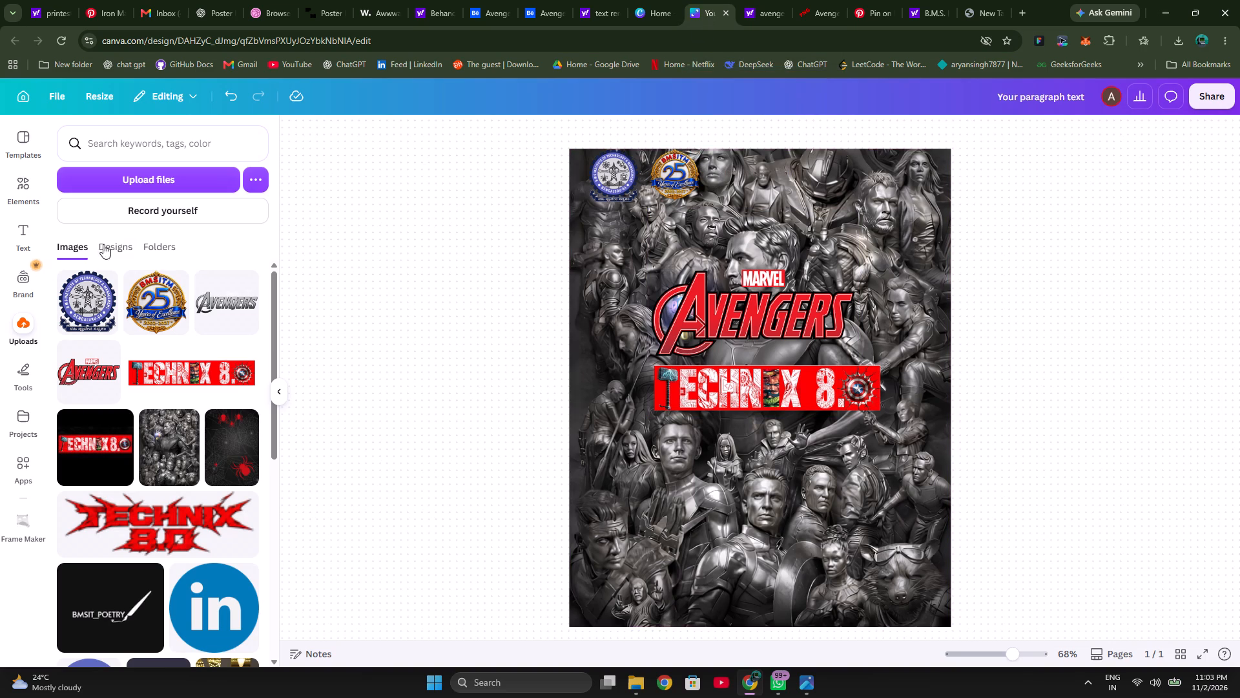
# Add a text box to the poster reading "Department of MCA".
pyautogui.click(25, 229)
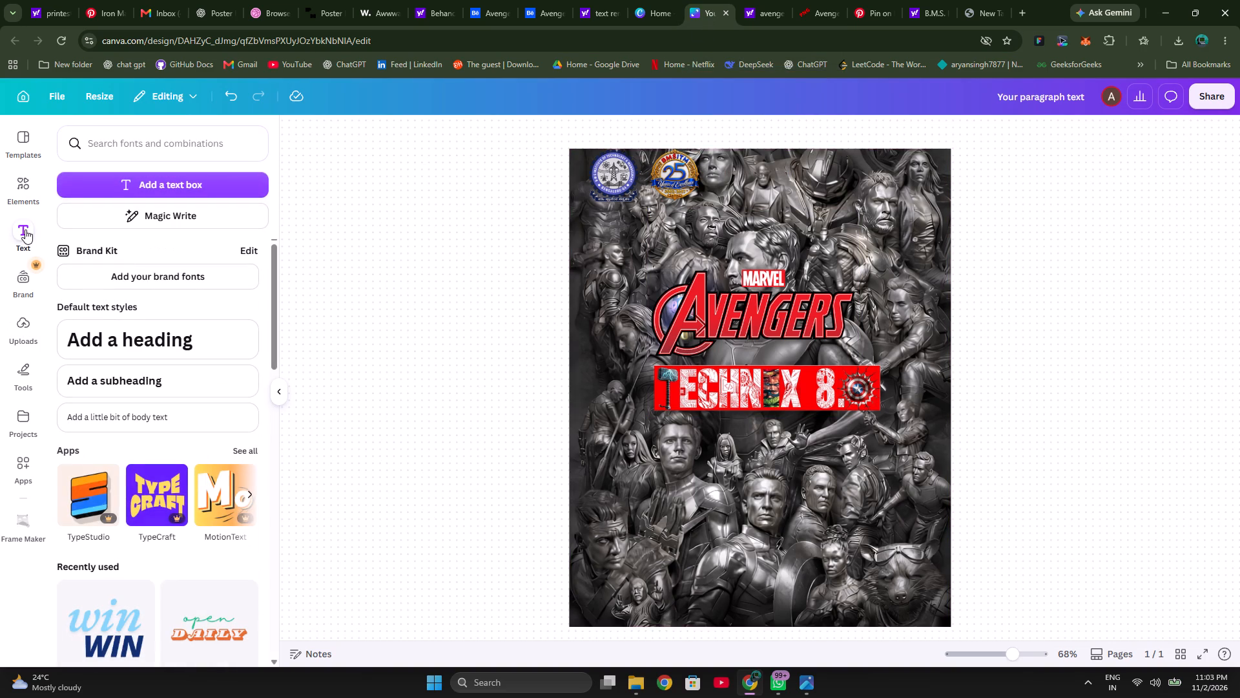
pyautogui.click(152, 185)
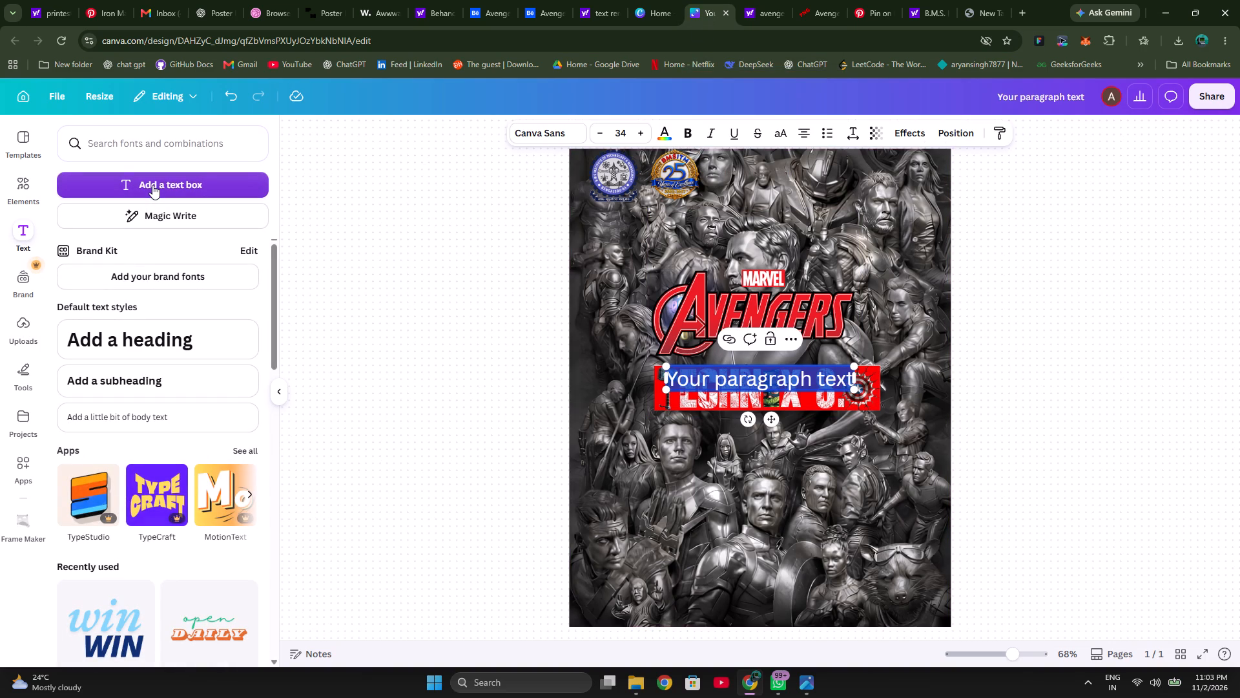
pyautogui.write('de')
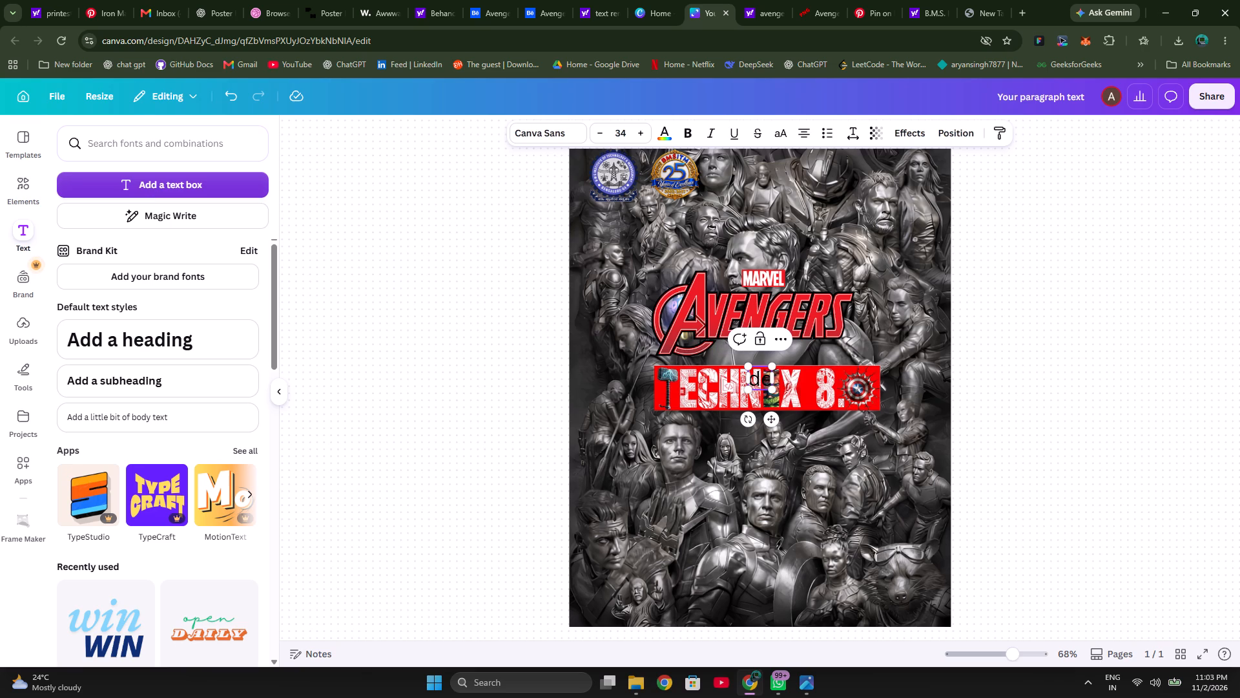
pyautogui.press('p')
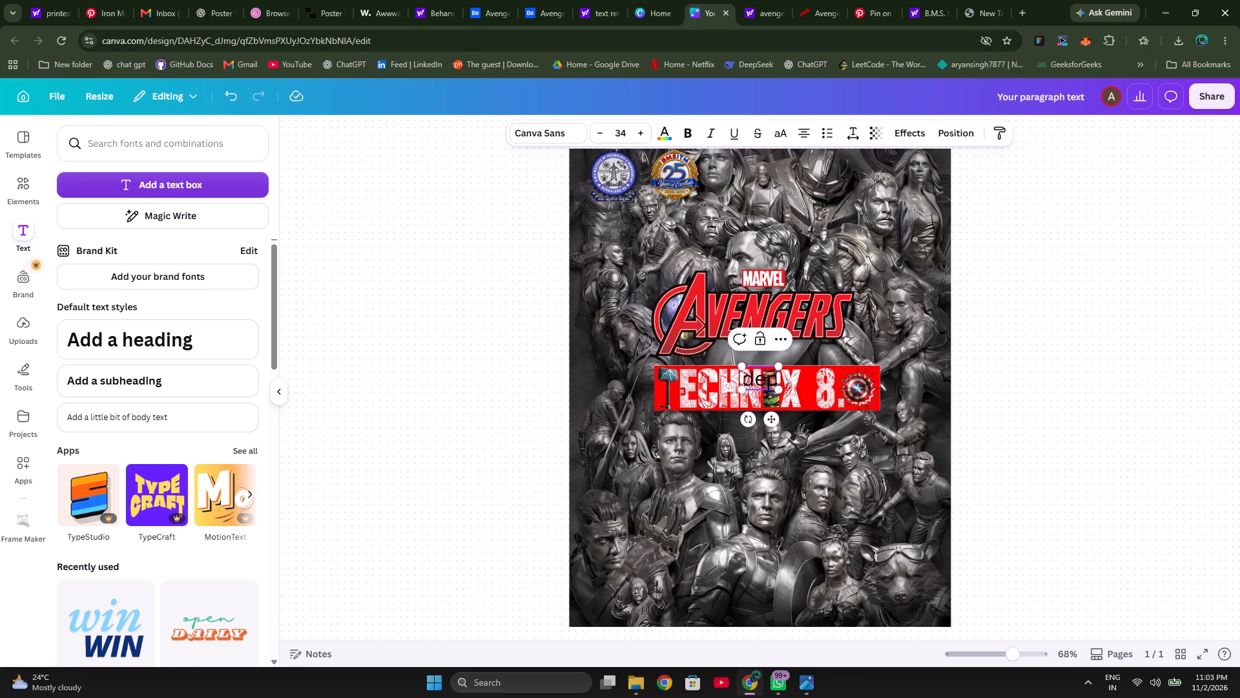
pyautogui.press('BackSpace')
pyautogui.press('BackSpace')
pyautogui.press('BackSpace')
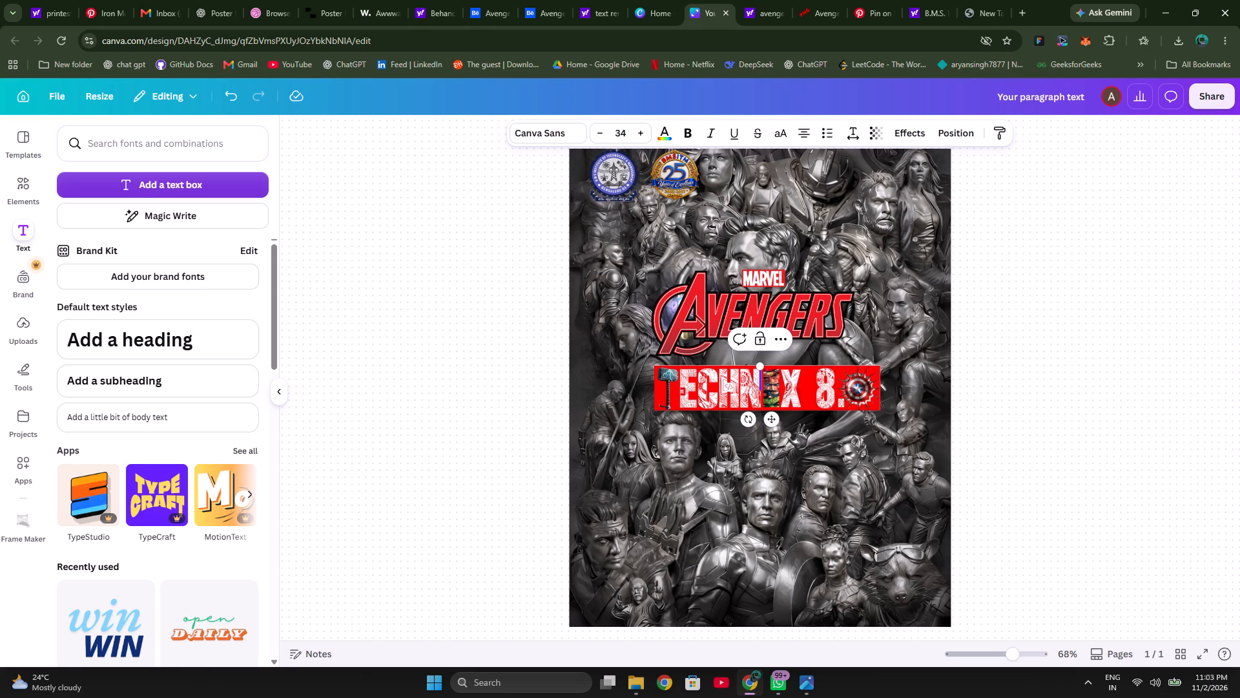
pyautogui.hotkey('shift', 'd')
pyautogui.write('eoa')
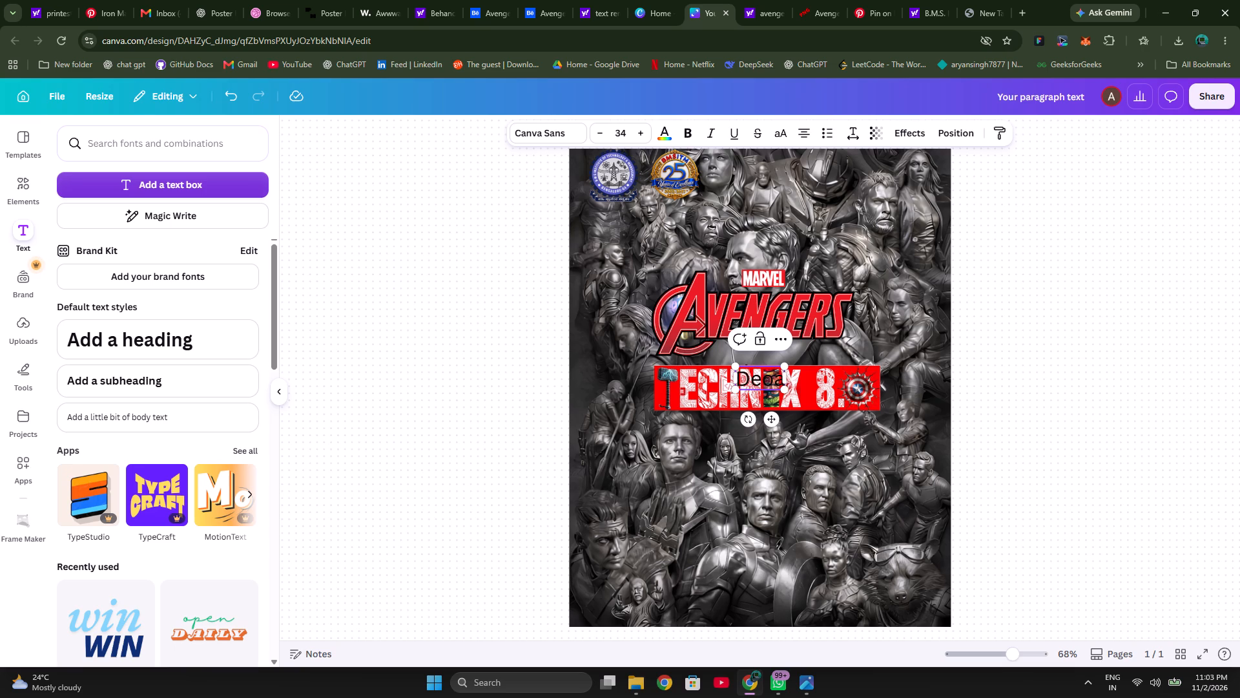
pyautogui.press('BackSpace')
pyautogui.press('BackSpace')
pyautogui.write('pa')
pyautogui.write('rt')
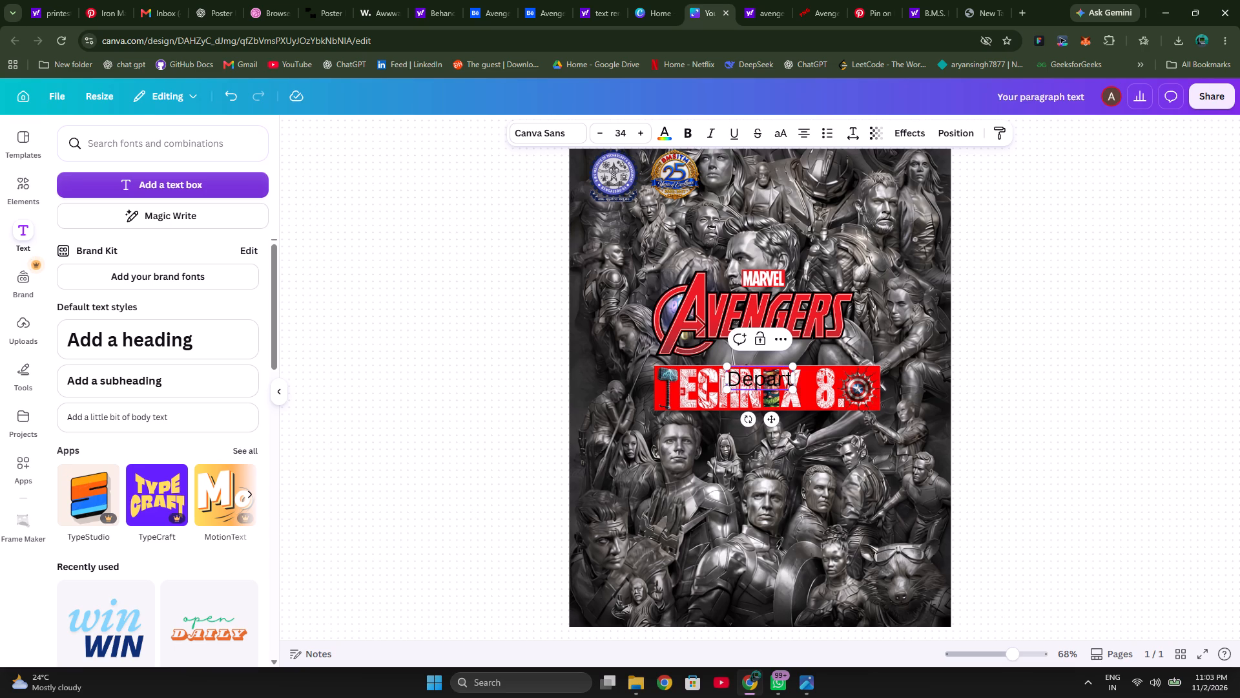
pyautogui.write('ment')
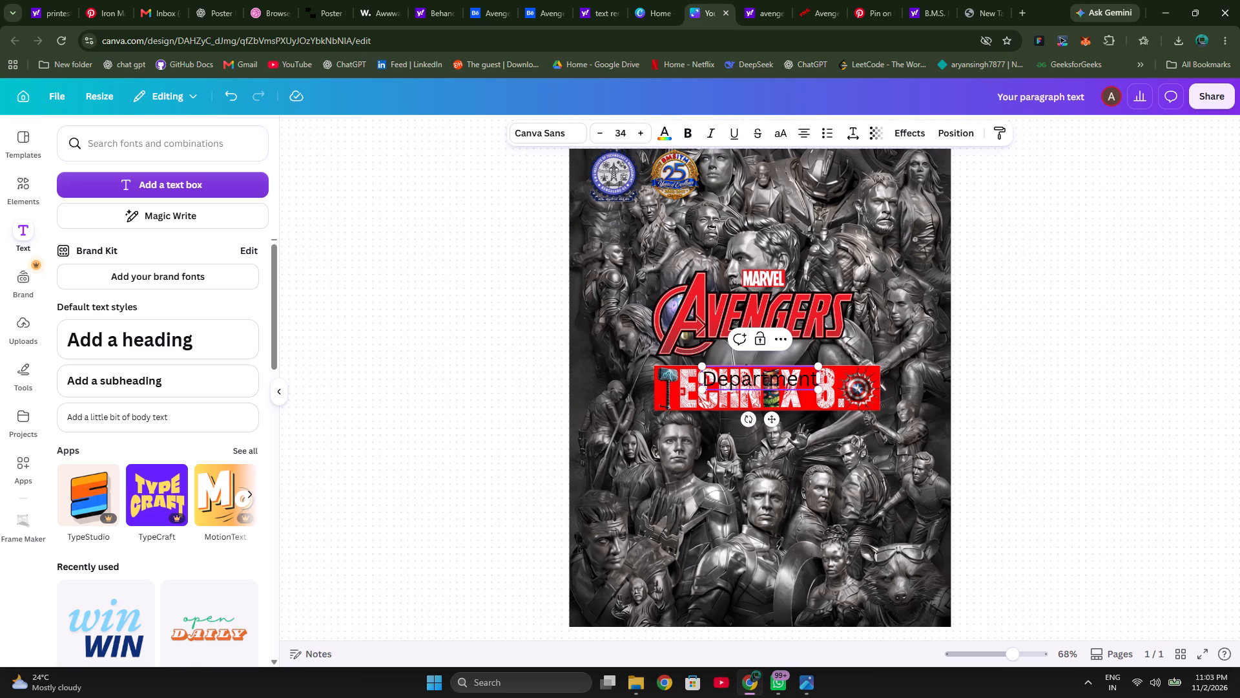
pyautogui.press('space')
pyautogui.write('of')
pyautogui.press('space')
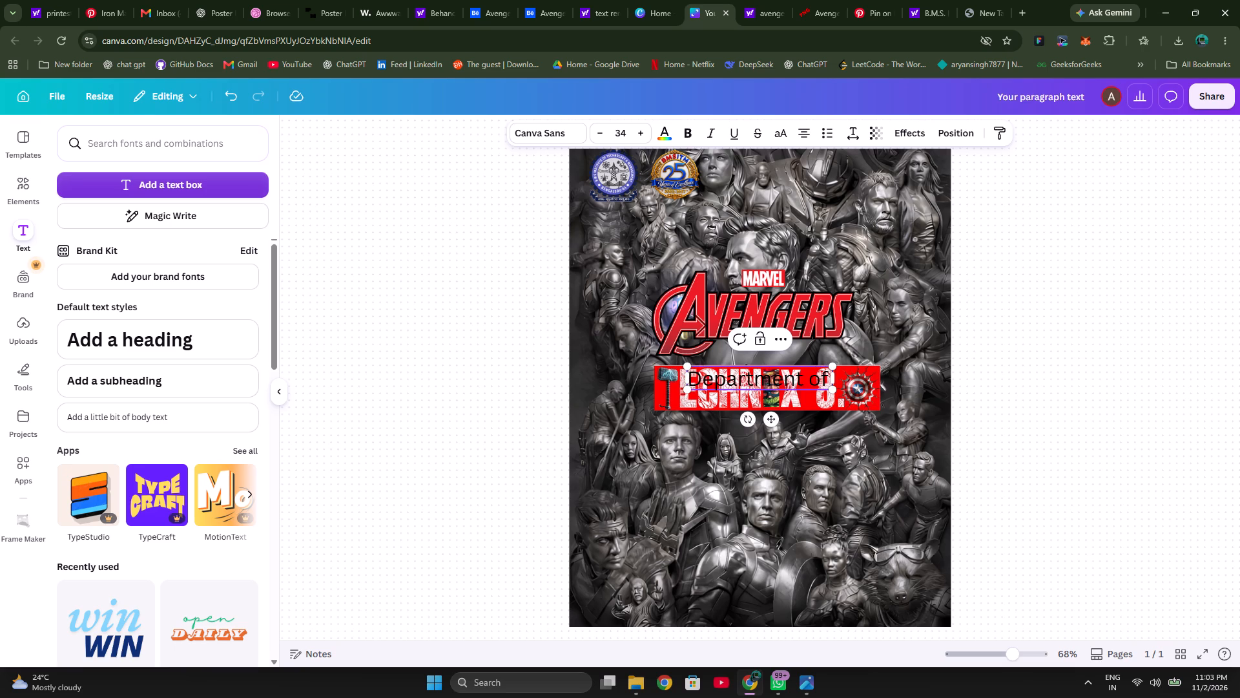
pyautogui.hotkey('shift', 'm')
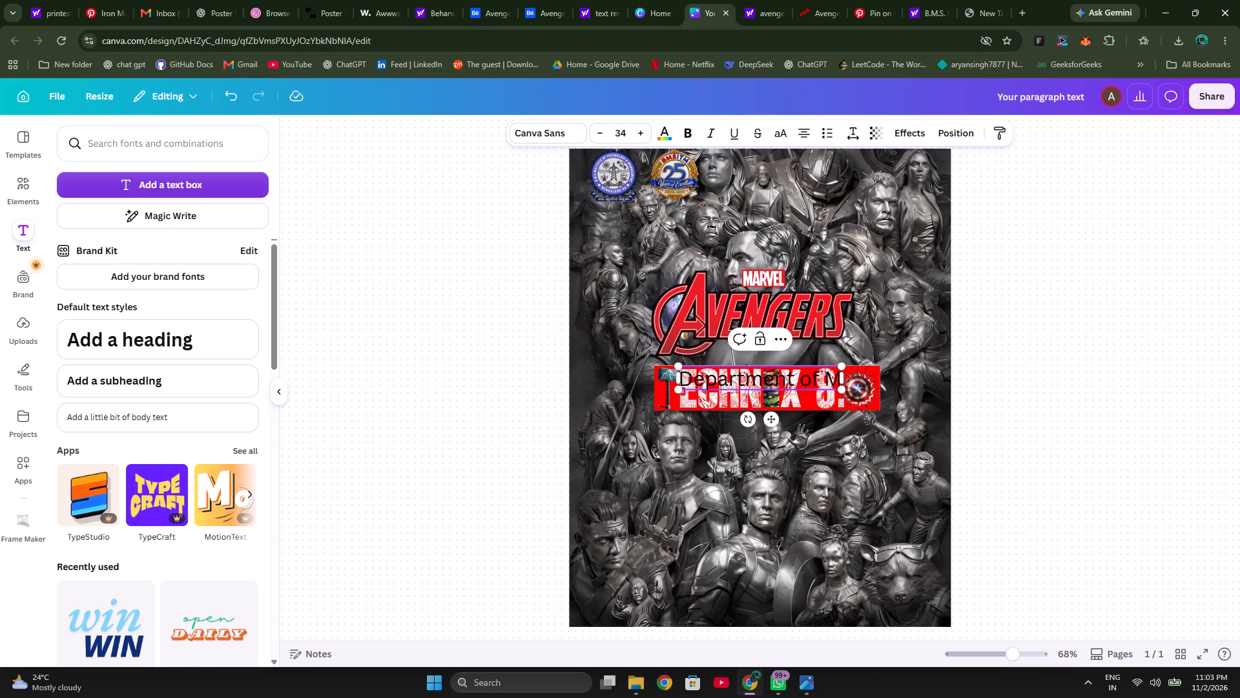
pyautogui.hotkey('shift', 'c')
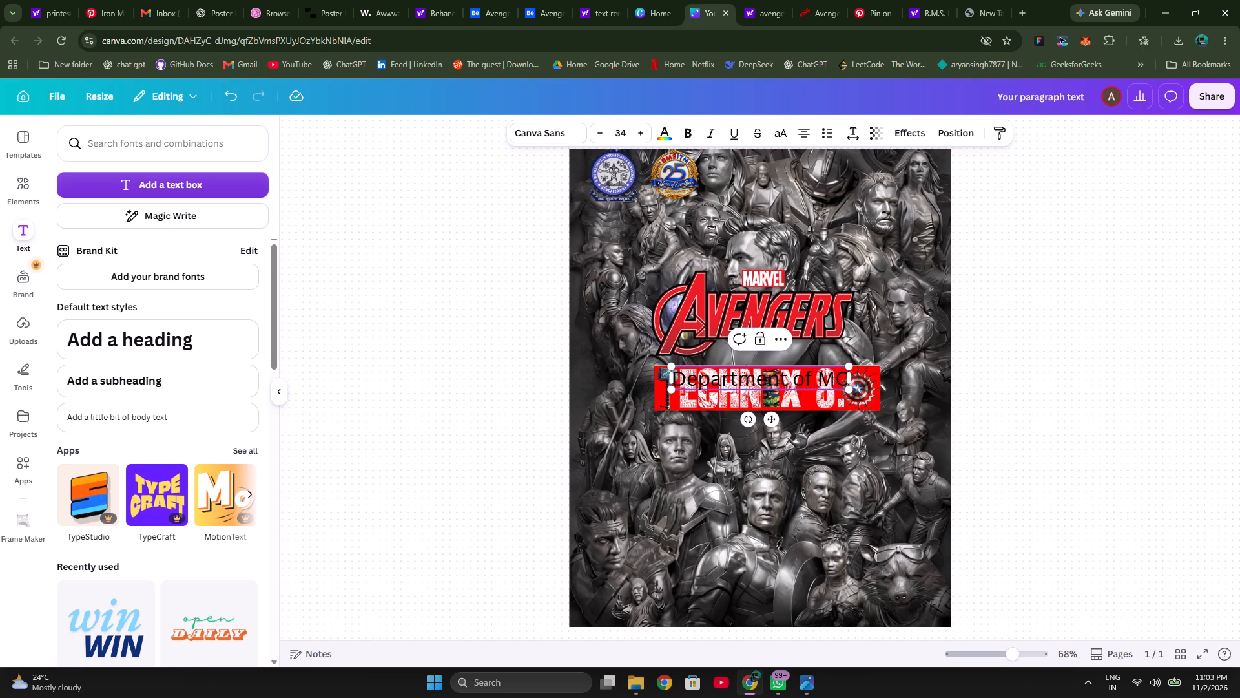
pyautogui.hotkey('shift', 'a')
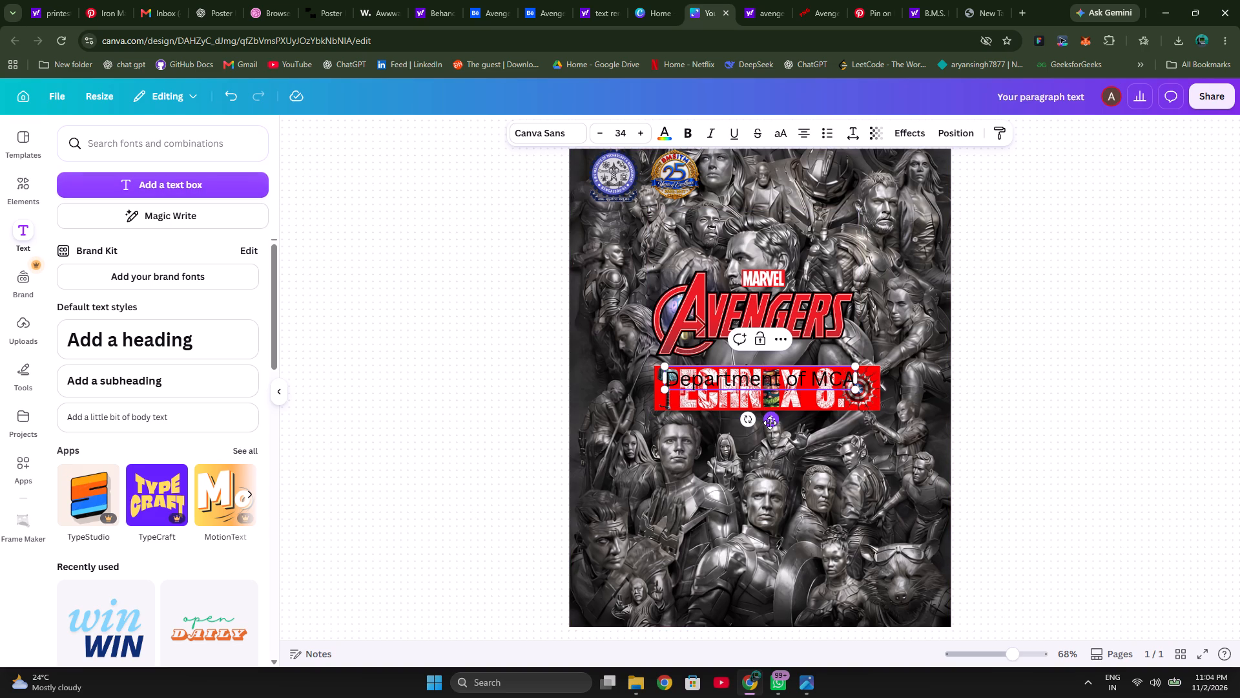
# Move the "Department of MCA" text up near the poster's top edge, to the right of the 25-year emblem.
pyautogui.moveTo(770, 423); pyautogui.dragTo(816, 231)
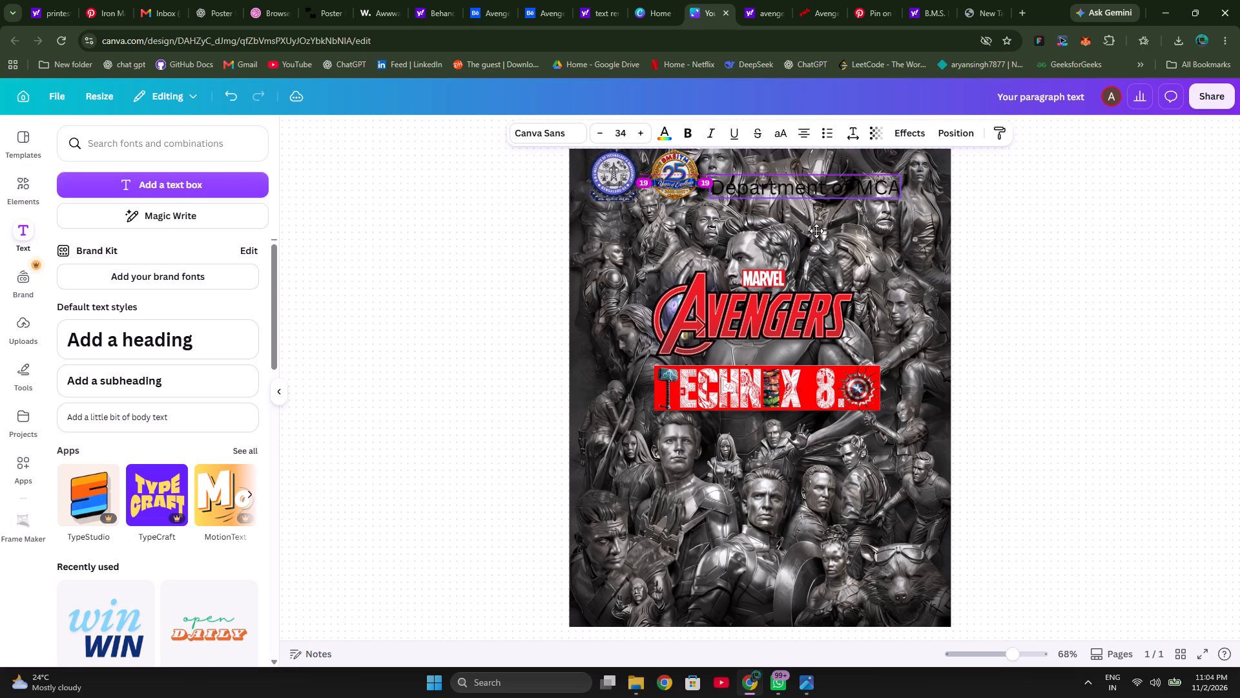
pyautogui.moveTo(816, 231); pyautogui.dragTo(827, 205)
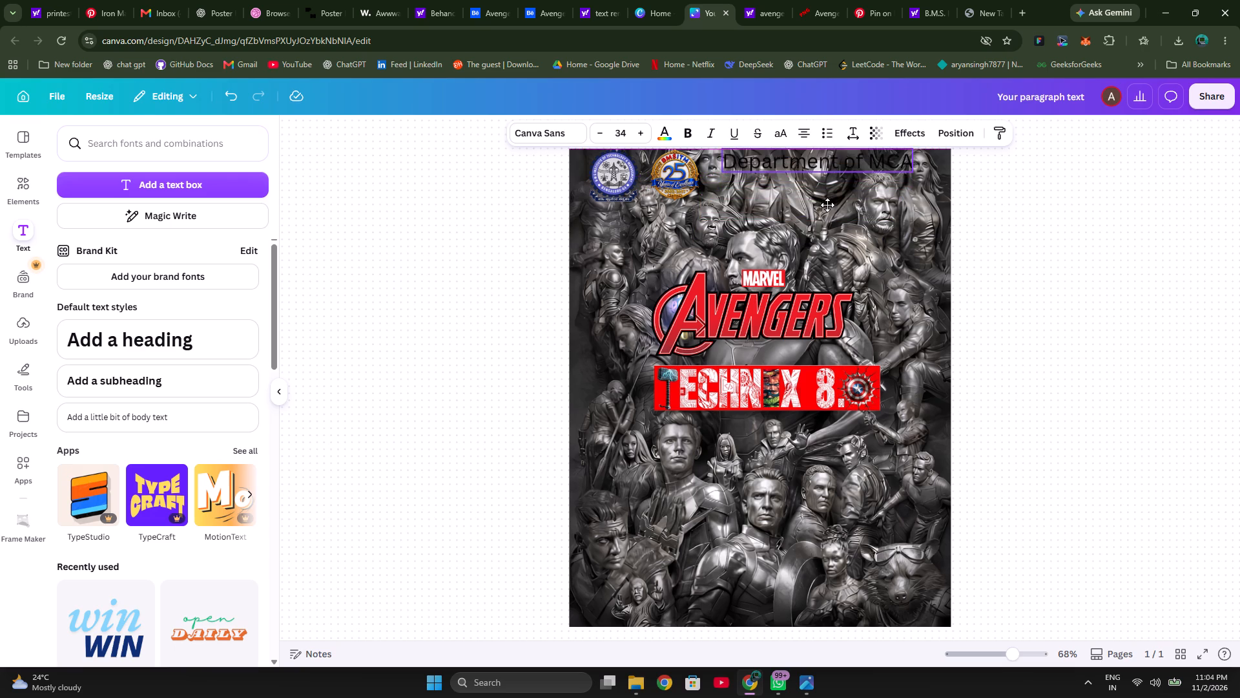
pyautogui.moveTo(827, 205); pyautogui.dragTo(831, 209)
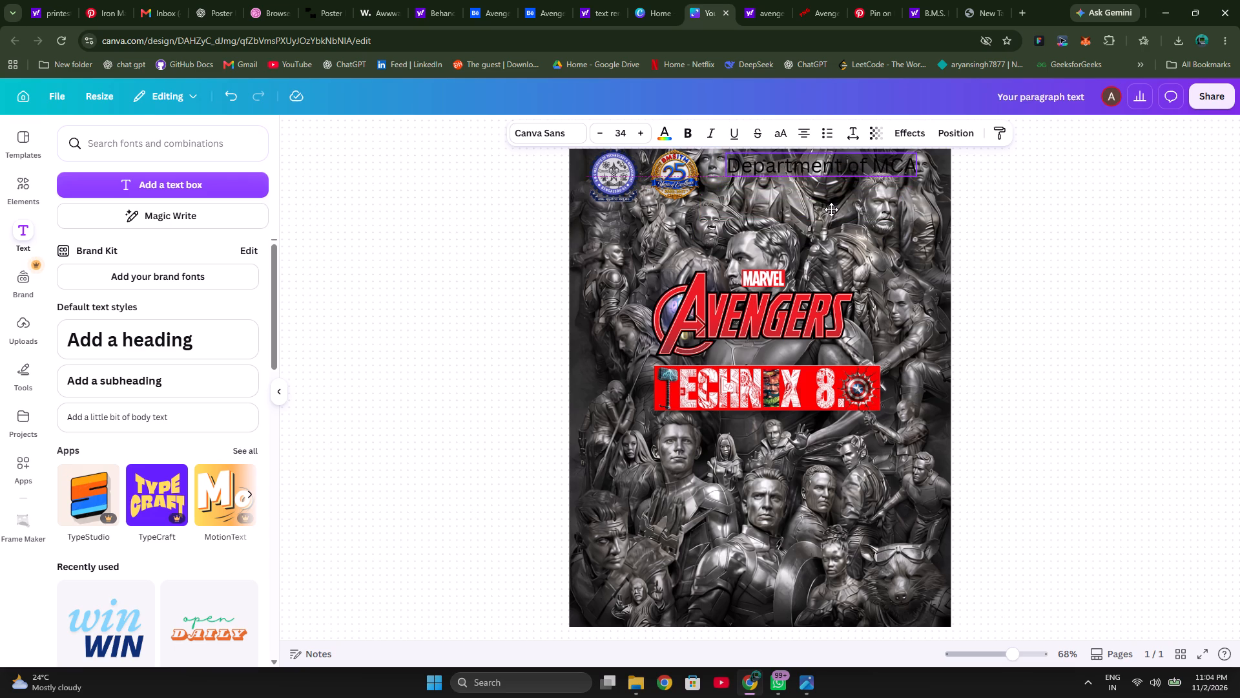
pyautogui.moveTo(831, 209); pyautogui.dragTo(834, 209)
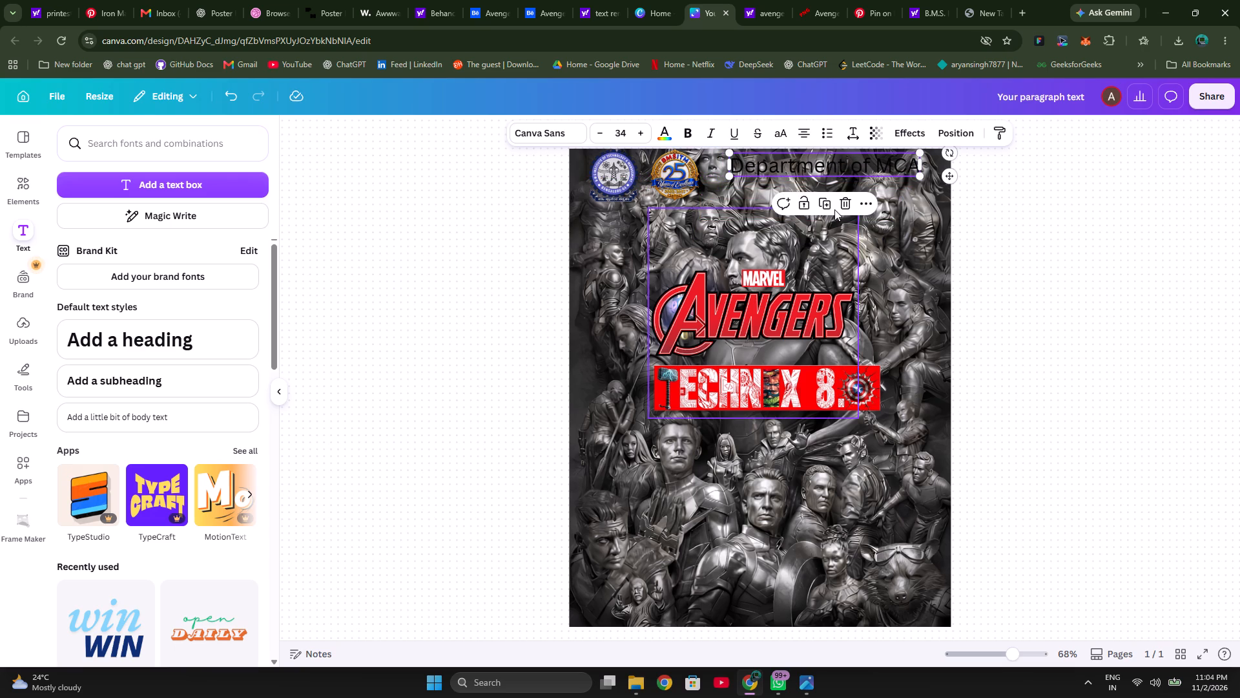
# Set the font size of the whole "Department of MCA" text to 36.
pyautogui.click(801, 167)
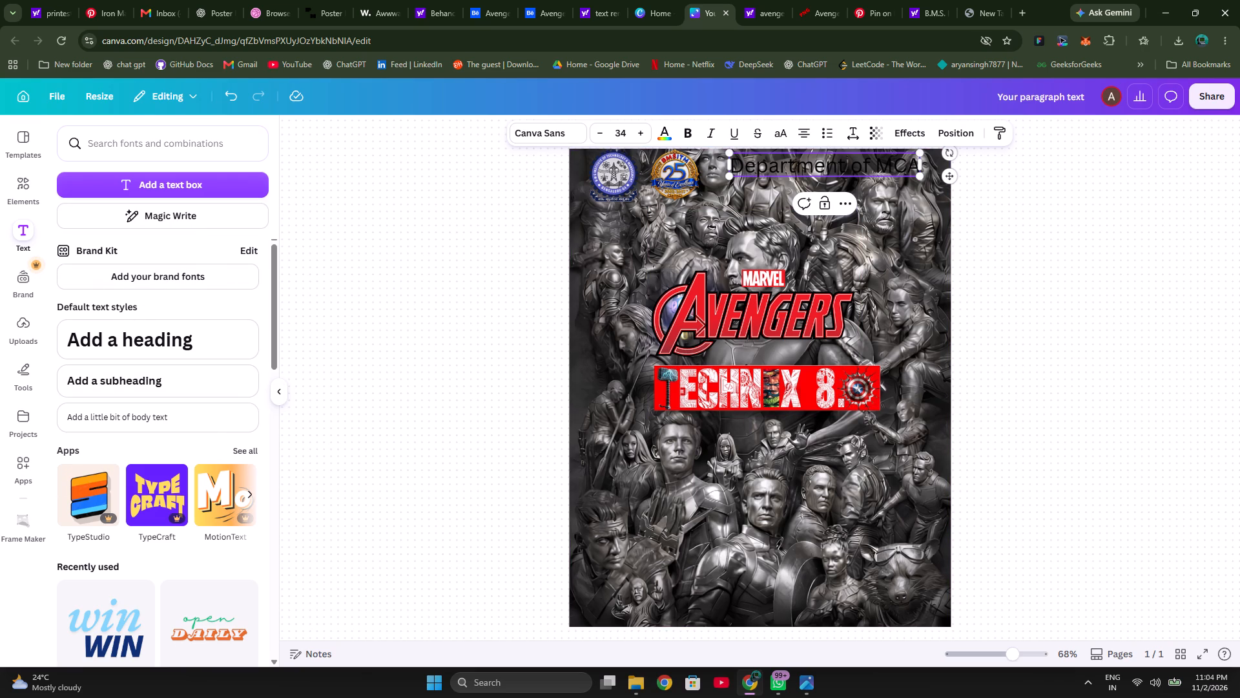
pyautogui.moveTo(916, 164); pyautogui.dragTo(729, 171)
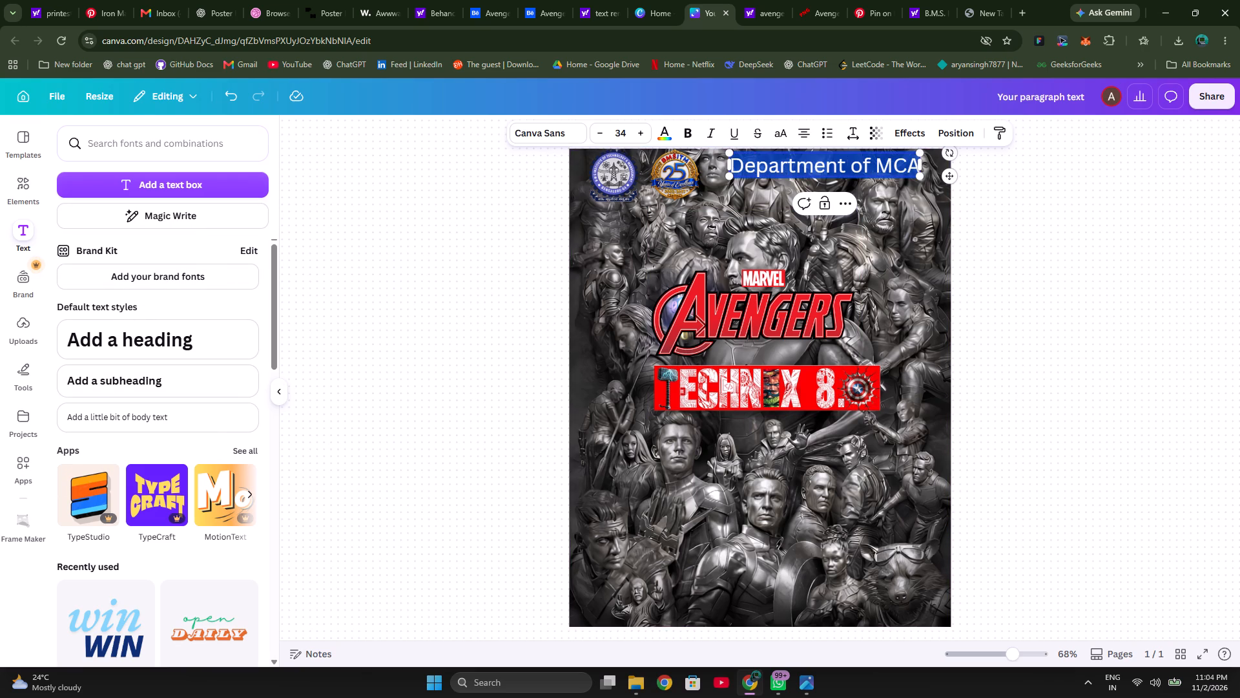
pyautogui.doubleClick(641, 131)
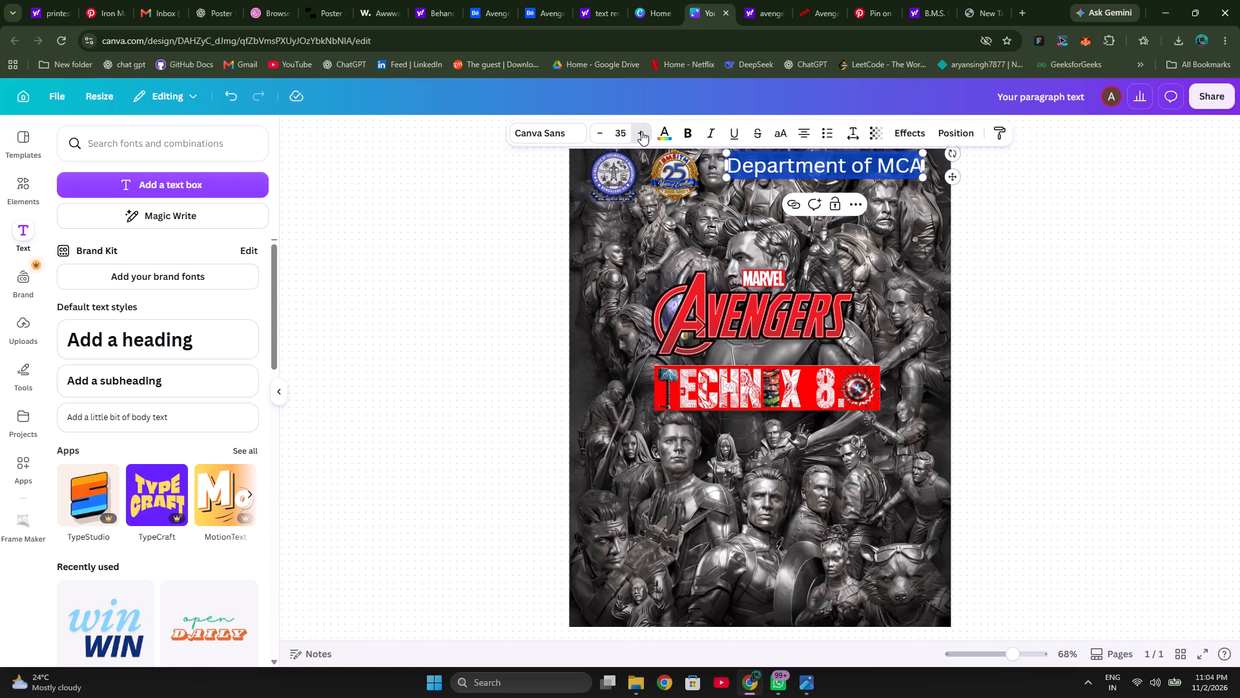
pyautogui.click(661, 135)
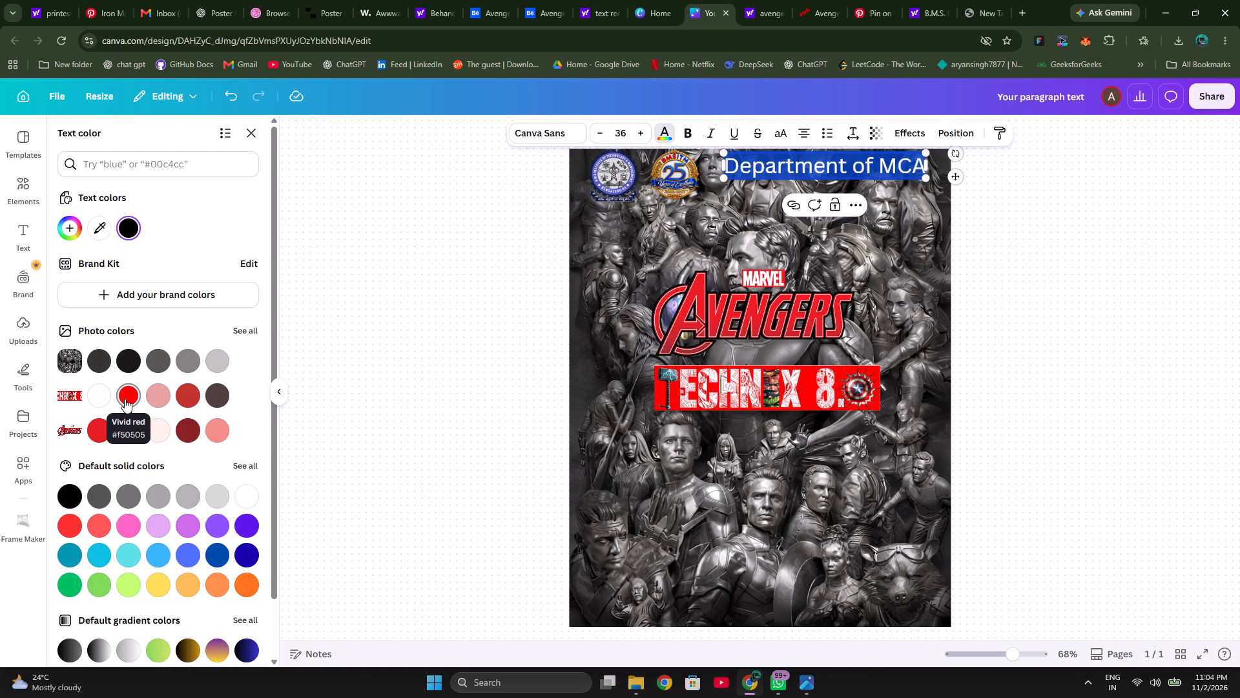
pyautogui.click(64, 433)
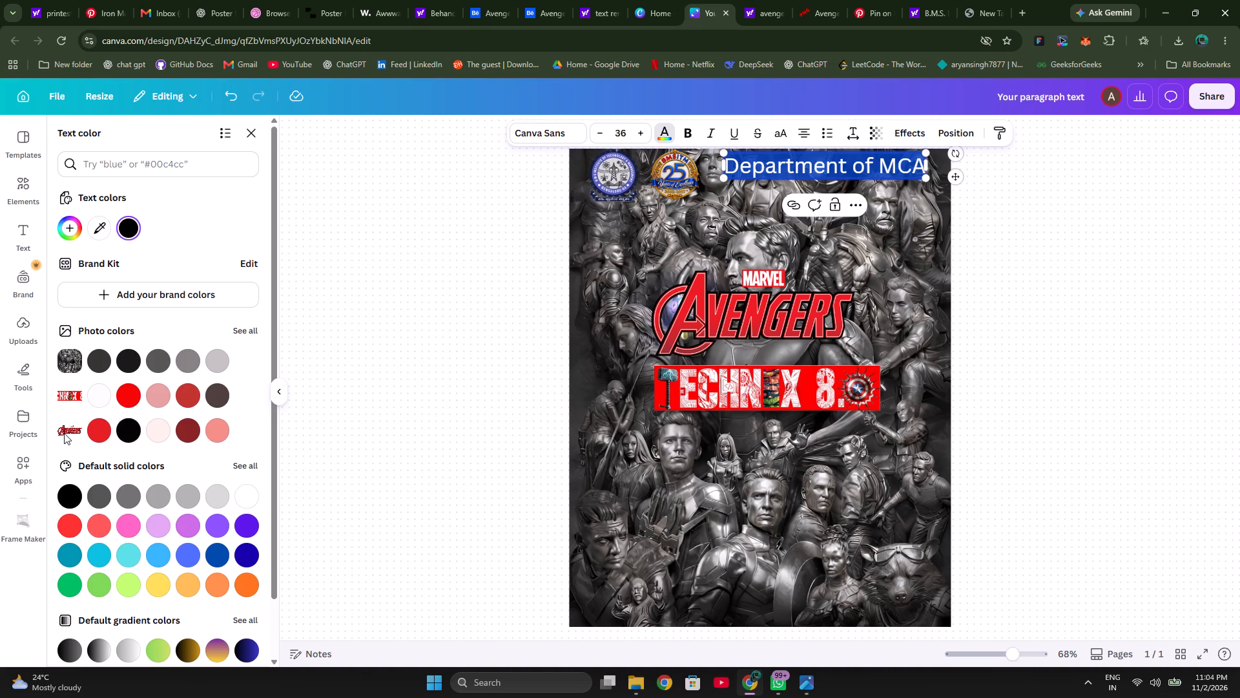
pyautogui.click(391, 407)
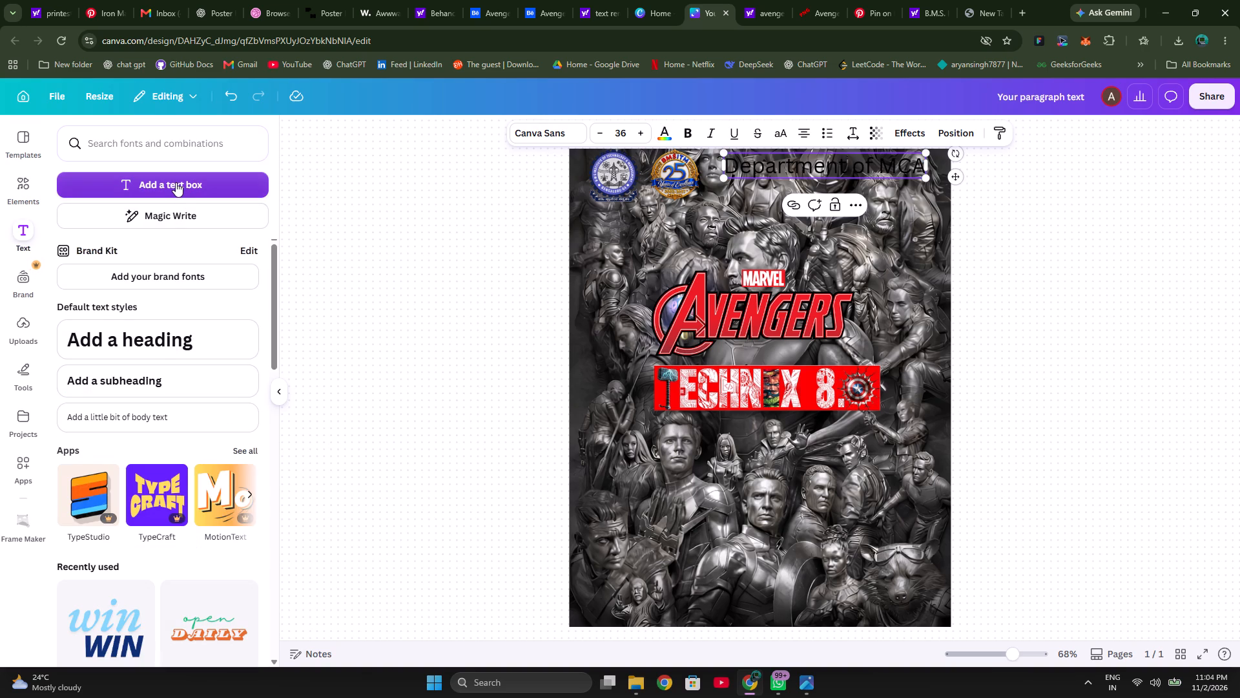
# Add another text box with the default placeholder text to the poster.
pyautogui.click(176, 182)
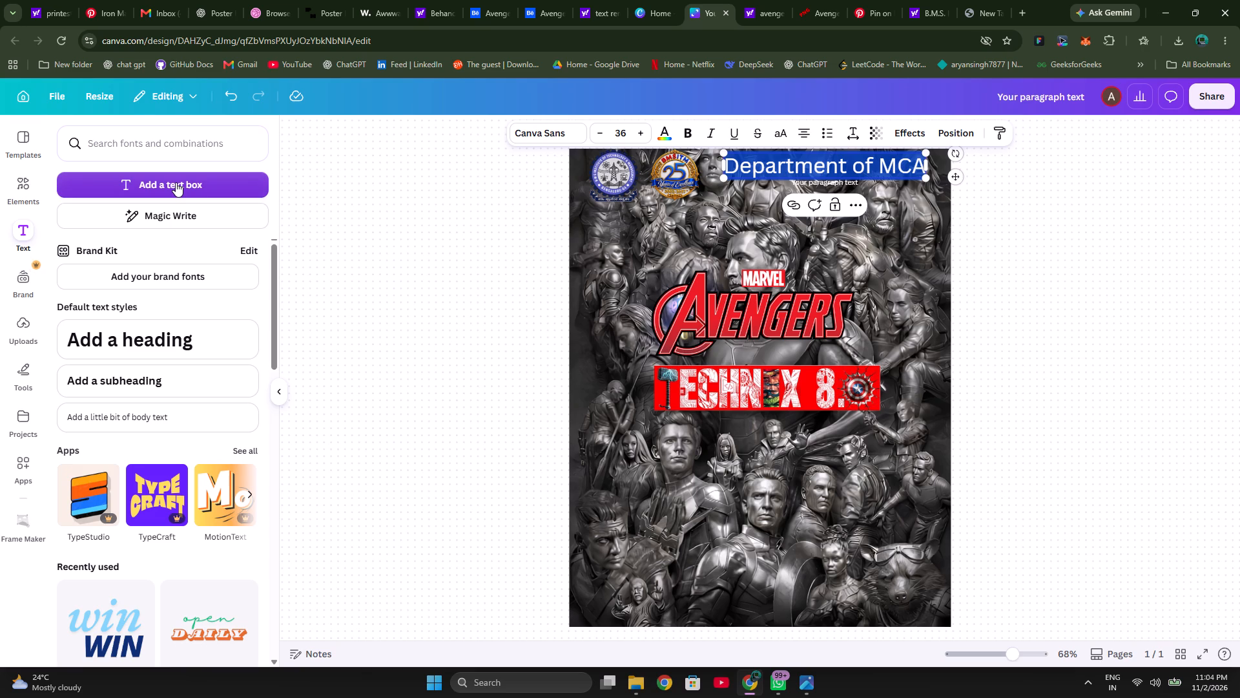
# Color the whole "Department of MCA" text with the Avengers logo's red #e62024 and make it bold.
pyautogui.click(844, 169)
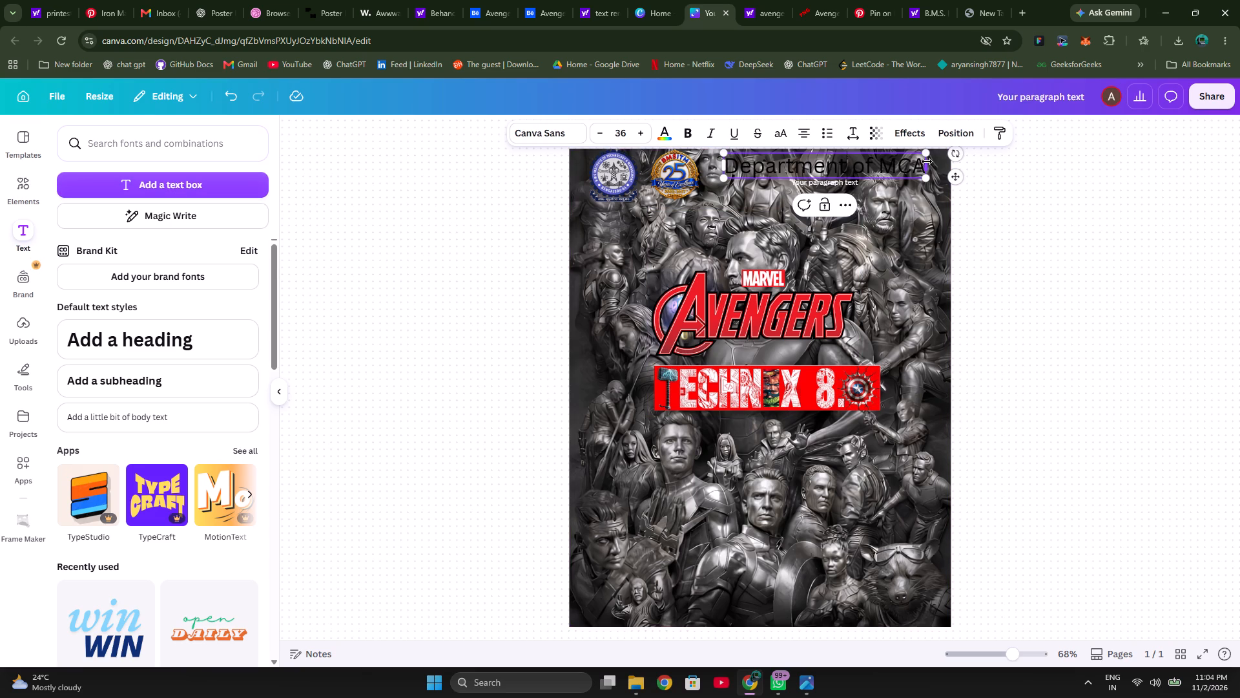
pyautogui.moveTo(922, 164); pyautogui.dragTo(796, 178)
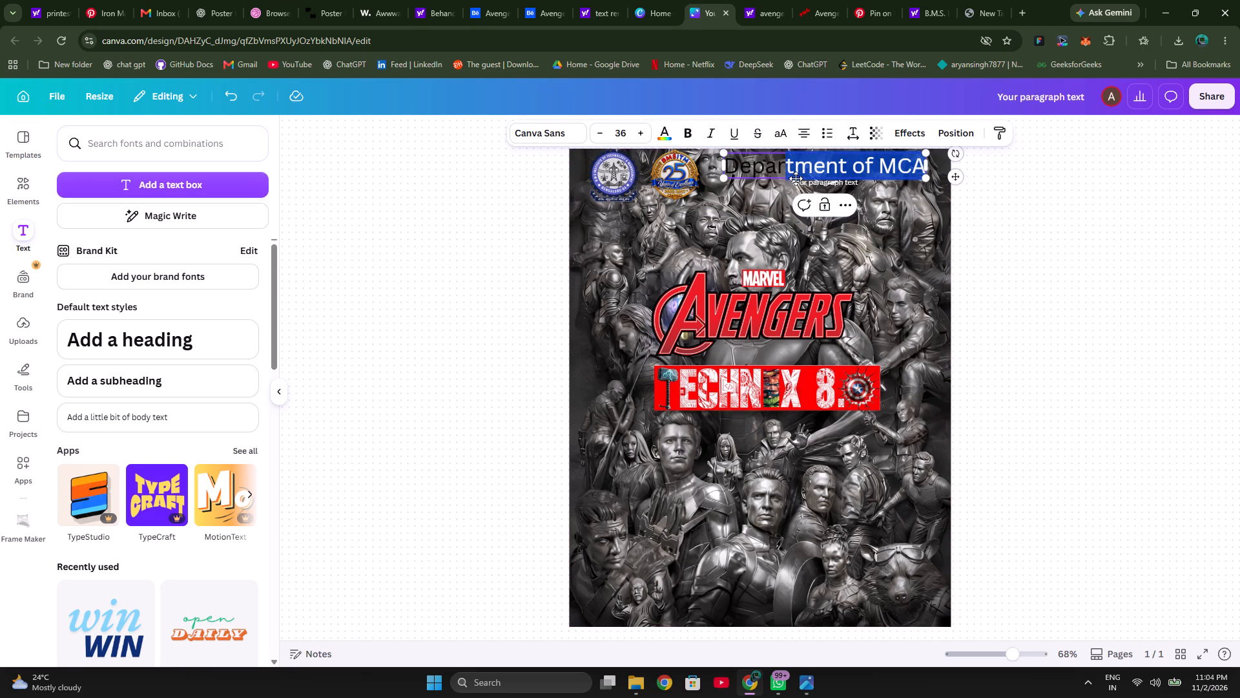
pyautogui.moveTo(796, 178); pyautogui.dragTo(726, 180)
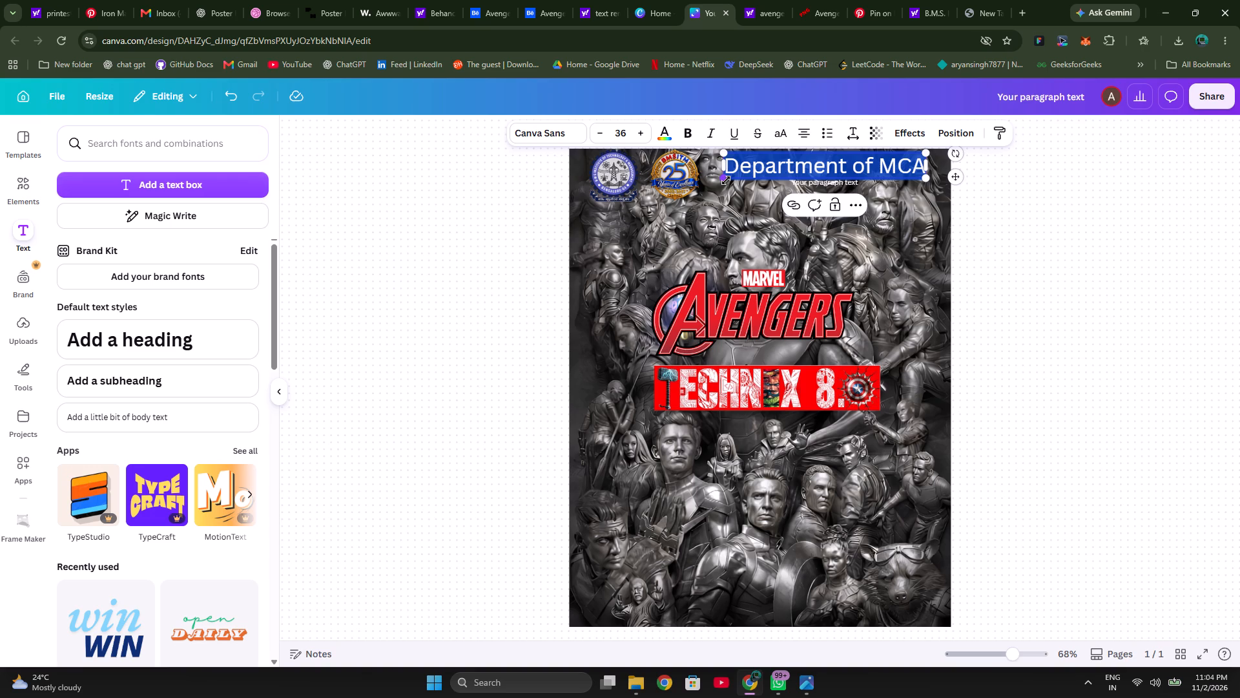
pyautogui.click(664, 130)
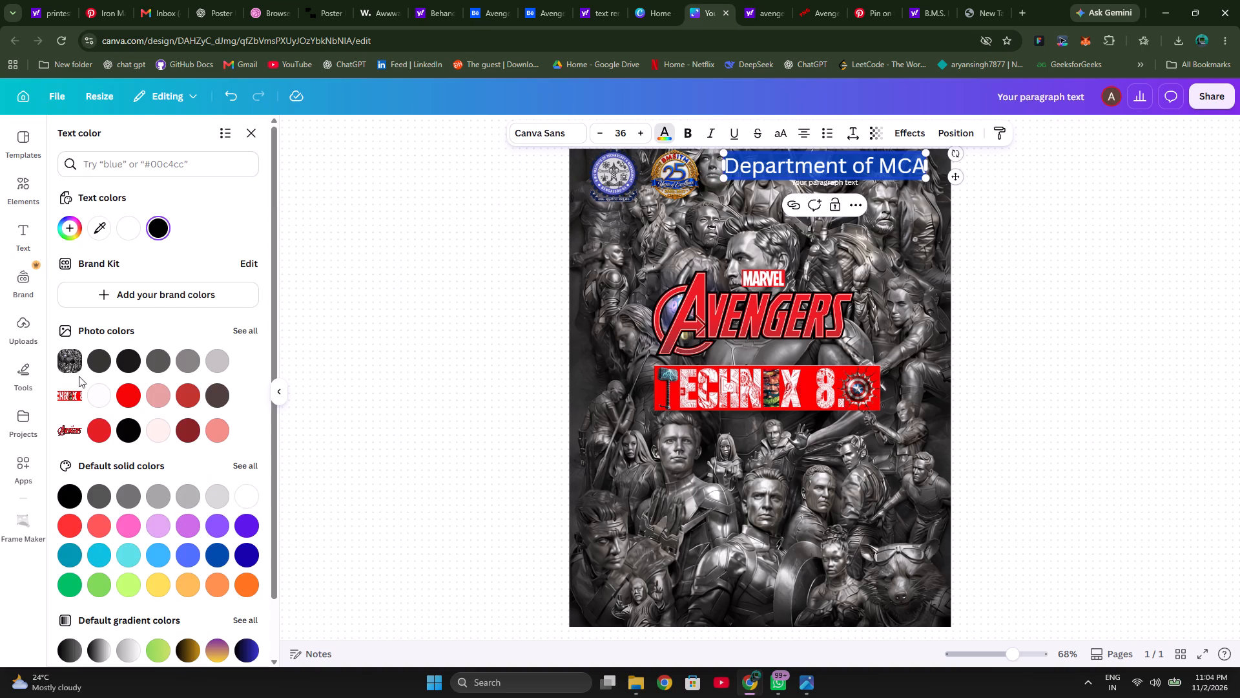
pyautogui.click(96, 431)
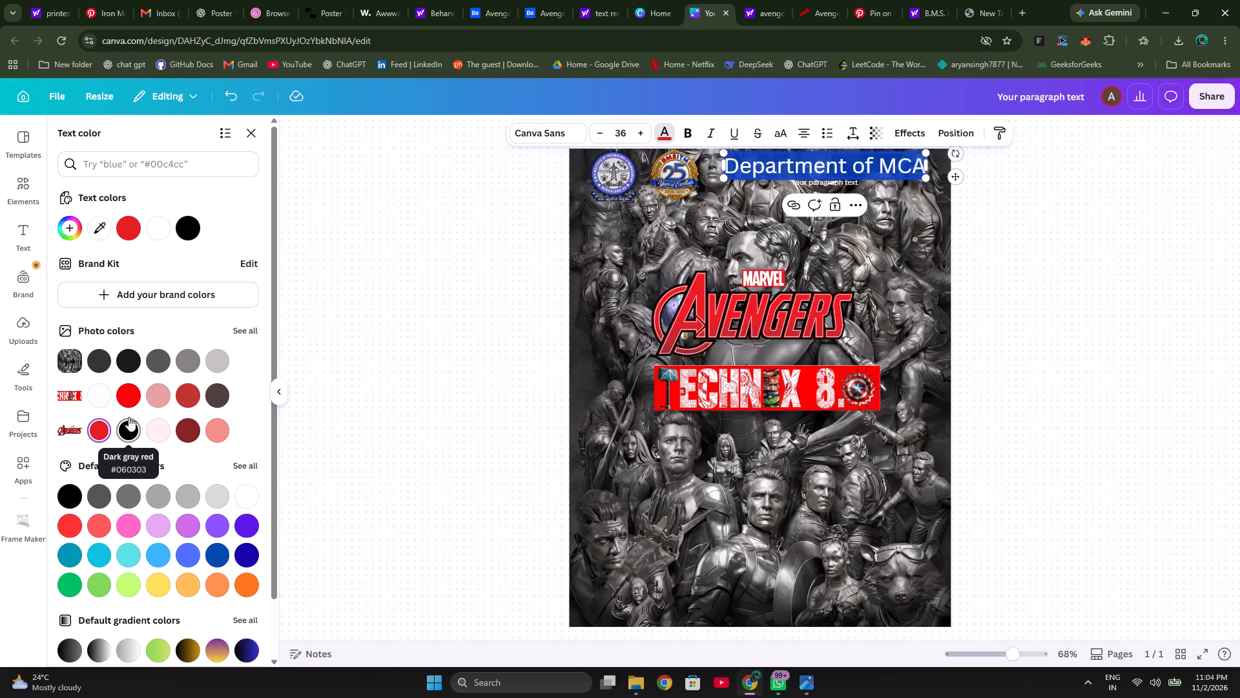
pyautogui.click(154, 229)
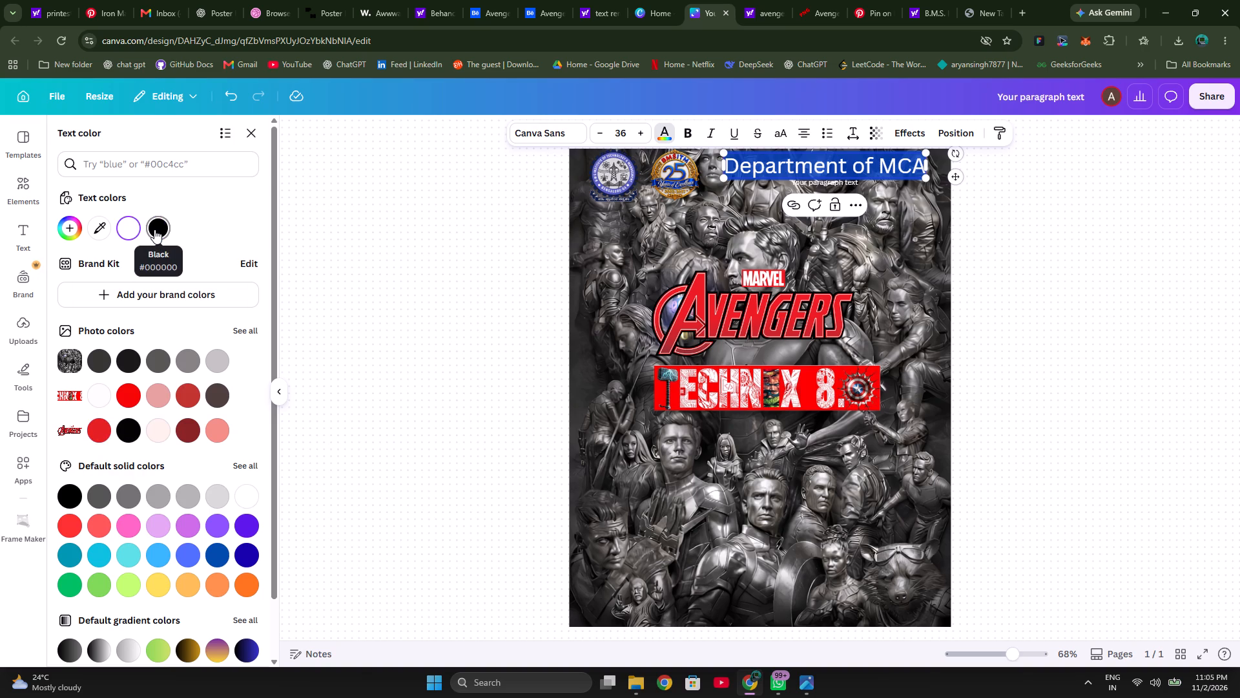
pyautogui.click(99, 425)
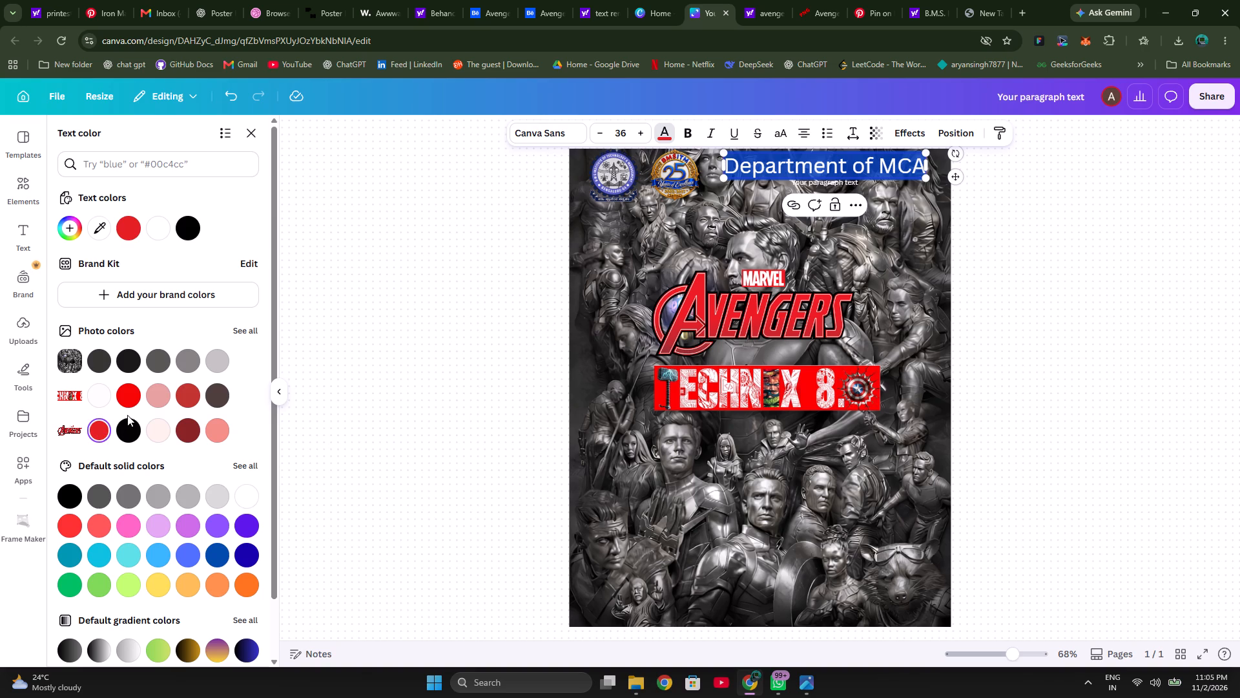
pyautogui.click(688, 132)
pyautogui.click(1091, 282)
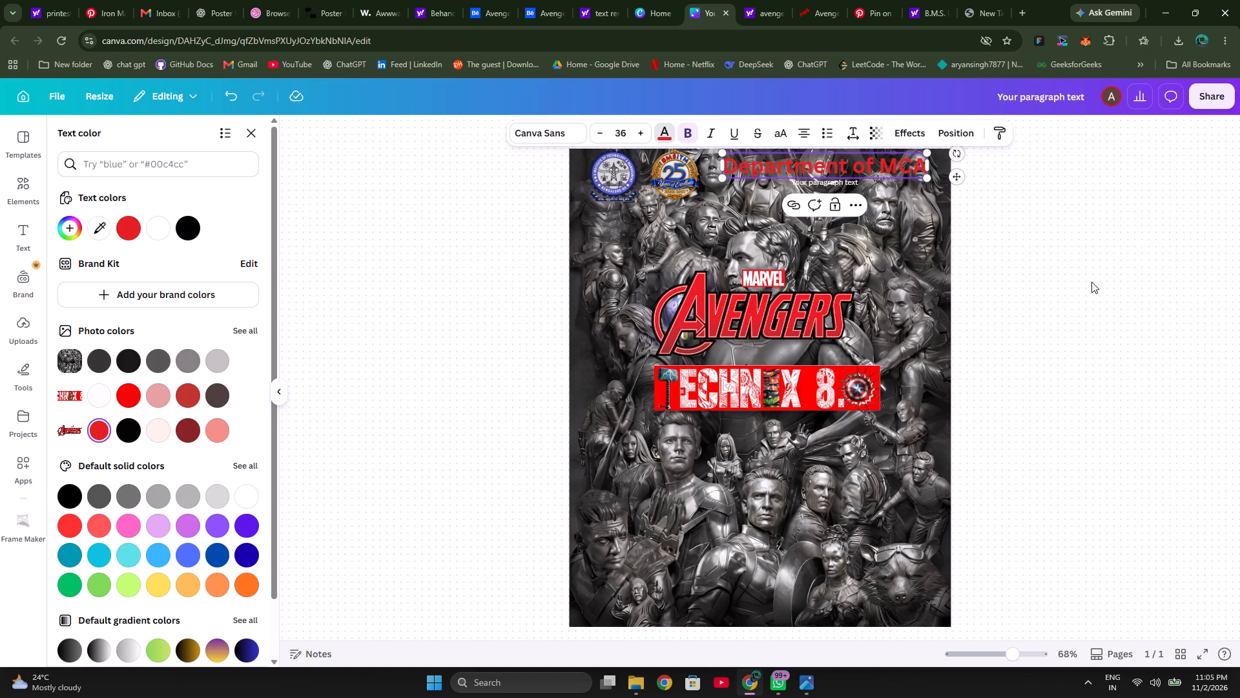
# Move the "Department of MCA" text down from the poster's top edge to just above the Avengers logo.
pyautogui.click(830, 165)
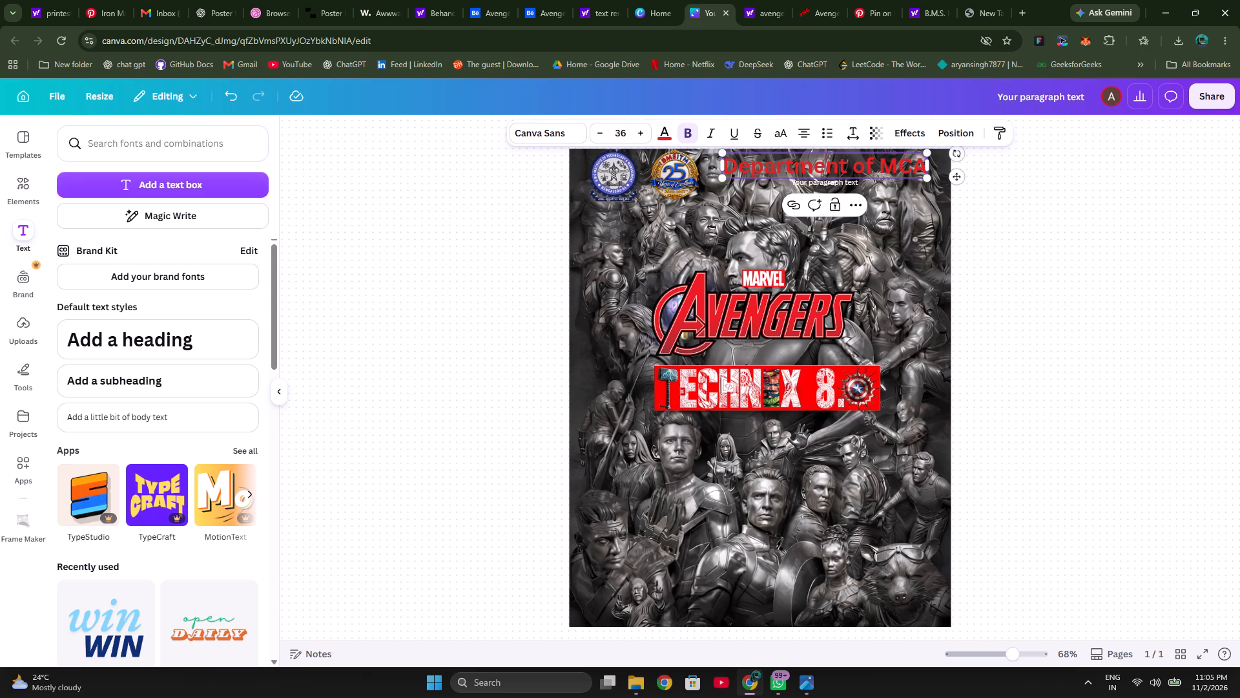
pyautogui.click(830, 165)
pyautogui.click(1017, 217)
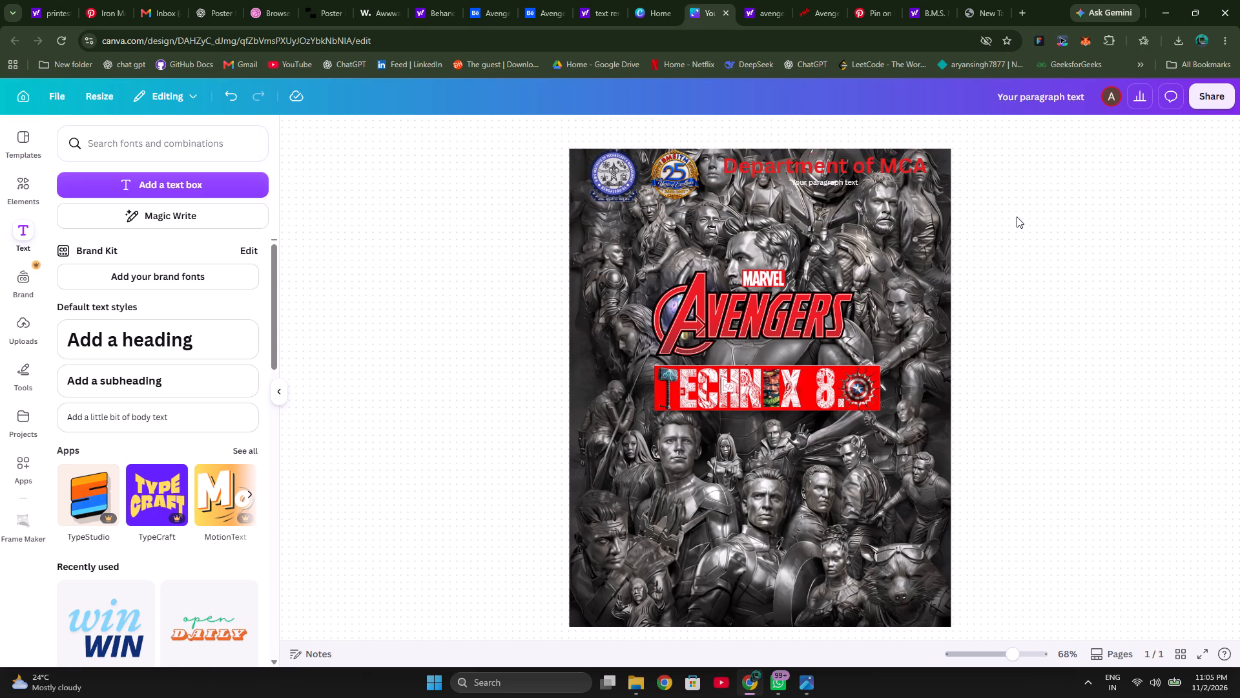
pyautogui.click(865, 165)
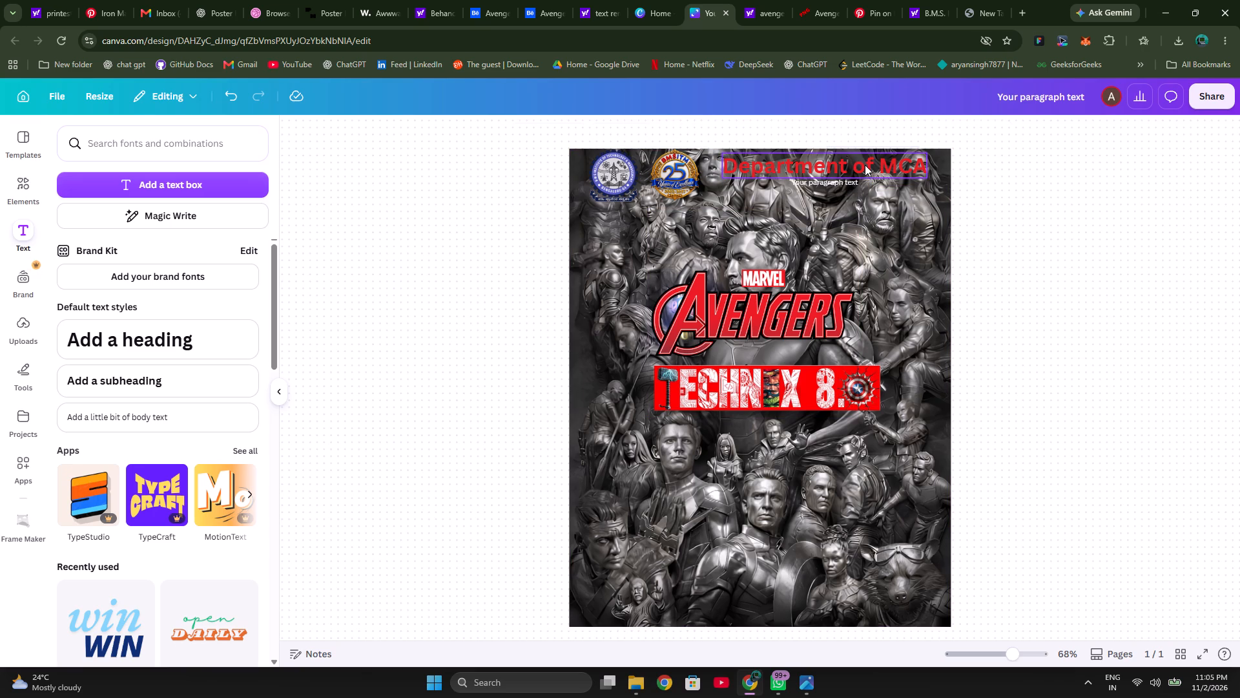
pyautogui.moveTo(955, 178); pyautogui.dragTo(930, 215)
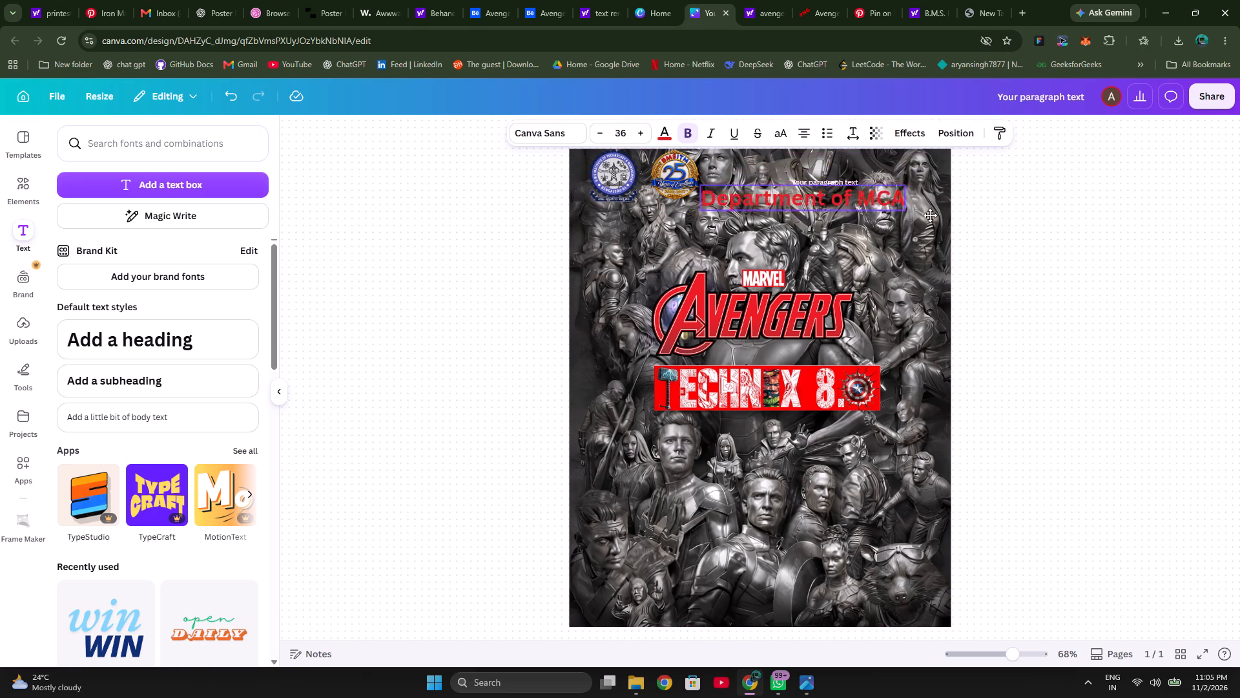
pyautogui.moveTo(930, 215); pyautogui.dragTo(888, 238)
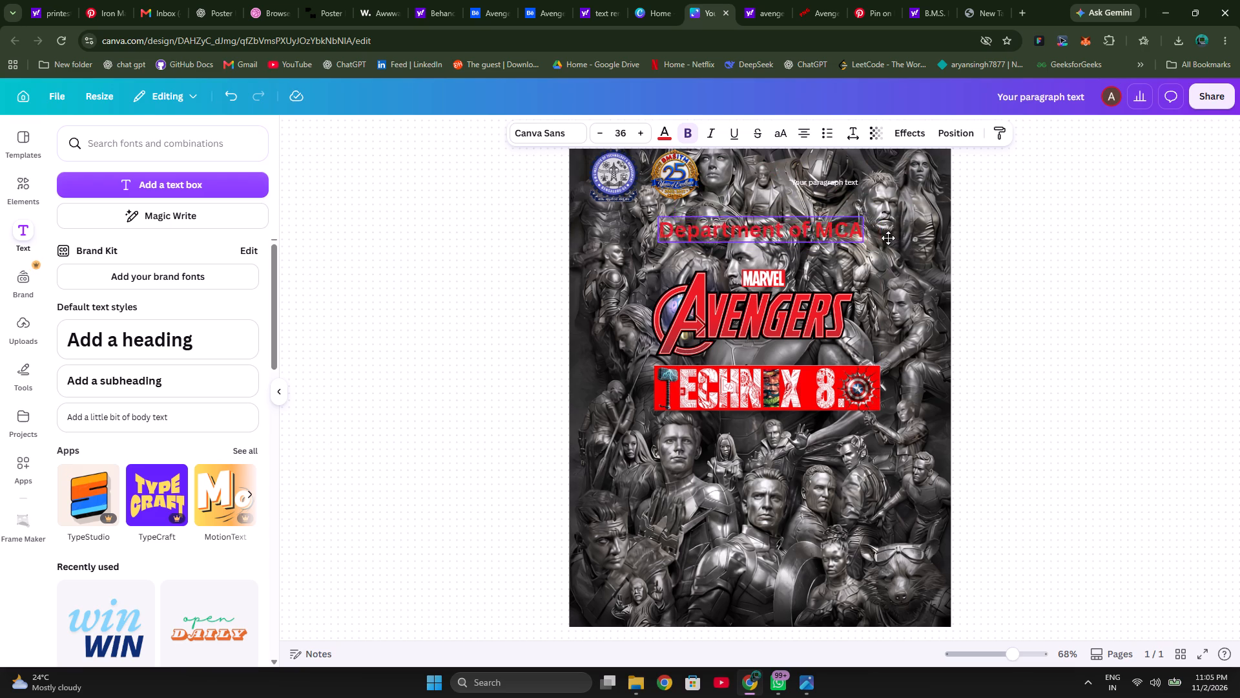
pyautogui.moveTo(888, 238); pyautogui.dragTo(900, 229)
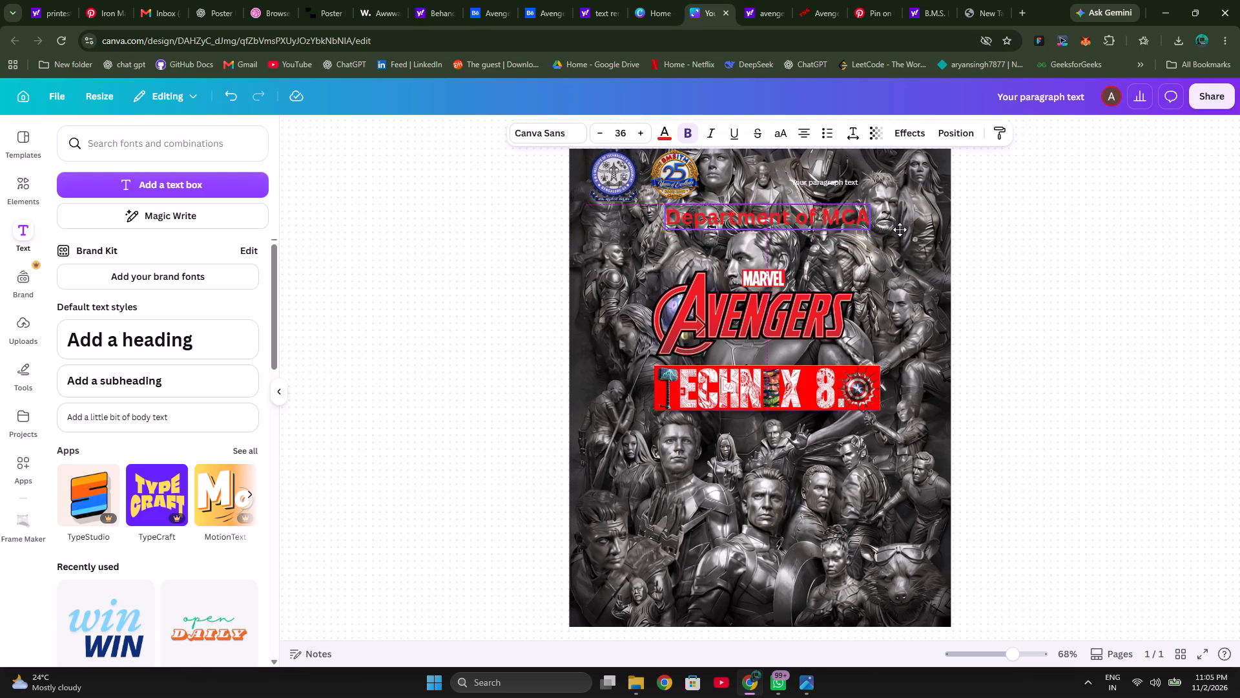
pyautogui.moveTo(900, 229); pyautogui.dragTo(905, 226)
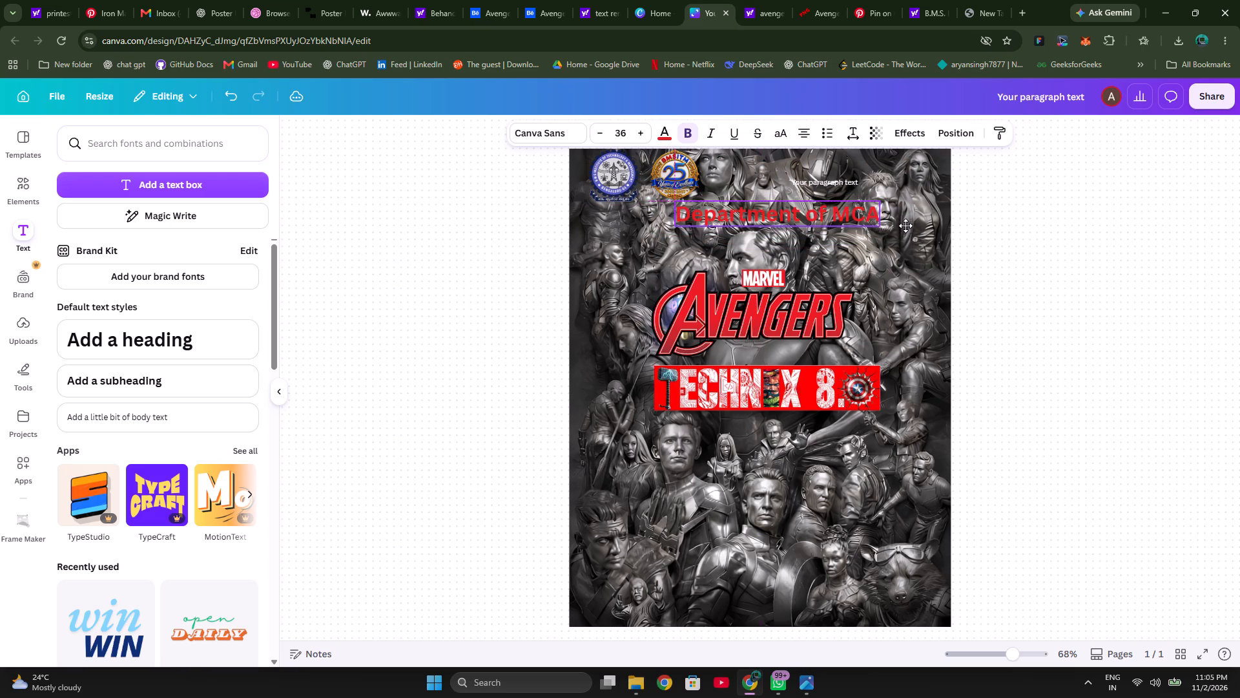
pyautogui.moveTo(905, 226); pyautogui.dragTo(903, 230)
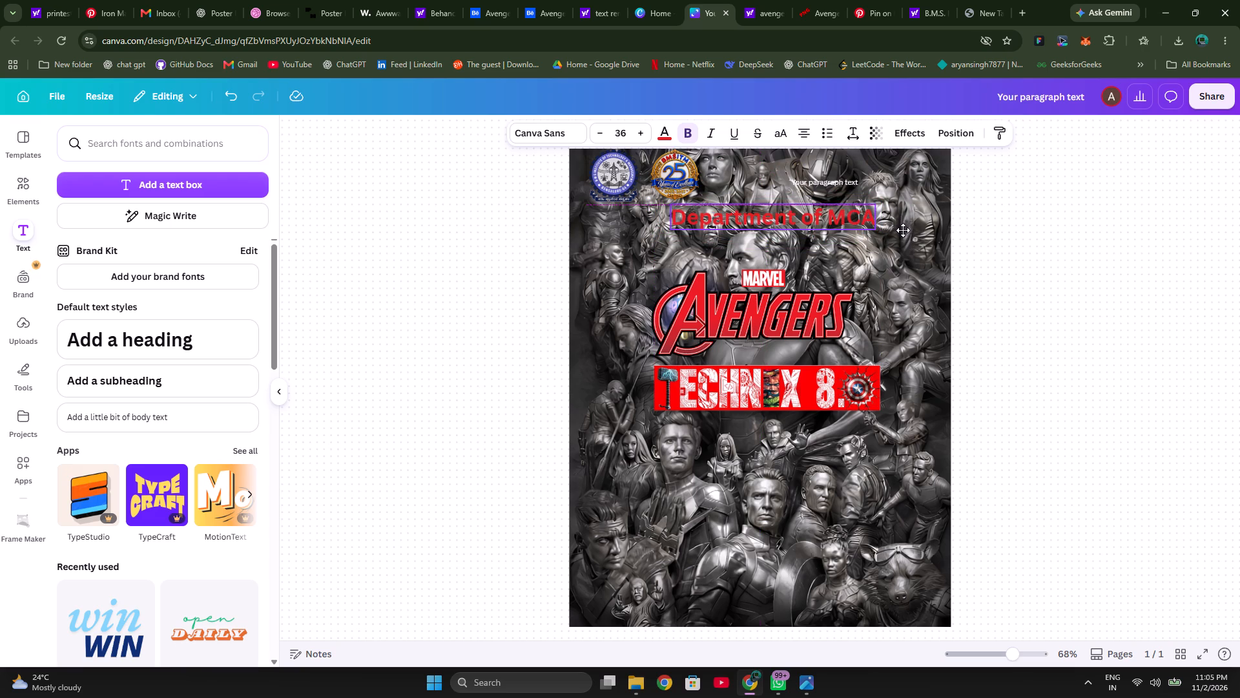
pyautogui.moveTo(903, 230); pyautogui.dragTo(909, 233)
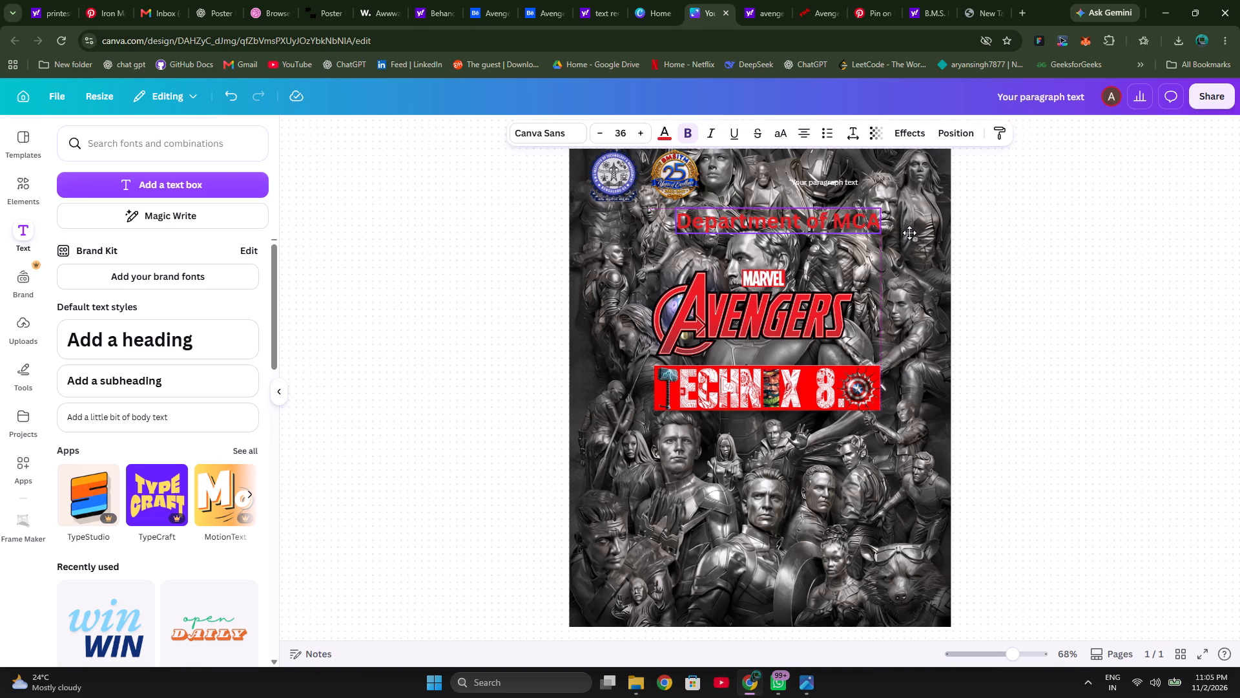
pyautogui.moveTo(909, 233); pyautogui.dragTo(909, 232)
pyautogui.moveTo(909, 232); pyautogui.dragTo(923, 228)
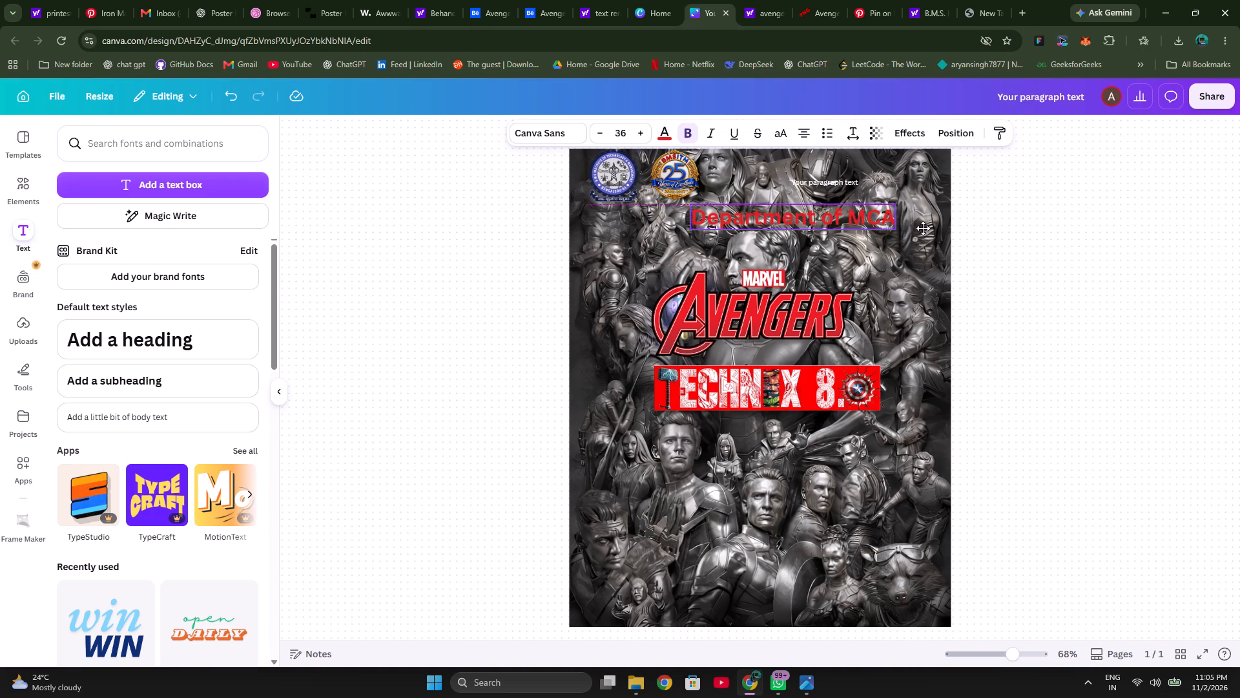
pyautogui.moveTo(923, 228); pyautogui.dragTo(913, 235)
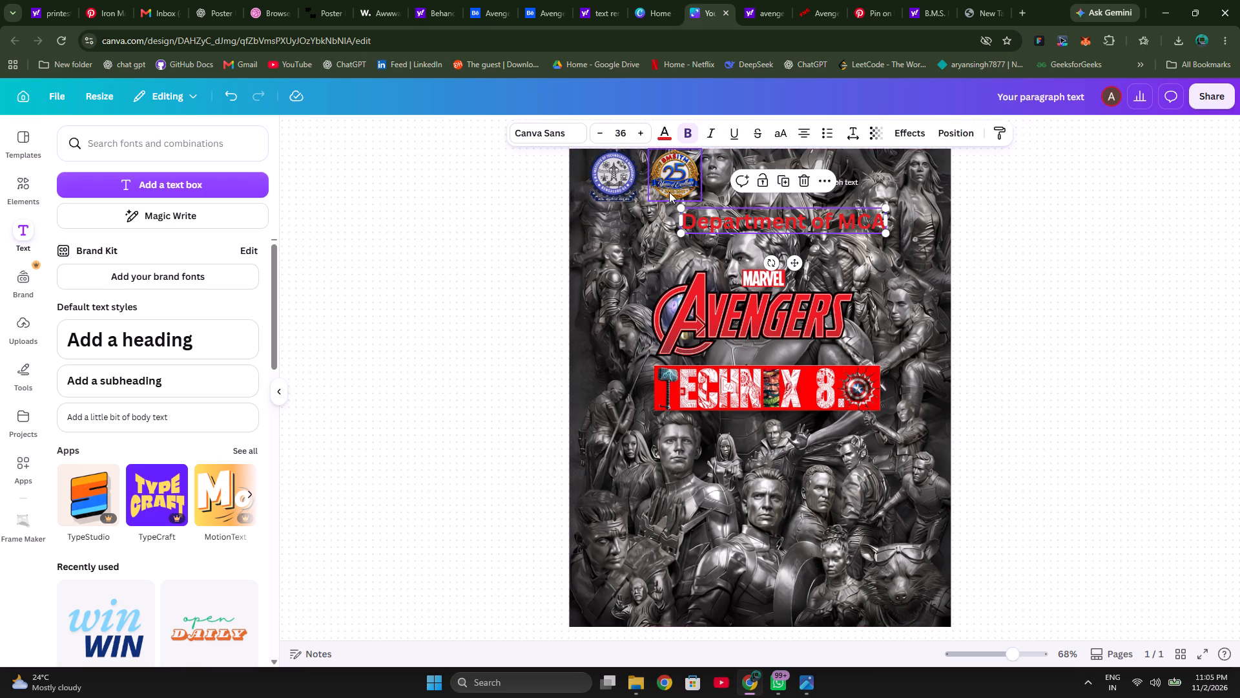
# Shrink the 25-year emblem and the round blue college seal slightly so the two logos match in height.
pyautogui.click(694, 191)
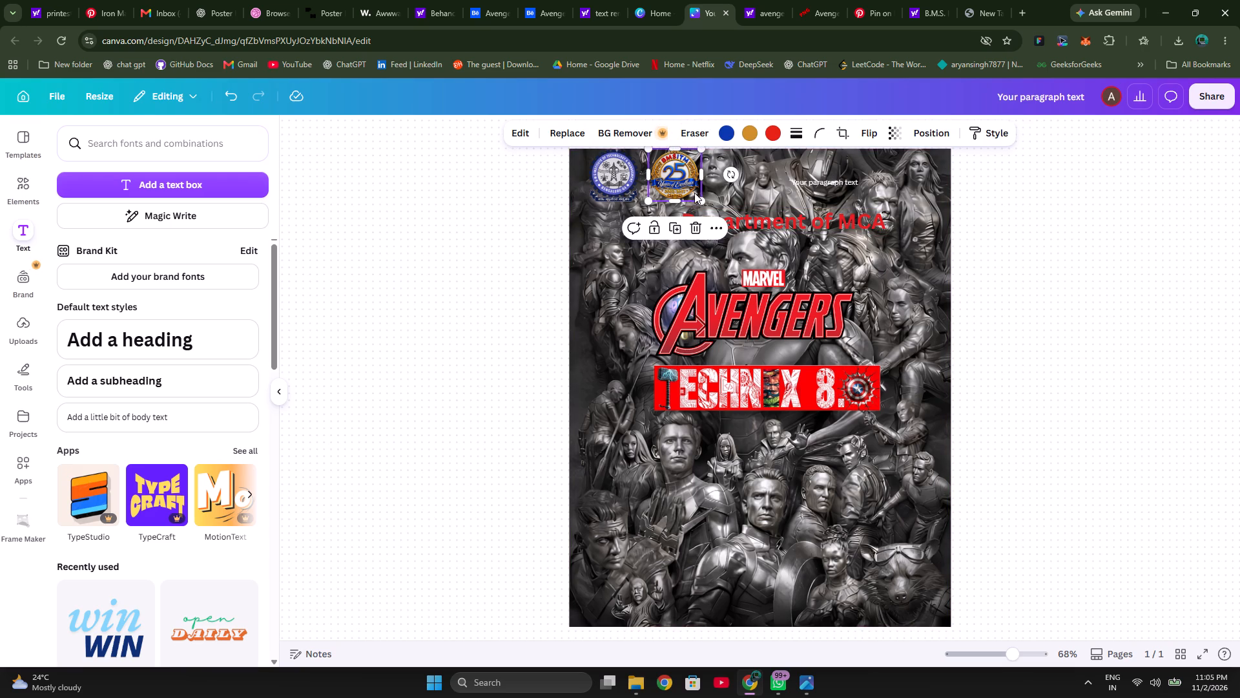
pyautogui.moveTo(701, 201); pyautogui.dragTo(696, 196)
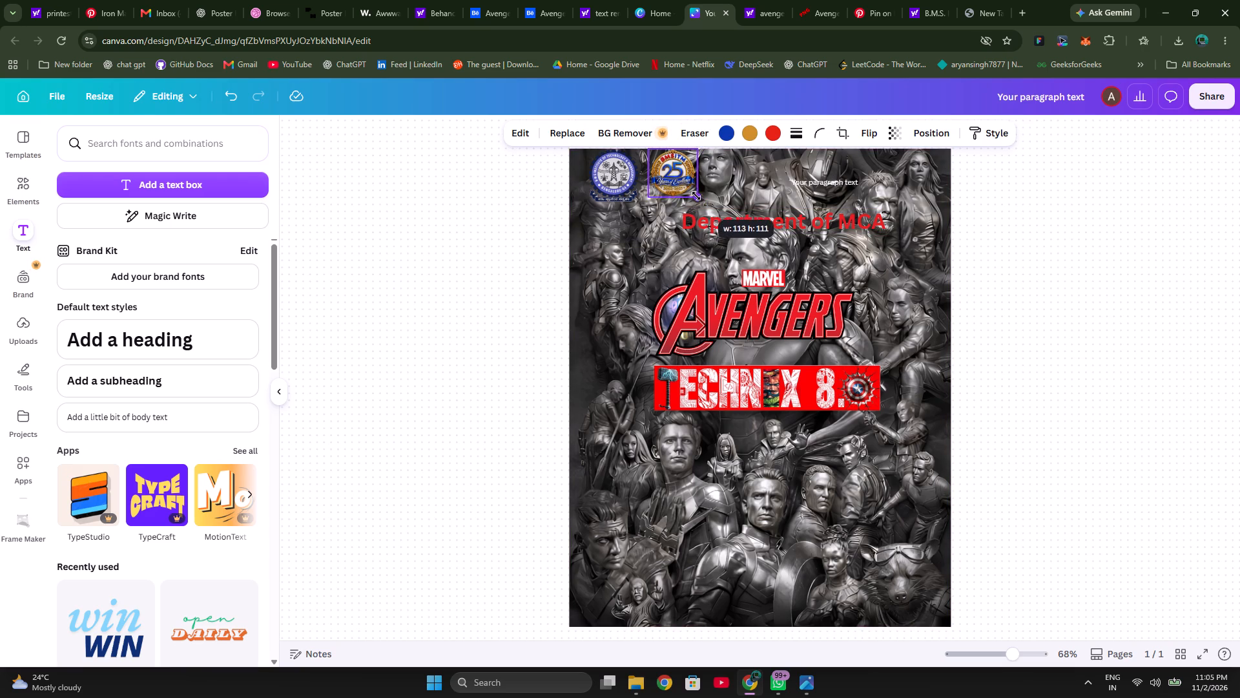
pyautogui.moveTo(696, 196); pyautogui.dragTo(694, 194)
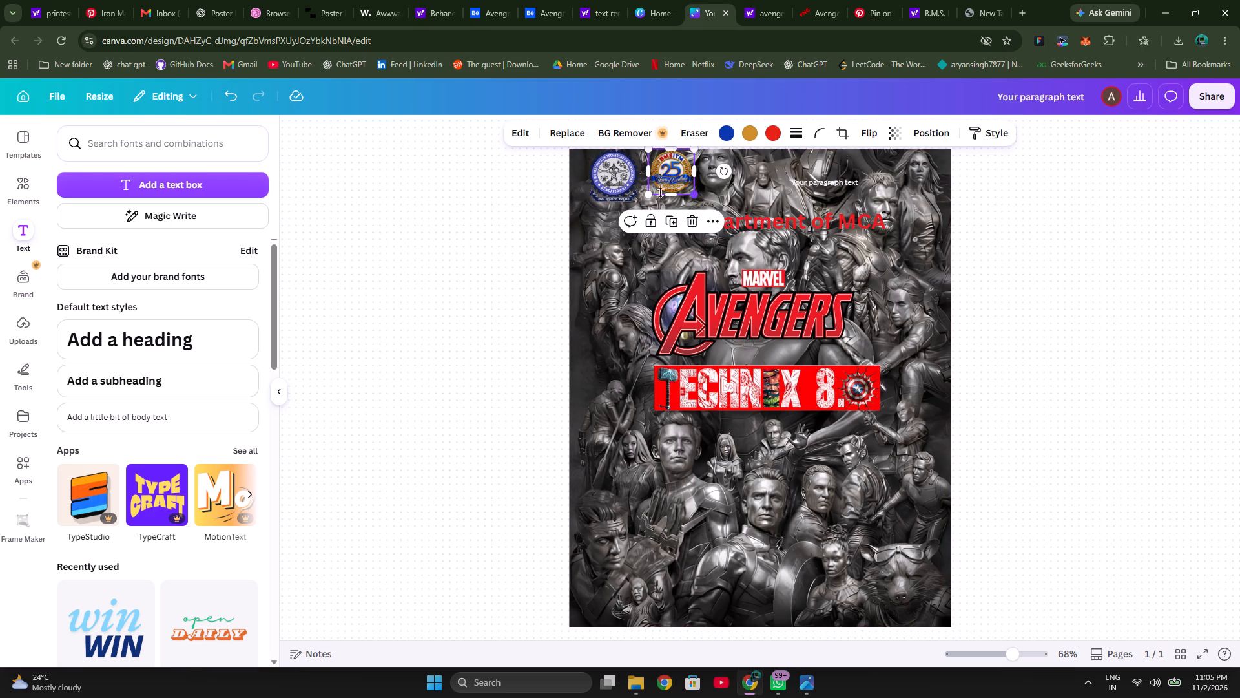
pyautogui.click(610, 179)
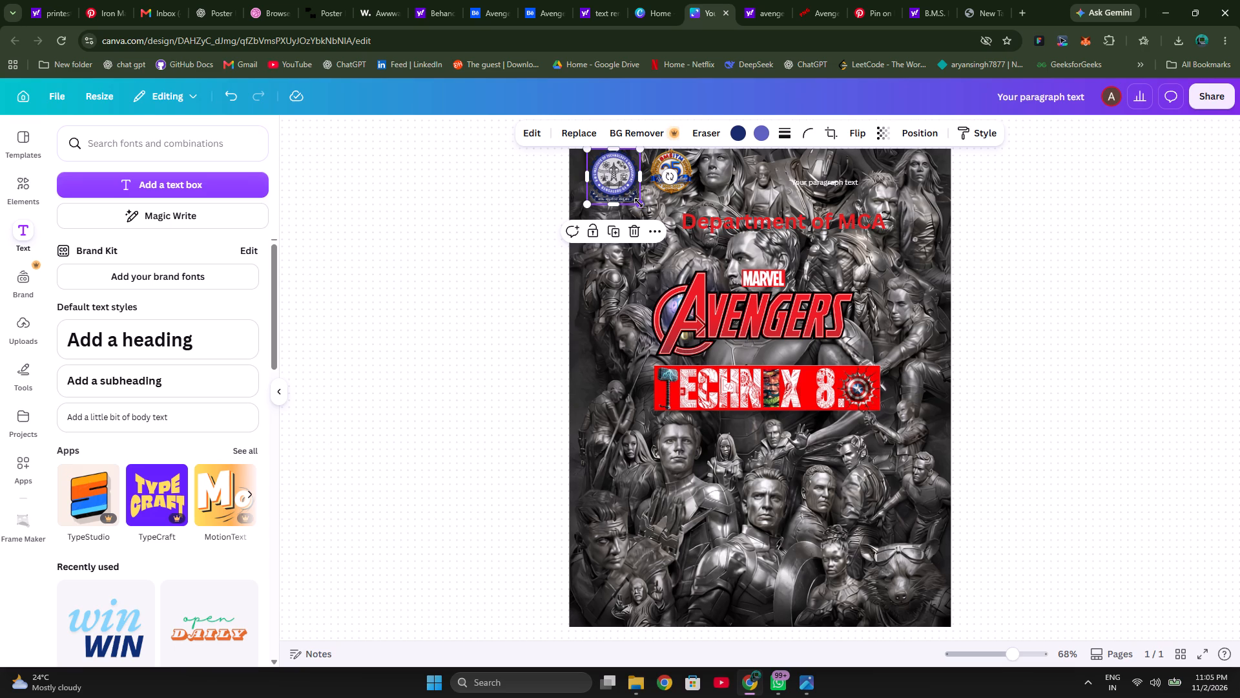
pyautogui.moveTo(639, 203); pyautogui.dragTo(632, 191)
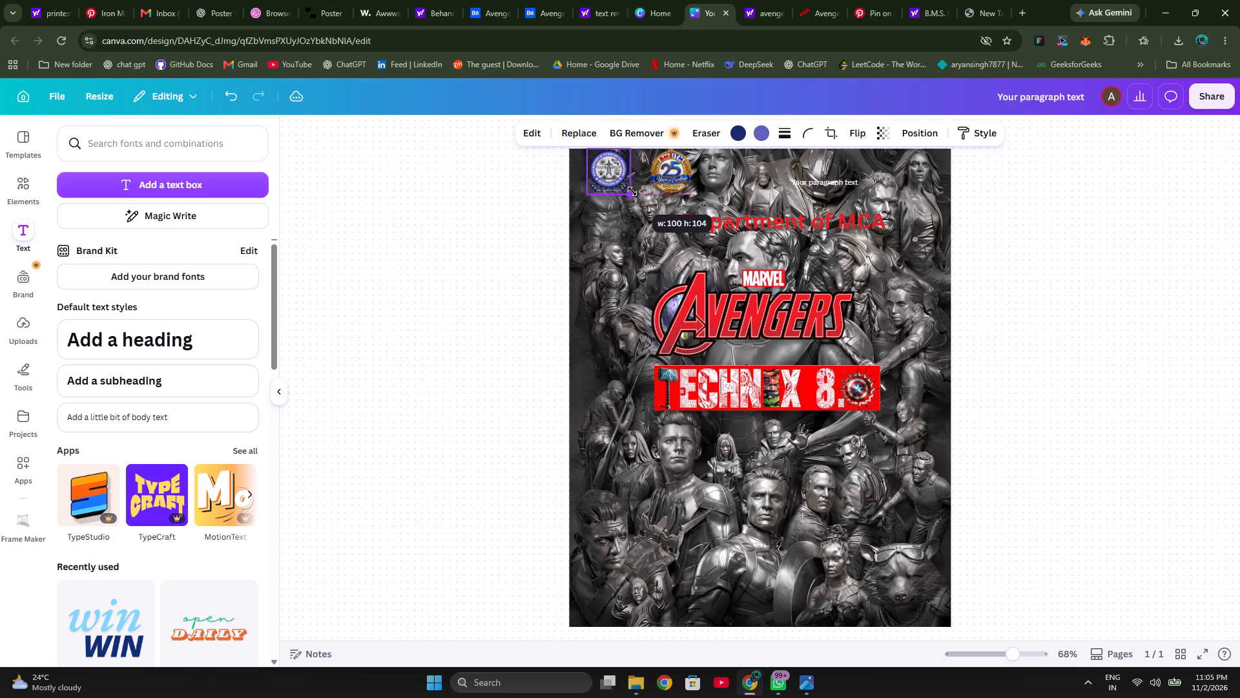
pyautogui.moveTo(632, 191); pyautogui.dragTo(634, 193)
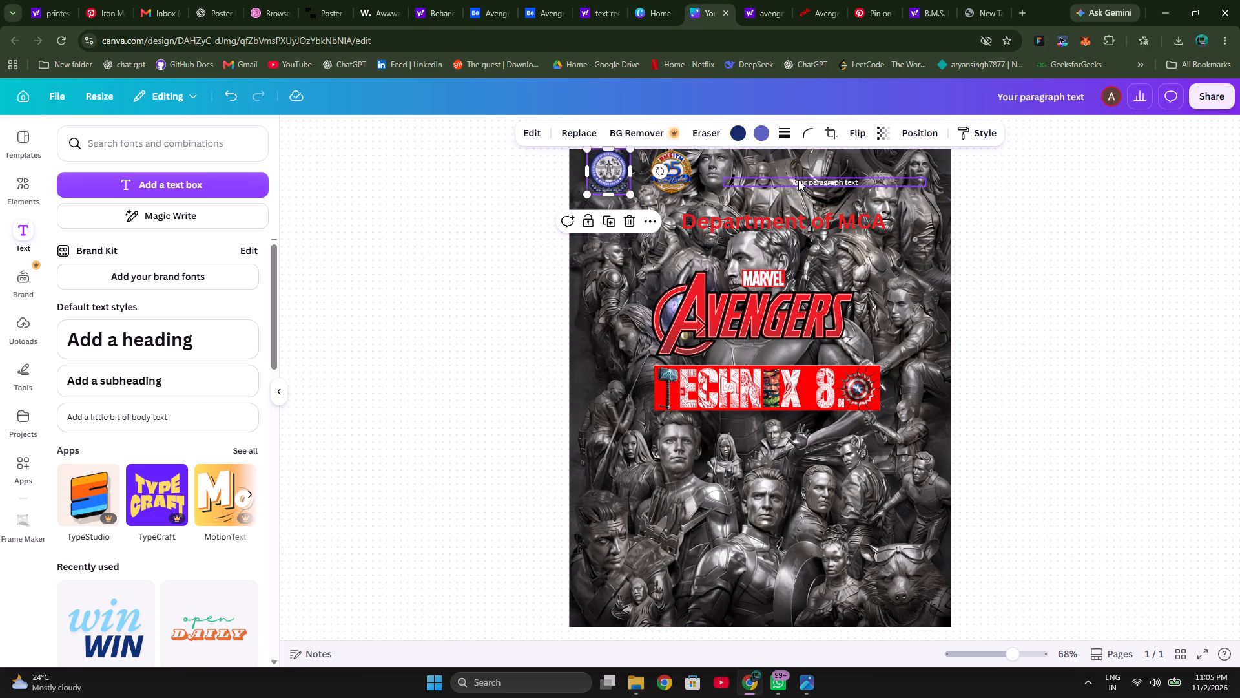
# Shift the "Department of MCA" text slightly left so it sits roughly centred above the Avengers logo.
pyautogui.click(798, 180)
pyautogui.moveTo(763, 225); pyautogui.dragTo(747, 227)
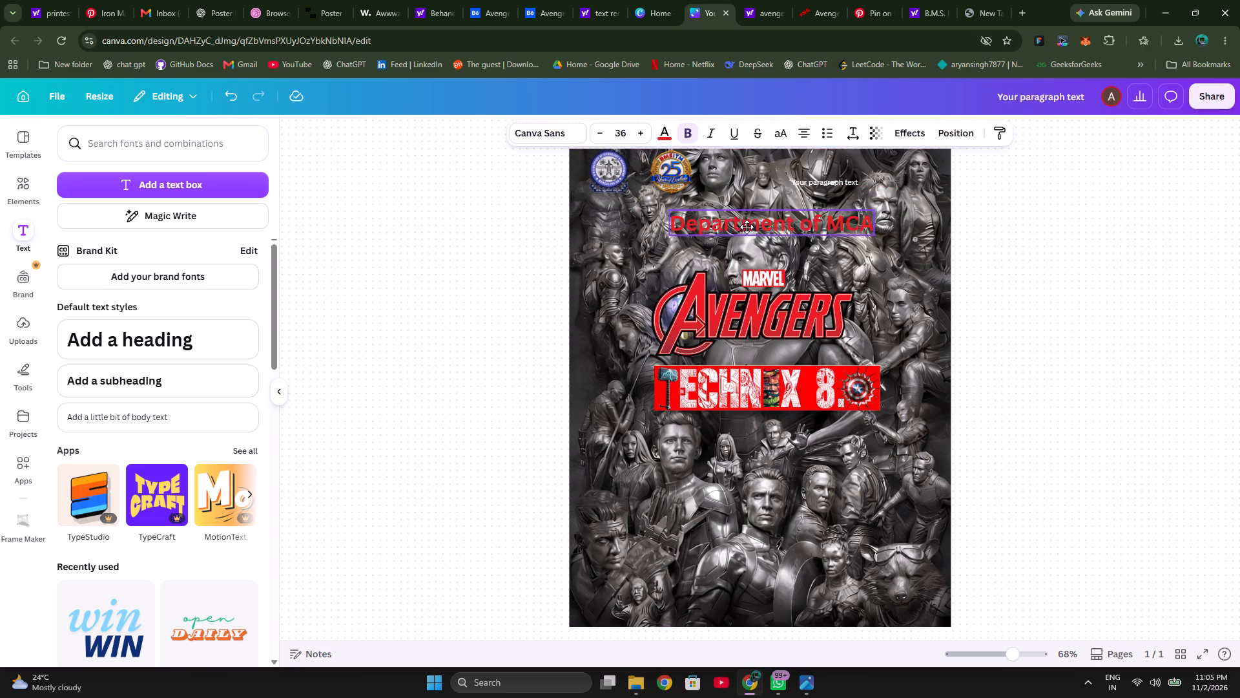
pyautogui.moveTo(747, 227); pyautogui.dragTo(748, 223)
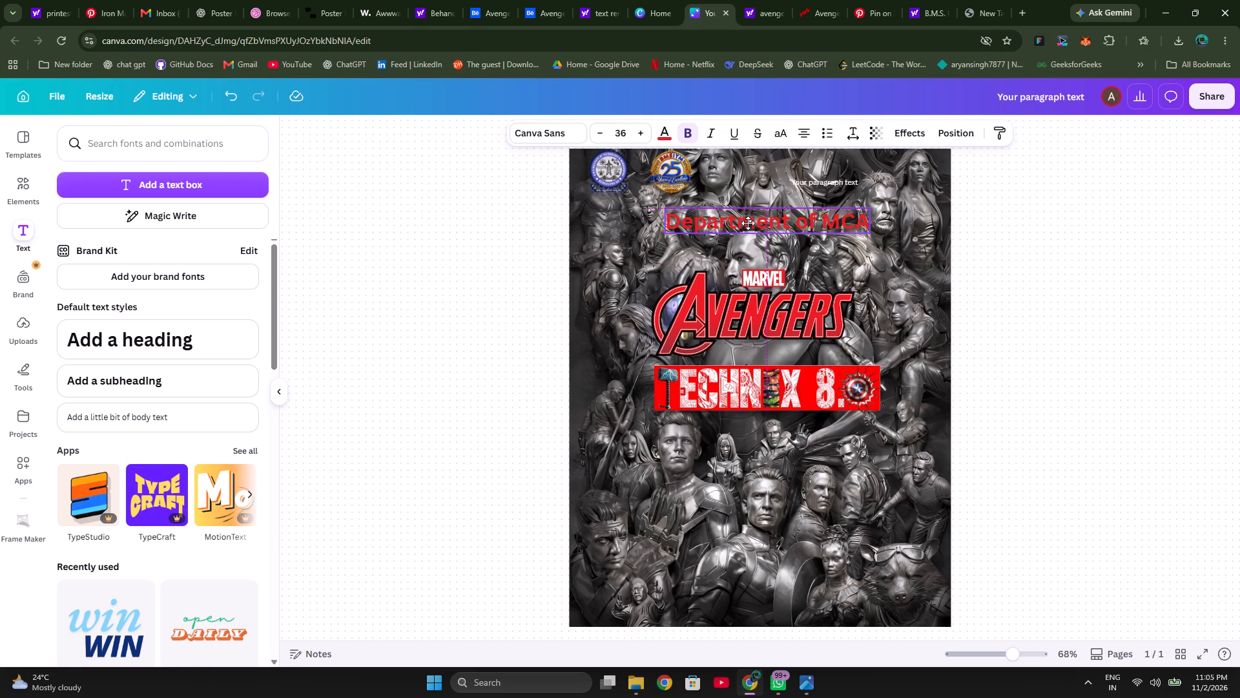
pyautogui.moveTo(748, 223); pyautogui.dragTo(746, 220)
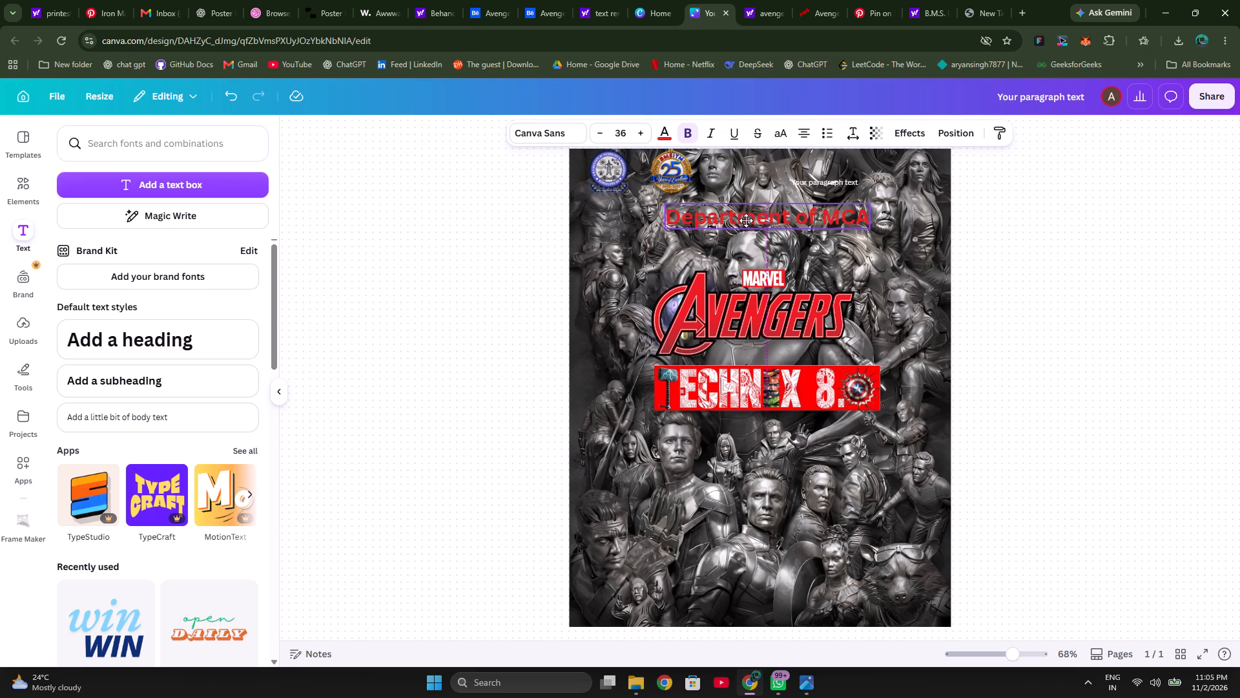
pyautogui.moveTo(746, 220); pyautogui.dragTo(746, 221)
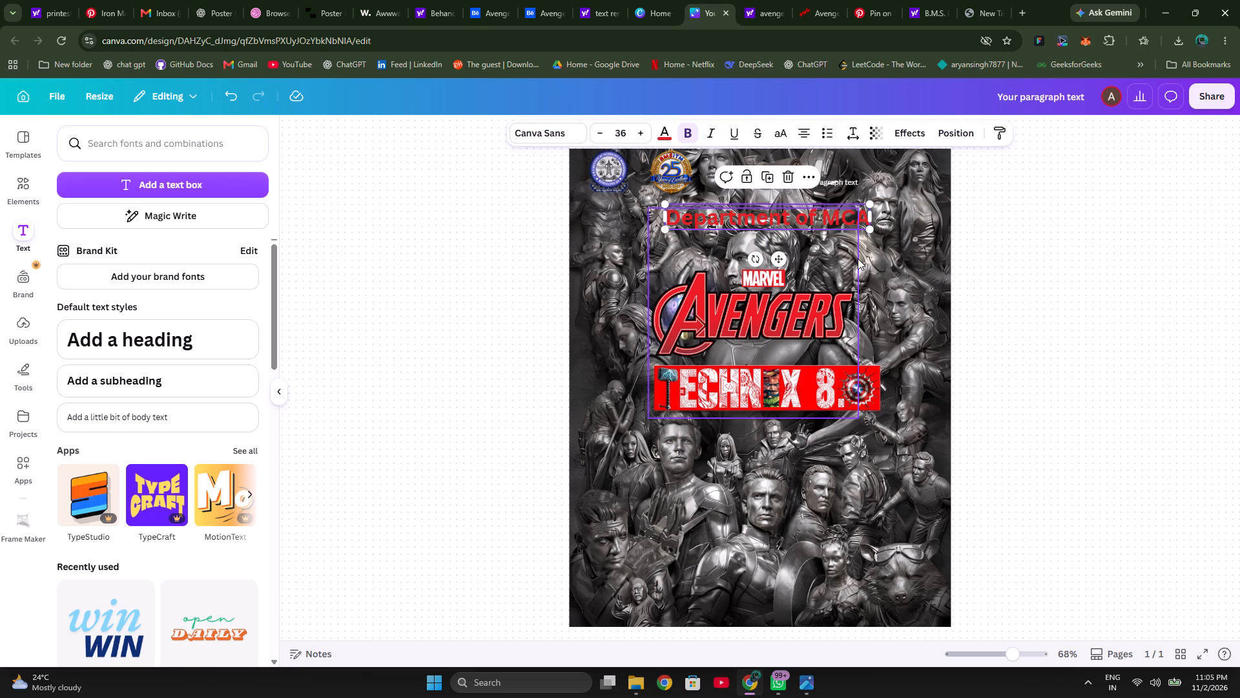
# Look through the text styles, font combinations and Brand Kit fonts for a style for the "Department of MCA" text.
pyautogui.click(789, 215)
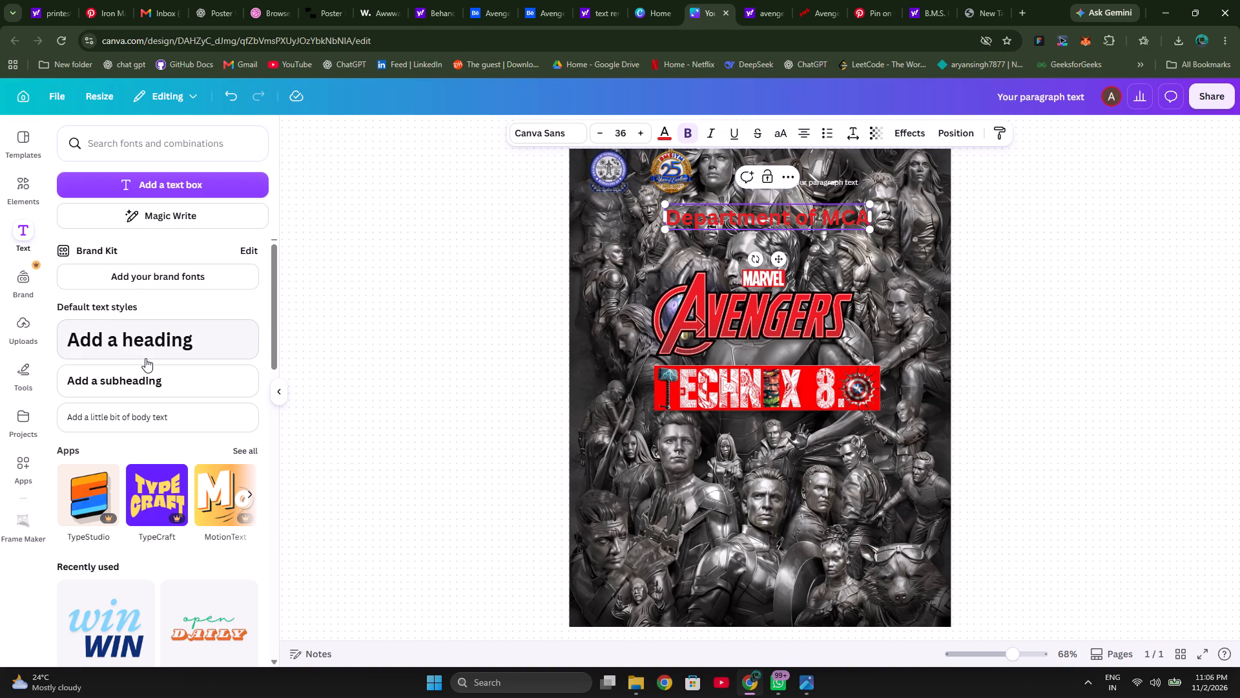
pyautogui.scroll(-1, 145, 358)
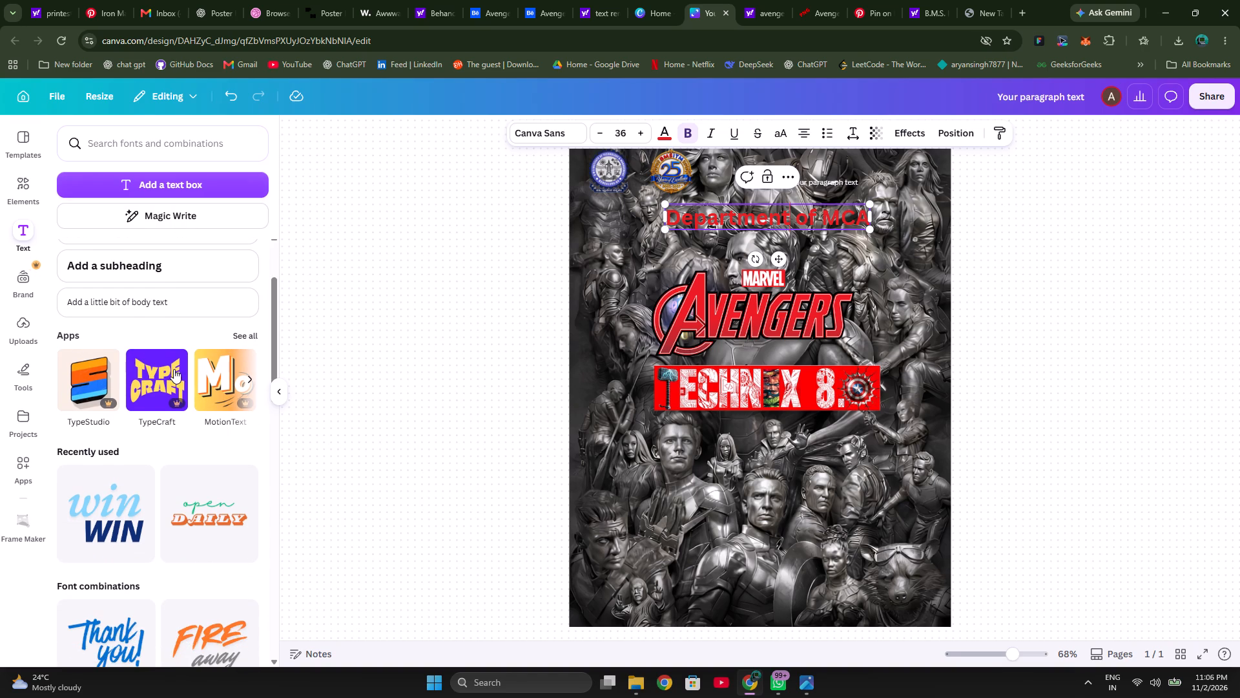
pyautogui.scroll(-4, 170, 491)
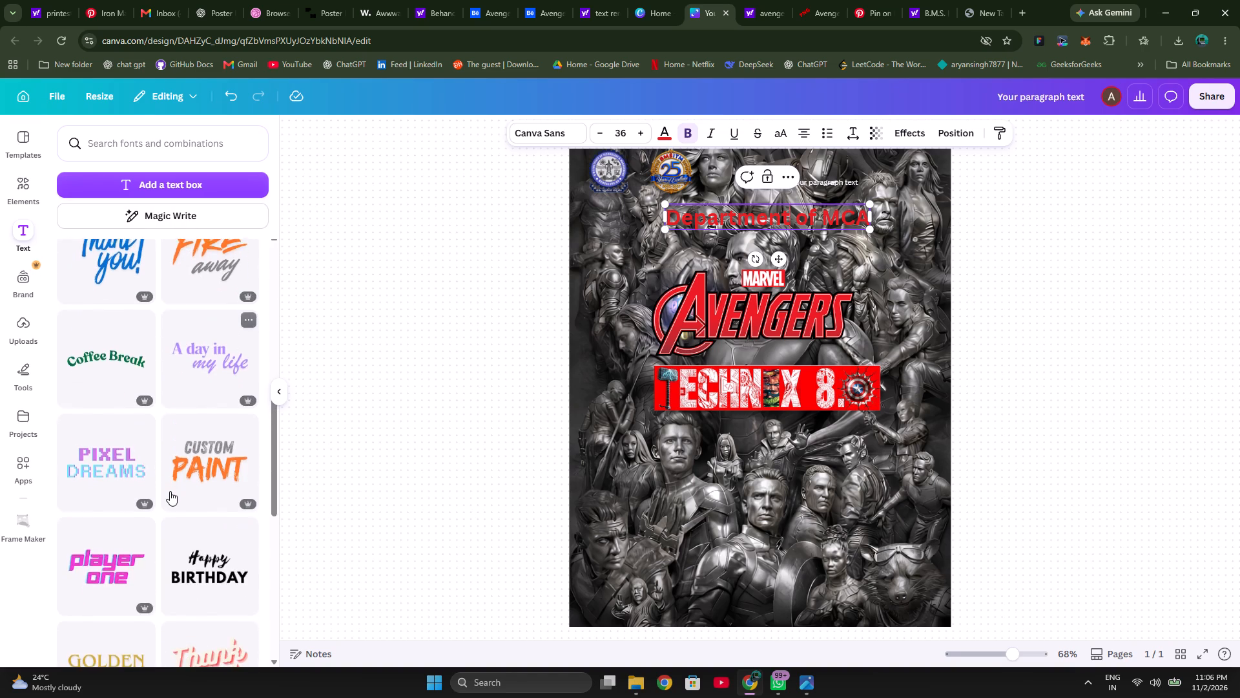
pyautogui.scroll(-3, 170, 491)
pyautogui.scroll(8, 170, 491)
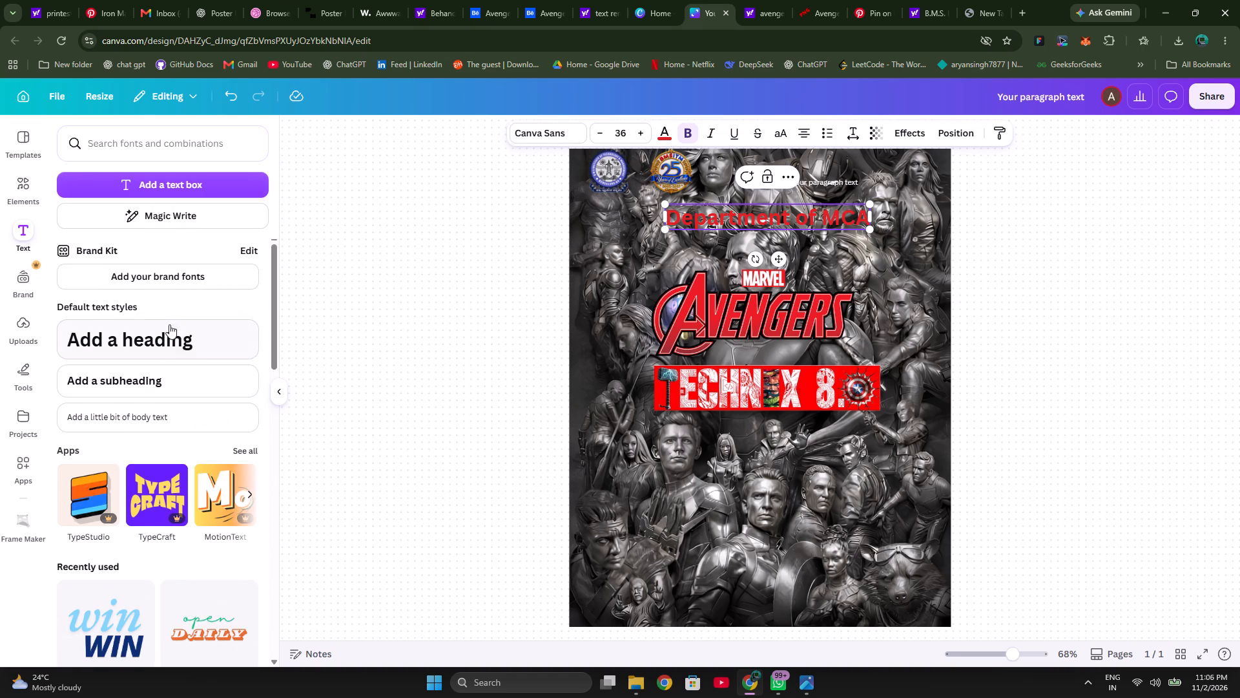
pyautogui.click(160, 274)
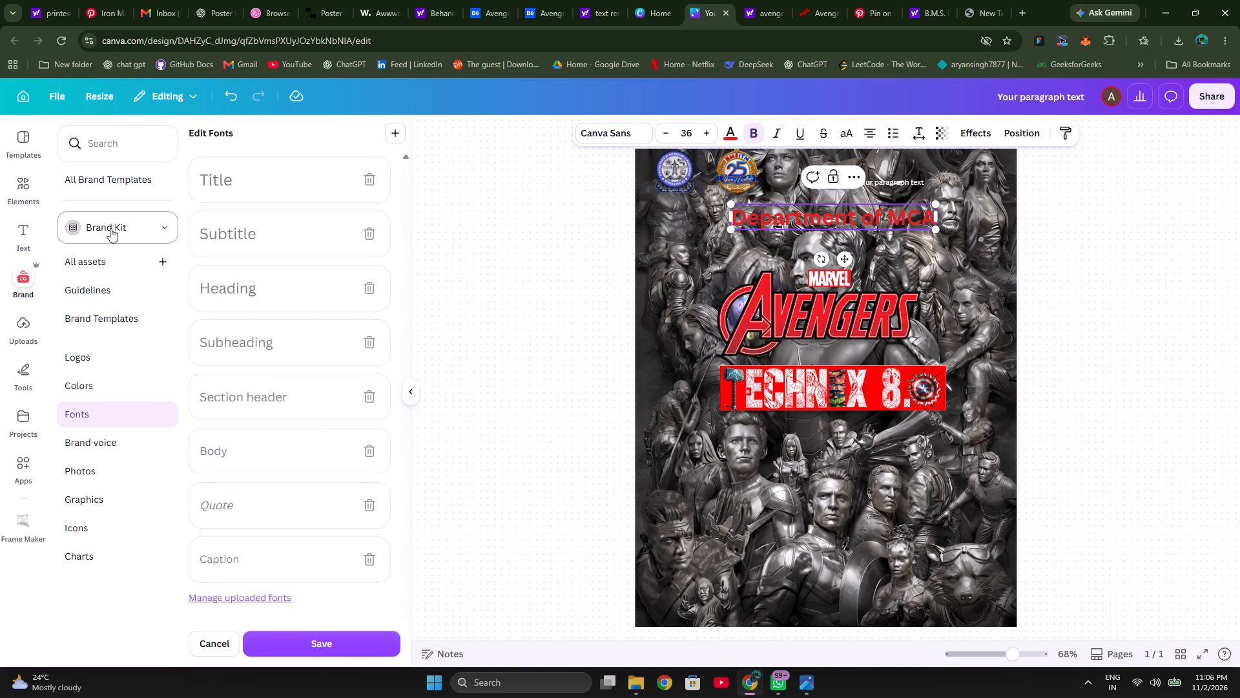
pyautogui.click(161, 226)
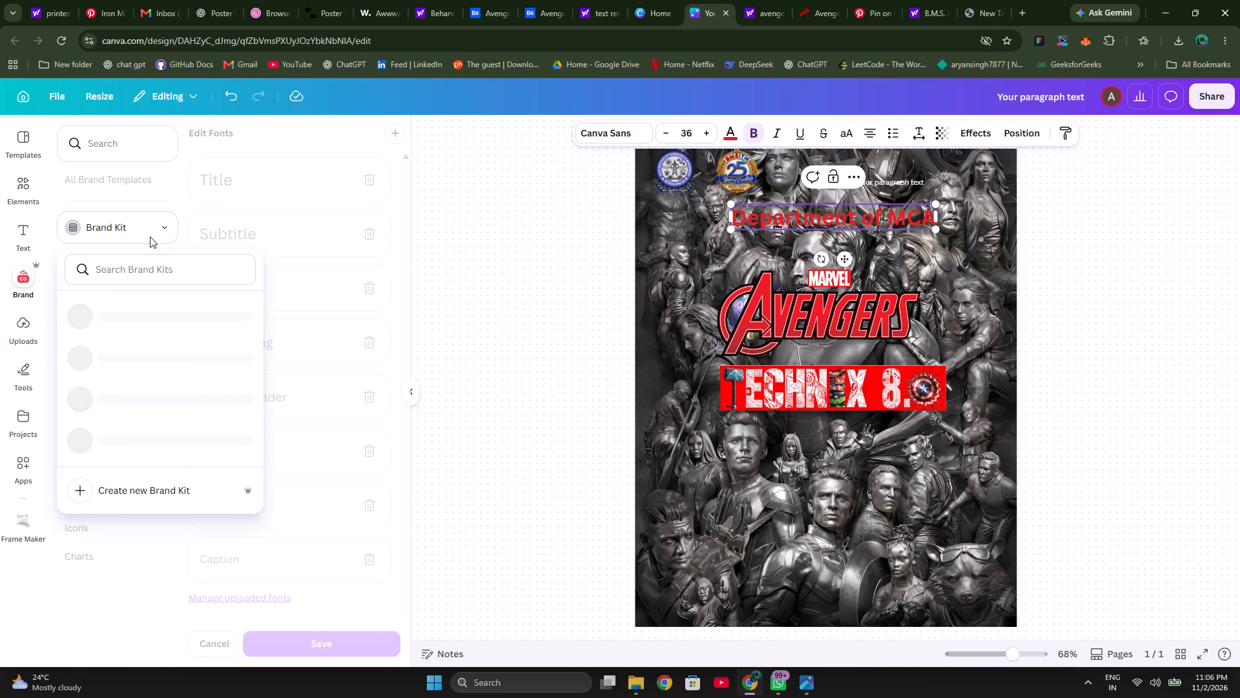
pyautogui.click(523, 296)
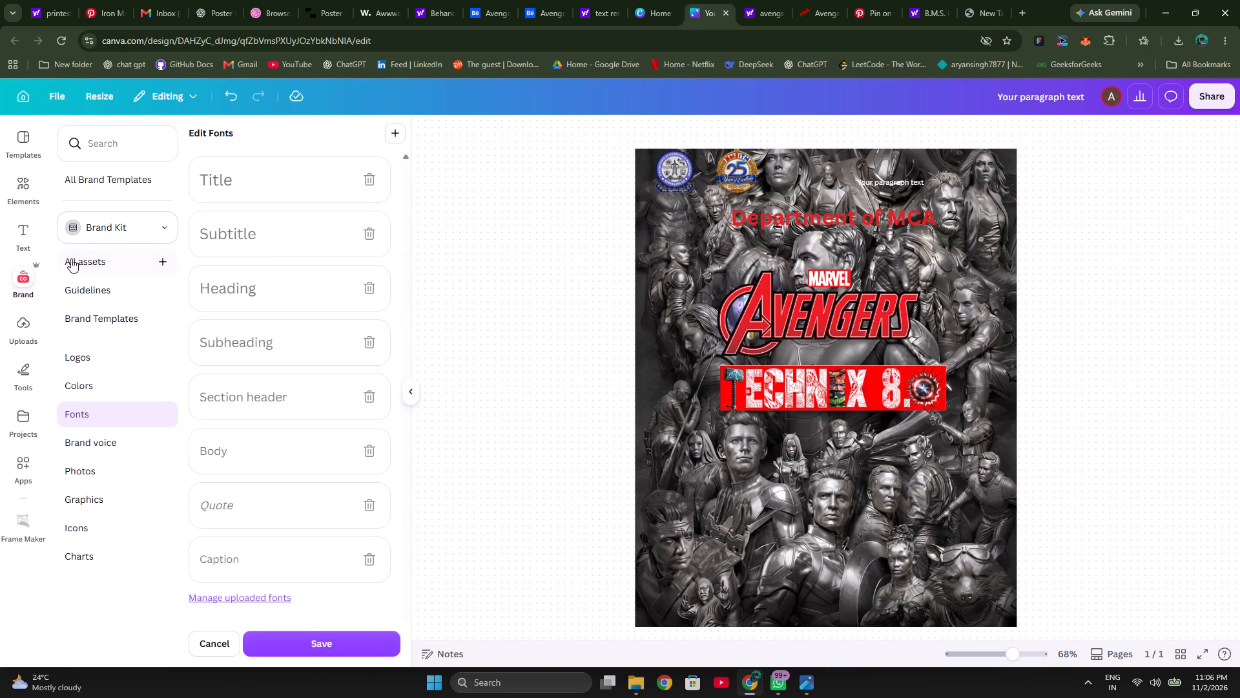
pyautogui.click(81, 421)
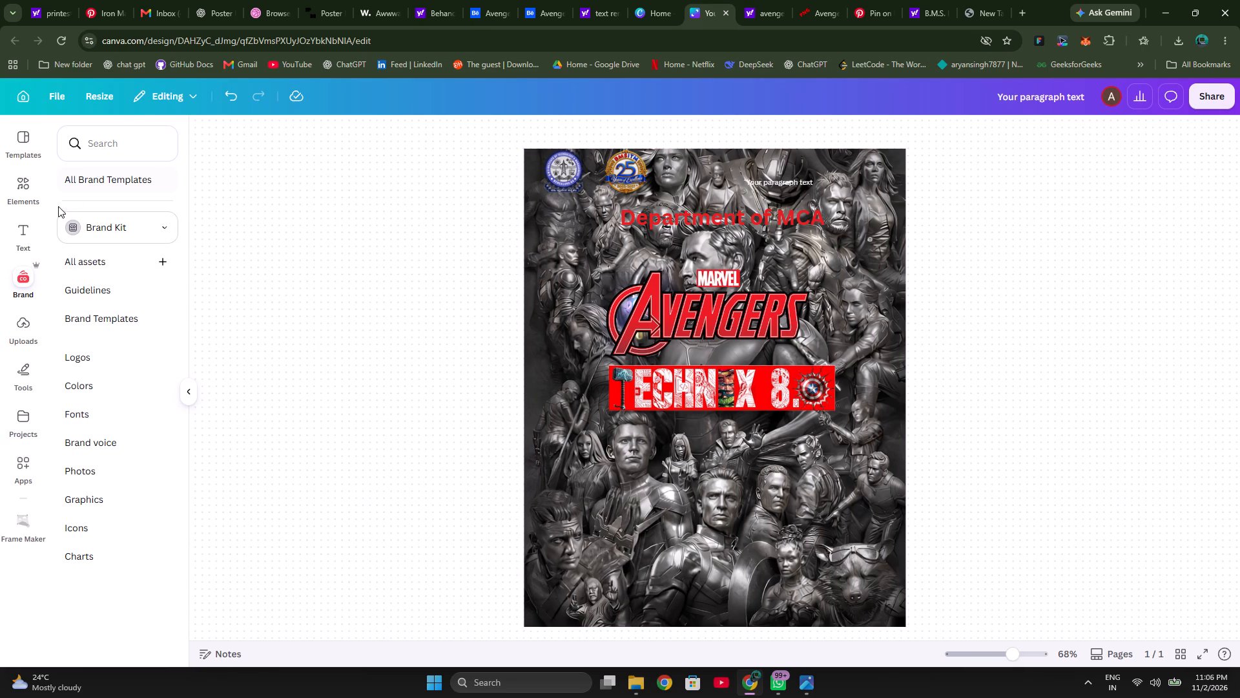
pyautogui.click(27, 237)
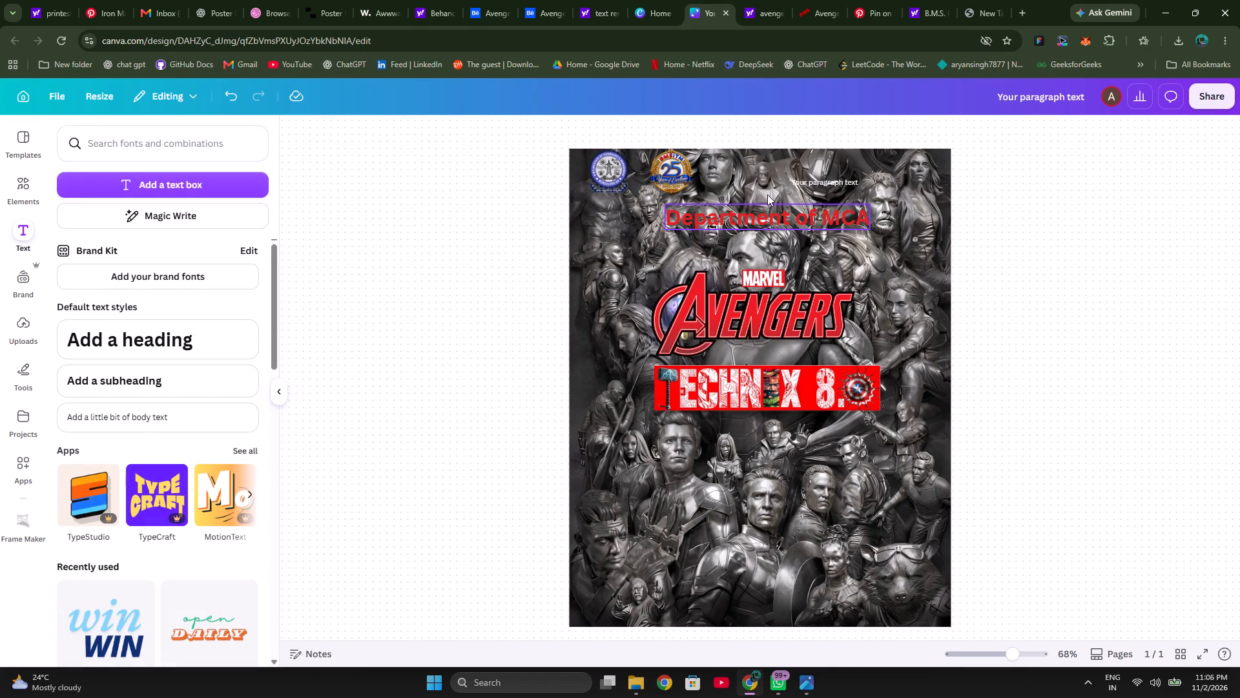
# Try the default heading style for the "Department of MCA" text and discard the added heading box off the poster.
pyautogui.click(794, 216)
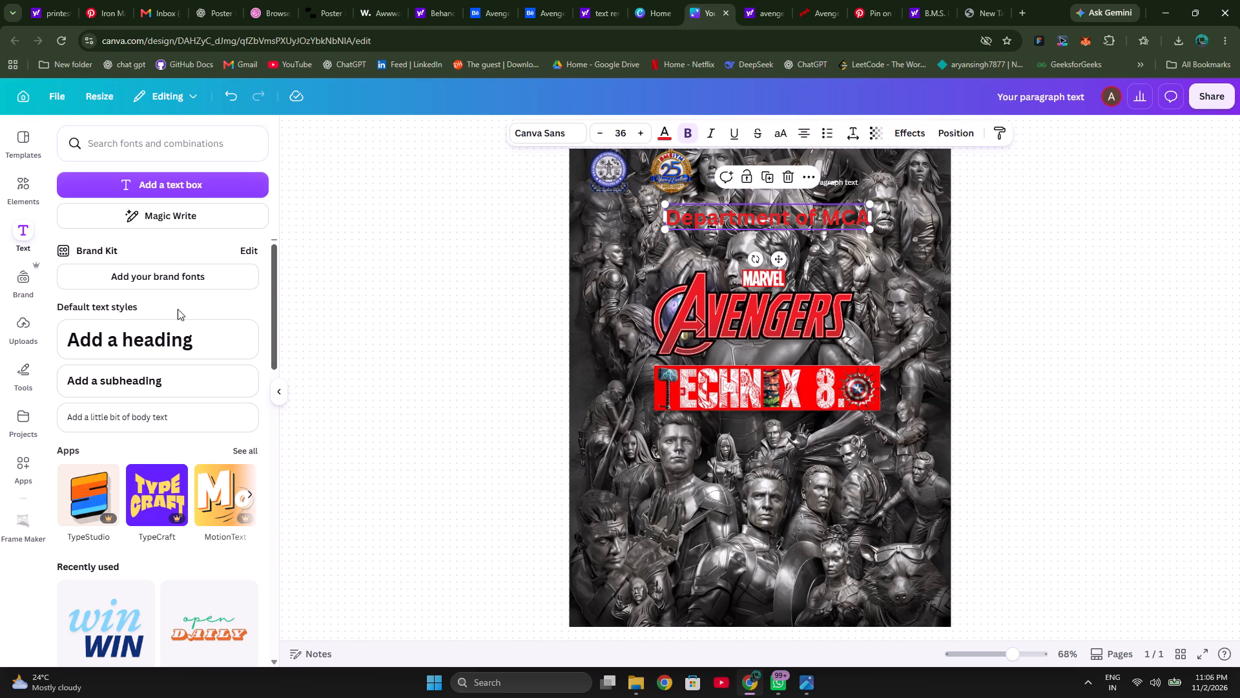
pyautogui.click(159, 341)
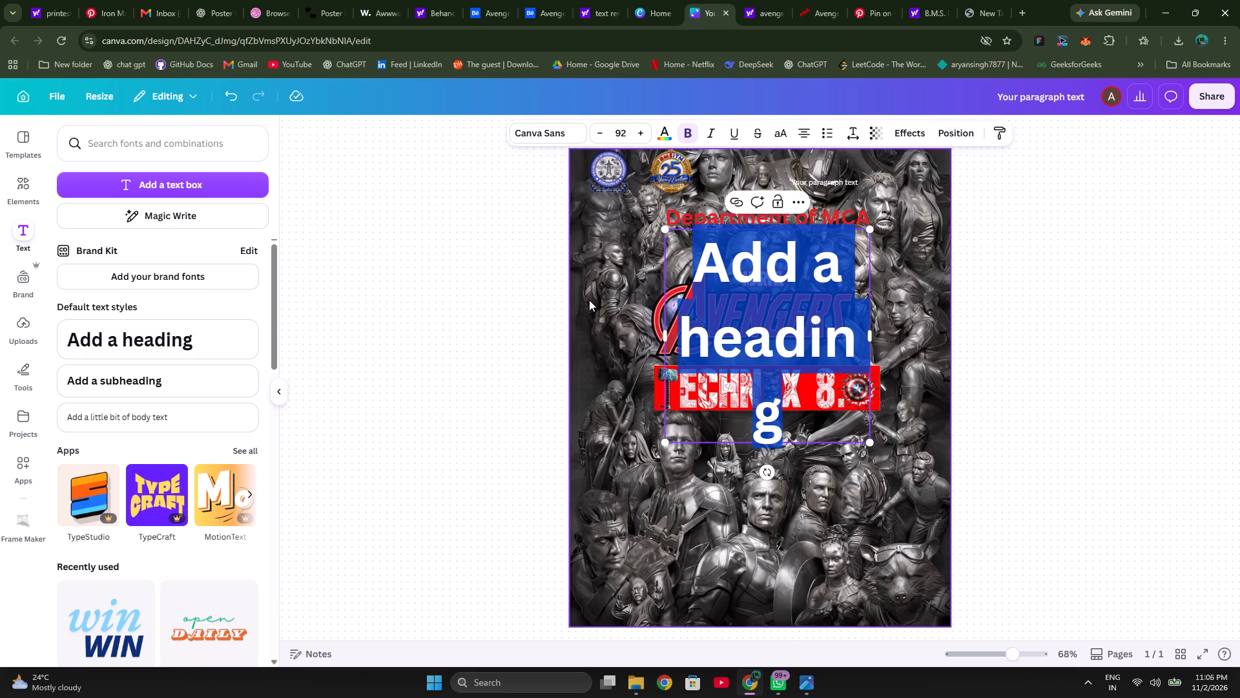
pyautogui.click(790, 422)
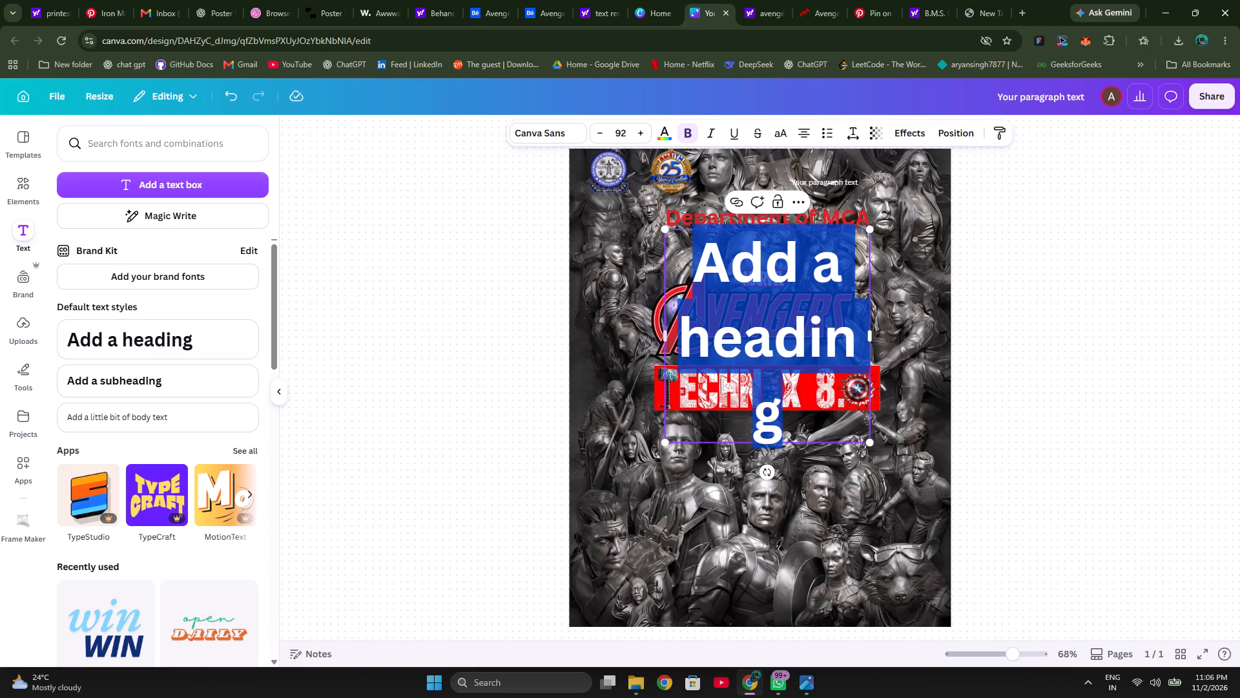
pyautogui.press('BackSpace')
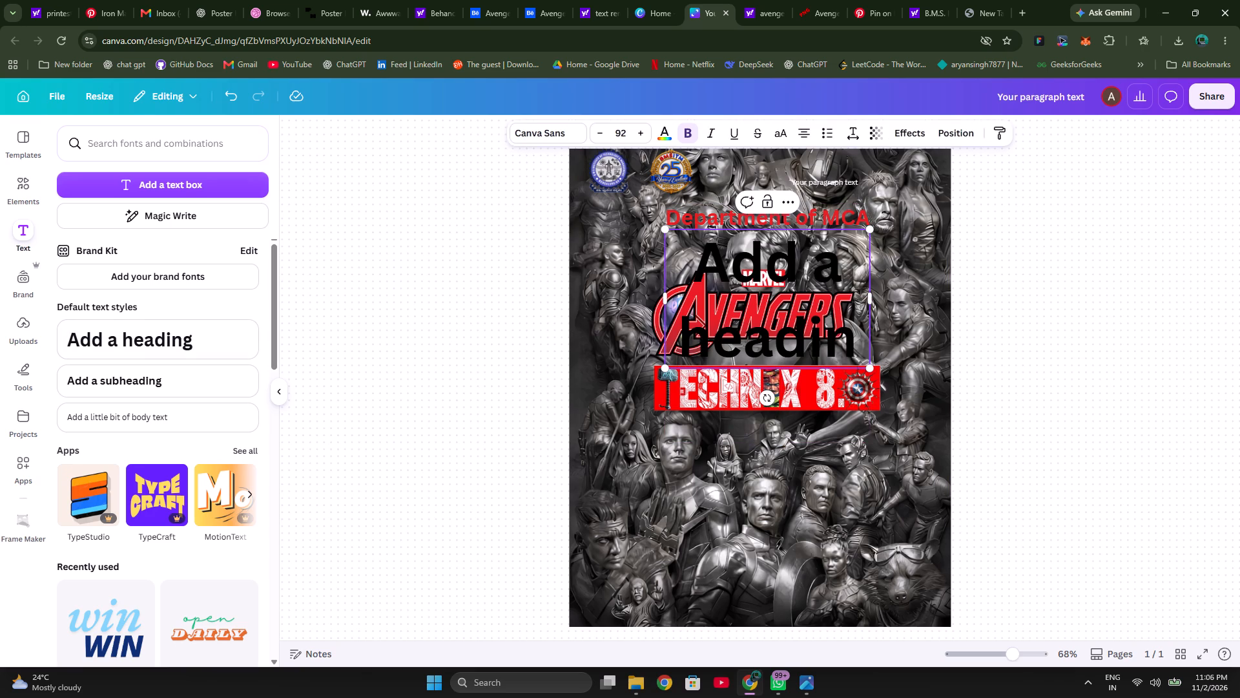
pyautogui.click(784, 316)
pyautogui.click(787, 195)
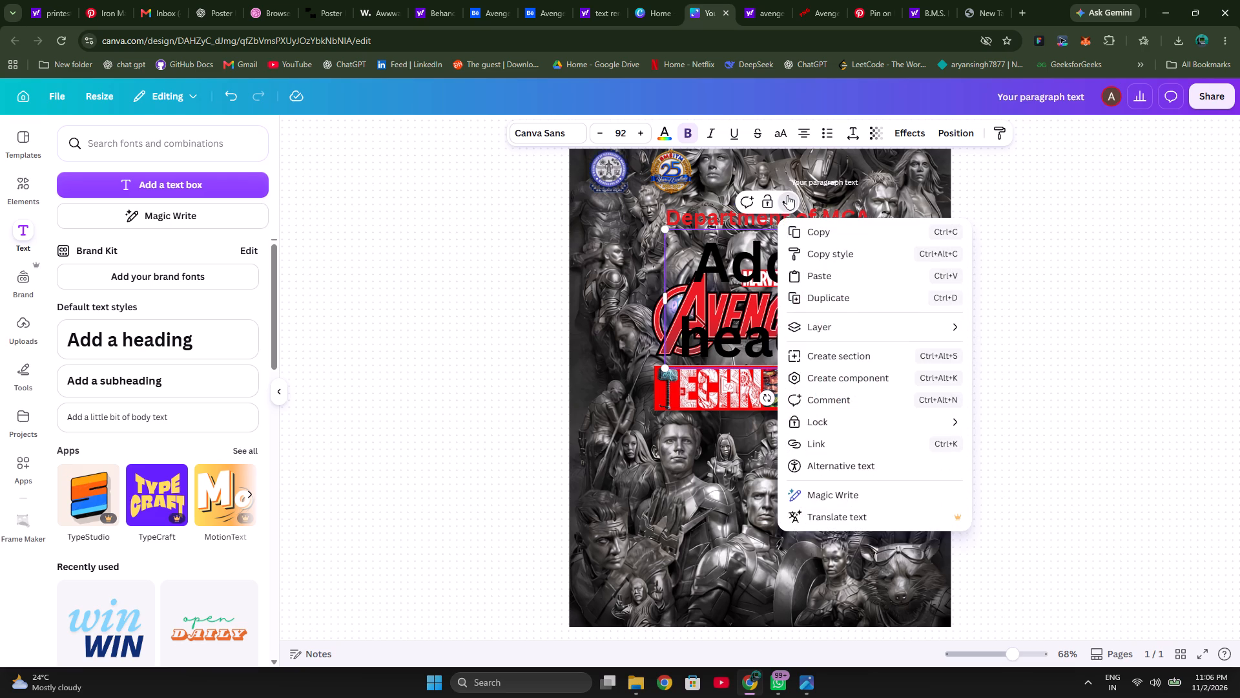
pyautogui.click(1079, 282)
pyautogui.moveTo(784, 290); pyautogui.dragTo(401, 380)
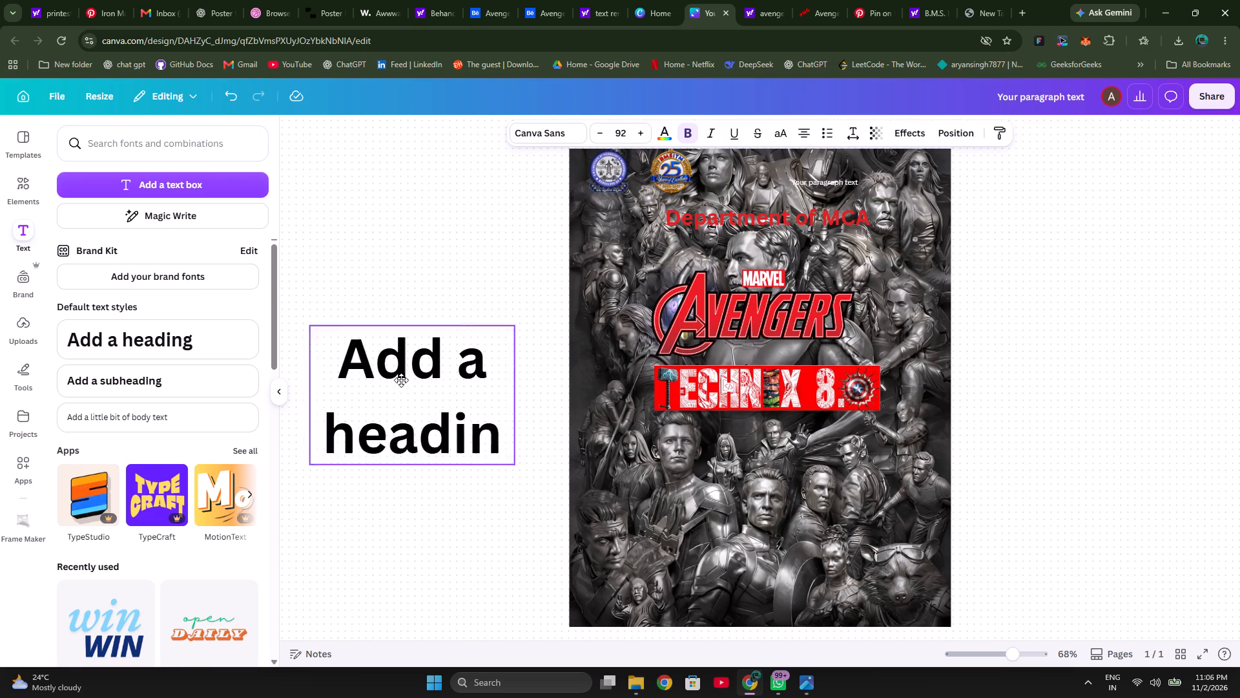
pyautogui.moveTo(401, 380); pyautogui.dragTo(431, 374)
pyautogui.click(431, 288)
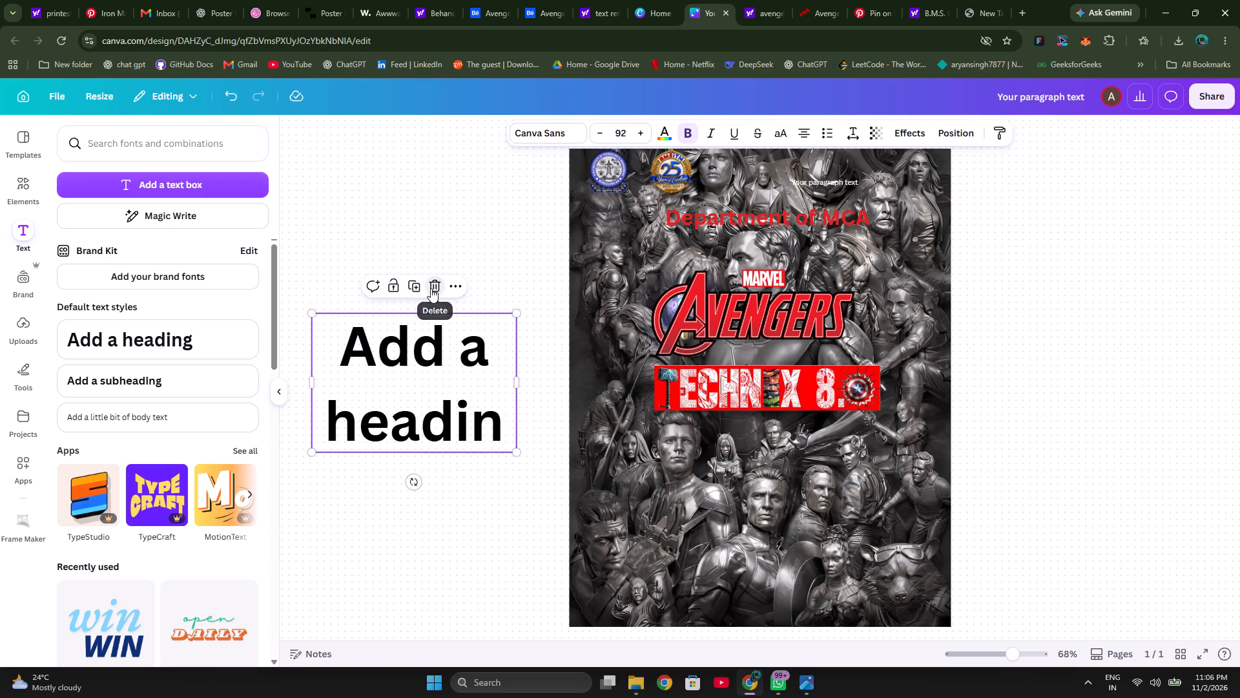
# Copy the style of the "Department of MCA" text and apply it to the Avengers logo.
pyautogui.click(749, 218)
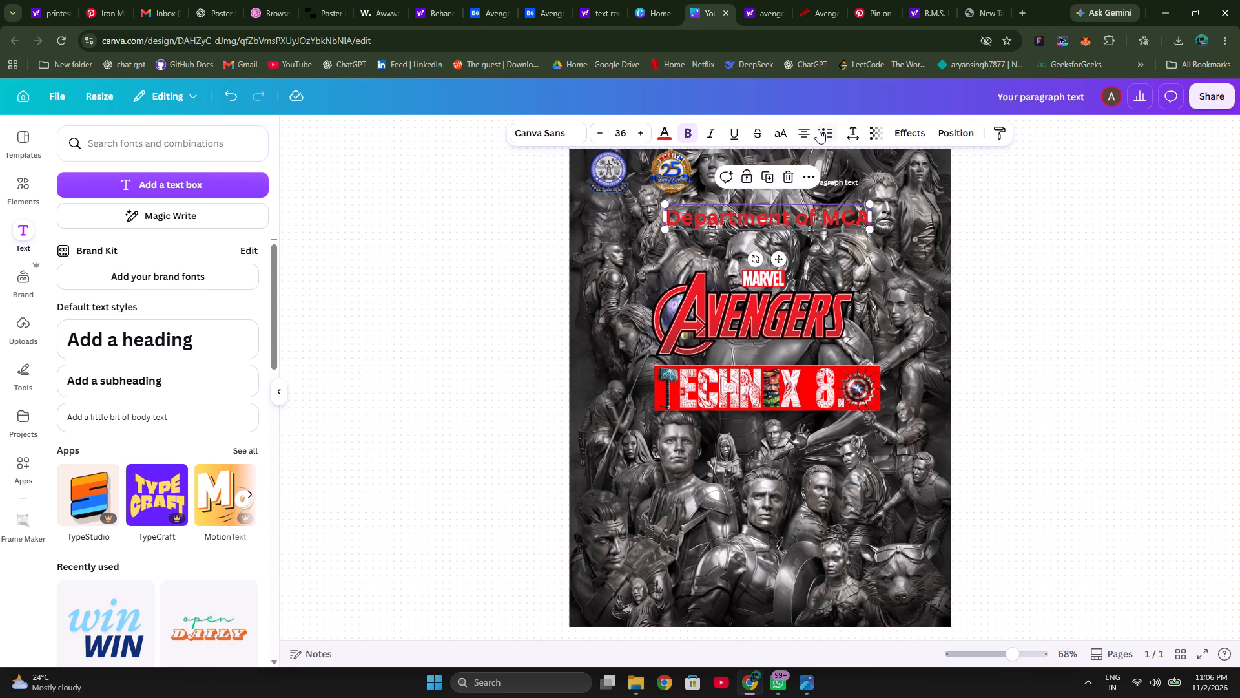
pyautogui.click(997, 129)
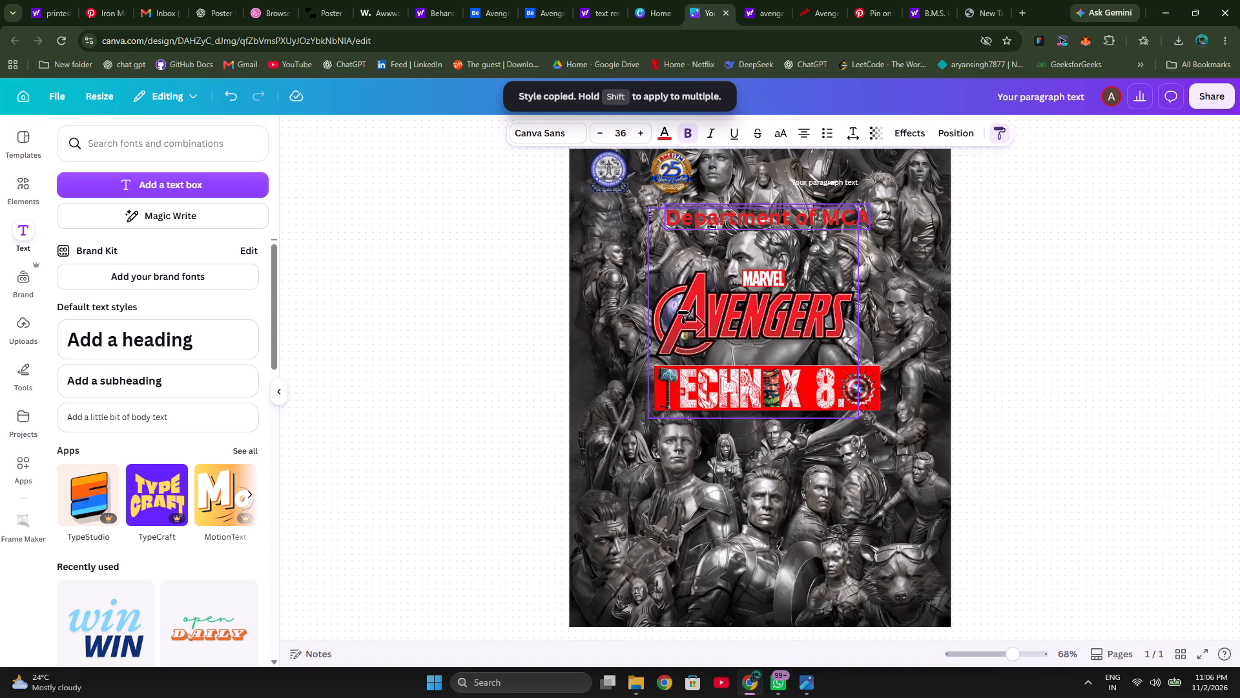
pyautogui.click(683, 311)
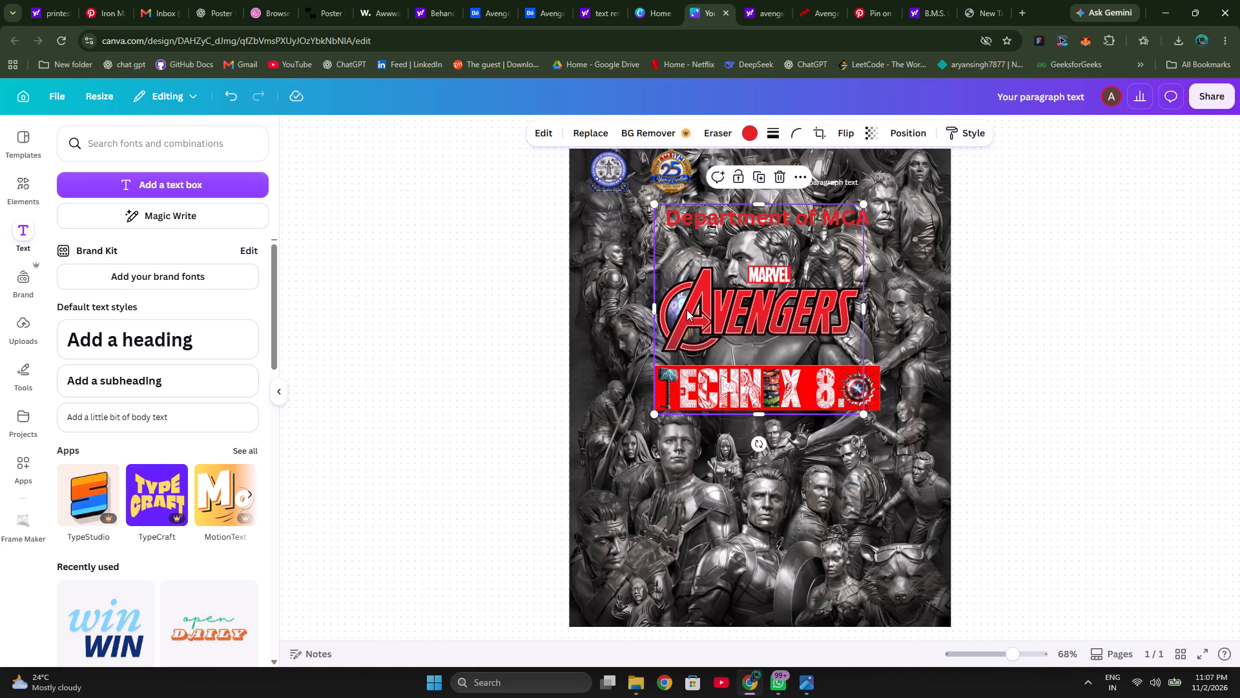
pyautogui.click(1043, 332)
# Apply the Glitch effect to the "Department of MCA" text with an offset of 100.
pyautogui.click(834, 211)
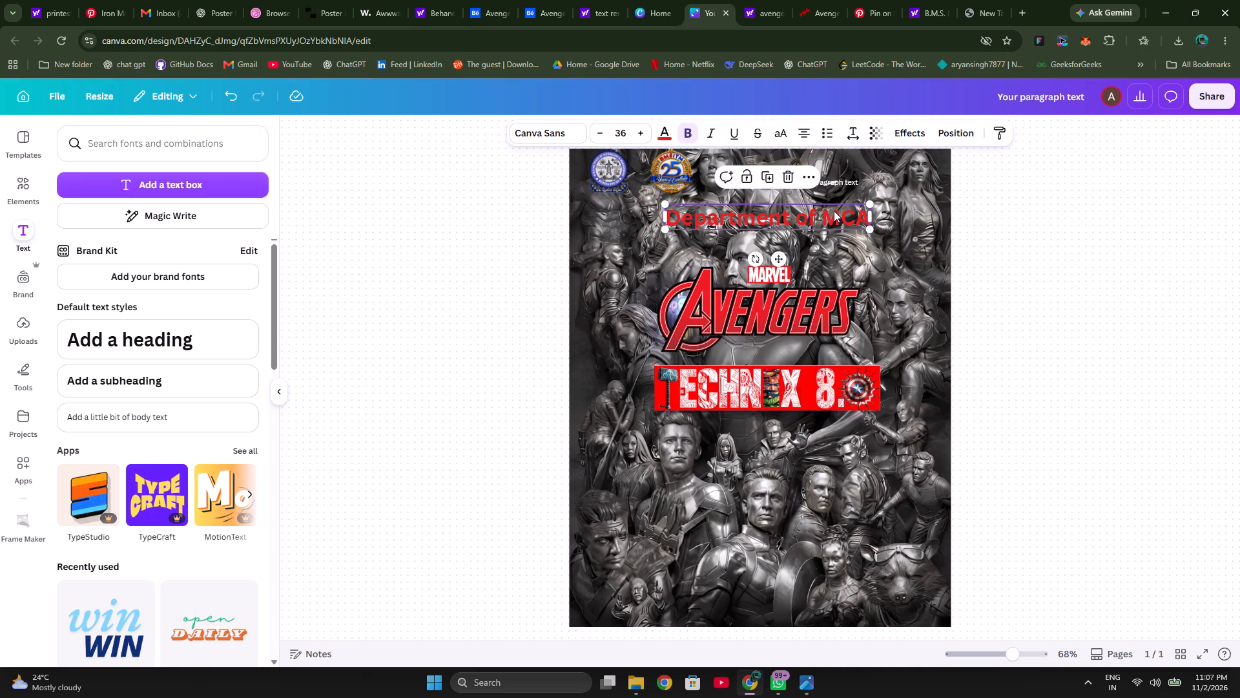
pyautogui.click(778, 134)
pyautogui.click(778, 134)
pyautogui.click(911, 134)
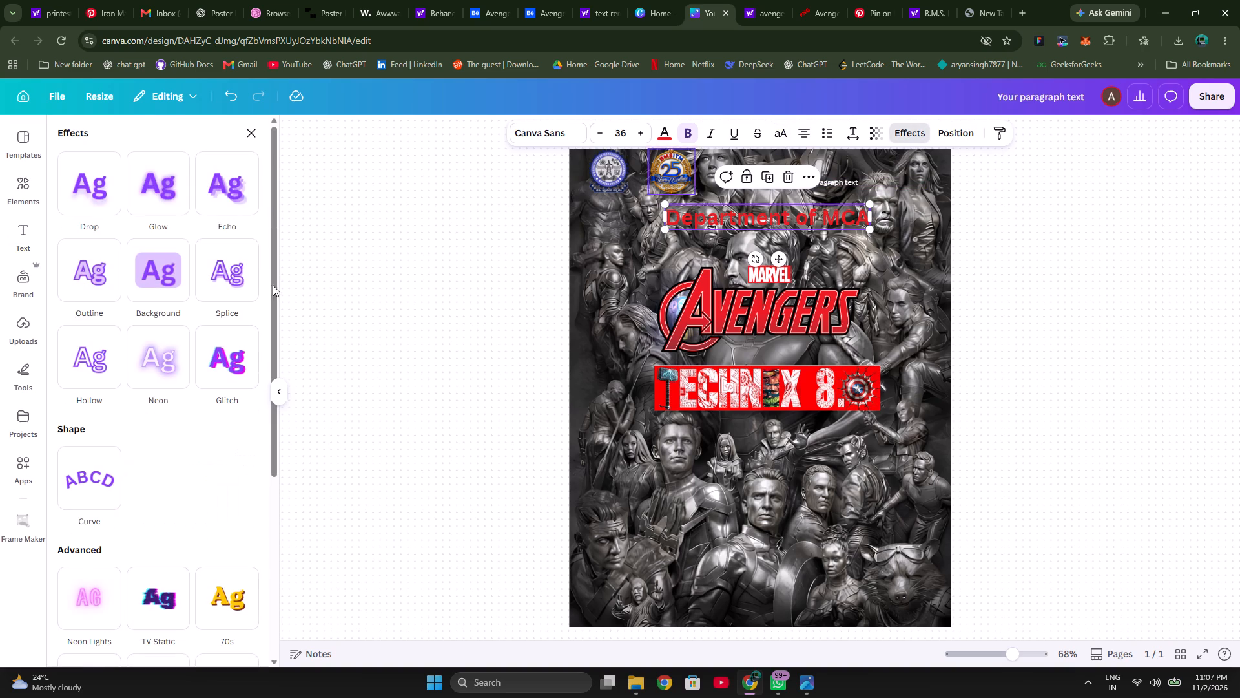
pyautogui.click(227, 361)
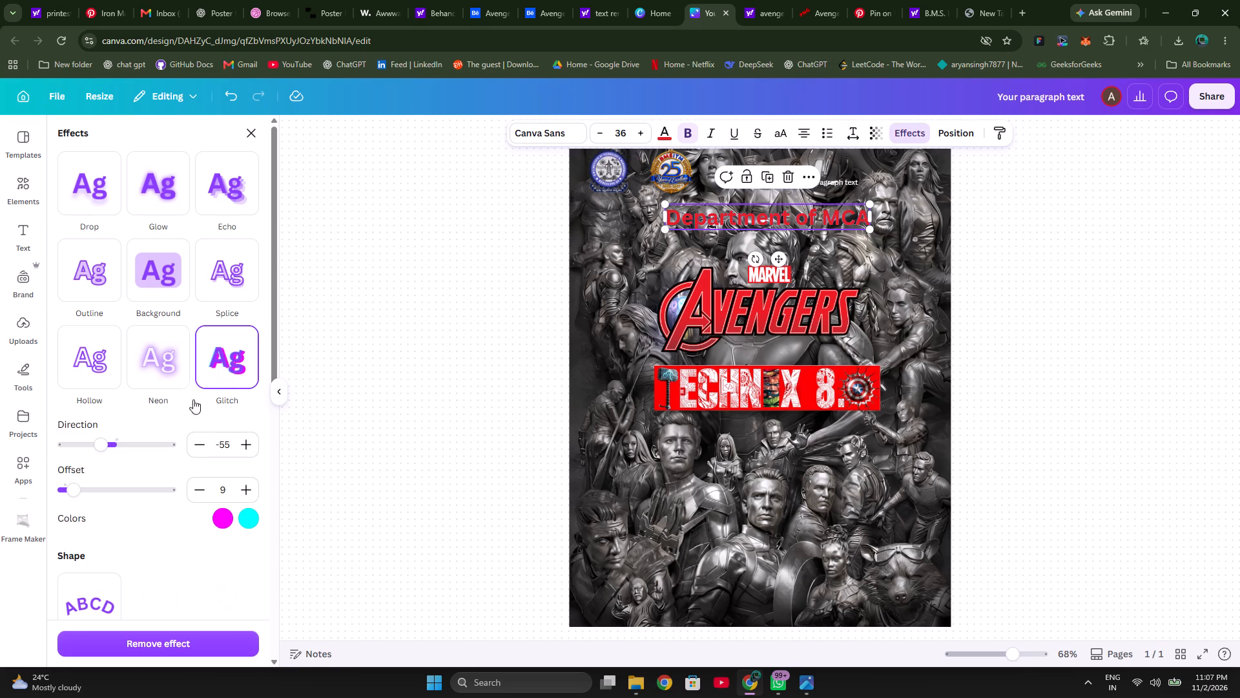
pyautogui.moveTo(76, 483); pyautogui.dragTo(168, 484)
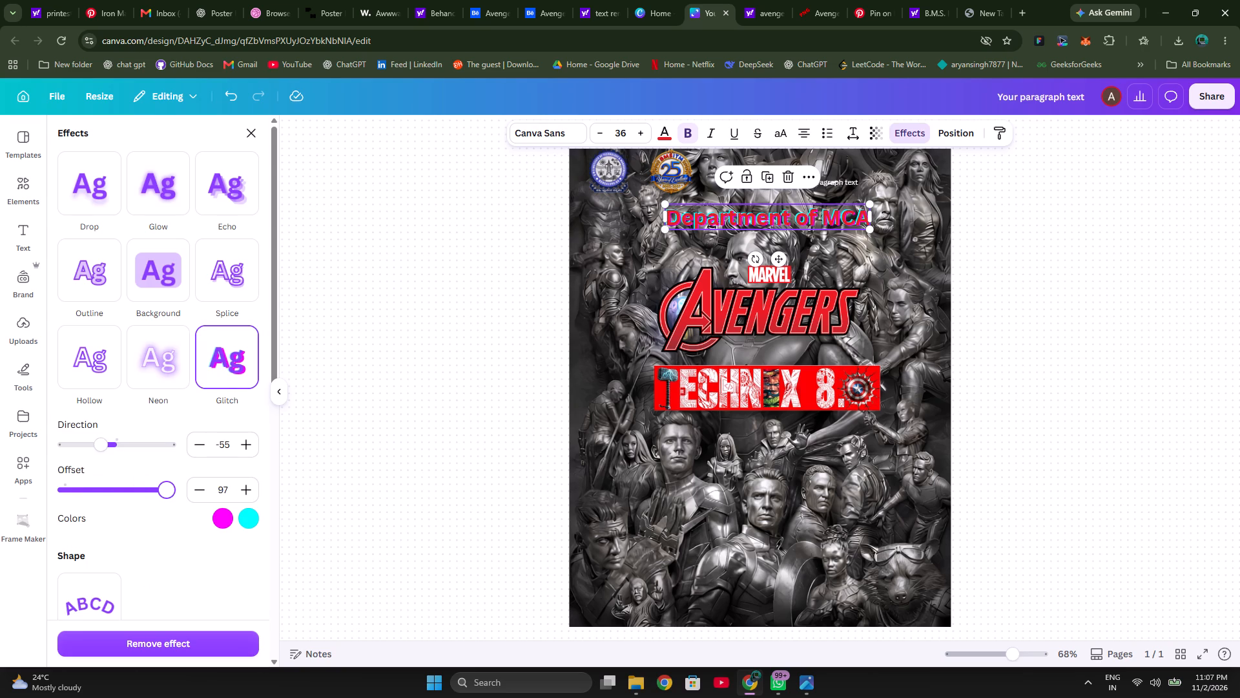
pyautogui.moveTo(168, 484); pyautogui.dragTo(174, 484)
pyautogui.moveTo(174, 484); pyautogui.dragTo(172, 484)
# Set the Glitch effect's two colours on the "Department of MCA" text to white and the design's red.
pyautogui.click(222, 516)
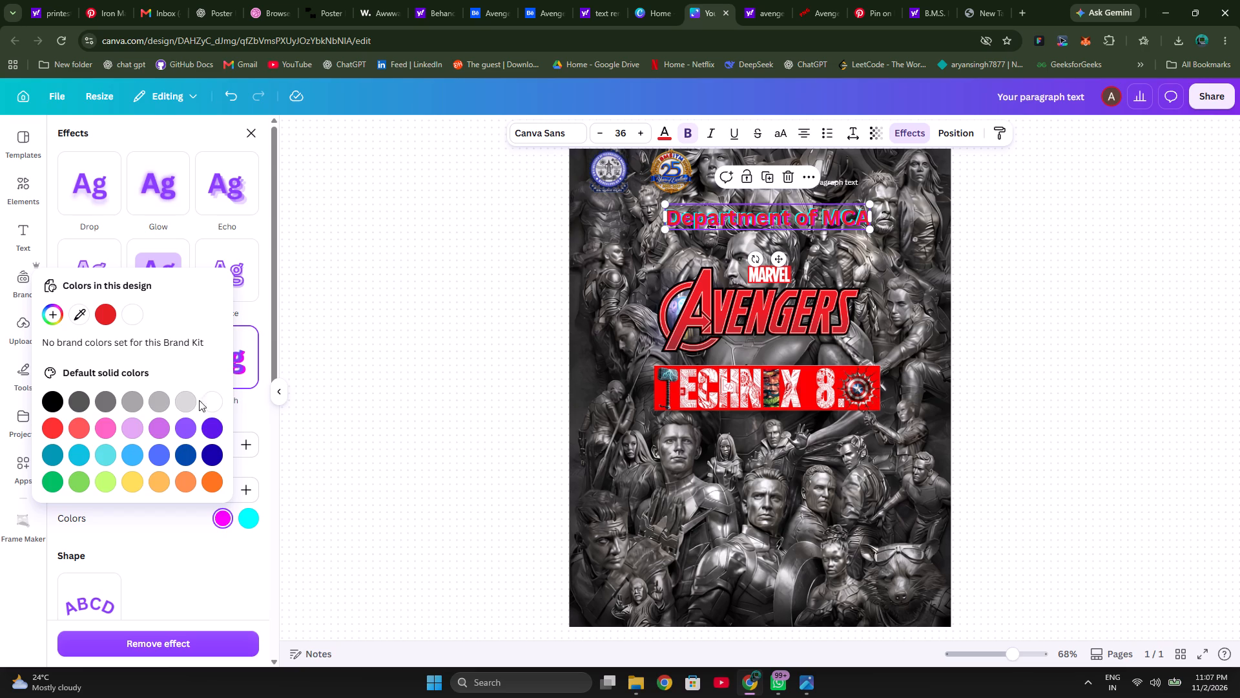
pyautogui.click(211, 399)
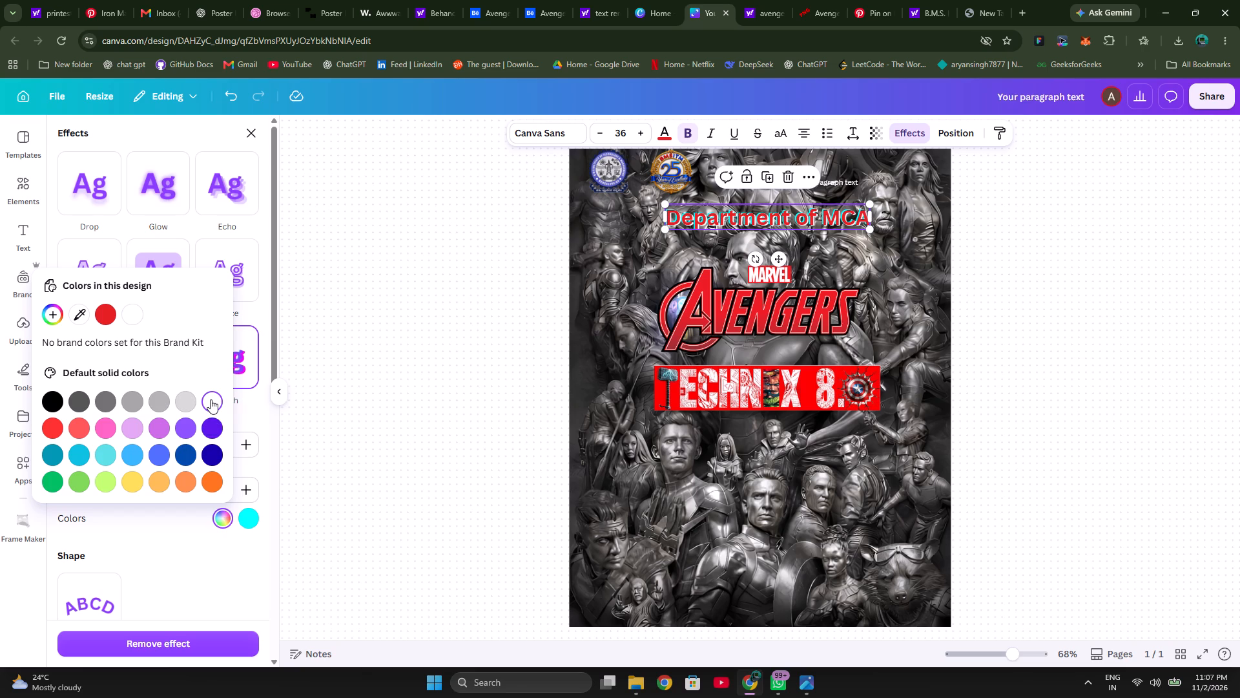
pyautogui.click(250, 517)
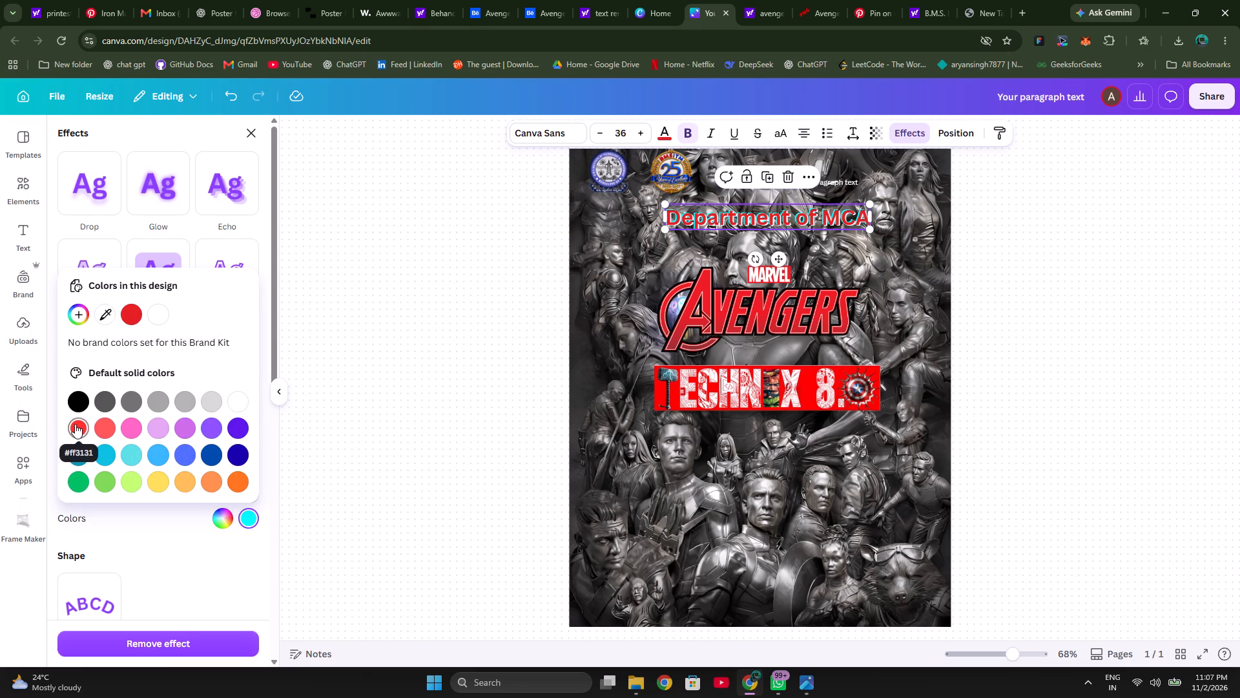
pyautogui.click(131, 313)
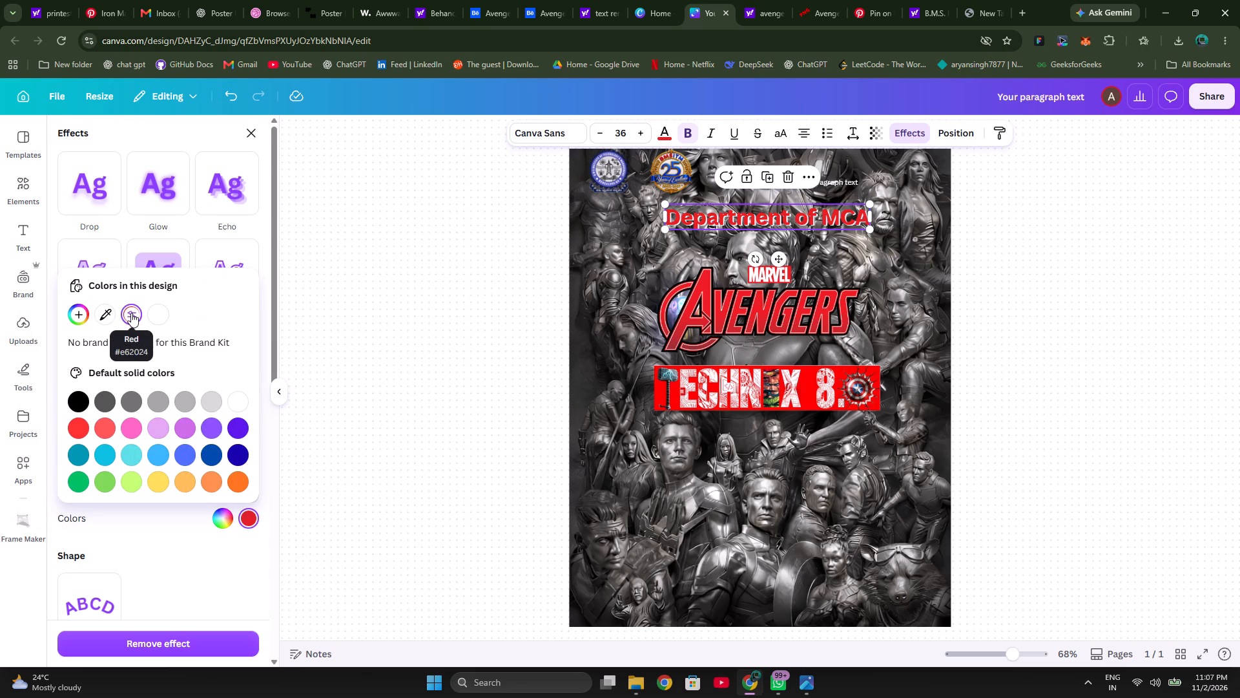
pyautogui.click(477, 351)
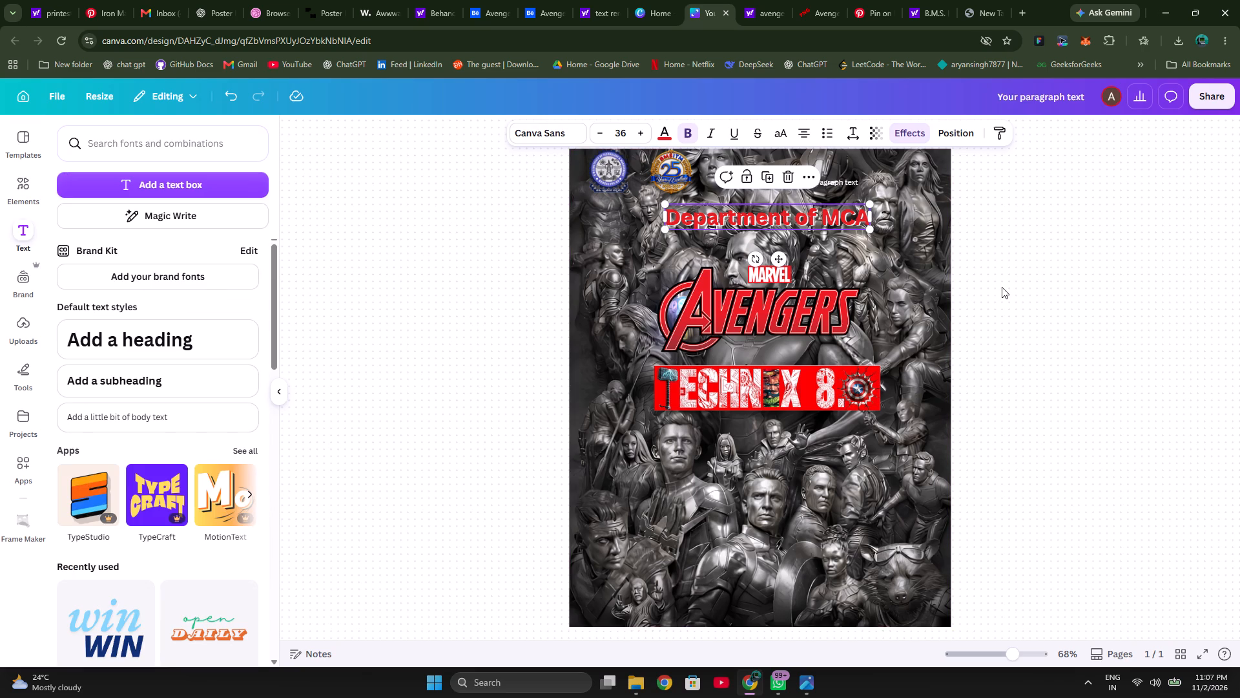
pyautogui.click(1002, 287)
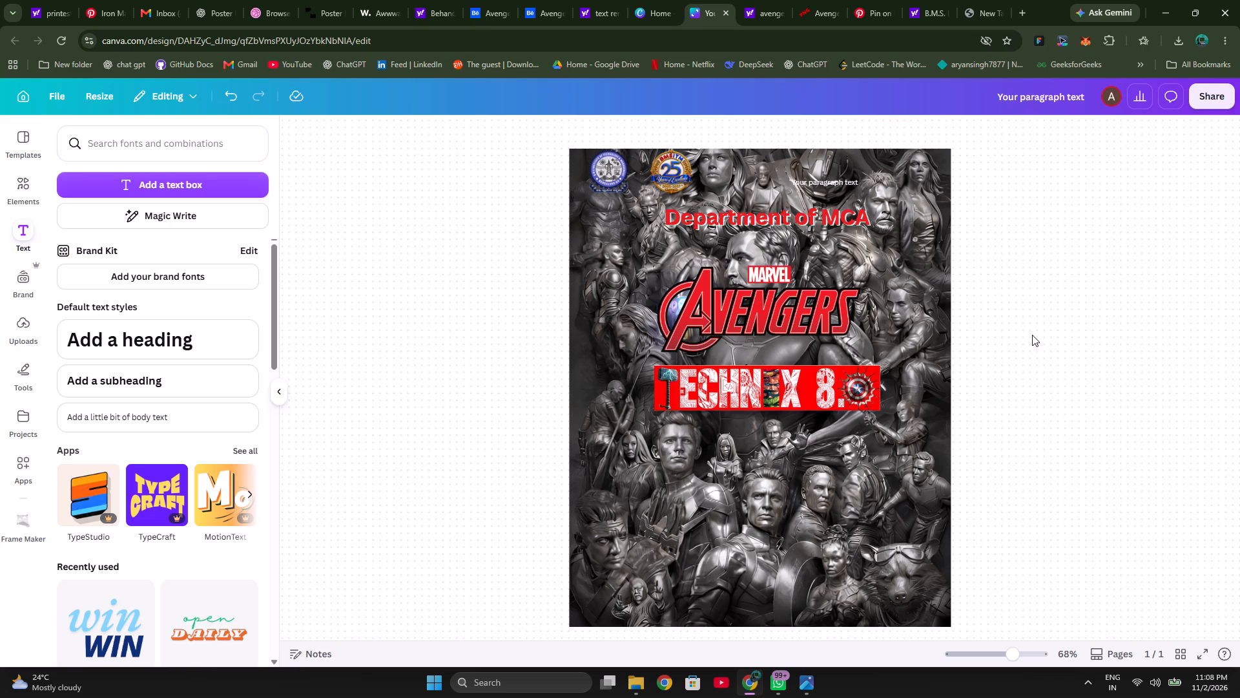
# Crop the bottom edge of the Avengers logo's frame slightly so it lines up with the bottom of the Technix 8.0 banner.
pyautogui.click(842, 319)
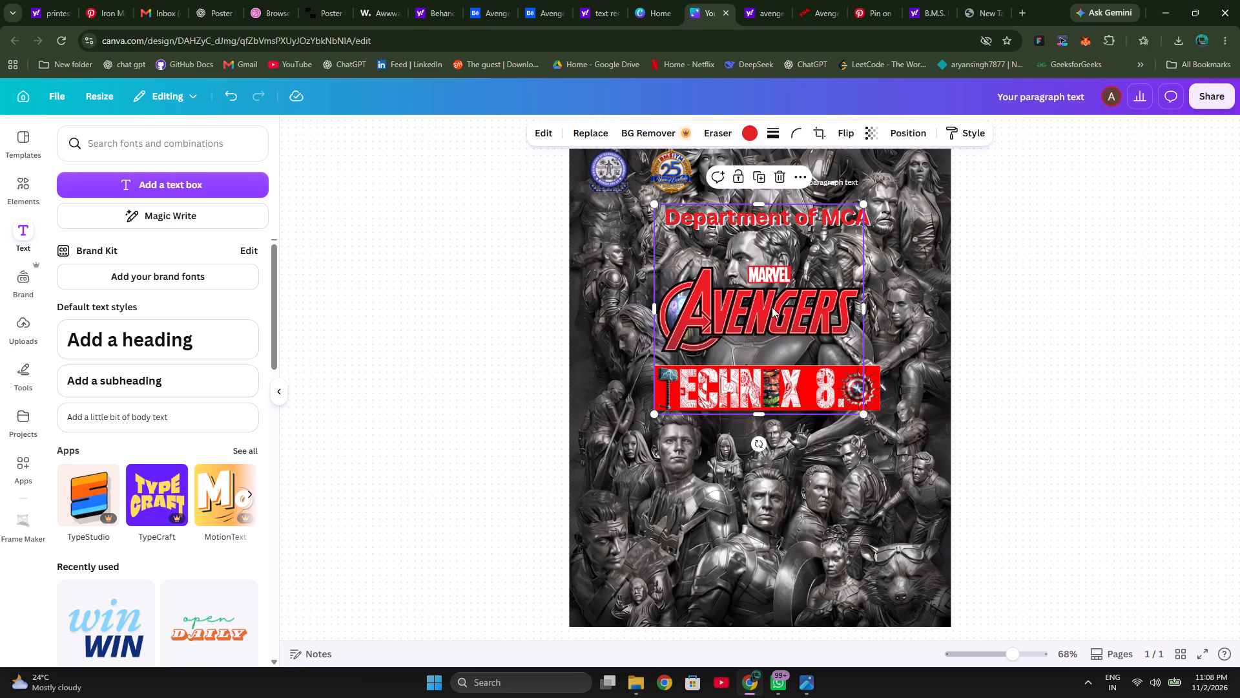
pyautogui.click(756, 308)
pyautogui.click(756, 308)
pyautogui.moveTo(760, 416); pyautogui.dragTo(761, 236)
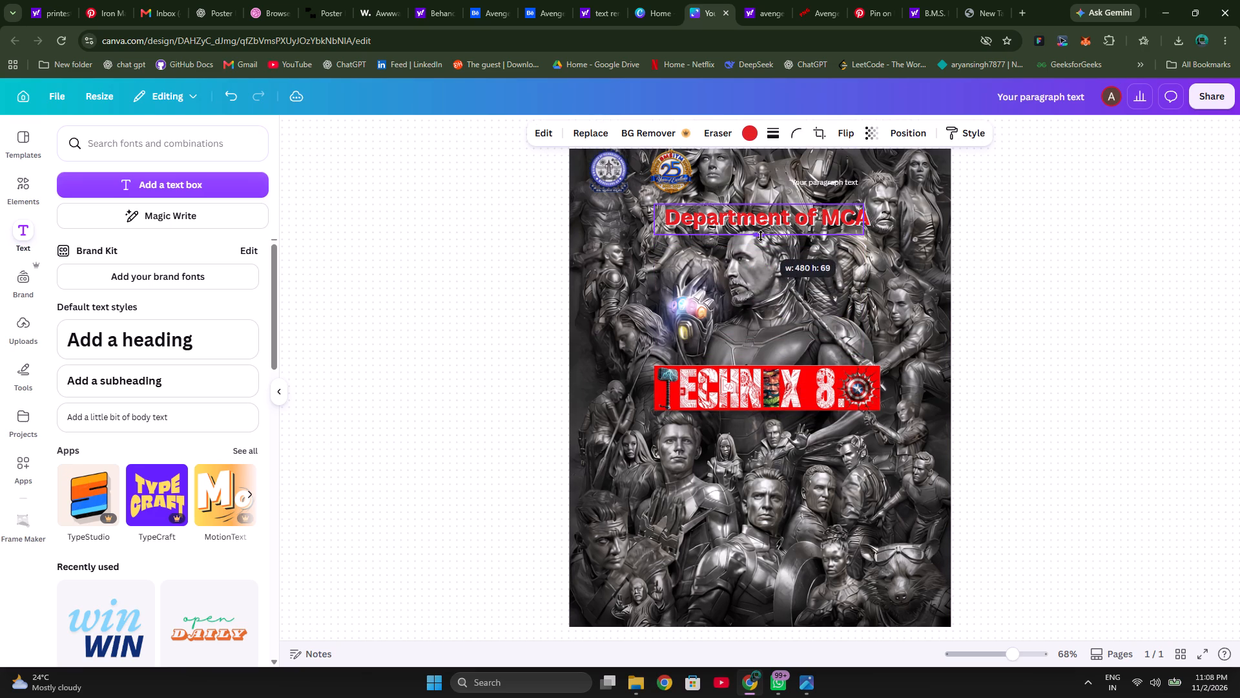
pyautogui.moveTo(761, 236); pyautogui.dragTo(770, 238)
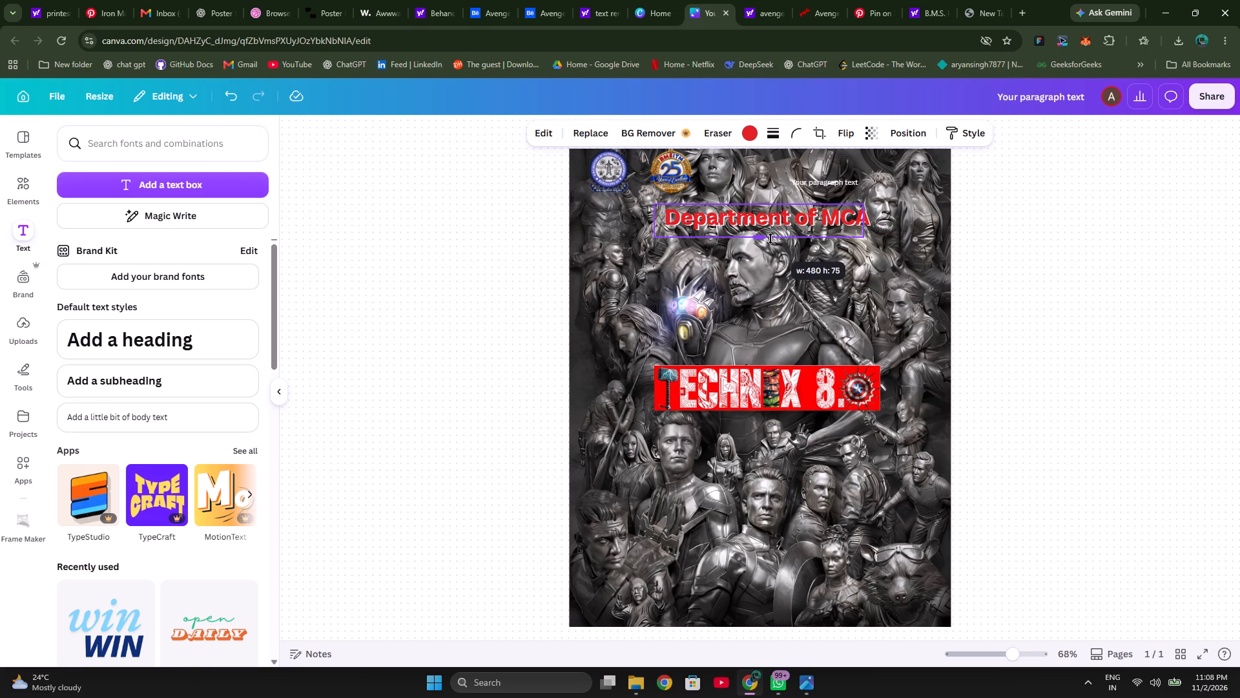
pyautogui.moveTo(770, 238); pyautogui.dragTo(787, 426)
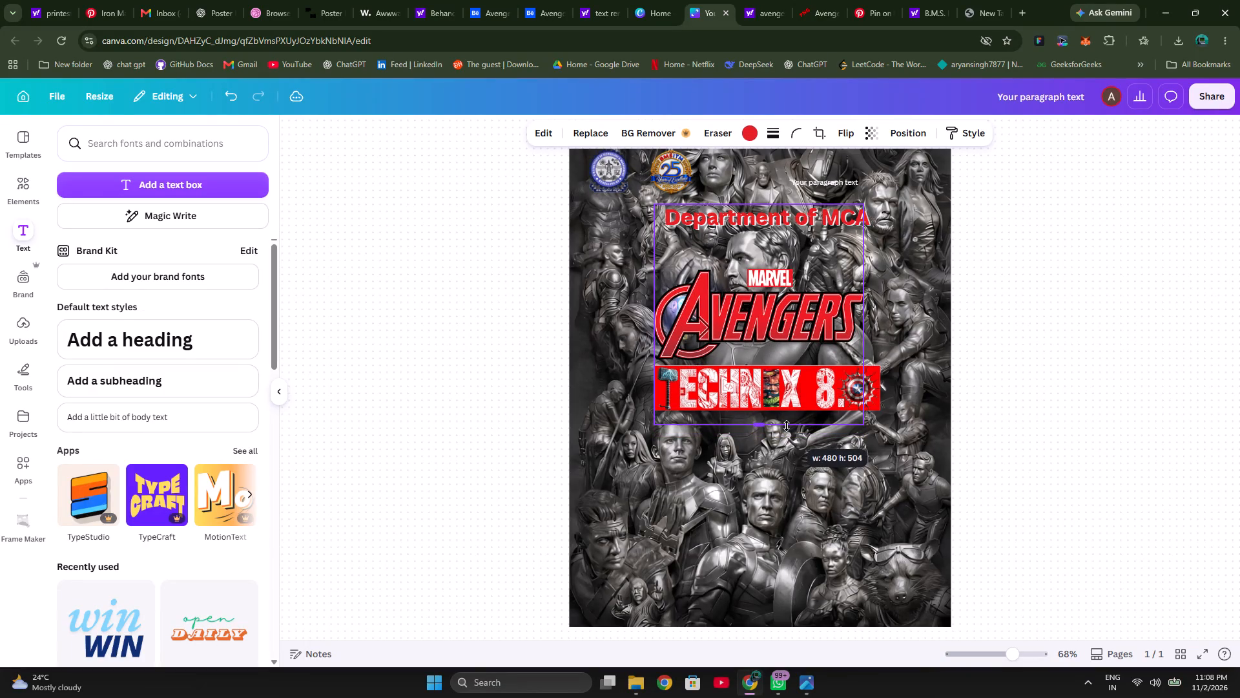
pyautogui.moveTo(787, 426); pyautogui.dragTo(787, 412)
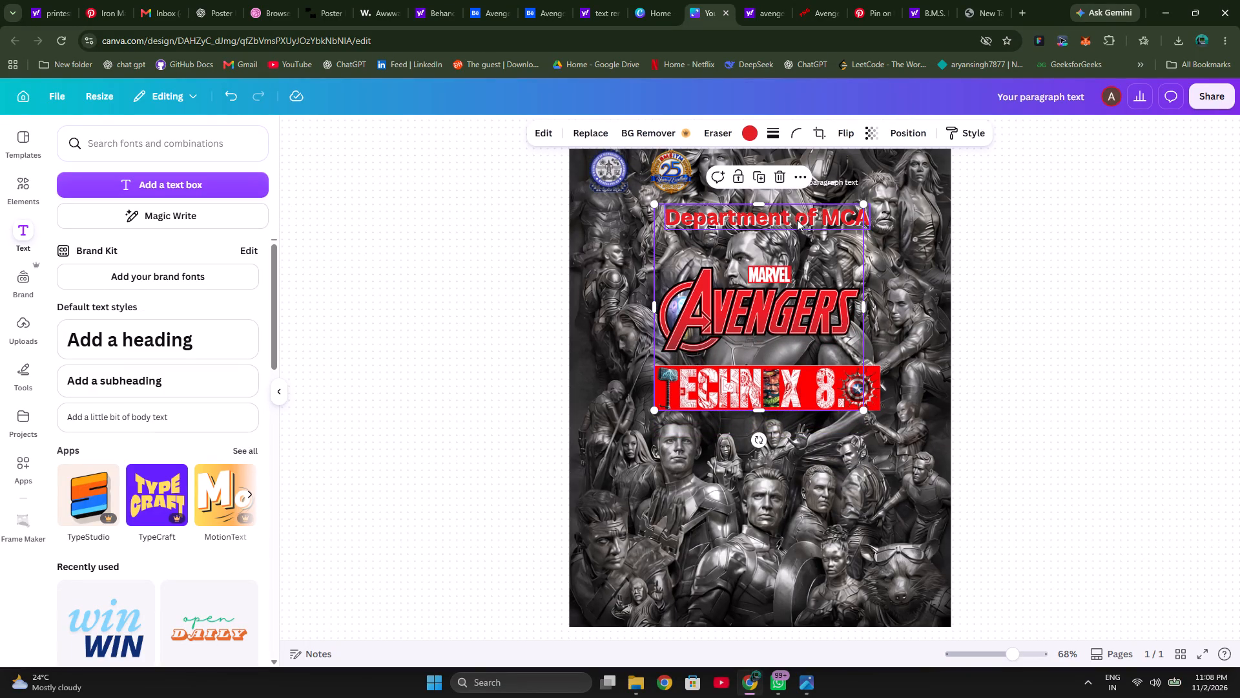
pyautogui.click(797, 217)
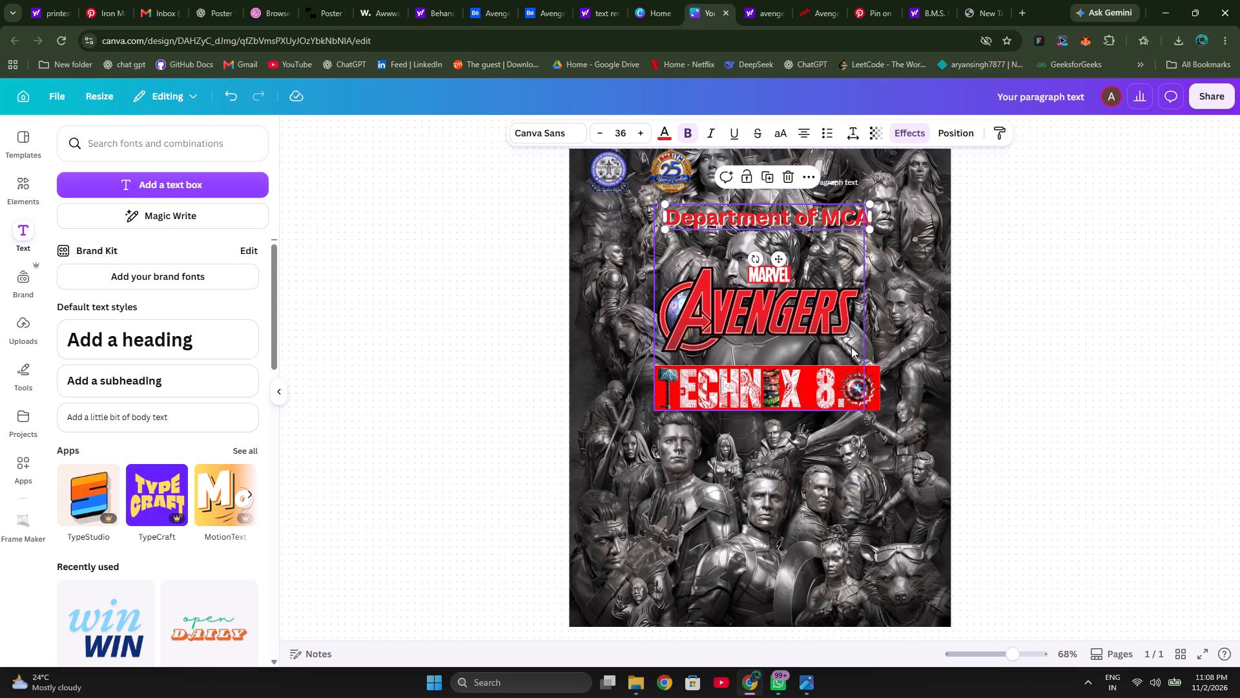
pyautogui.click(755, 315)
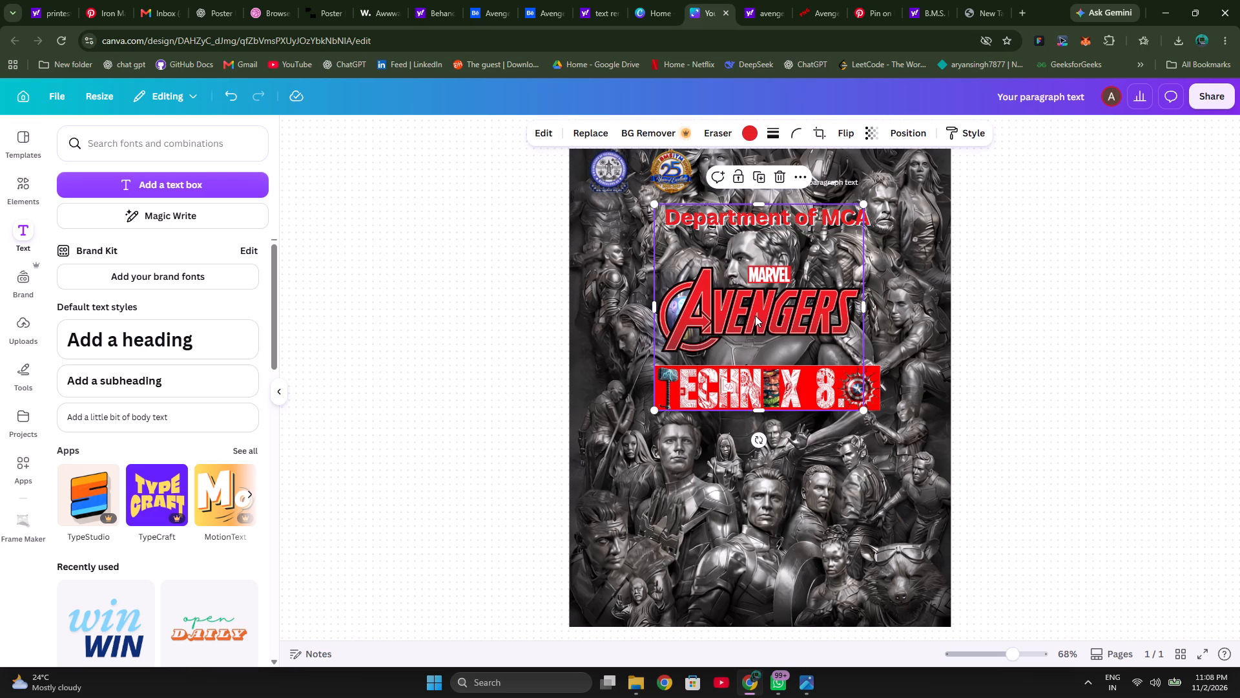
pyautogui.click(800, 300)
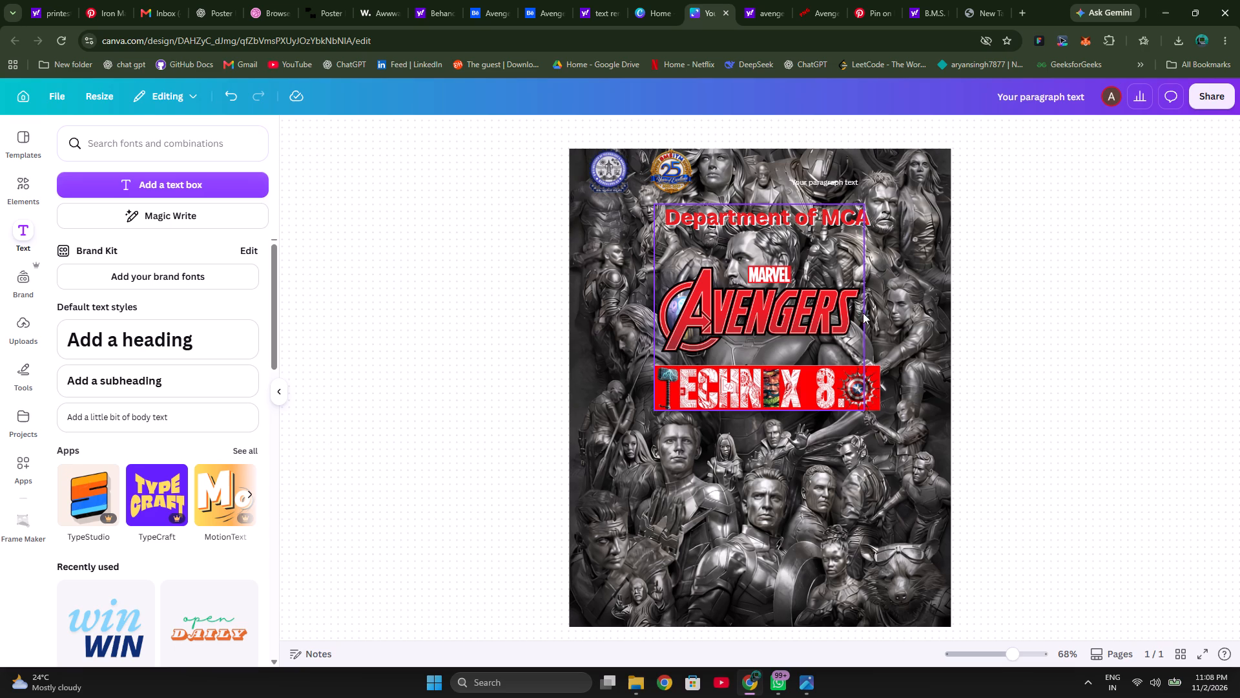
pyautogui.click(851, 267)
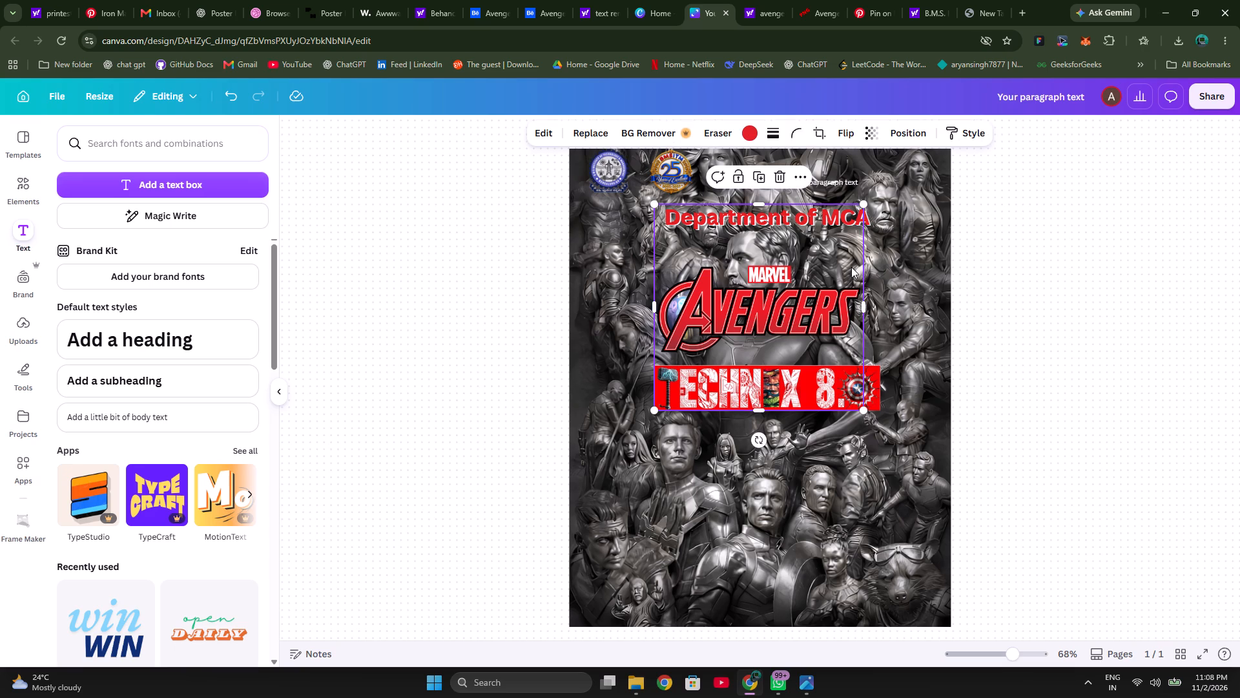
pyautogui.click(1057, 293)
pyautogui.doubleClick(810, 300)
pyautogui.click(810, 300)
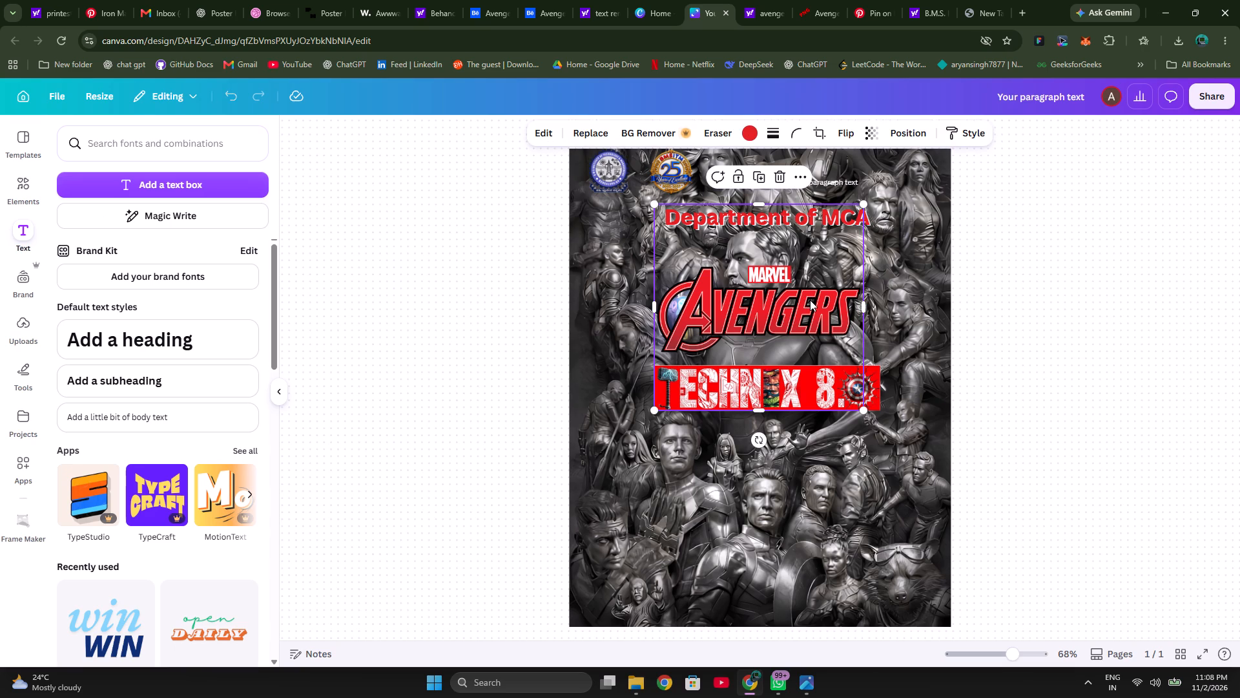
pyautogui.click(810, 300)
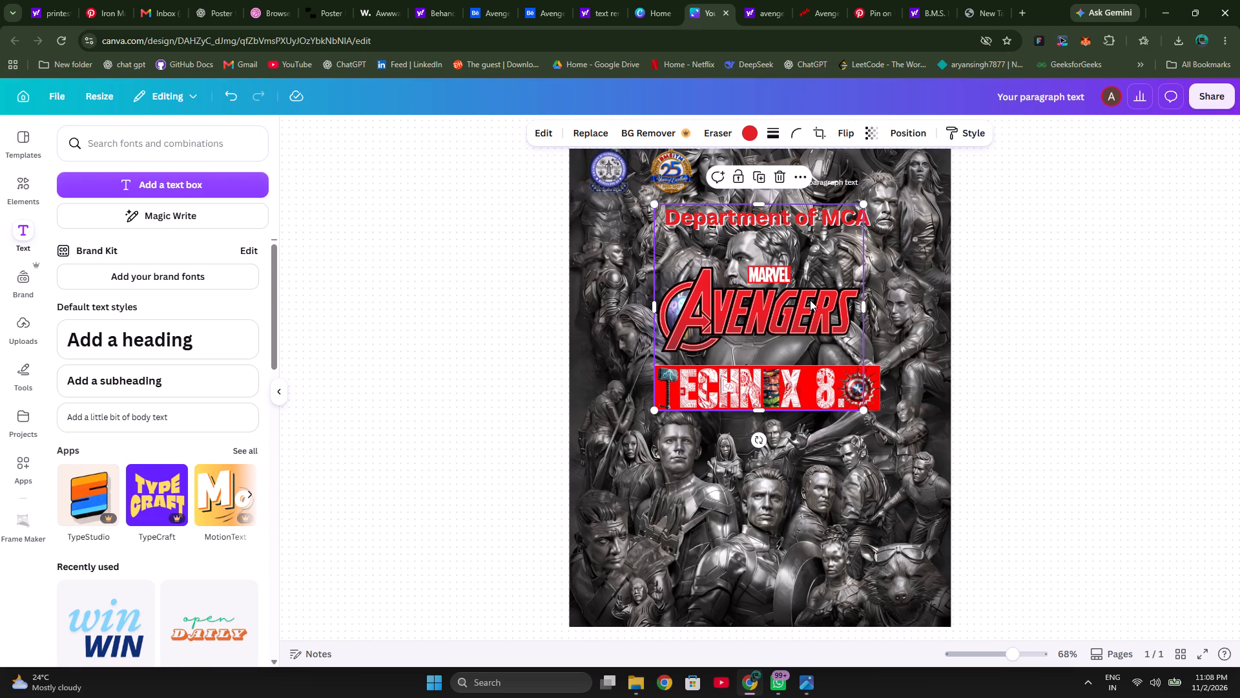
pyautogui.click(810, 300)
# Move the Technix 8.0 banner down the poster, clear of the Avengers logo's frame.
pyautogui.click(798, 390)
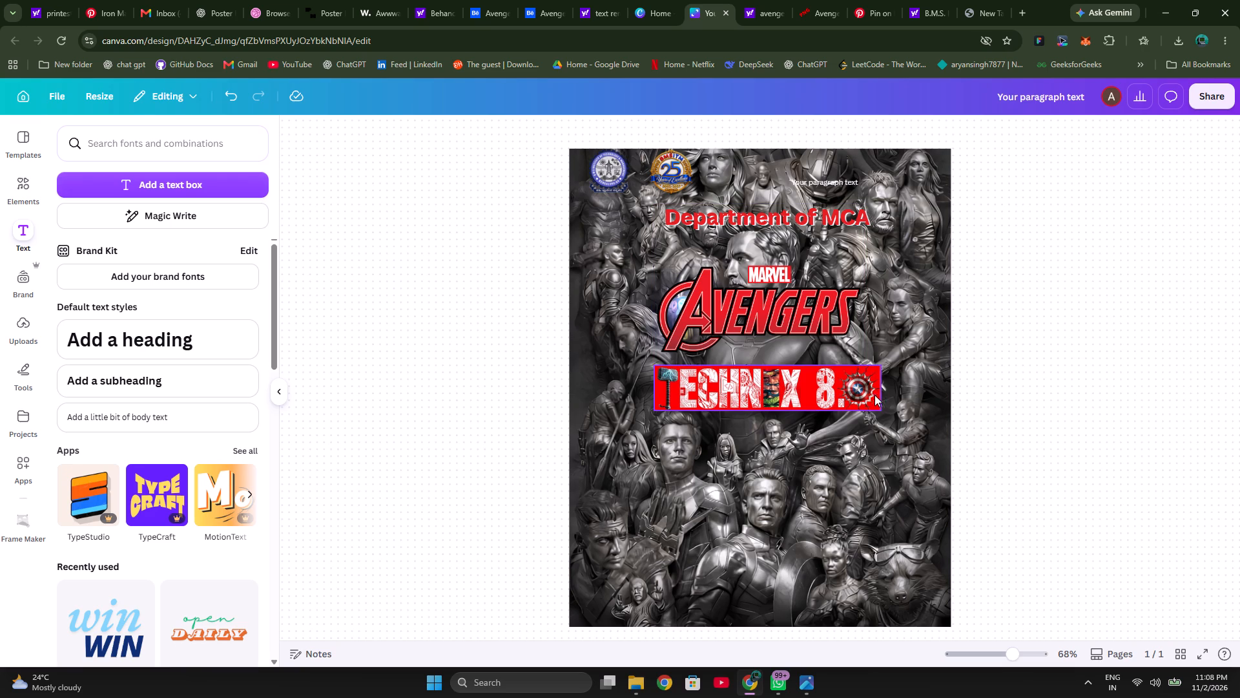
pyautogui.moveTo(871, 391); pyautogui.dragTo(871, 395)
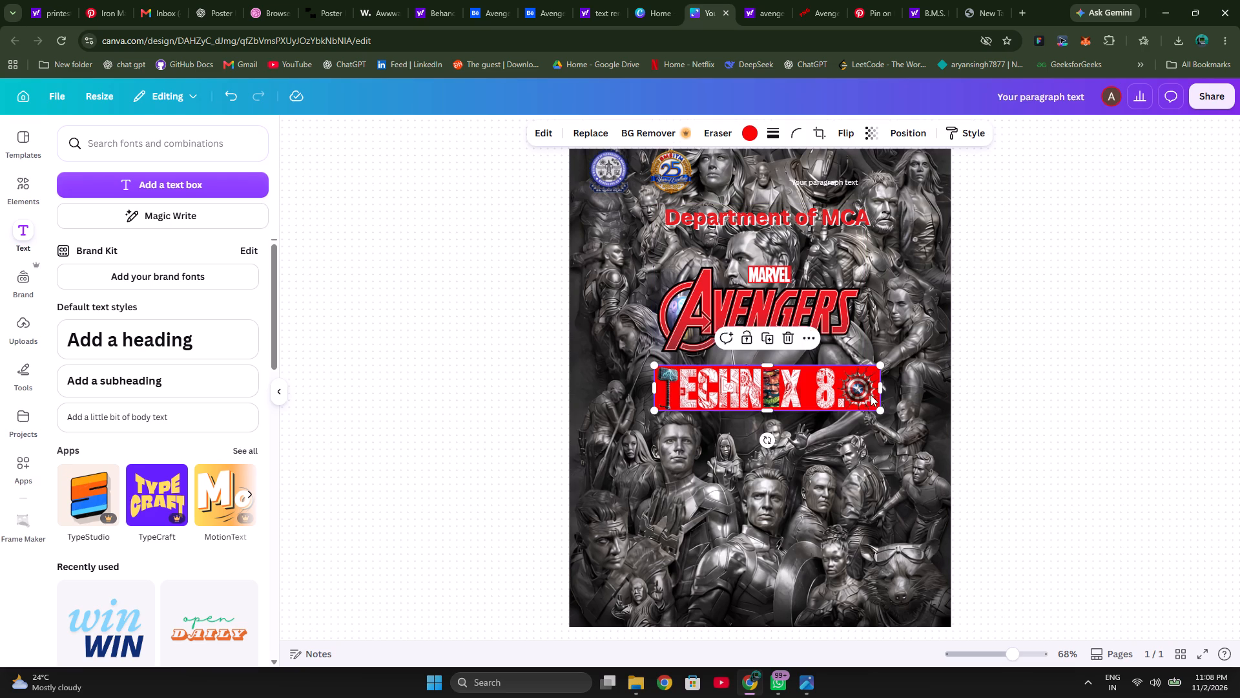
pyautogui.moveTo(871, 395); pyautogui.dragTo(873, 485)
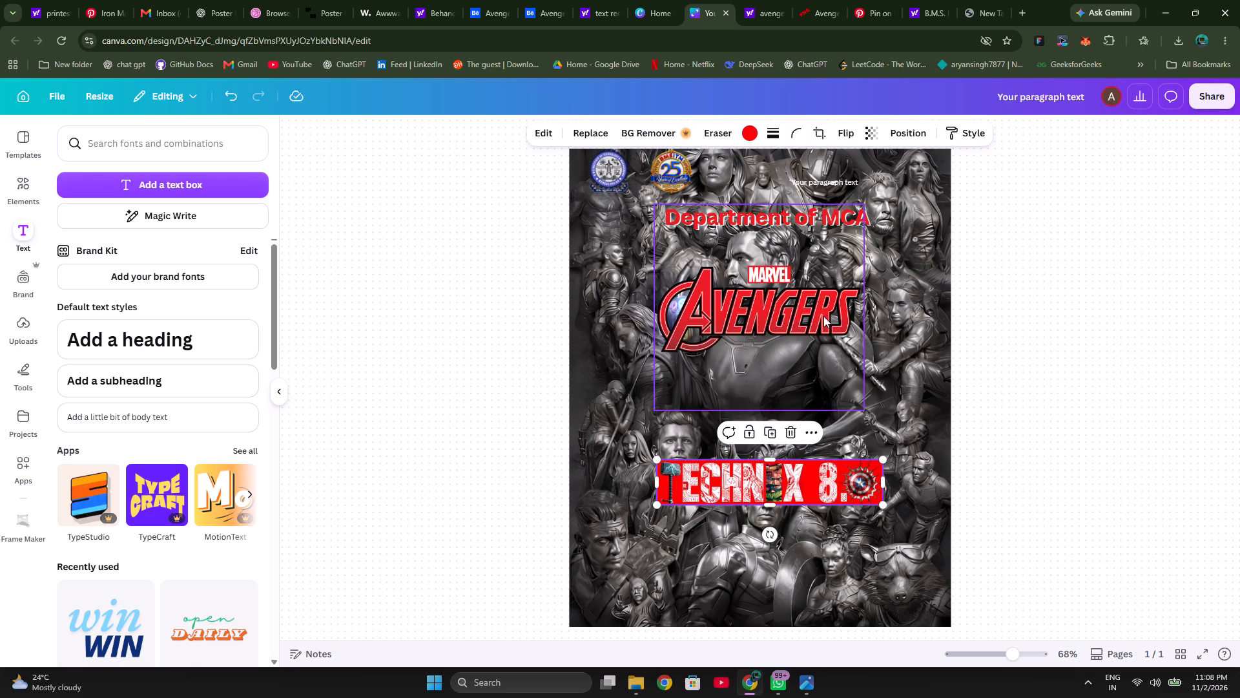
# Shift the Avengers logo down slightly and crop the empty top and bottom of its frame close to the lettering.
pyautogui.click(823, 316)
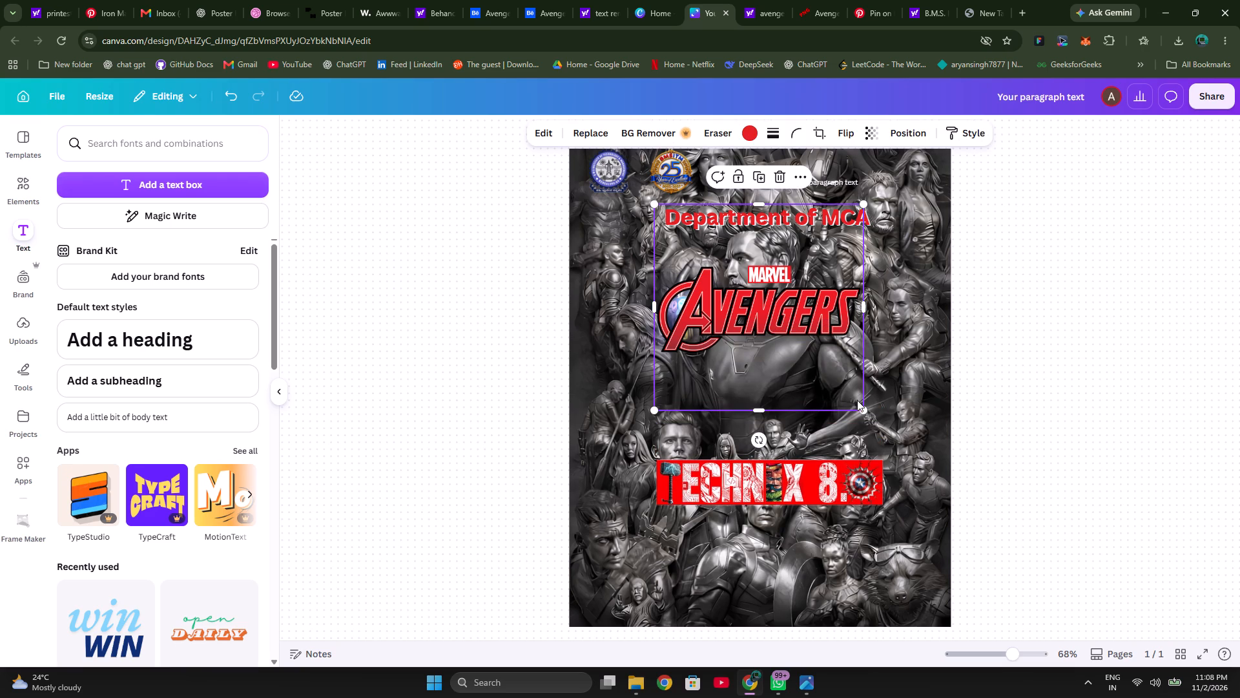
pyautogui.moveTo(827, 220); pyautogui.dragTo(820, 226)
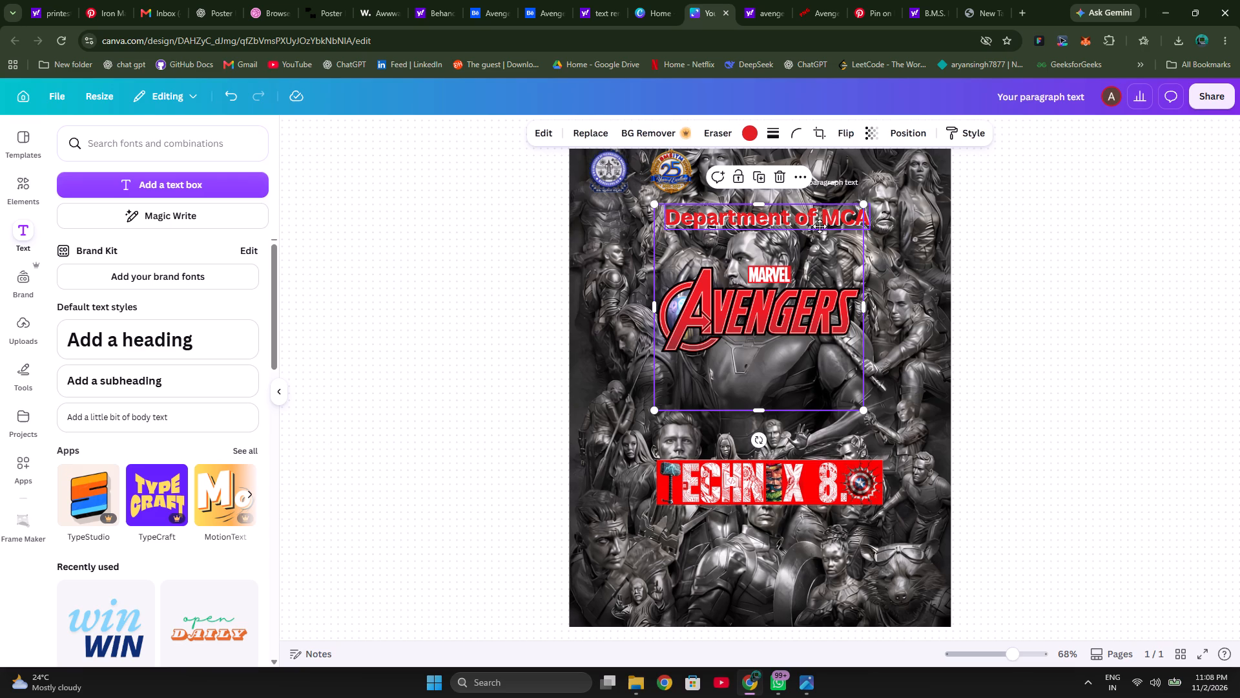
pyautogui.moveTo(820, 226); pyautogui.dragTo(823, 259)
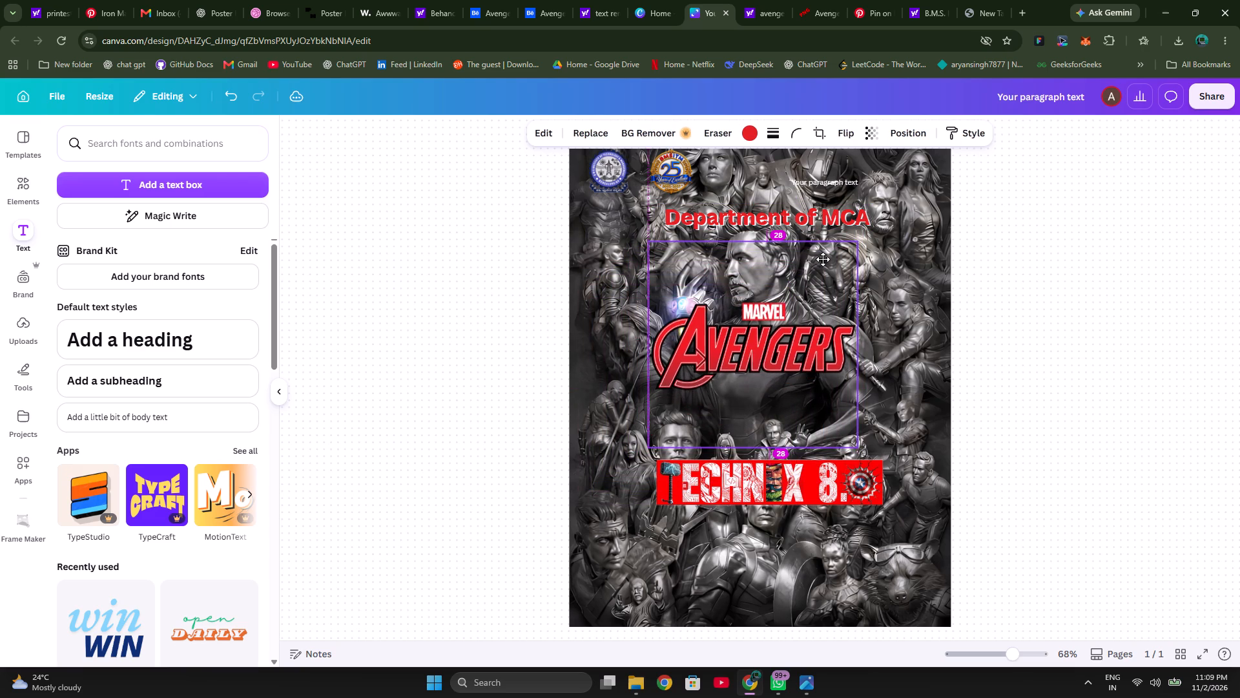
pyautogui.moveTo(823, 259); pyautogui.dragTo(829, 258)
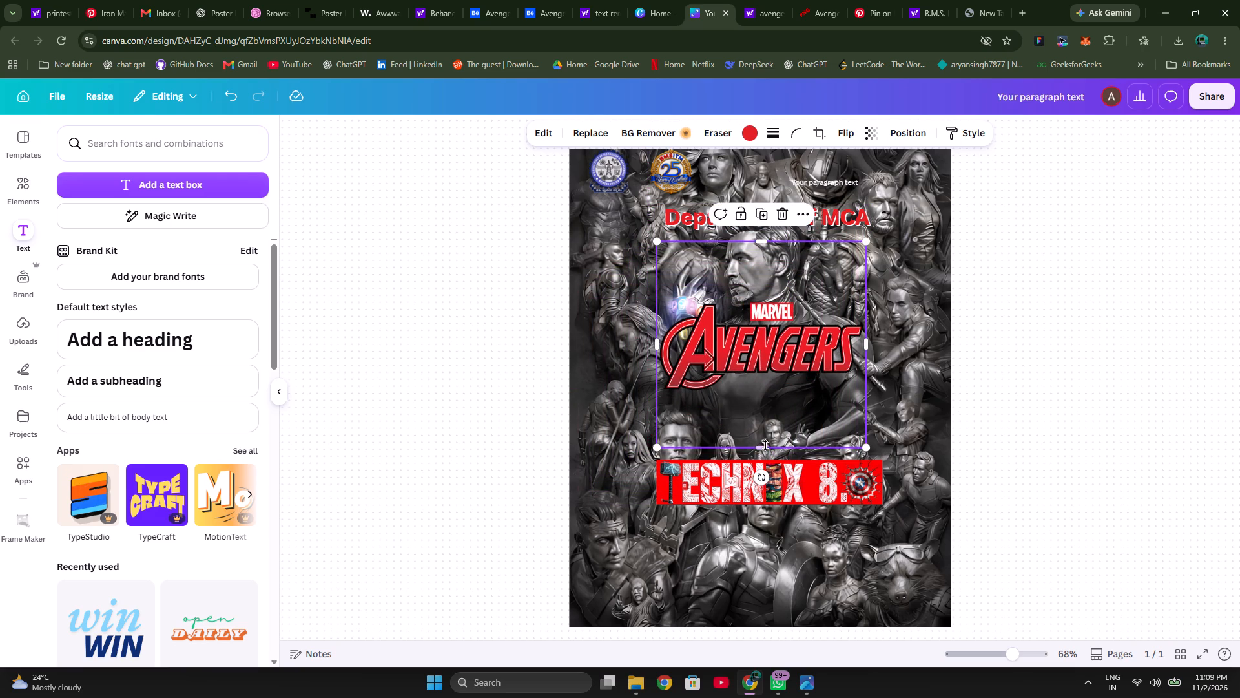
pyautogui.moveTo(762, 449); pyautogui.dragTo(759, 396)
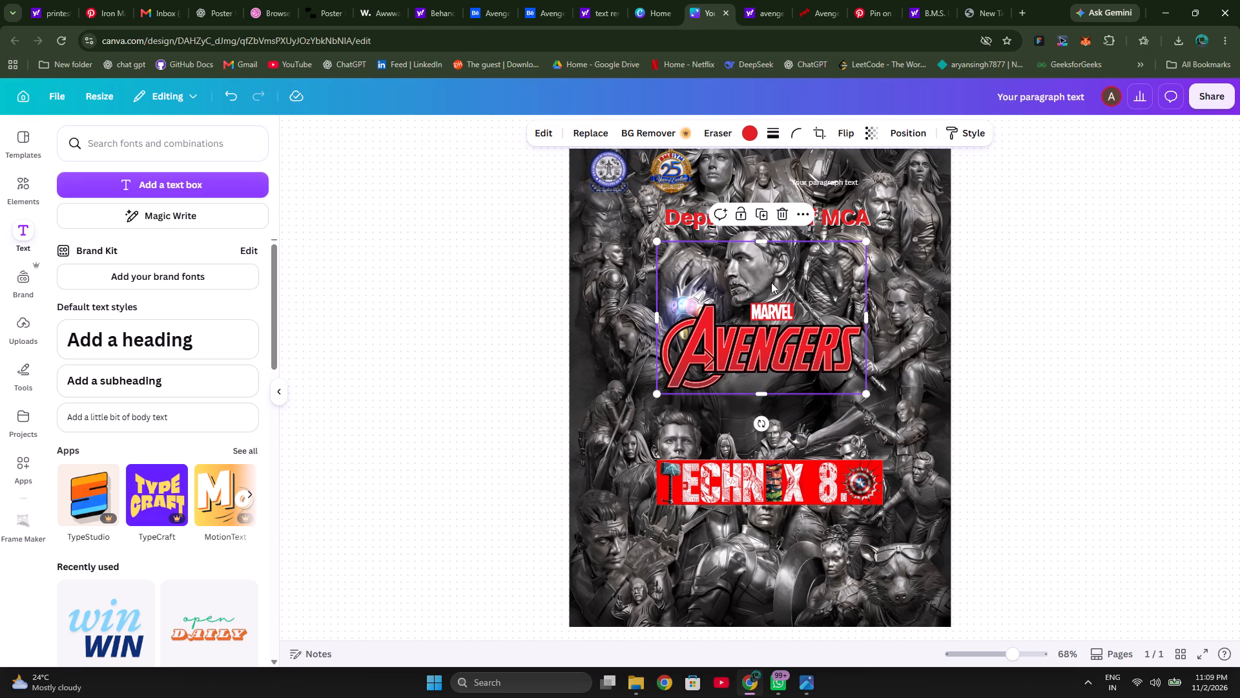
pyautogui.moveTo(761, 240); pyautogui.dragTo(767, 302)
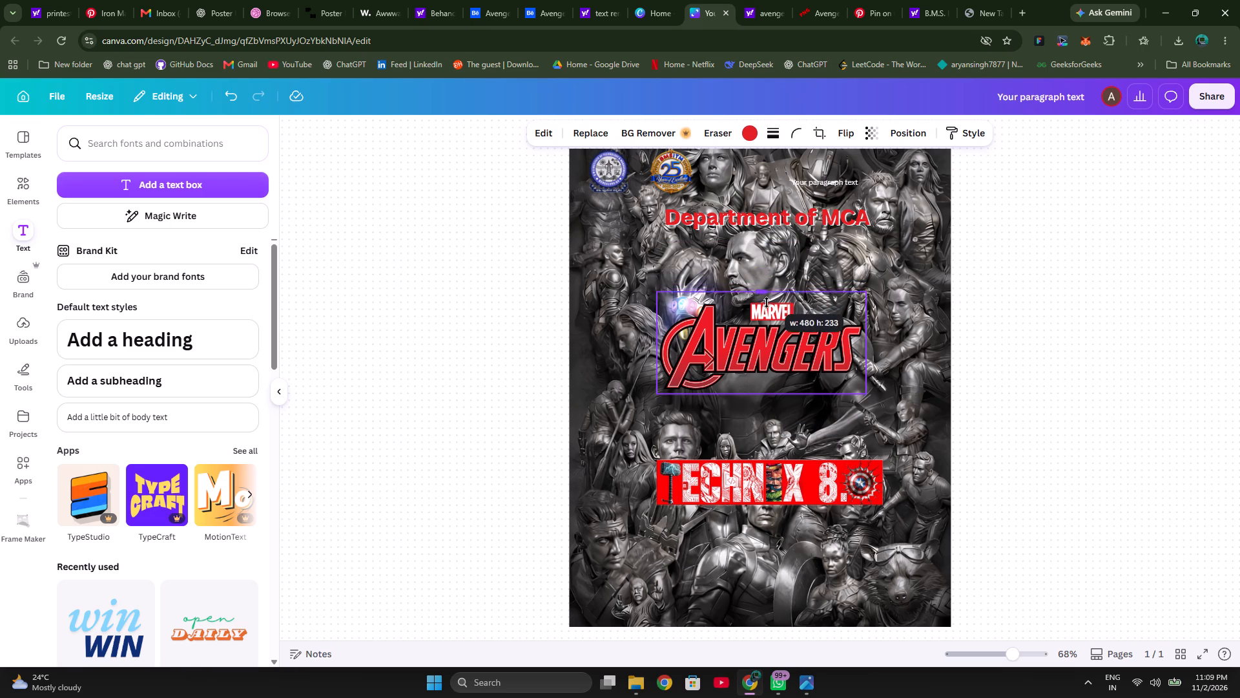
pyautogui.moveTo(767, 302); pyautogui.dragTo(770, 299)
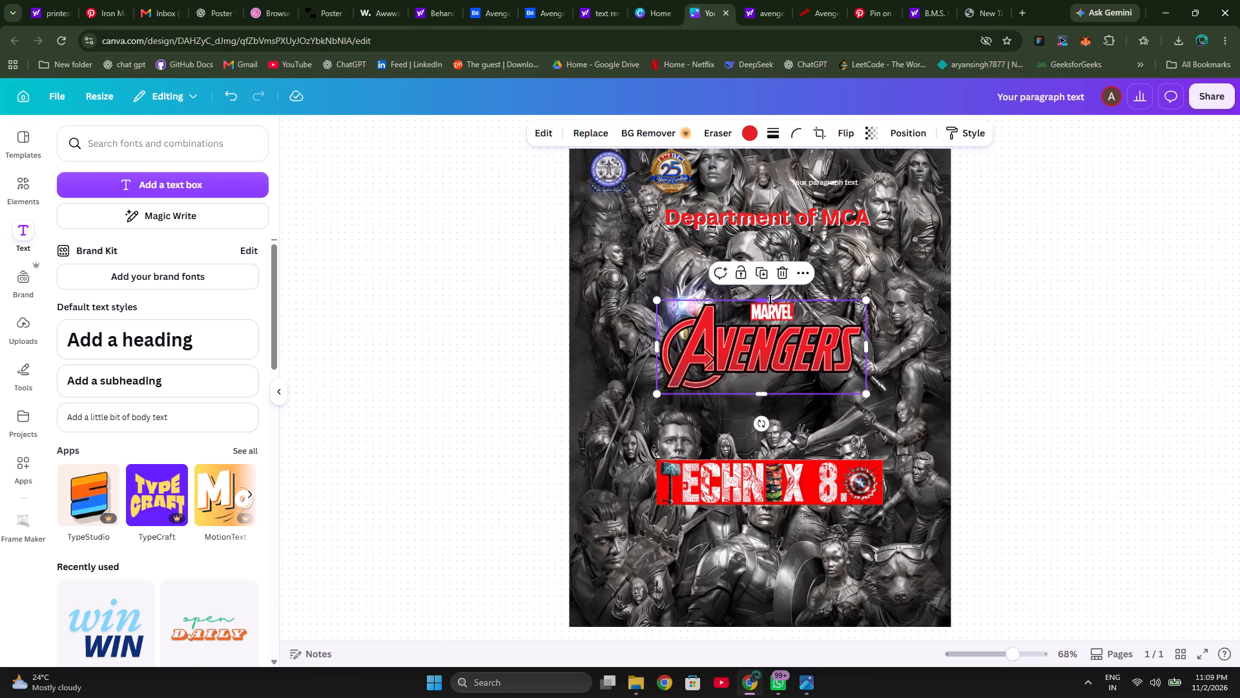
pyautogui.click(1033, 304)
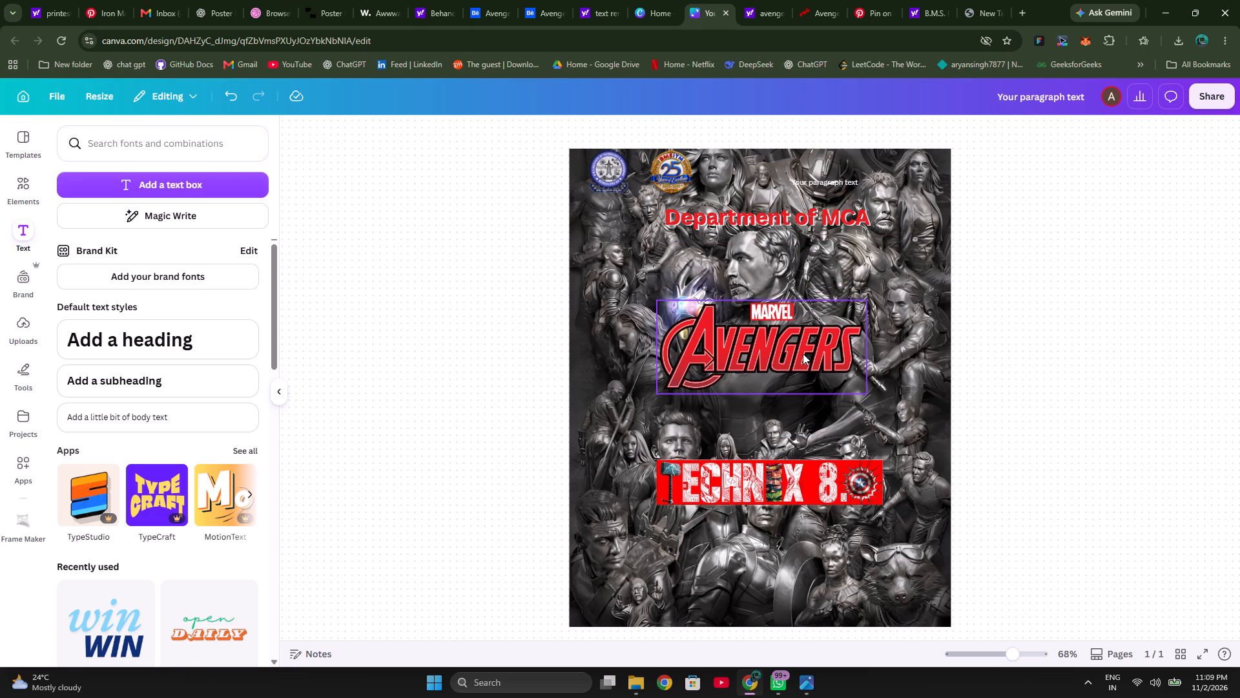
# Shrink the Avengers logo to about 415 wide and centre it horizontally on the poster below the "Department of MCA" heading.
pyautogui.click(803, 354)
pyautogui.moveTo(865, 394); pyautogui.dragTo(845, 388)
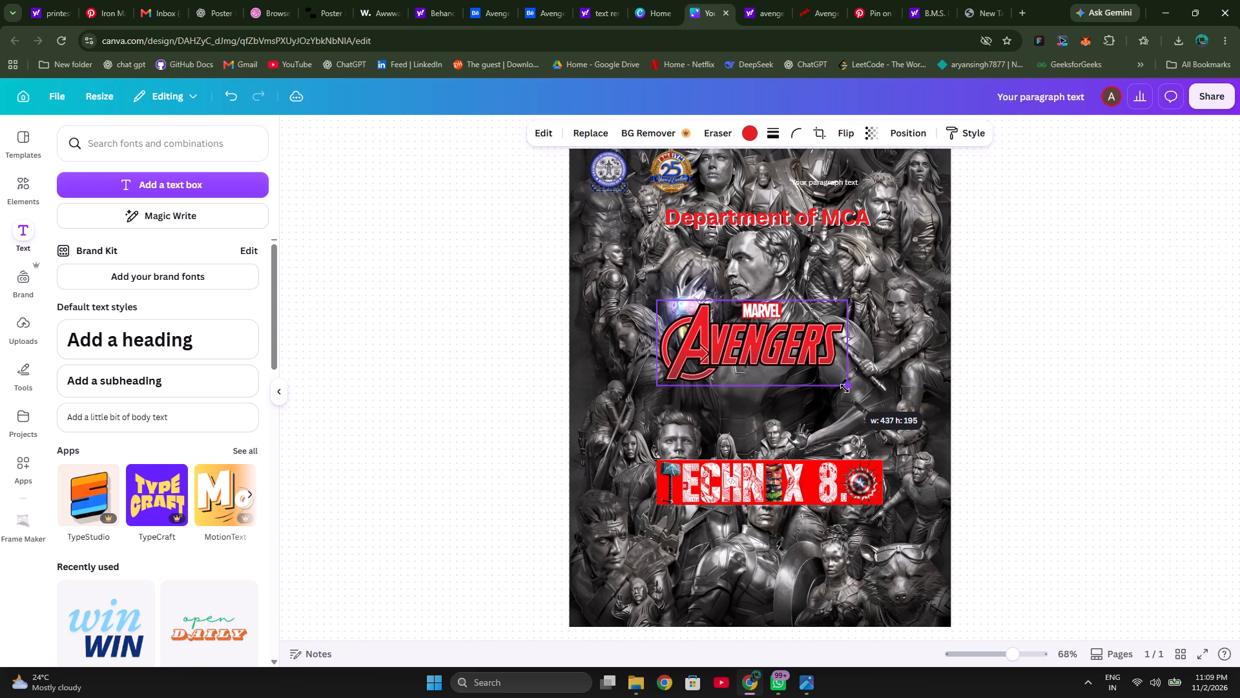
pyautogui.moveTo(845, 388); pyautogui.dragTo(836, 385)
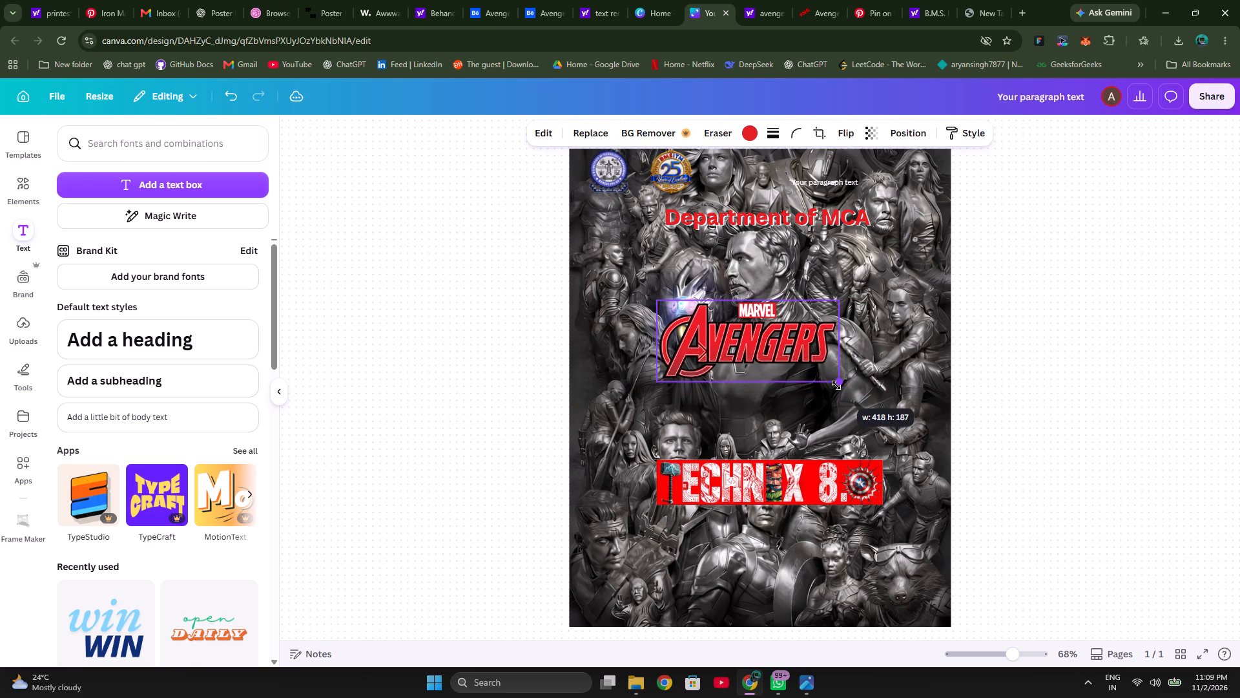
pyautogui.moveTo(836, 385); pyautogui.dragTo(834, 385)
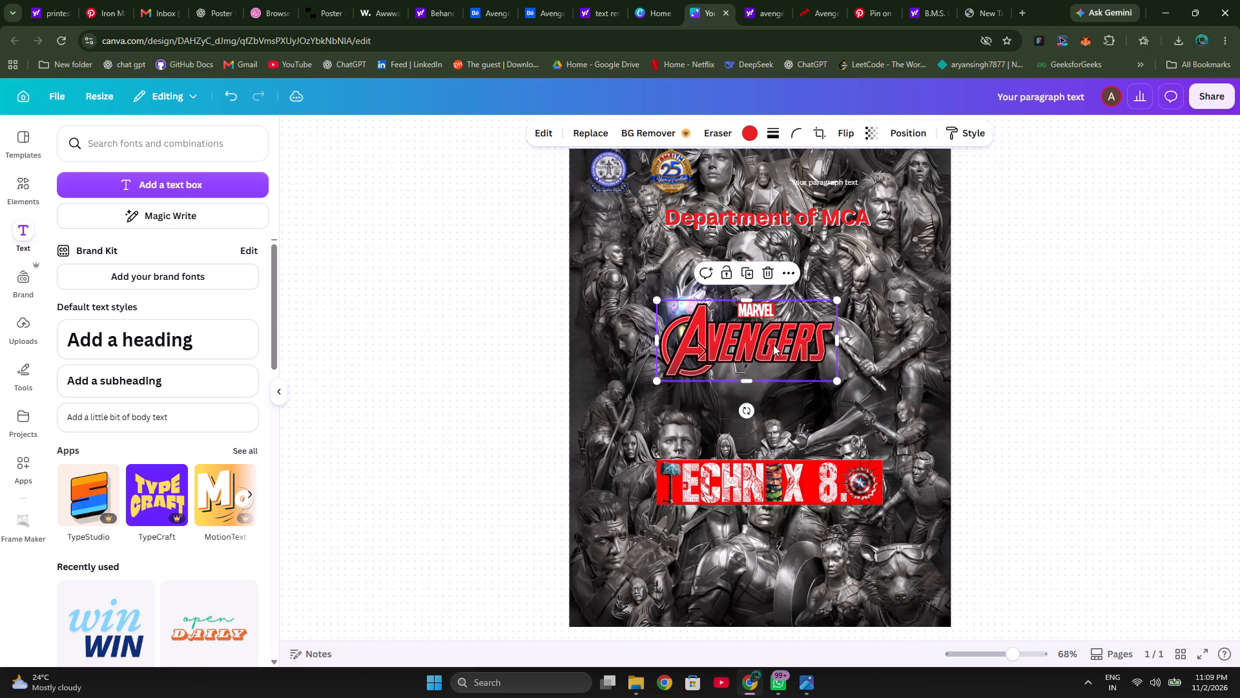
pyautogui.moveTo(742, 339); pyautogui.dragTo(760, 321)
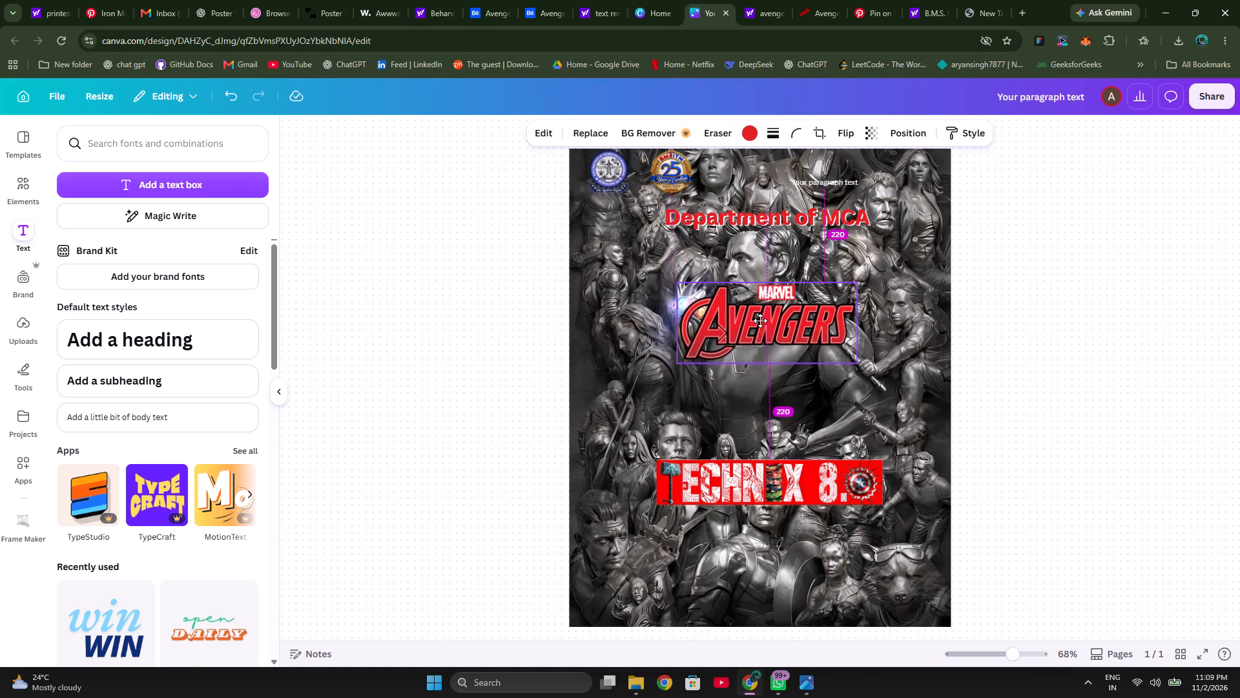
pyautogui.moveTo(760, 321); pyautogui.dragTo(754, 316)
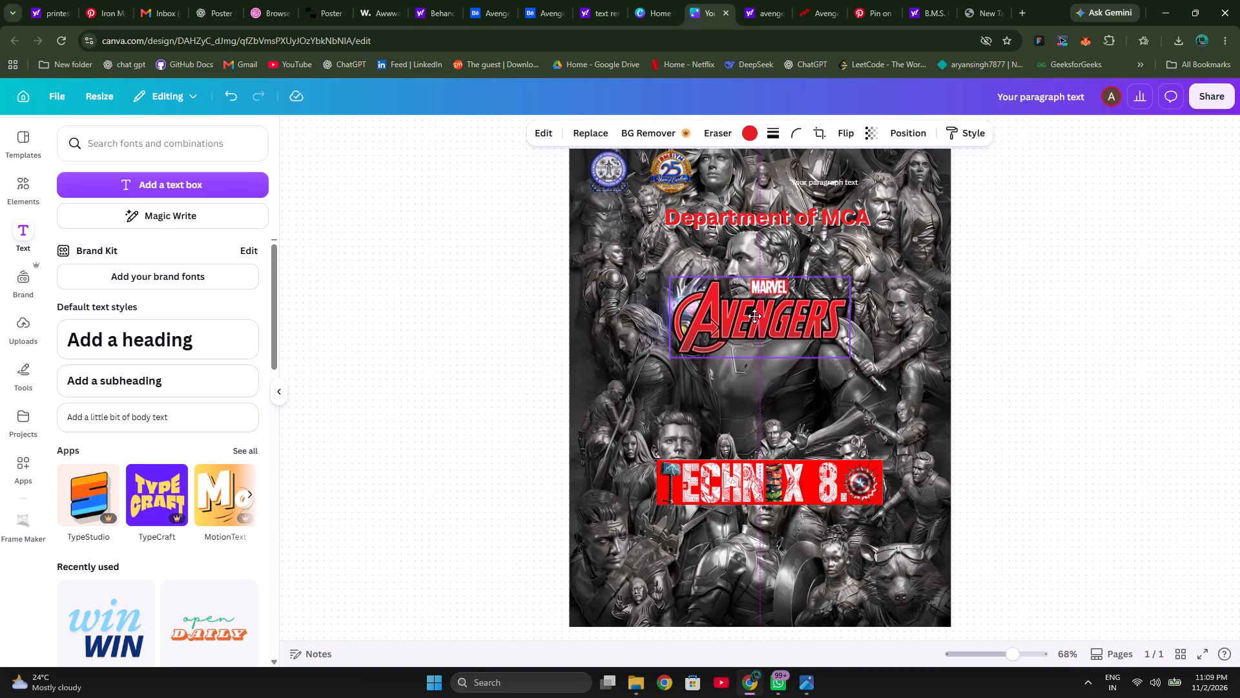
pyautogui.moveTo(754, 316); pyautogui.dragTo(755, 316)
# Move the Technix 8.0 banner up directly beneath the Avengers logo and shrink it to about 481 by 95.
pyautogui.moveTo(784, 474); pyautogui.dragTo(784, 461)
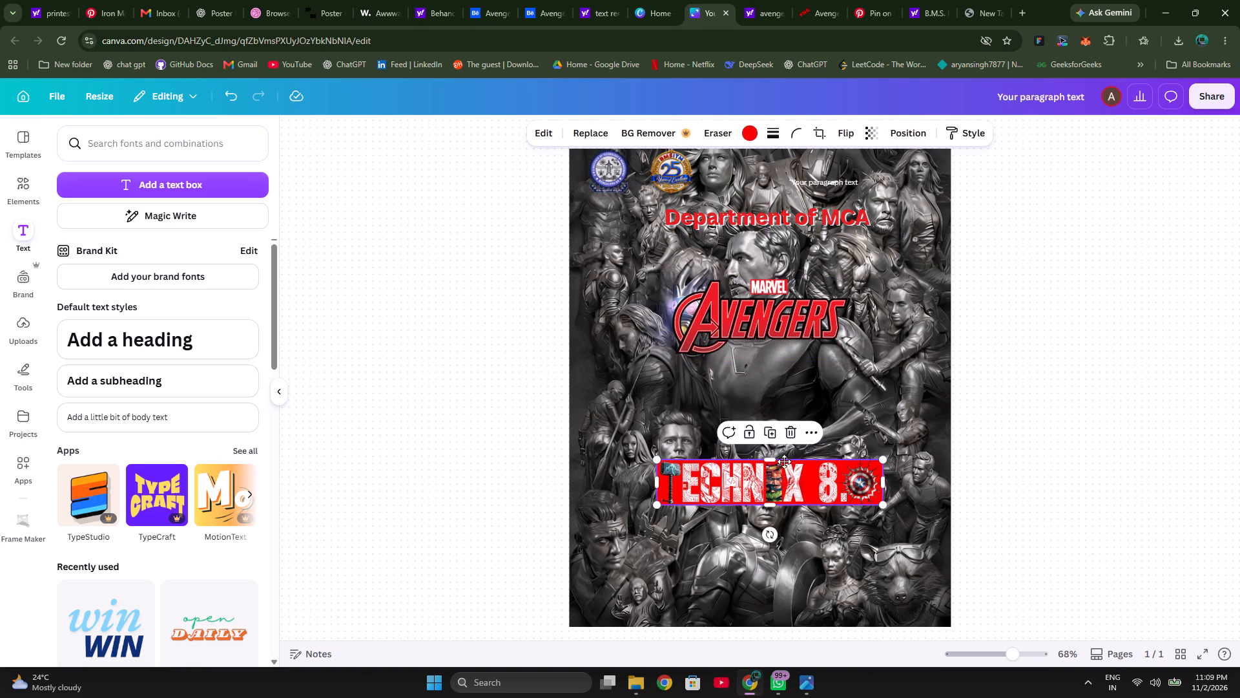
pyautogui.moveTo(784, 461); pyautogui.dragTo(792, 379)
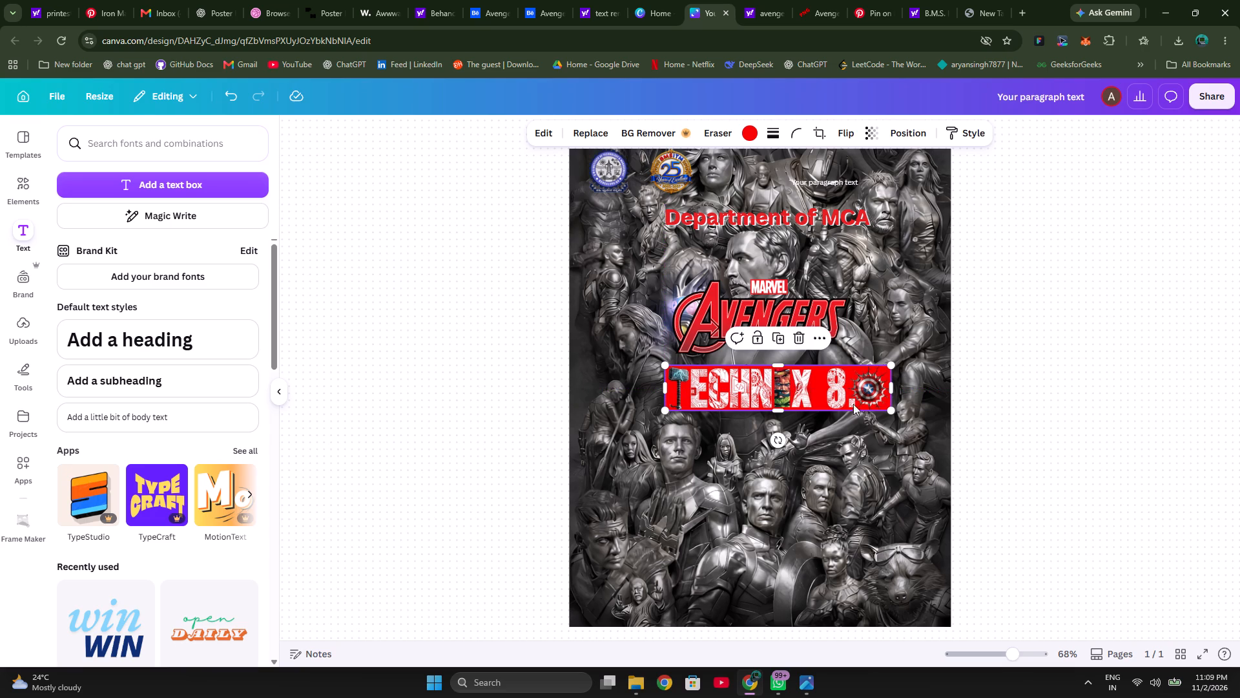
pyautogui.moveTo(891, 410); pyautogui.dragTo(884, 405)
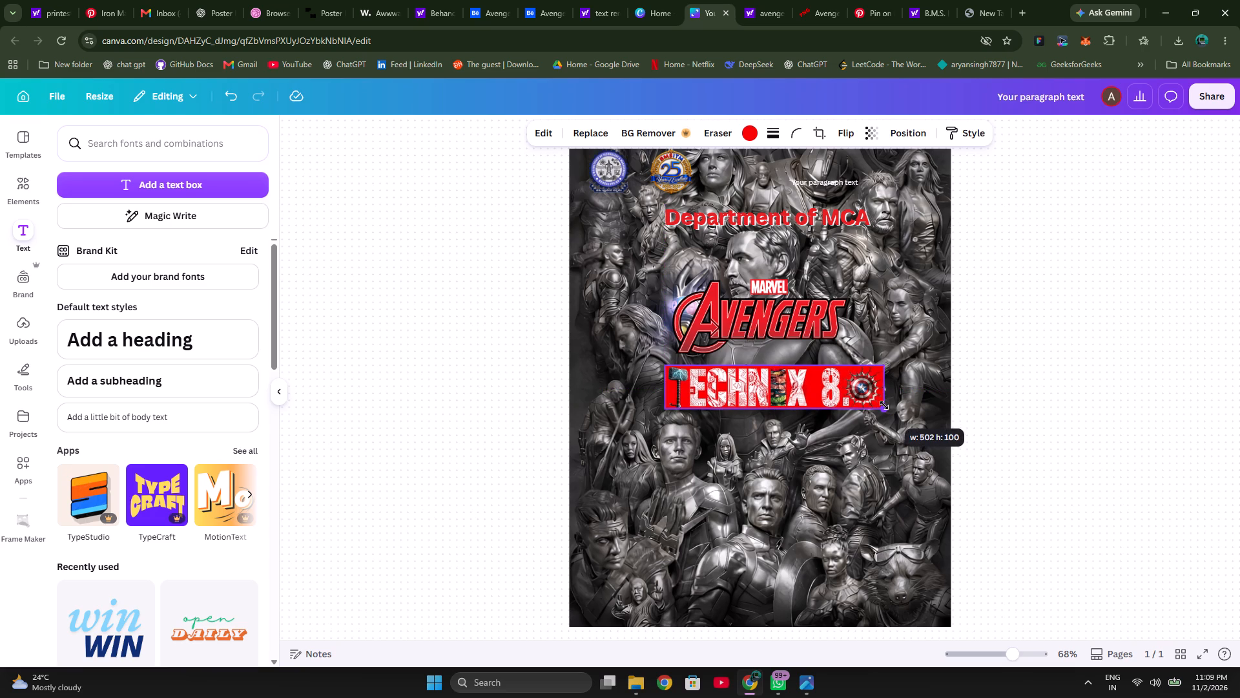
pyautogui.moveTo(884, 405); pyautogui.dragTo(875, 403)
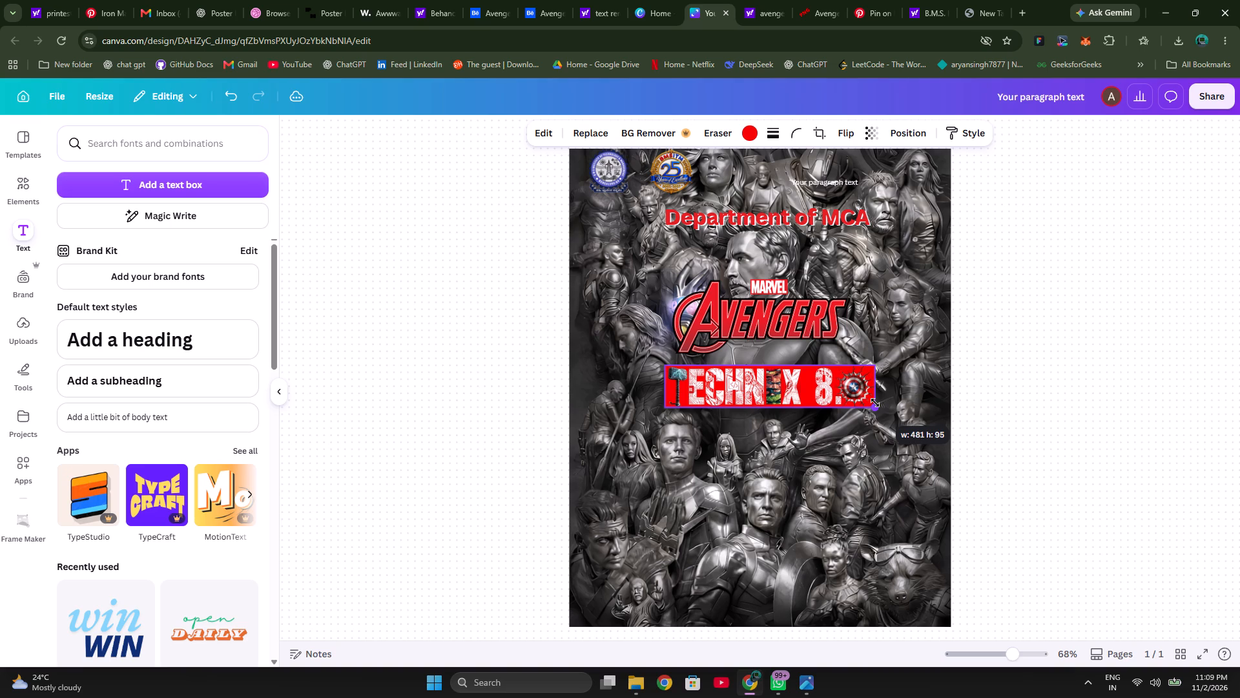
pyautogui.moveTo(875, 403); pyautogui.dragTo(875, 401)
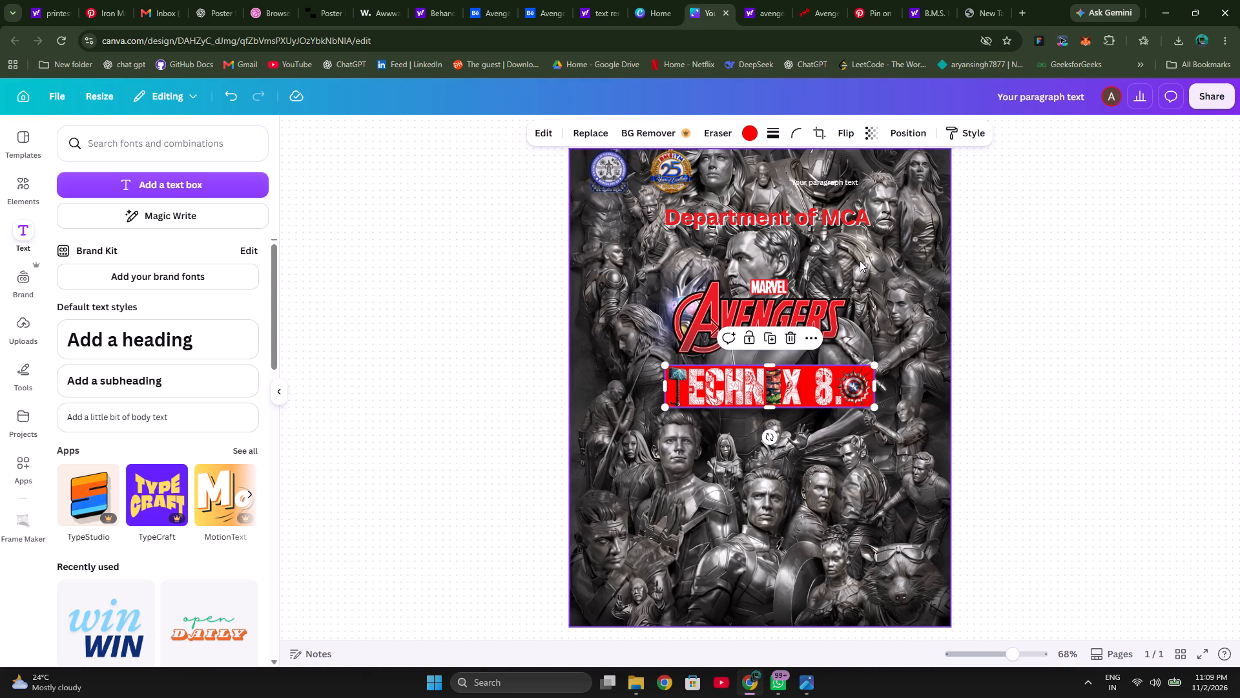
pyautogui.click(860, 260)
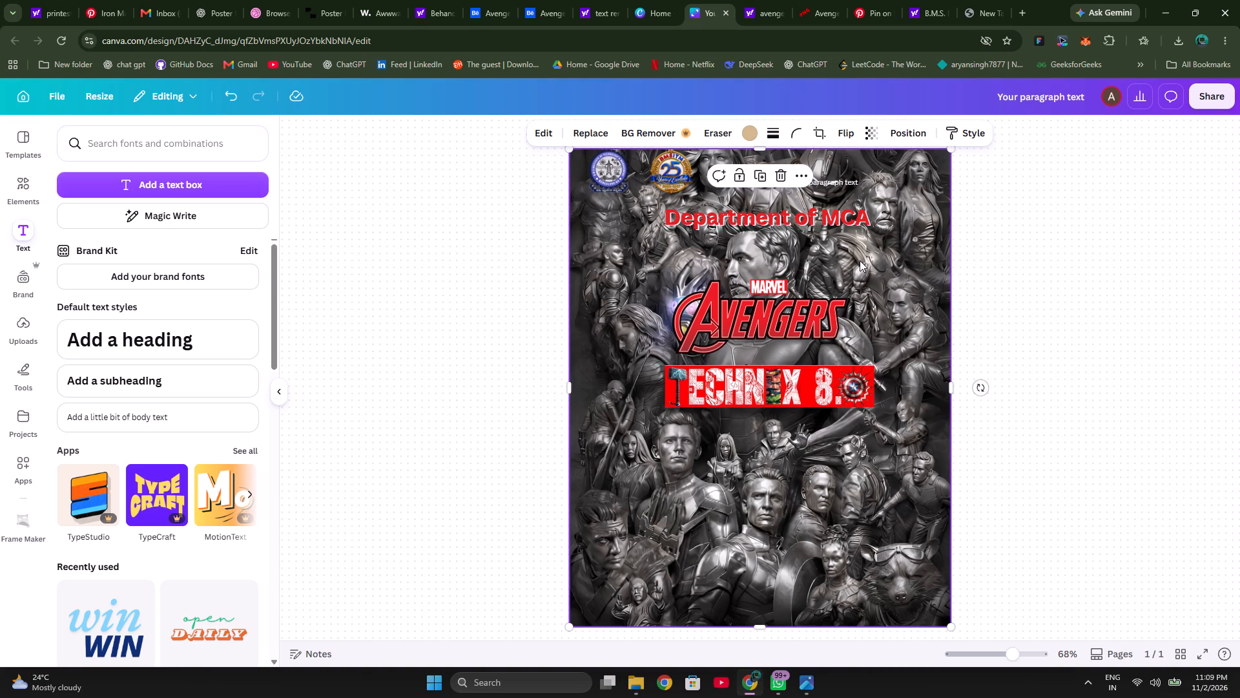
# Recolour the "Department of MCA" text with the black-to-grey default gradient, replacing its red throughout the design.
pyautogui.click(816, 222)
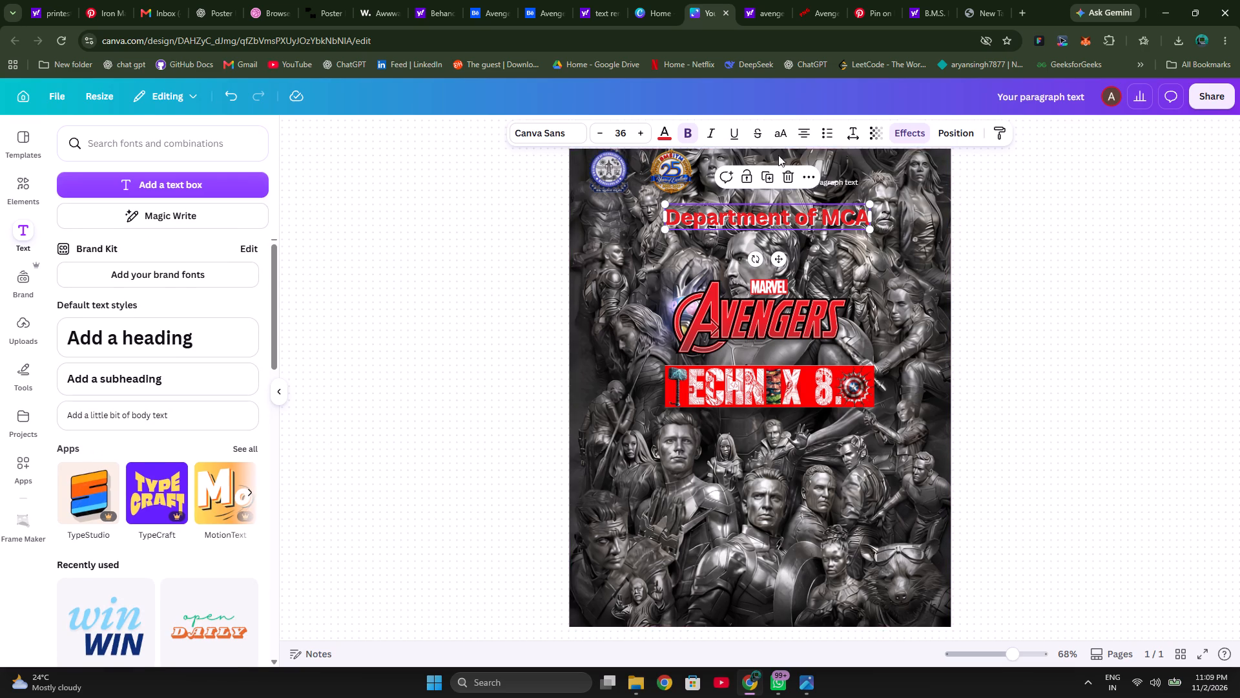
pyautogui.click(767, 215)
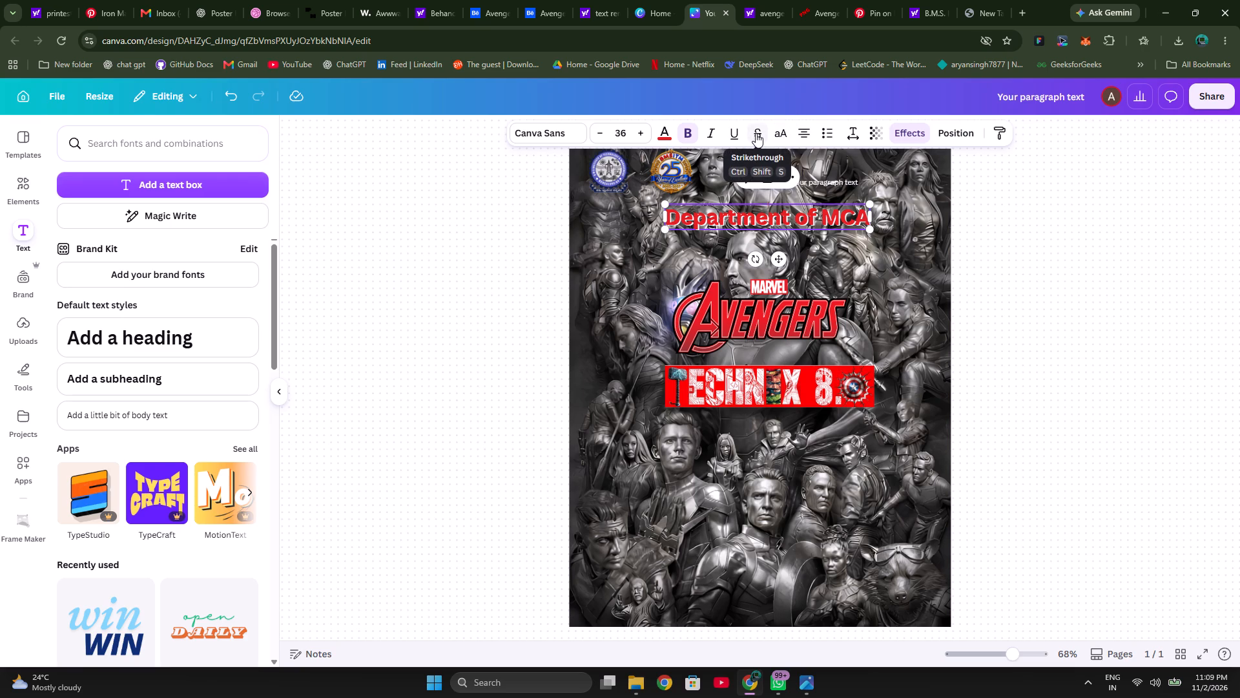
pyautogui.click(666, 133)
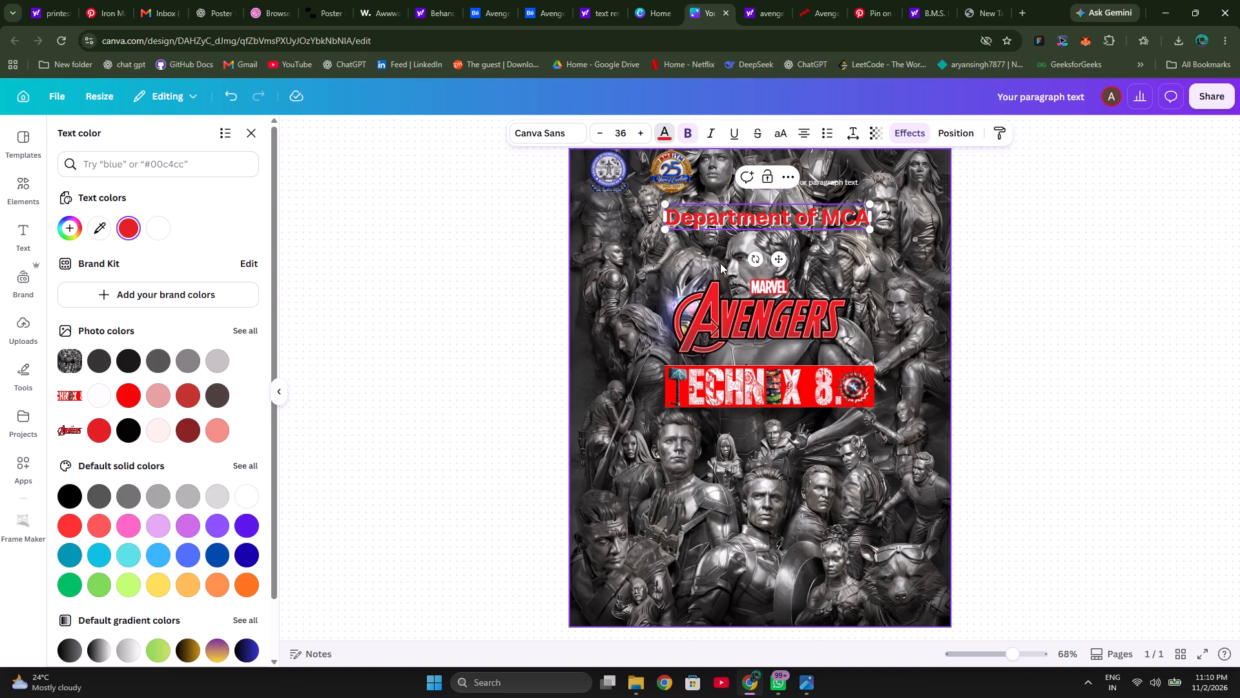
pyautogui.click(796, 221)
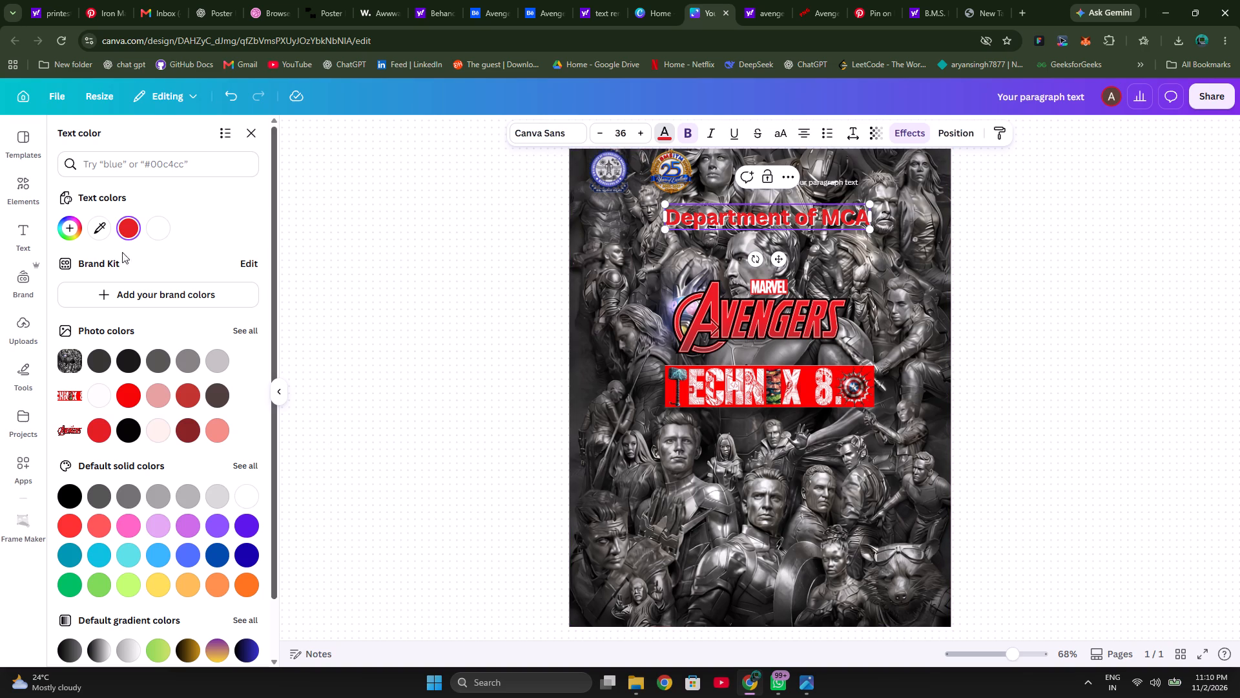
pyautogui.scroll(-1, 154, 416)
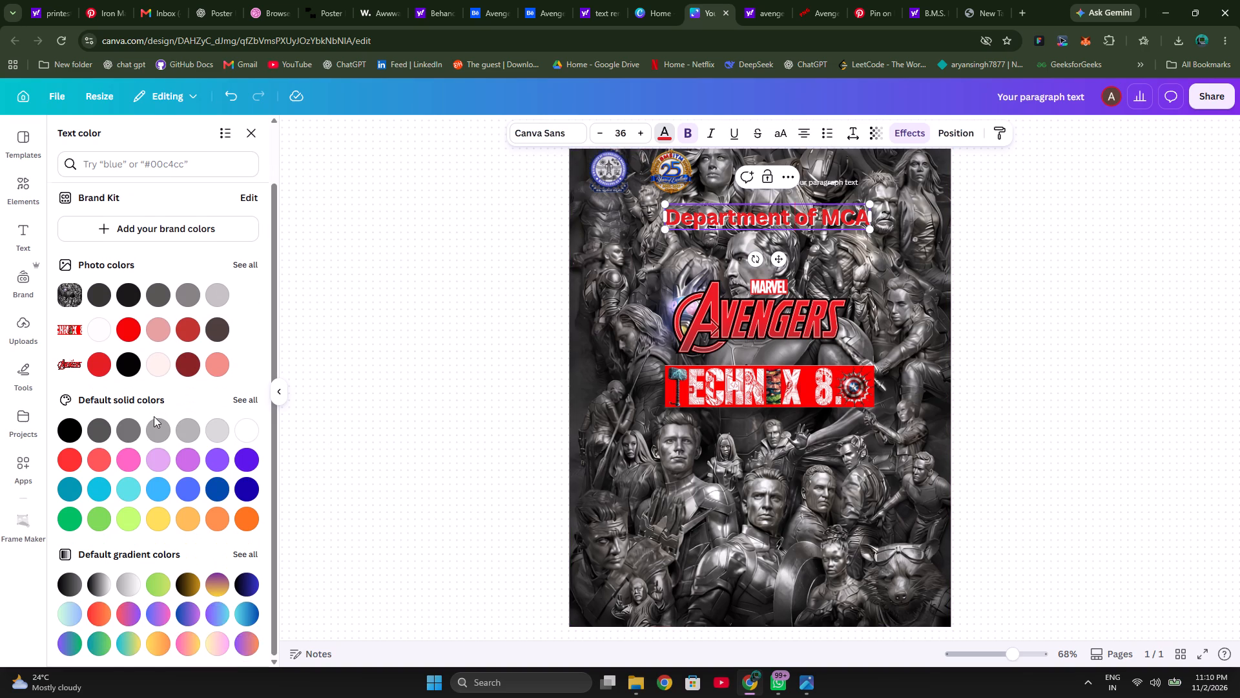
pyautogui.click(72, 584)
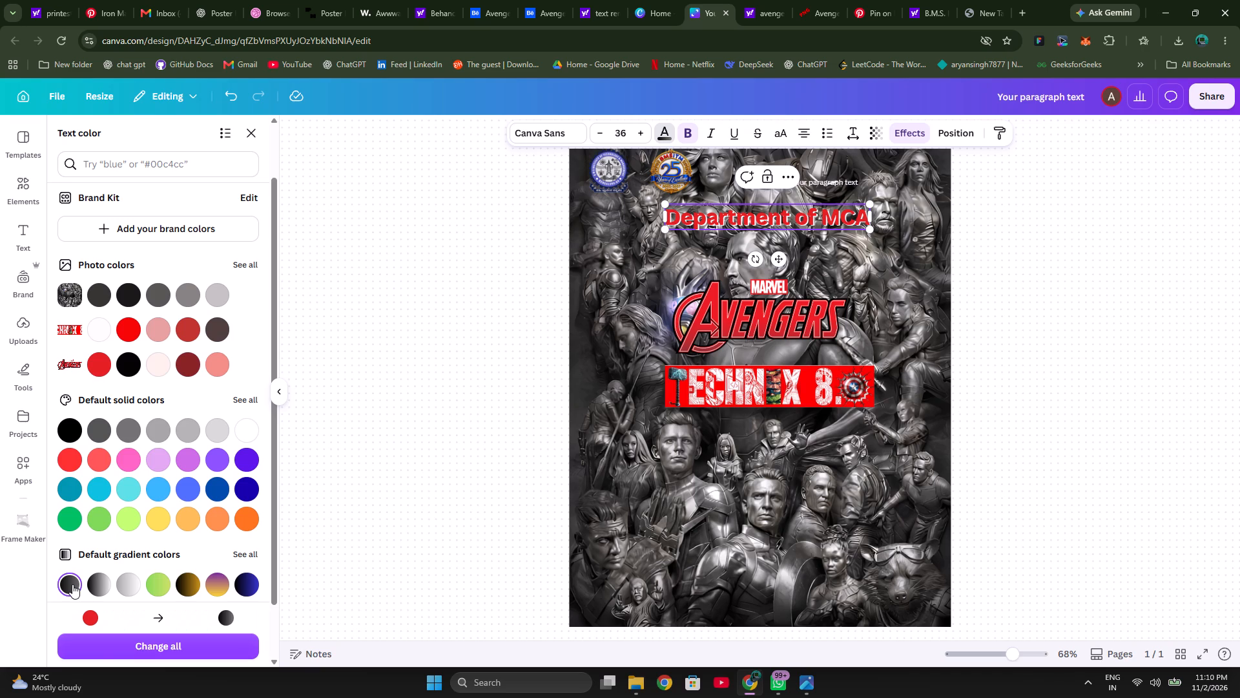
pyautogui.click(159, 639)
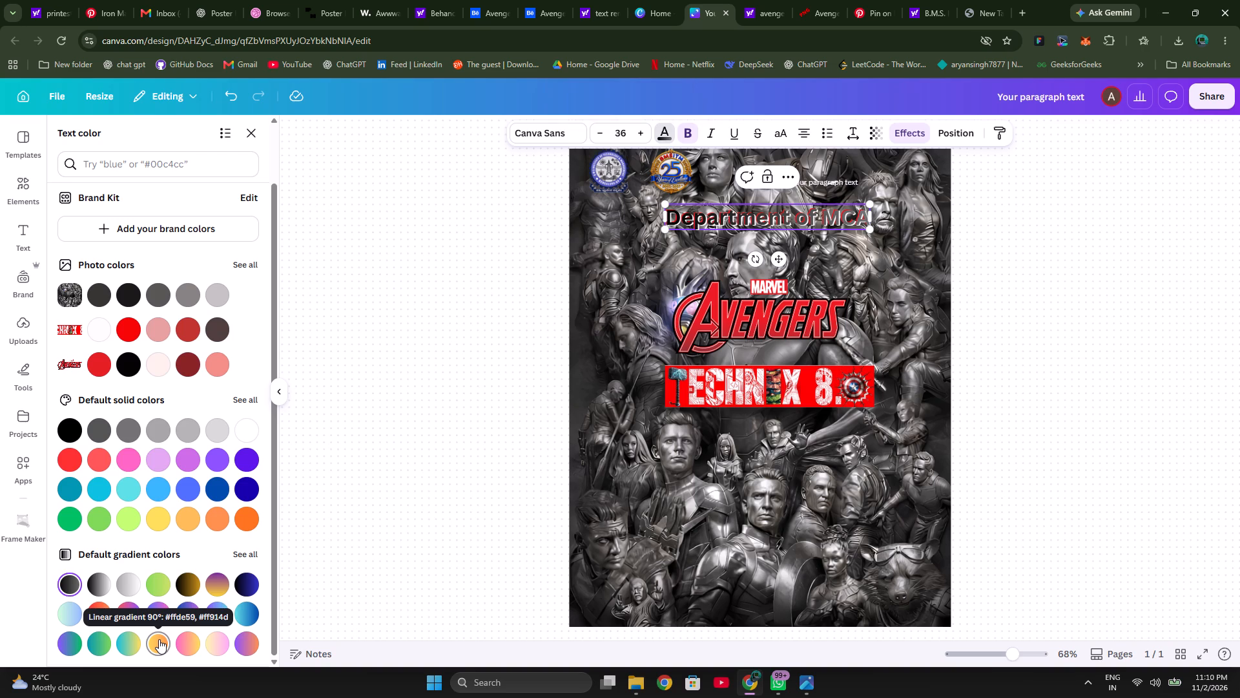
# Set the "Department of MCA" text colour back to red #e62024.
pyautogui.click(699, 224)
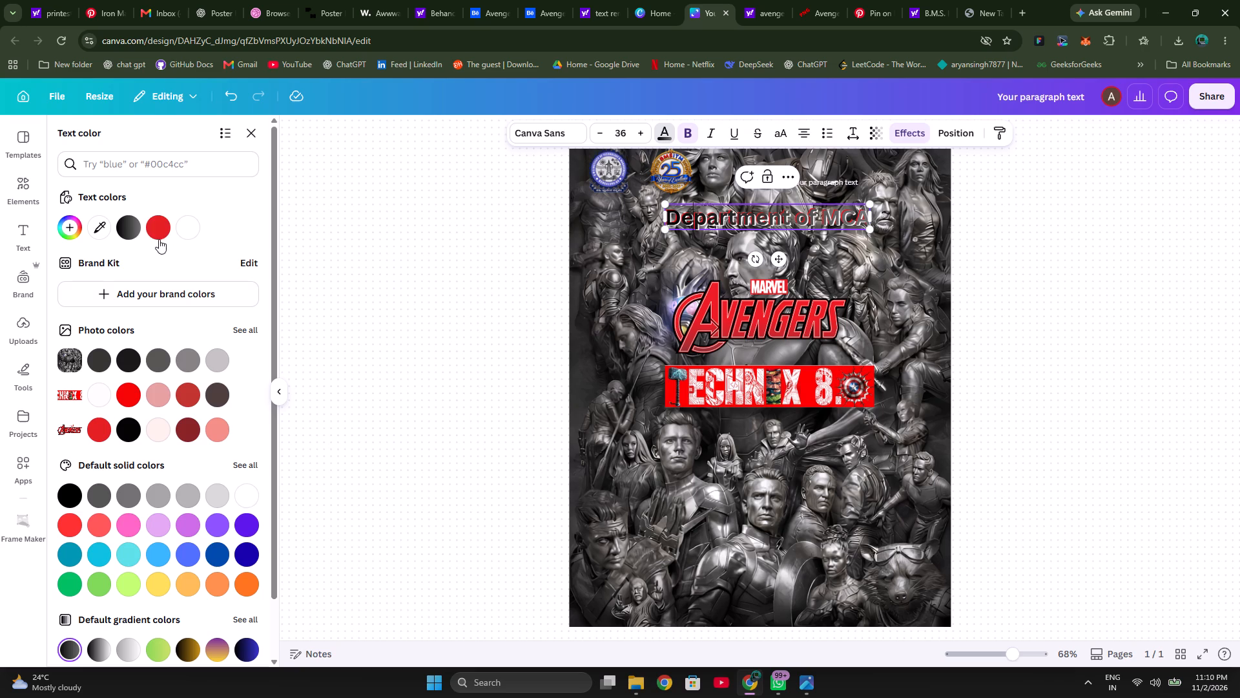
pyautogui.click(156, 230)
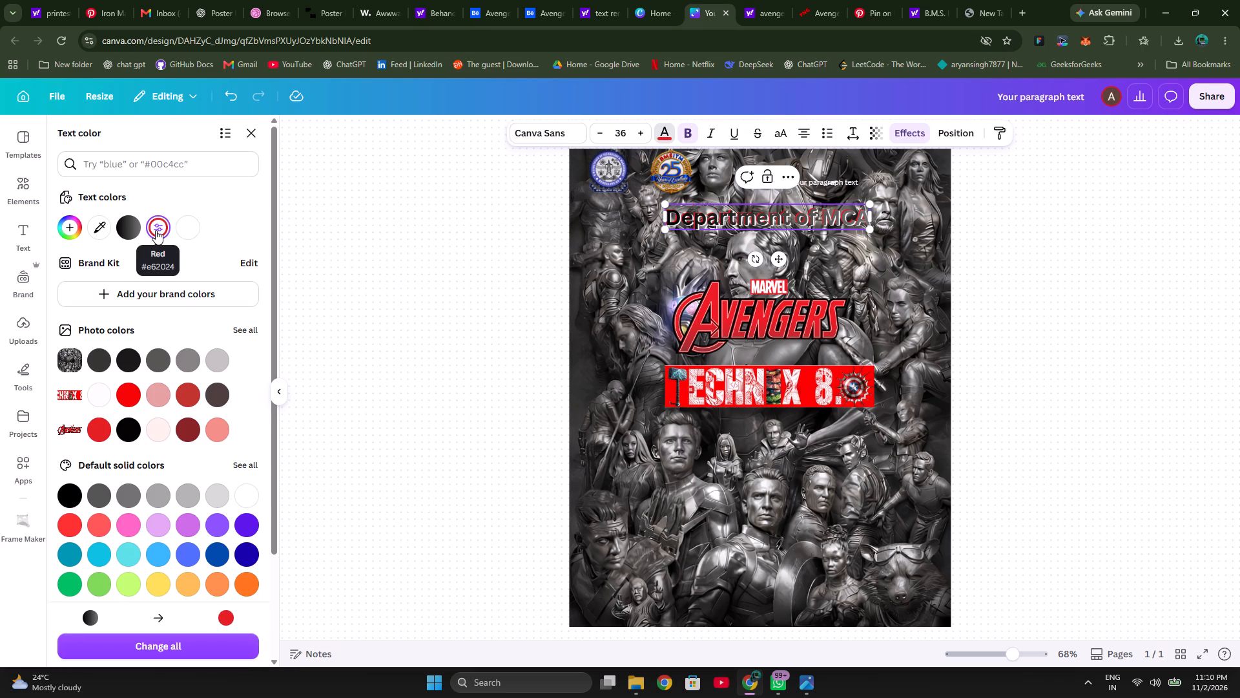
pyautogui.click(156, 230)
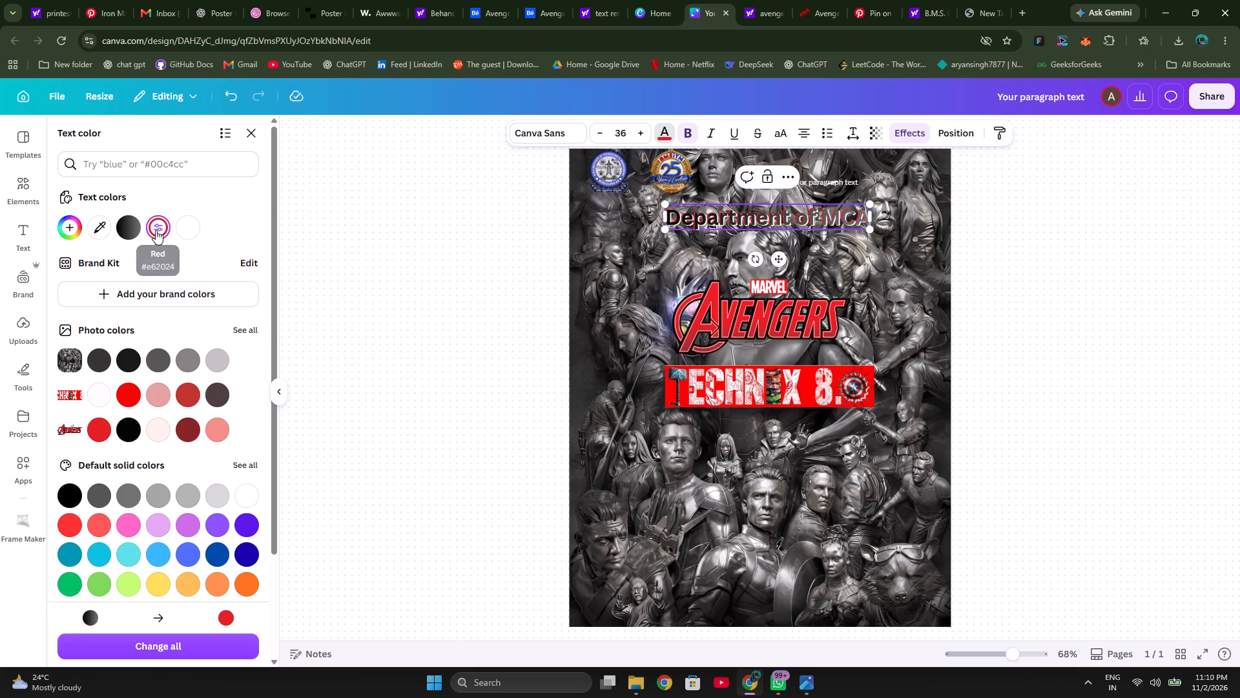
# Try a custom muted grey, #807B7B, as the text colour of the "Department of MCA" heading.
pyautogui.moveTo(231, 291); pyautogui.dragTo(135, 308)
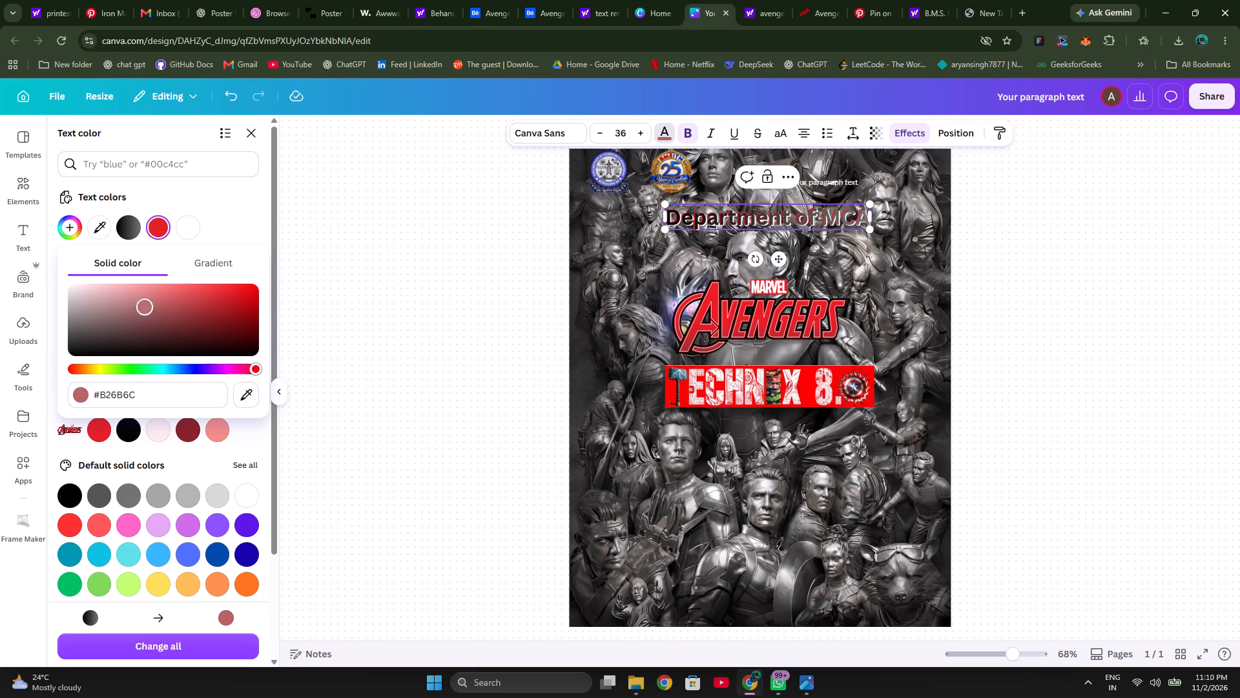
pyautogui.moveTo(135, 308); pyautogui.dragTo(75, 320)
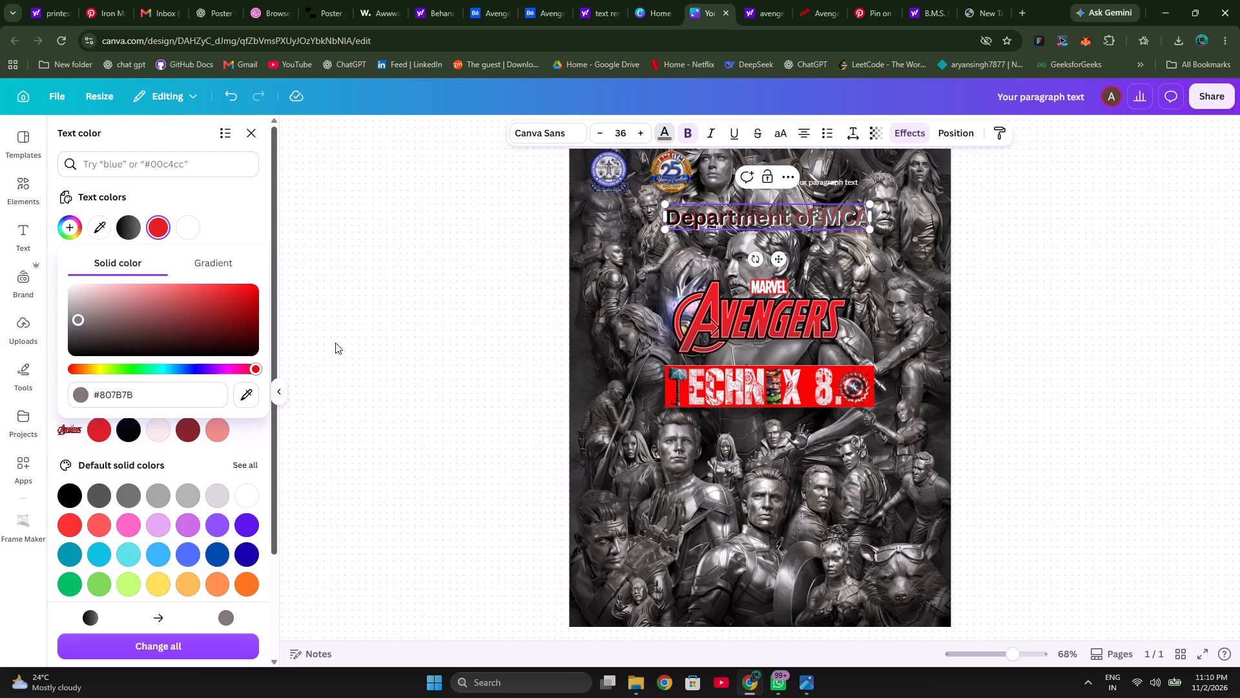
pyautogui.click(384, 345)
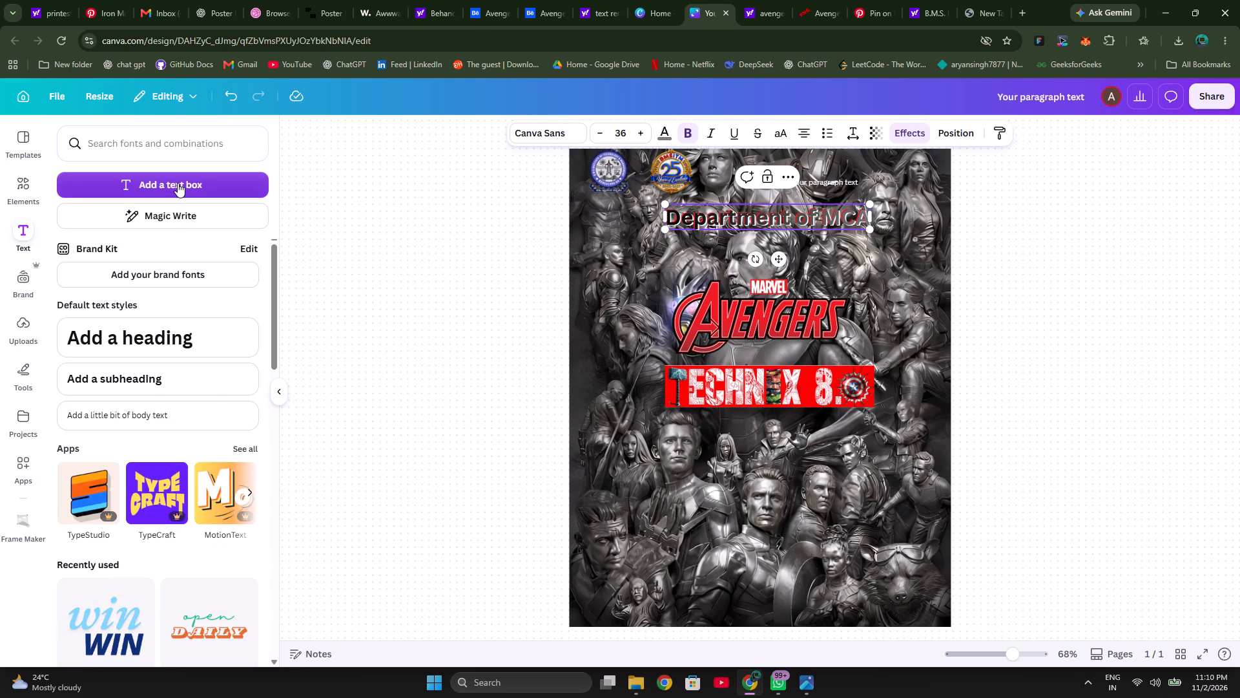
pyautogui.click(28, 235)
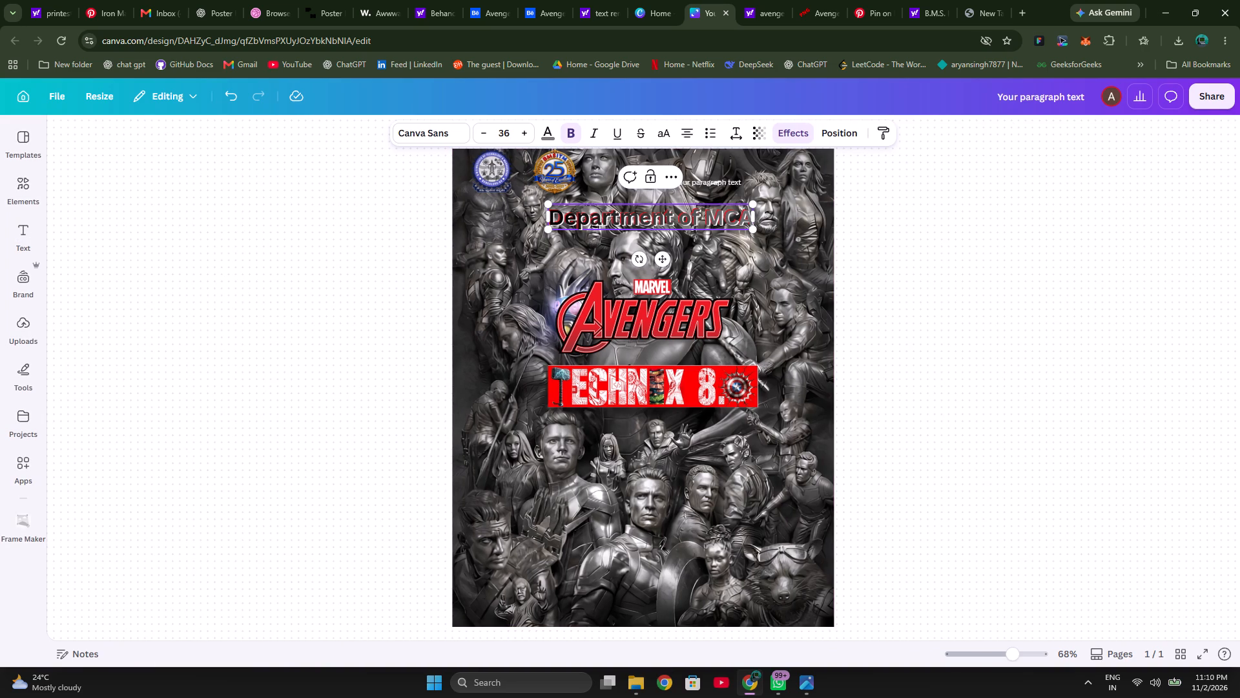
# Try white, black and dark grey for the "Department of MCA" heading's second glitch colour, settling on the default medium grey.
pyautogui.click(628, 220)
pyautogui.click(797, 130)
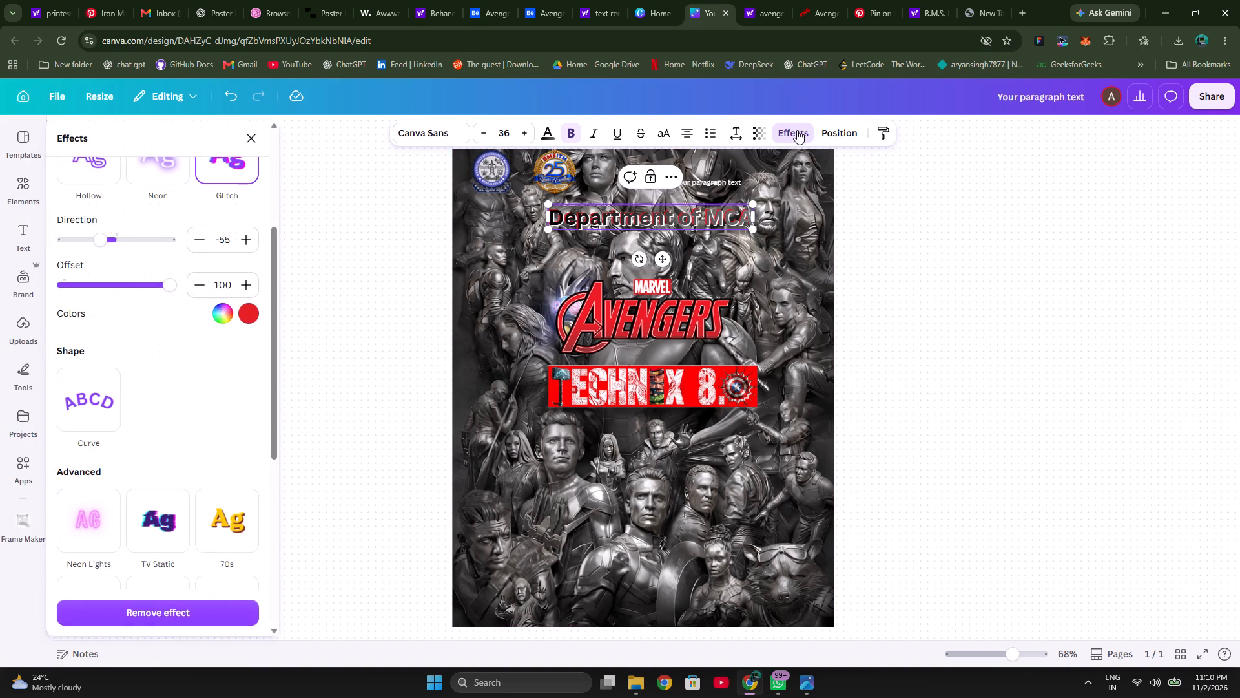
pyautogui.click(251, 313)
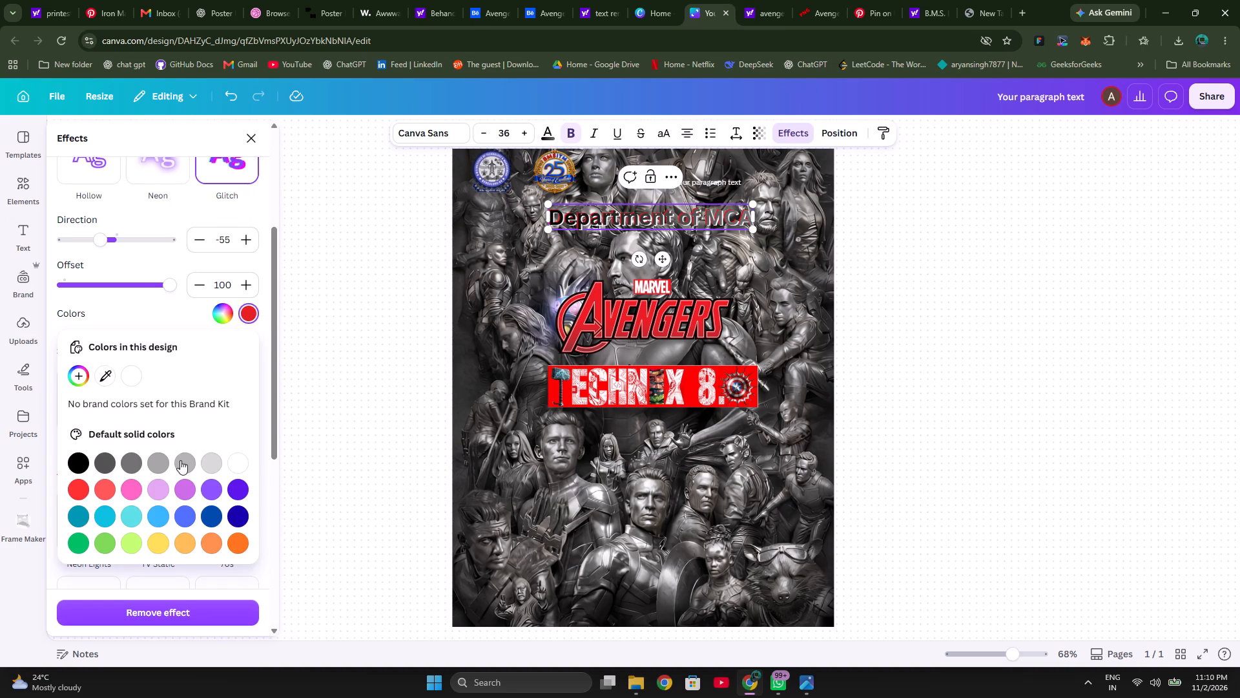
pyautogui.click(236, 463)
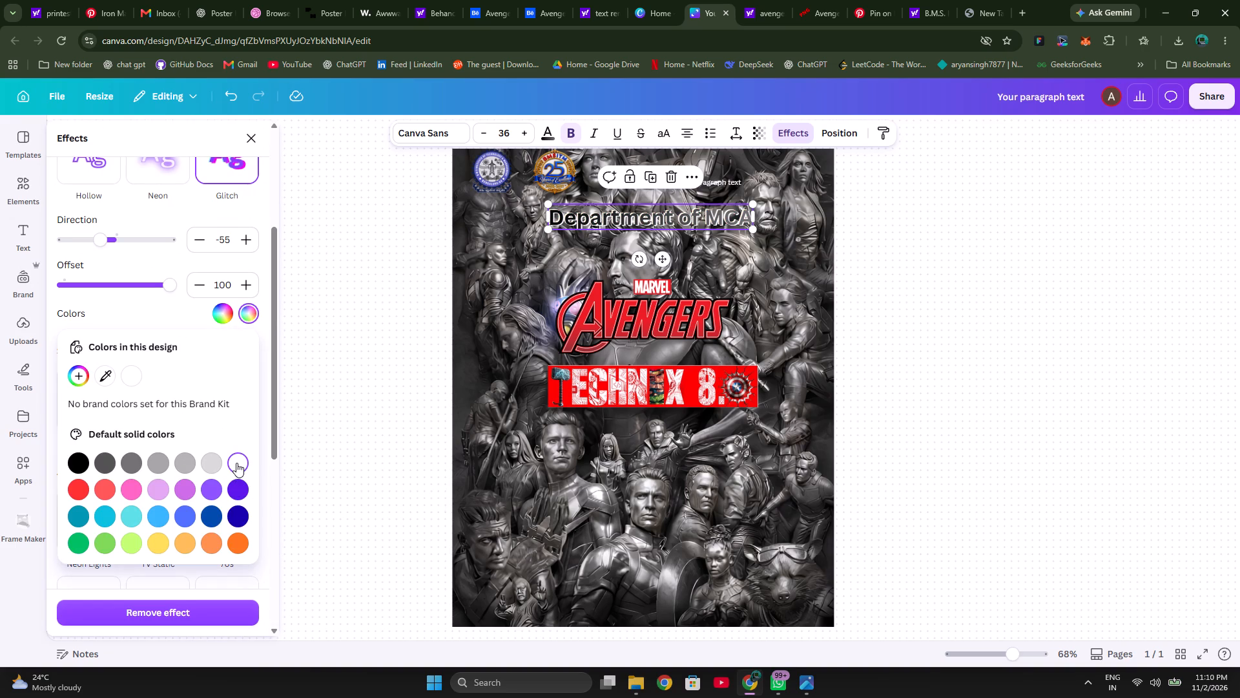
pyautogui.click(78, 463)
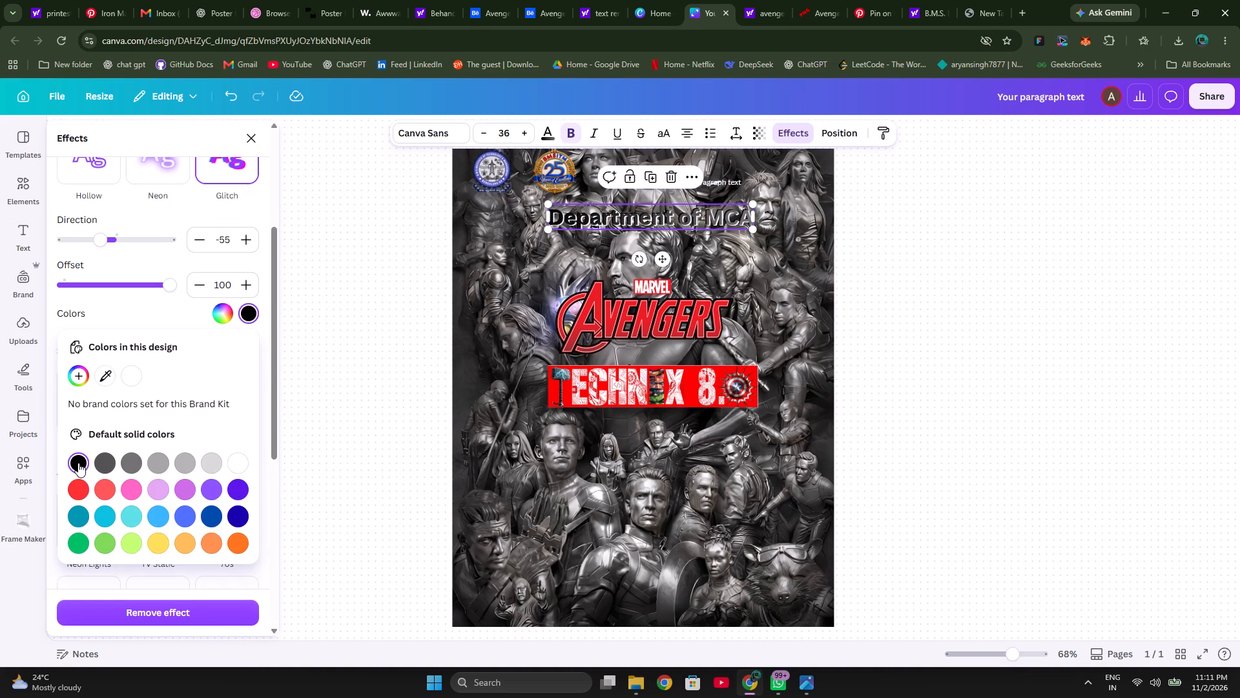
pyautogui.click(99, 463)
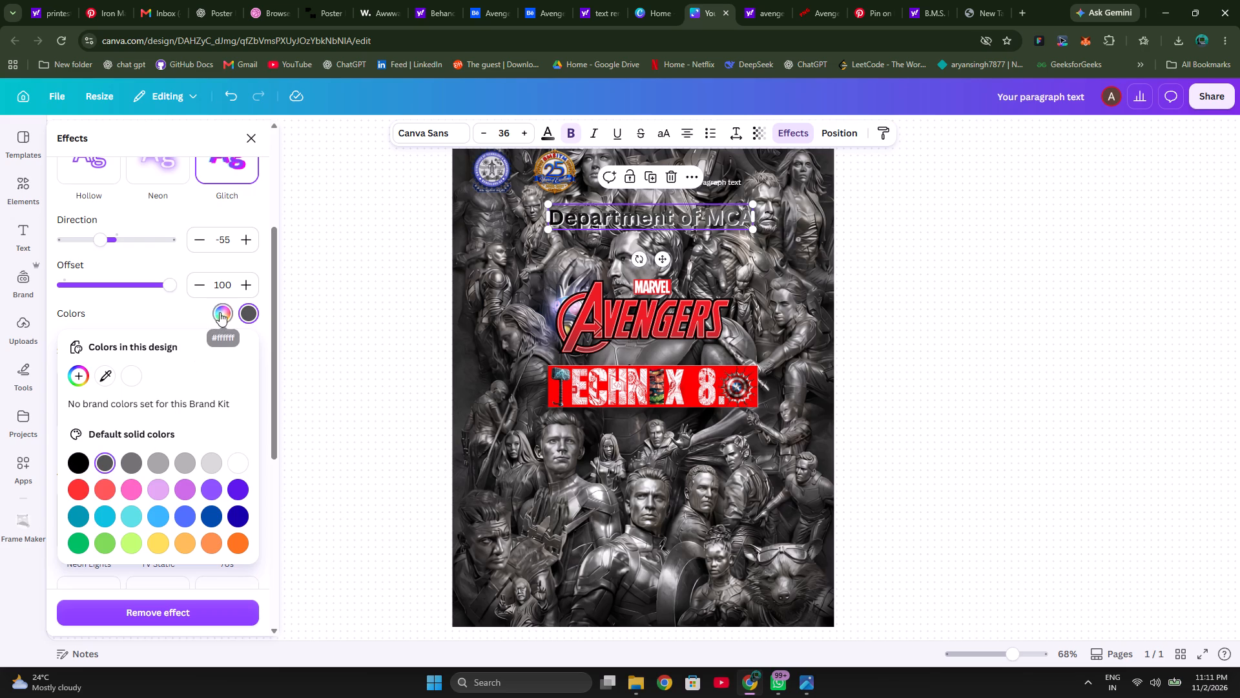
pyautogui.click(154, 463)
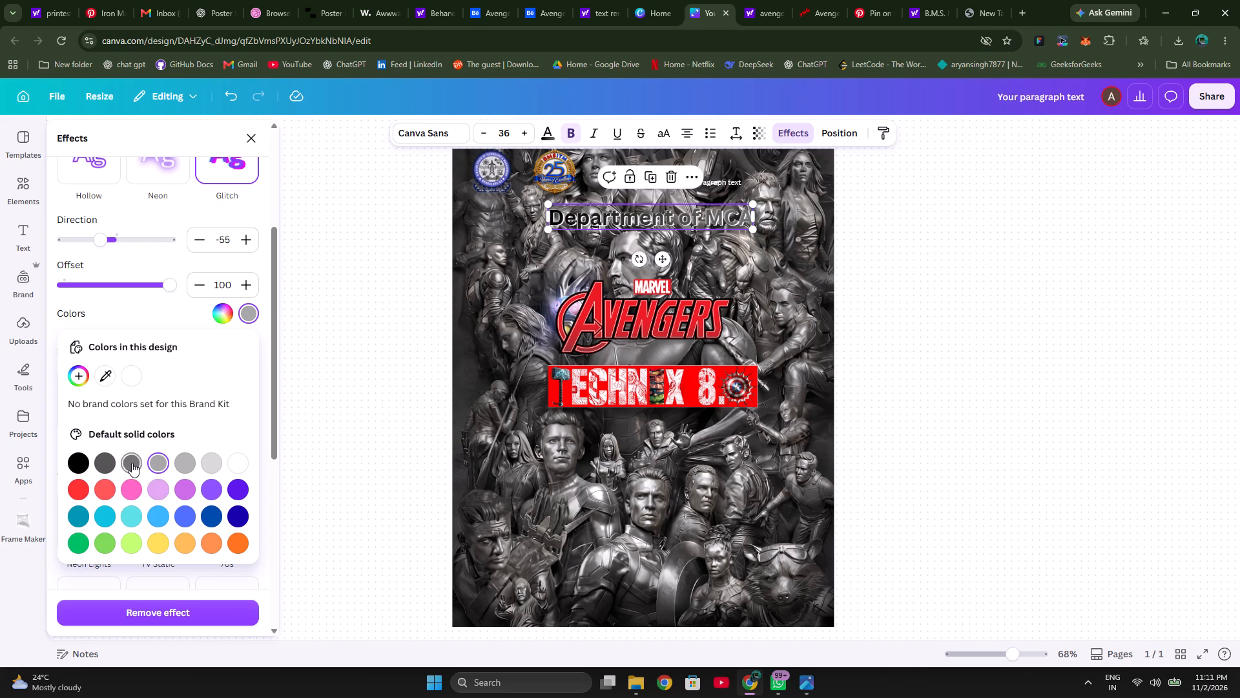
# Try several glitch directions on the "Department of MCA" heading and settle on -180.
pyautogui.moveTo(101, 238); pyautogui.dragTo(165, 237)
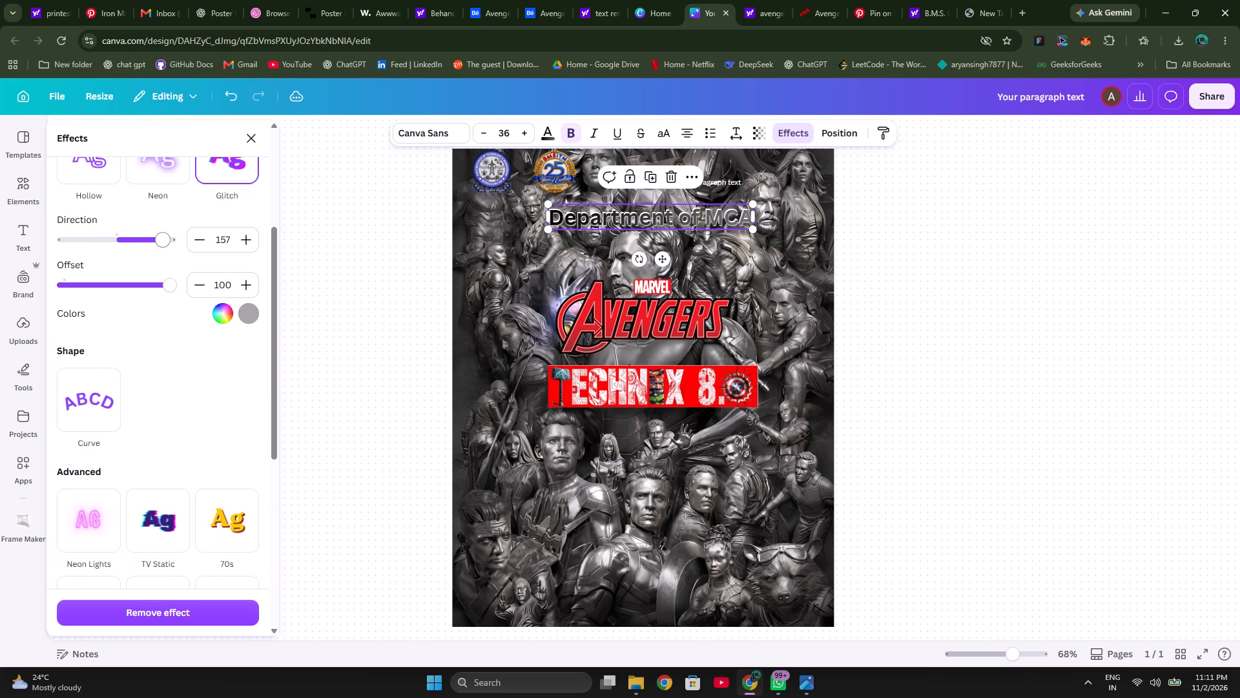
pyautogui.moveTo(165, 237); pyautogui.dragTo(127, 238)
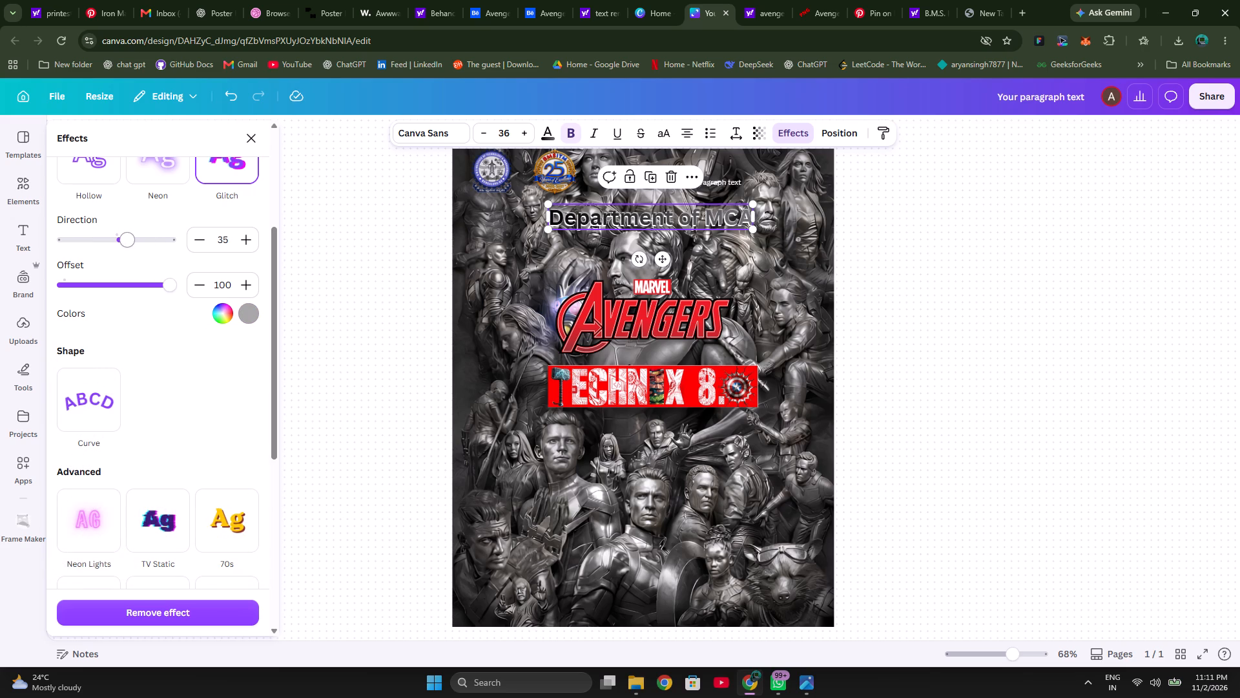
pyautogui.moveTo(127, 238); pyautogui.dragTo(110, 243)
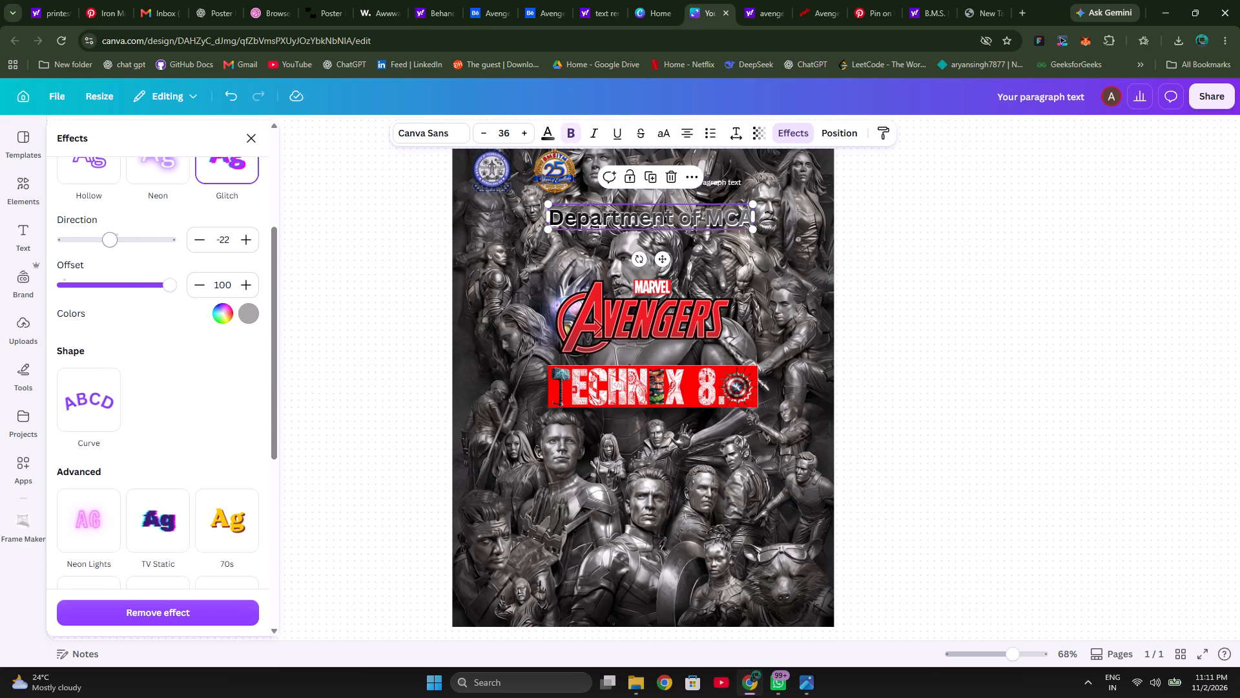
pyautogui.moveTo(110, 243); pyautogui.dragTo(94, 245)
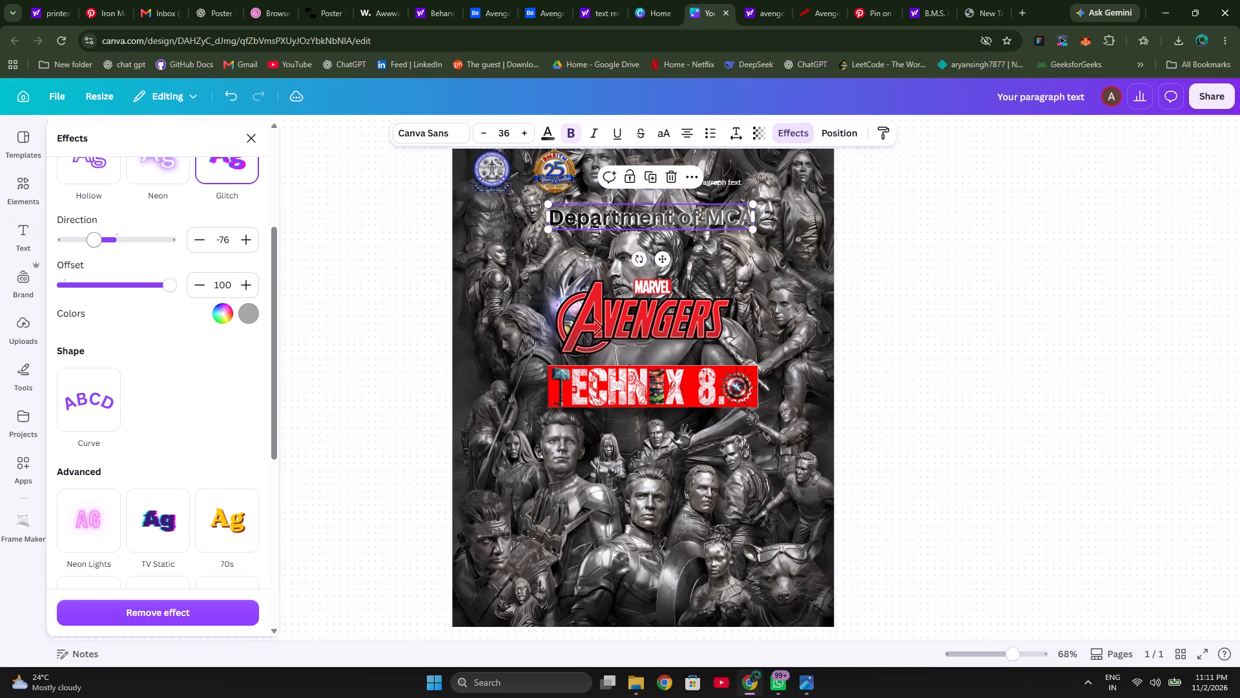
pyautogui.moveTo(94, 245); pyautogui.dragTo(87, 246)
pyautogui.moveTo(87, 246); pyautogui.dragTo(38, 242)
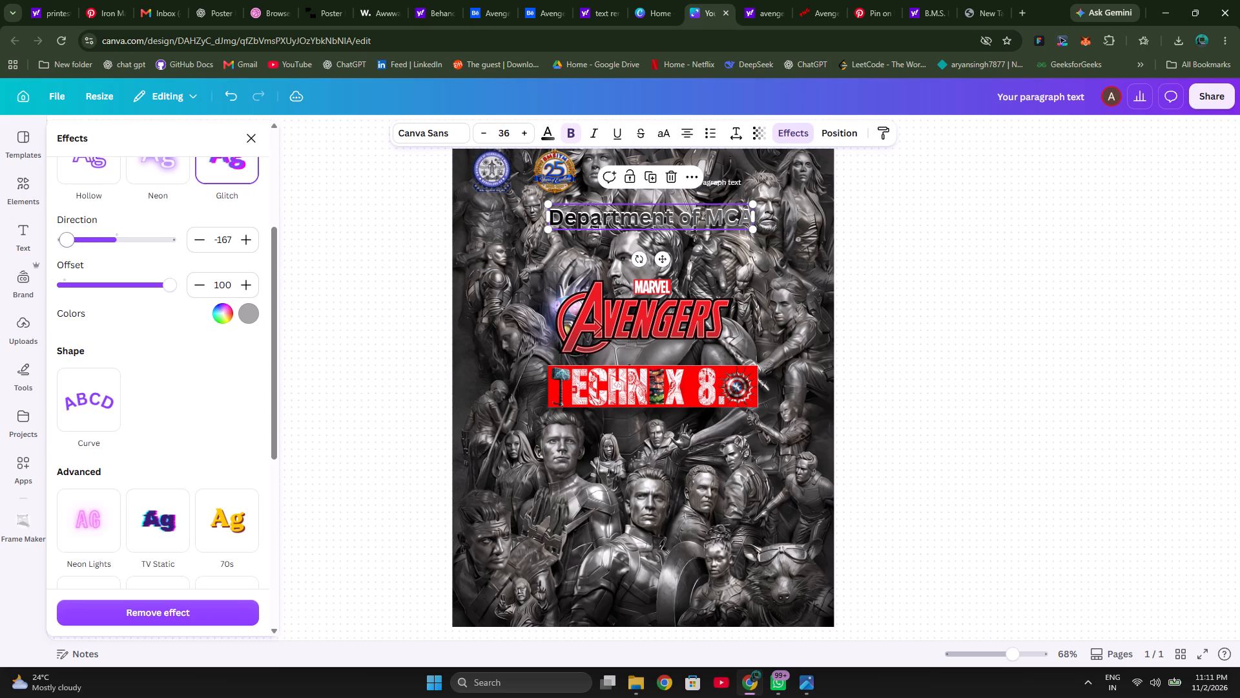
pyautogui.moveTo(38, 242); pyautogui.dragTo(1, 242)
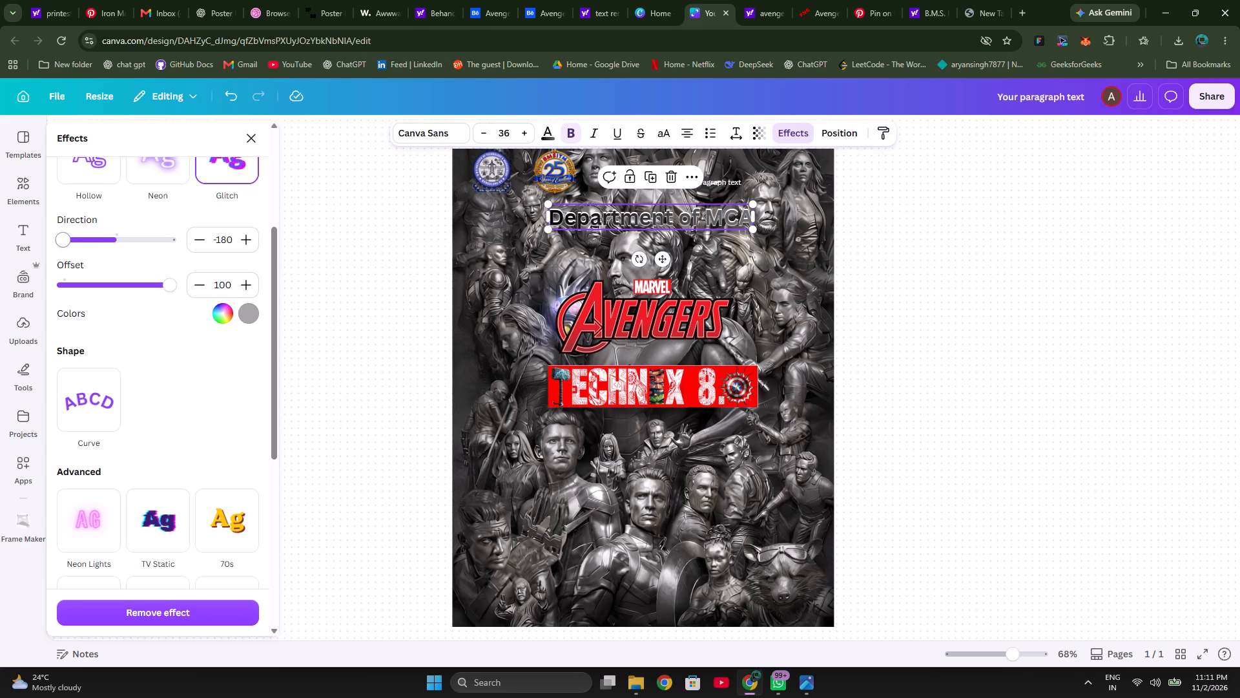
pyautogui.moveTo(1, 242); pyautogui.dragTo(3, 242)
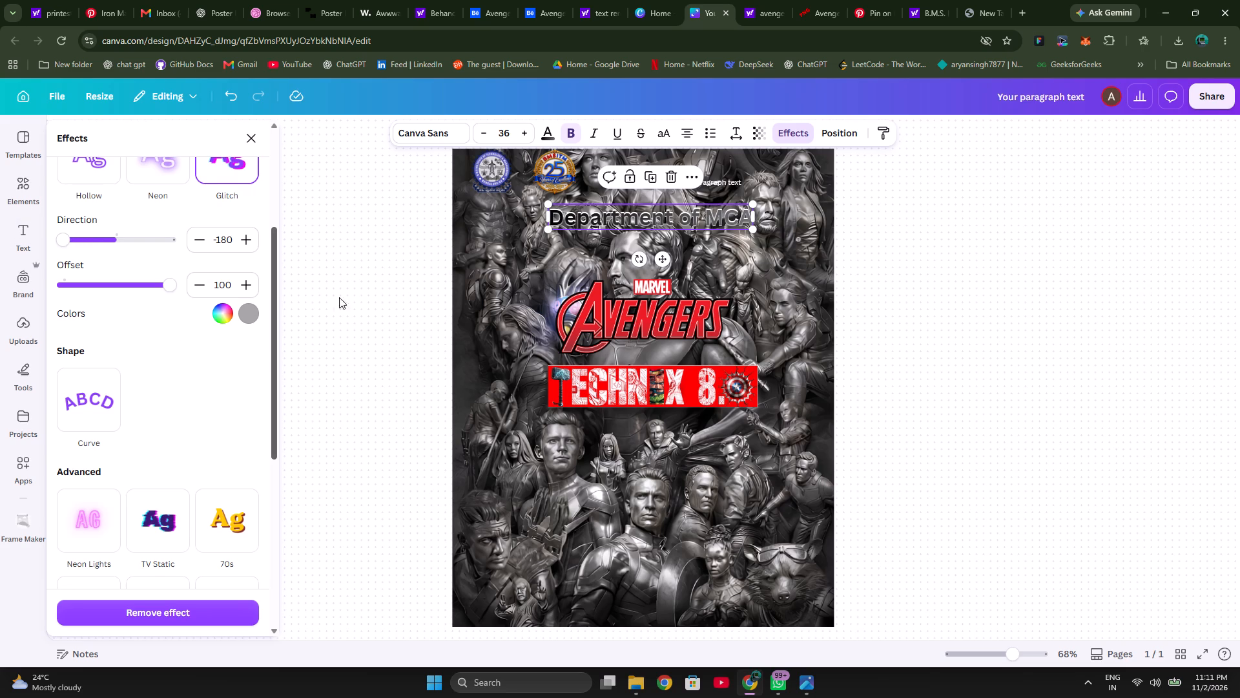
# Set the first glitch colour of the "Department of MCA" heading to black #000000, trying dark grey along the way.
pyautogui.click(220, 313)
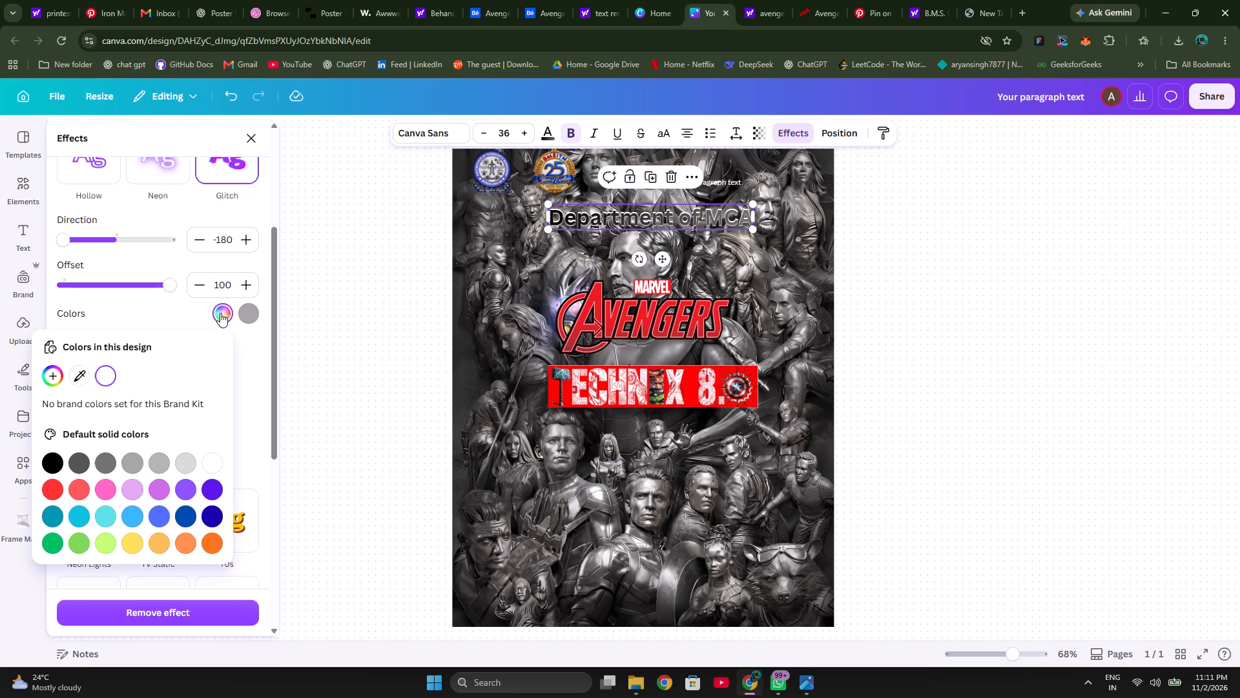
pyautogui.click(52, 461)
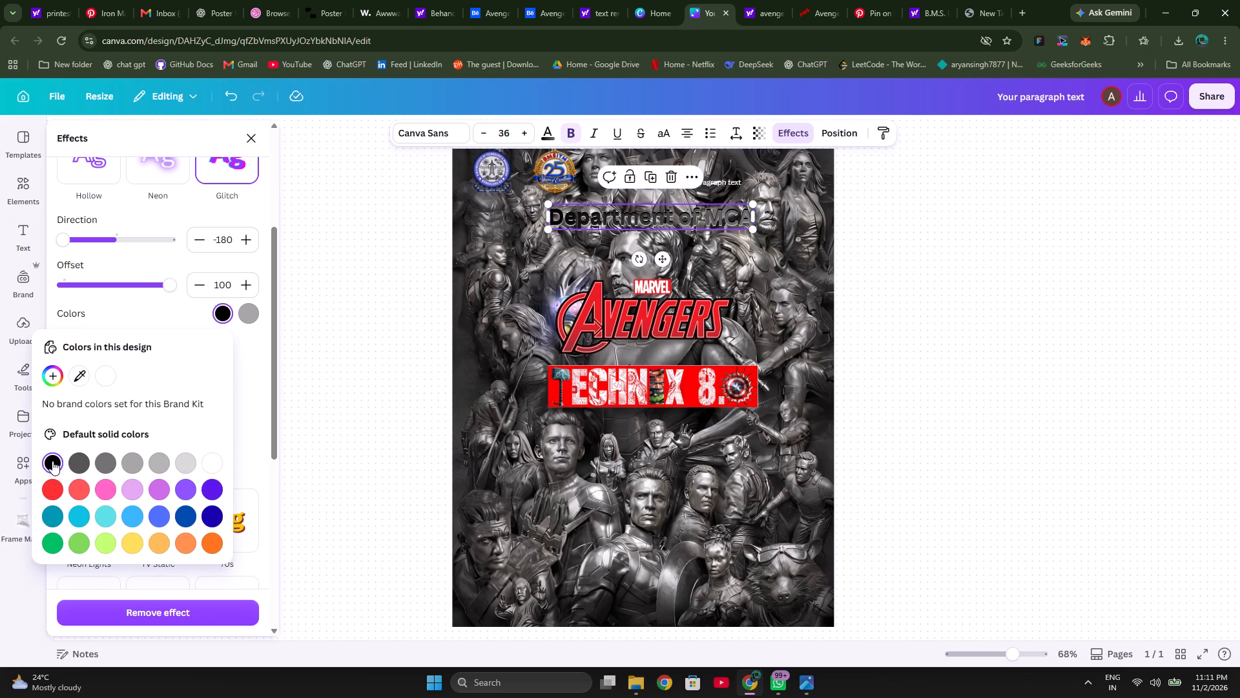
pyautogui.click(76, 461)
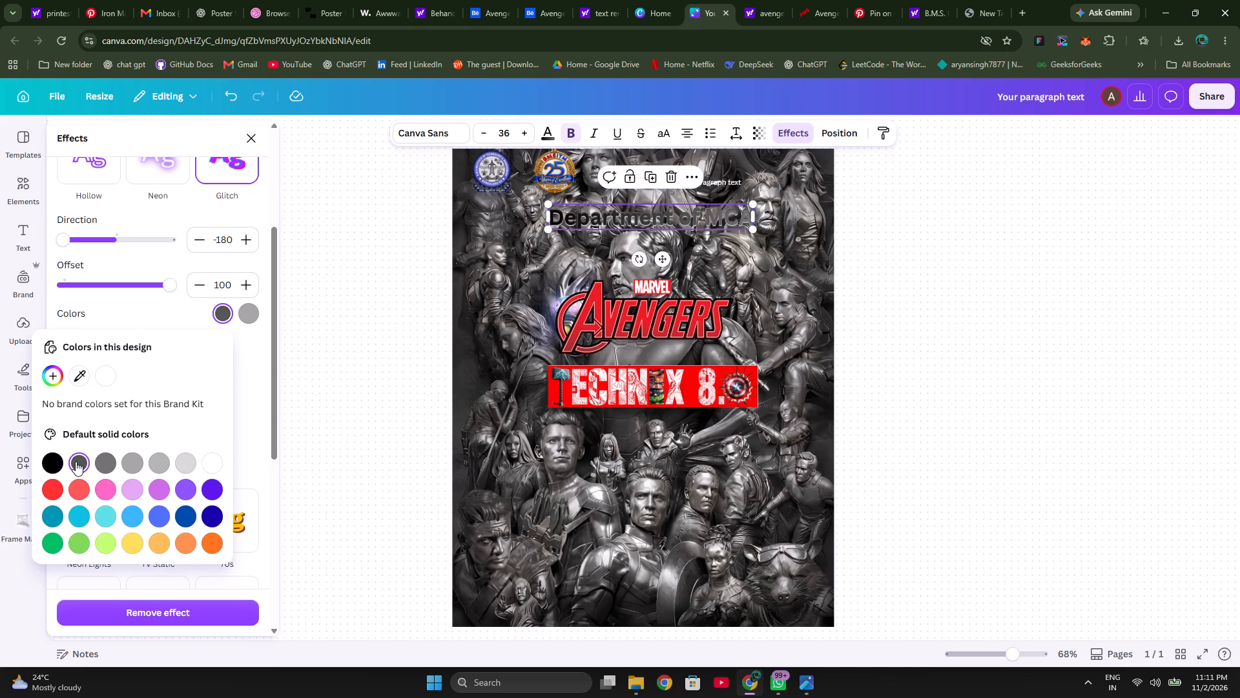
pyautogui.click(46, 463)
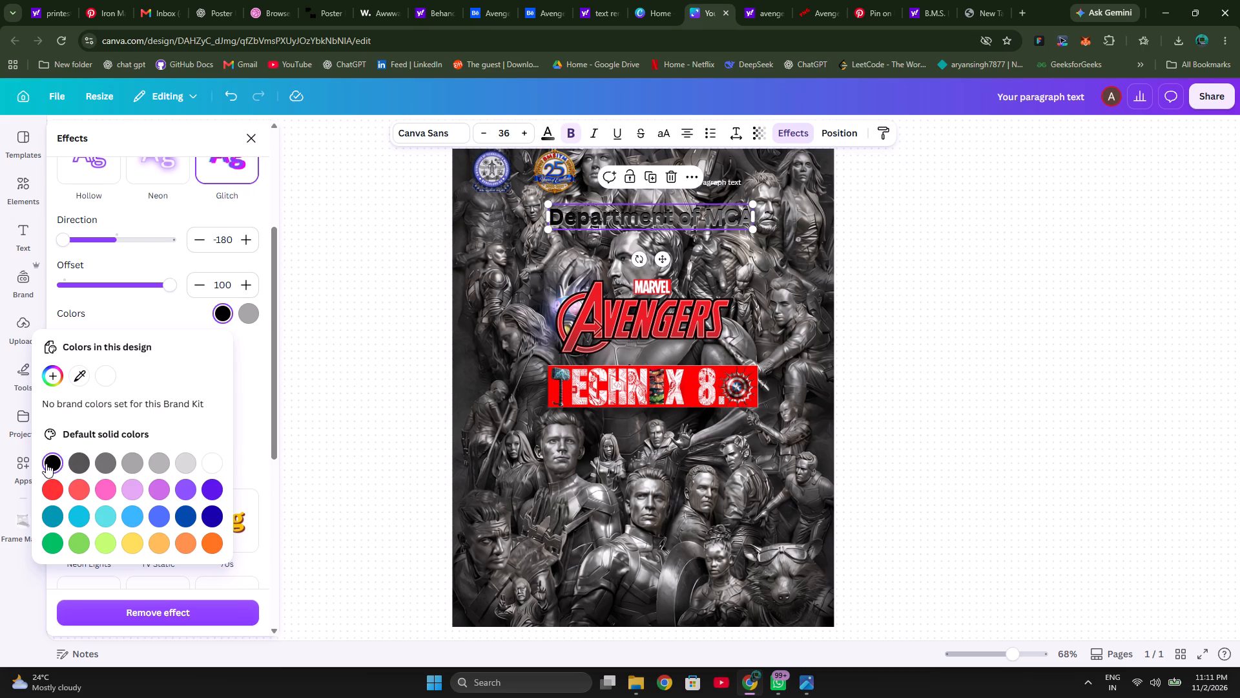
pyautogui.click(222, 313)
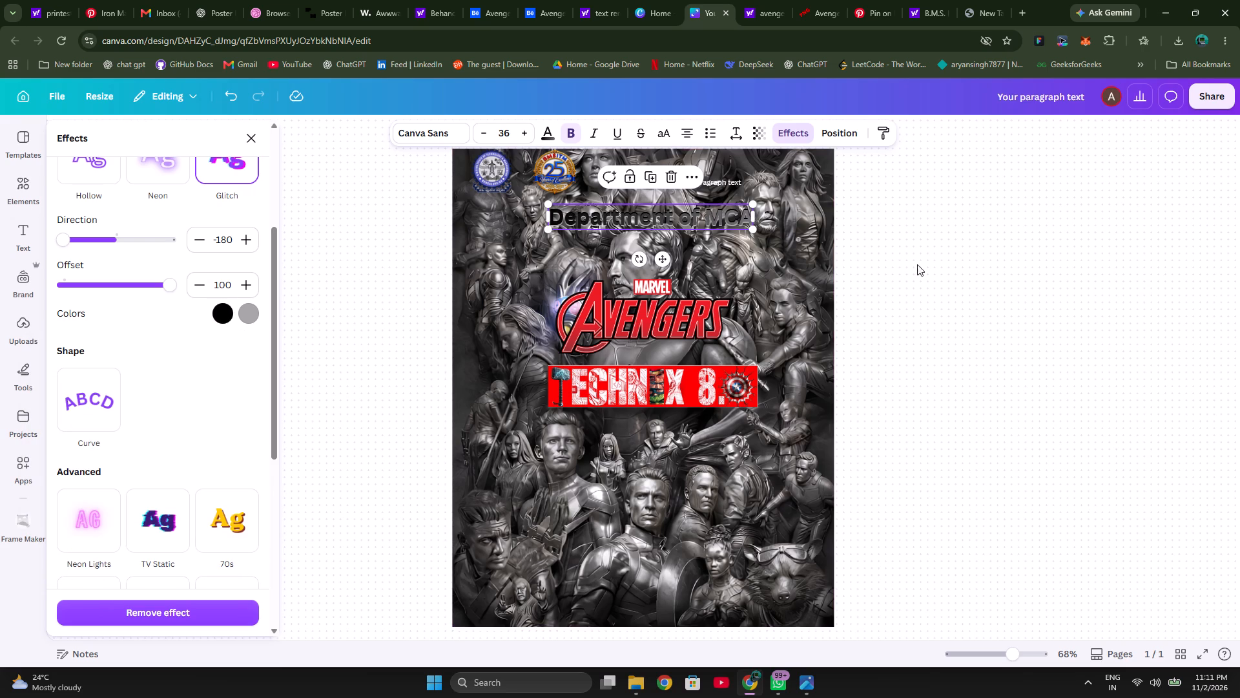
pyautogui.click(934, 275)
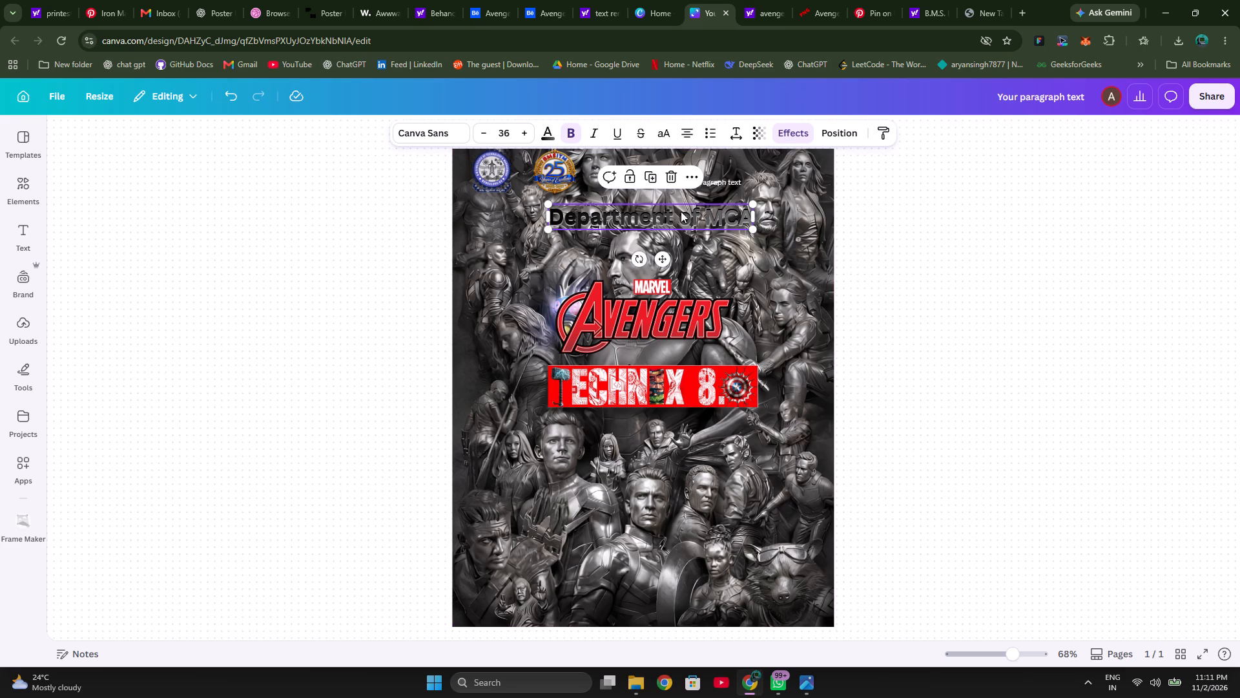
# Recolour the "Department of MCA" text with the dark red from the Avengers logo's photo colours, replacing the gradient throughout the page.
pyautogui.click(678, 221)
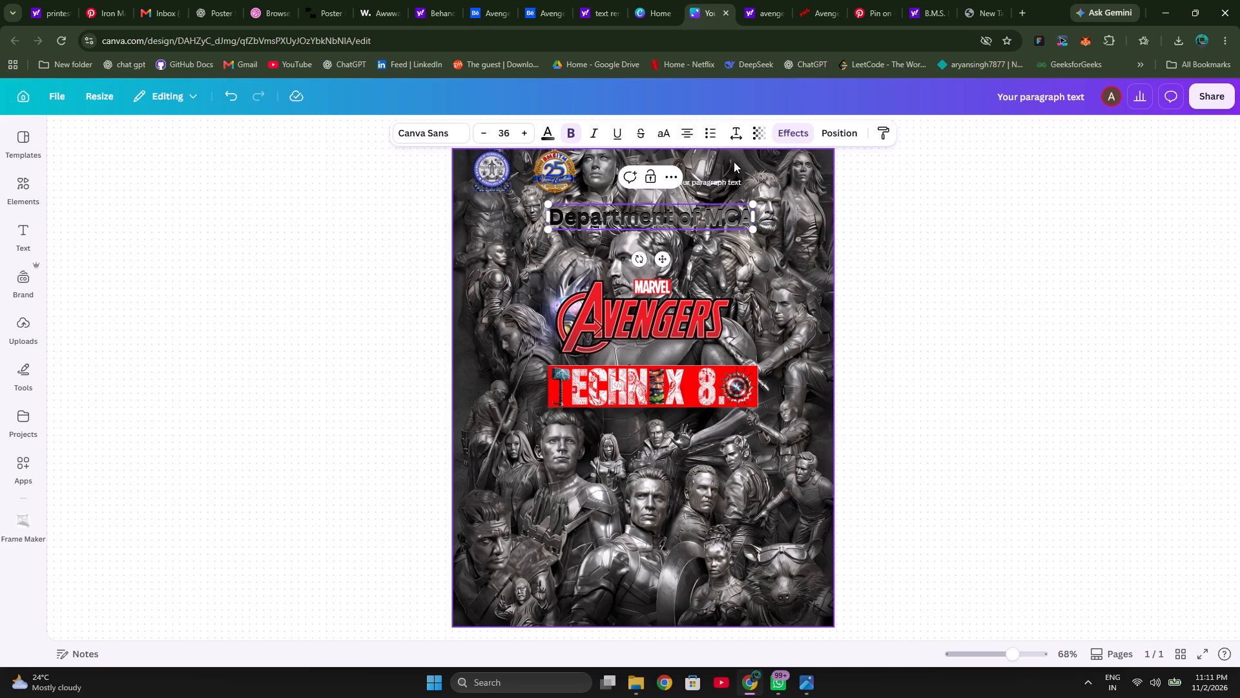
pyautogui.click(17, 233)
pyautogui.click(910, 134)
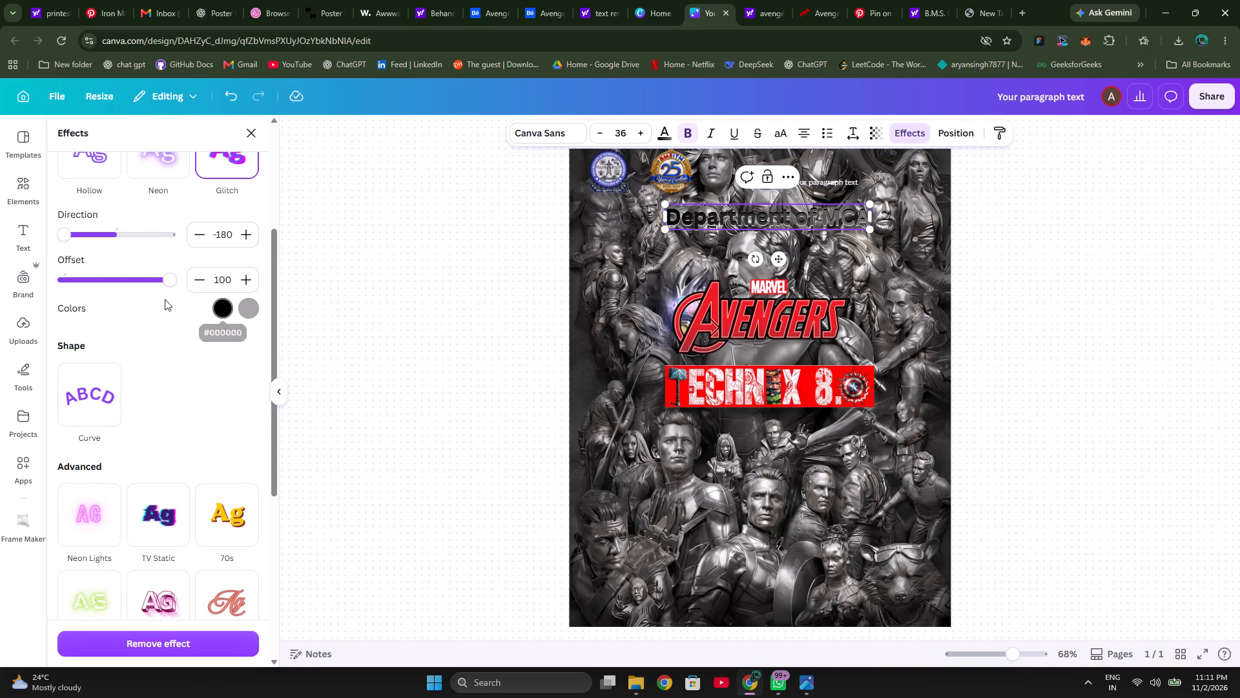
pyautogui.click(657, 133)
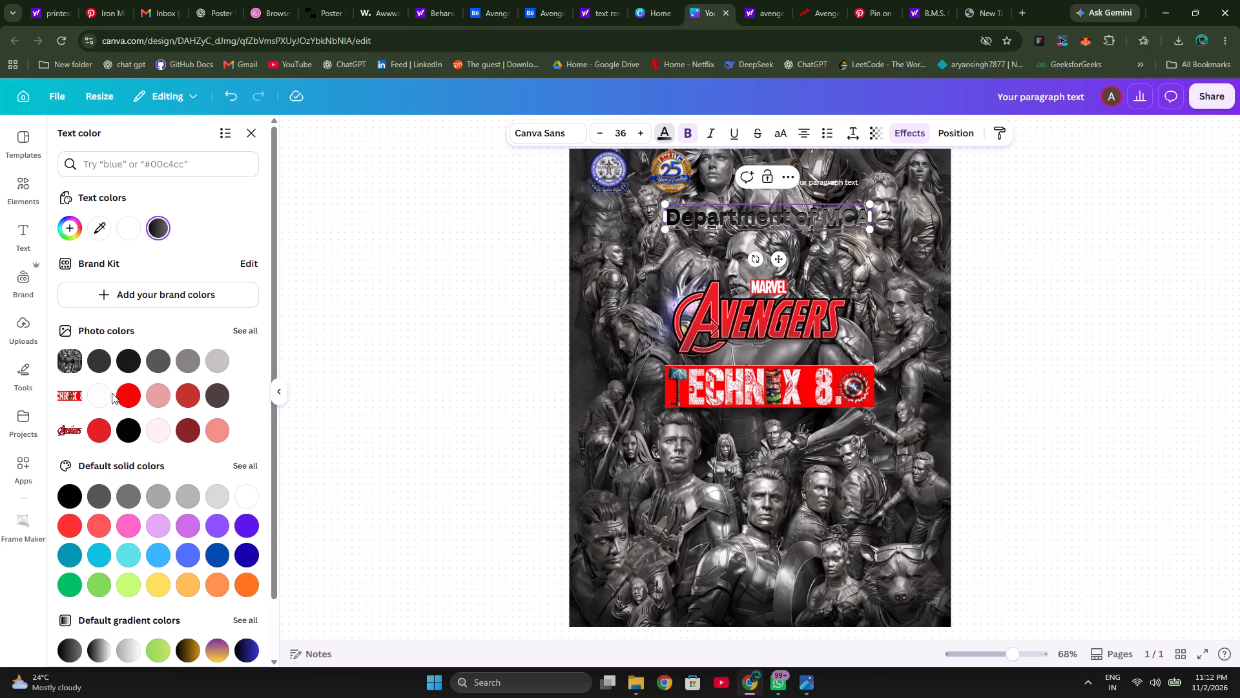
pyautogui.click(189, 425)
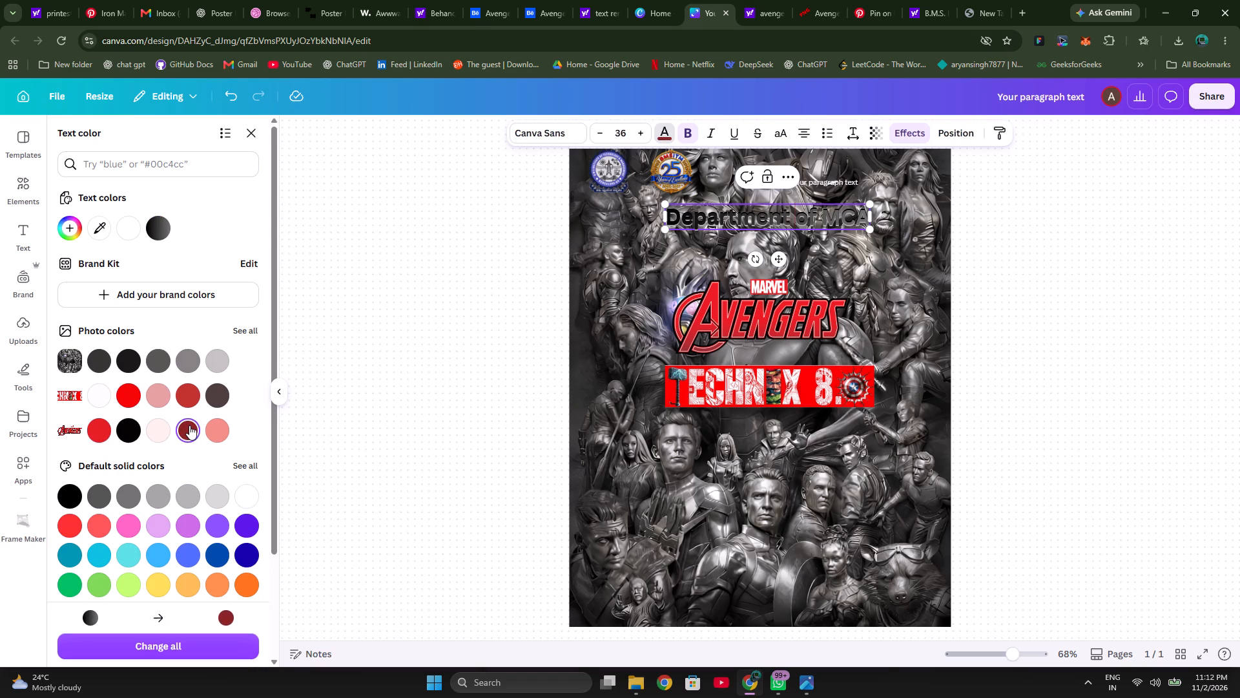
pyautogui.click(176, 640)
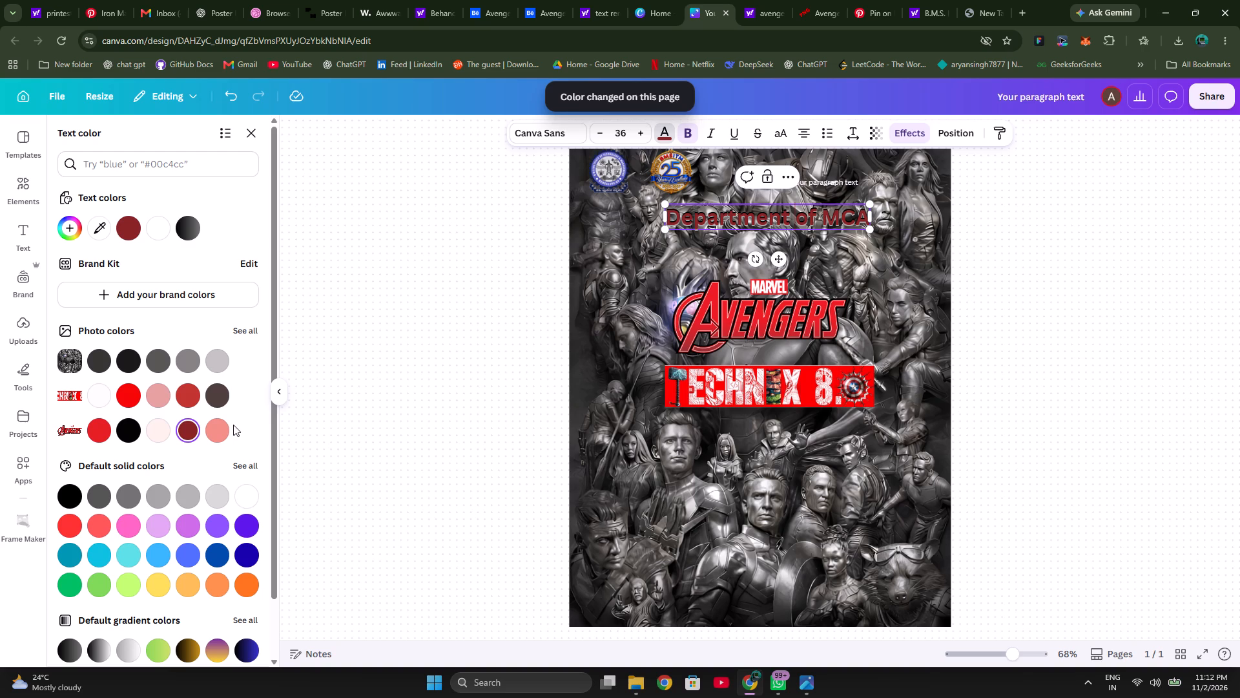
# Recolour the "Department of MCA" text with the bright red from the Avengers logo's photo colours, replacing the dark red throughout the page.
pyautogui.click(94, 427)
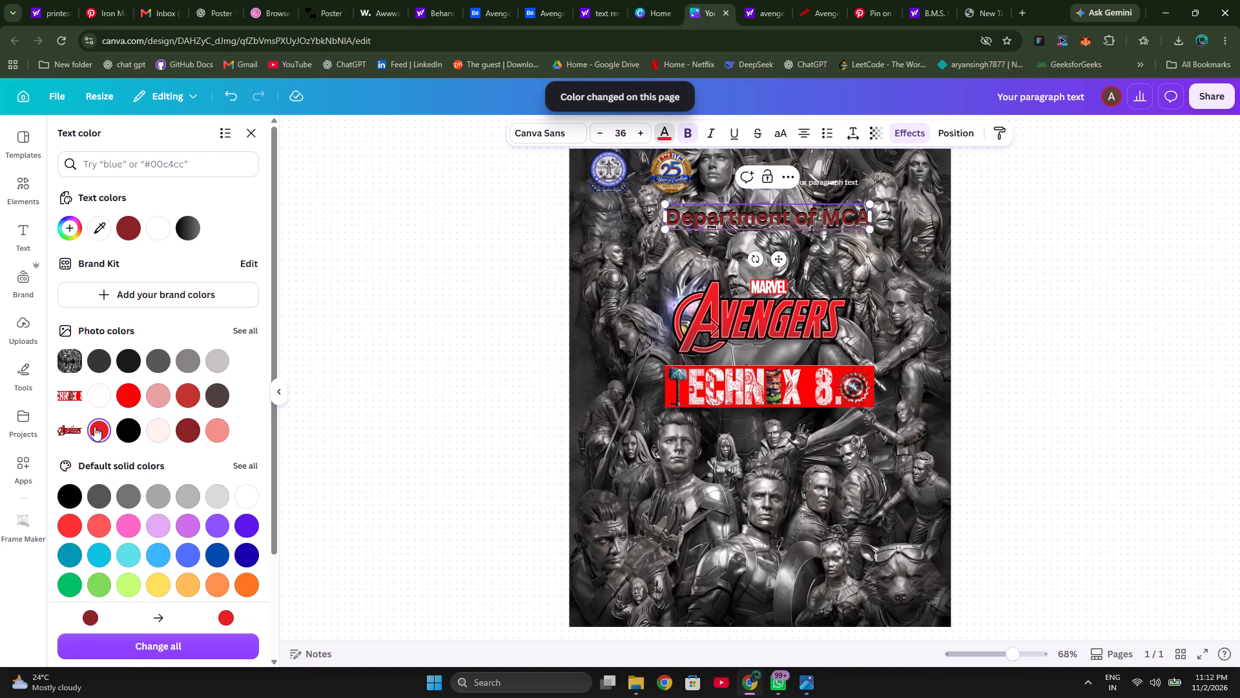
pyautogui.click(163, 644)
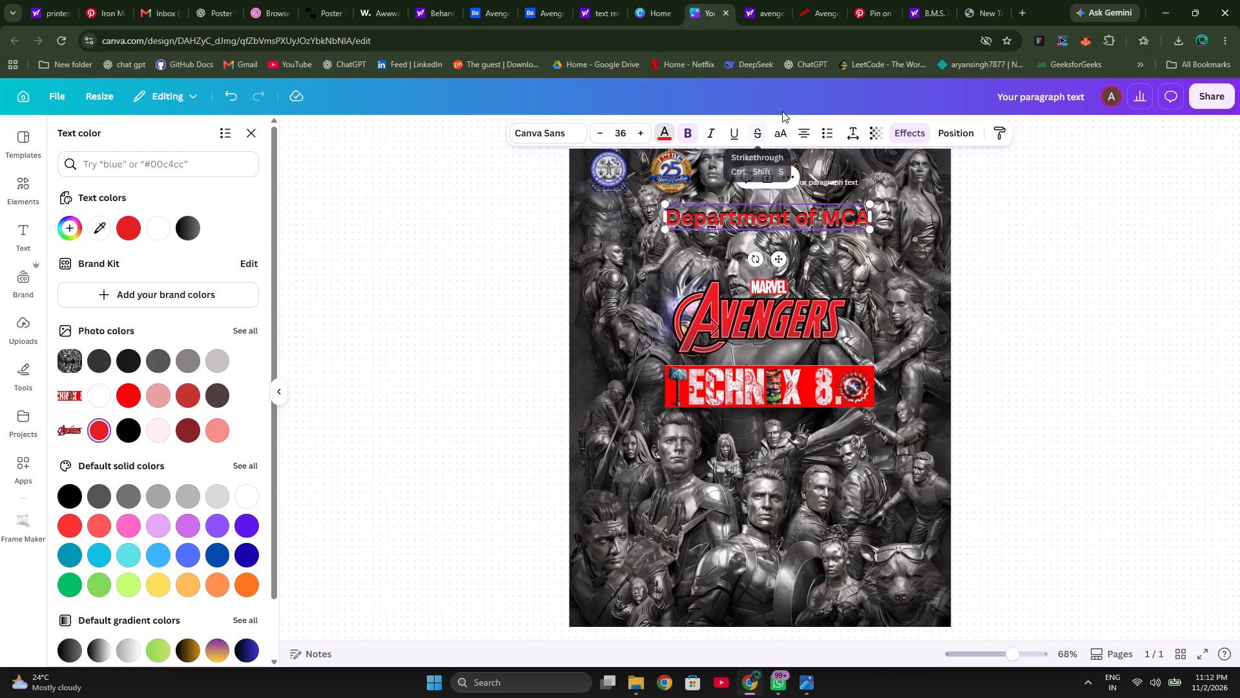
# Reapply black as the first glitch colour of the "Department of MCA" heading.
pyautogui.click(905, 128)
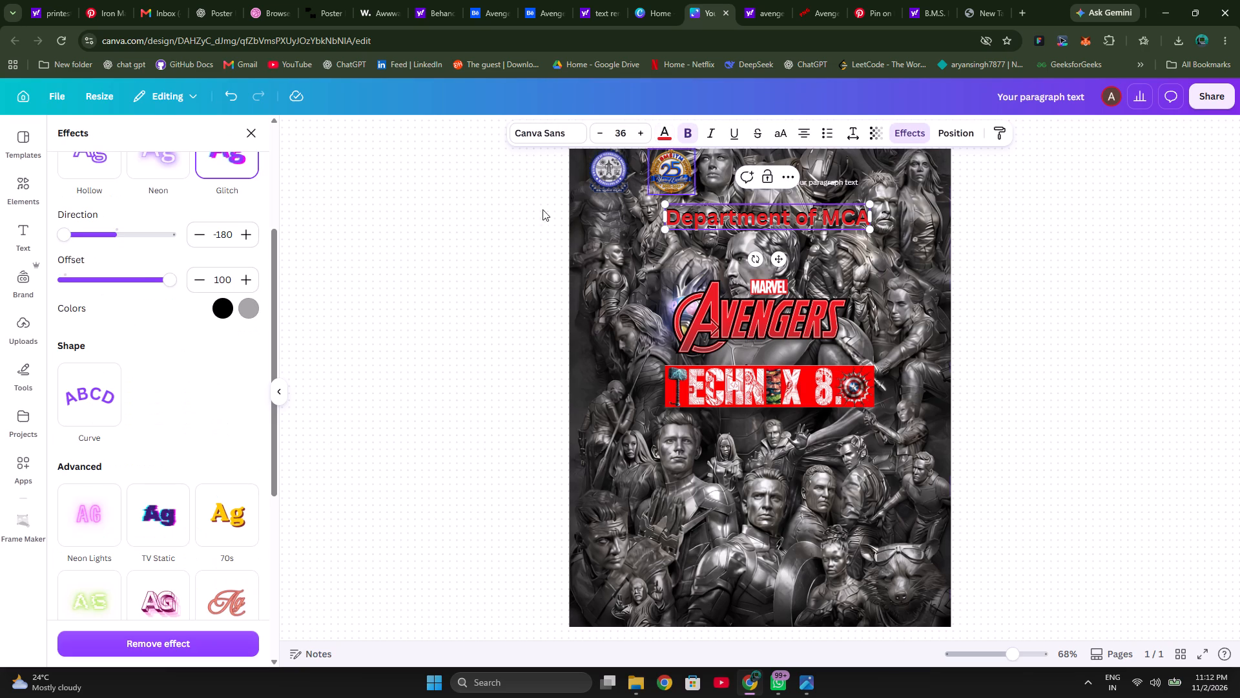
pyautogui.click(225, 307)
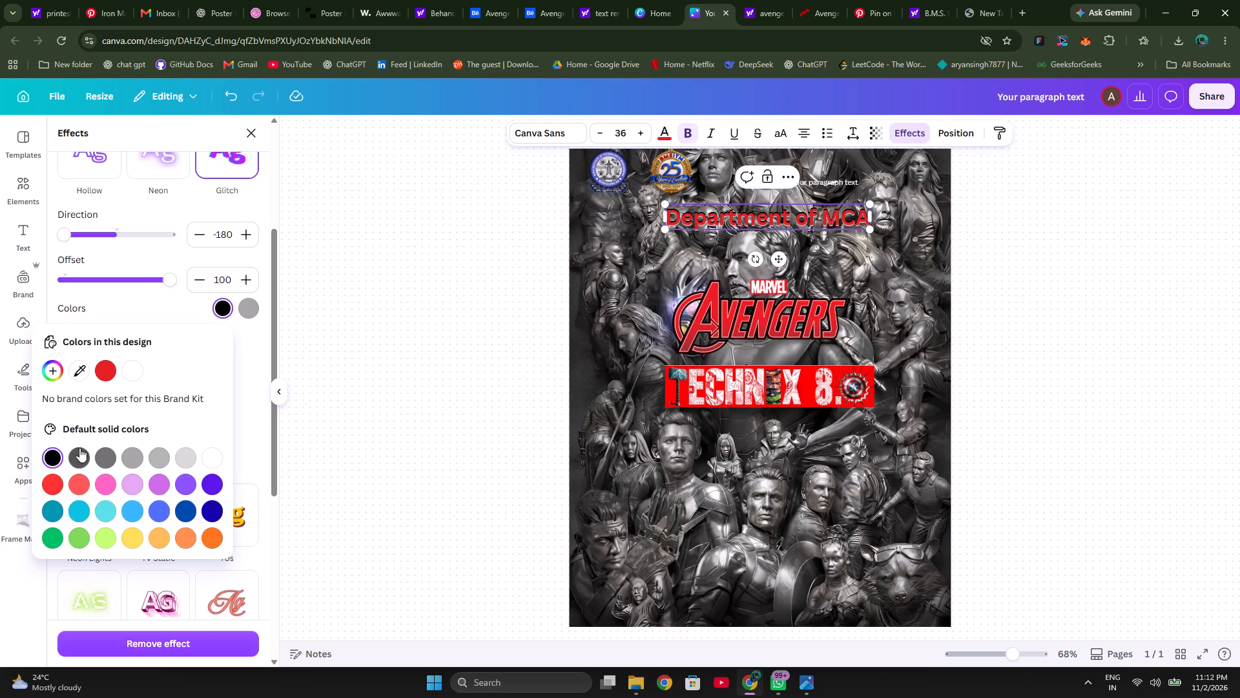
pyautogui.click(54, 457)
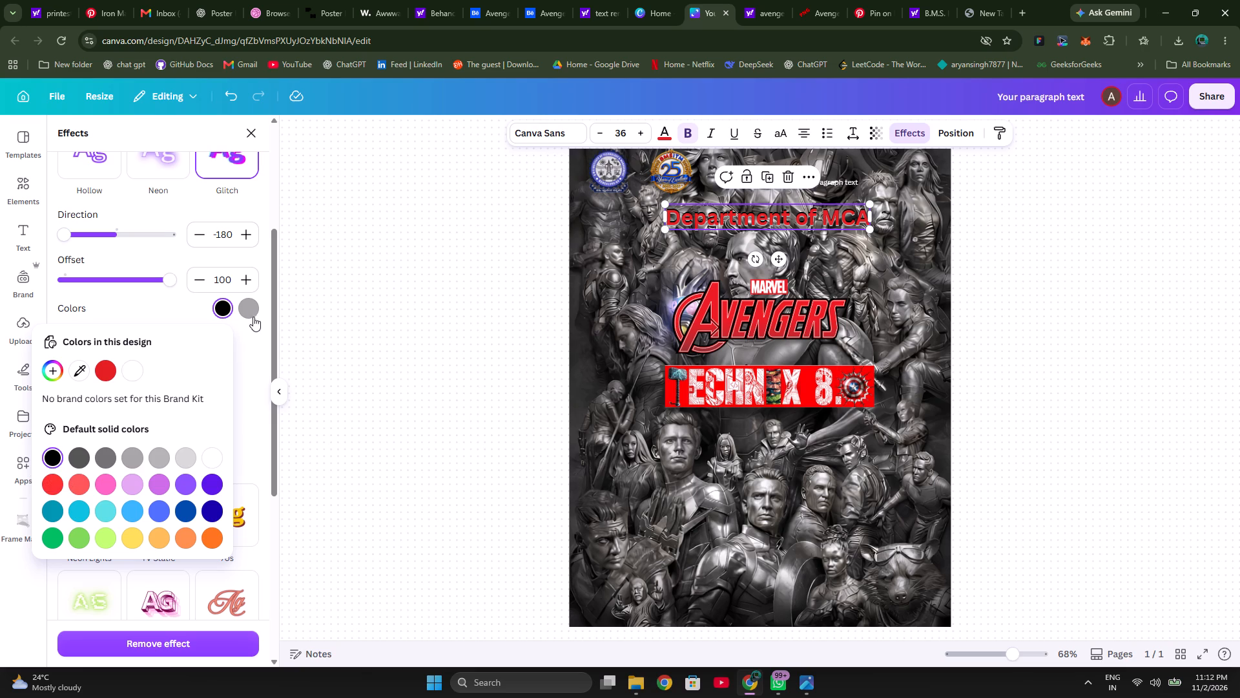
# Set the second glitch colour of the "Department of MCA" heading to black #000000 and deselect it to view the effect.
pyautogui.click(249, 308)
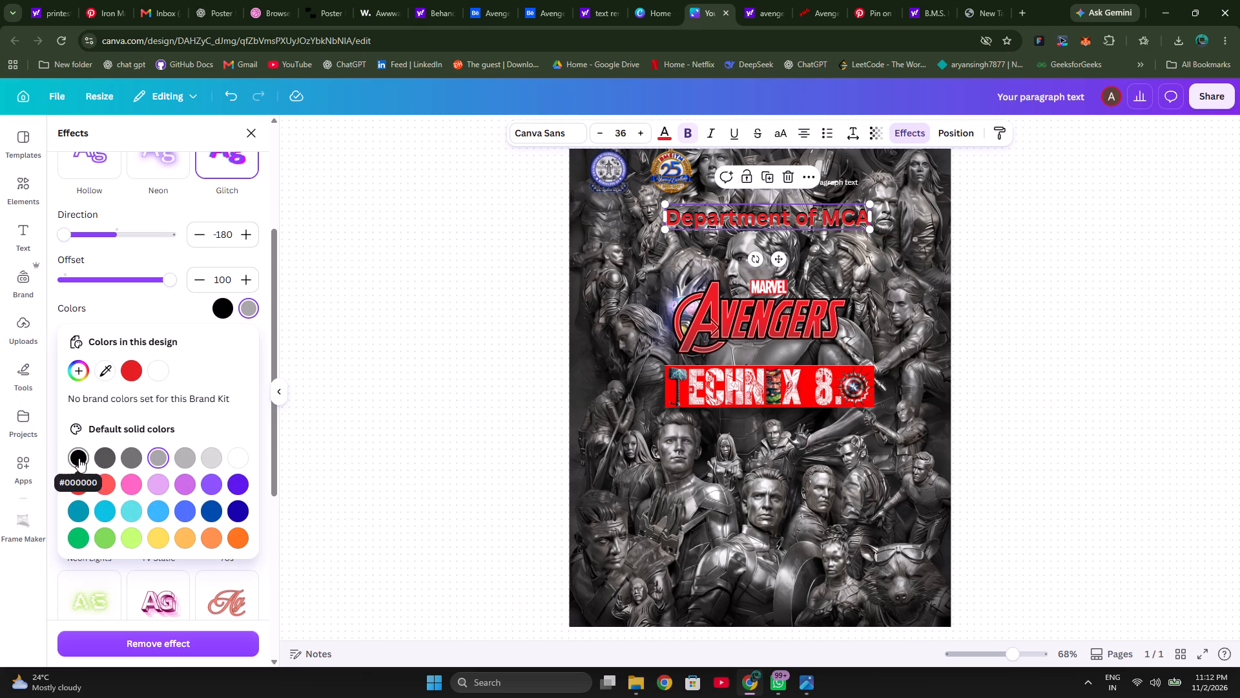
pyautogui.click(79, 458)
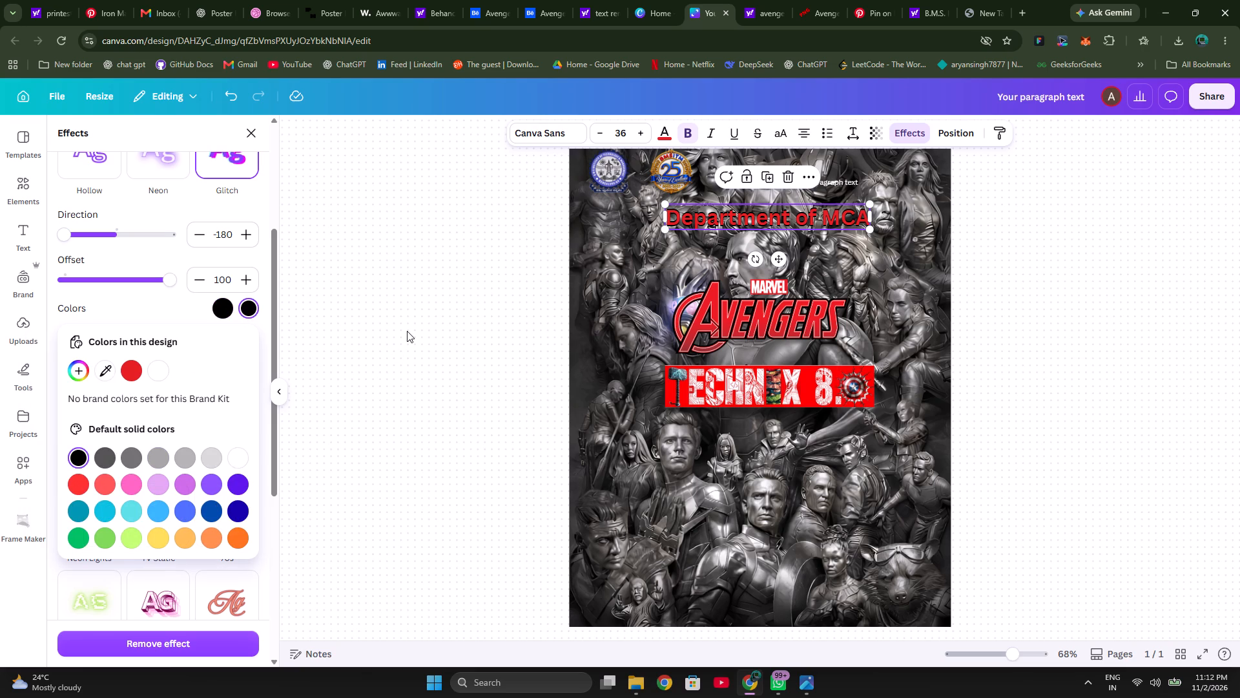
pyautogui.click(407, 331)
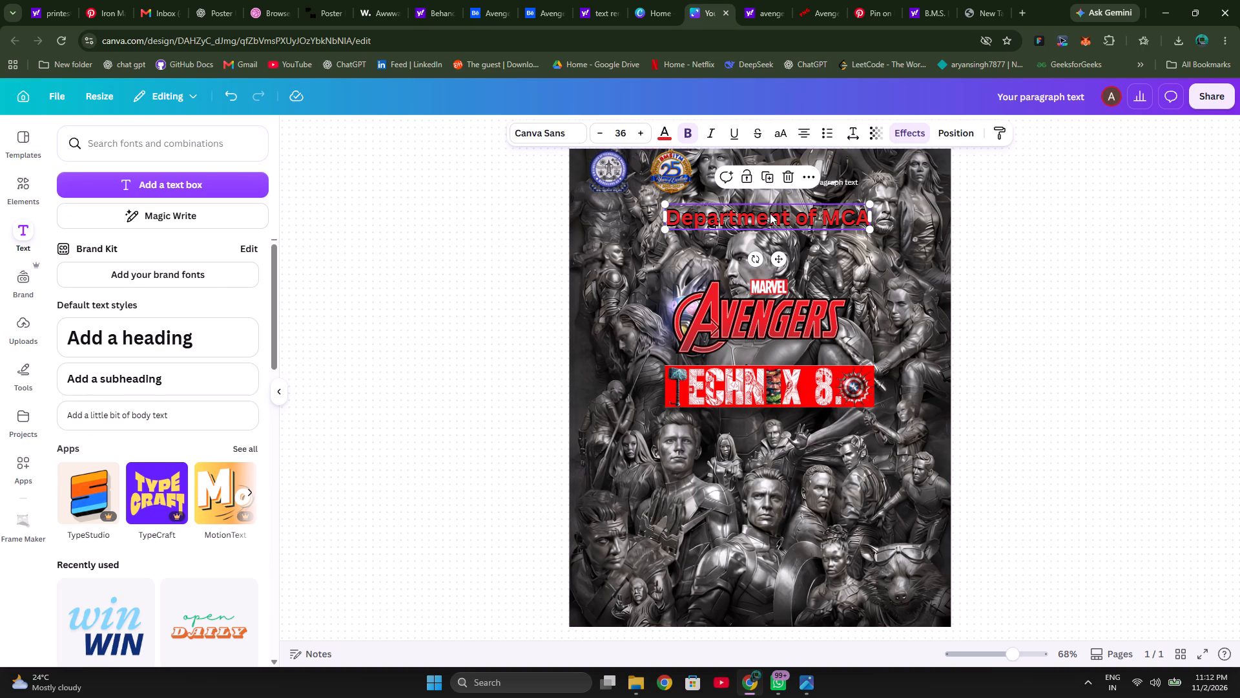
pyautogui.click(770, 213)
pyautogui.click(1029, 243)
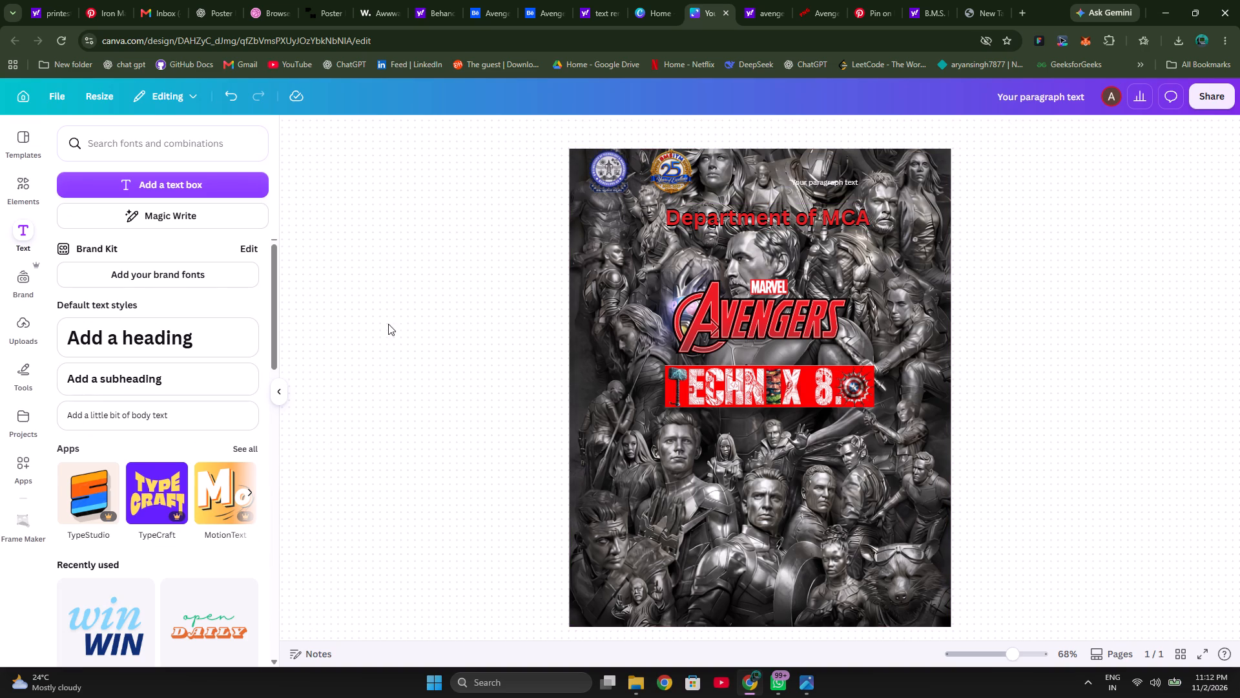
# Set the heading's second glitch colour to white and its first to black, trying white on the first along the way.
pyautogui.click(747, 224)
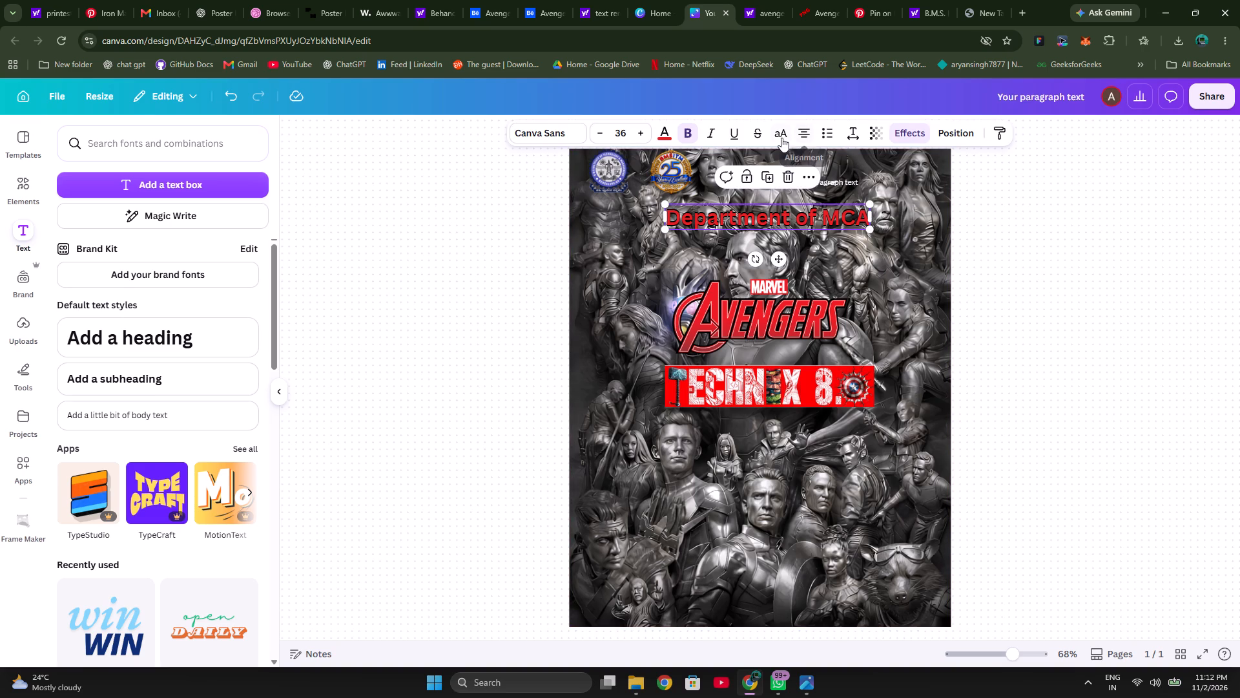
pyautogui.click(909, 131)
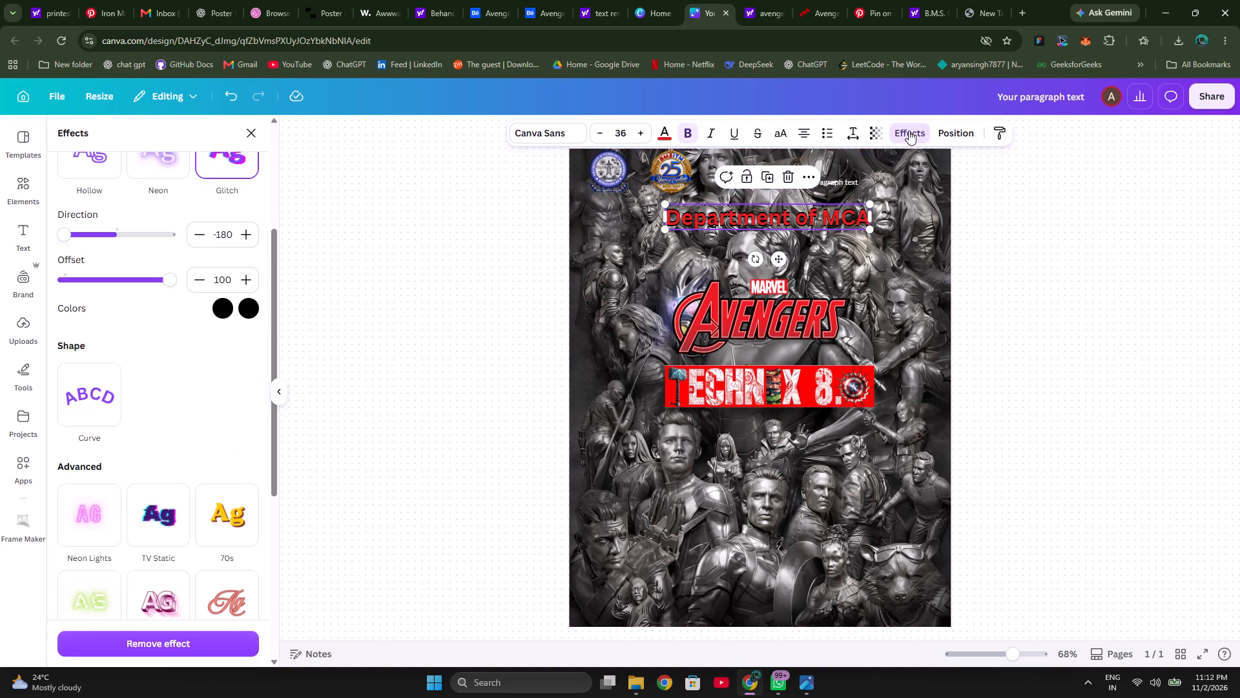
pyautogui.click(222, 306)
pyautogui.click(133, 372)
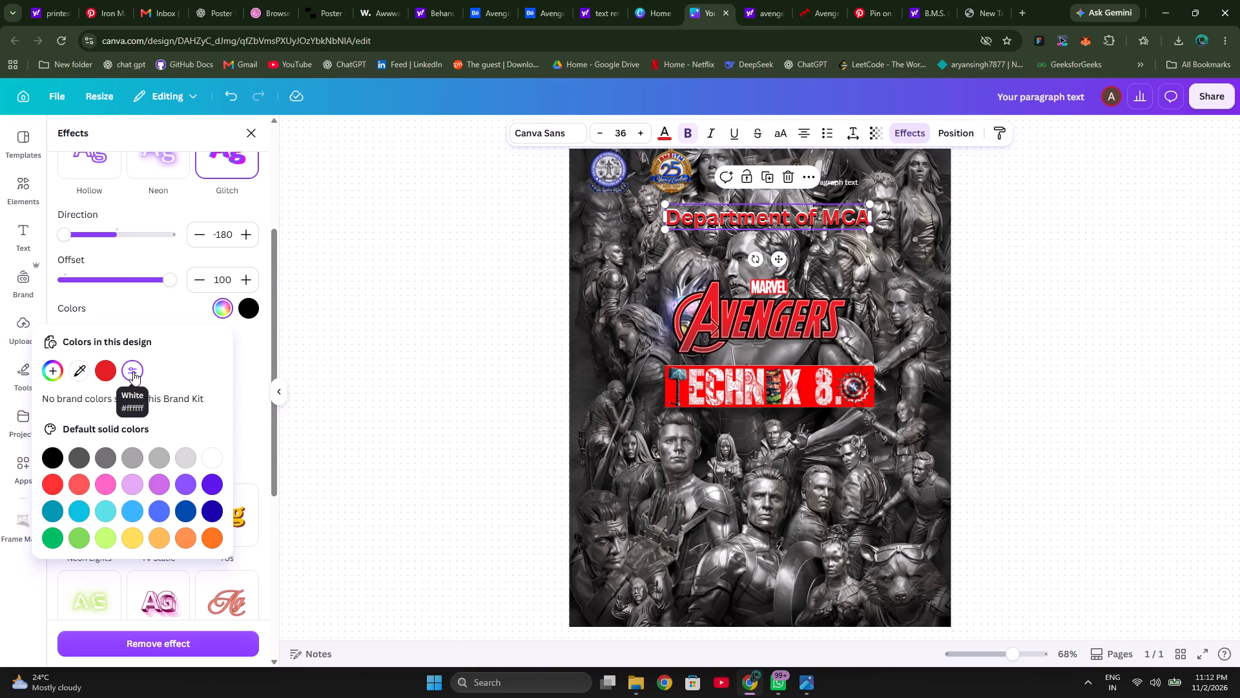
pyautogui.click(54, 454)
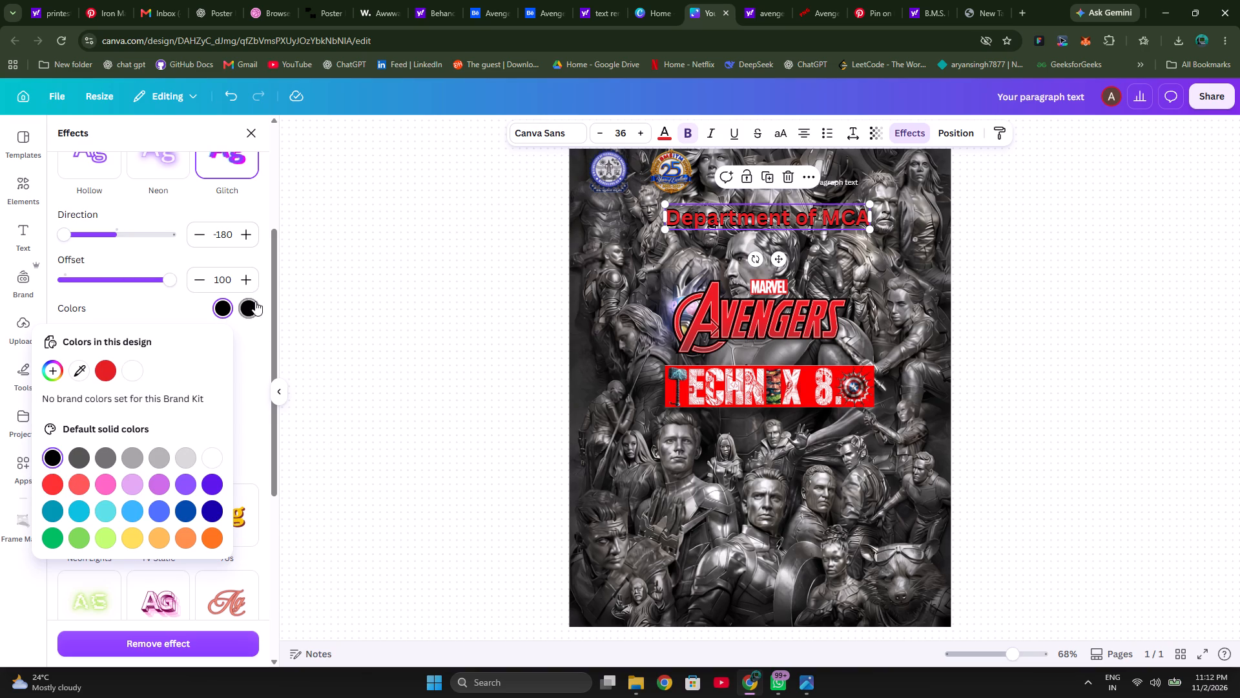
pyautogui.click(255, 304)
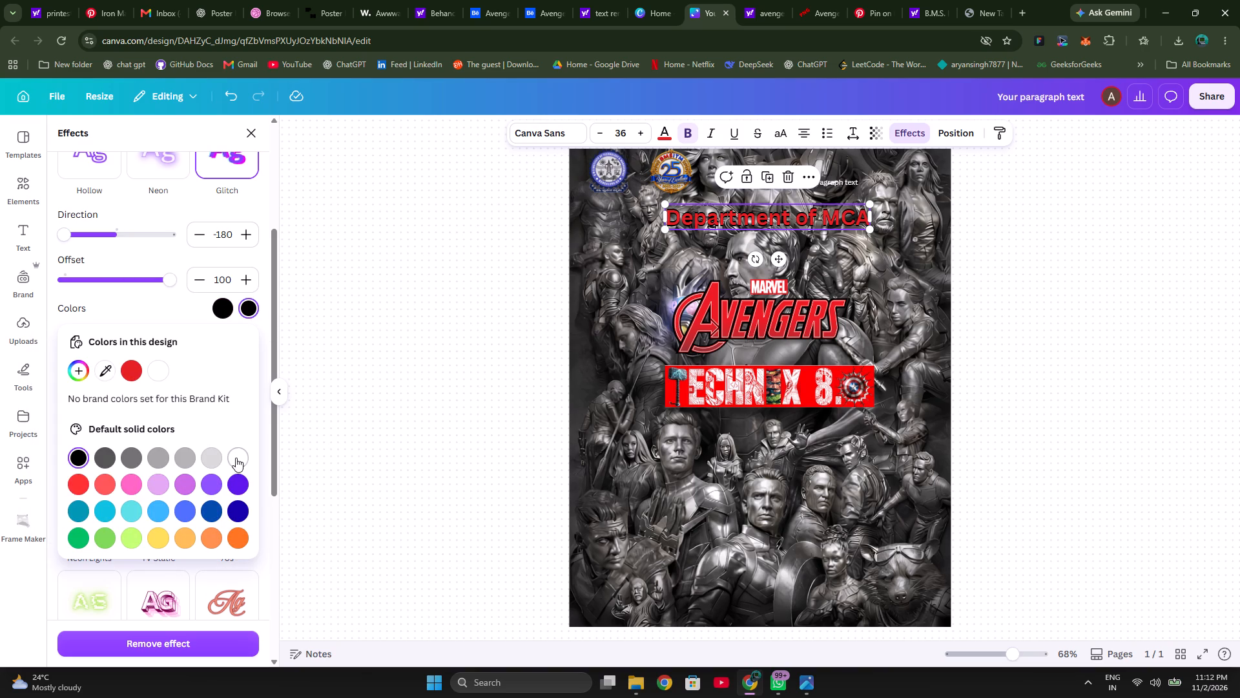
pyautogui.click(236, 458)
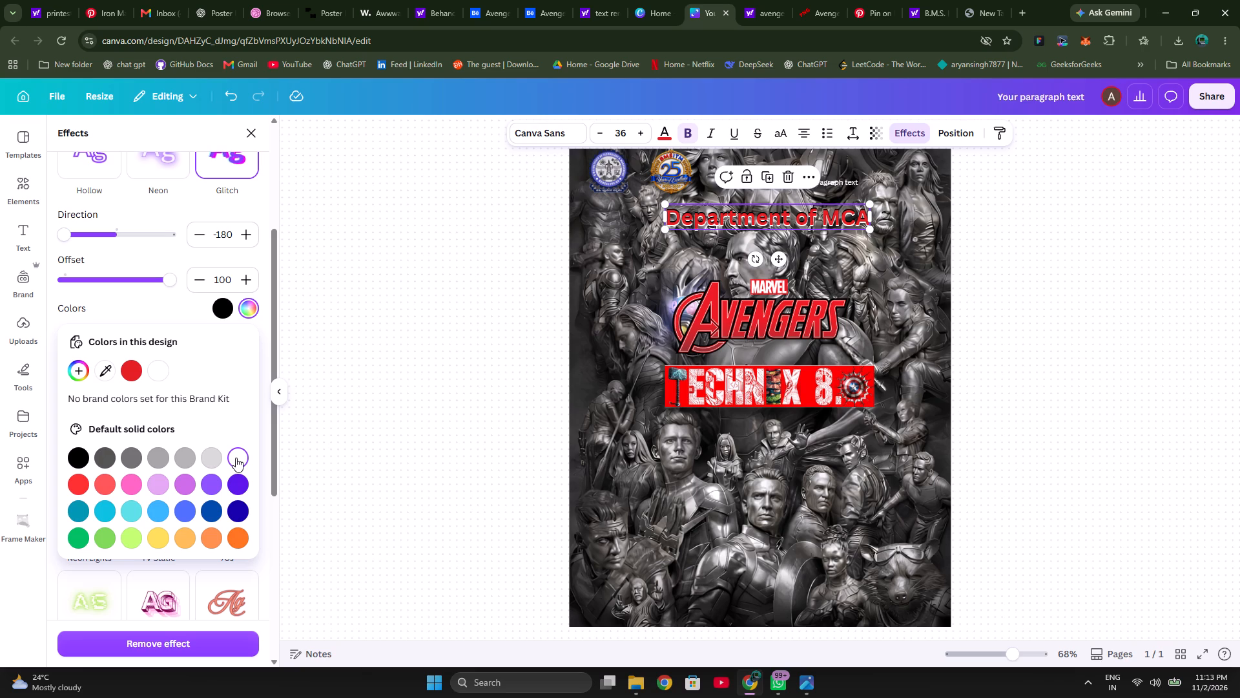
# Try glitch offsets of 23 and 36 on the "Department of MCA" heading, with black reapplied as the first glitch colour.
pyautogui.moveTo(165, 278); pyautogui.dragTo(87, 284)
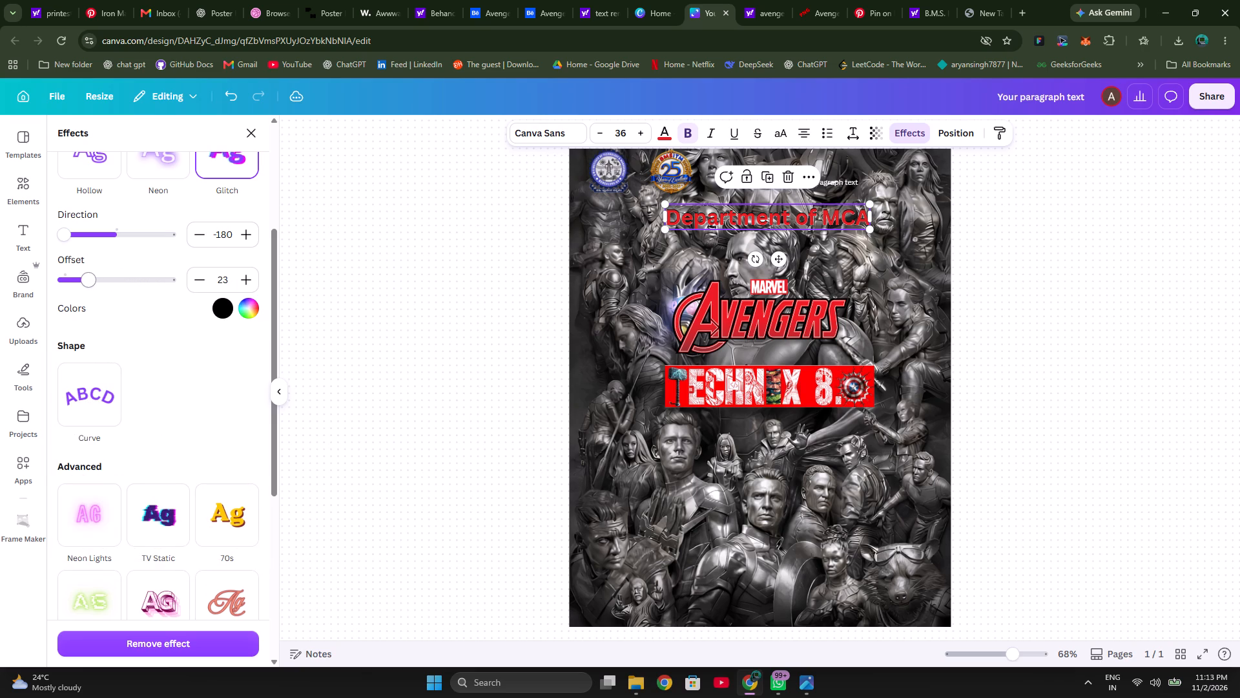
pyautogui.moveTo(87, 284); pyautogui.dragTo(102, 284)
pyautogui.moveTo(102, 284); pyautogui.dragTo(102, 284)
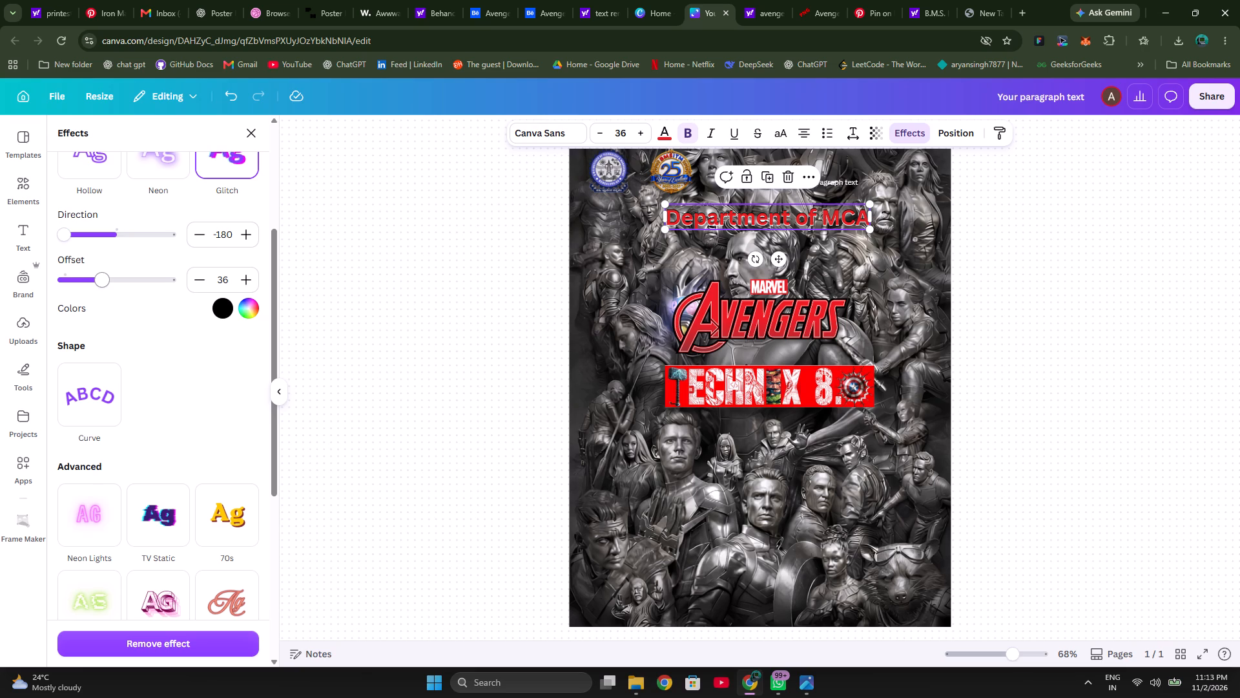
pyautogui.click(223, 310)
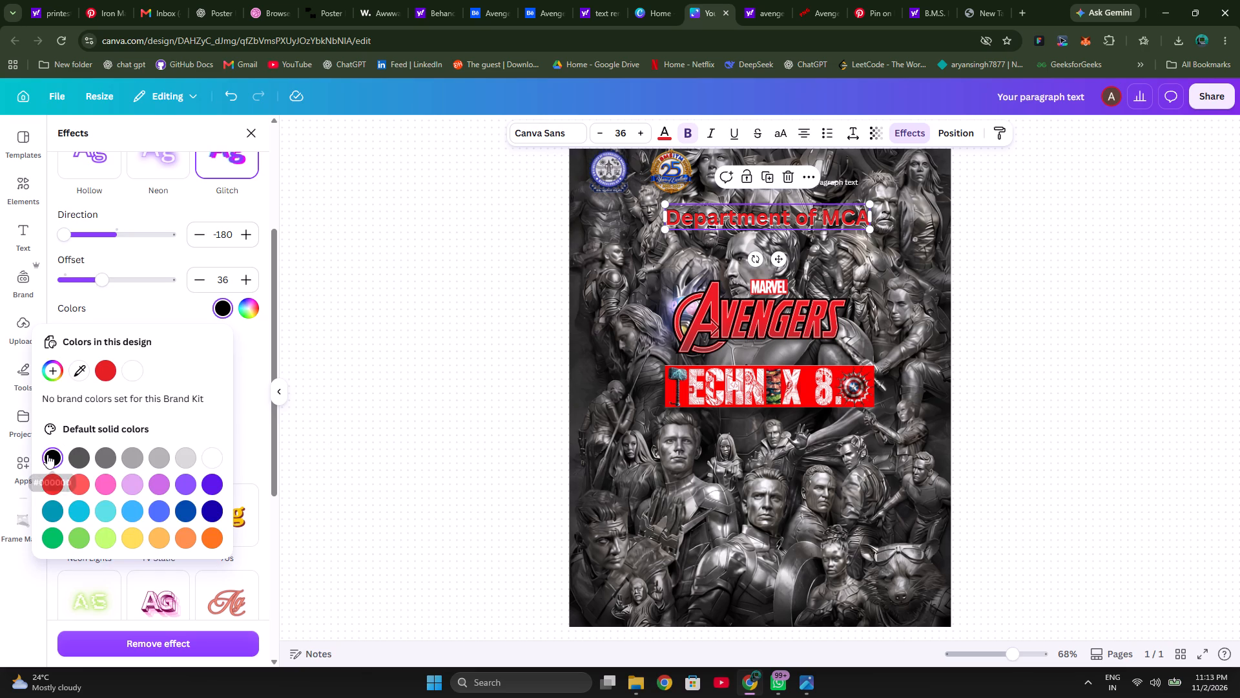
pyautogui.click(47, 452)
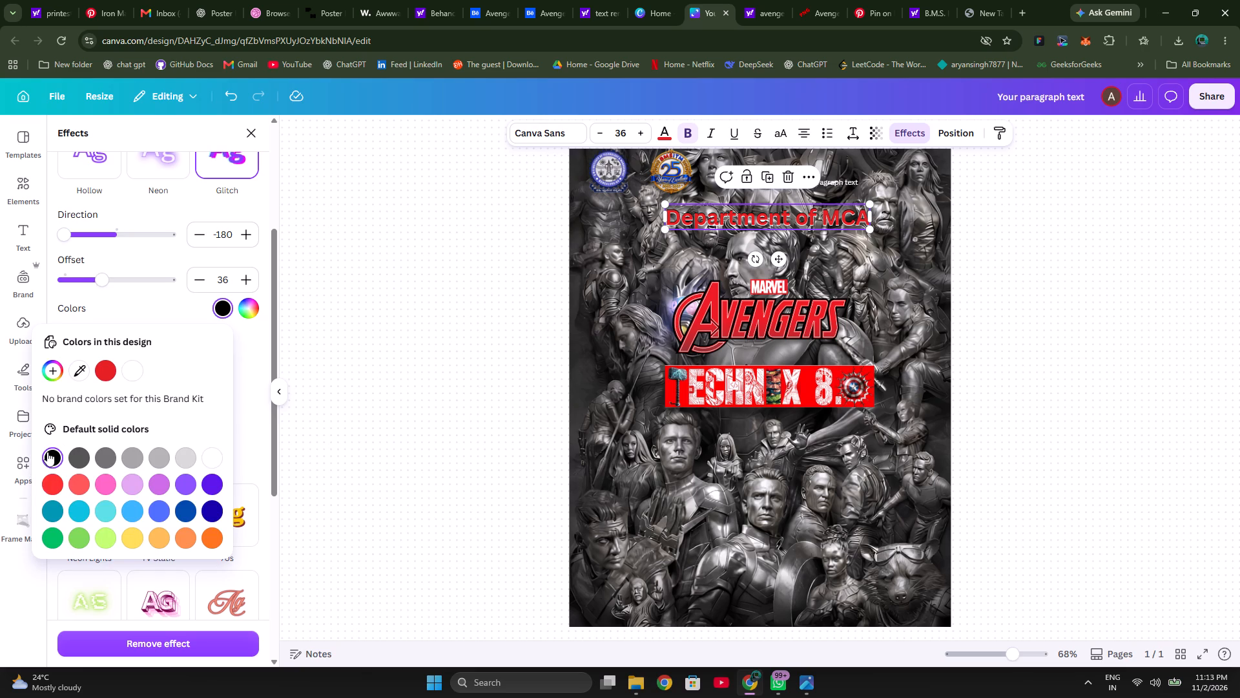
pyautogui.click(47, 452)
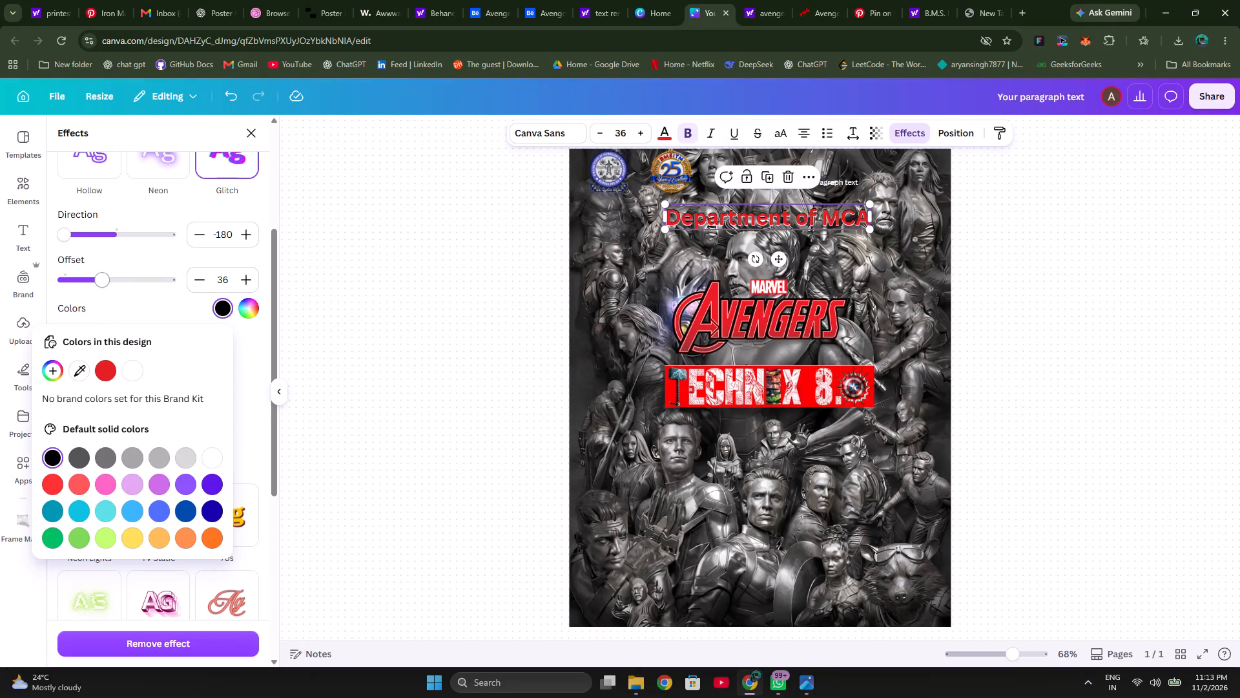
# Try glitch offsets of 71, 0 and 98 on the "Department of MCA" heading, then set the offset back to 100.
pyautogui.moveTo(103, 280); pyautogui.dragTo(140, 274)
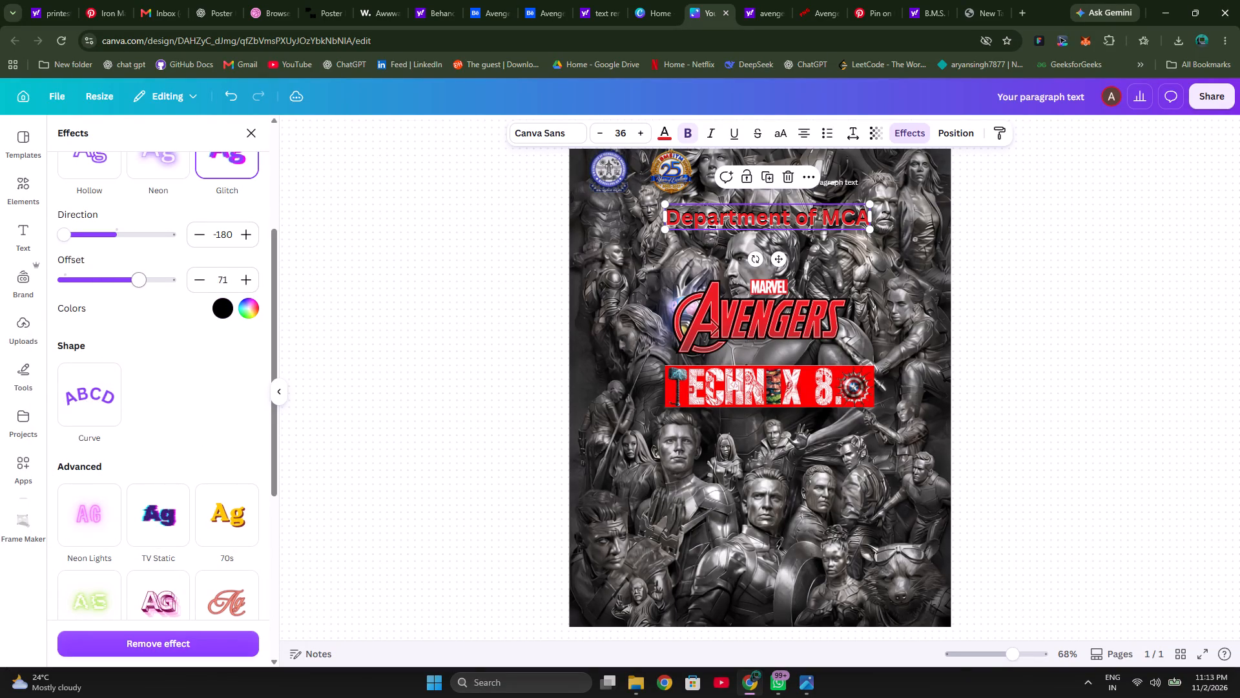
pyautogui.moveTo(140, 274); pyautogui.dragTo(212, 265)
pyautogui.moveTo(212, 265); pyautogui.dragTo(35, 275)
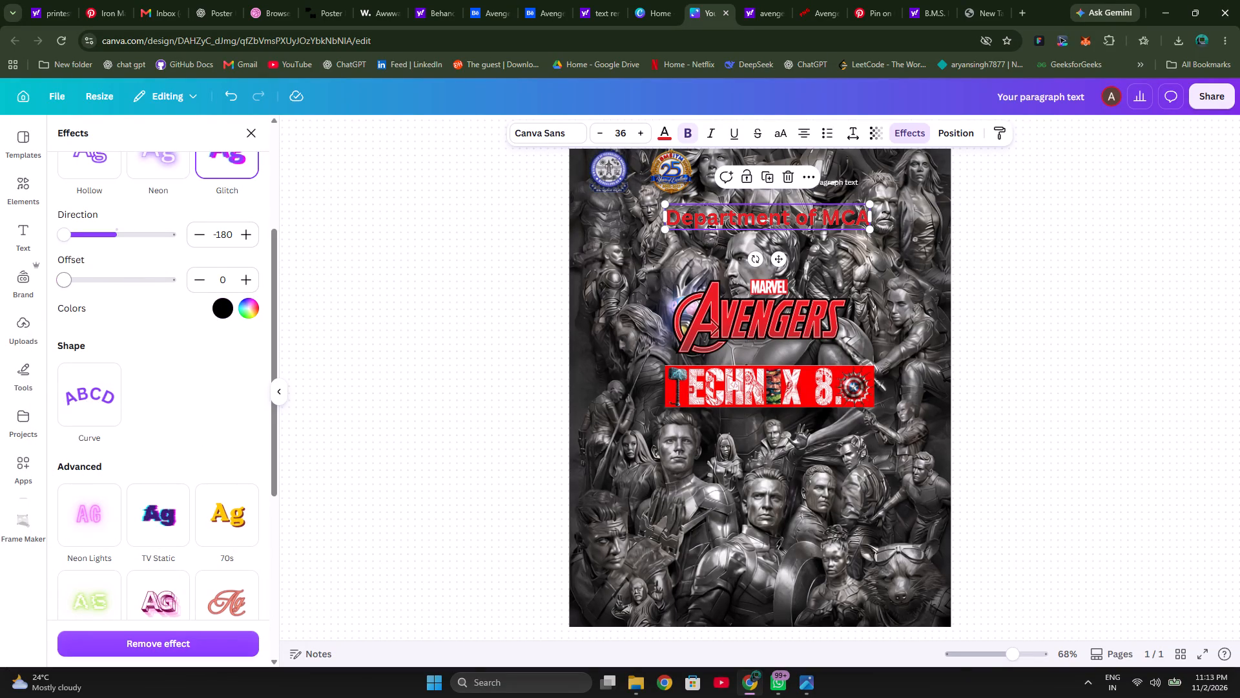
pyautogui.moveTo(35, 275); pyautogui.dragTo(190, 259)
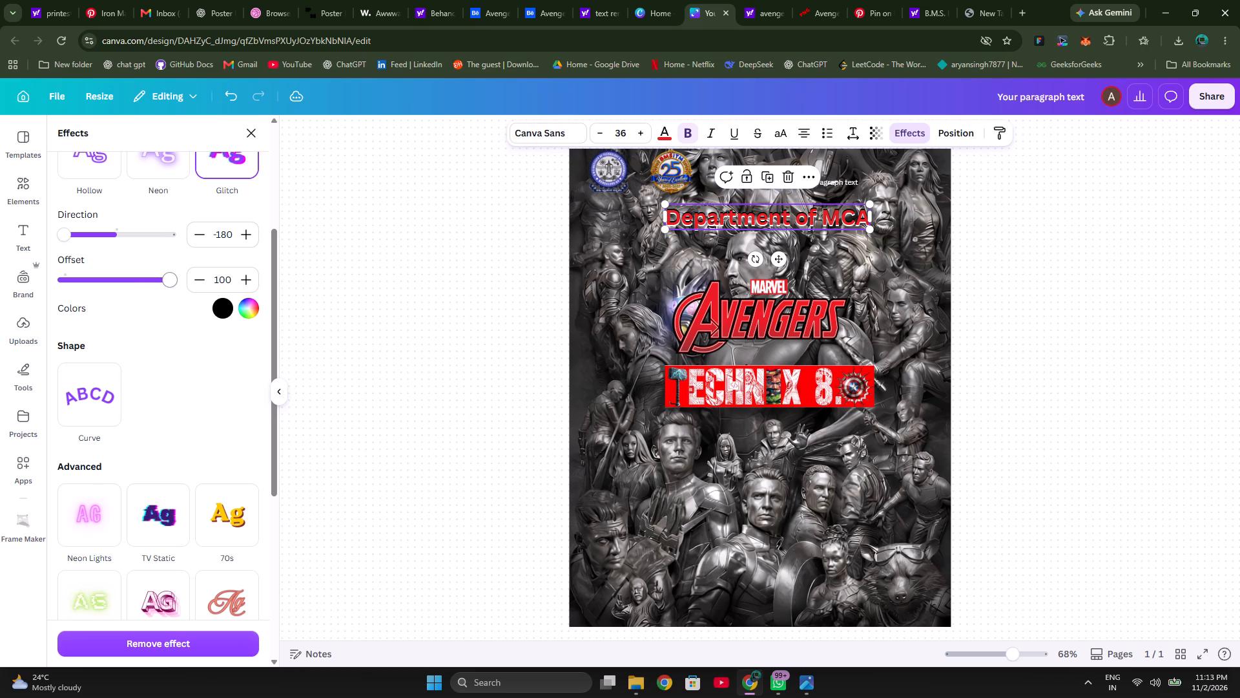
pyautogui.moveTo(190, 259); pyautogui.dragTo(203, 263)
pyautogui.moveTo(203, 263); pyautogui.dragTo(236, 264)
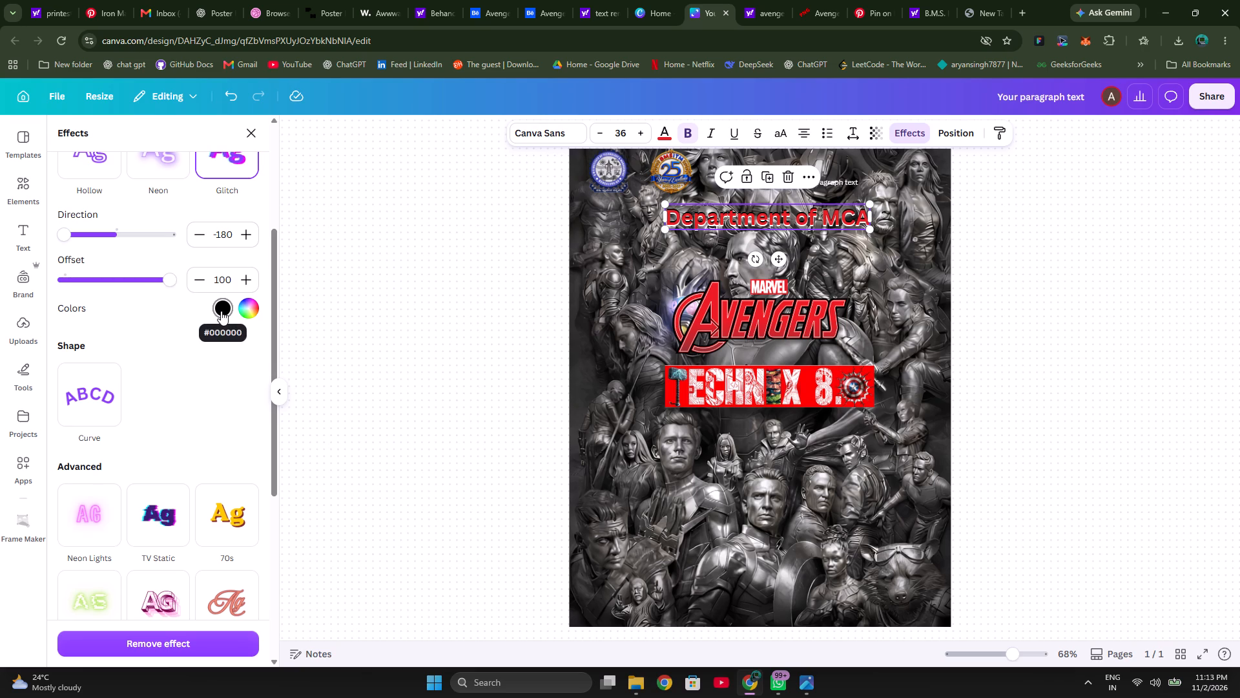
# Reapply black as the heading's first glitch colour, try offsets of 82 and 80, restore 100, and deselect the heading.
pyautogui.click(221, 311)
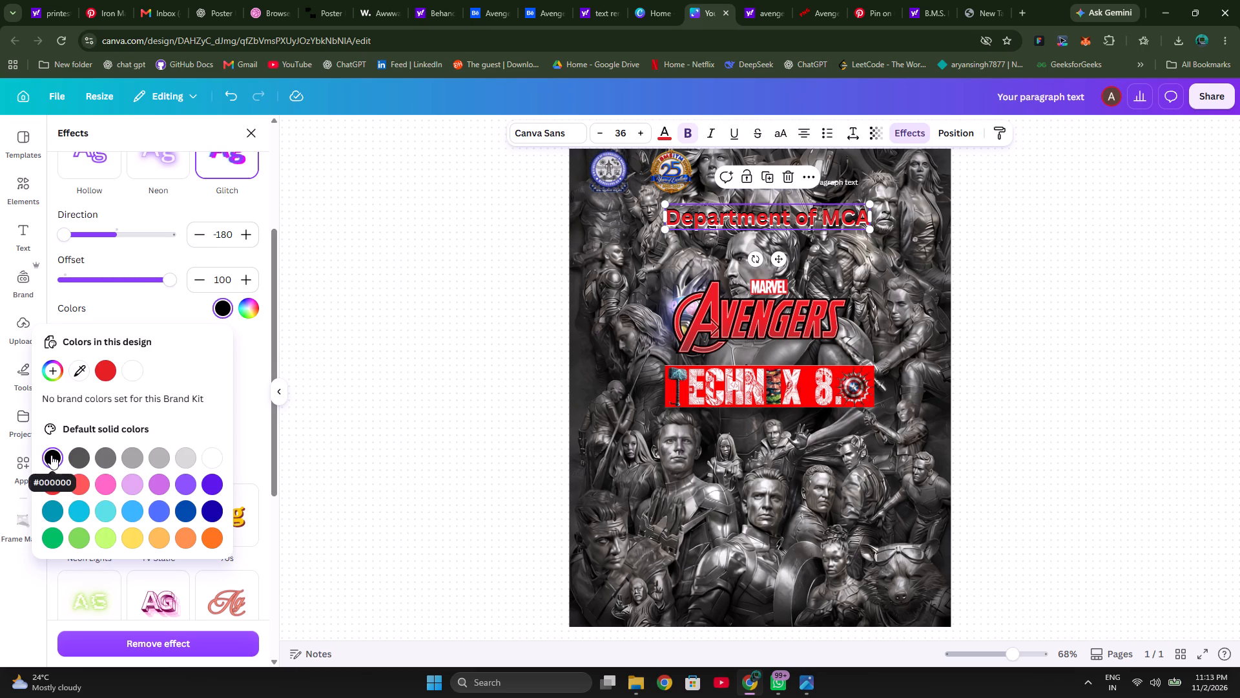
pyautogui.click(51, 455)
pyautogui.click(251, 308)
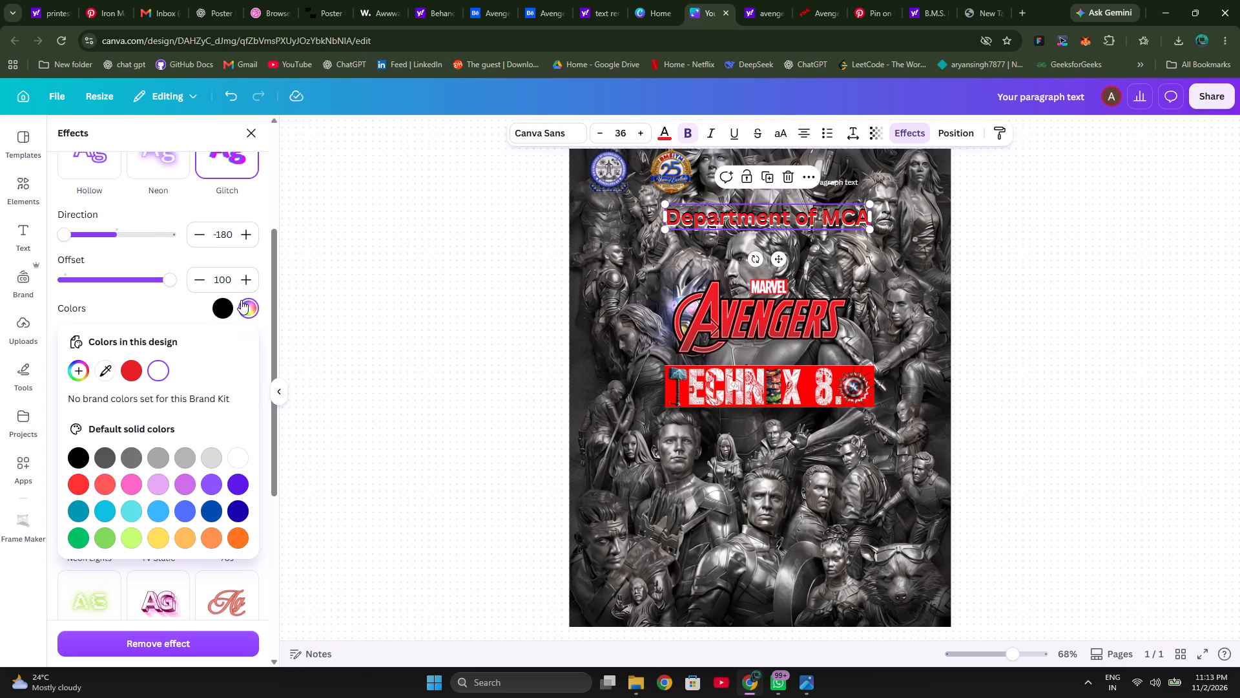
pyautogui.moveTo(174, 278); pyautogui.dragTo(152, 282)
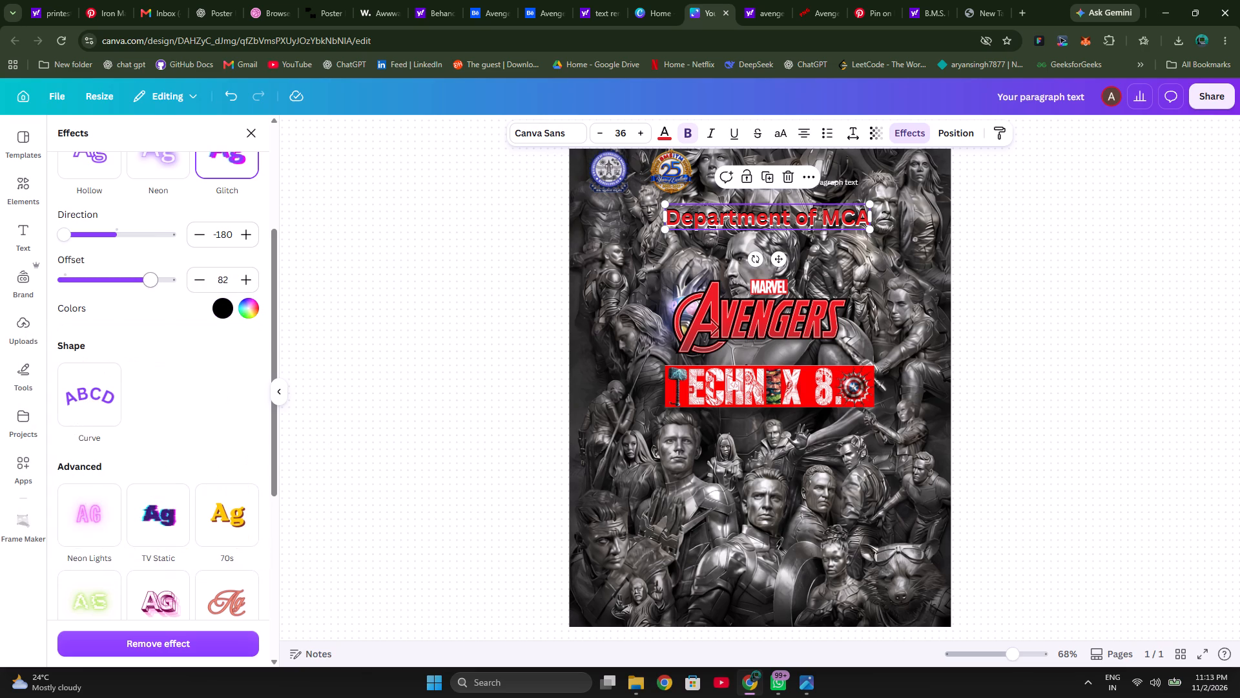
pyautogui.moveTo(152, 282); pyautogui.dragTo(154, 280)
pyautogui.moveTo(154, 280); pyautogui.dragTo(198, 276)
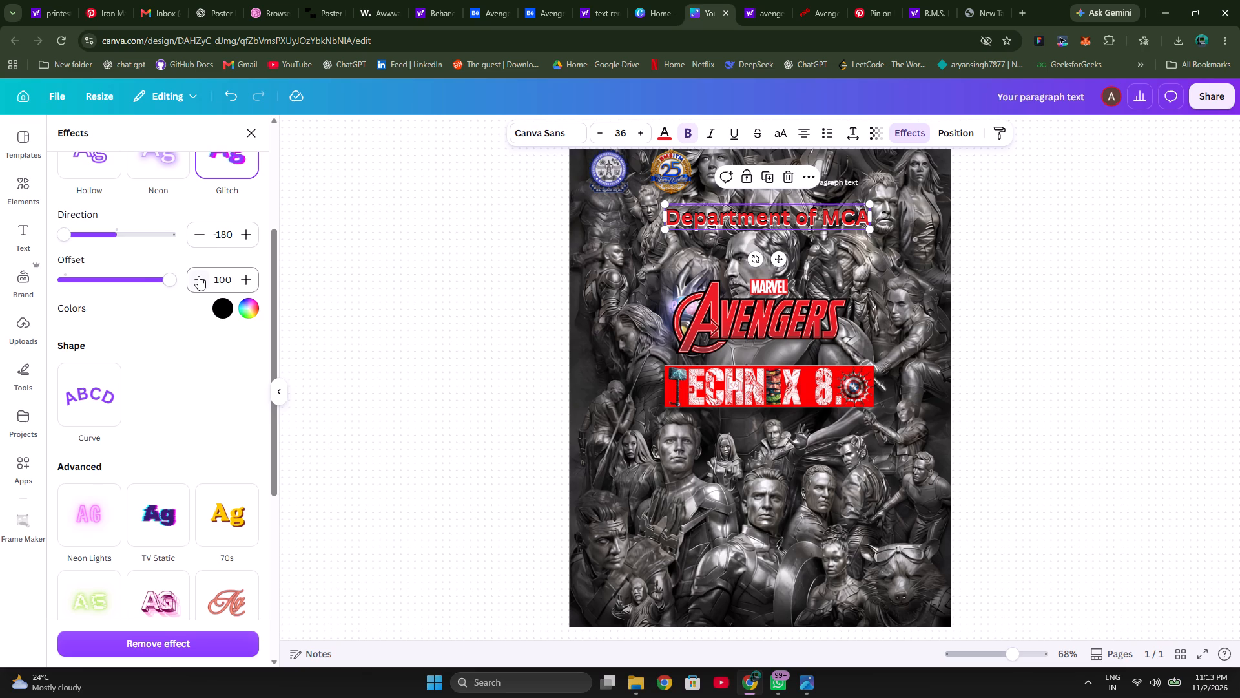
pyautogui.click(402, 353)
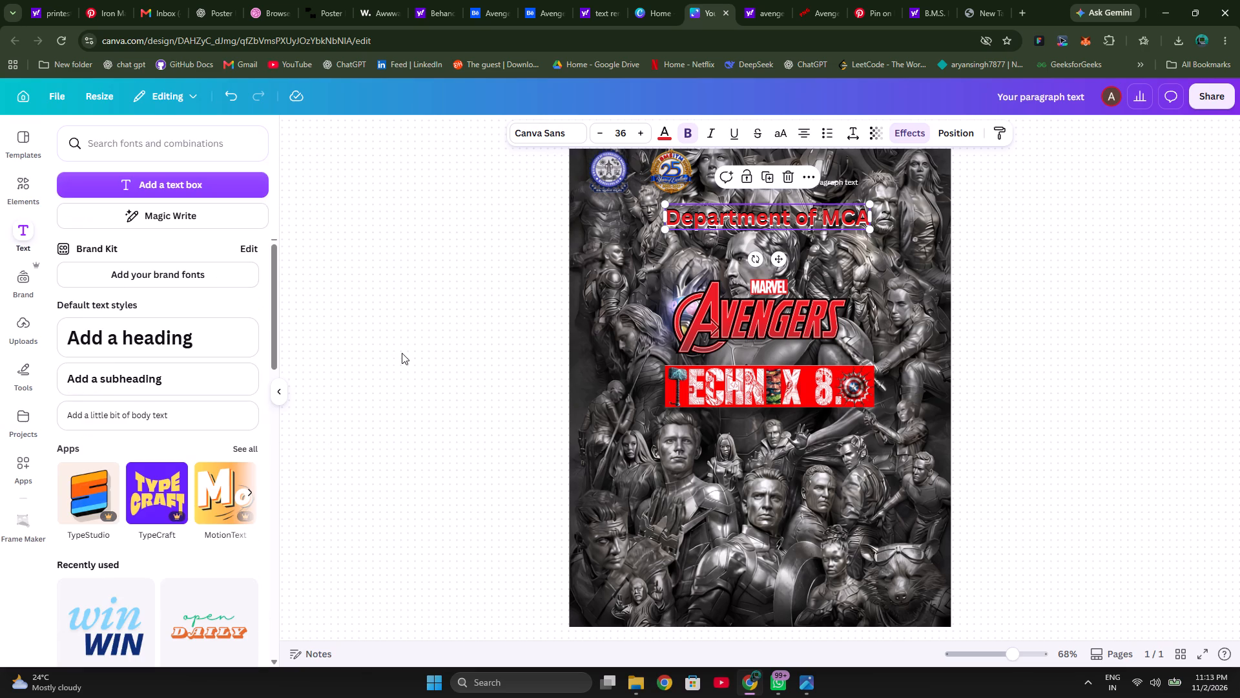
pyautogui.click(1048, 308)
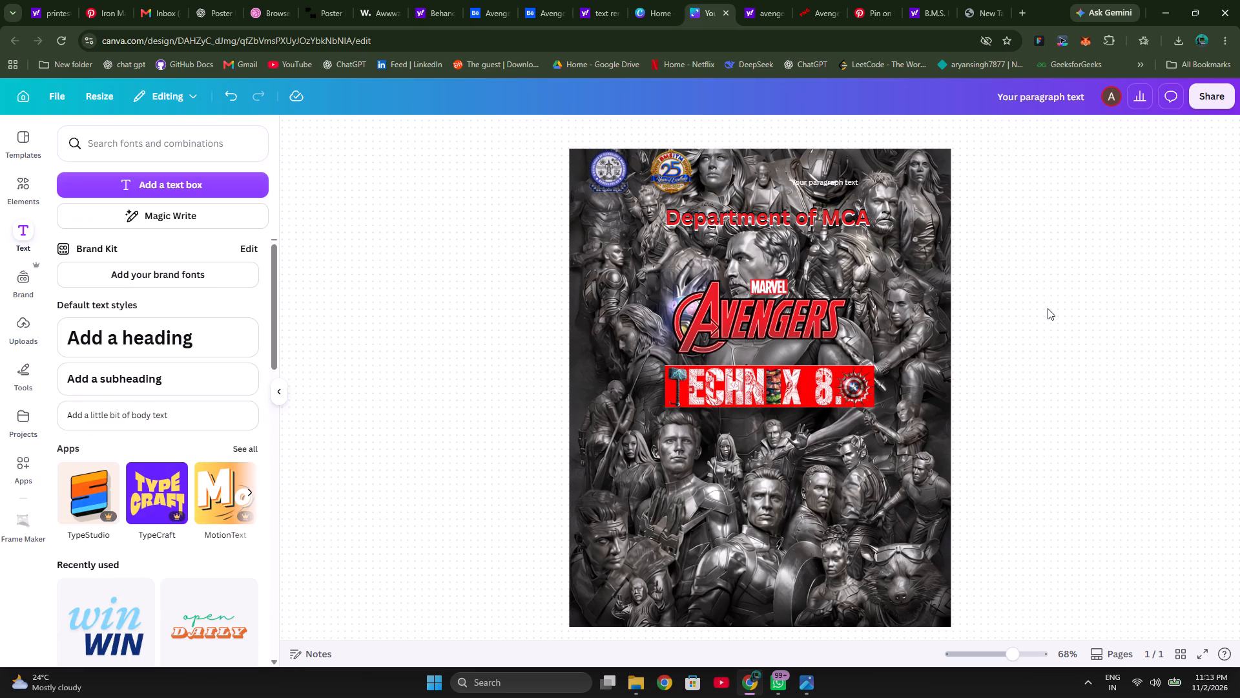
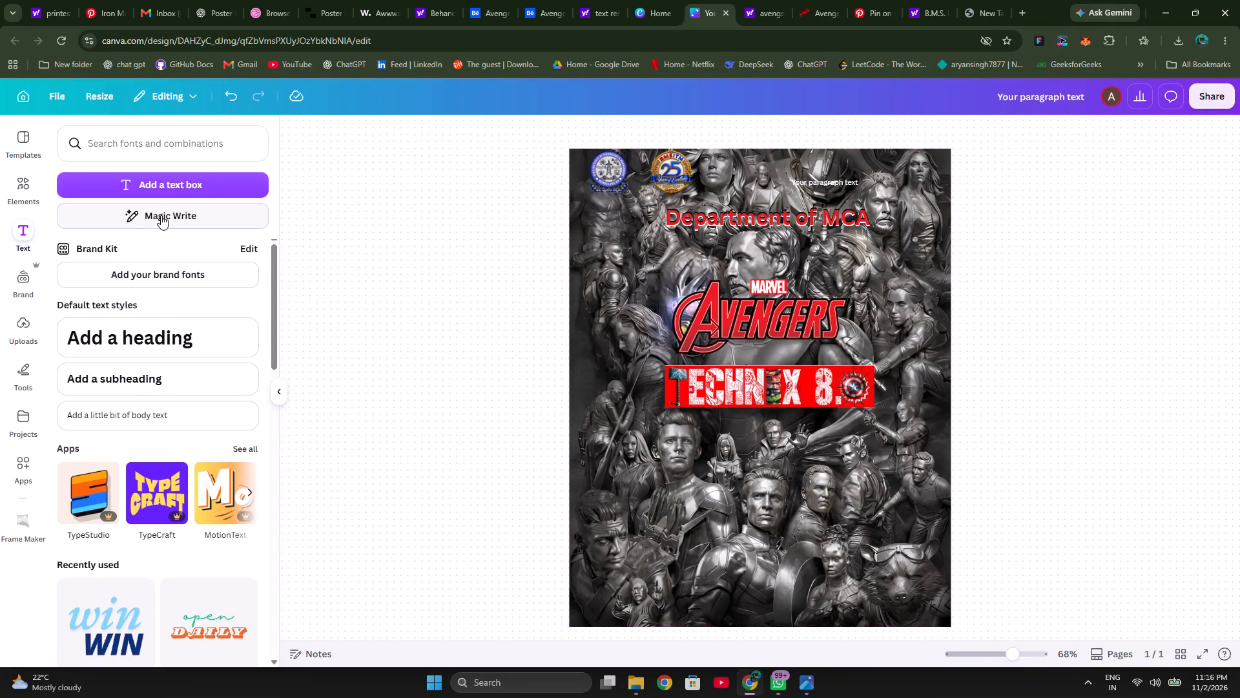
# Browse the Canva apps catalogue for an app suited to the poster's text.
pyautogui.click(21, 468)
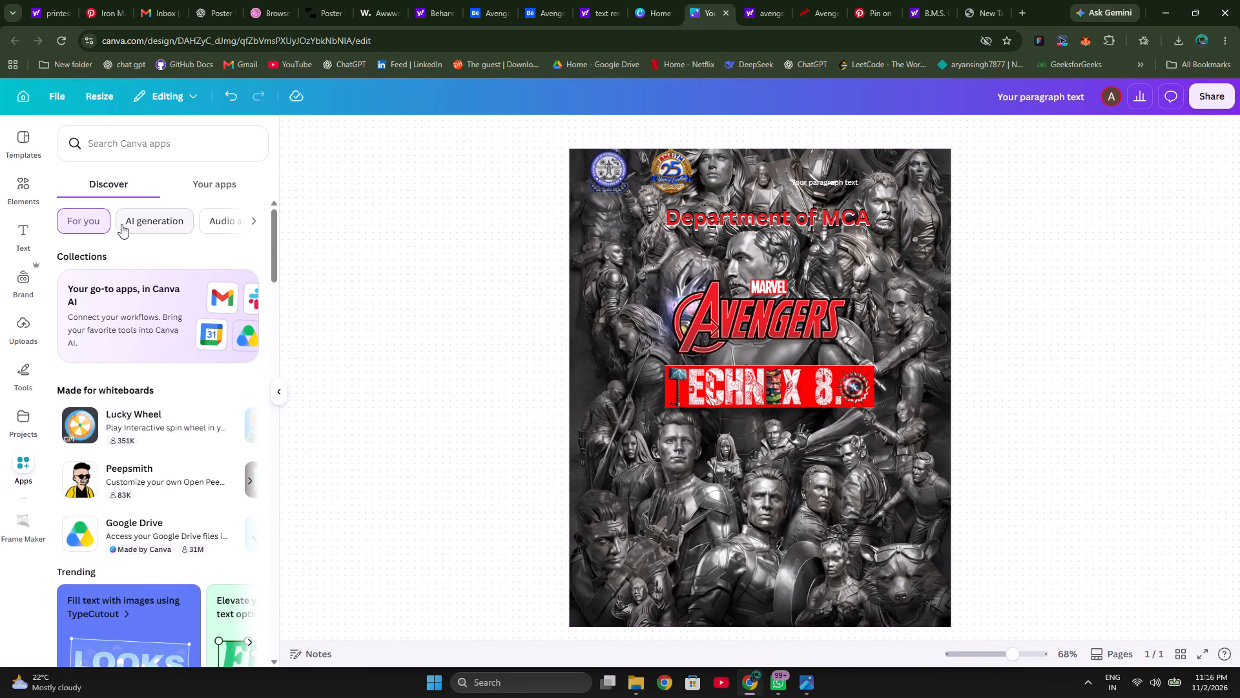
pyautogui.scroll(-1, 136, 296)
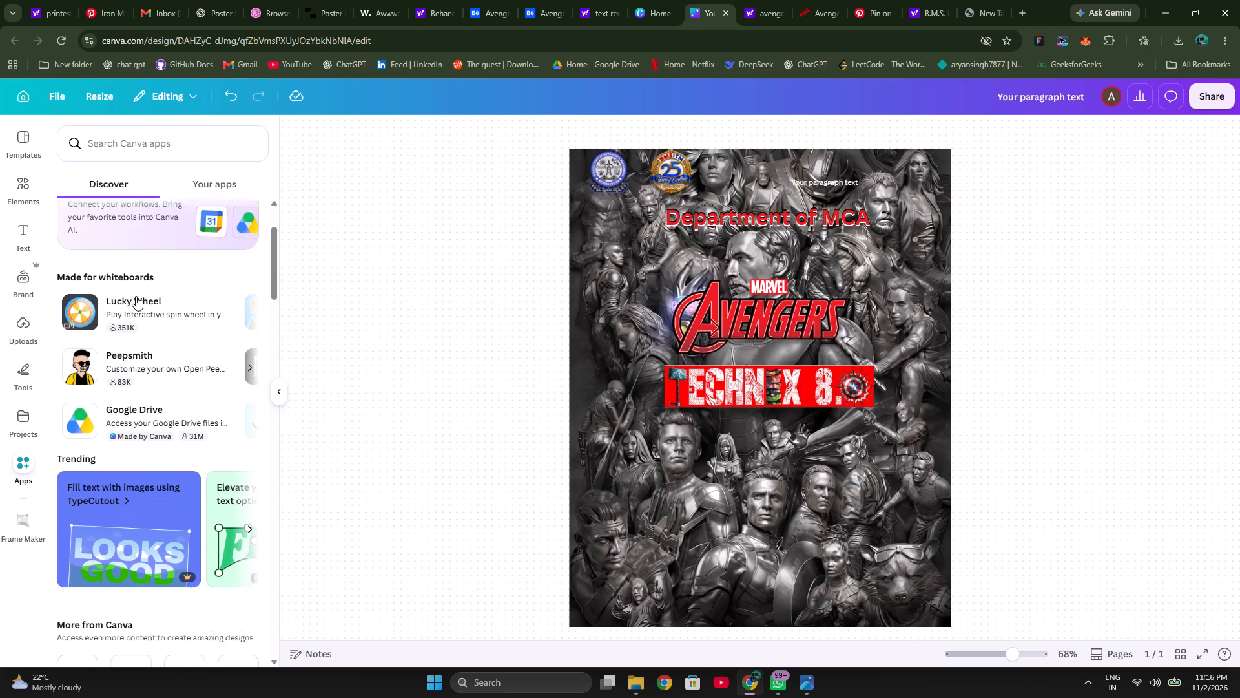
pyautogui.scroll(-4, 136, 296)
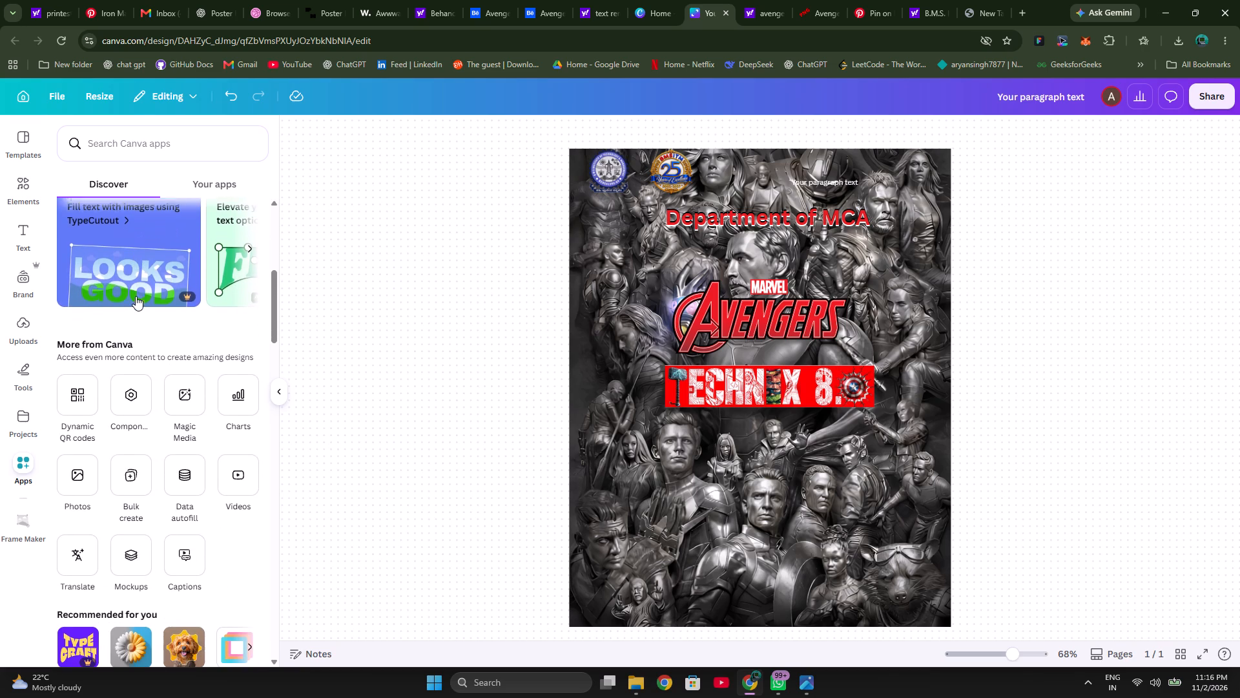
pyautogui.scroll(-1, 136, 296)
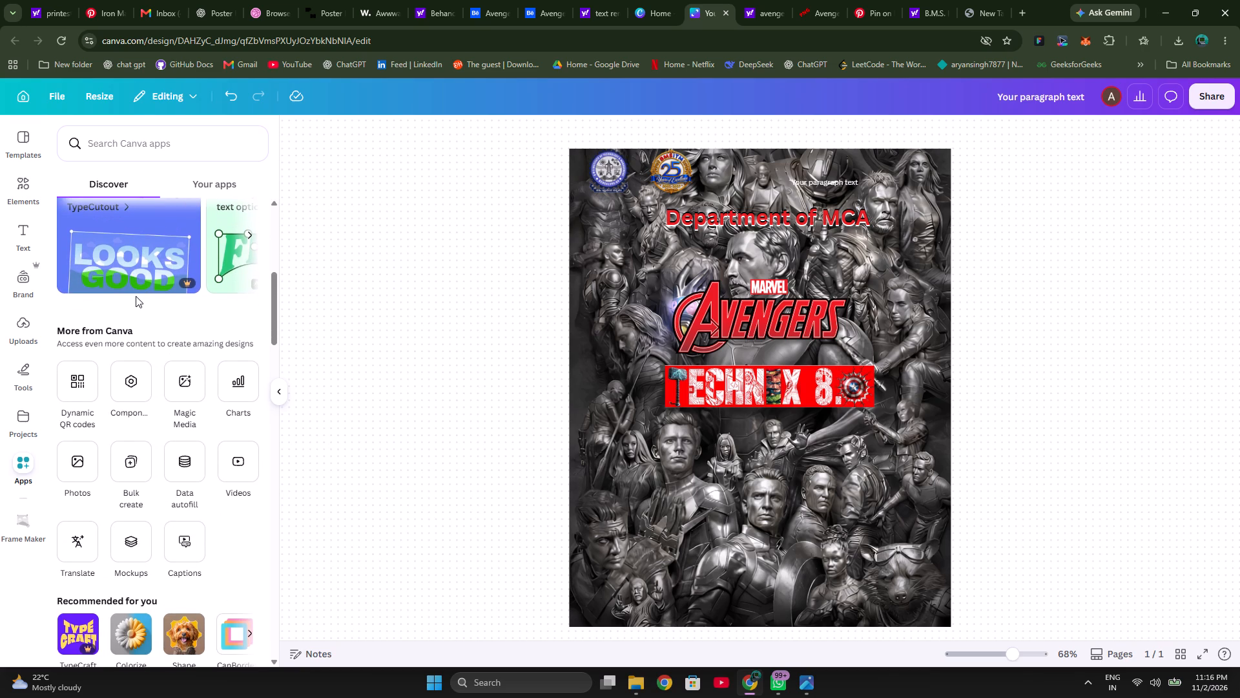
pyautogui.scroll(-2, 136, 296)
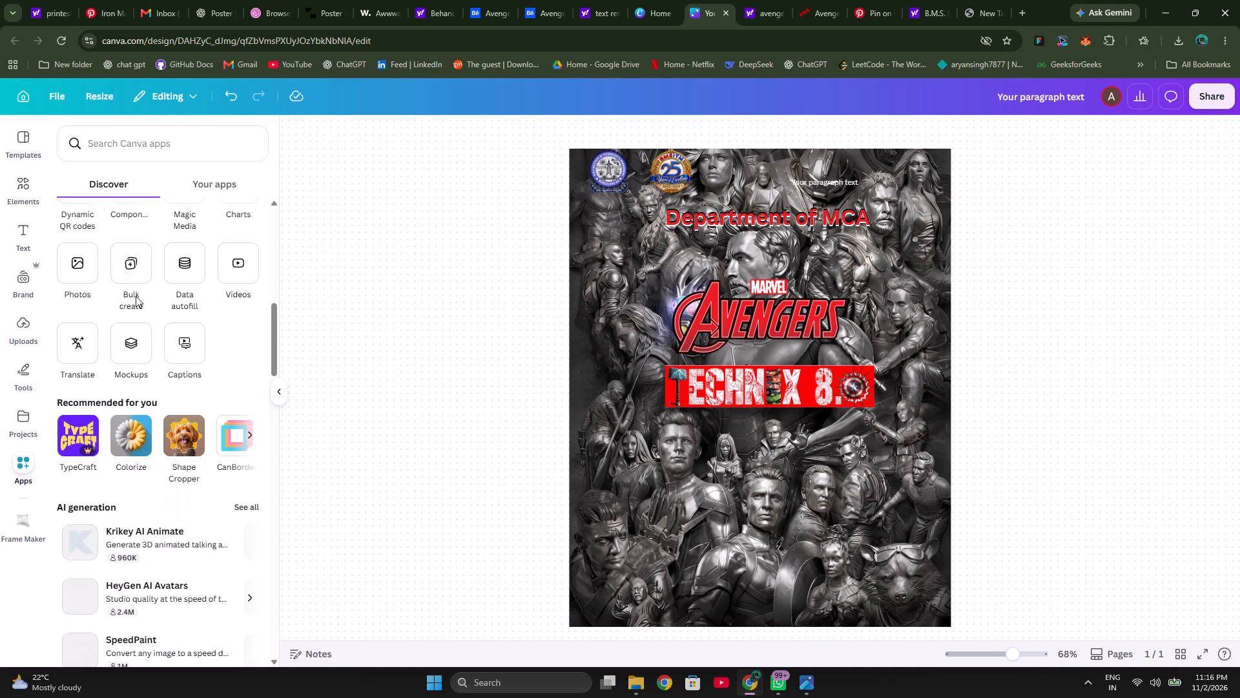
pyautogui.scroll(-3, 136, 296)
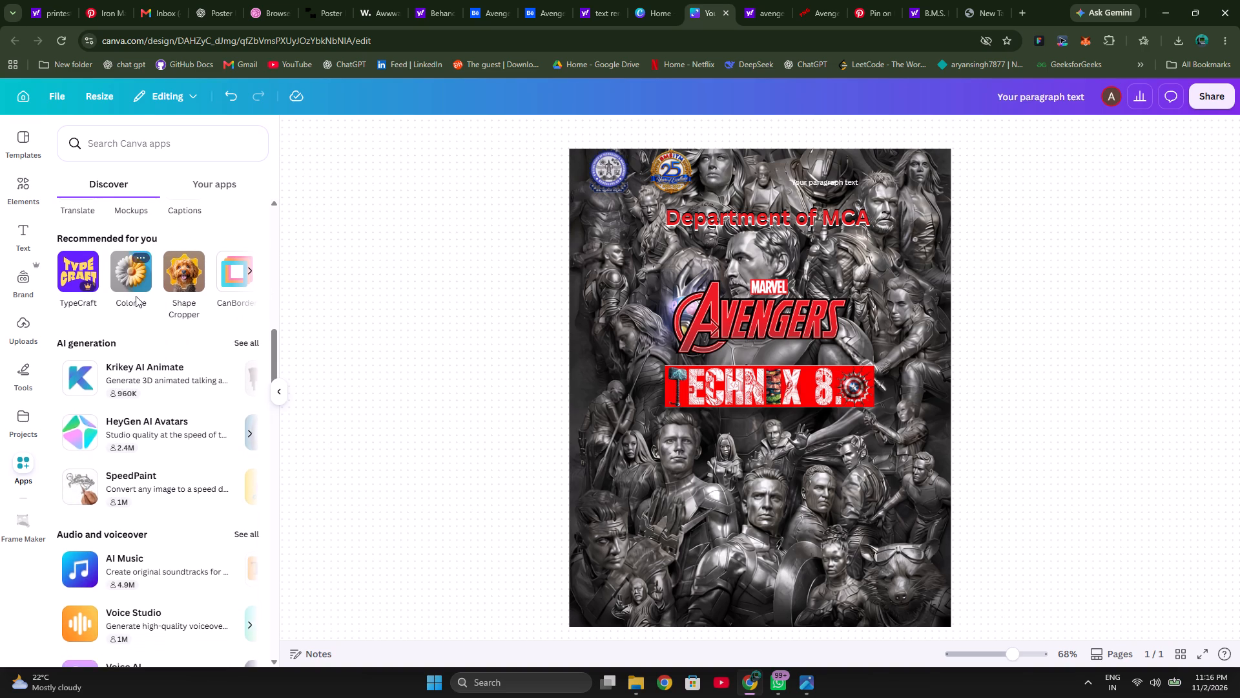
pyautogui.scroll(-3, 136, 296)
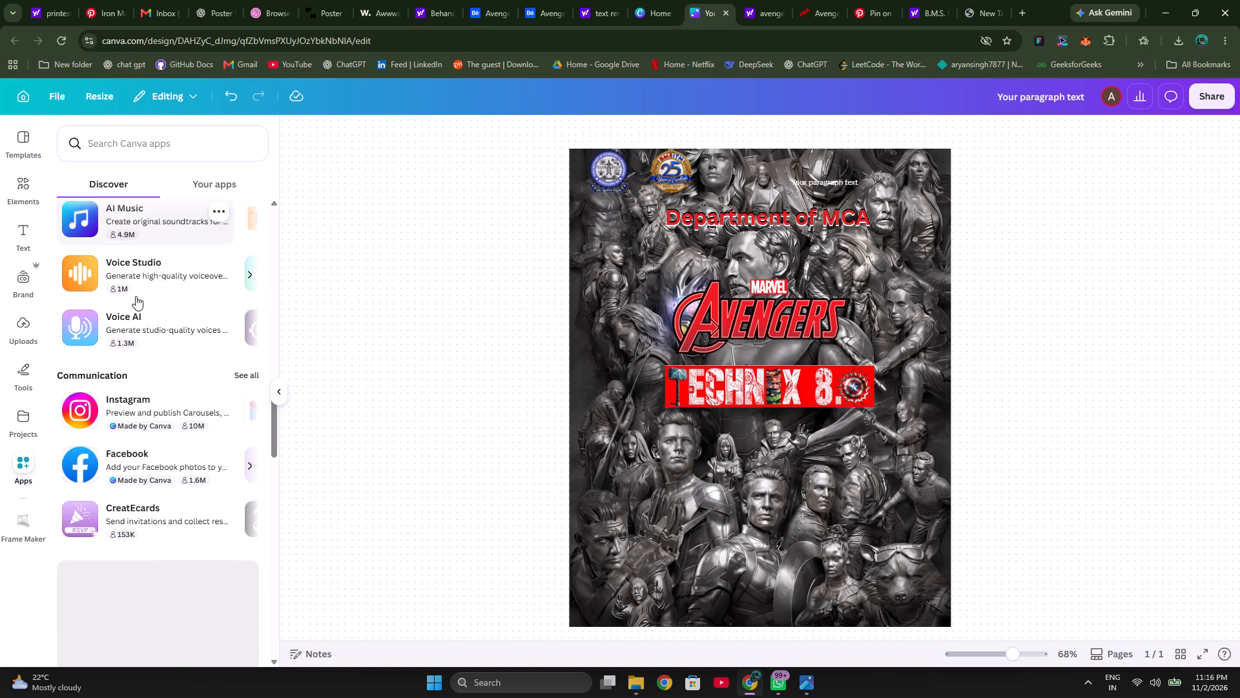
pyautogui.scroll(-6, 136, 296)
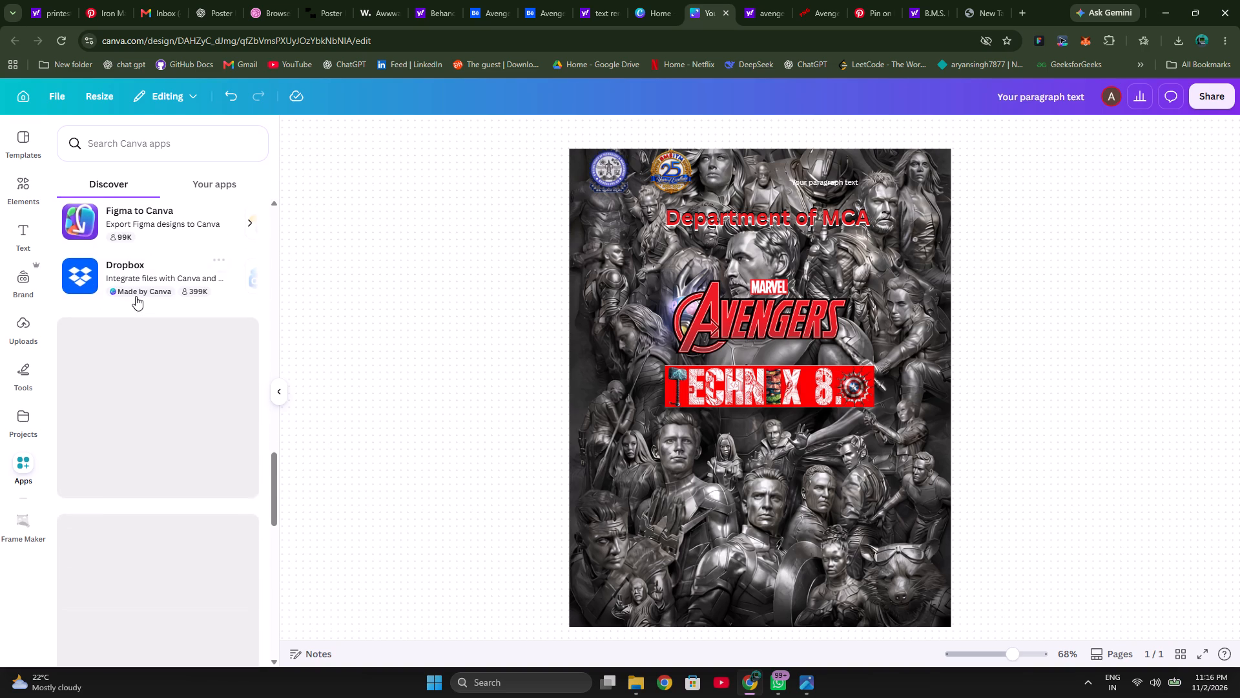
pyautogui.scroll(-1, 136, 296)
pyautogui.scroll(9, 136, 296)
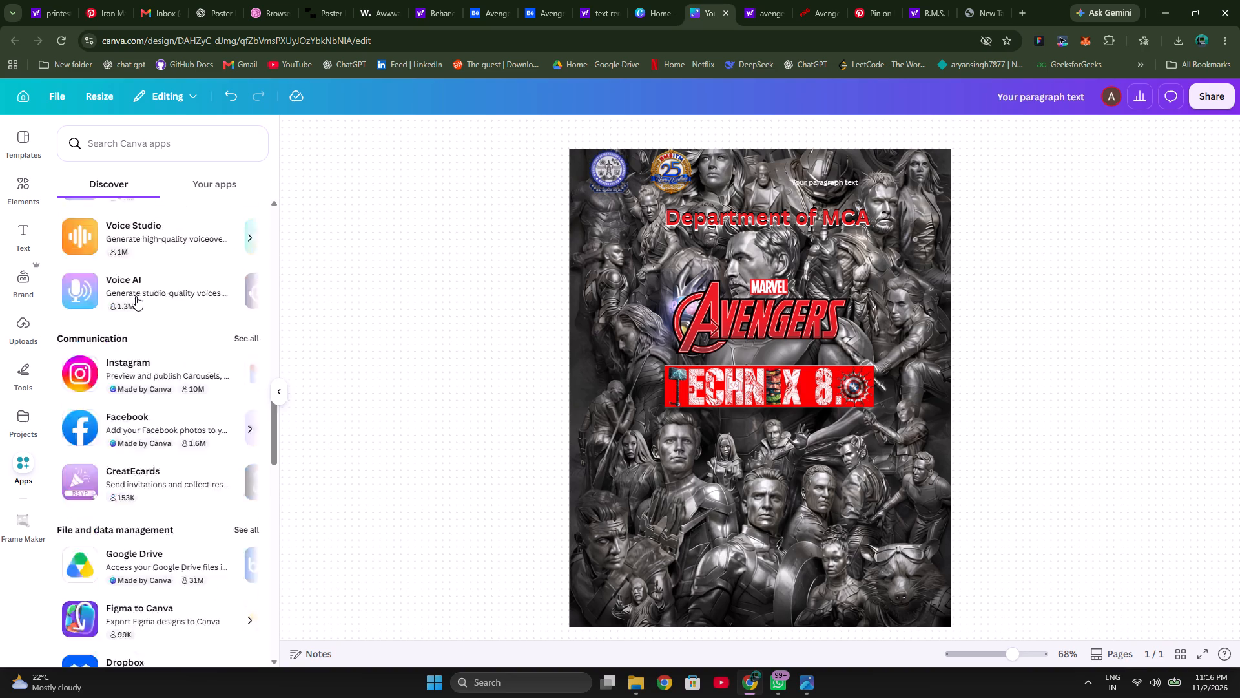
pyautogui.scroll(5, 136, 296)
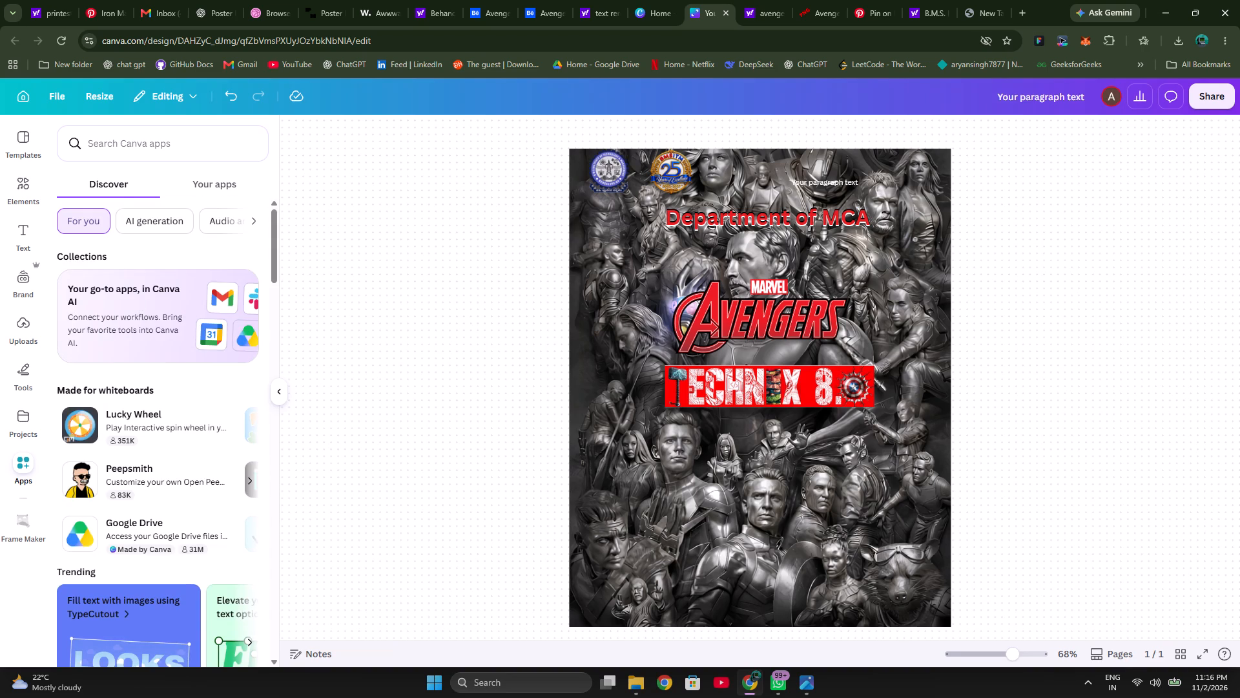
# Search the Canva apps for FontFrame, then return to the text options.
pyautogui.click(129, 135)
pyautogui.write('fon')
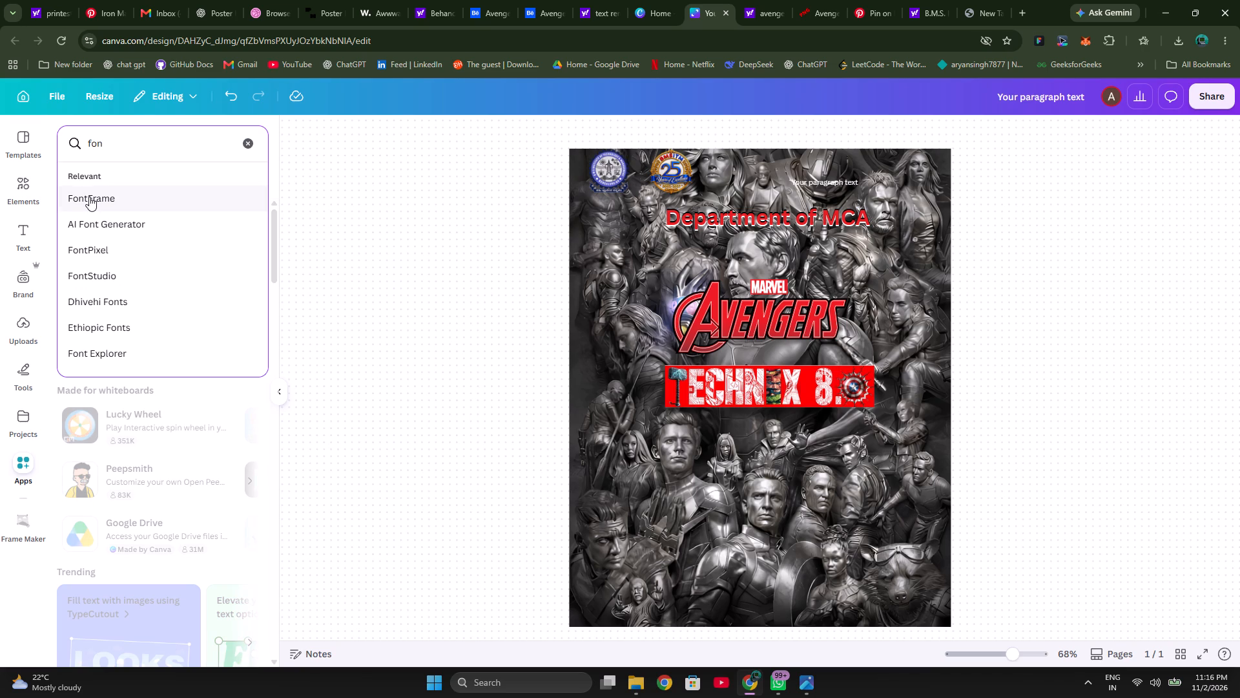
pyautogui.click(89, 196)
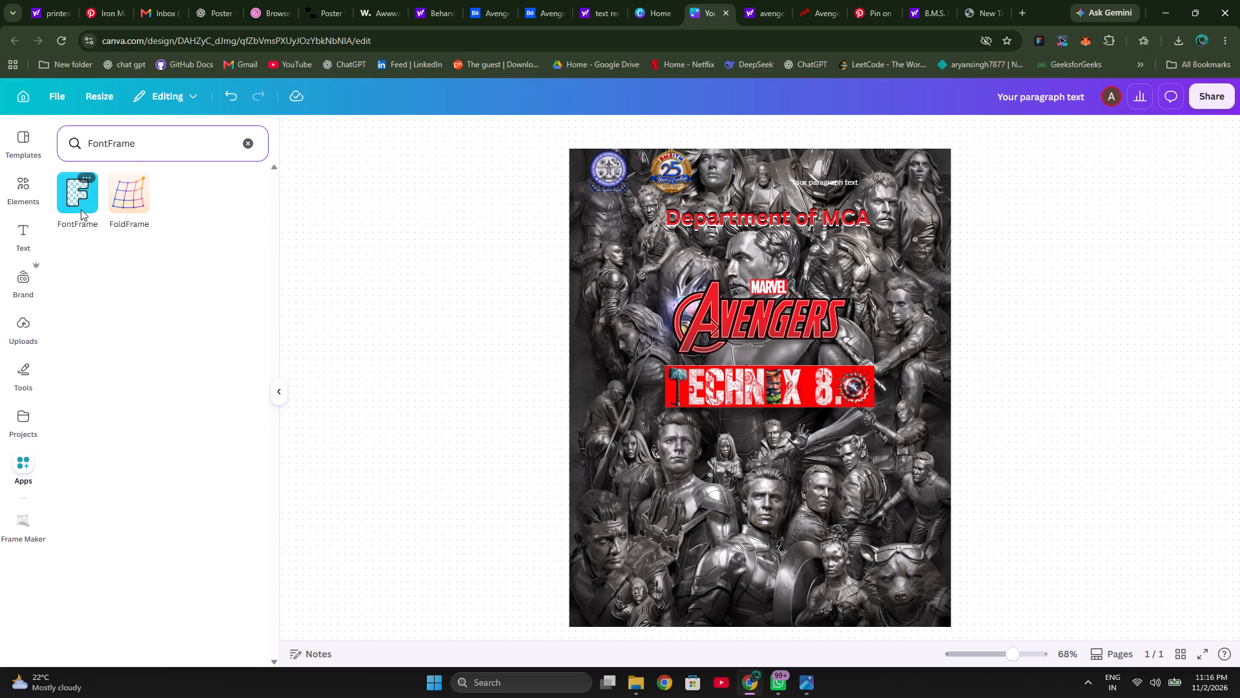
pyautogui.click(24, 184)
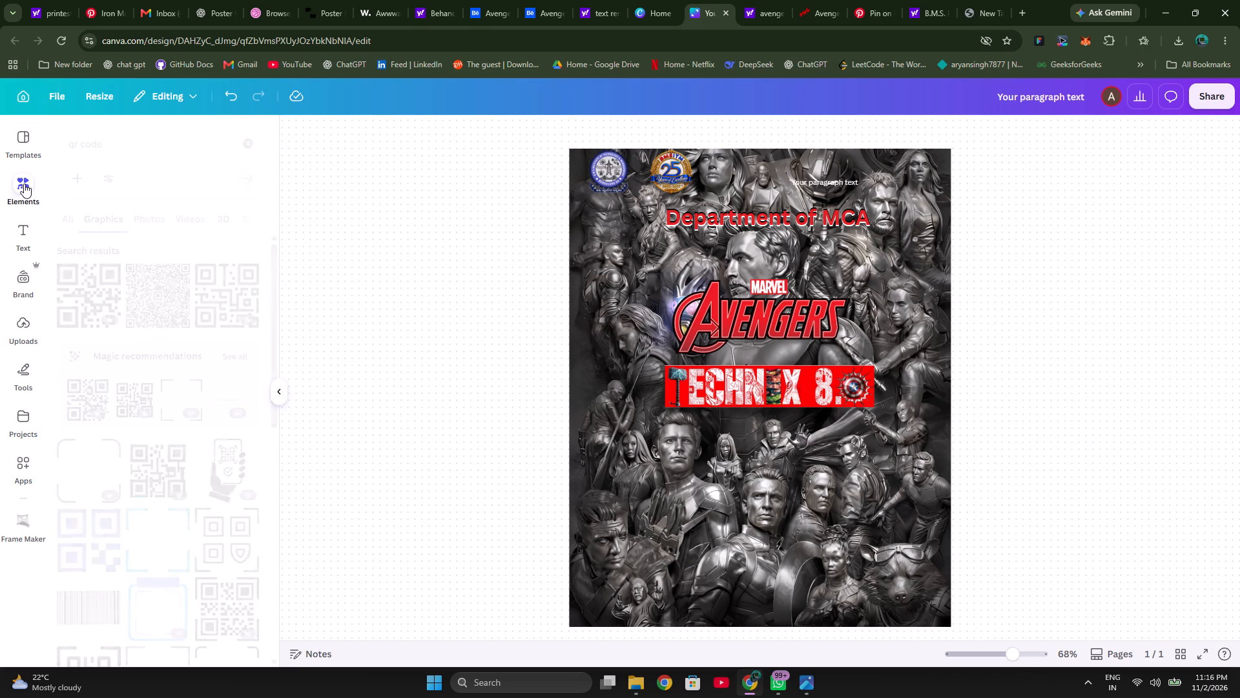
pyautogui.click(30, 227)
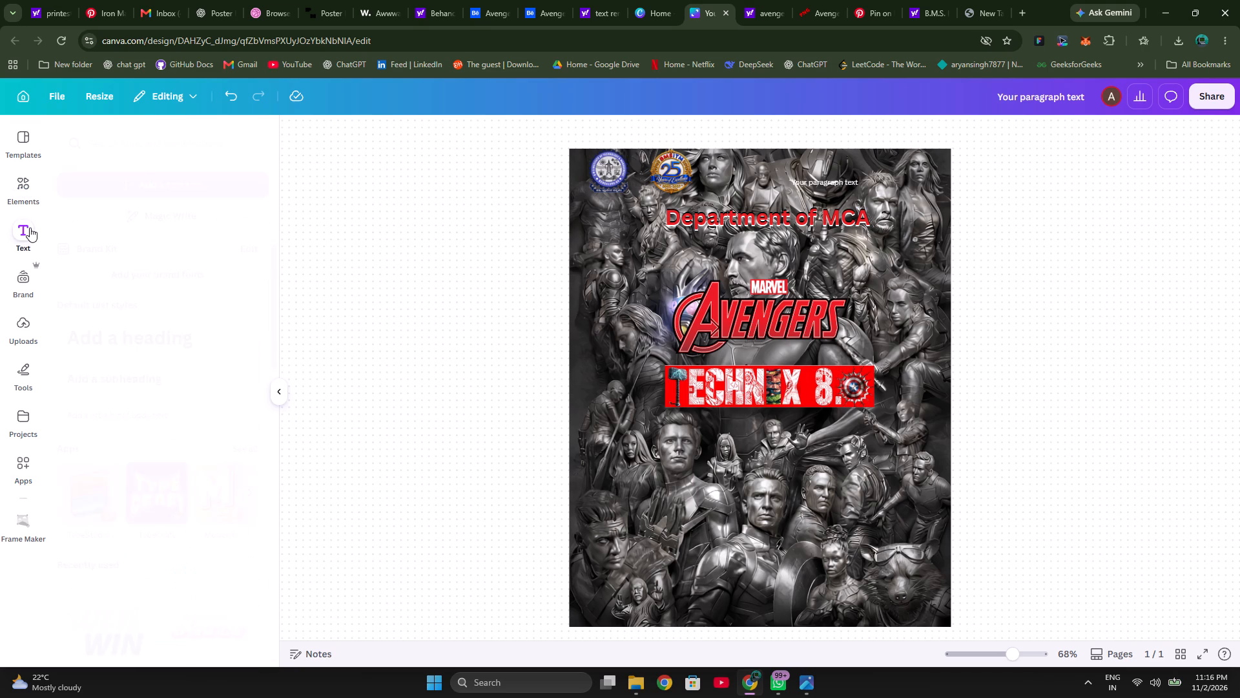
# Browse the Display font category for the "Department of MCA" heading.
pyautogui.click(754, 224)
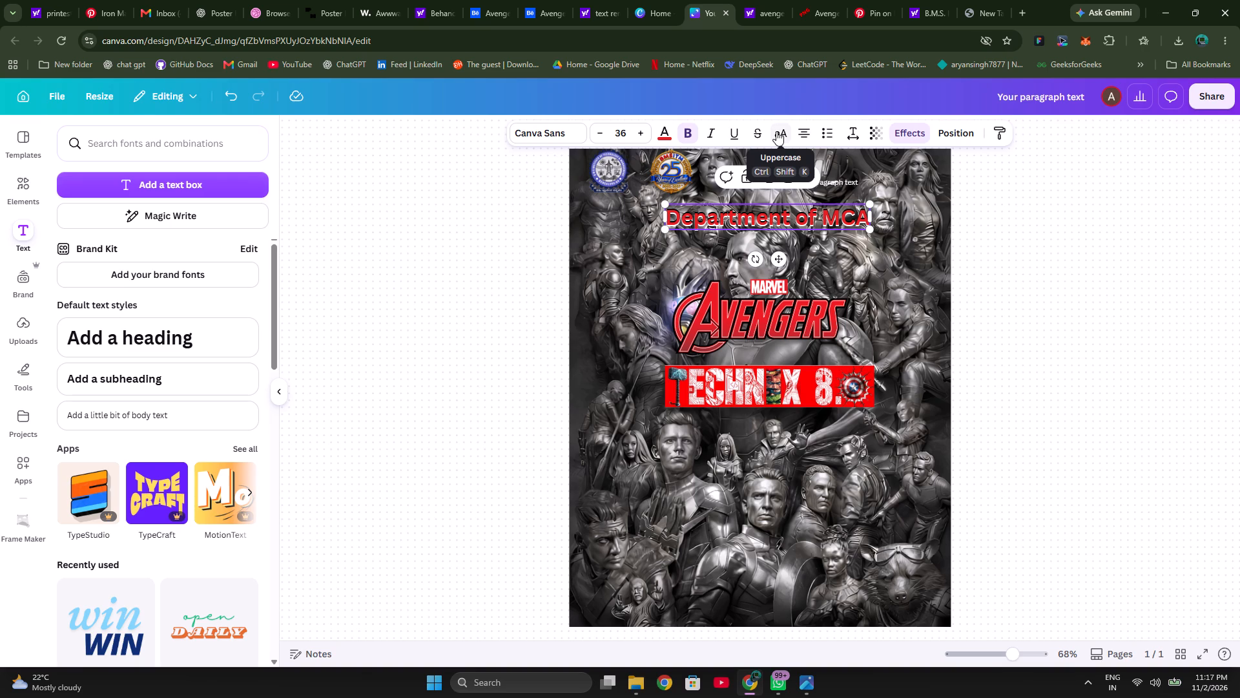
pyautogui.click(562, 131)
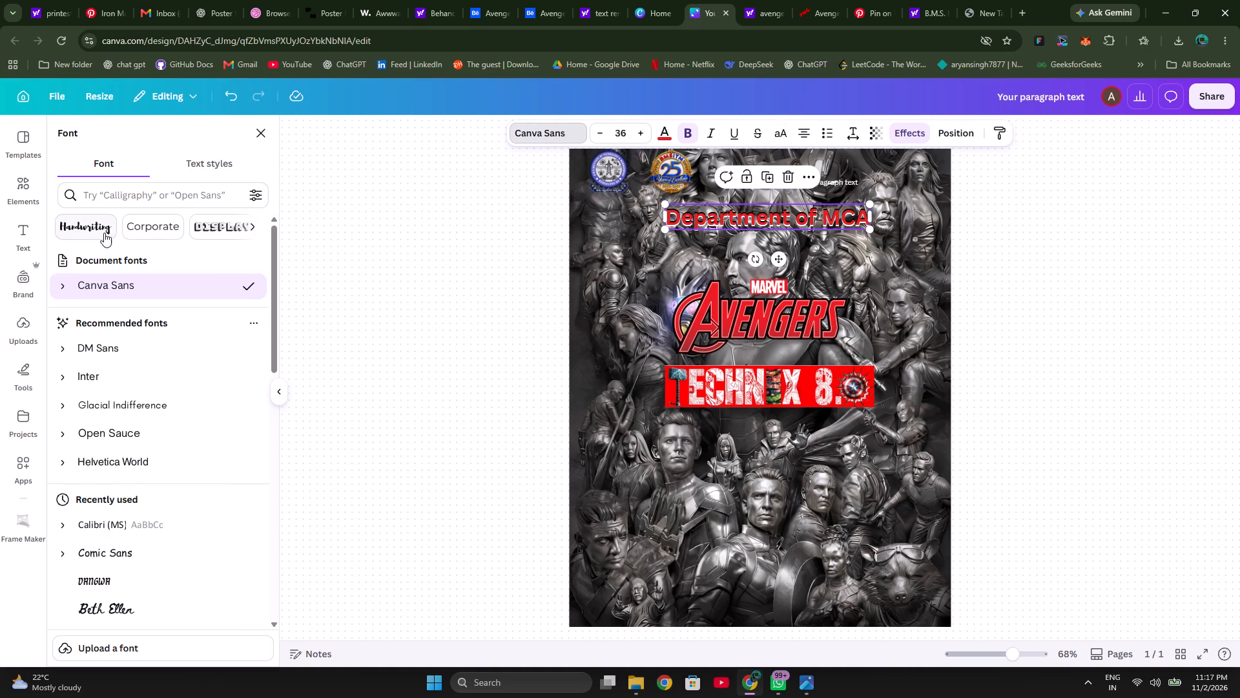
pyautogui.hscroll(-1, 181, 226)
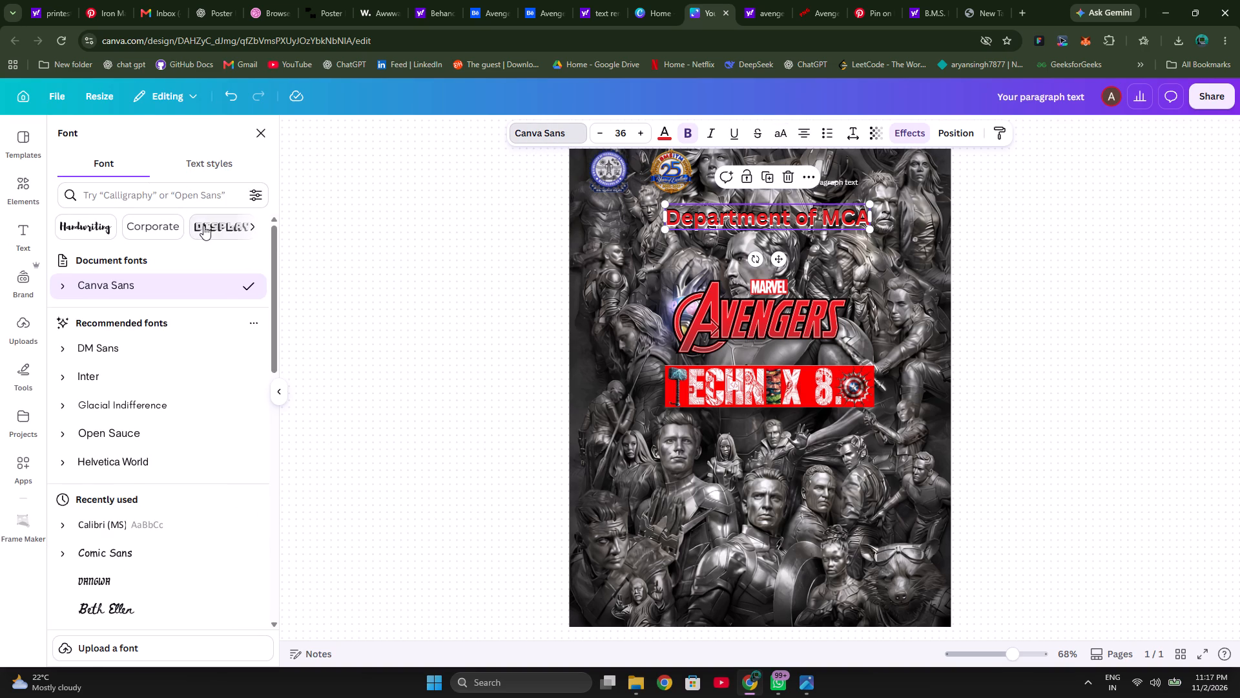
pyautogui.click(203, 226)
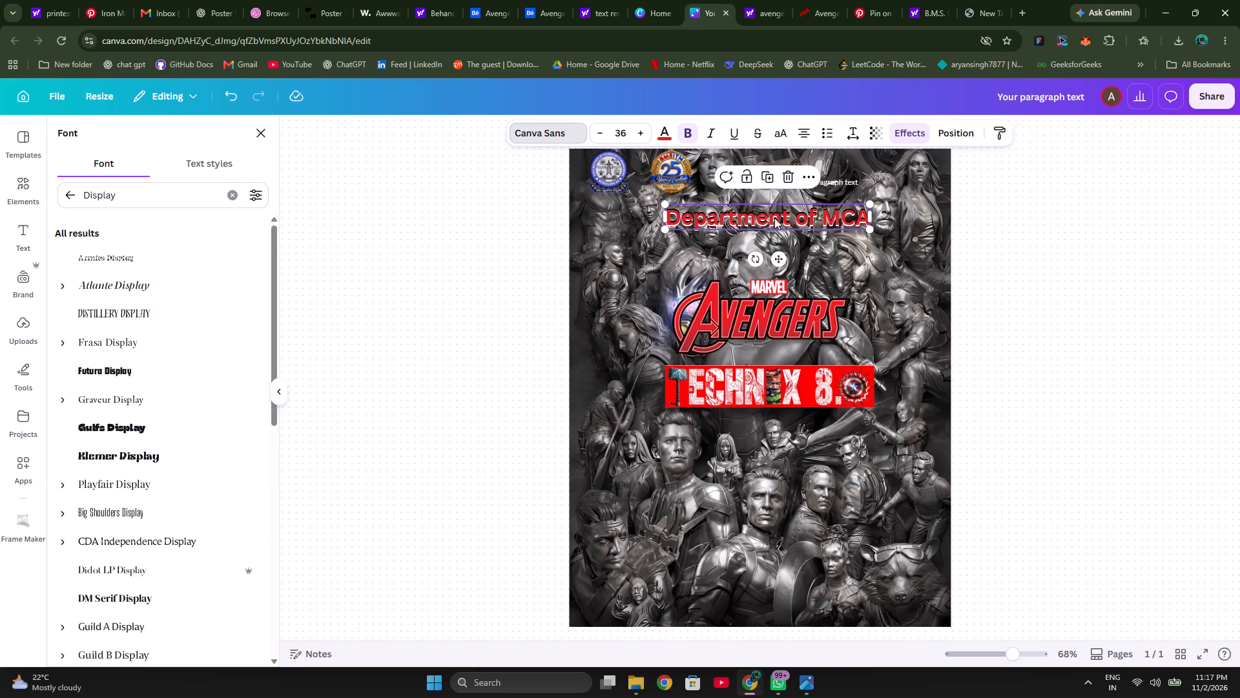
pyautogui.click(865, 214)
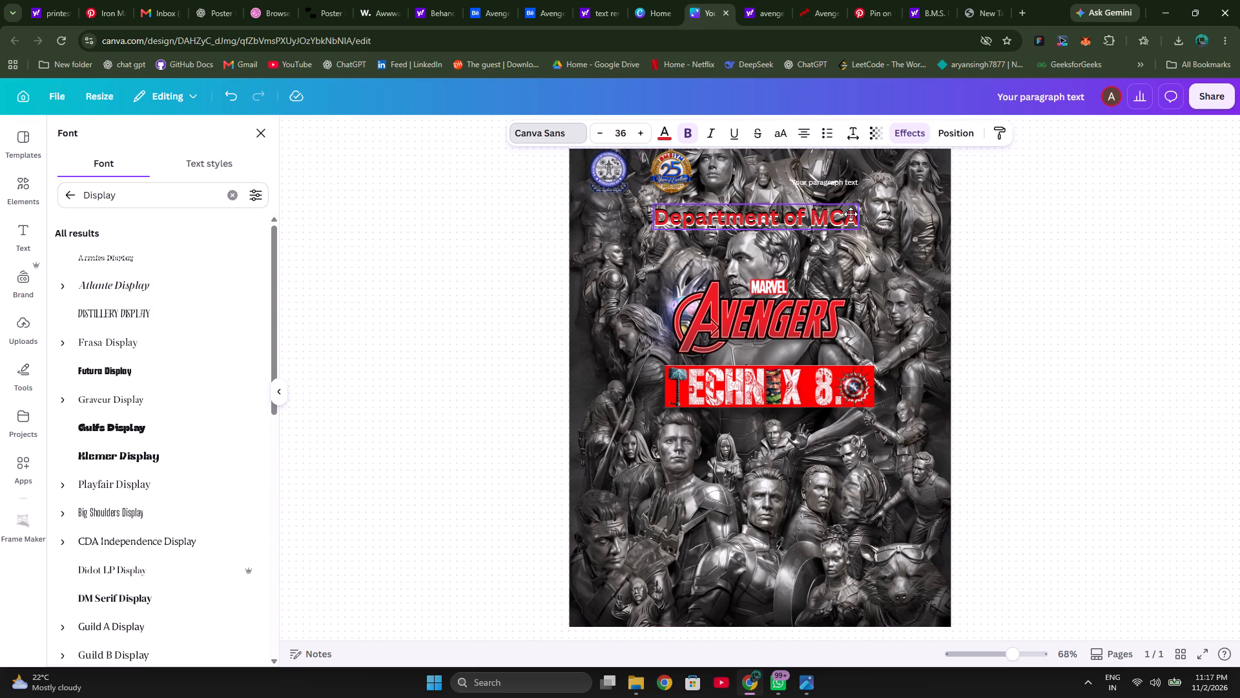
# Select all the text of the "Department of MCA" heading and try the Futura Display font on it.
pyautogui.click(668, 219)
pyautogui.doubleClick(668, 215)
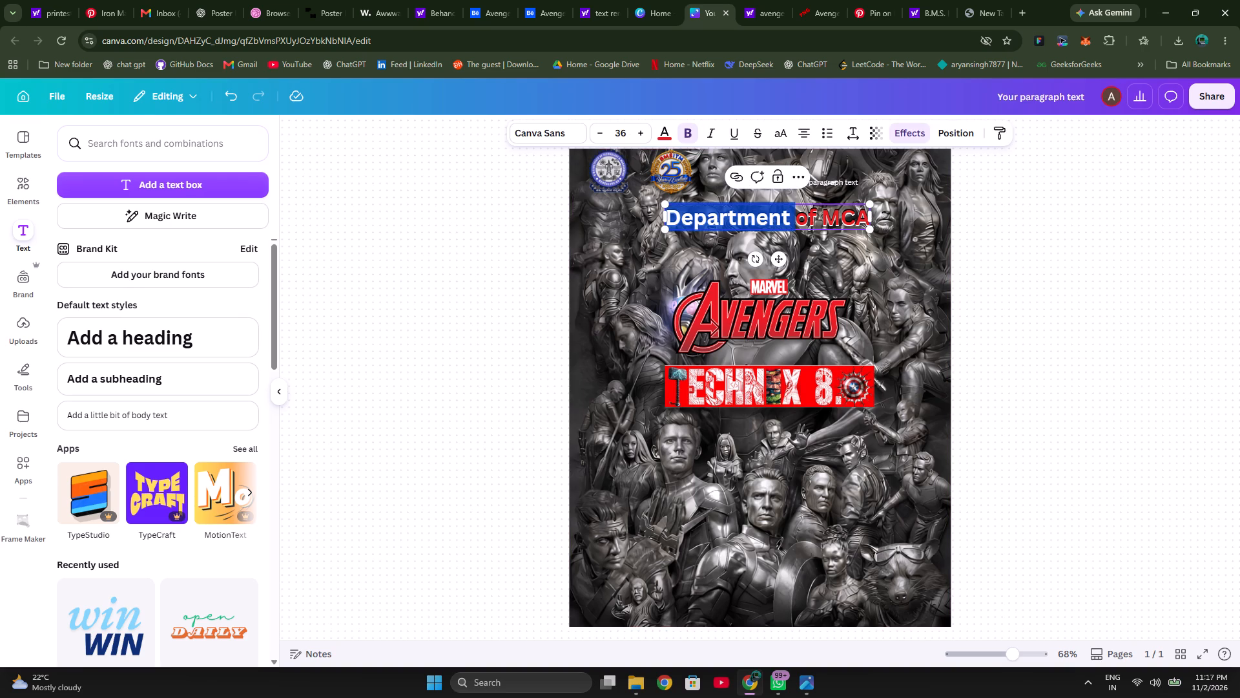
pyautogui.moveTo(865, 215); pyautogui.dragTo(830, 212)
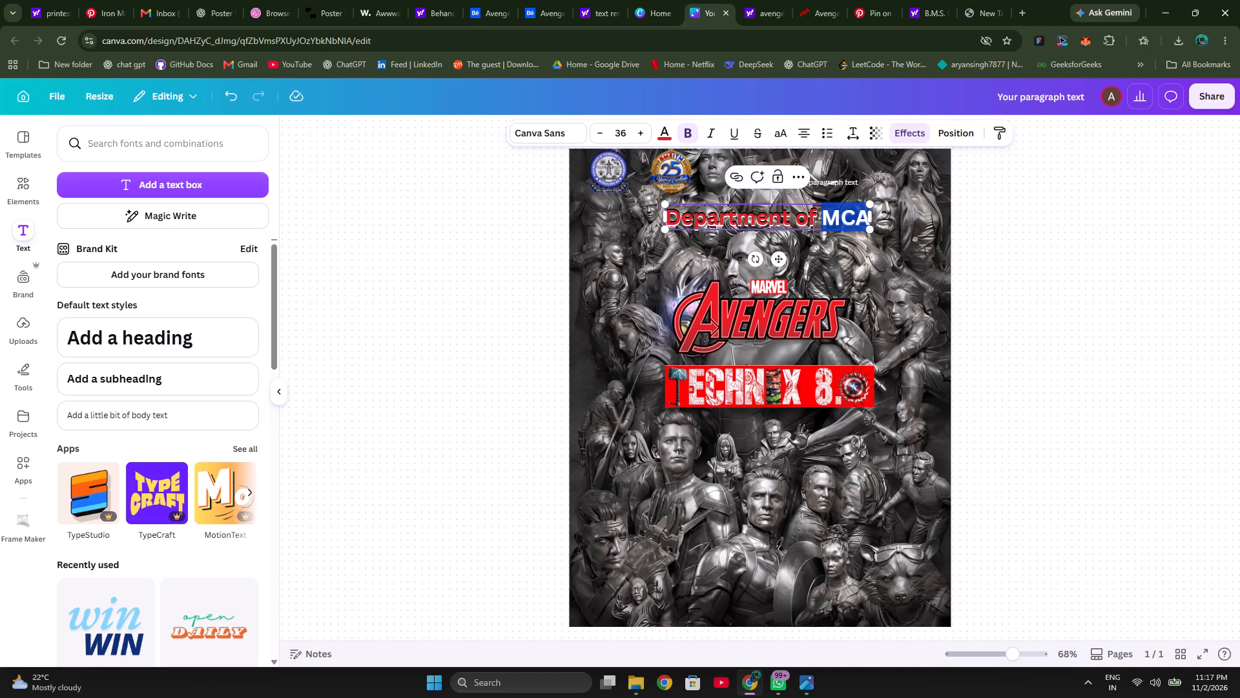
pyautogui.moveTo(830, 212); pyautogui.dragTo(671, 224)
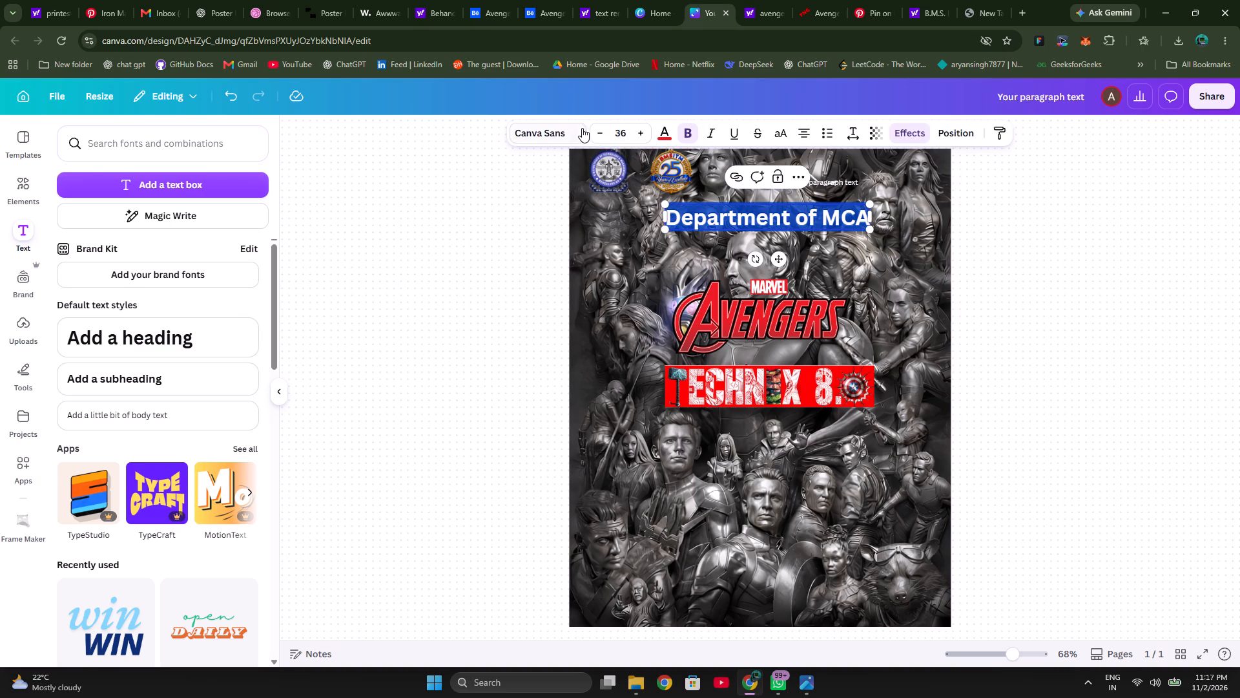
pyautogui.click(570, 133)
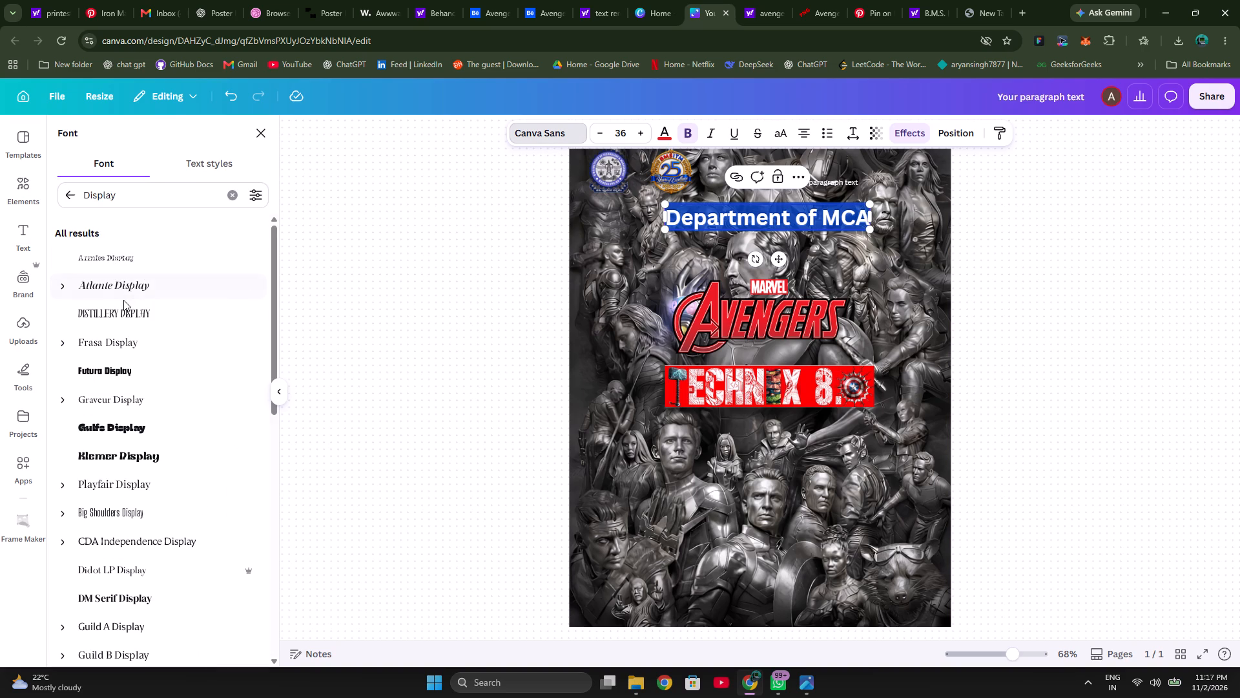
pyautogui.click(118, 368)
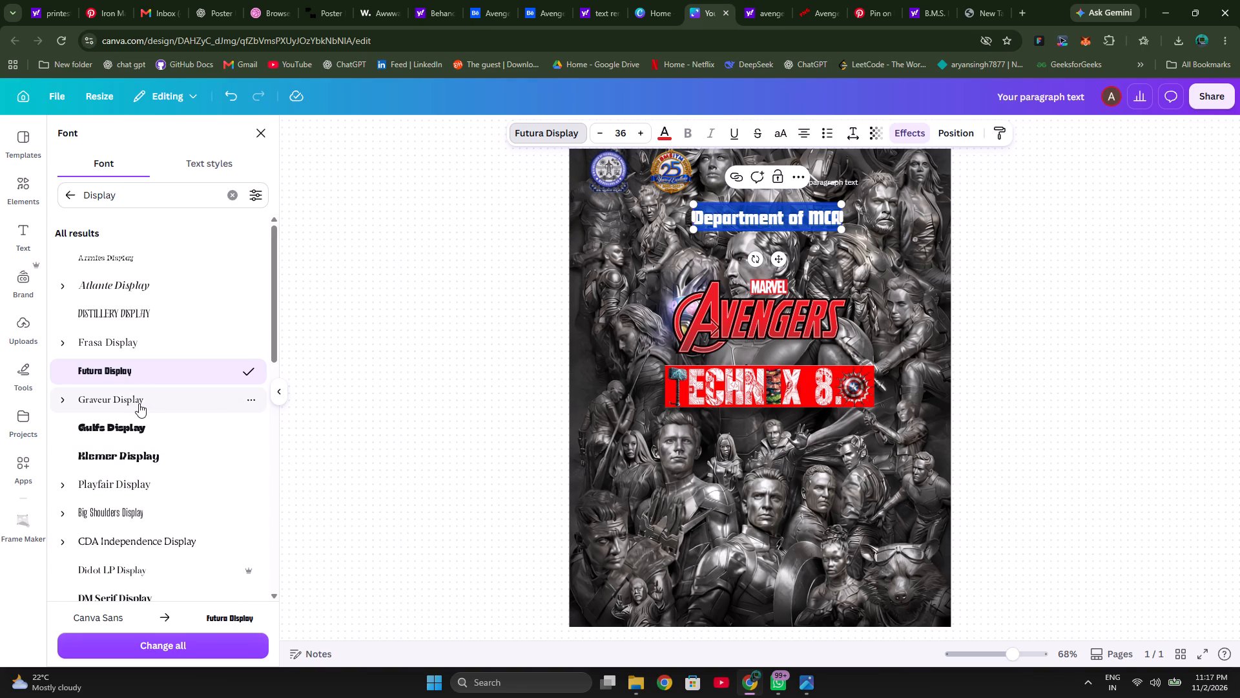
# Set the "Department of MCA" heading's font to Zico Display Inline from the Display fonts and deselect the heading.
pyautogui.scroll(-1, 142, 484)
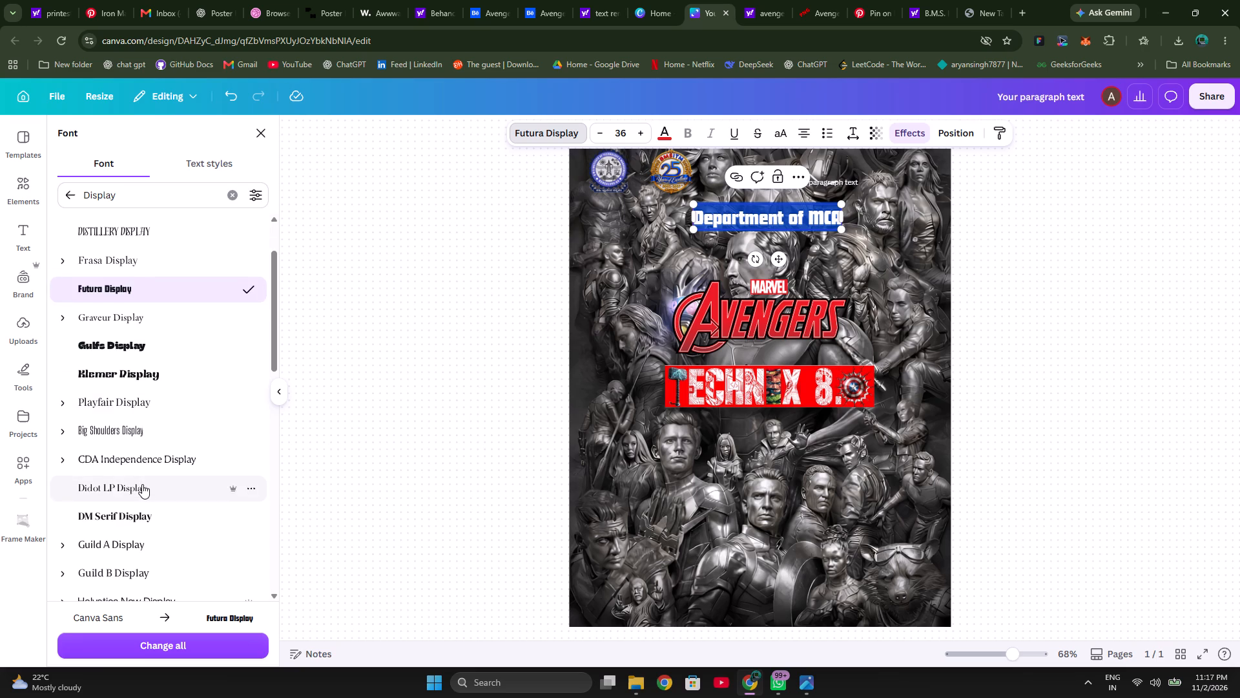
pyautogui.scroll(-3, 142, 484)
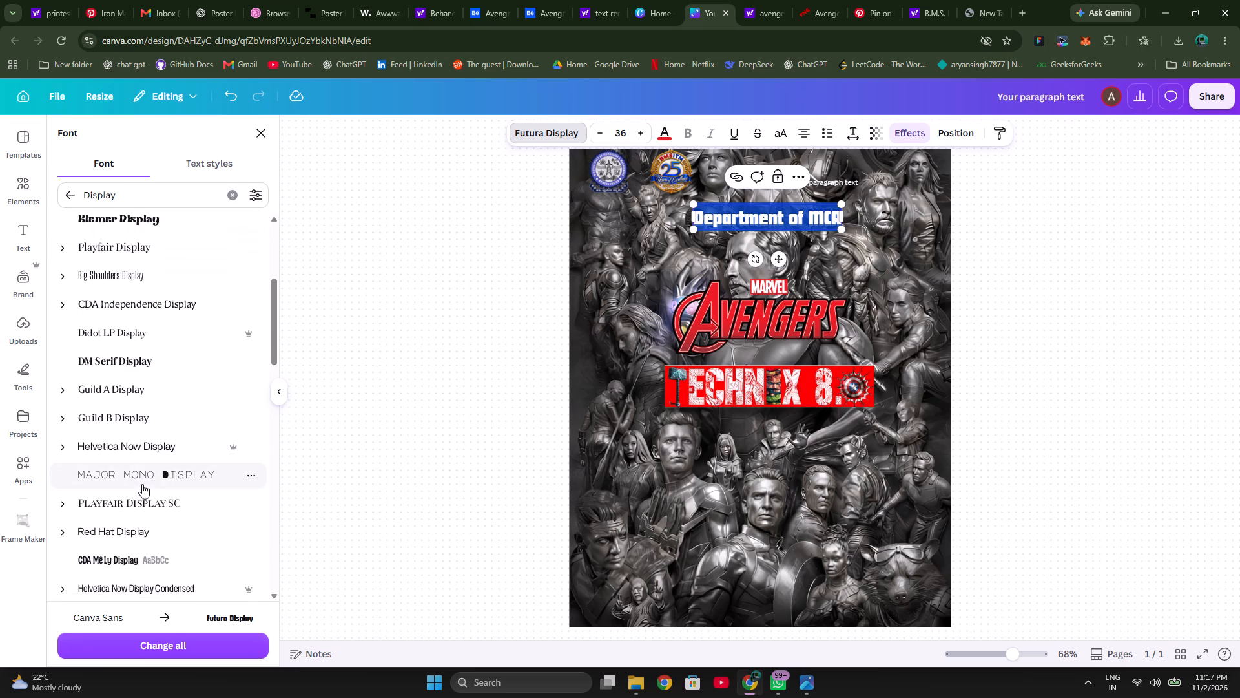
pyautogui.scroll(-3, 142, 484)
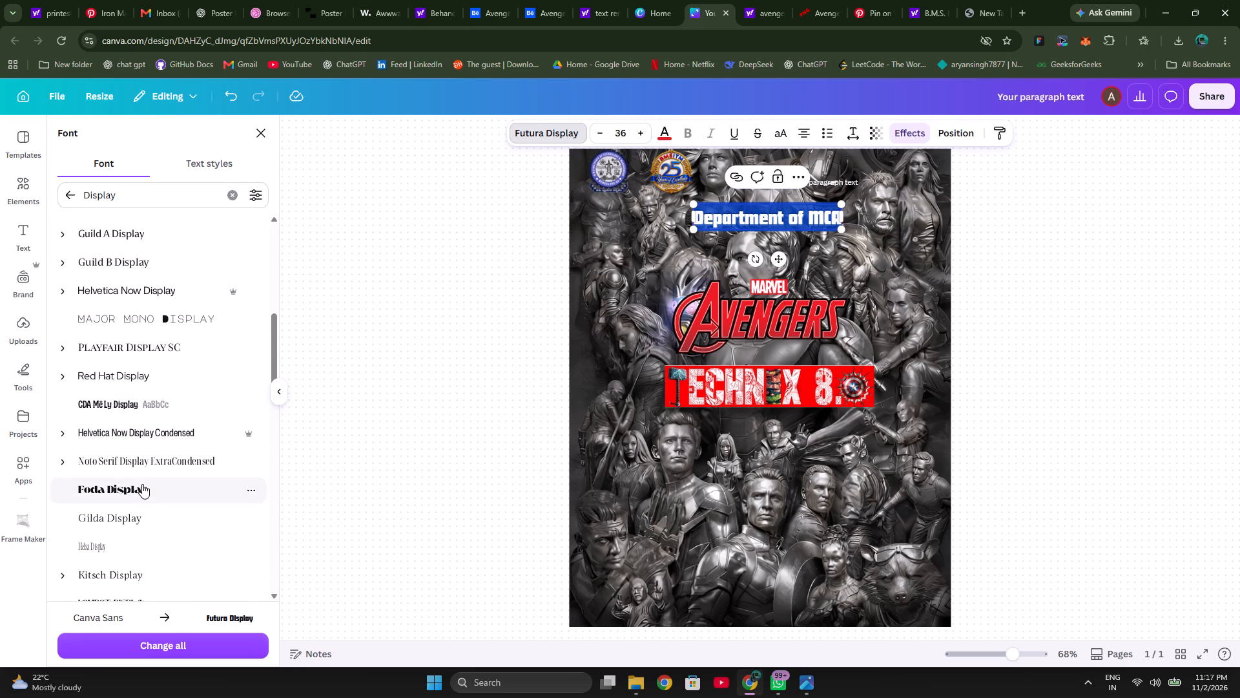
pyautogui.scroll(-3, 142, 484)
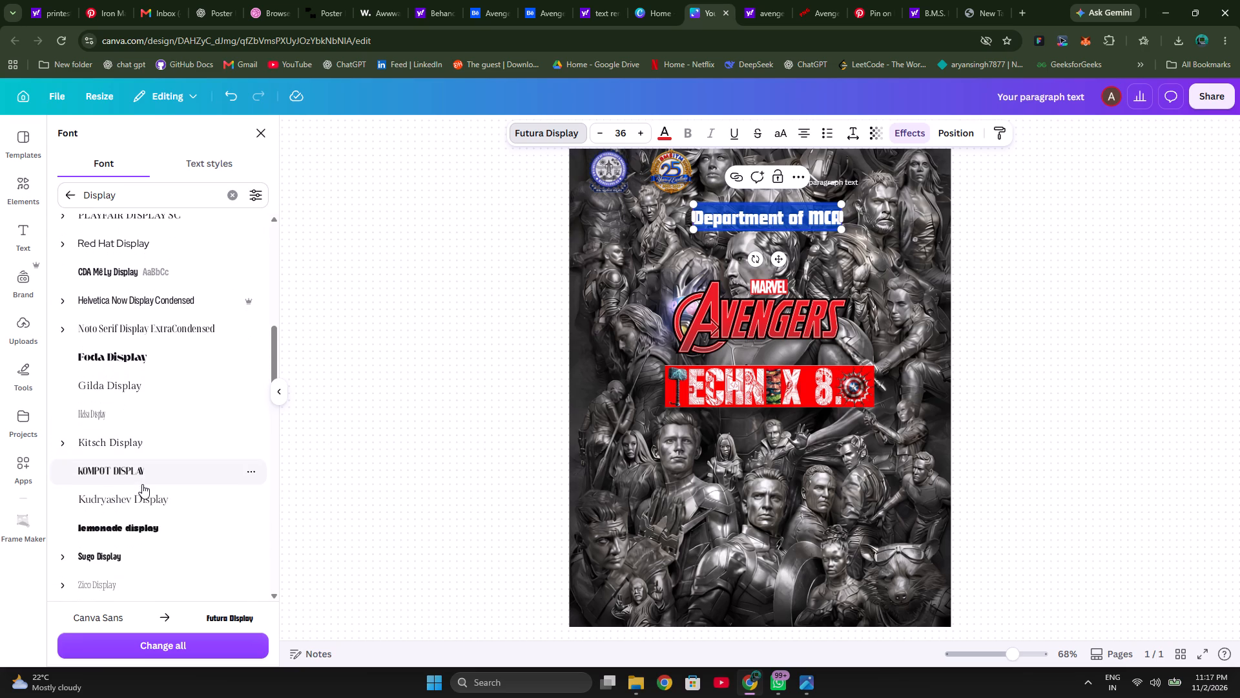
pyautogui.scroll(-3, 142, 484)
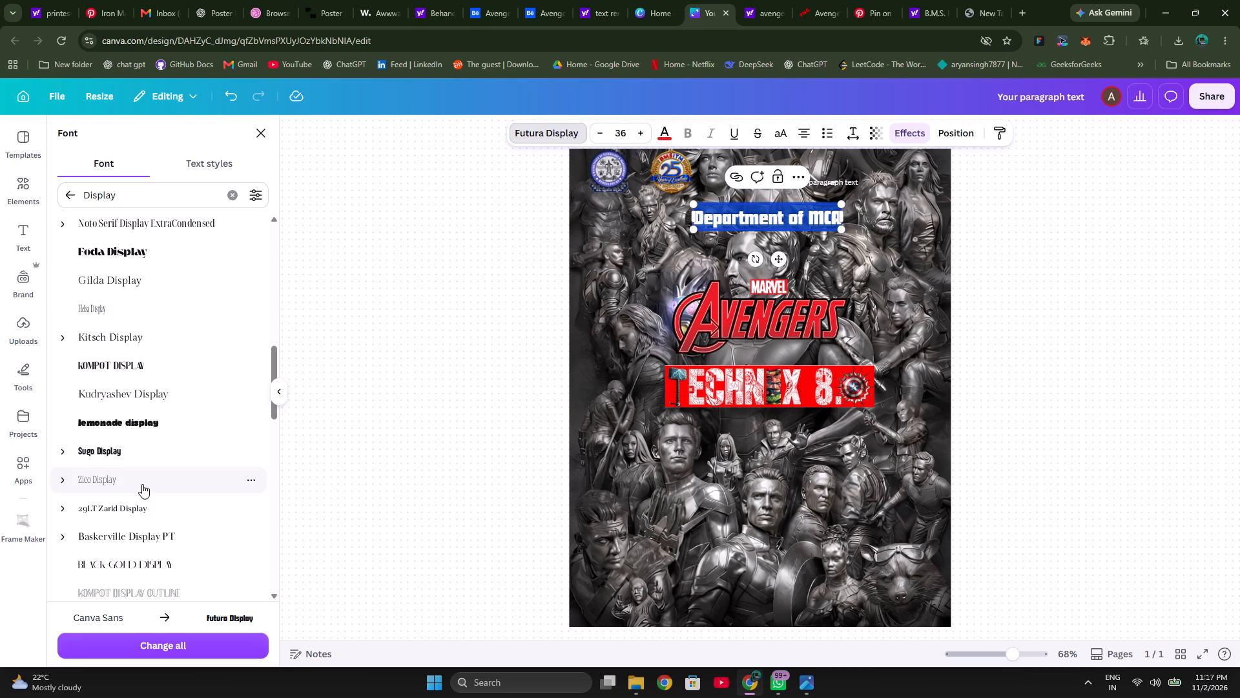
pyautogui.scroll(-4, 142, 484)
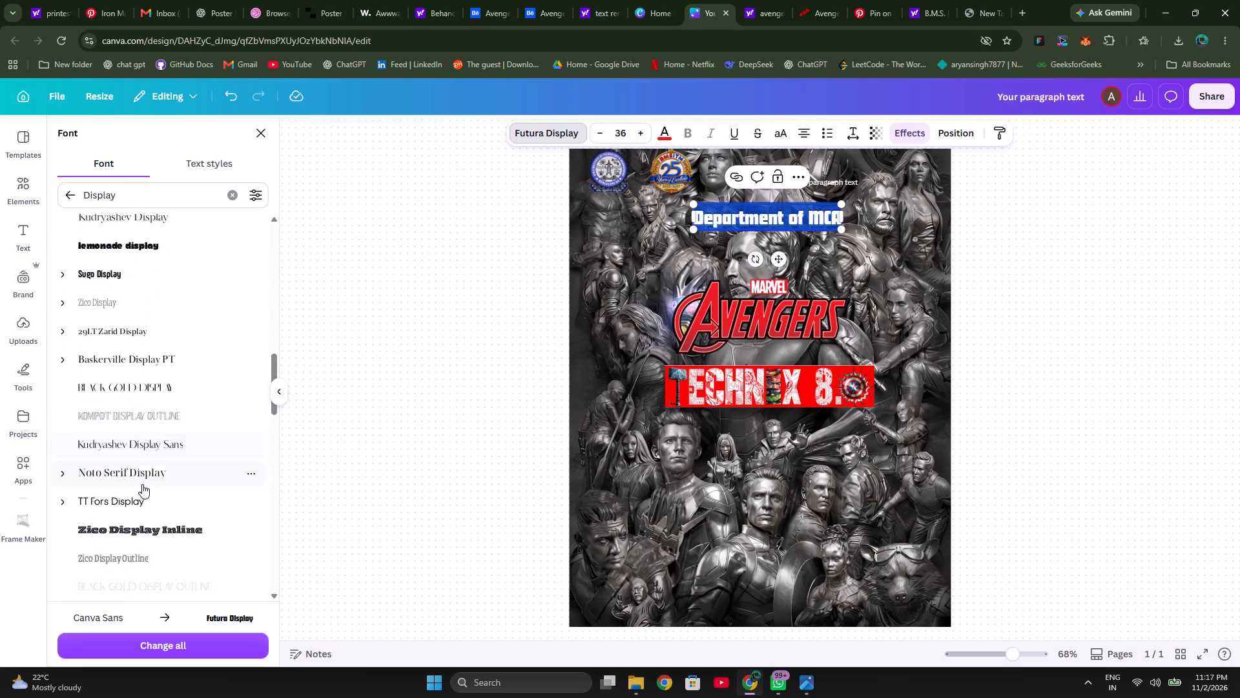
pyautogui.scroll(-2, 142, 484)
pyautogui.click(142, 484)
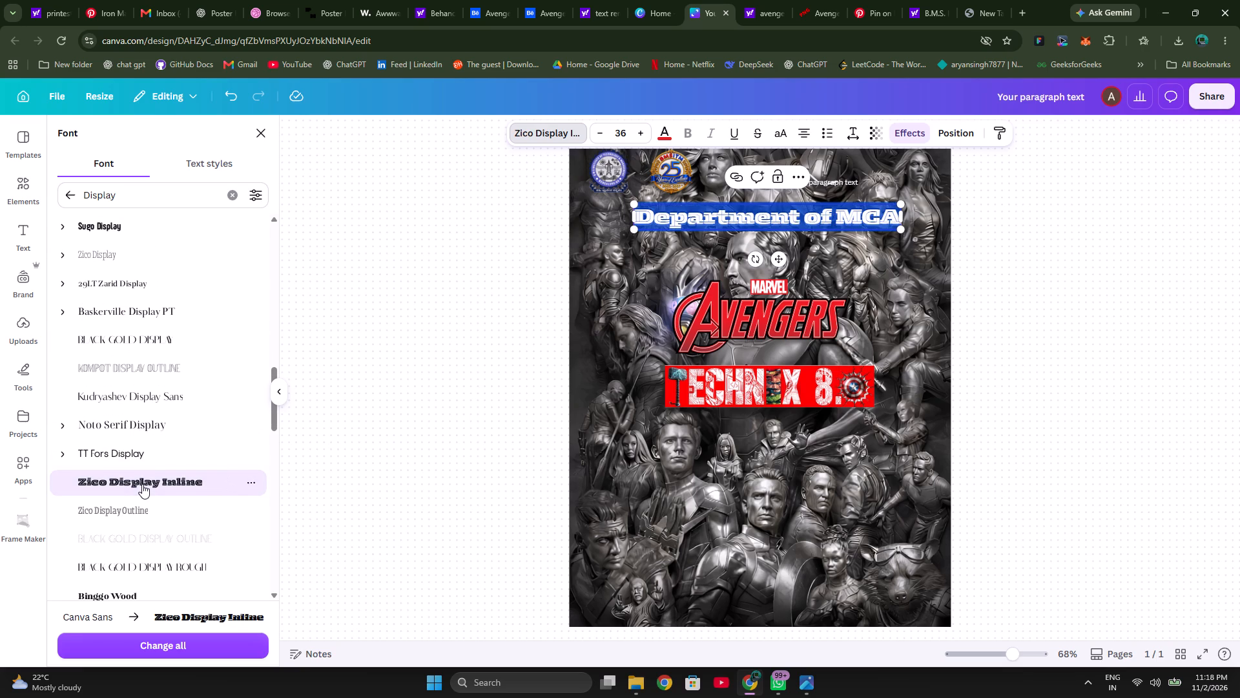
pyautogui.click(1064, 327)
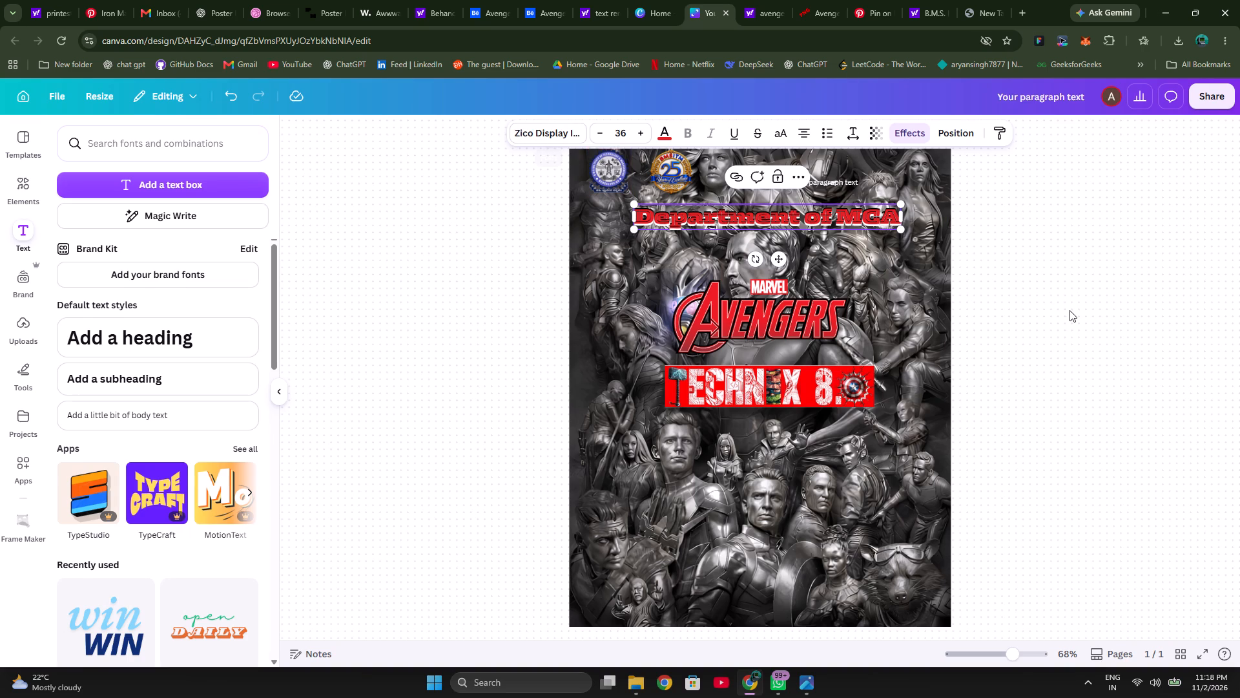
pyautogui.click(1069, 310)
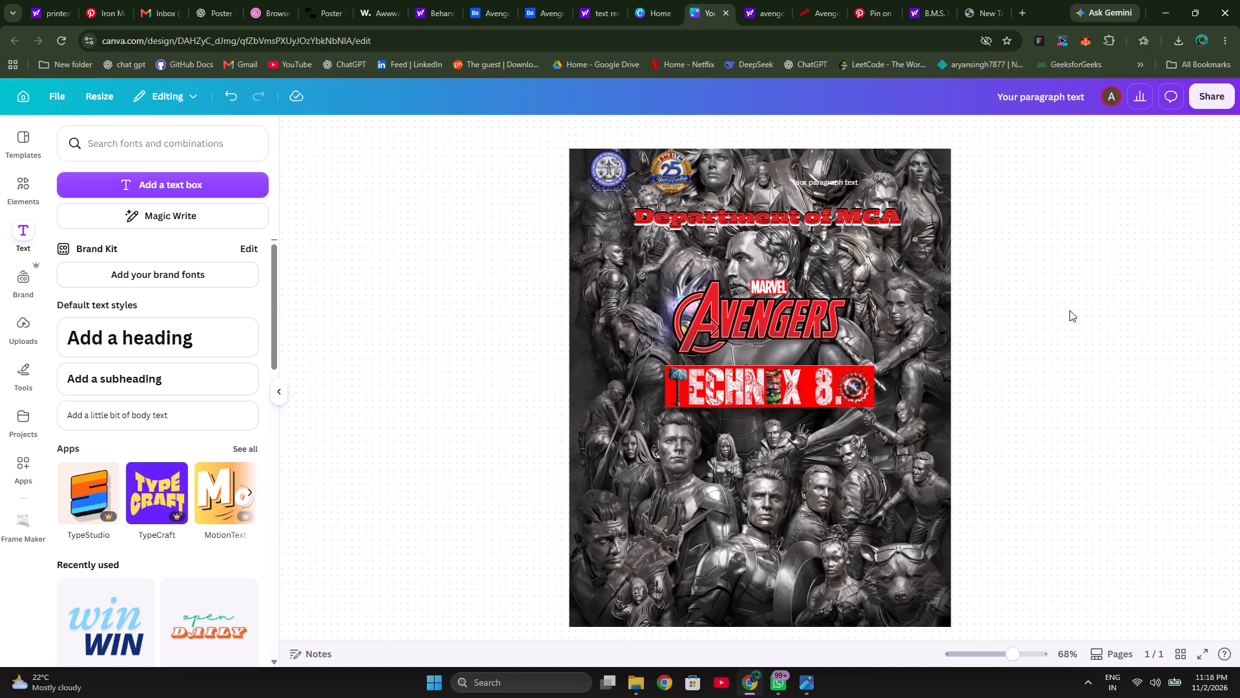
# Adjust the glitch effect's offset on the "Department of MCA" heading to 79, then deselect the heading.
pyautogui.click(868, 224)
pyautogui.click(908, 129)
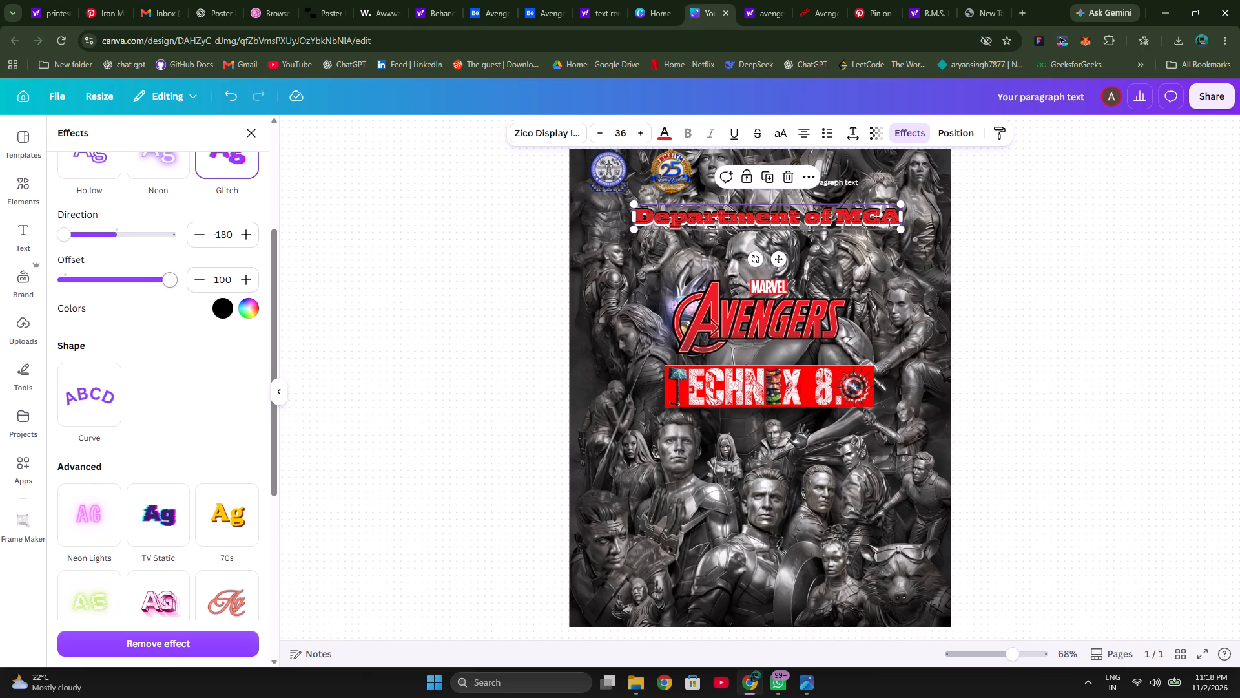
pyautogui.moveTo(170, 282); pyautogui.dragTo(144, 284)
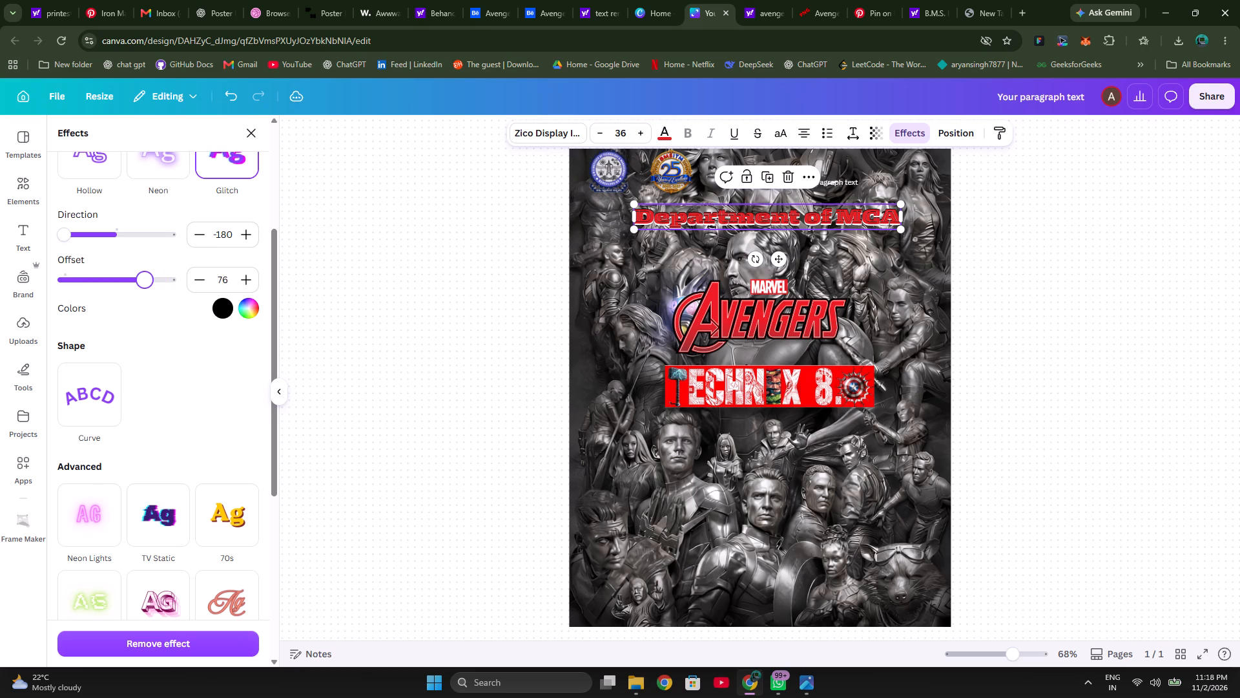
pyautogui.moveTo(144, 284); pyautogui.dragTo(187, 285)
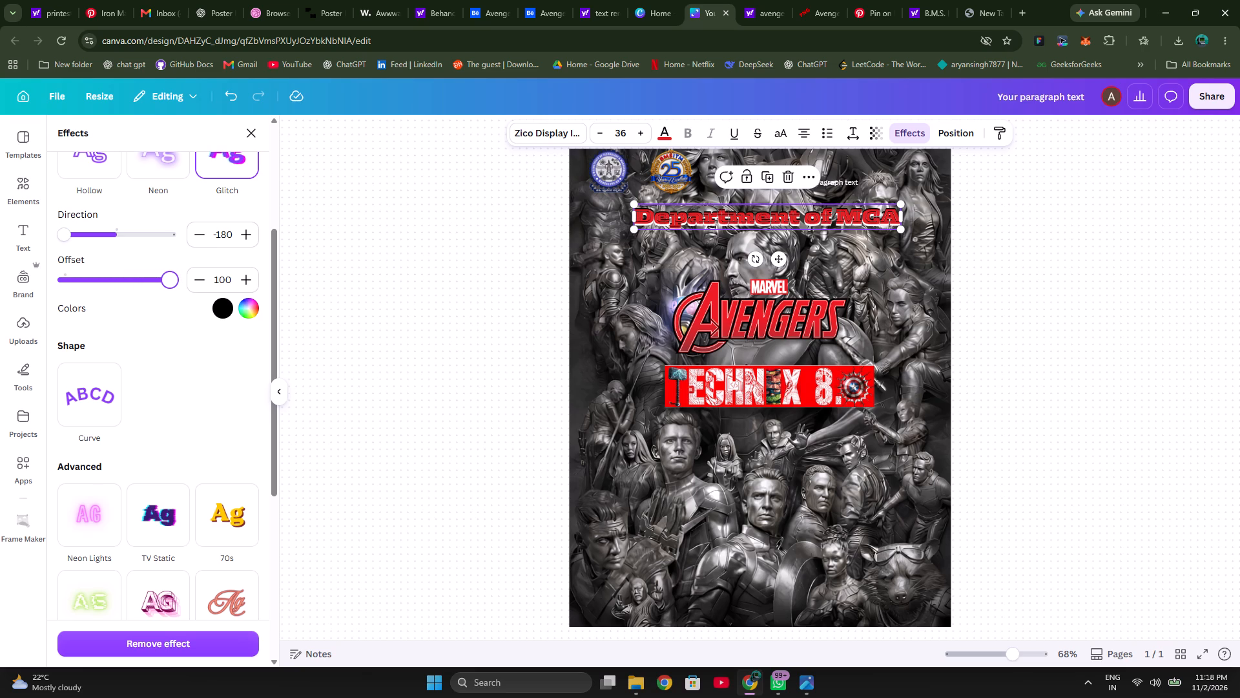
pyautogui.moveTo(187, 285); pyautogui.dragTo(209, 285)
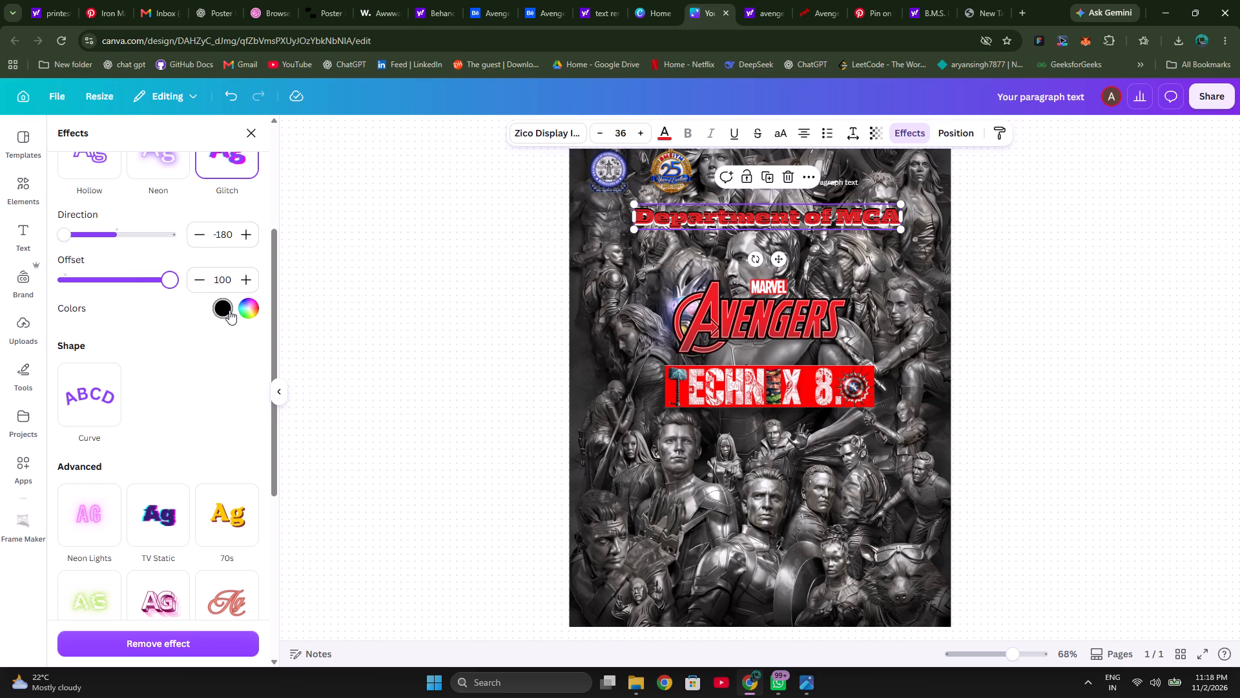
pyautogui.click(245, 310)
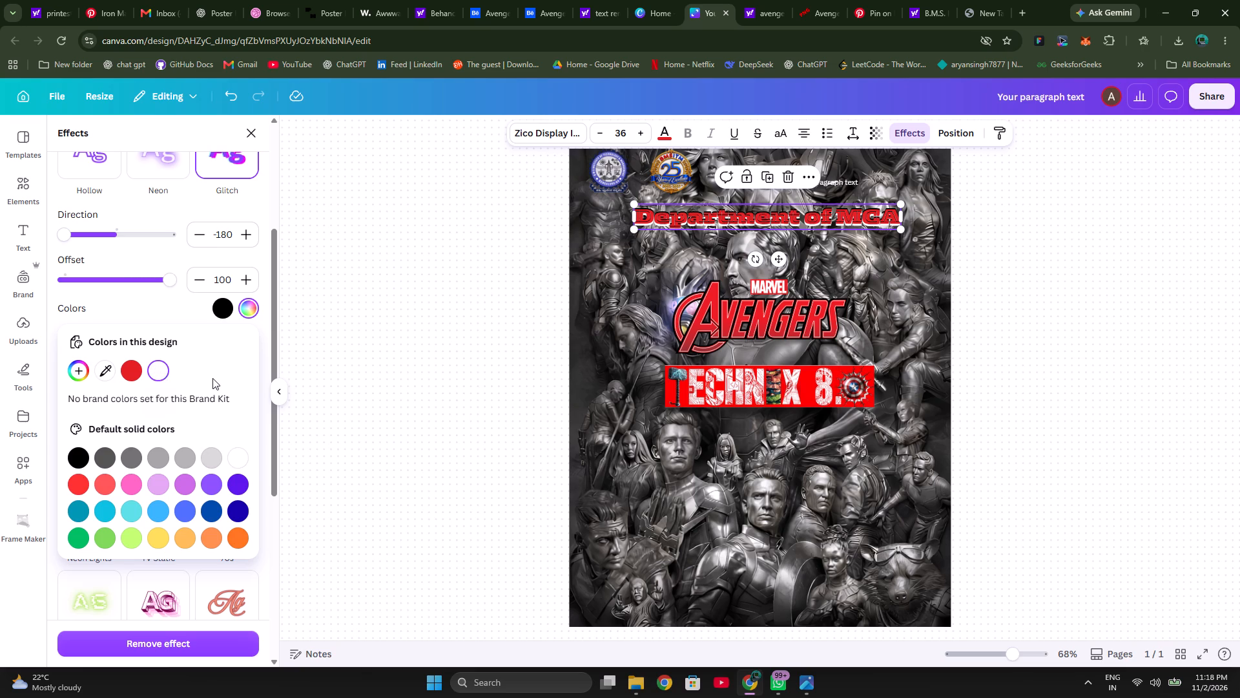
pyautogui.click(163, 369)
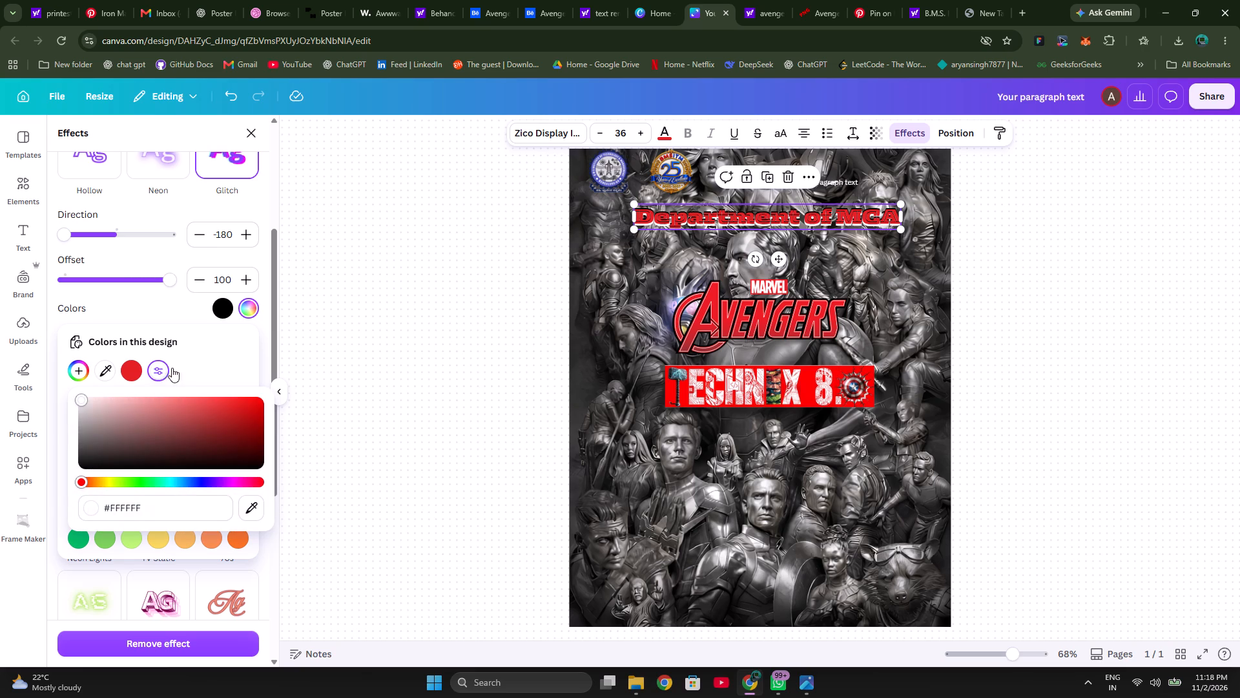
pyautogui.click(226, 362)
pyautogui.moveTo(172, 280); pyautogui.dragTo(156, 280)
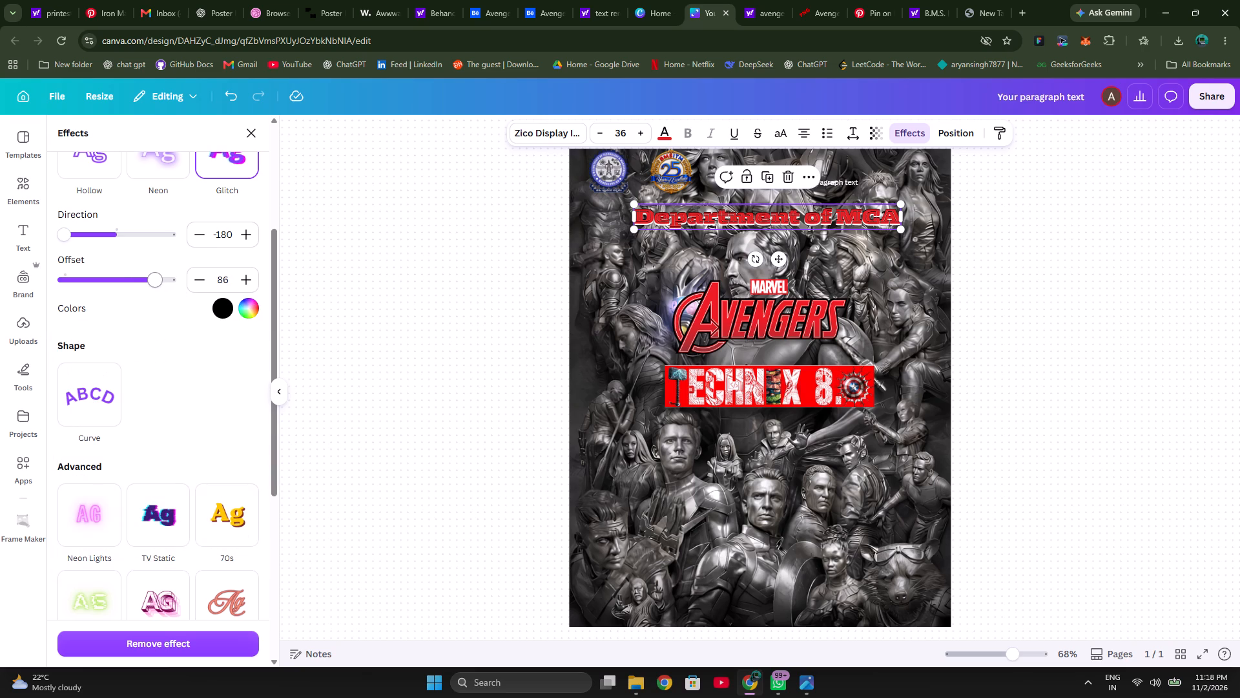
pyautogui.moveTo(156, 280); pyautogui.dragTo(127, 280)
pyautogui.moveTo(127, 280); pyautogui.dragTo(123, 283)
pyautogui.moveTo(123, 283); pyautogui.dragTo(149, 284)
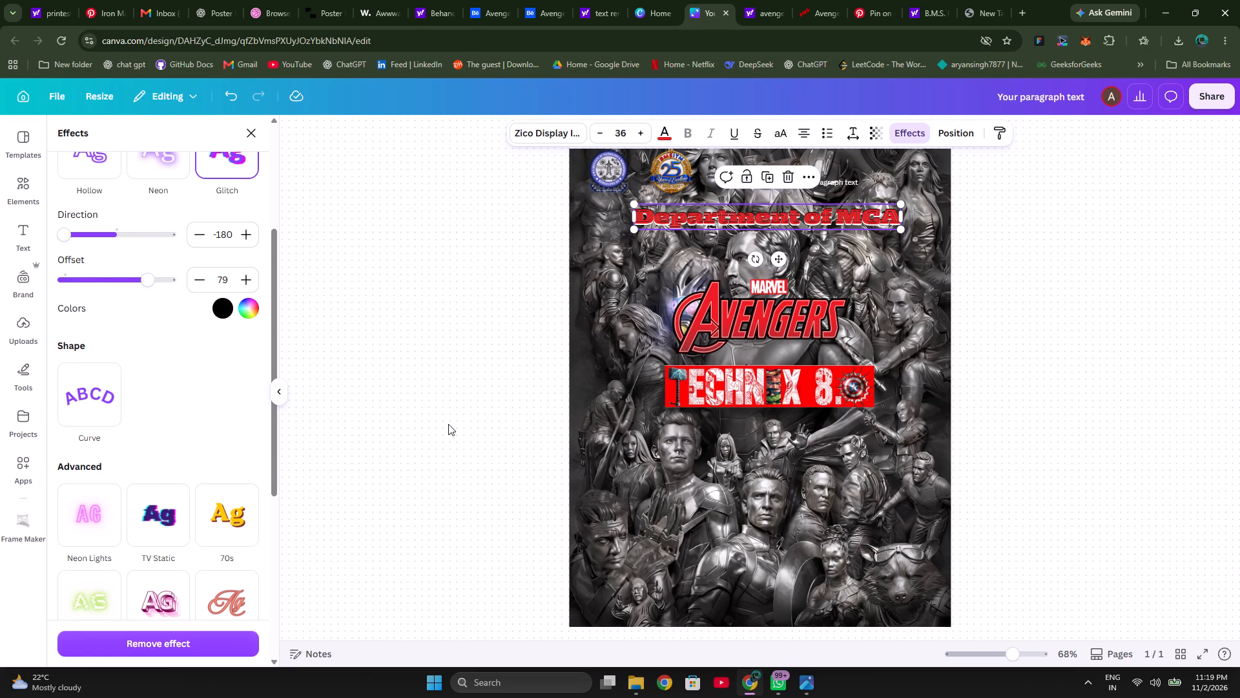
pyautogui.click(448, 424)
pyautogui.click(1071, 387)
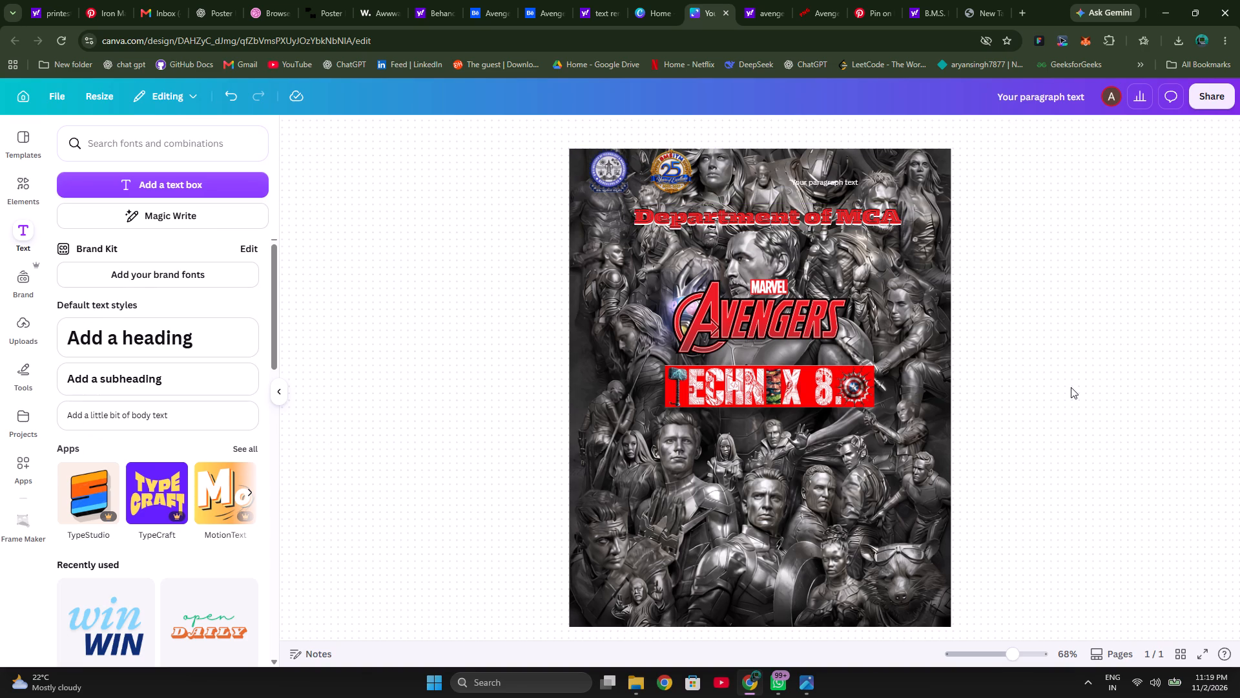
pyautogui.click(1141, 313)
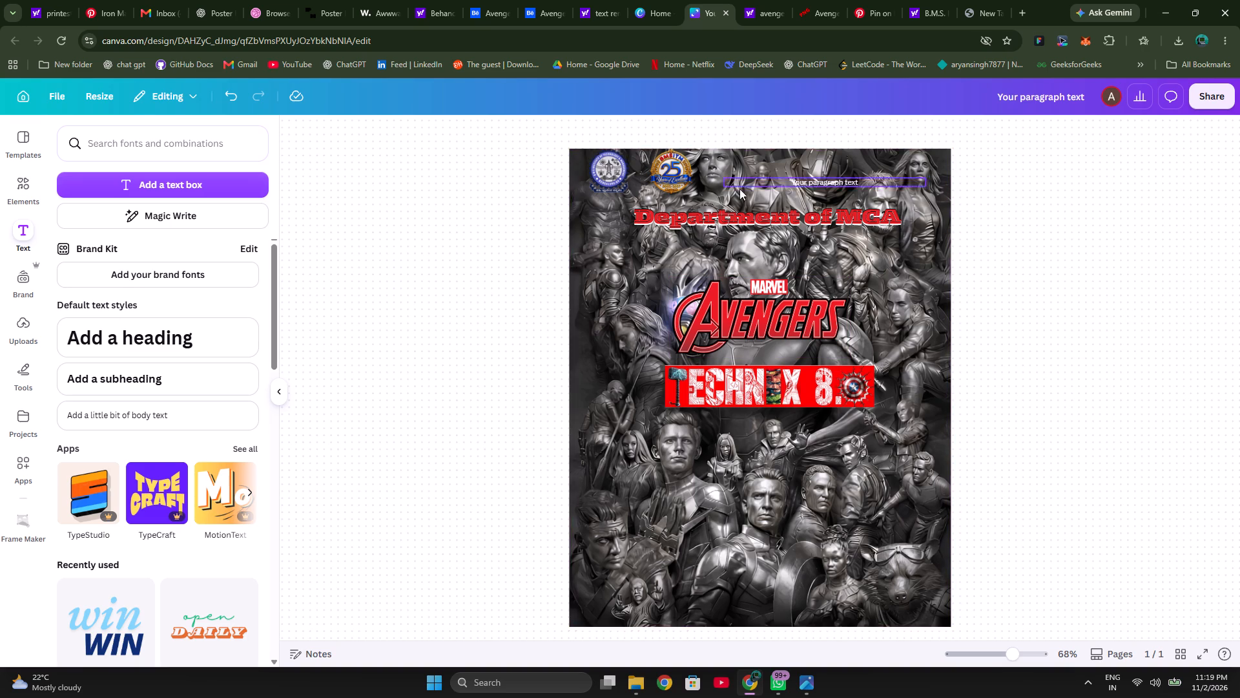
# Delete the leftover "Your paragraph text" text box above the "Department of MCA" heading.
pyautogui.click(841, 182)
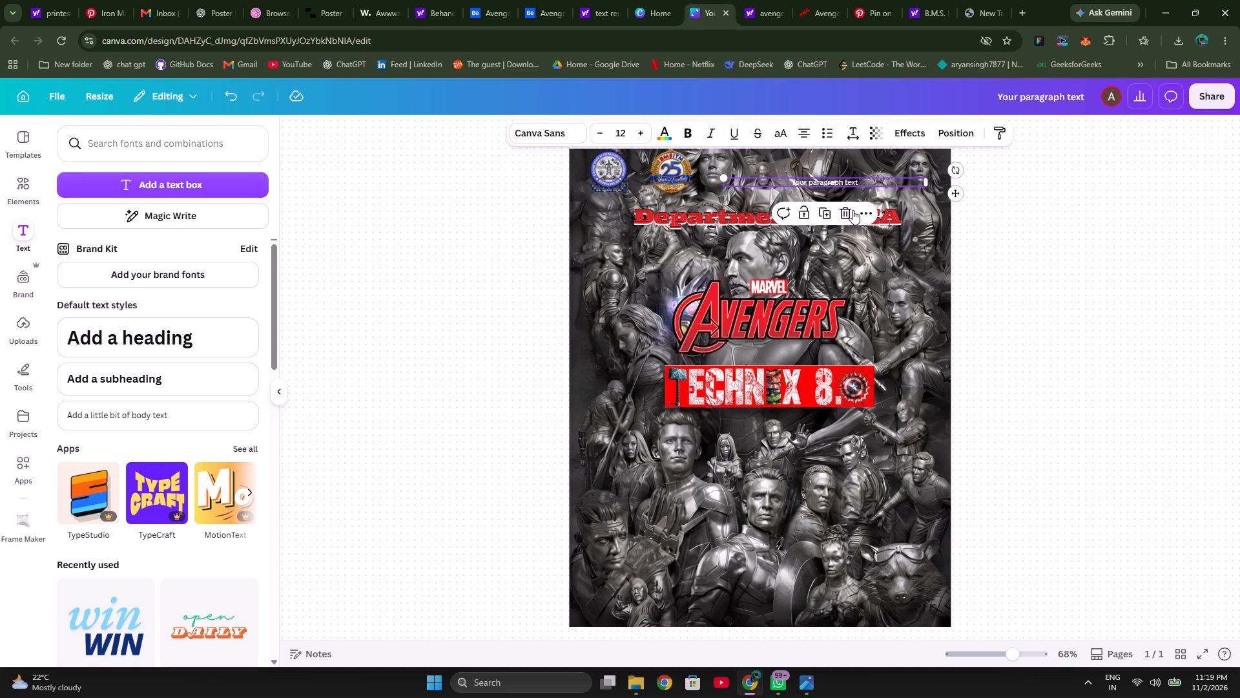
pyautogui.click(846, 211)
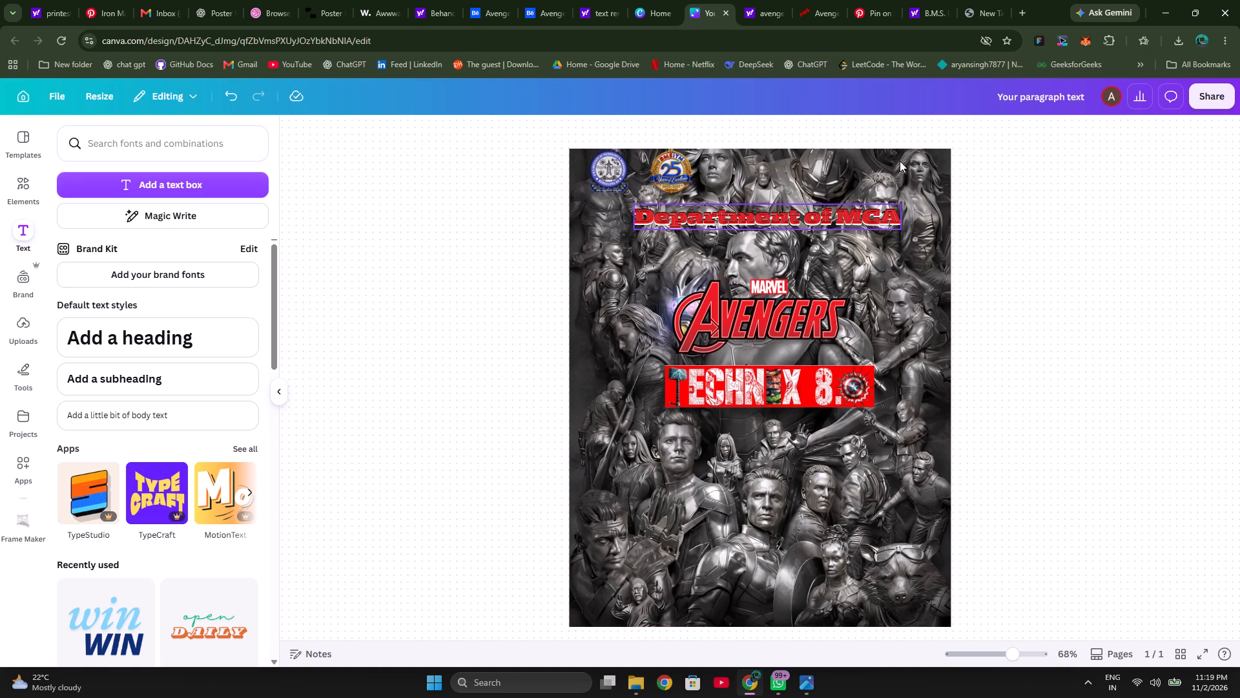
# Shrink the "Department of MCA" heading to font size 31.6 and place it beside the college logos at the poster's top.
pyautogui.click(809, 224)
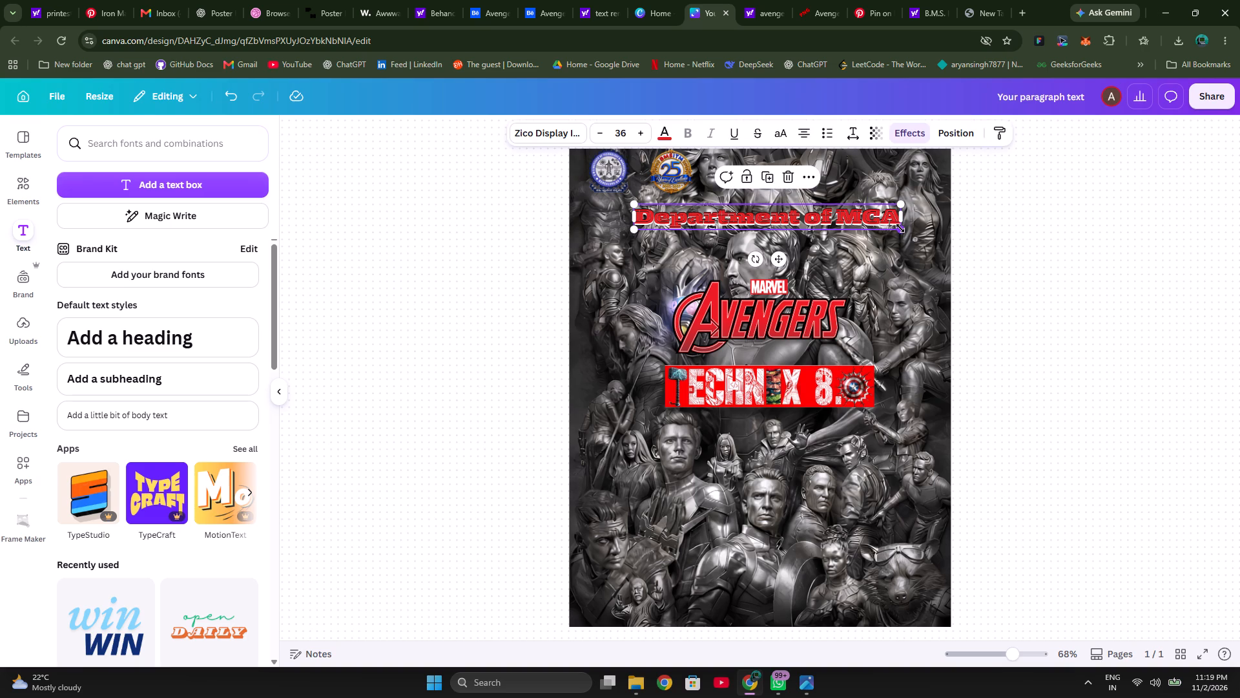
pyautogui.moveTo(900, 228); pyautogui.dragTo(867, 230)
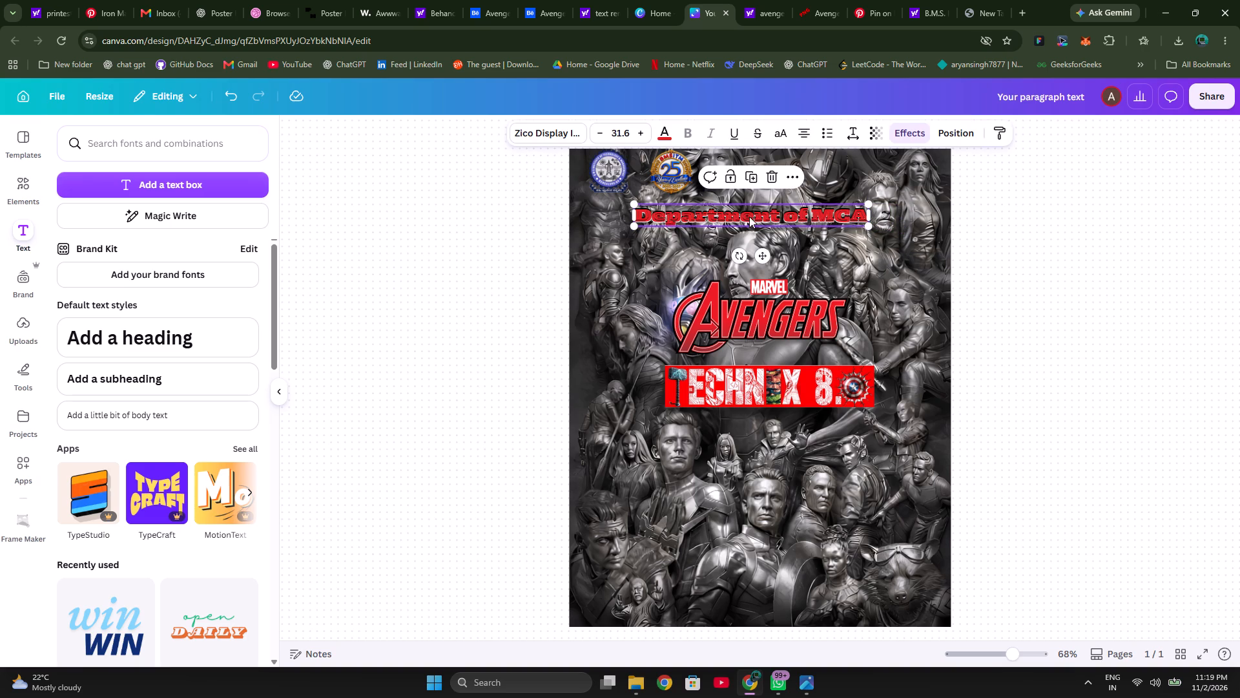
pyautogui.moveTo(751, 217); pyautogui.dragTo(821, 167)
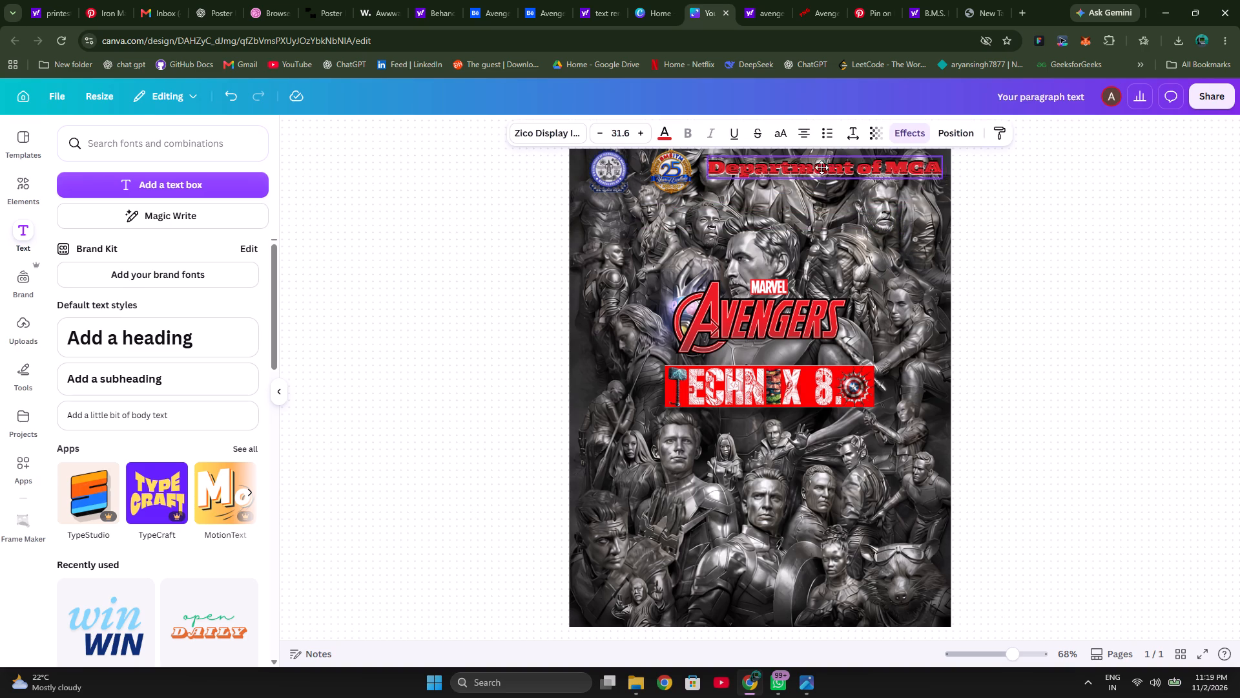
pyautogui.moveTo(821, 167); pyautogui.dragTo(819, 167)
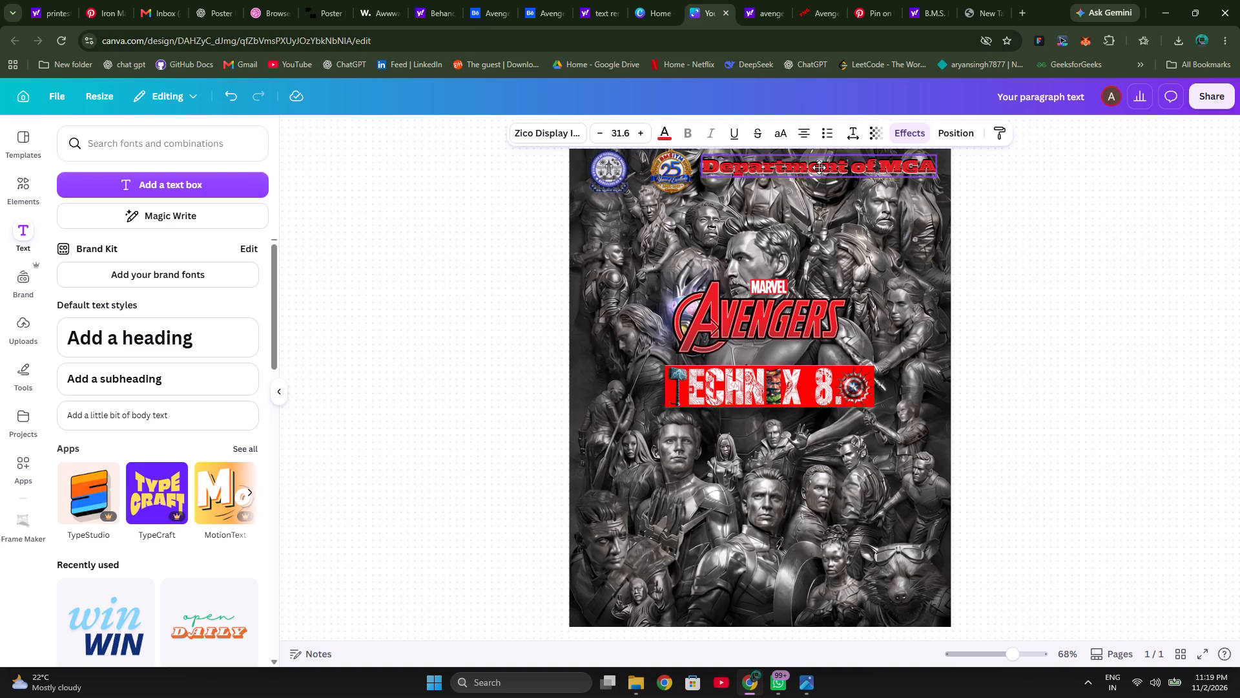
pyautogui.moveTo(819, 167); pyautogui.dragTo(822, 167)
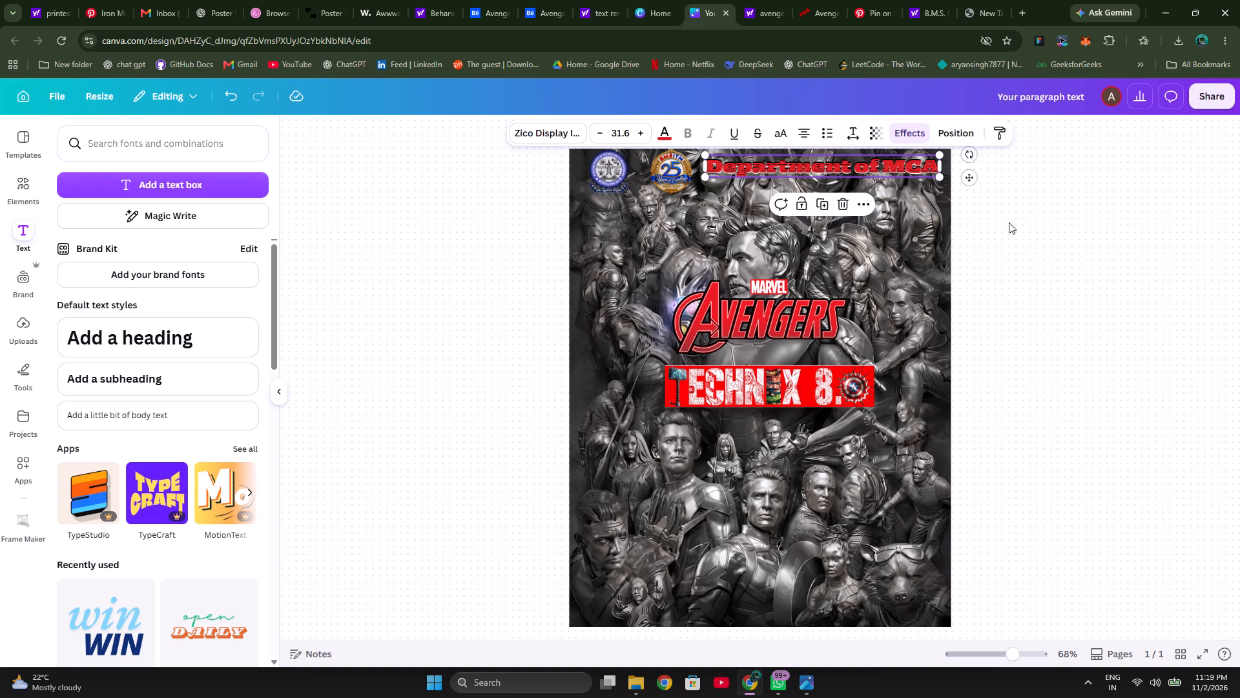
pyautogui.click(1040, 238)
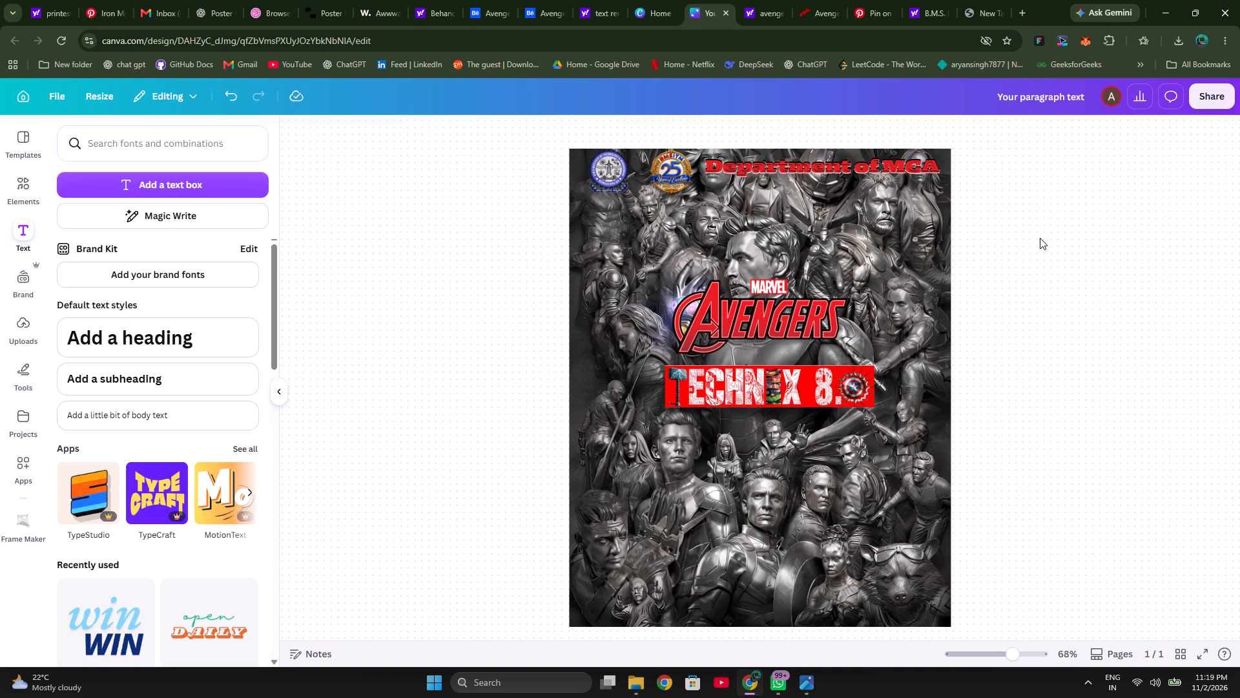
# Add a new text box and place it just above the "Department of MCA" heading, lowering the heading below the logos to make room.
pyautogui.click(698, 164)
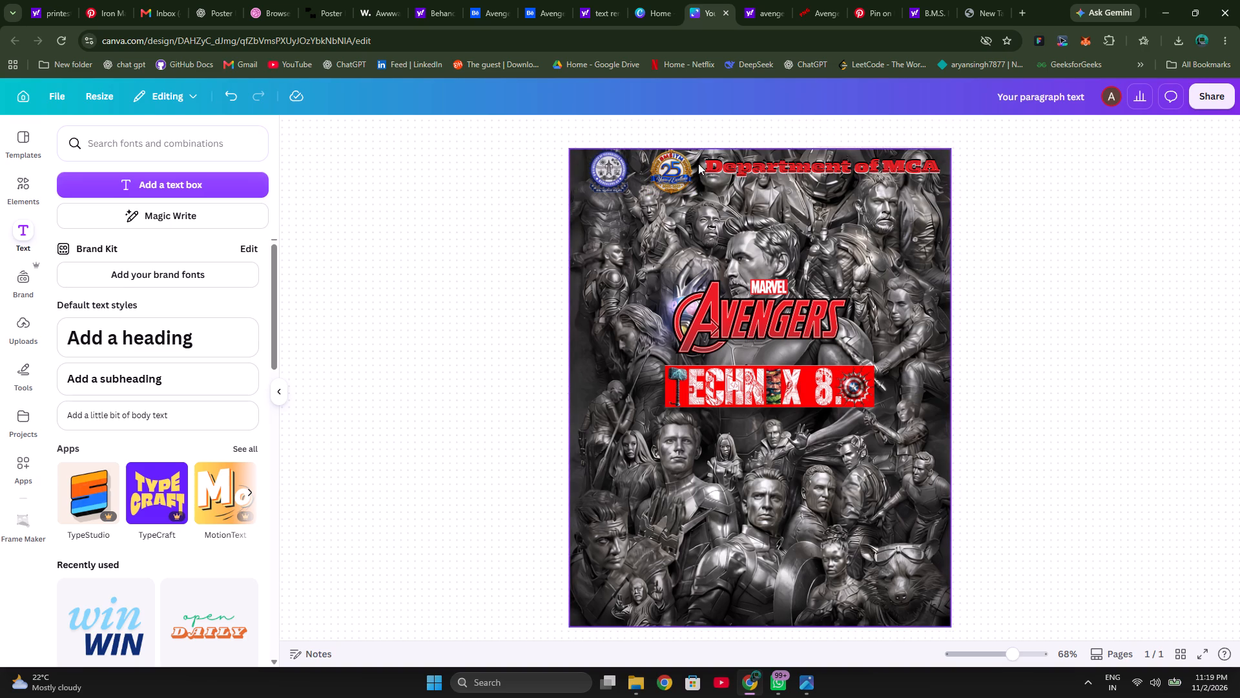
pyautogui.click(174, 188)
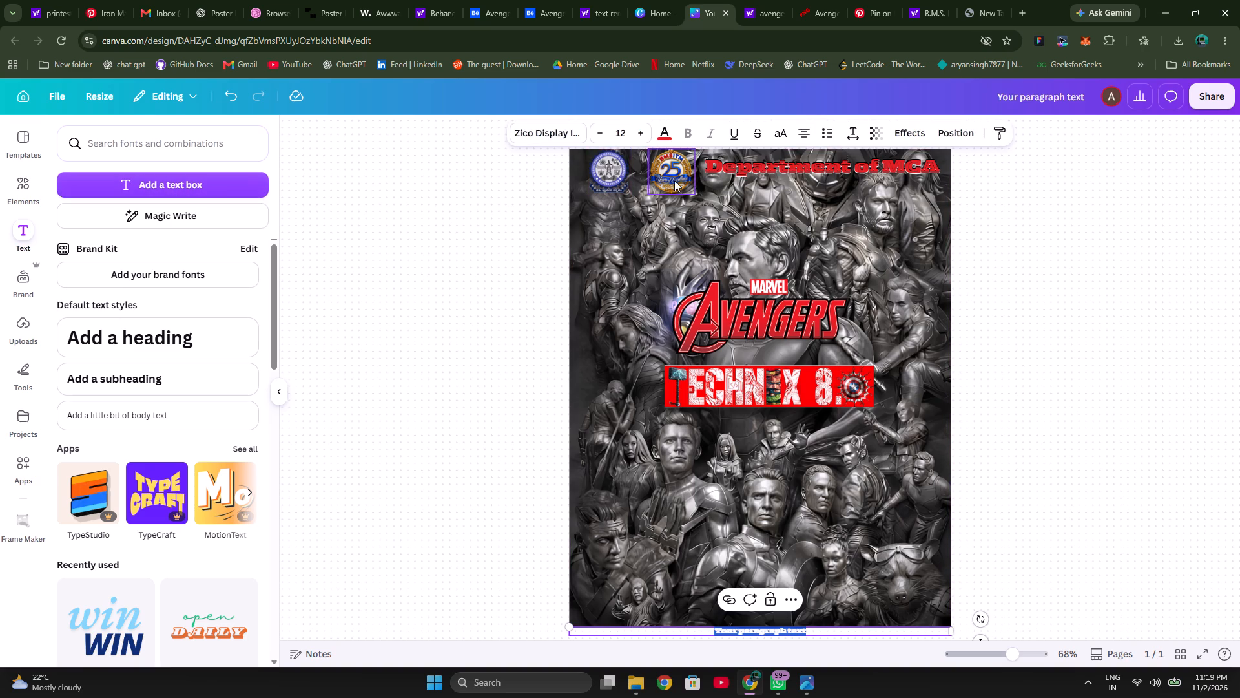
pyautogui.click(699, 167)
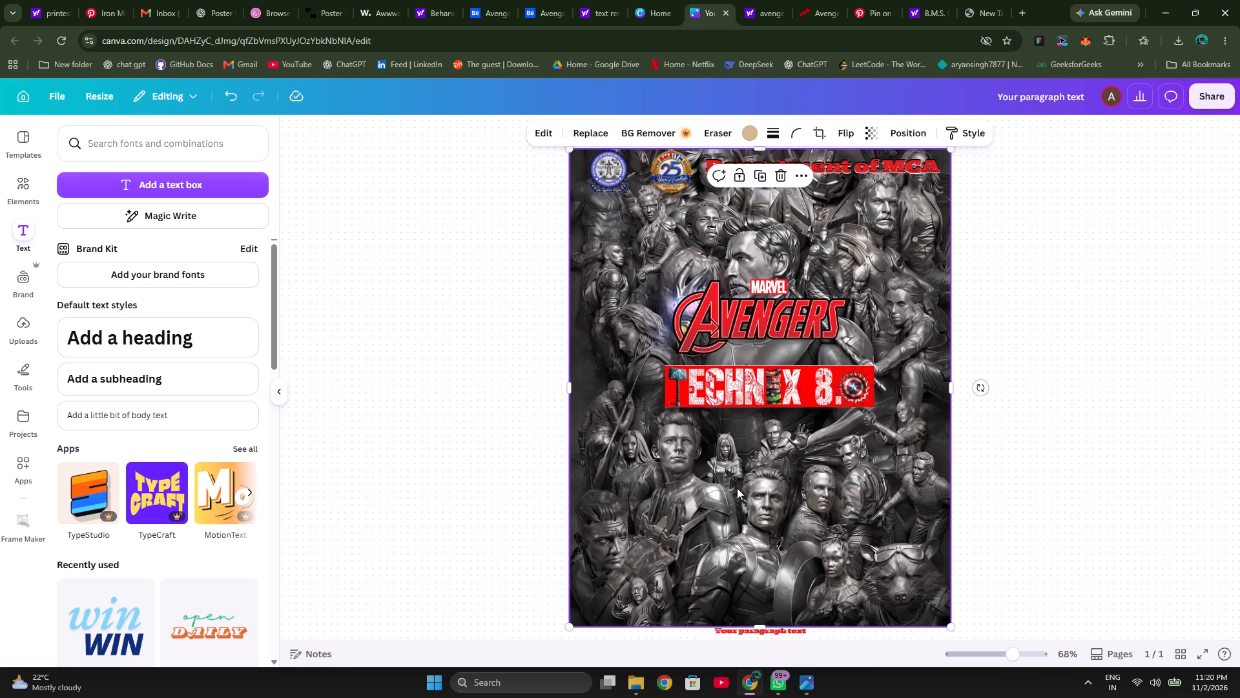
pyautogui.click(827, 240)
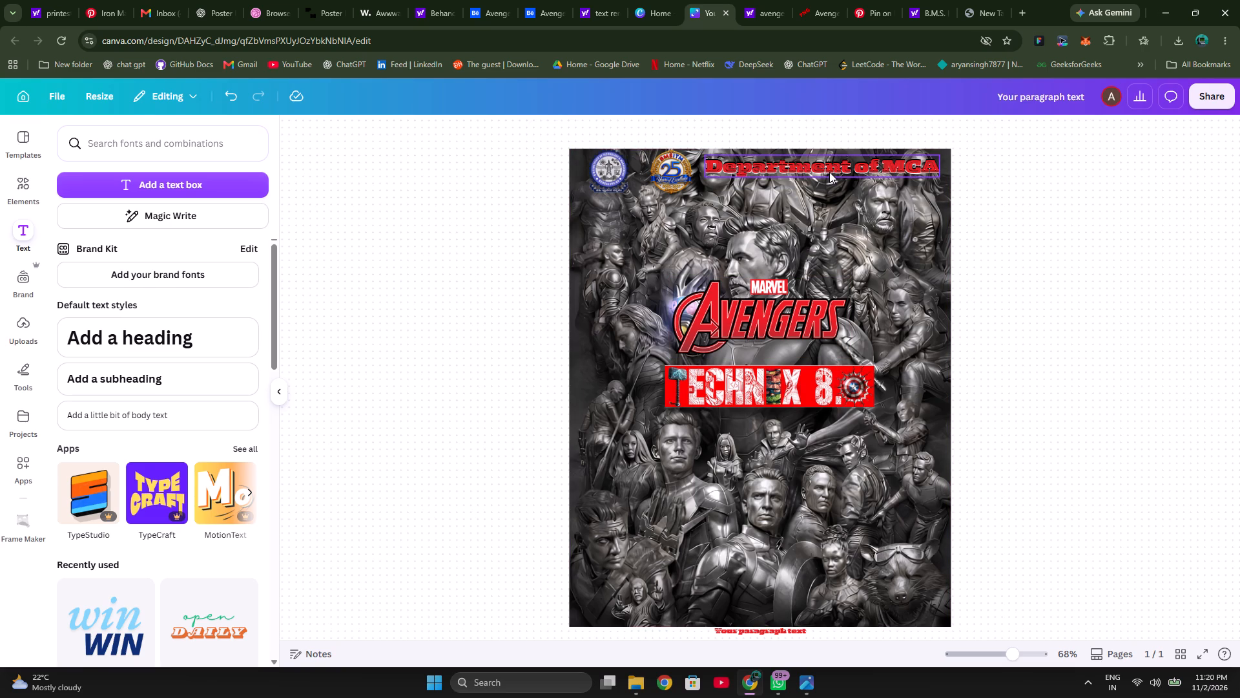
pyautogui.moveTo(829, 172); pyautogui.dragTo(840, 242)
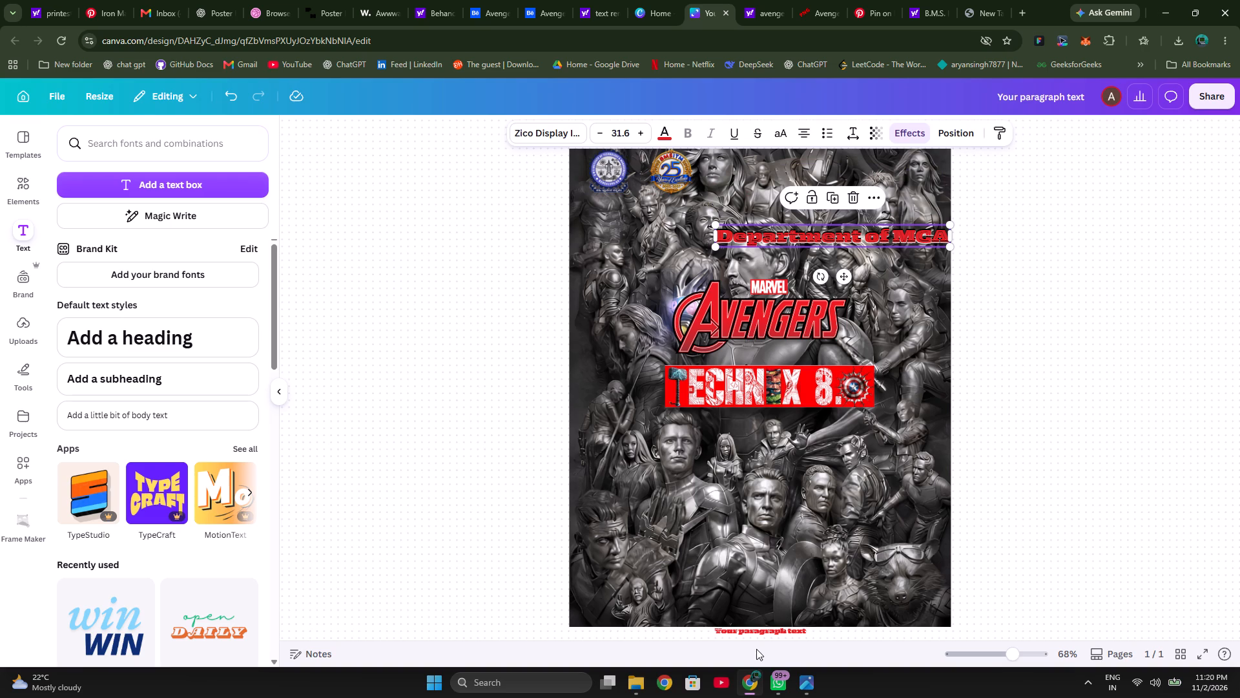
pyautogui.click(762, 631)
pyautogui.moveTo(762, 631); pyautogui.dragTo(747, 171)
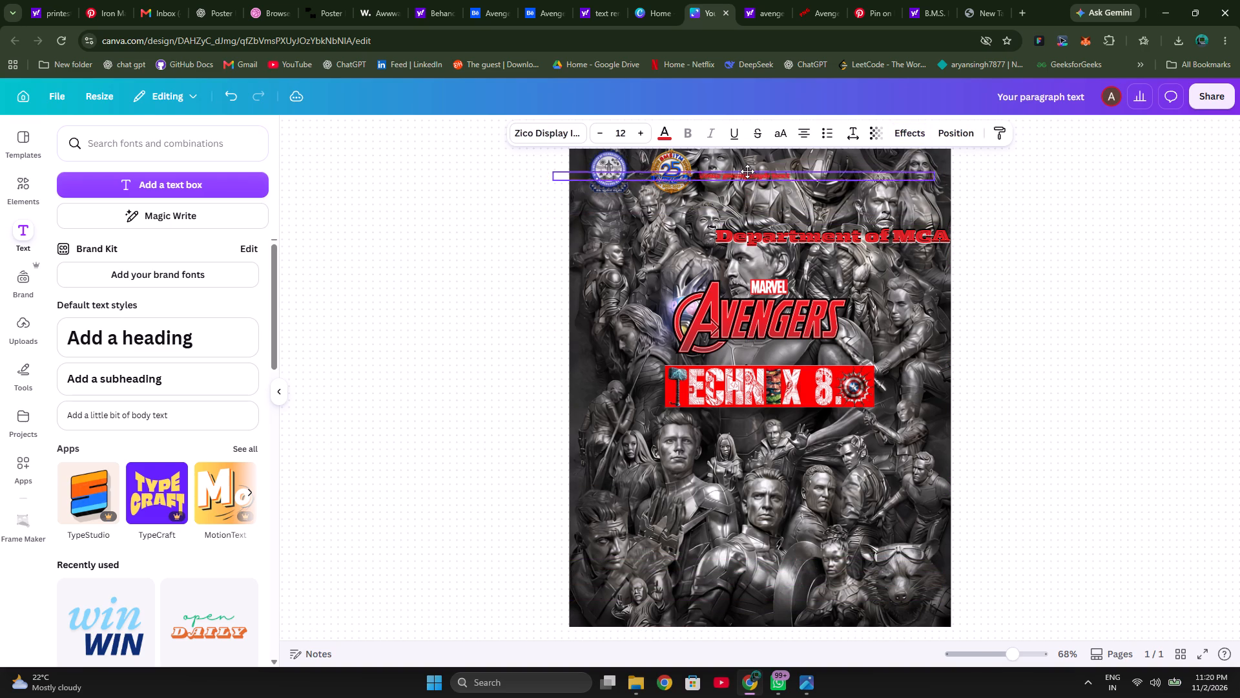
pyautogui.moveTo(747, 171); pyautogui.dragTo(767, 211)
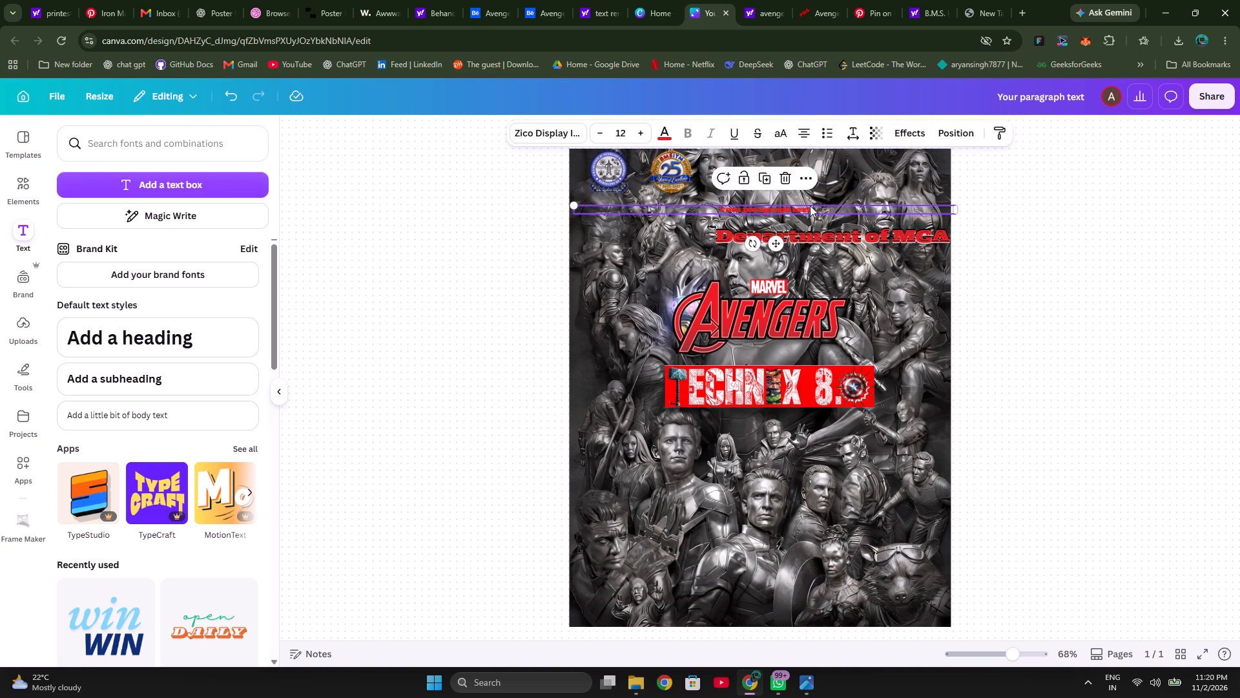
# Replace the placeholder text in the new text box with a capital "X".
pyautogui.click(818, 207)
pyautogui.click(818, 207)
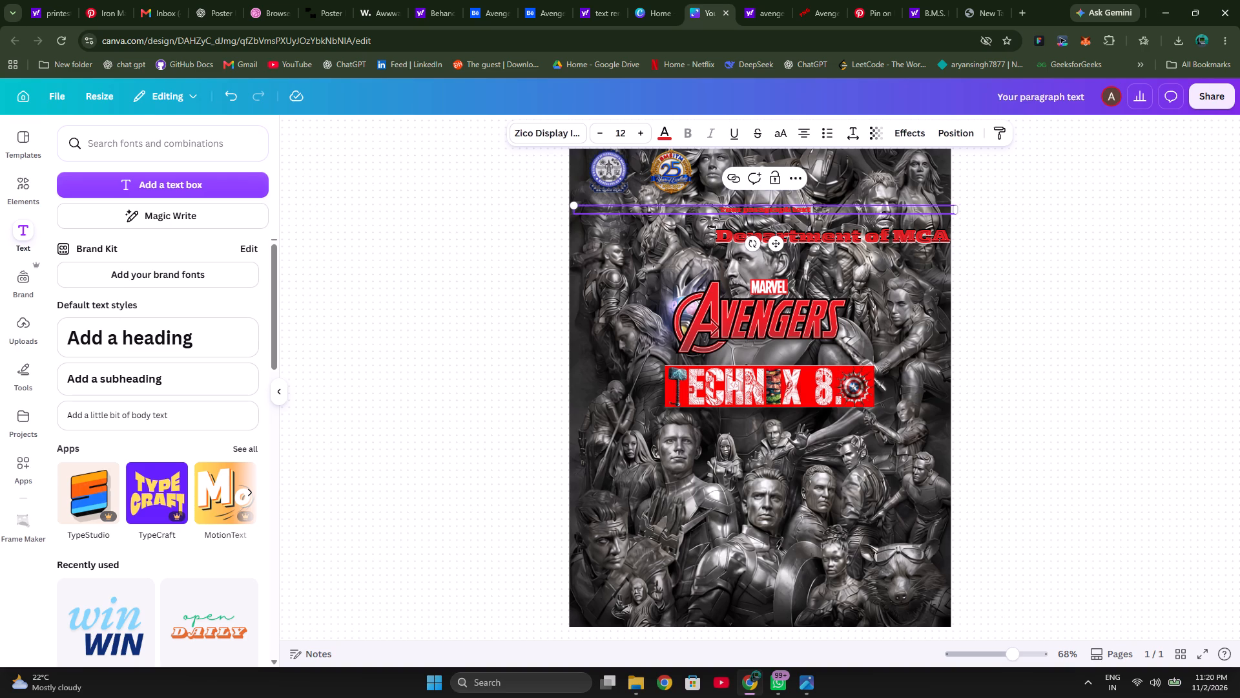
pyautogui.press('BackSpace')
pyautogui.press('BackSpace')
pyautogui.press('BackSpace')
pyautogui.press('BackSpace')
pyautogui.press('BackSpace')
pyautogui.press('BackSpace')
pyautogui.press('BackSpace')
pyautogui.press('BackSpace')
pyautogui.press('BackSpace')
pyautogui.press('BackSpace')
pyautogui.press('BackSpace')
pyautogui.press('BackSpace')
pyautogui.press('BackSpace')
pyautogui.press('BackSpace')
pyautogui.press('BackSpace')
pyautogui.press('BackSpace')
pyautogui.press('BackSpace')
pyautogui.press('BackSpace')
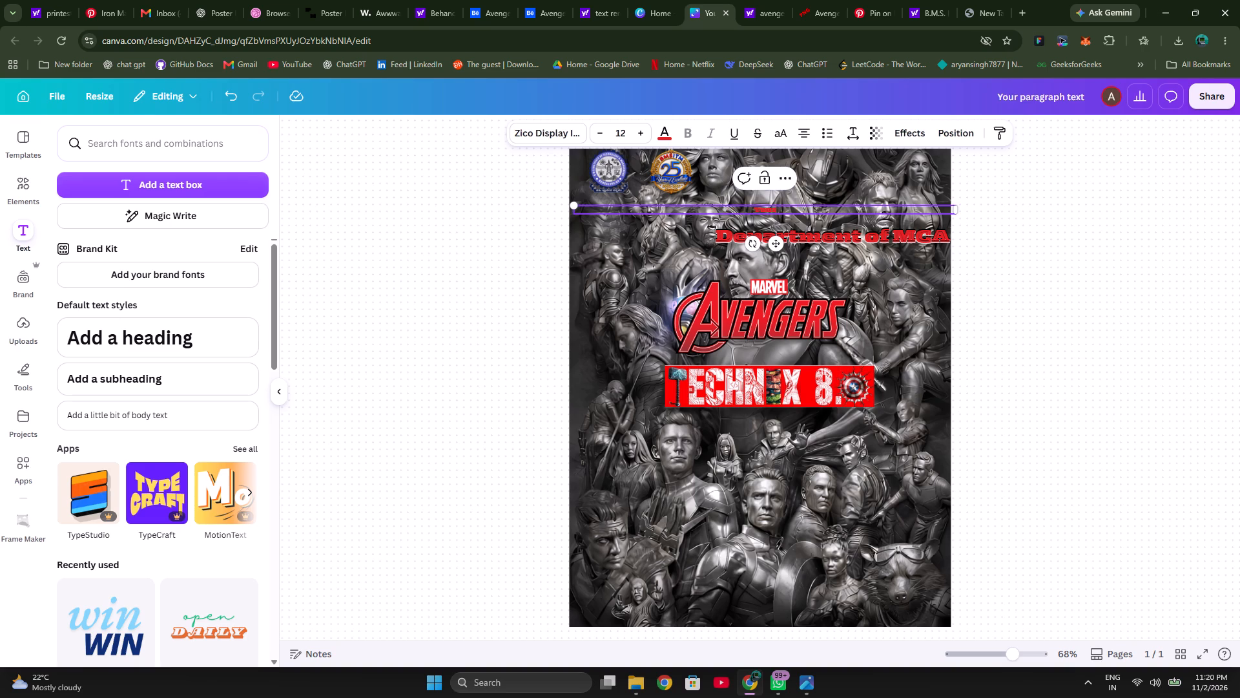
pyautogui.press('BackSpace')
pyautogui.hotkey('ctrl', 'x')
pyautogui.hotkey('shift', 'x')
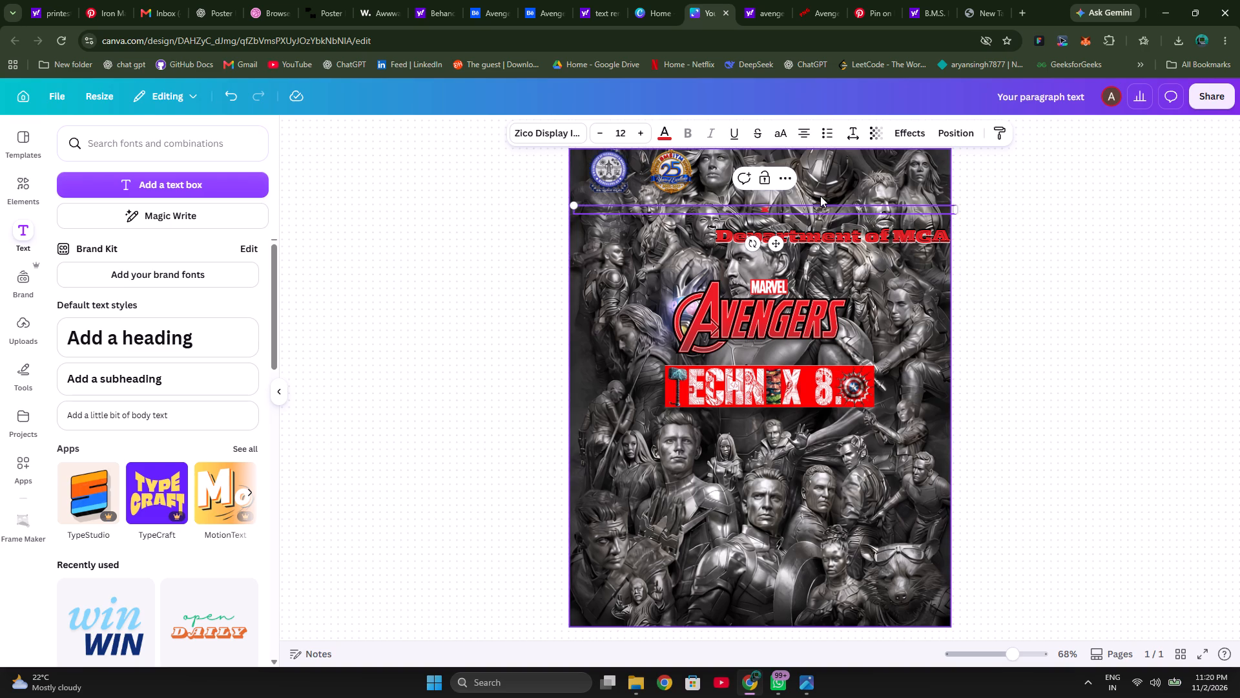
# Increase the font size of the new "X" text to 28.
pyautogui.tripleClick(641, 134)
pyautogui.tripleClick(641, 134)
pyautogui.tripleClick(641, 134)
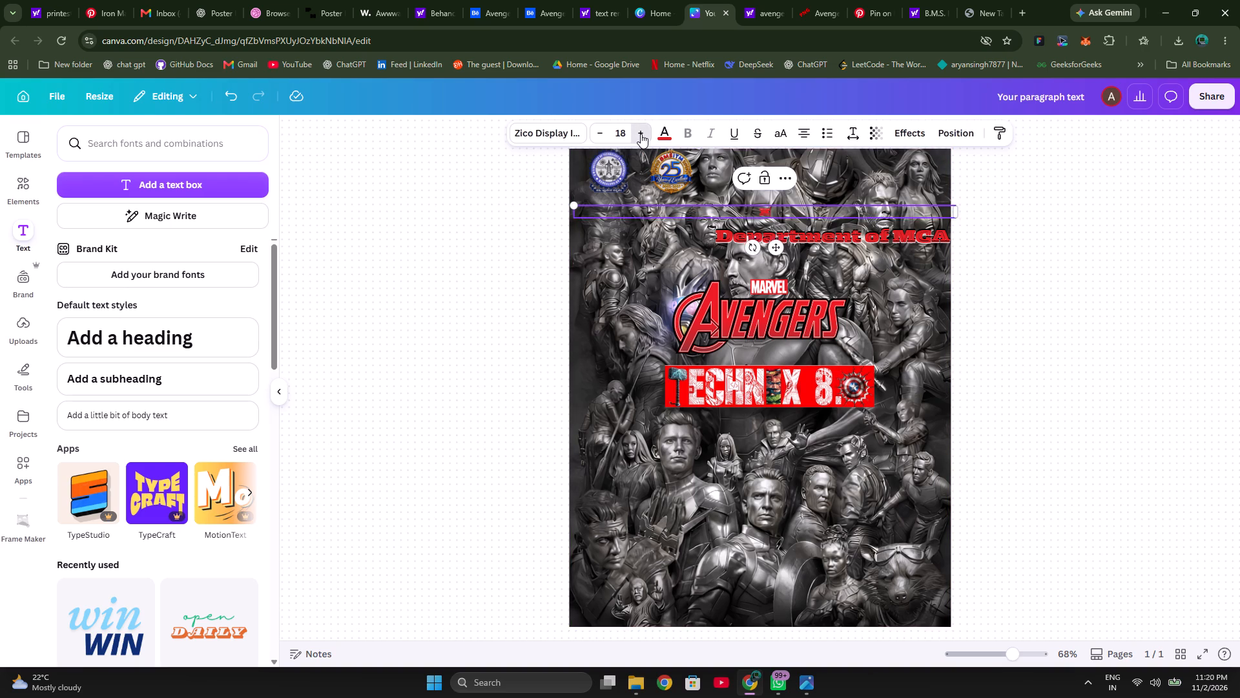
pyautogui.tripleClick(641, 134)
pyautogui.tripleClick(641, 134)
pyautogui.tripleClick(641, 134)
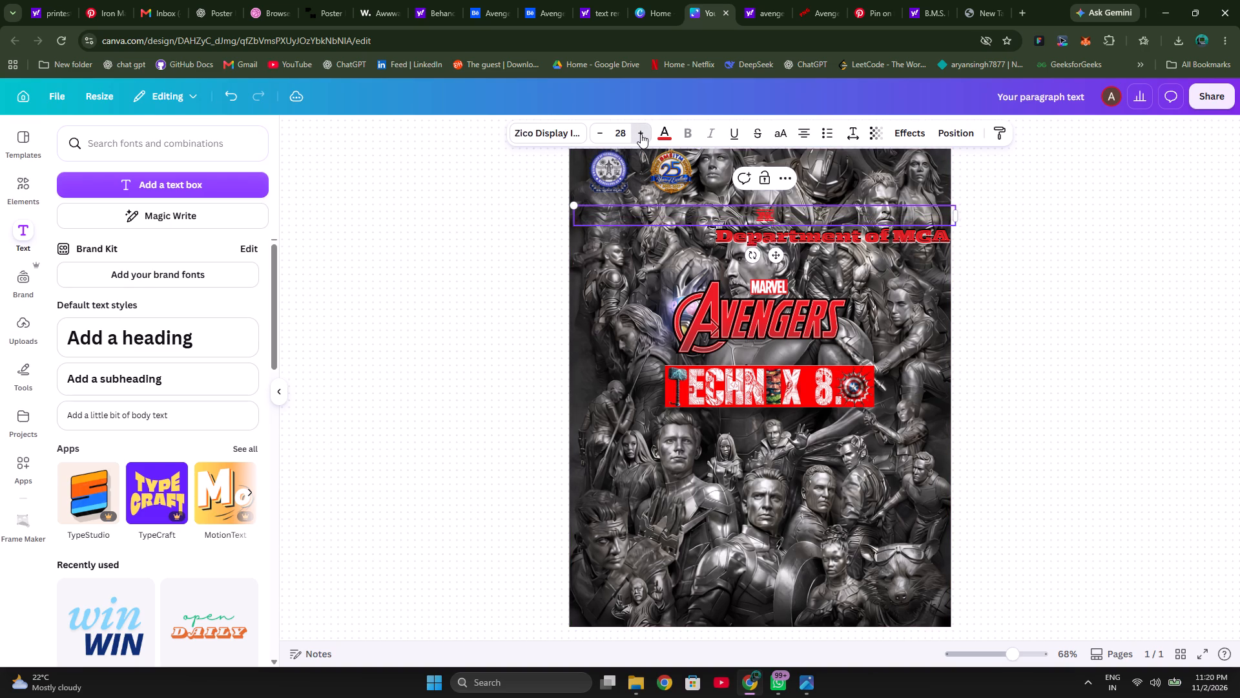
# Enlarge the "X" text to font size 40 and narrow its text box to fit closely around the letter.
pyautogui.tripleClick(641, 134)
pyautogui.tripleClick(641, 134)
pyautogui.tripleClick(641, 134)
pyautogui.click(641, 134)
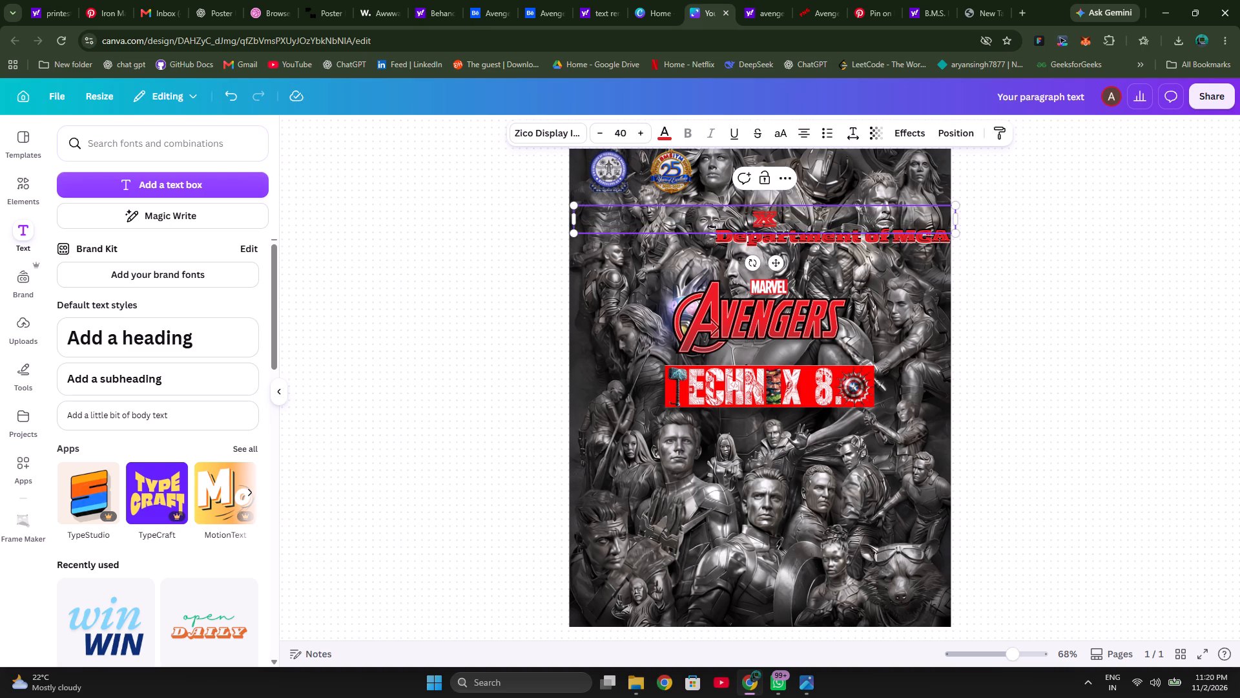
pyautogui.click(953, 221)
pyautogui.moveTo(958, 221); pyautogui.dragTo(658, 234)
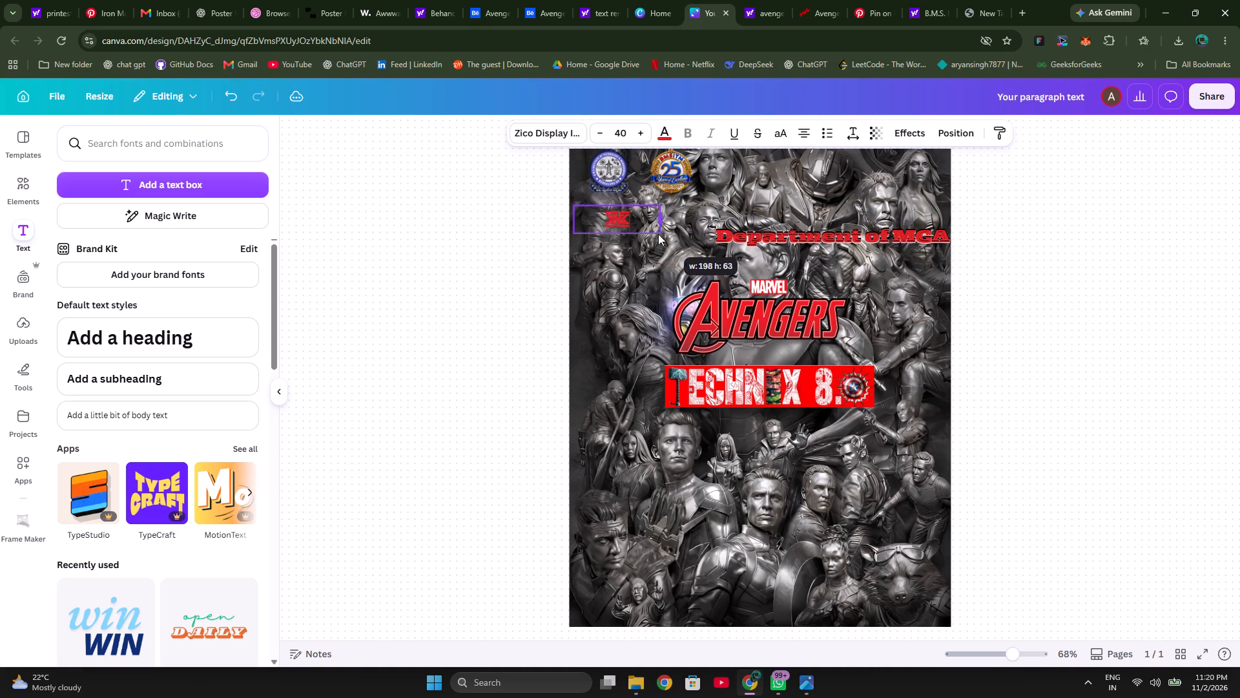
pyautogui.moveTo(658, 234); pyautogui.dragTo(606, 234)
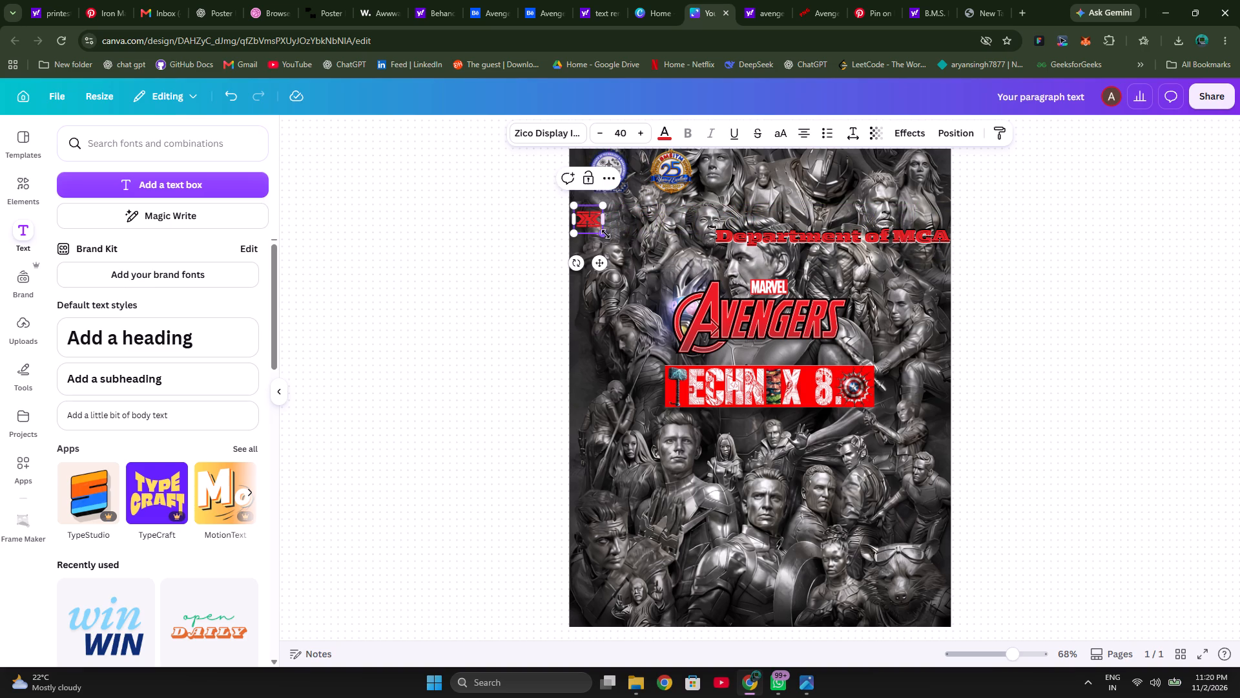
# Move the "X" text up beside the 25-year anniversary logo at the poster's top.
pyautogui.moveTo(585, 220); pyautogui.dragTo(651, 200)
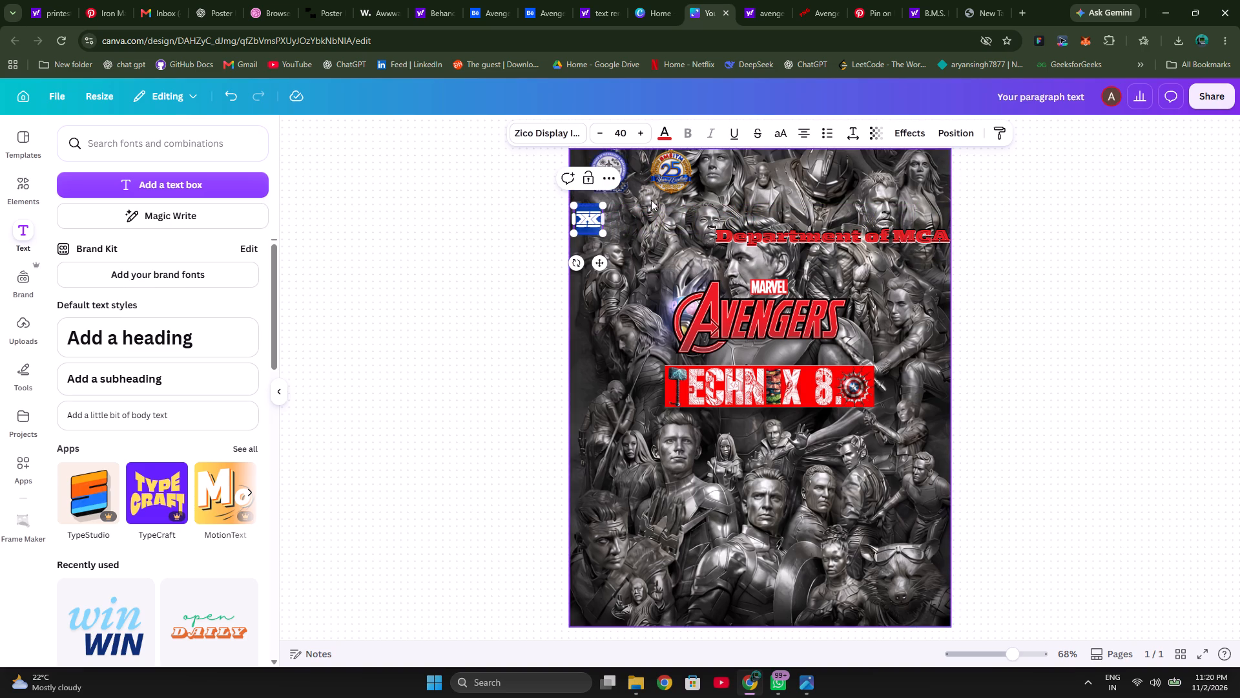
pyautogui.moveTo(651, 200); pyautogui.dragTo(666, 193)
pyautogui.moveTo(601, 263); pyautogui.dragTo(726, 213)
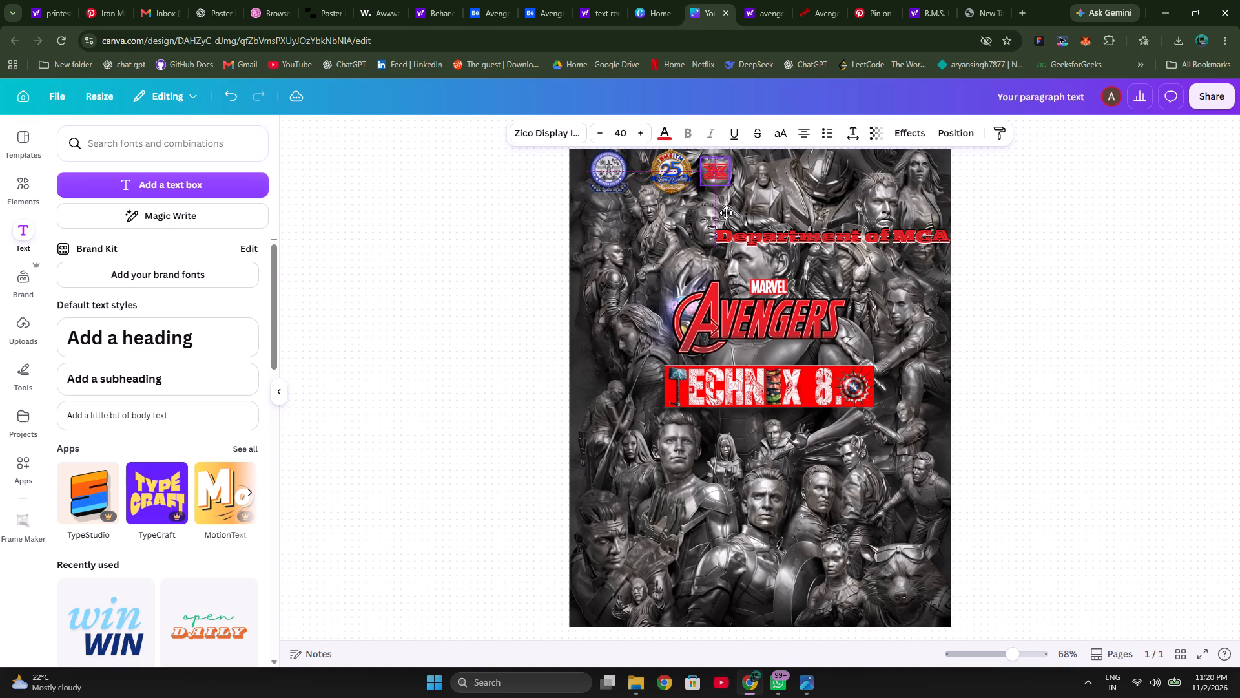
pyautogui.moveTo(726, 213); pyautogui.dragTo(726, 215)
pyautogui.moveTo(726, 215); pyautogui.dragTo(727, 213)
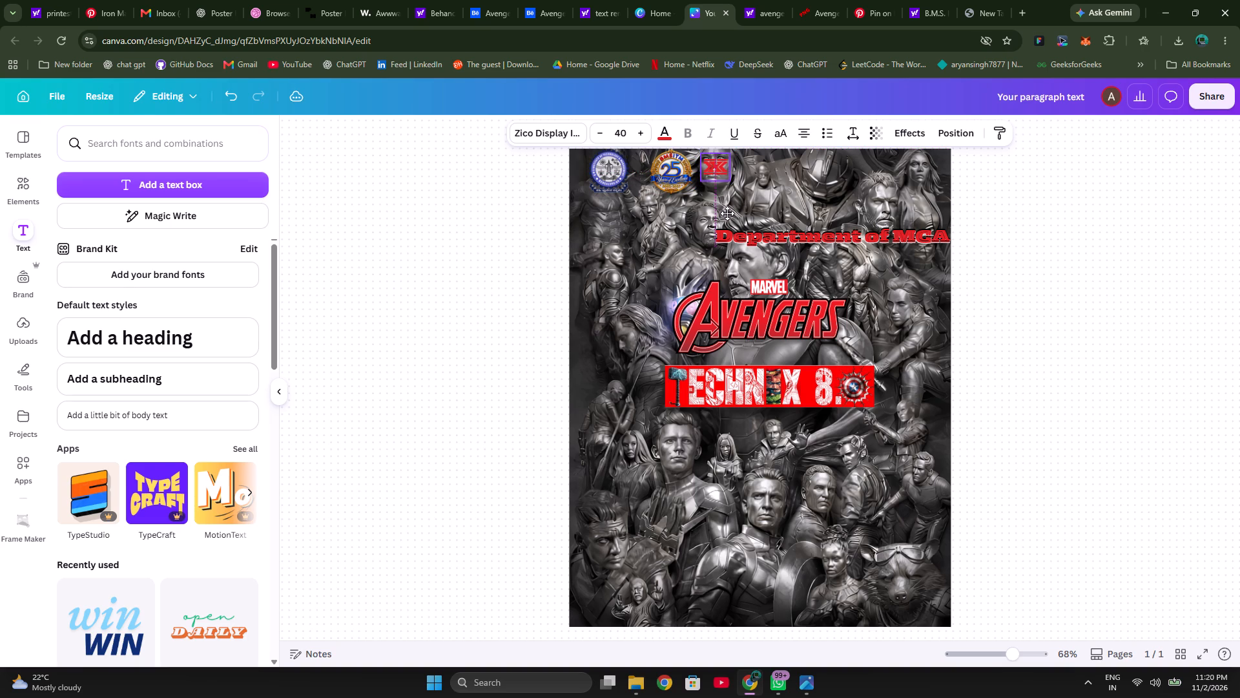
pyautogui.moveTo(727, 213); pyautogui.dragTo(728, 213)
# Widen the "Department of MCA" text box slightly, reduce its font size to 30.6, and try positions for it near the "X".
pyautogui.click(792, 237)
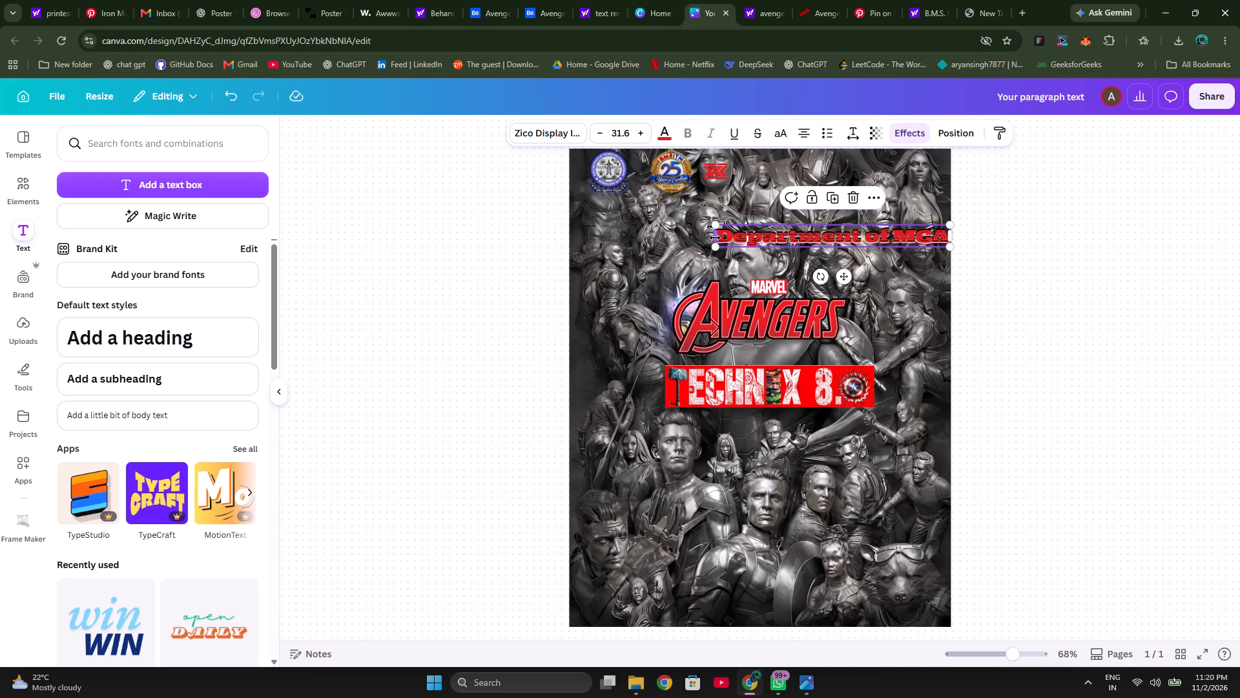
pyautogui.moveTo(715, 238); pyautogui.dragTo(708, 237)
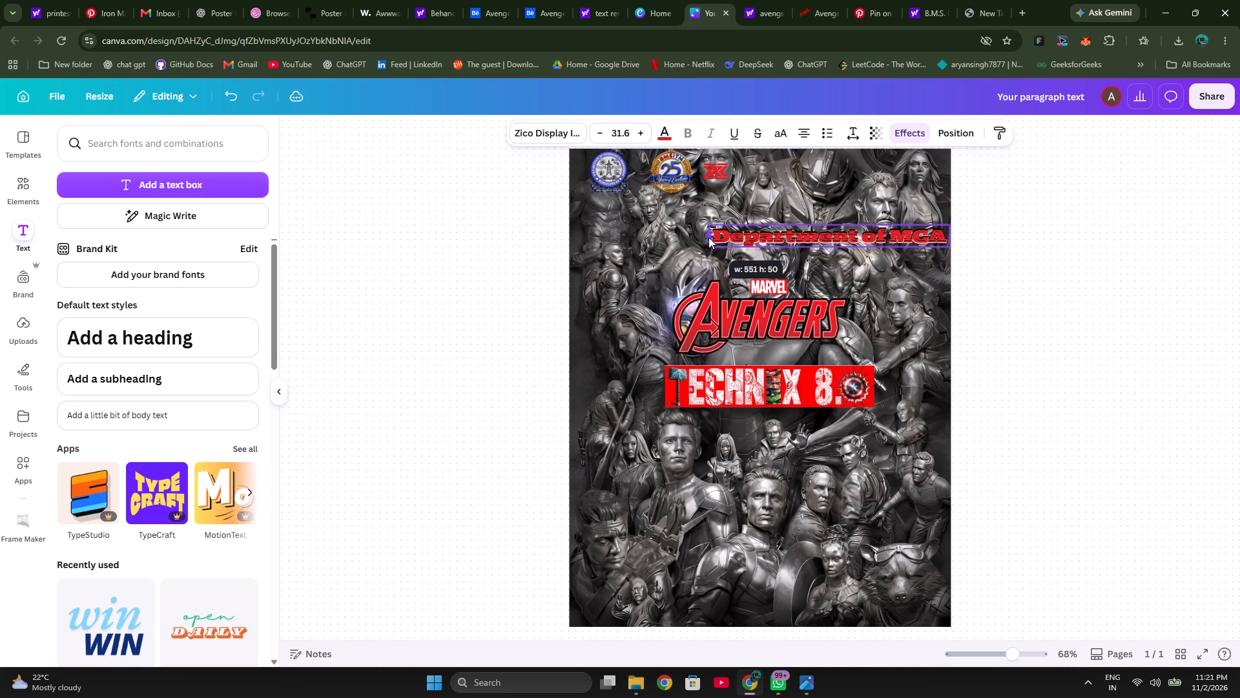
pyautogui.moveTo(708, 237); pyautogui.dragTo(709, 237)
pyautogui.click(600, 133)
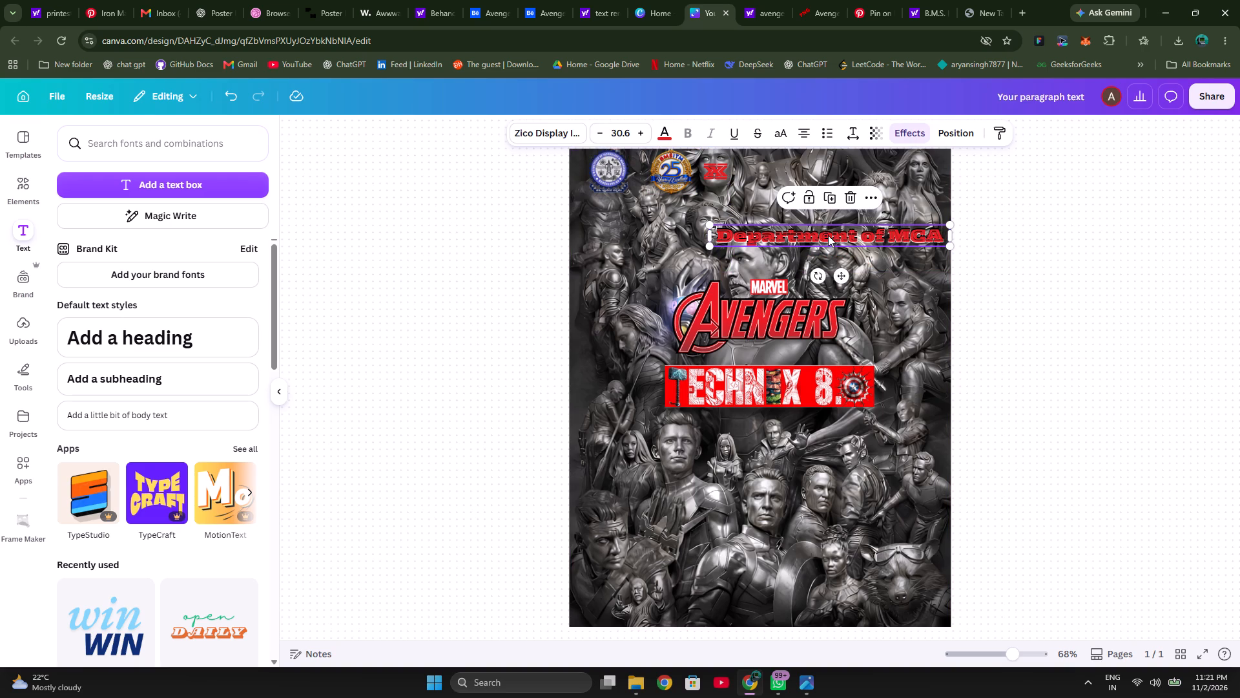
pyautogui.moveTo(828, 235); pyautogui.dragTo(828, 188)
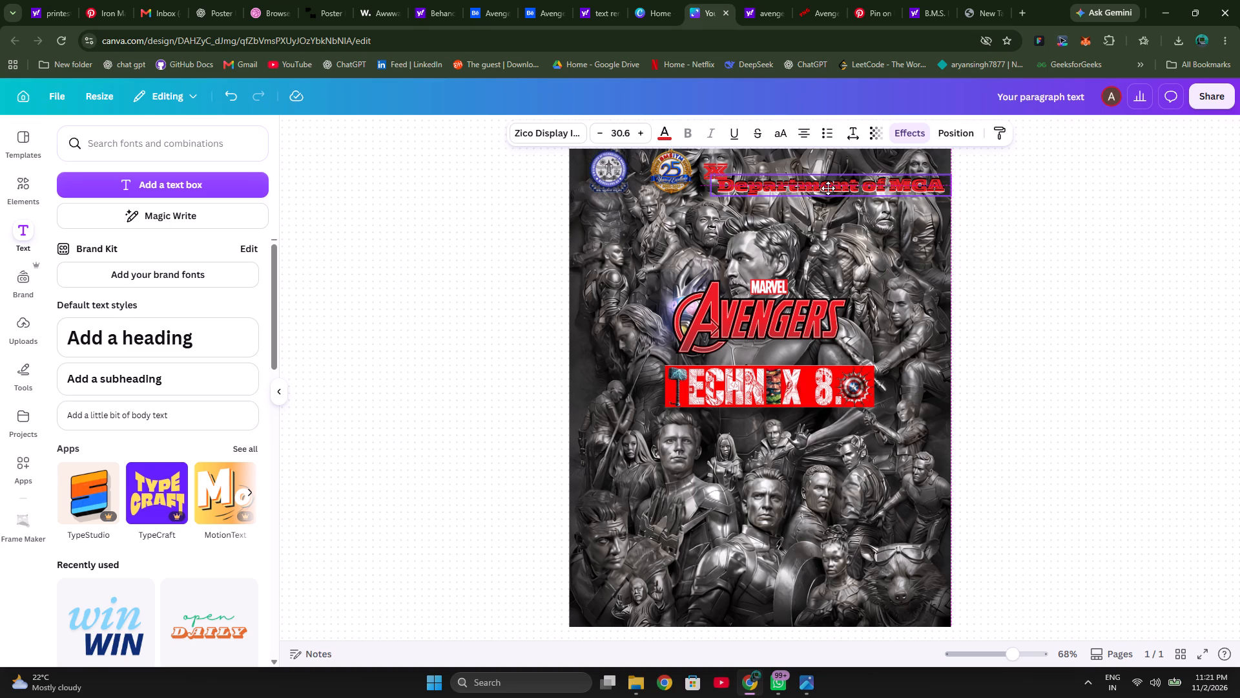
pyautogui.moveTo(828, 188); pyautogui.dragTo(827, 232)
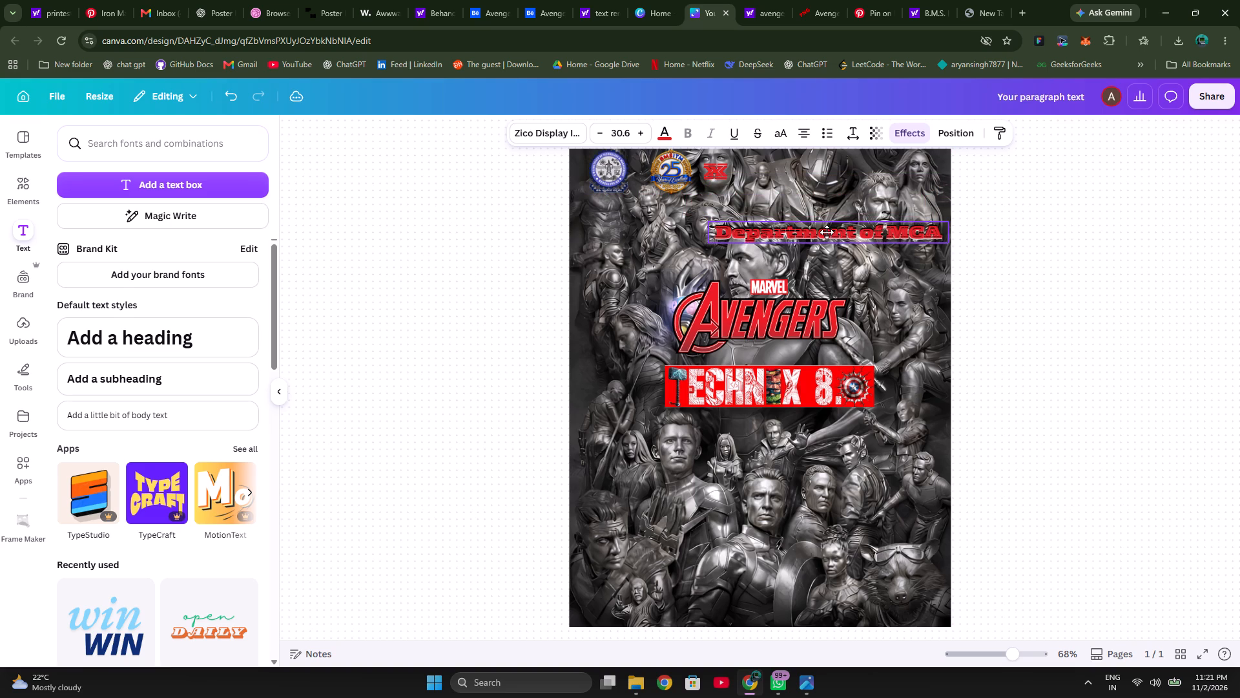
pyautogui.moveTo(827, 232); pyautogui.dragTo(814, 236)
# Reduce the font size of the "X" text to 33.
pyautogui.click(716, 170)
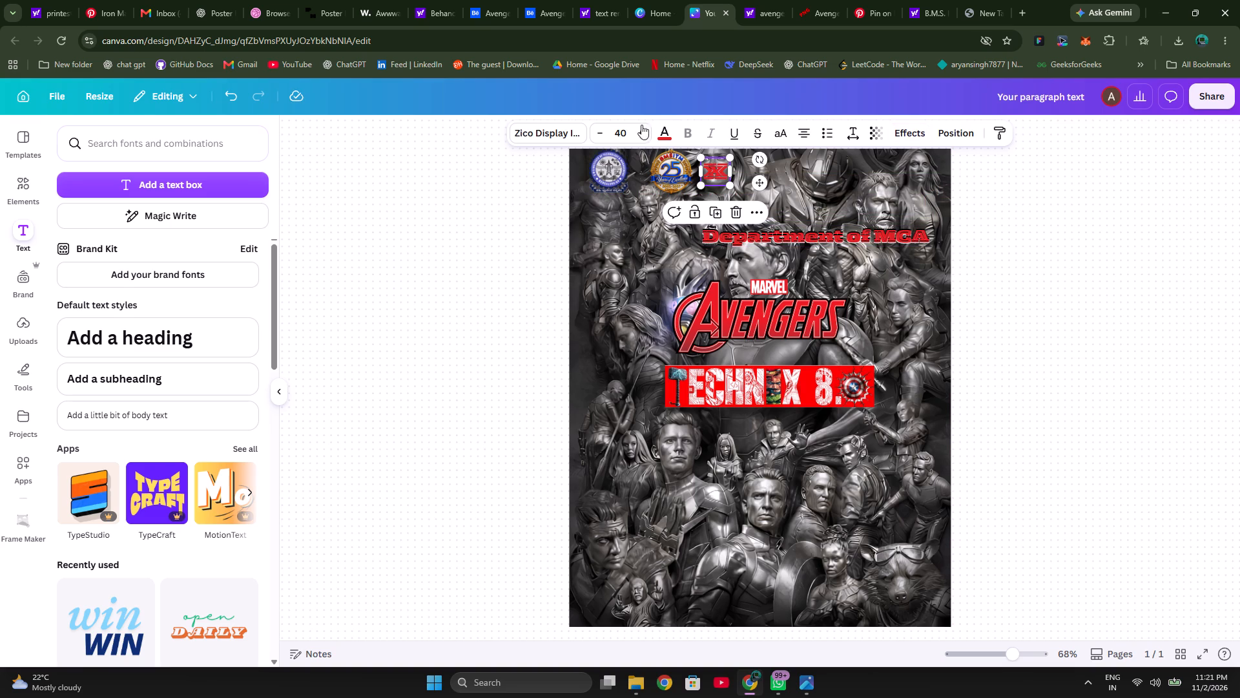
pyautogui.click(603, 133)
pyautogui.tripleClick(603, 133)
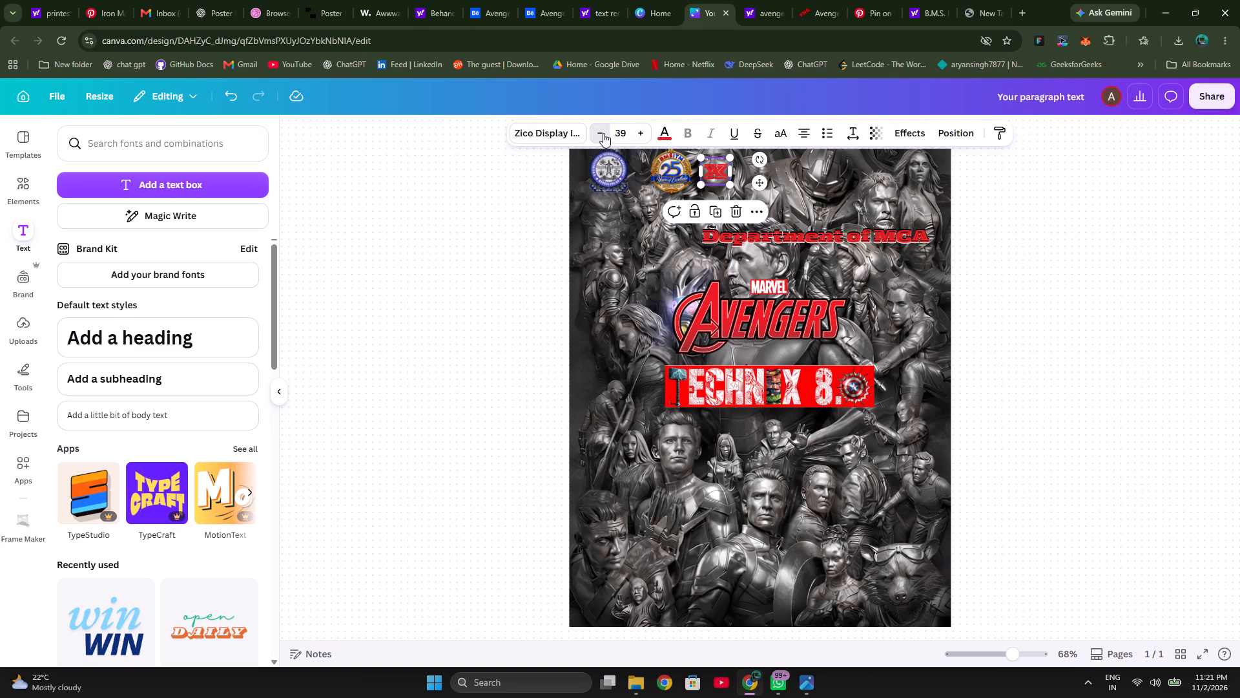
pyautogui.doubleClick(603, 133)
pyautogui.click(603, 133)
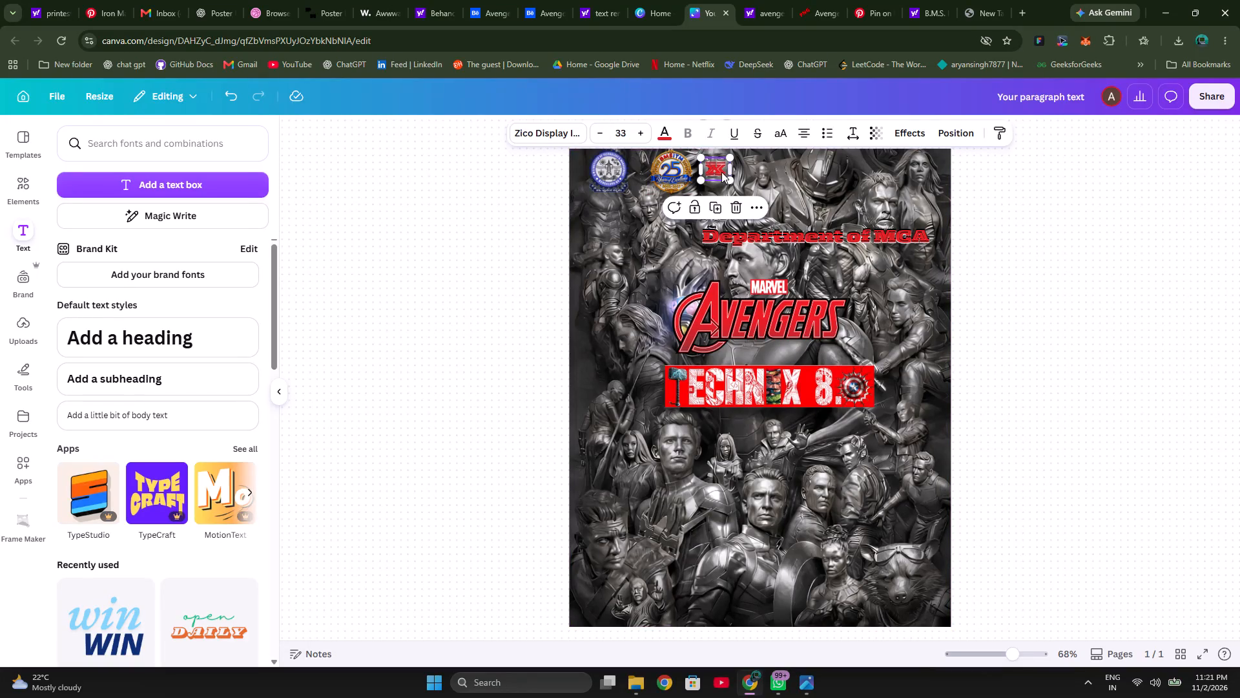
# Move the 25-year logo closer to the round college logo, and place the "X" beside it with equal gaps of about 10.
pyautogui.moveTo(661, 171); pyautogui.dragTo(660, 174)
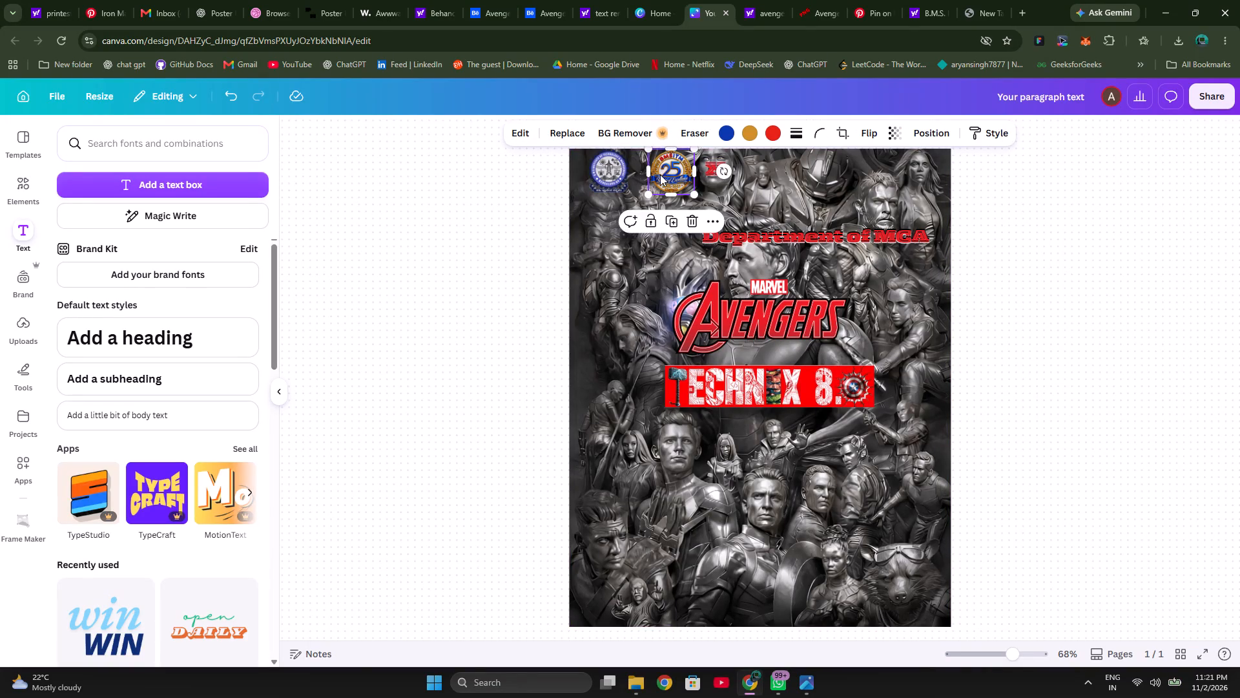
pyautogui.moveTo(660, 174); pyautogui.dragTo(648, 172)
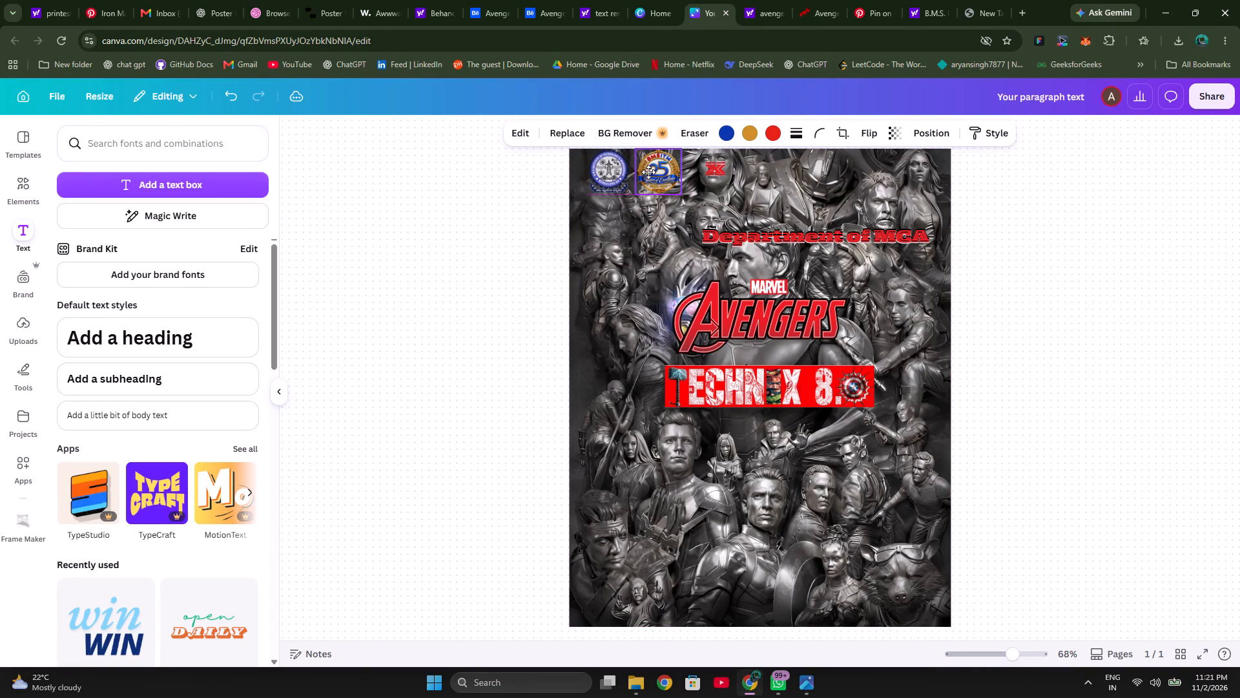
pyautogui.moveTo(648, 172); pyautogui.dragTo(648, 172)
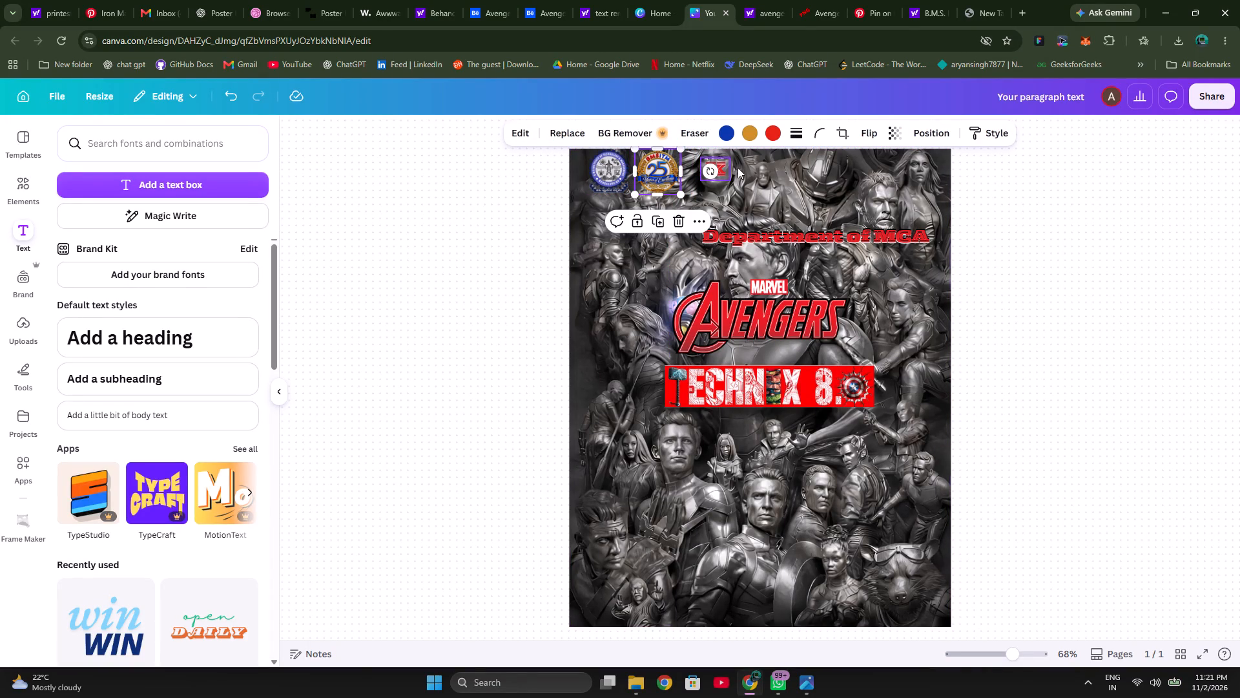
pyautogui.moveTo(721, 169); pyautogui.dragTo(710, 175)
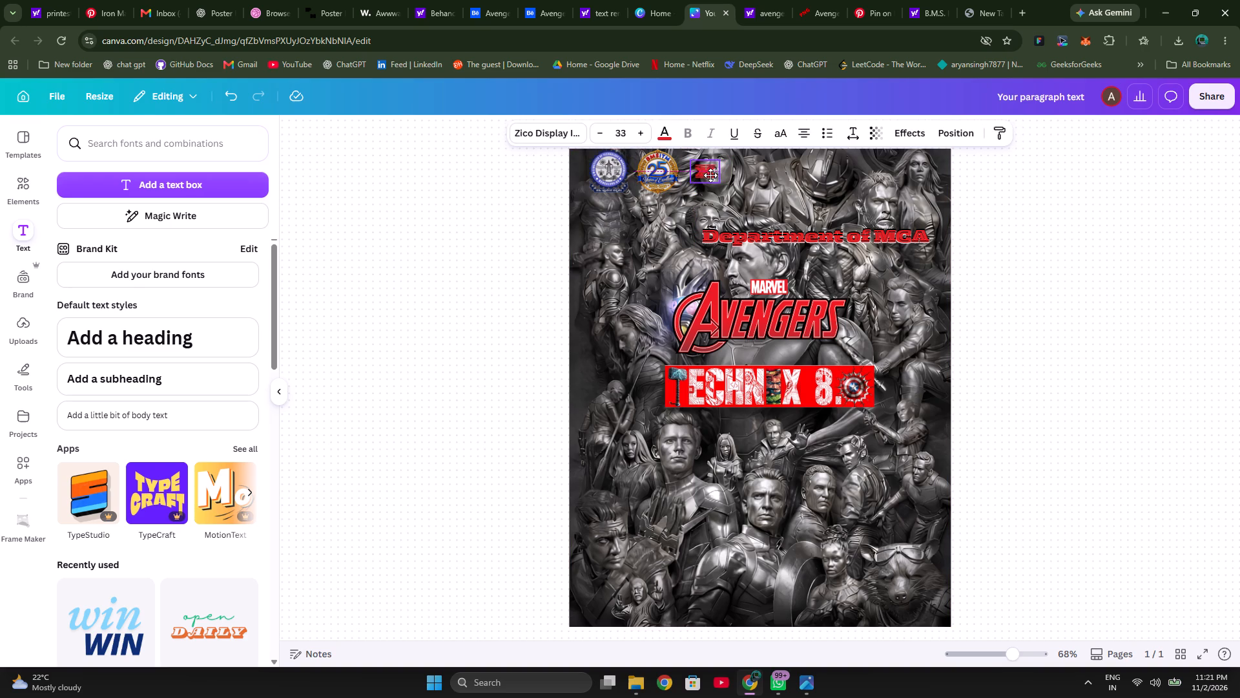
pyautogui.moveTo(710, 175); pyautogui.dragTo(708, 173)
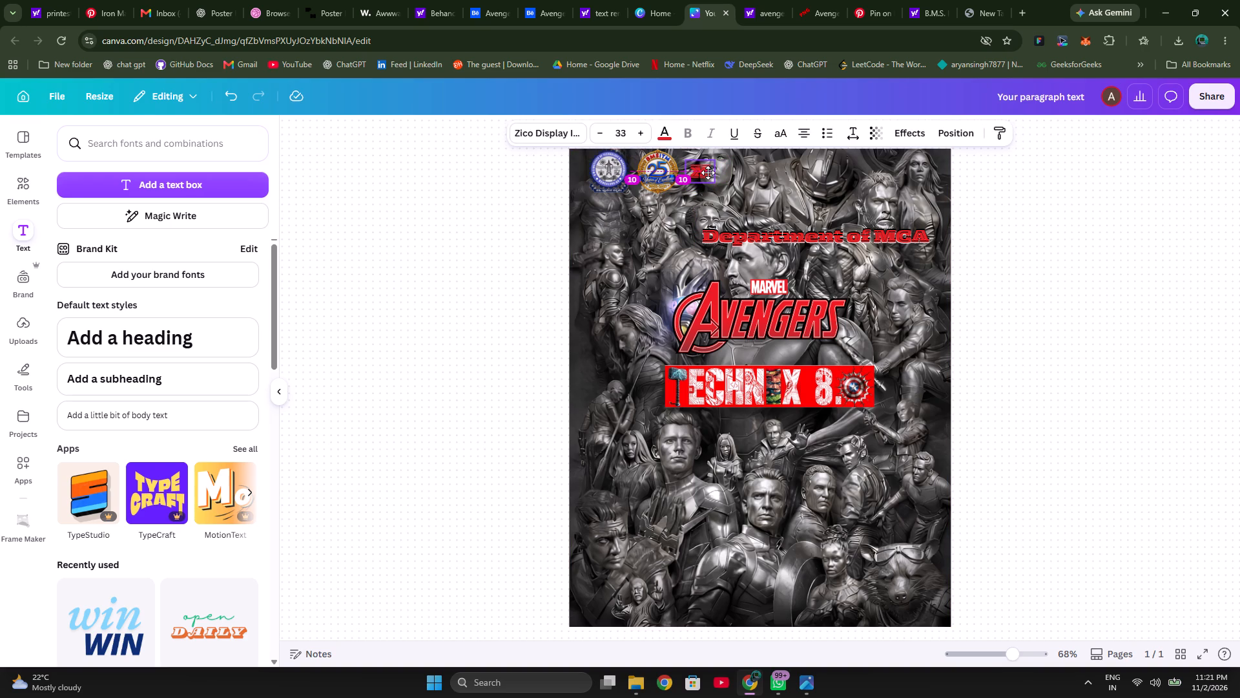
pyautogui.moveTo(708, 173); pyautogui.dragTo(708, 173)
pyautogui.moveTo(708, 173); pyautogui.dragTo(709, 173)
pyautogui.click(1023, 245)
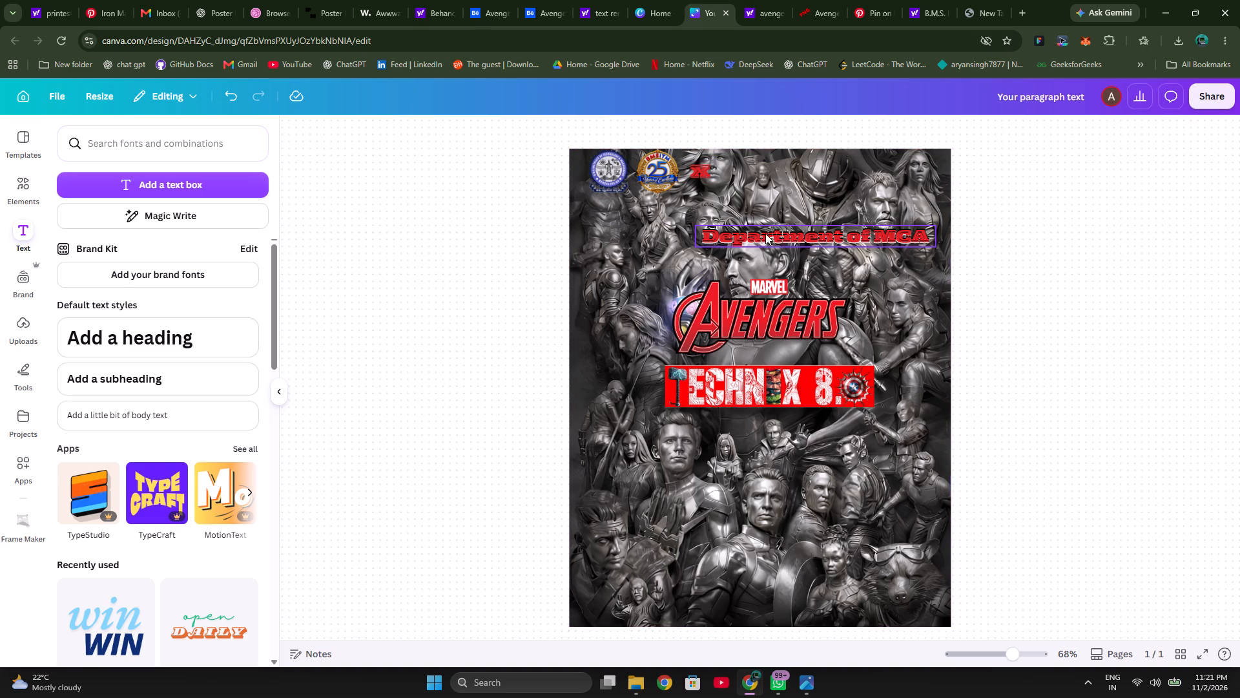
# Move the "Department of MCA" heading up beside the "X" so logos, "X" and heading form one row at the poster's top.
pyautogui.moveTo(787, 241); pyautogui.dragTo(805, 144)
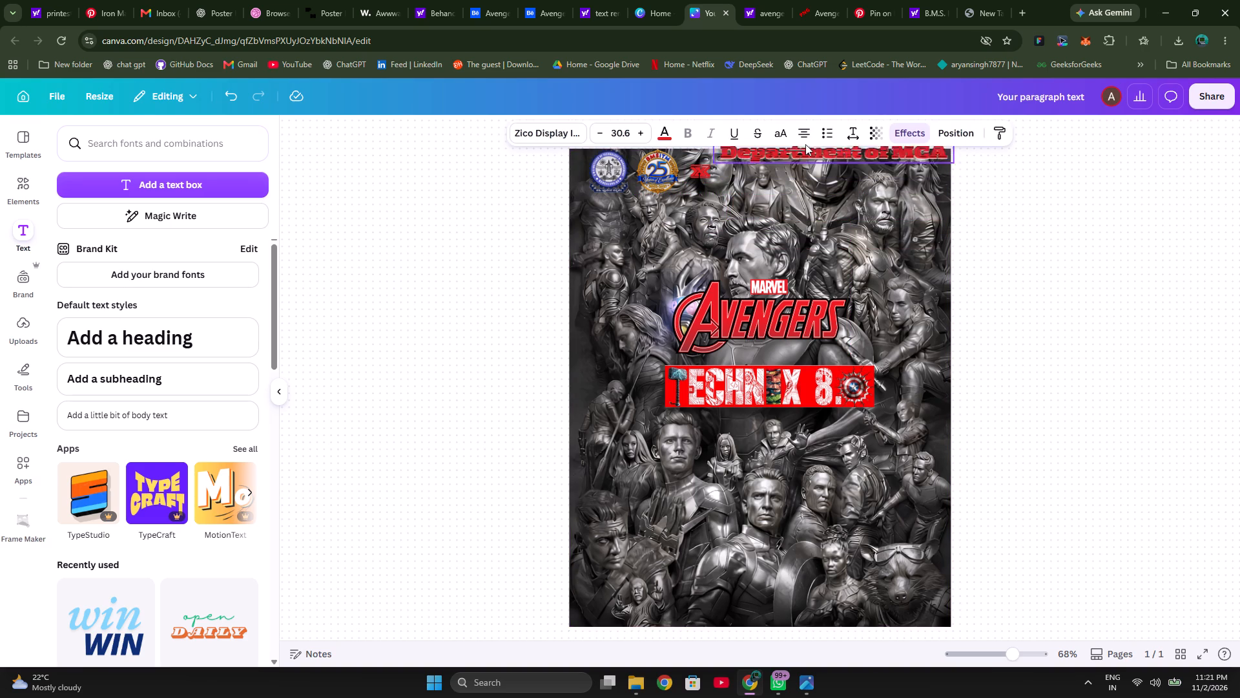
pyautogui.moveTo(805, 144); pyautogui.dragTo(799, 174)
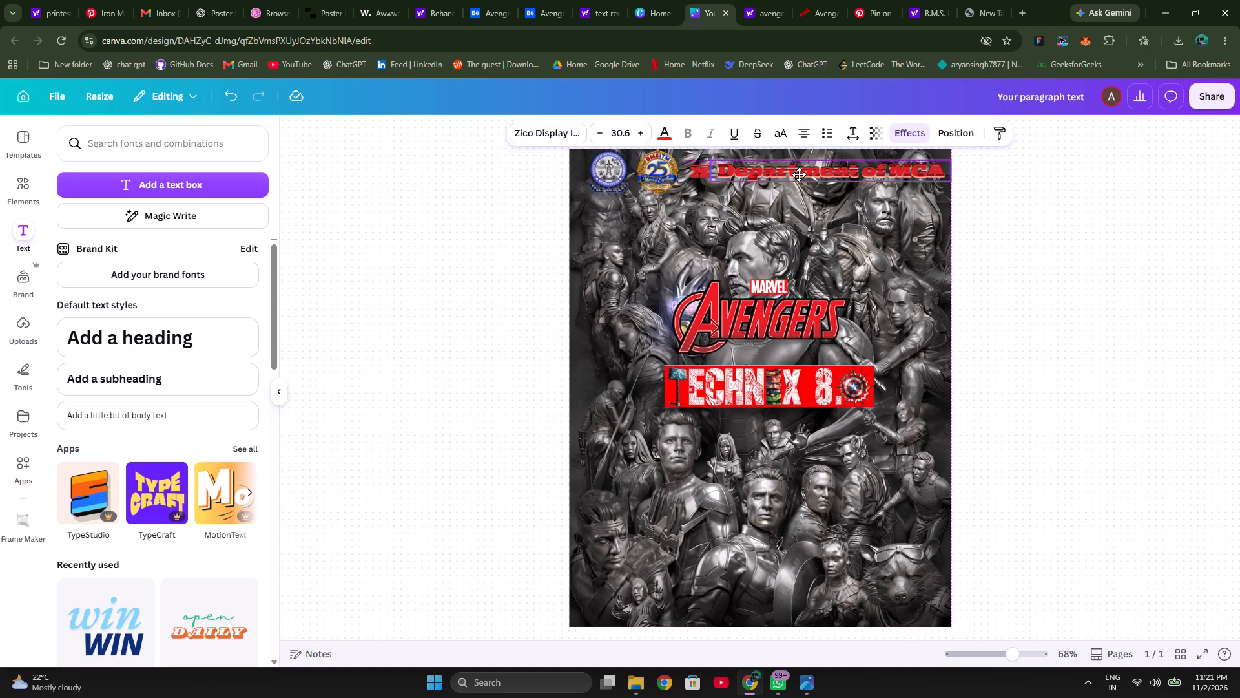
pyautogui.moveTo(799, 174); pyautogui.dragTo(799, 175)
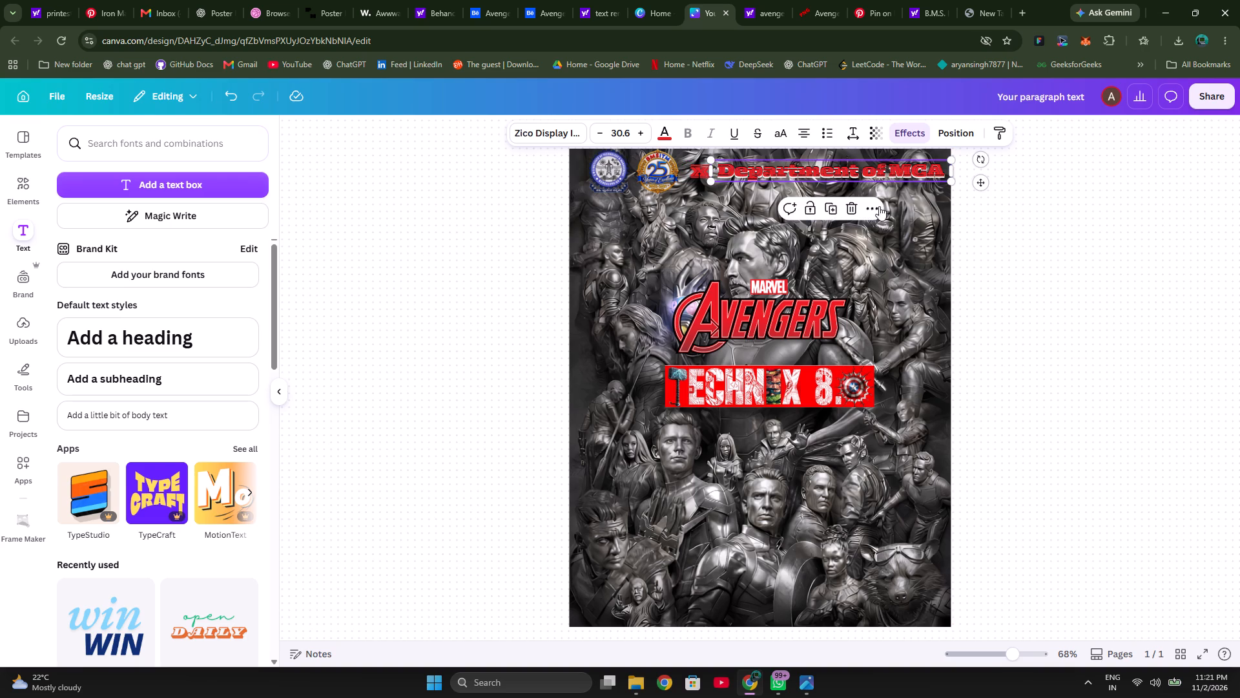
pyautogui.click(1071, 251)
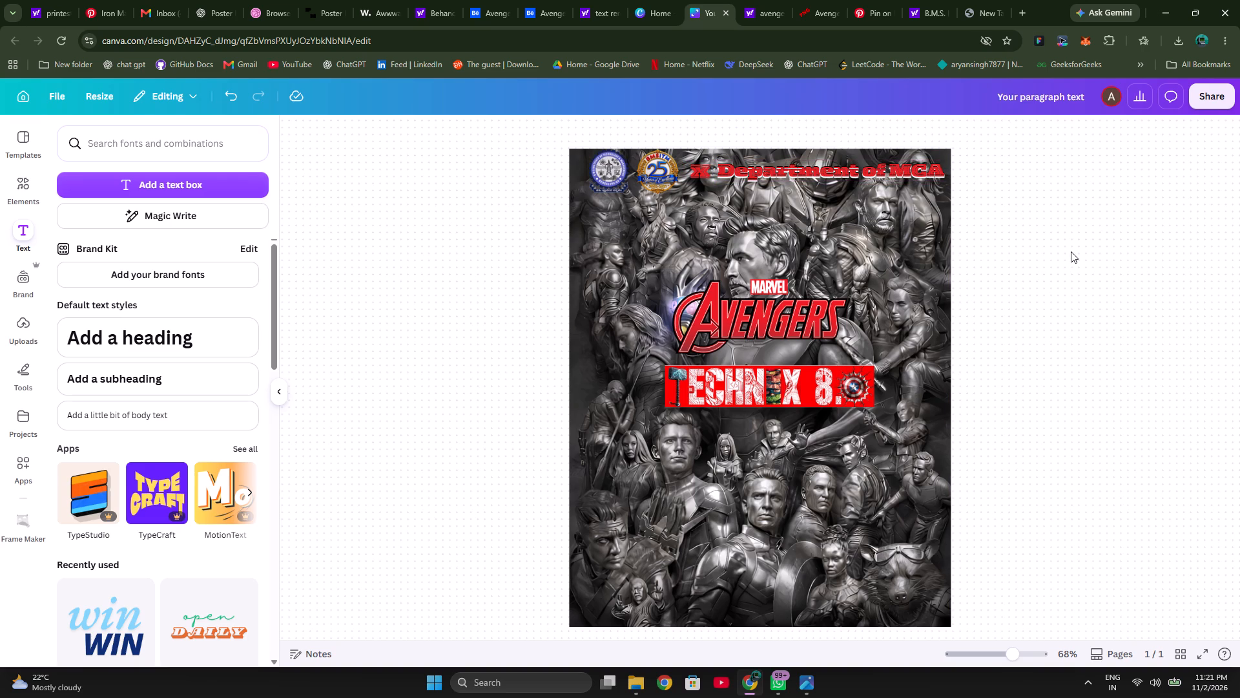
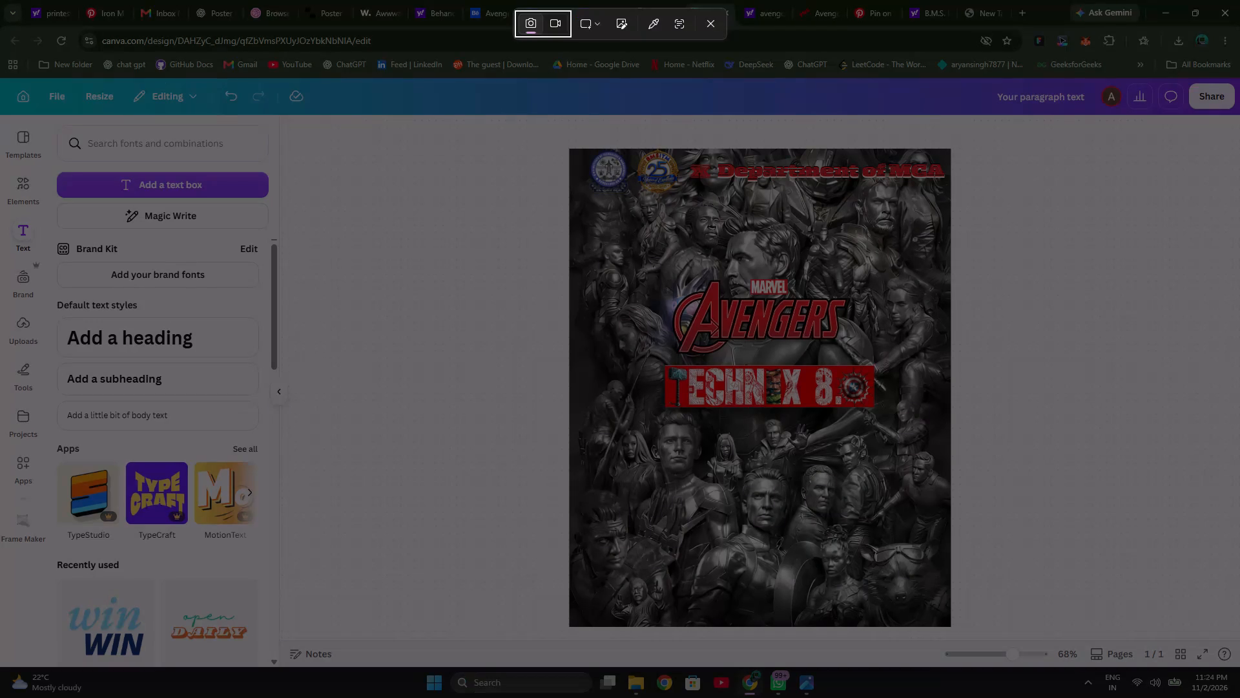
pyautogui.moveTo(693, 279); pyautogui.dragTo(854, 352)
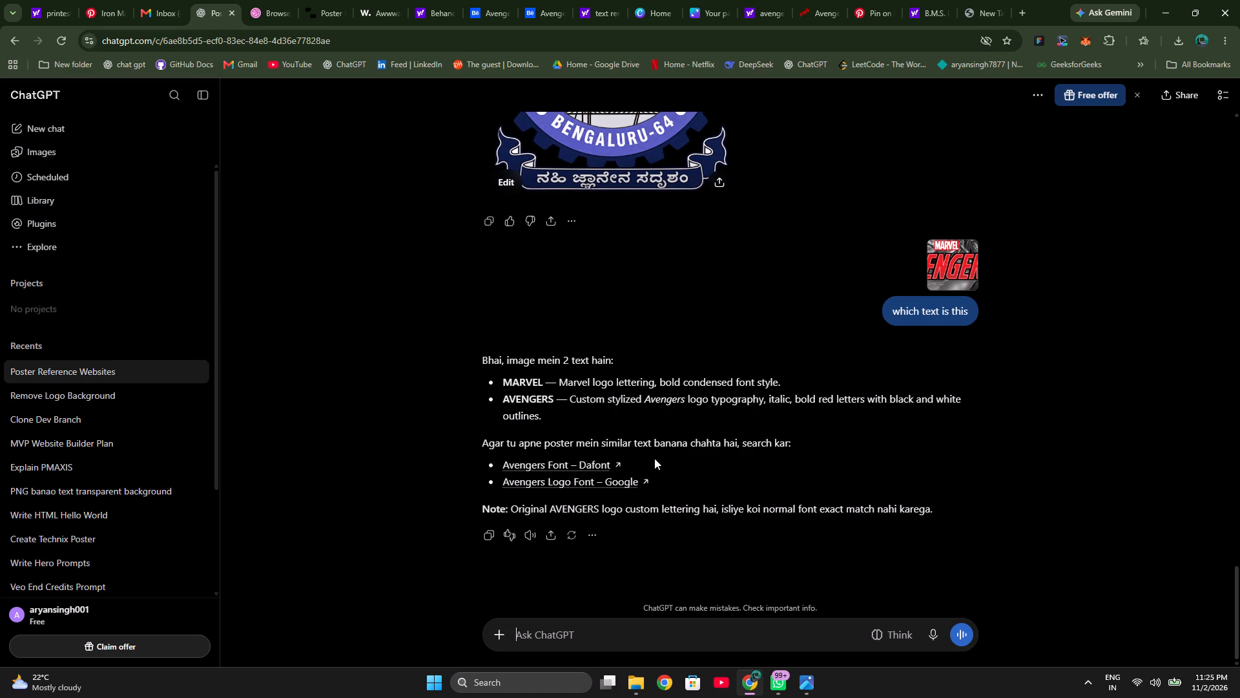
# Return to the Canva poster and search the fonts for "dafont" for the "Department of MCA" heading.
pyautogui.click(707, 8)
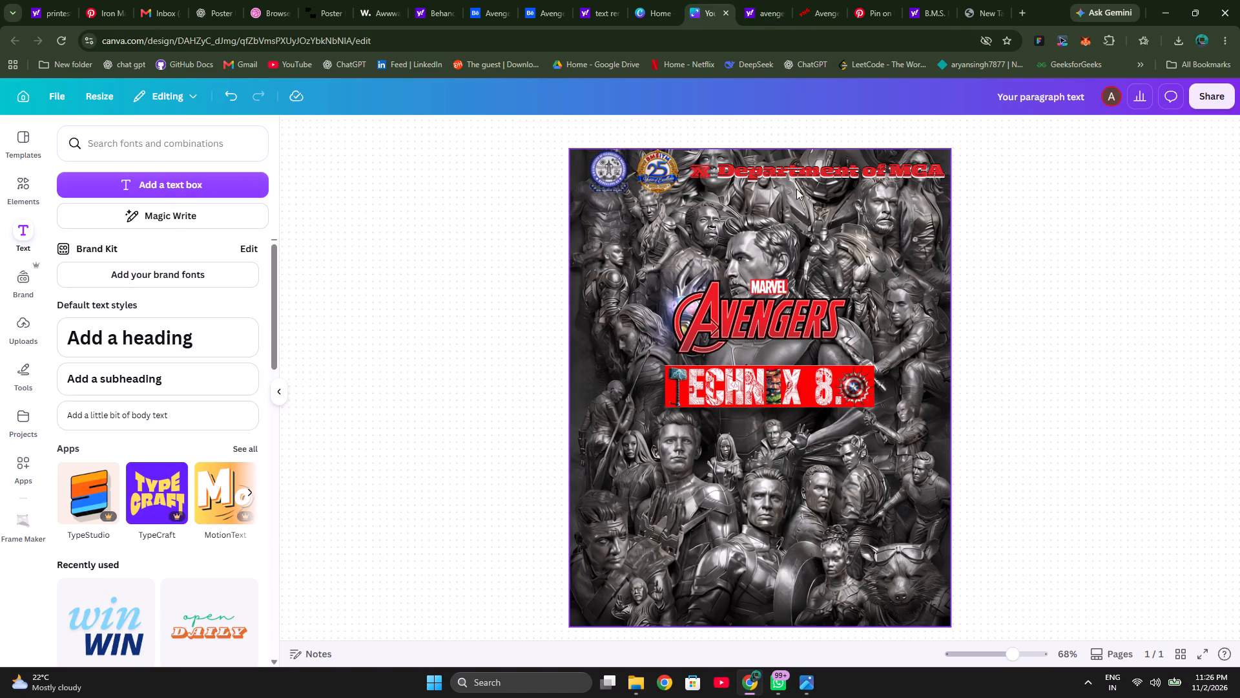
pyautogui.click(813, 173)
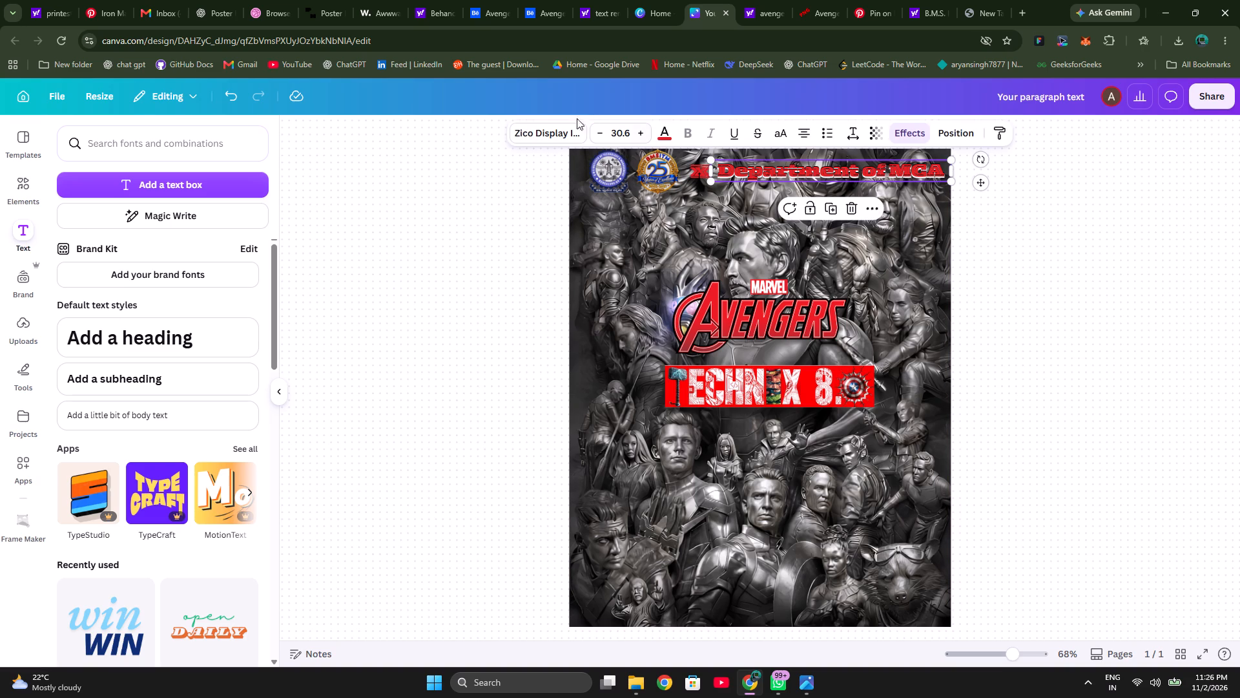
pyautogui.click(572, 131)
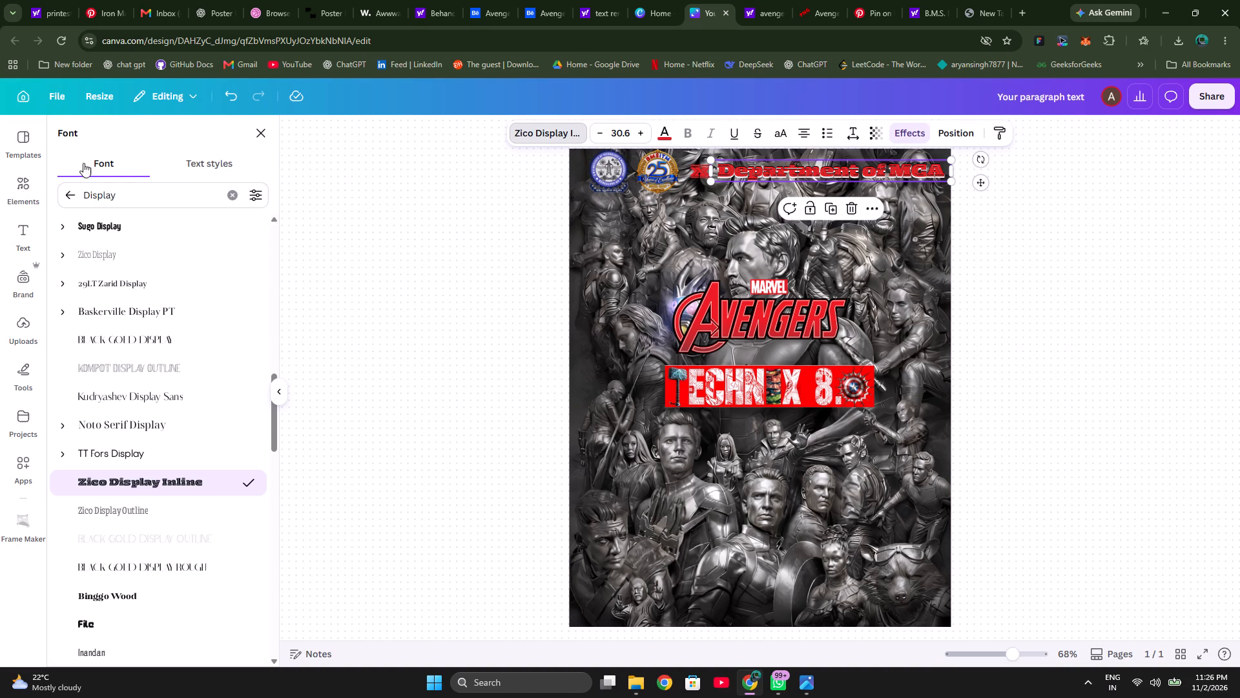
pyautogui.click(232, 194)
pyautogui.write('da')
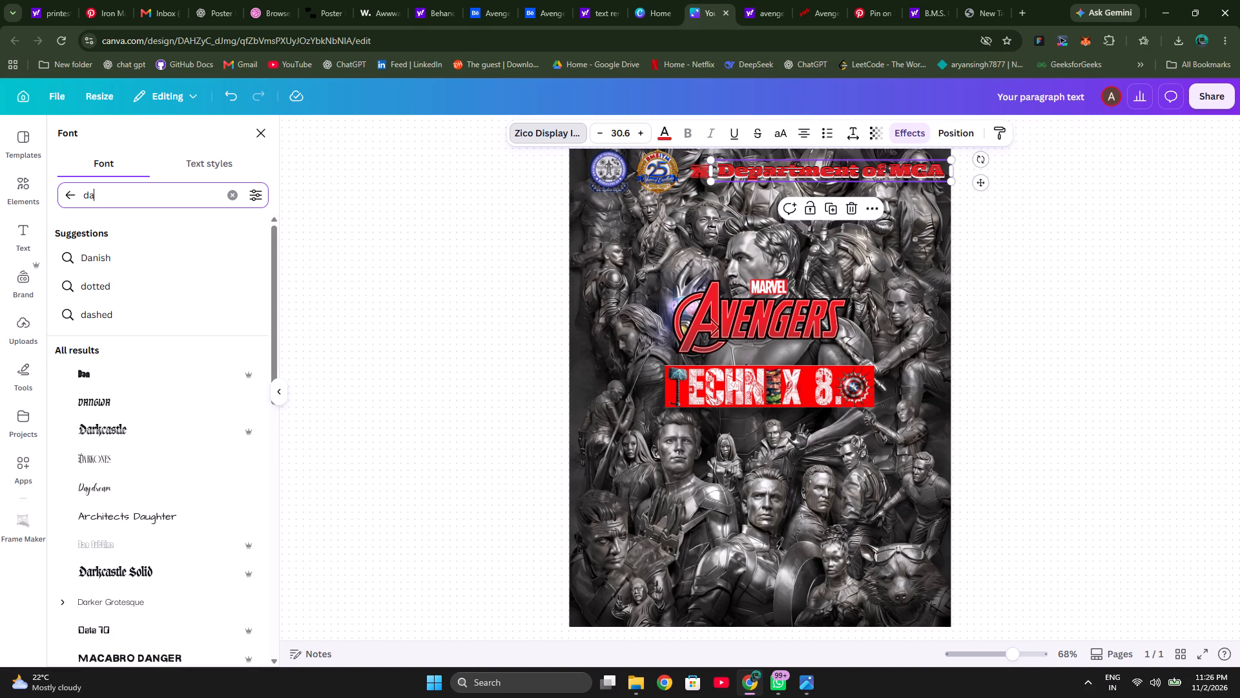
pyautogui.write('font')
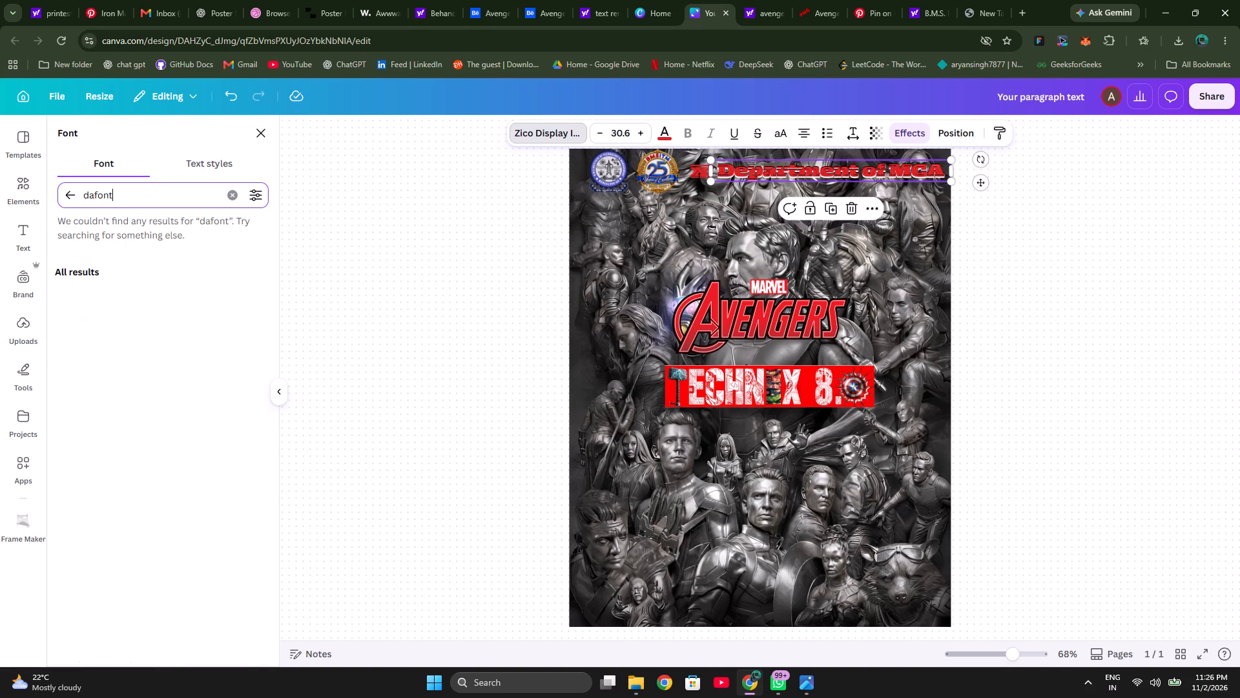
# Search the fonts for "avenger" for the "Department of MCA" heading.
pyautogui.press('BackSpace')
pyautogui.press('BackSpace')
pyautogui.press('BackSpace')
pyautogui.press('BackSpace')
pyautogui.press('BackSpace')
pyautogui.press('BackSpace')
pyautogui.write('ave')
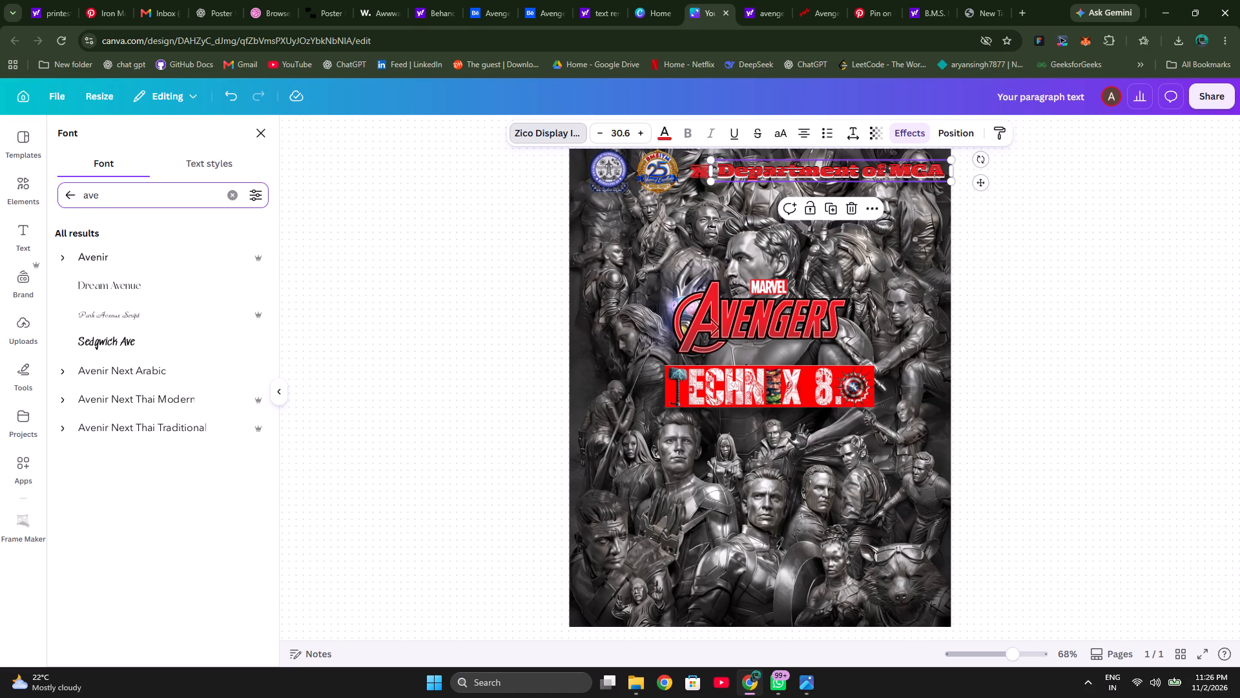
pyautogui.write('nger')
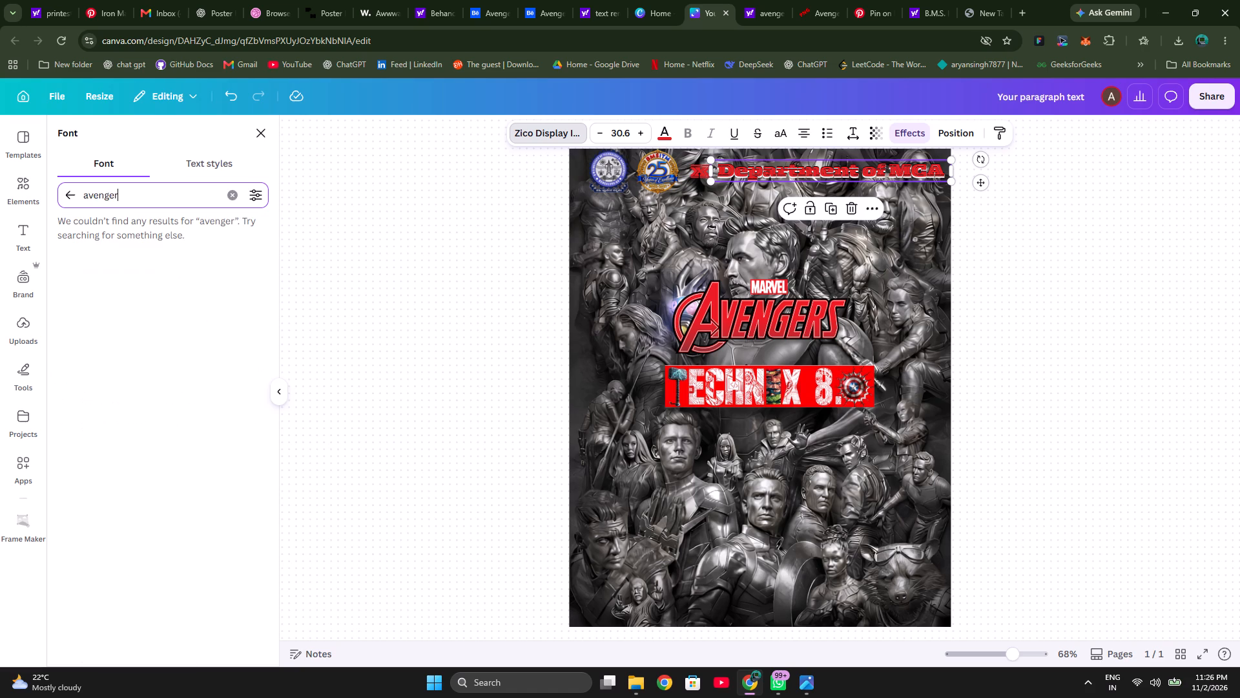
# Replace the font search with one starting "marv" for the "Department of MCA" heading.
pyautogui.press('BackSpace')
pyautogui.press('BackSpace')
pyautogui.press('BackSpace')
pyautogui.press('BackSpace')
pyautogui.press('BackSpace')
pyautogui.press('BackSpace')
pyautogui.press('BackSpace')
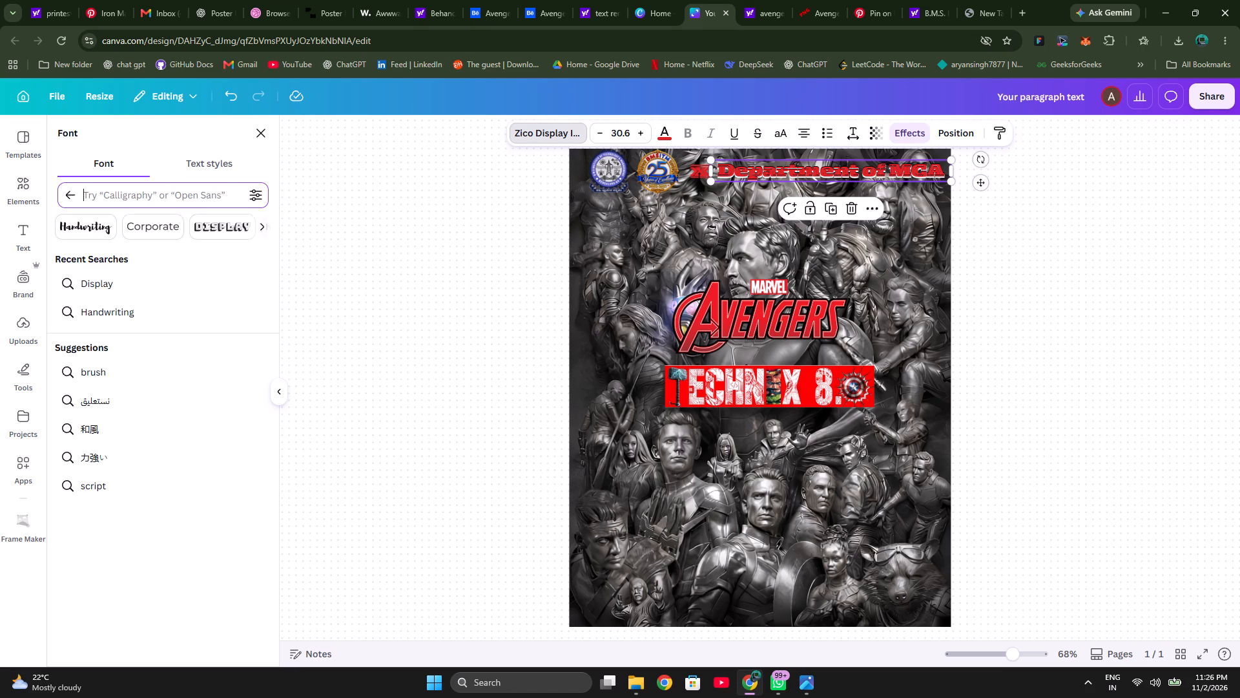
pyautogui.write('mar')
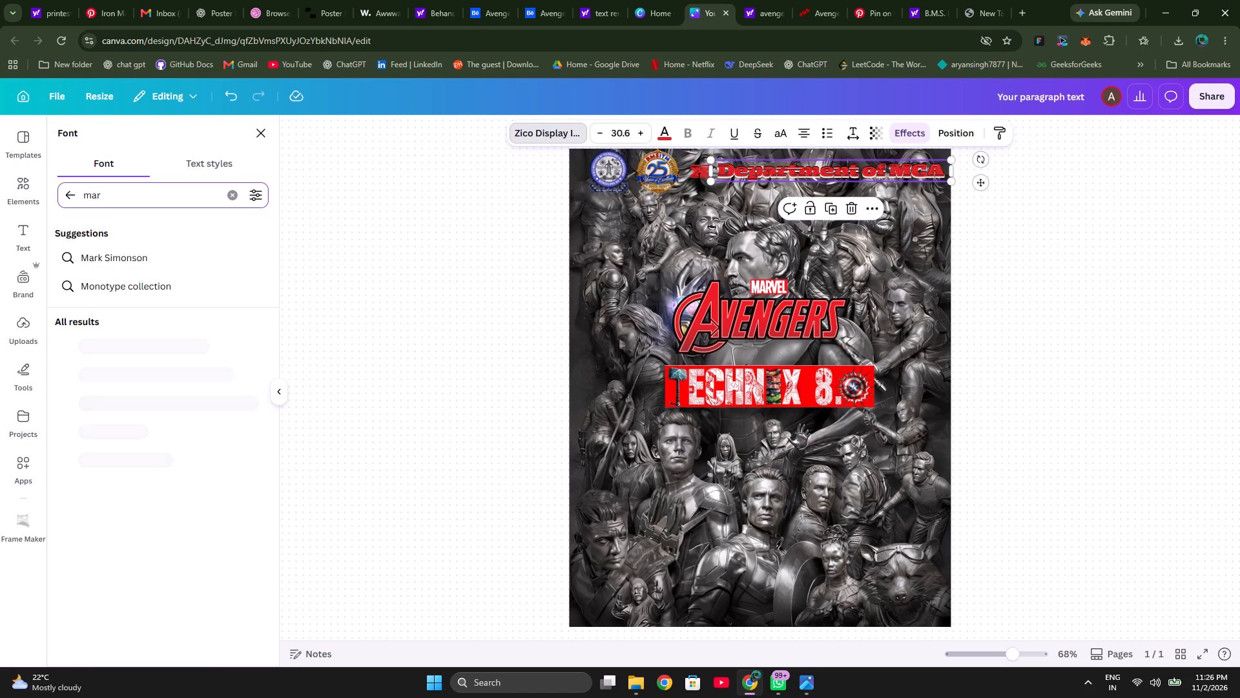
pyautogui.press('v')
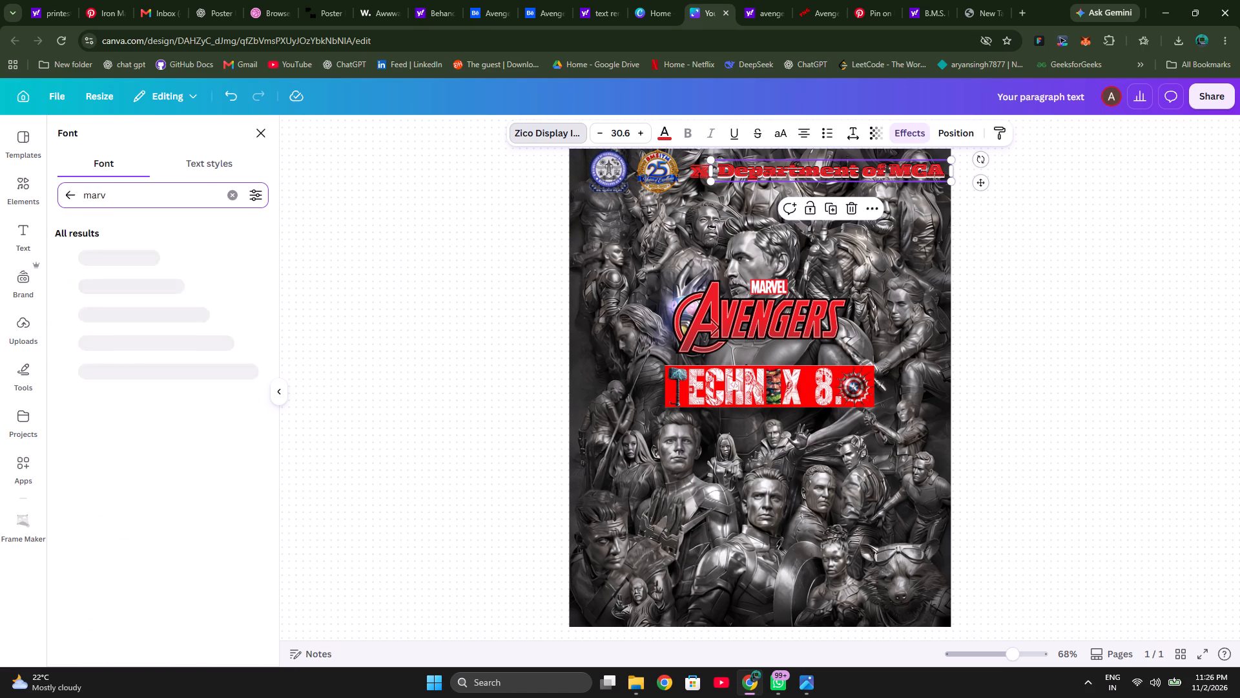
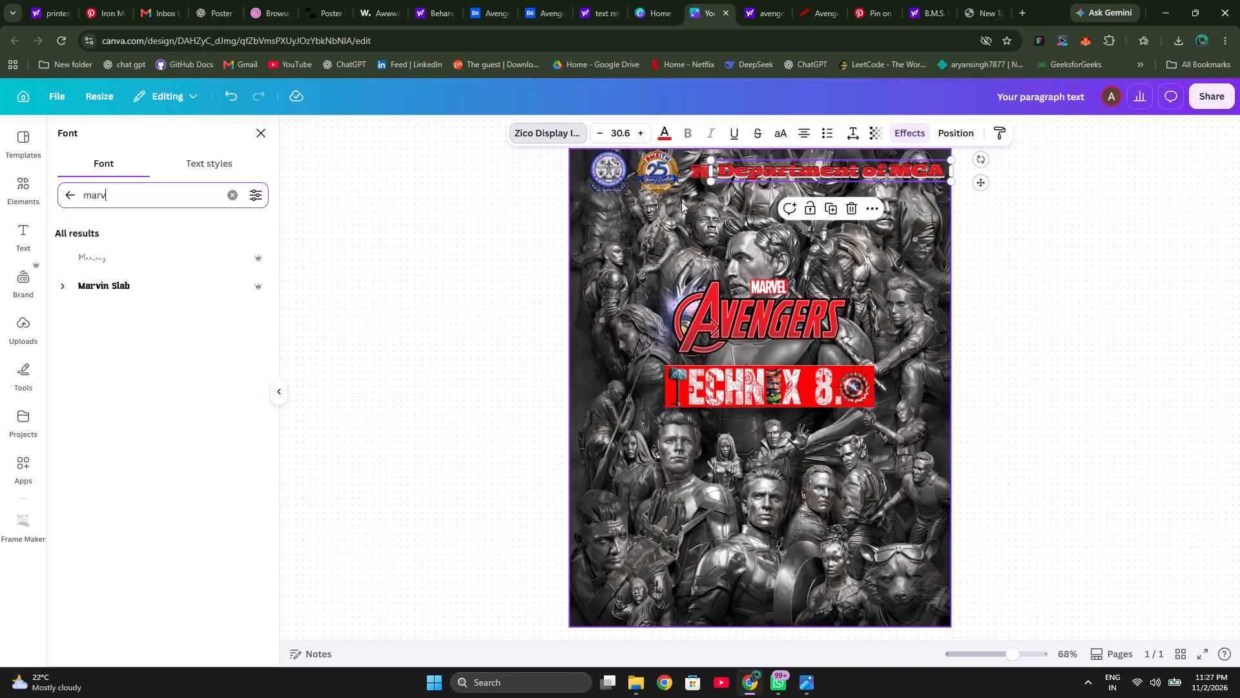
# Duplicate the red X beside the heading and place the copy centred between the Avengers logo and the TECHNIX 8.0 banner.
pyautogui.click(696, 176)
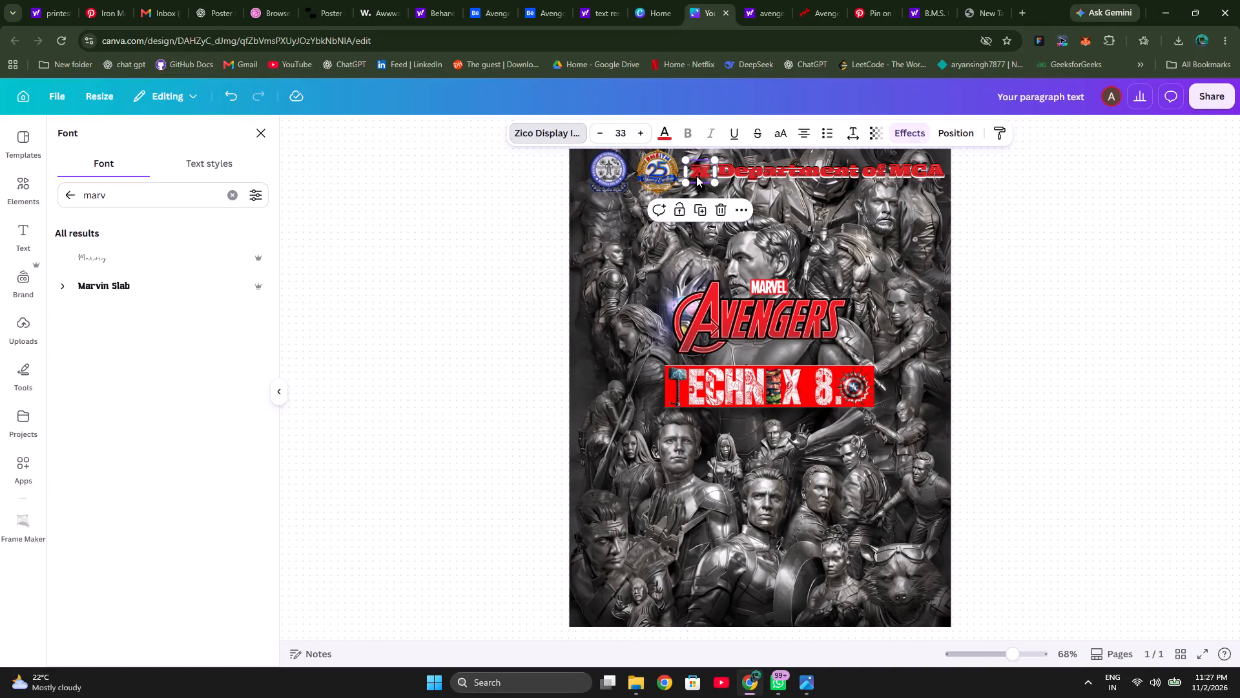
pyautogui.click(704, 212)
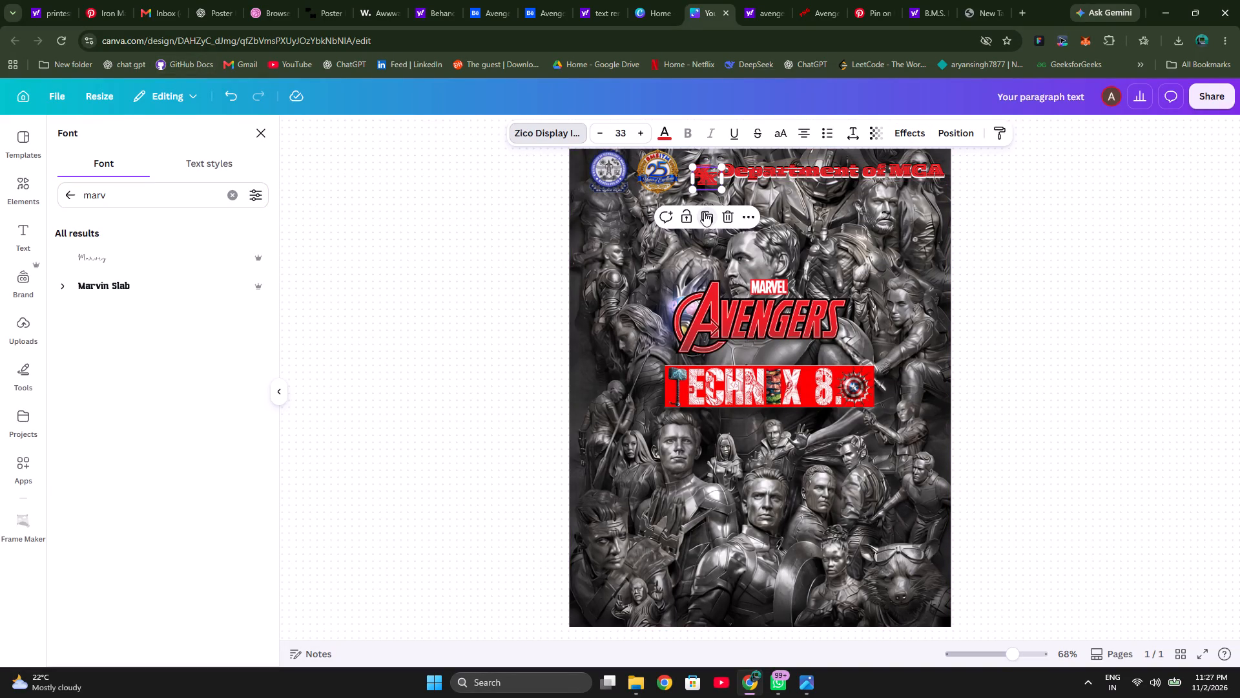
pyautogui.moveTo(707, 177); pyautogui.dragTo(756, 348)
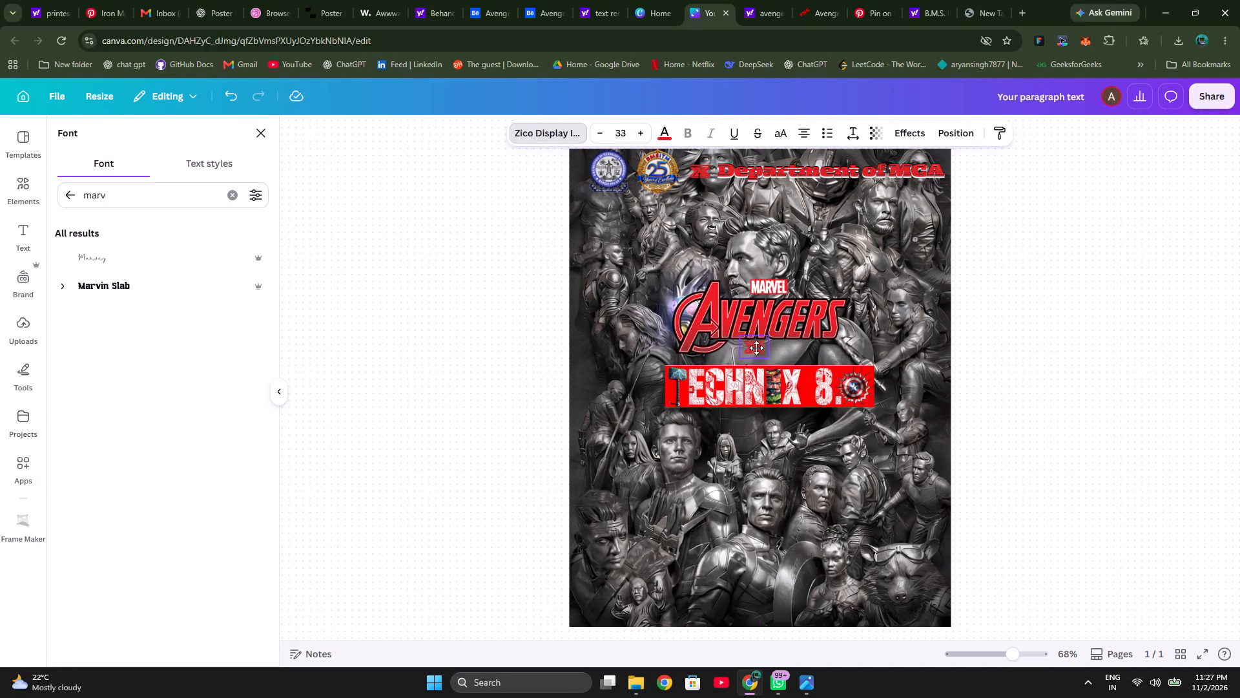
pyautogui.moveTo(756, 348); pyautogui.dragTo(767, 353)
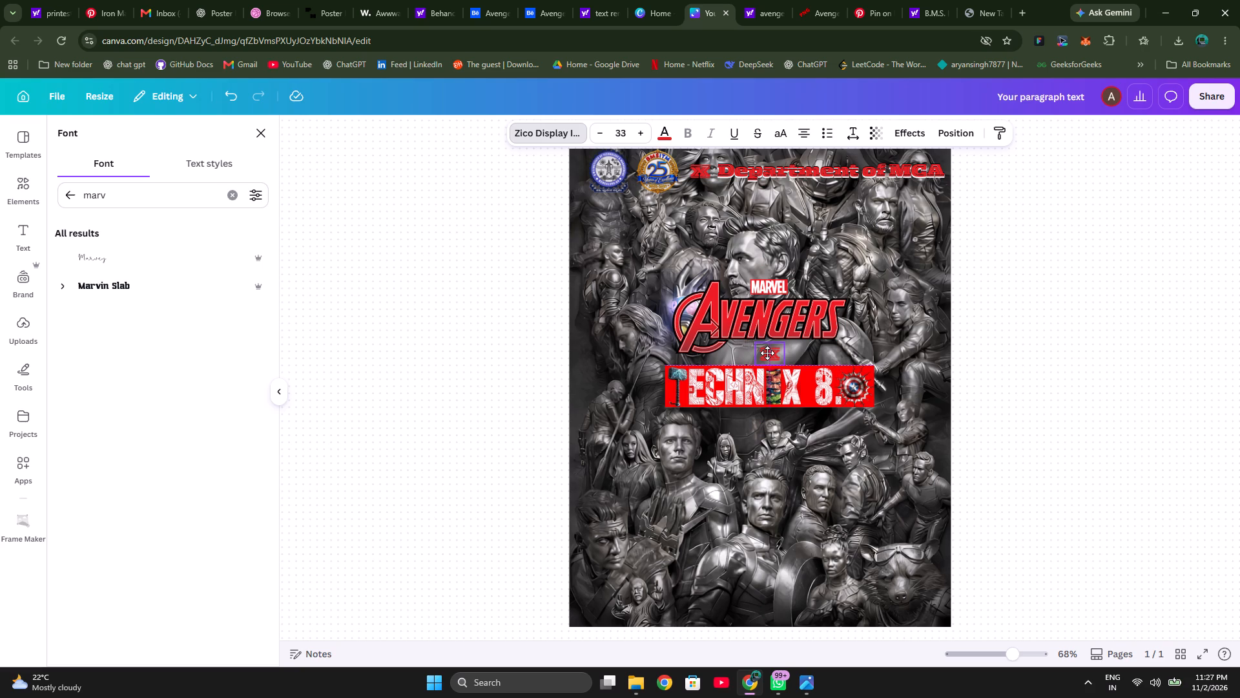
pyautogui.moveTo(767, 353); pyautogui.dragTo(765, 352)
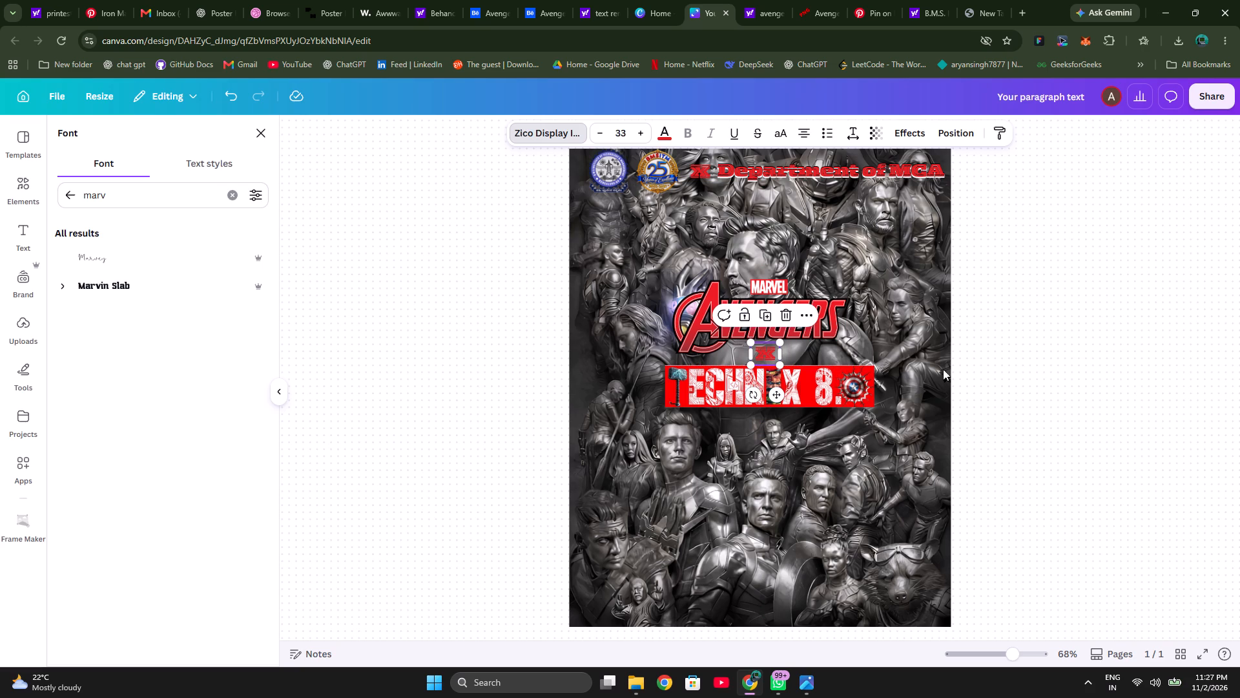
pyautogui.click(1001, 377)
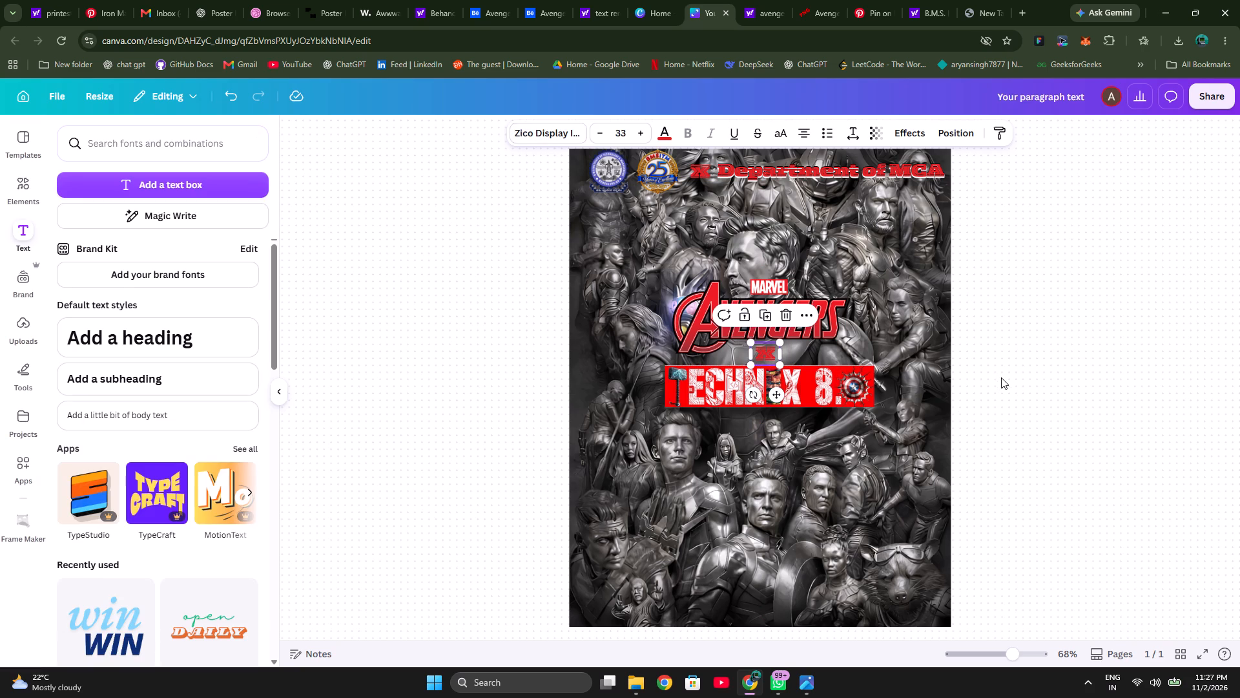
pyautogui.click(1000, 272)
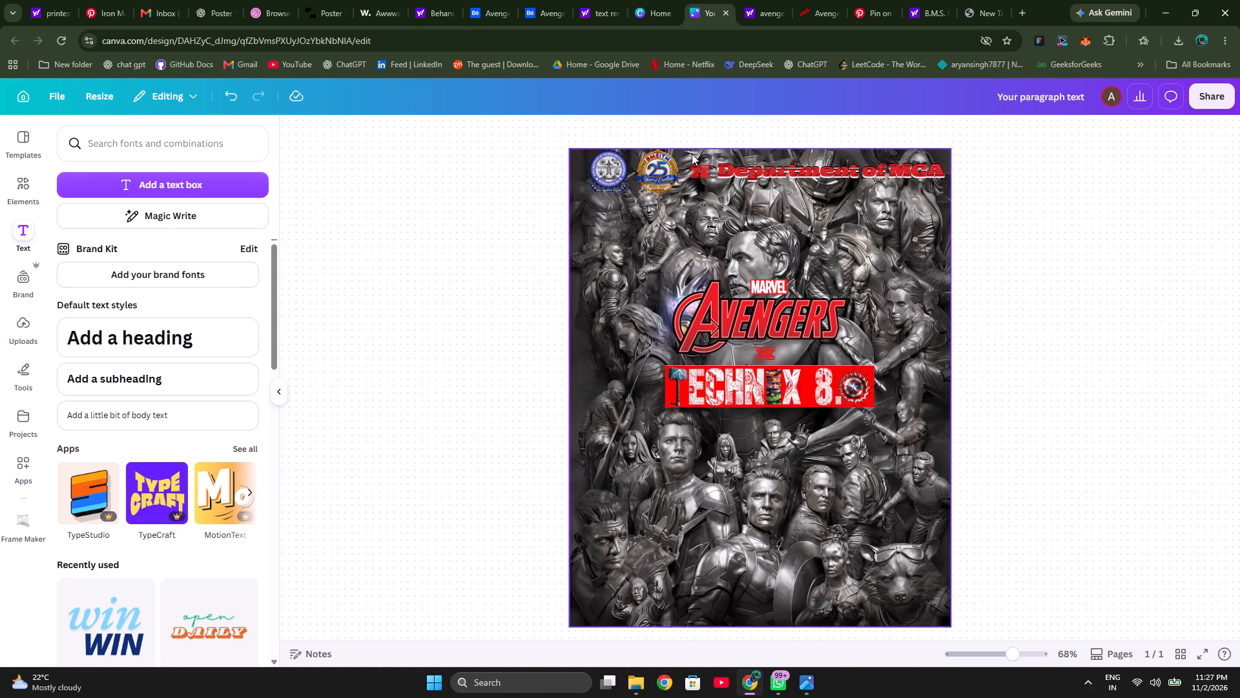
# Delete the original red X next to the "Department of MCA" heading.
pyautogui.click(694, 170)
pyautogui.click(721, 209)
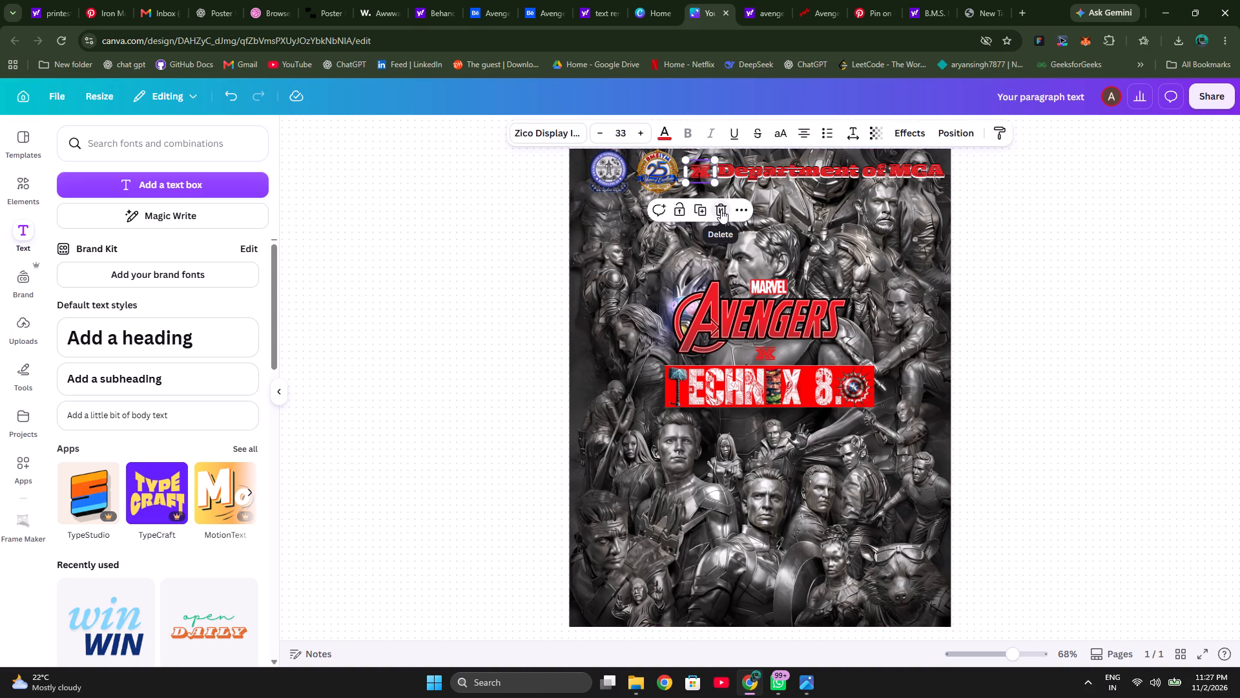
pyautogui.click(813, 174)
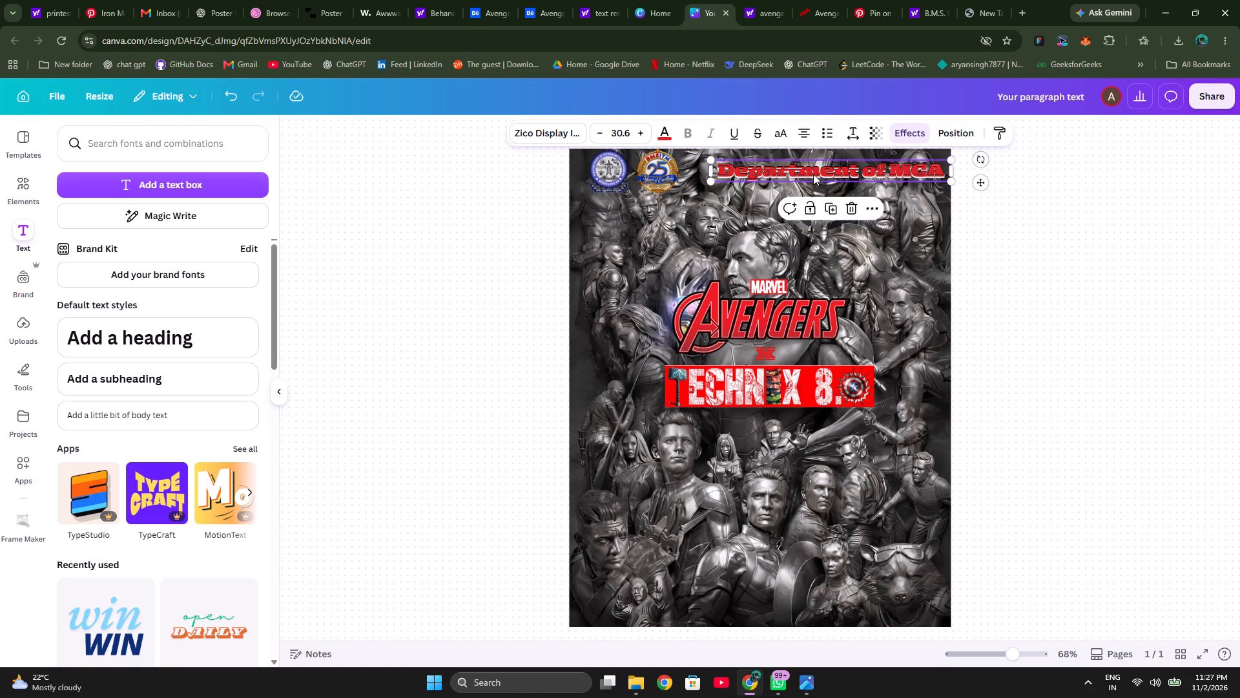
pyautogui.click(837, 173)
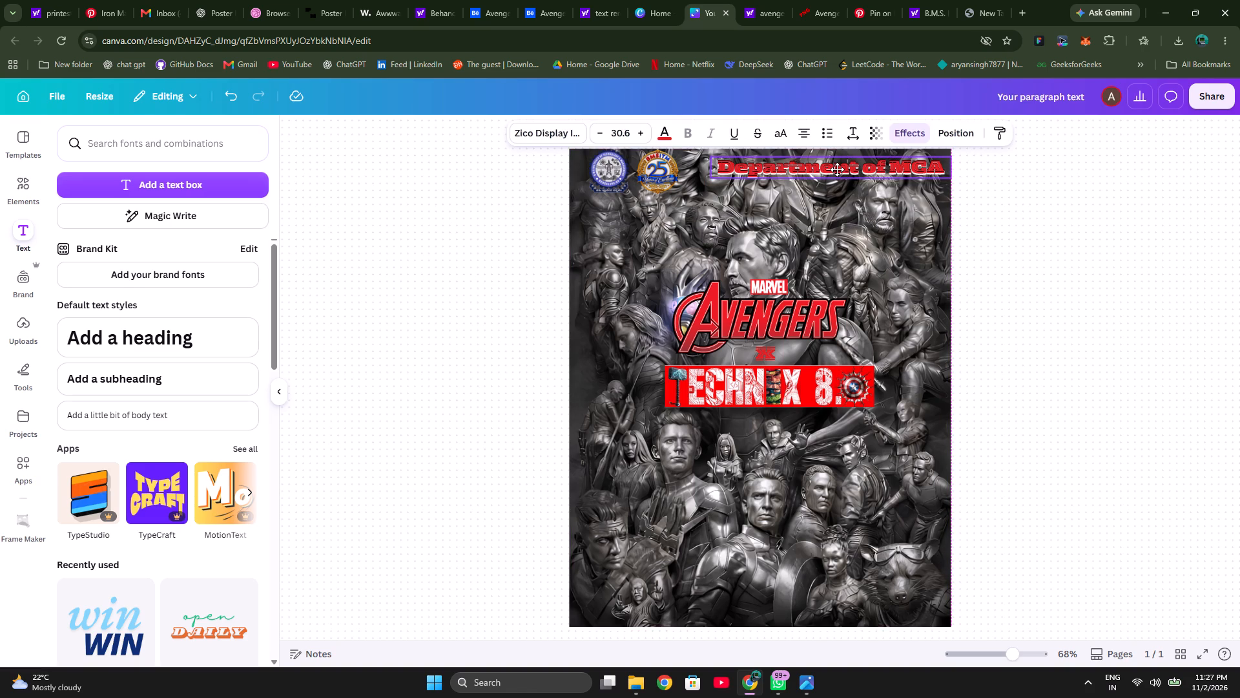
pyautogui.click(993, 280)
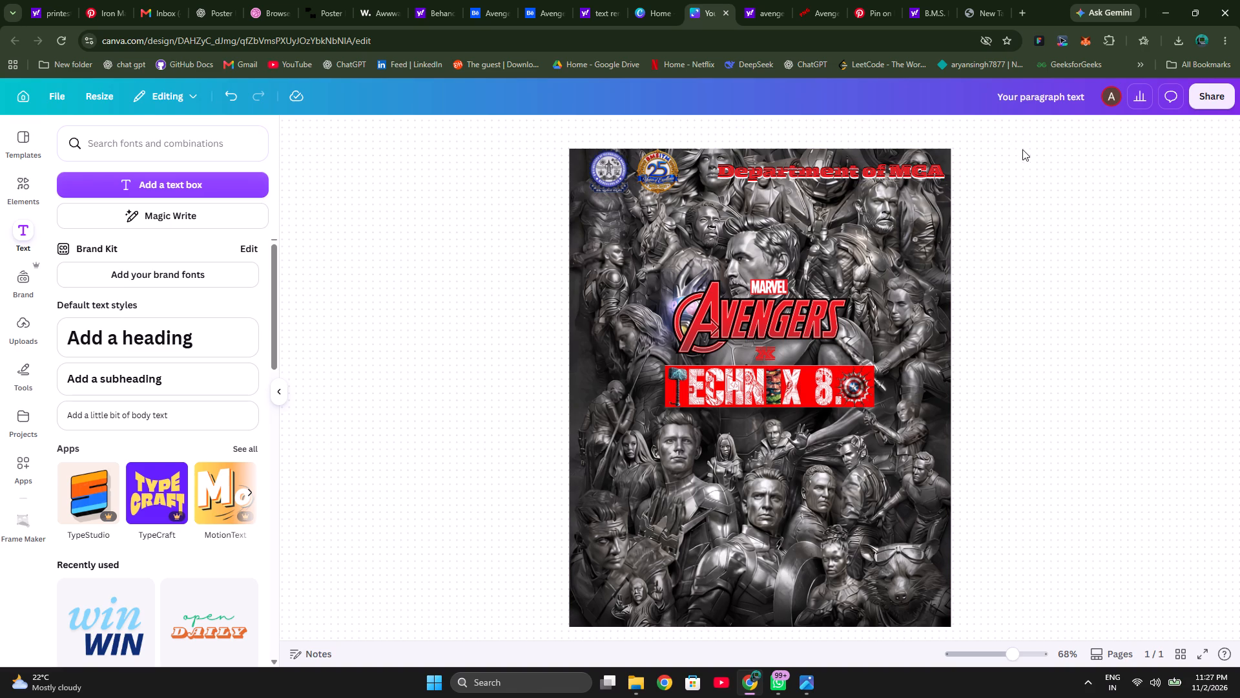
# Shrink the 25 Years of Excellence logo to about 91 by 90.
pyautogui.click(663, 172)
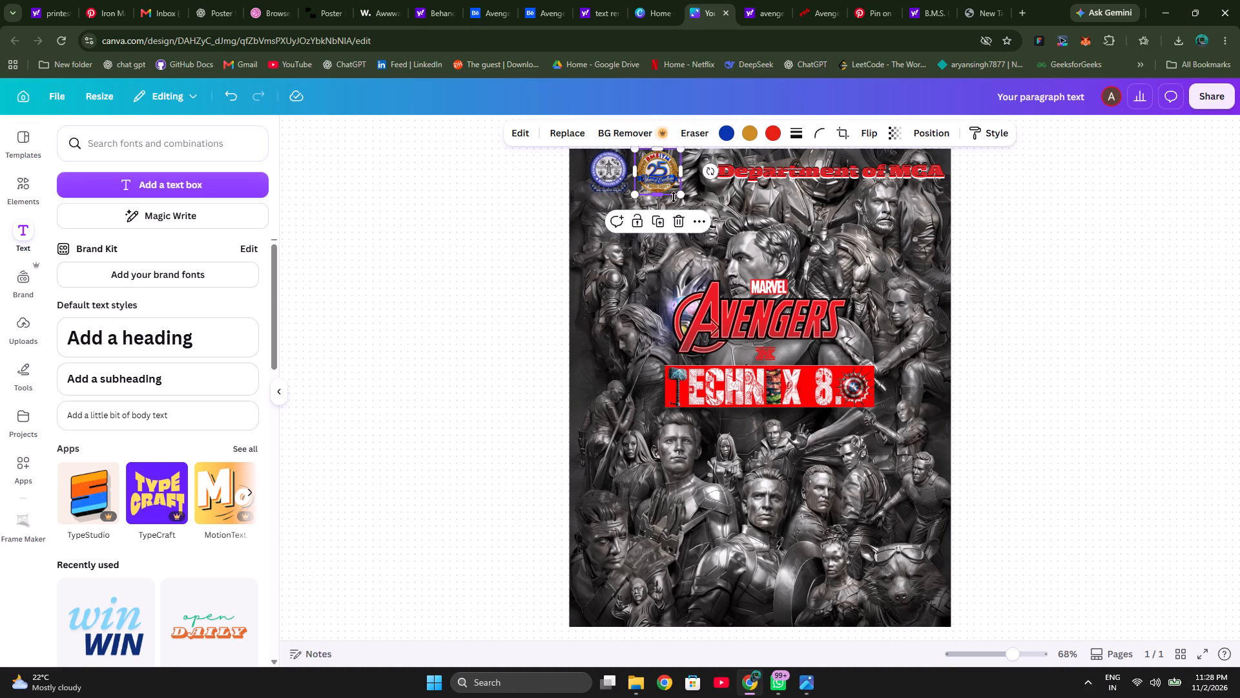
pyautogui.moveTo(683, 196); pyautogui.dragTo(677, 192)
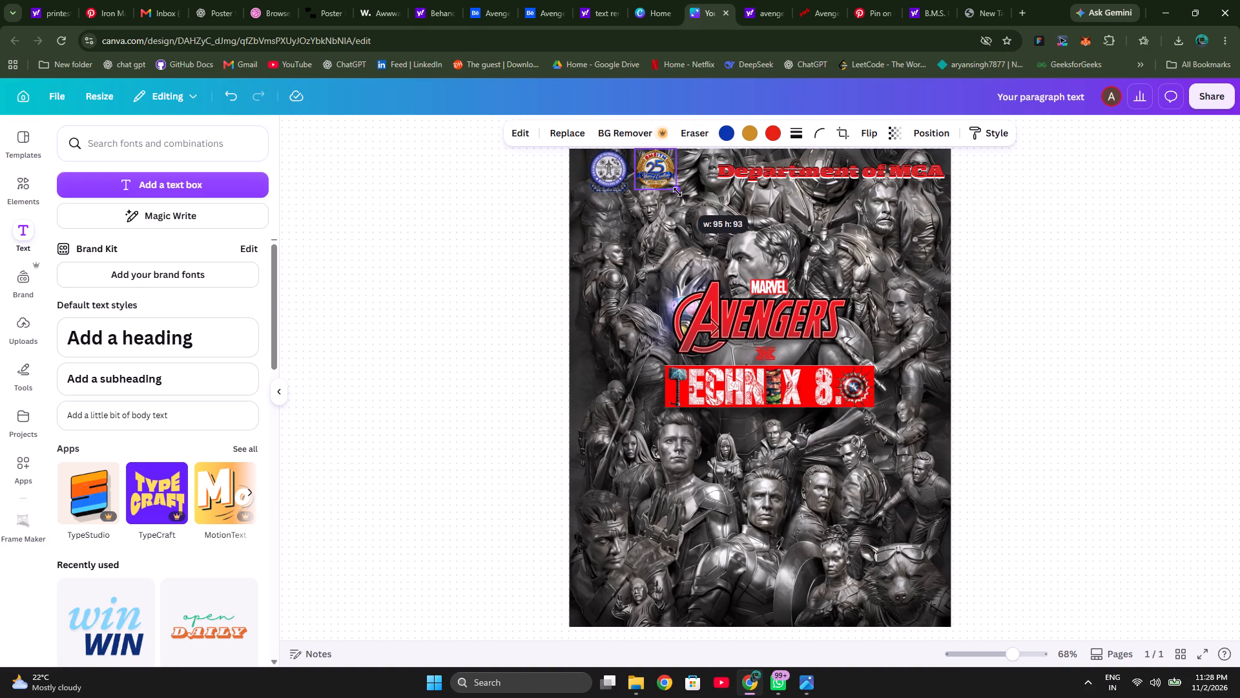
pyautogui.moveTo(677, 192); pyautogui.dragTo(677, 194)
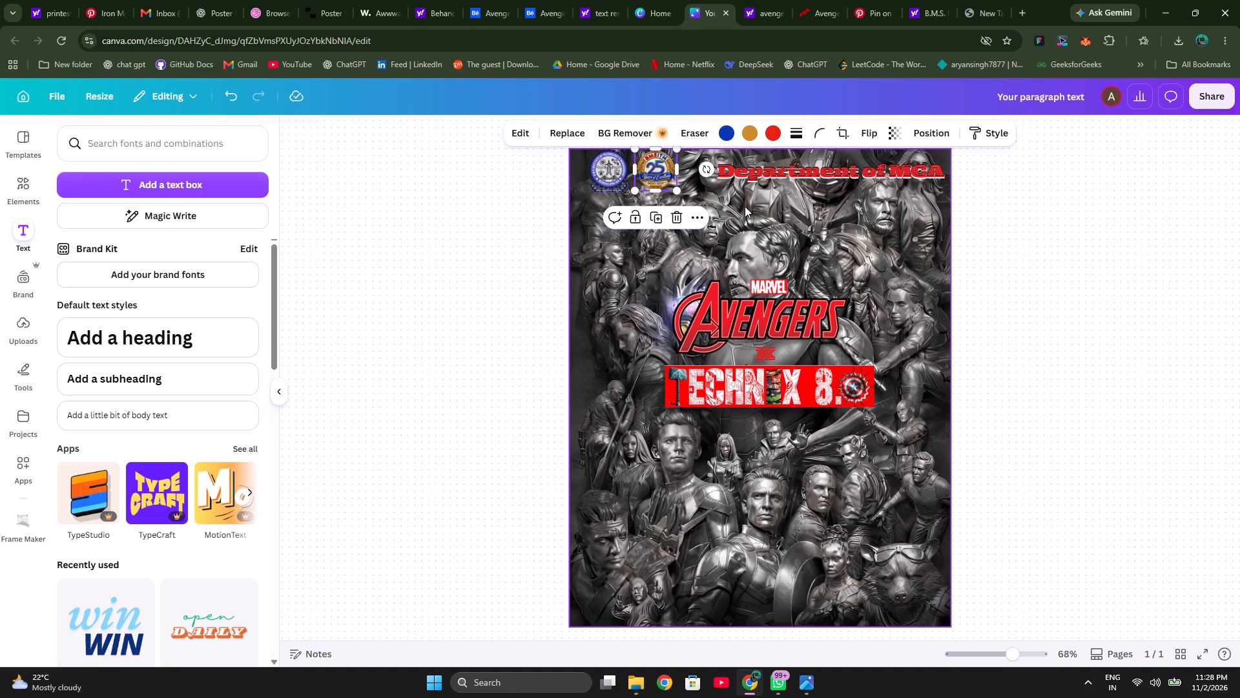
pyautogui.click(745, 206)
pyautogui.click(661, 173)
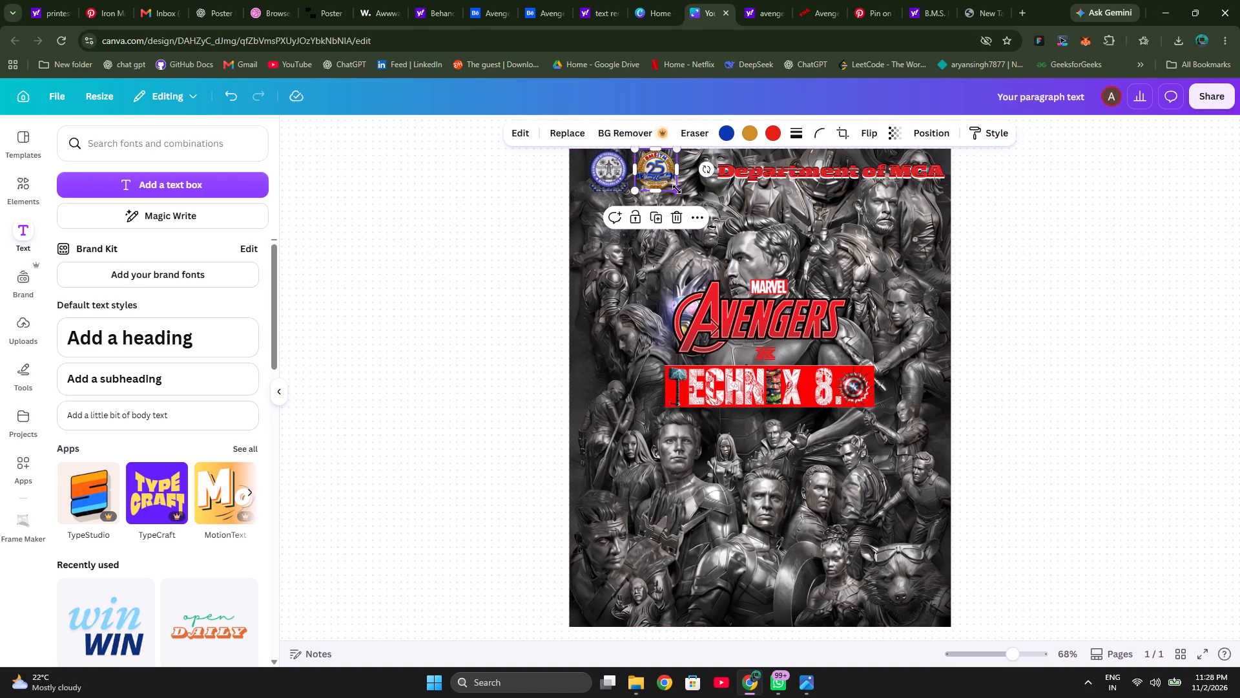
pyautogui.click(677, 189)
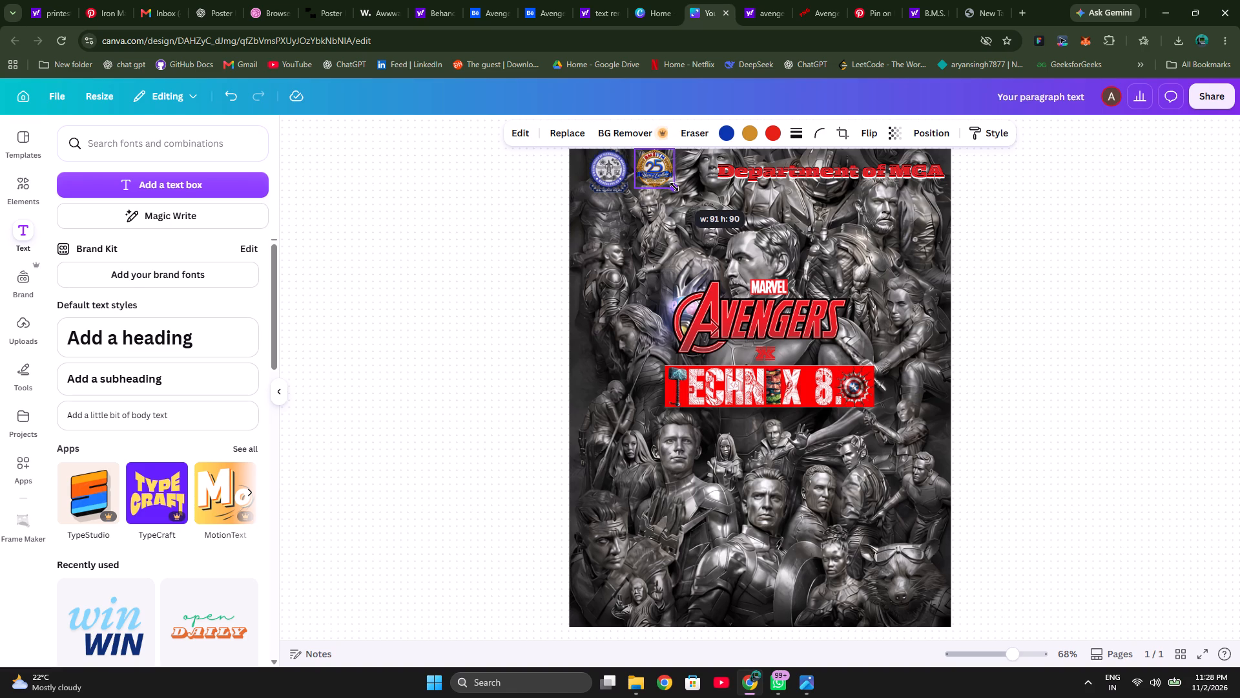
# Shrink the round blue college logo to match the height of the 25 Years of Excellence logo.
pyautogui.click(608, 173)
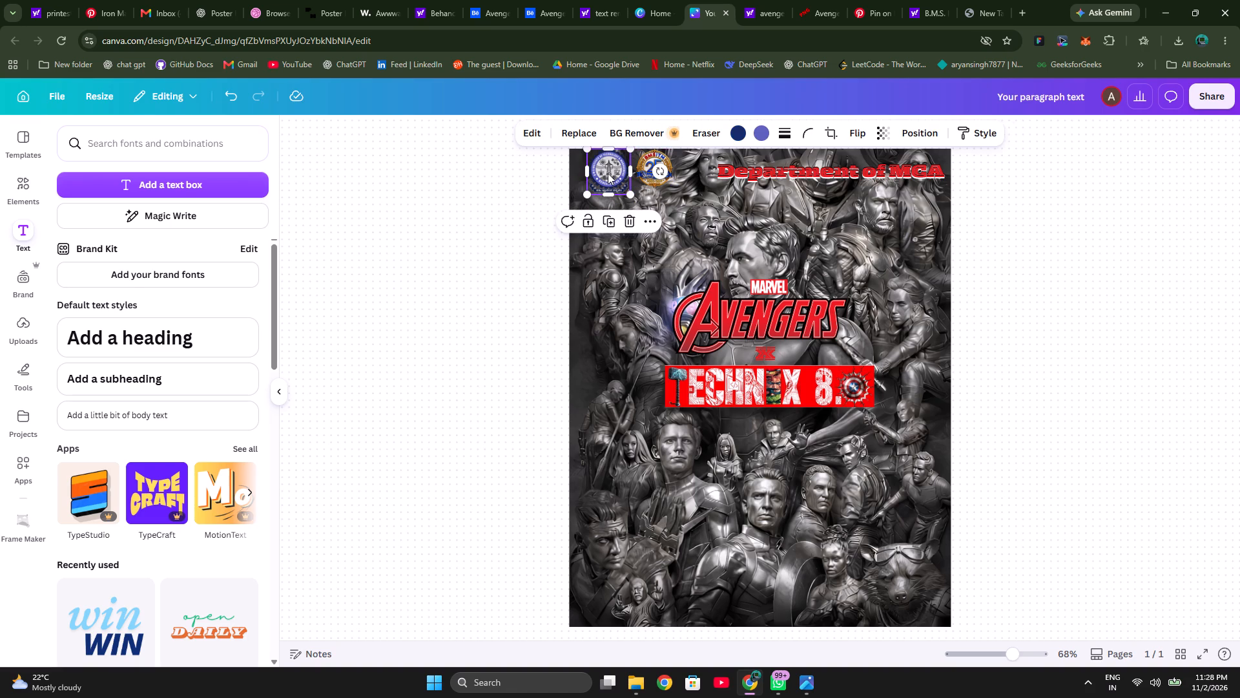
pyautogui.click(630, 193)
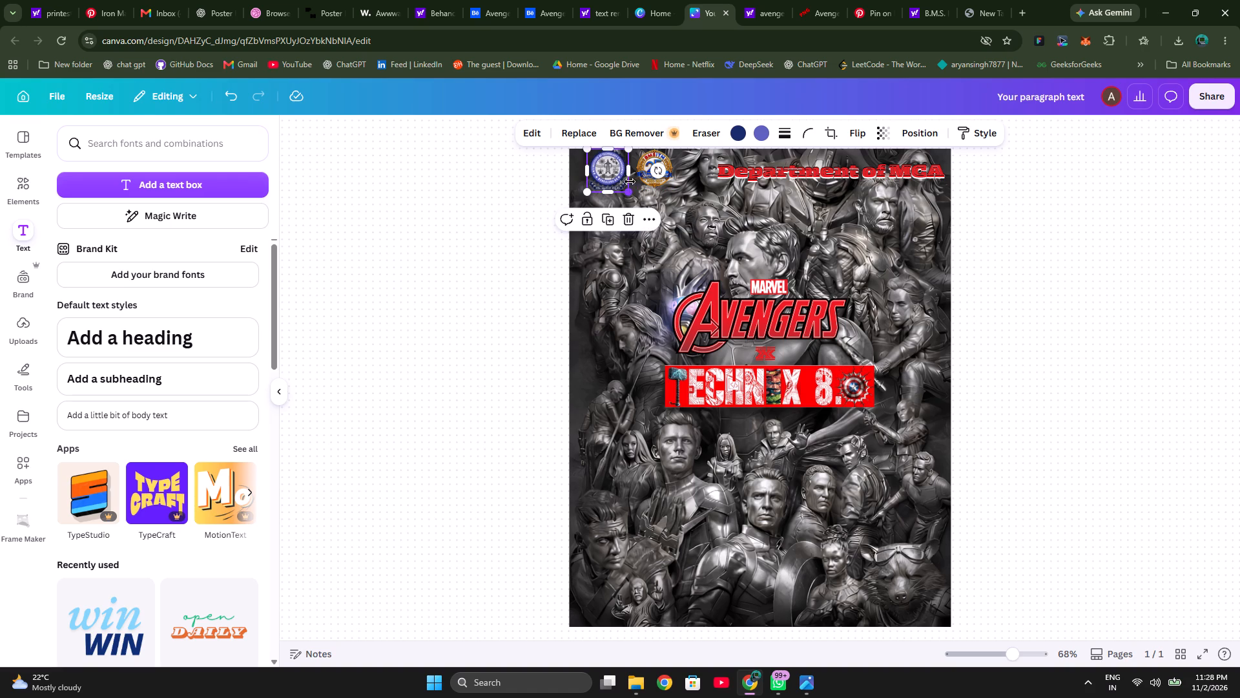
pyautogui.click(628, 191)
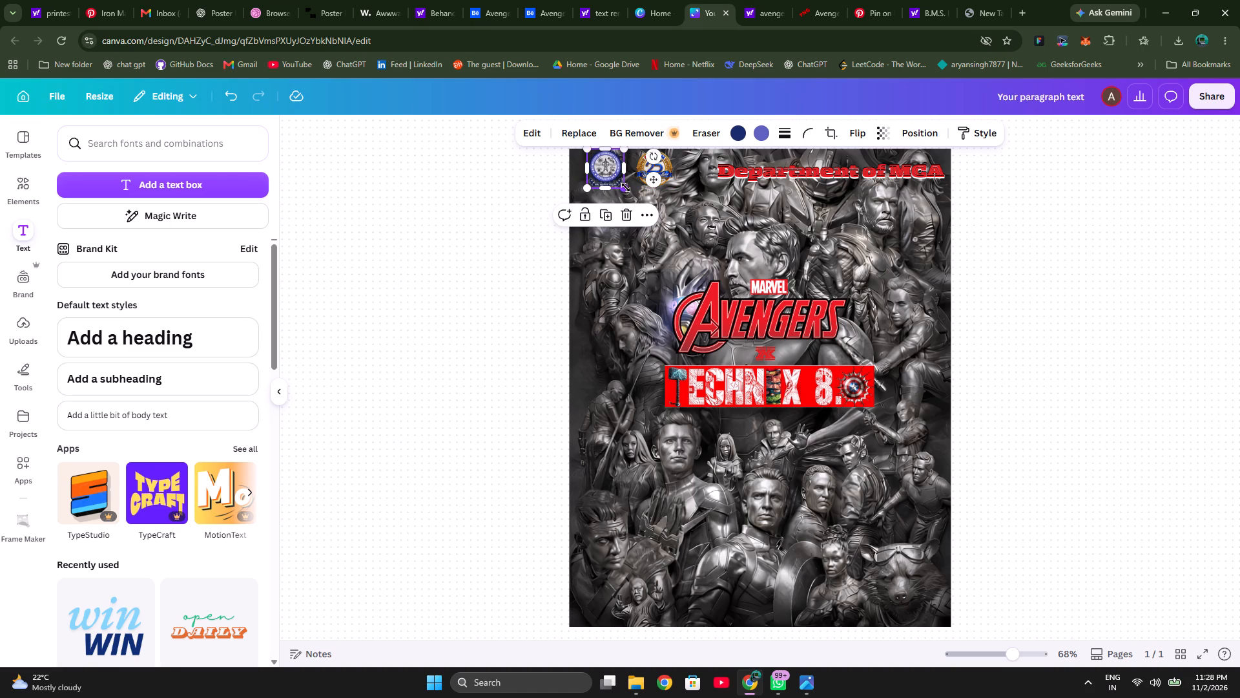
# Move the 25 Years of Excellence and college logos slightly down from the poster's top edge, keeping them level with each other.
pyautogui.scroll(2, 696, 256)
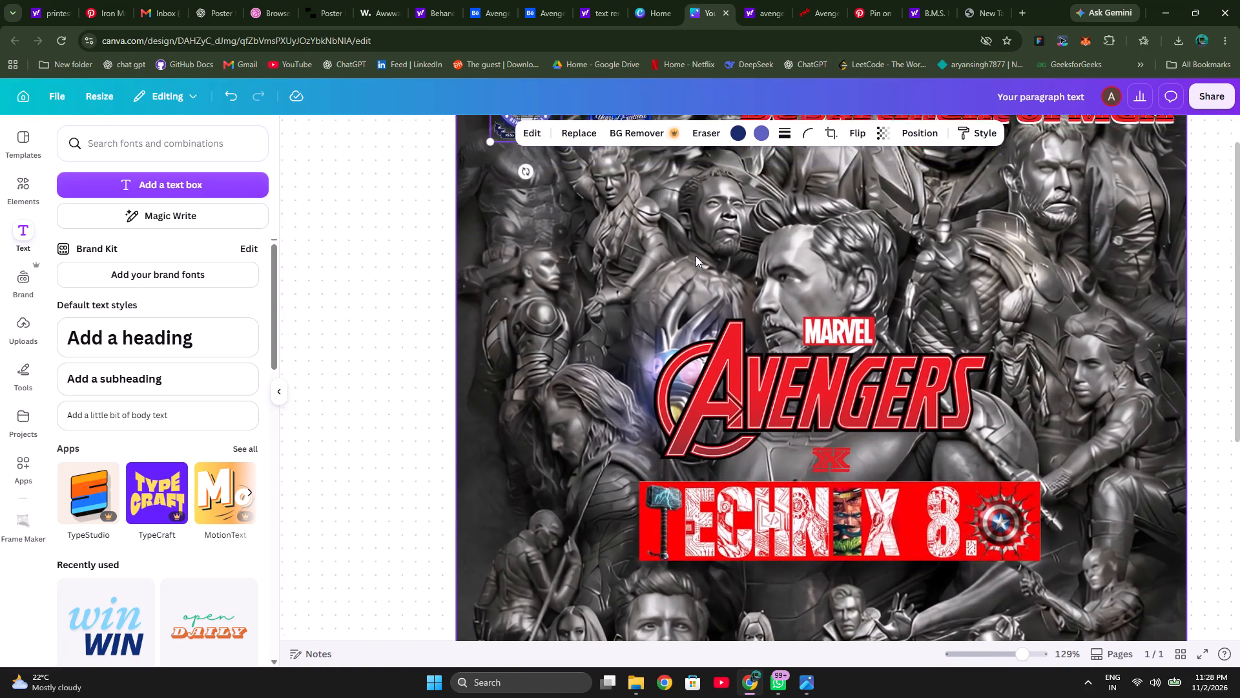
pyautogui.scroll(3, 696, 256)
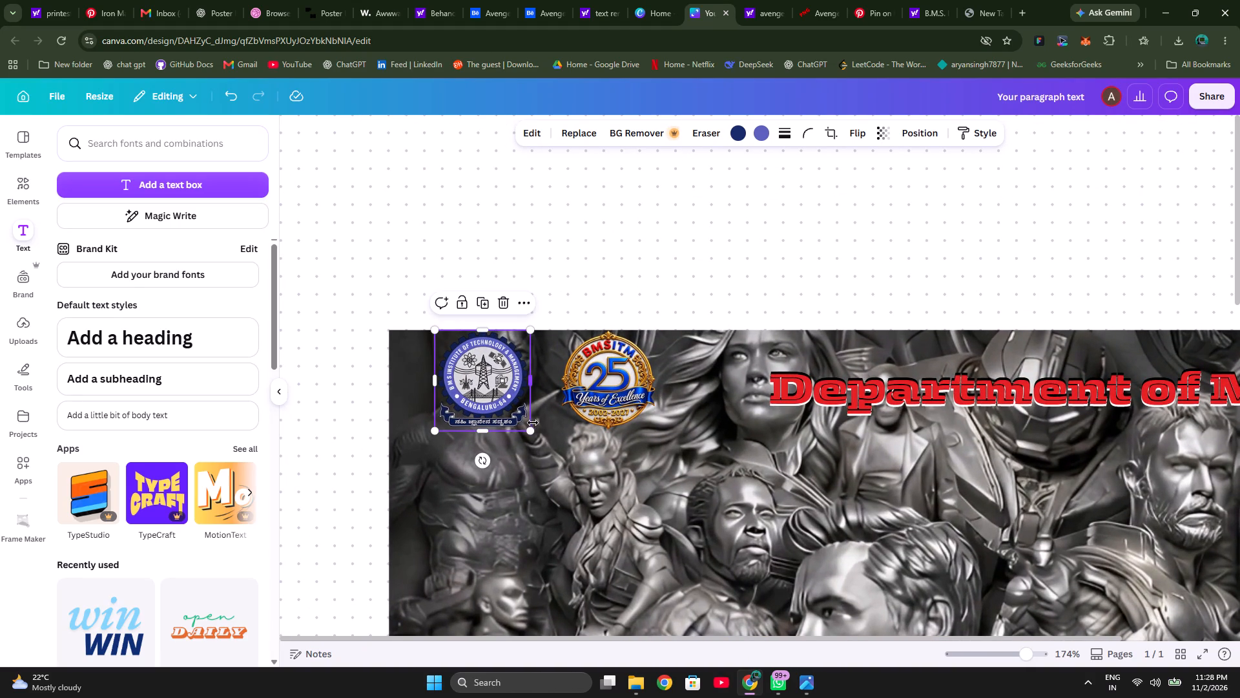
pyautogui.click(620, 374)
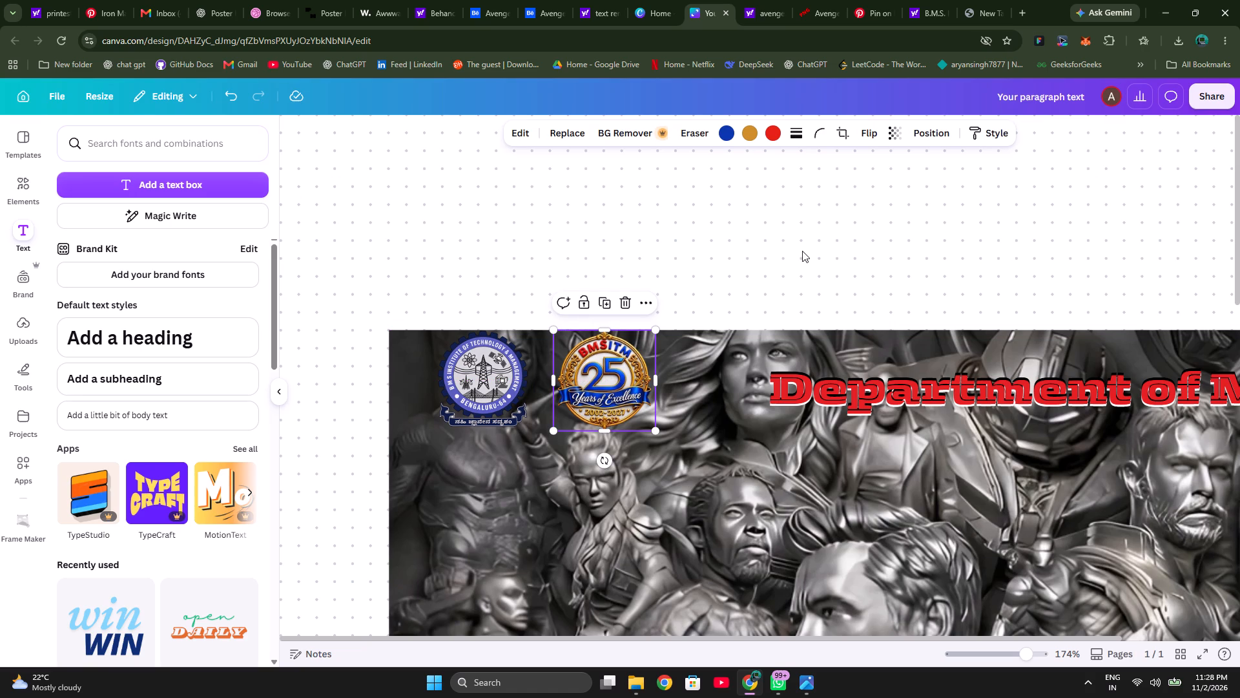
pyautogui.moveTo(596, 375); pyautogui.dragTo(596, 376)
pyautogui.moveTo(596, 376); pyautogui.dragTo(595, 383)
pyautogui.moveTo(481, 366); pyautogui.dragTo(481, 369)
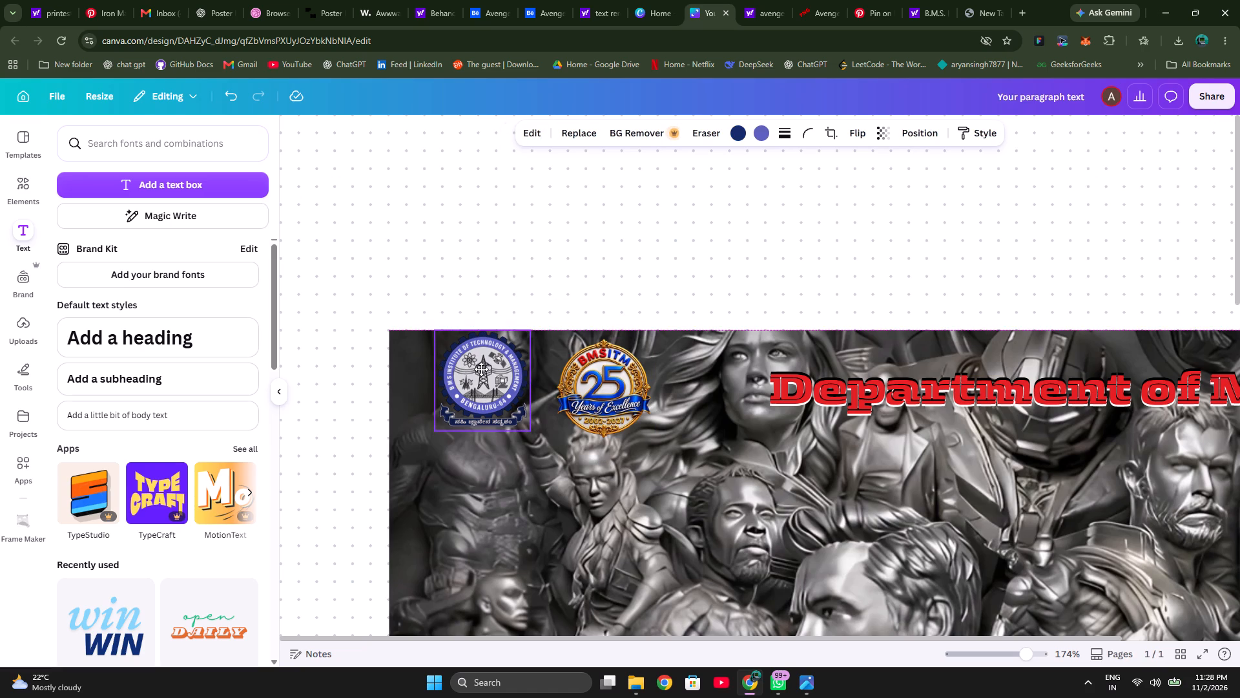
pyautogui.moveTo(481, 369); pyautogui.dragTo(480, 374)
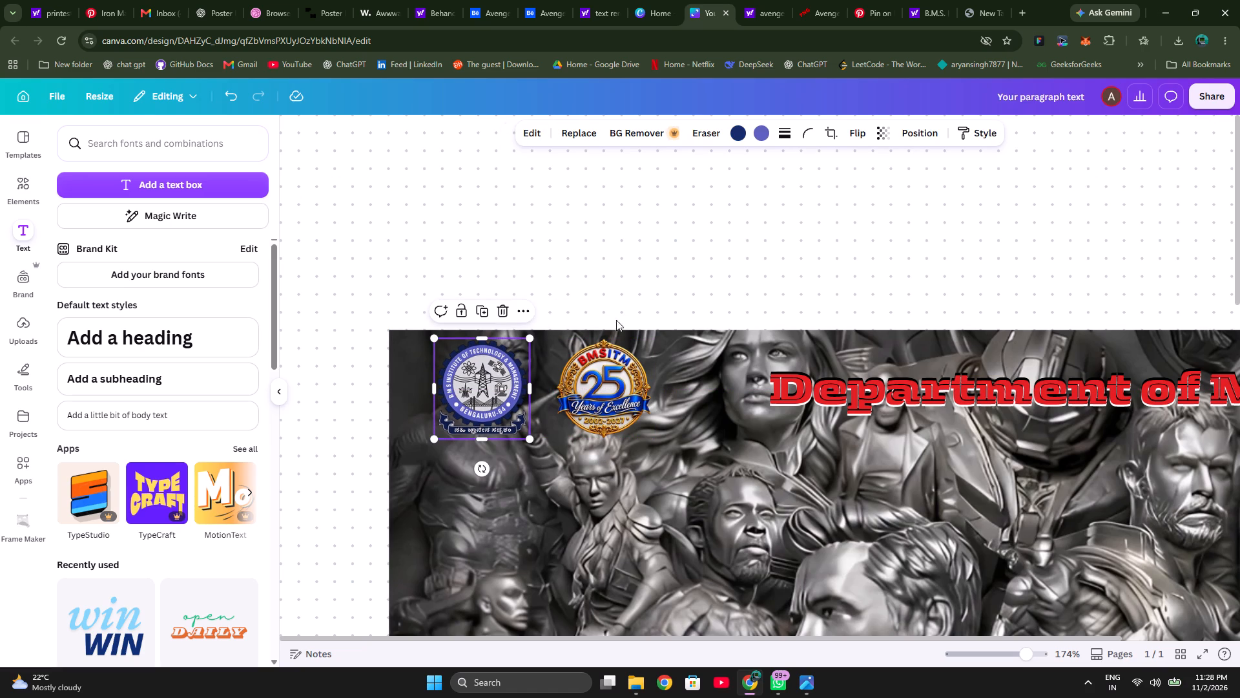
pyautogui.click(692, 290)
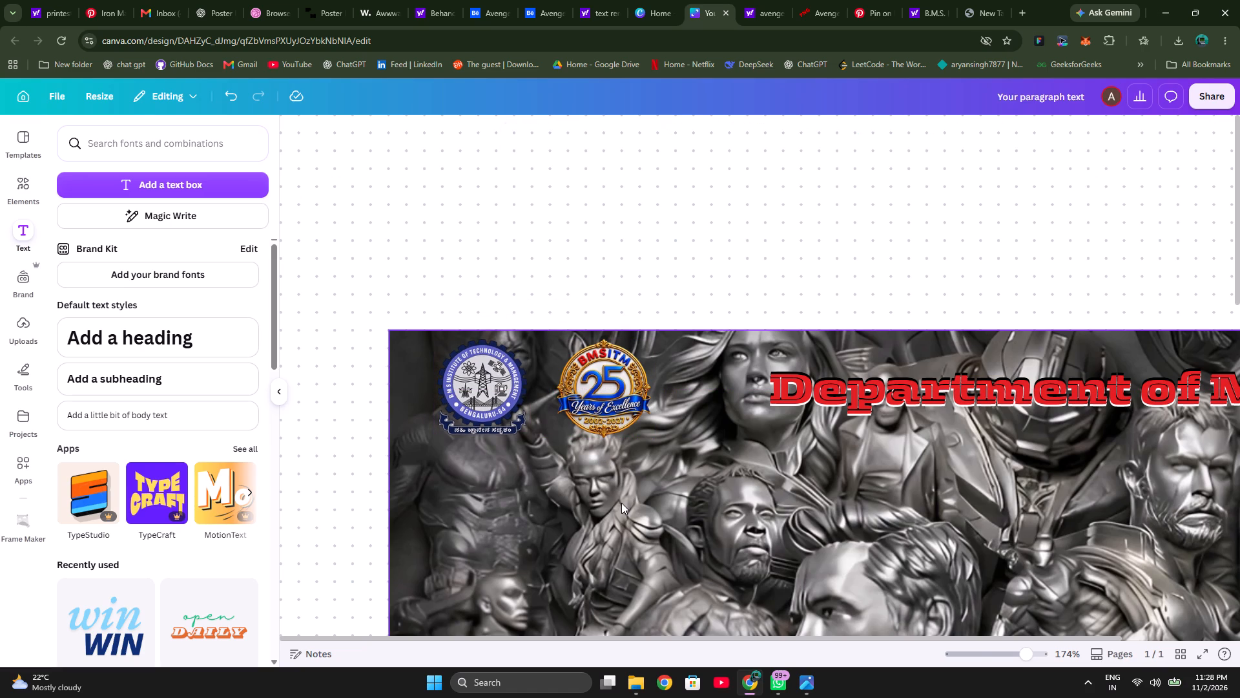
# Move the 25 Years of Excellence logo directly below the college logo, leaving a gap between them.
pyautogui.scroll(-1, 621, 503)
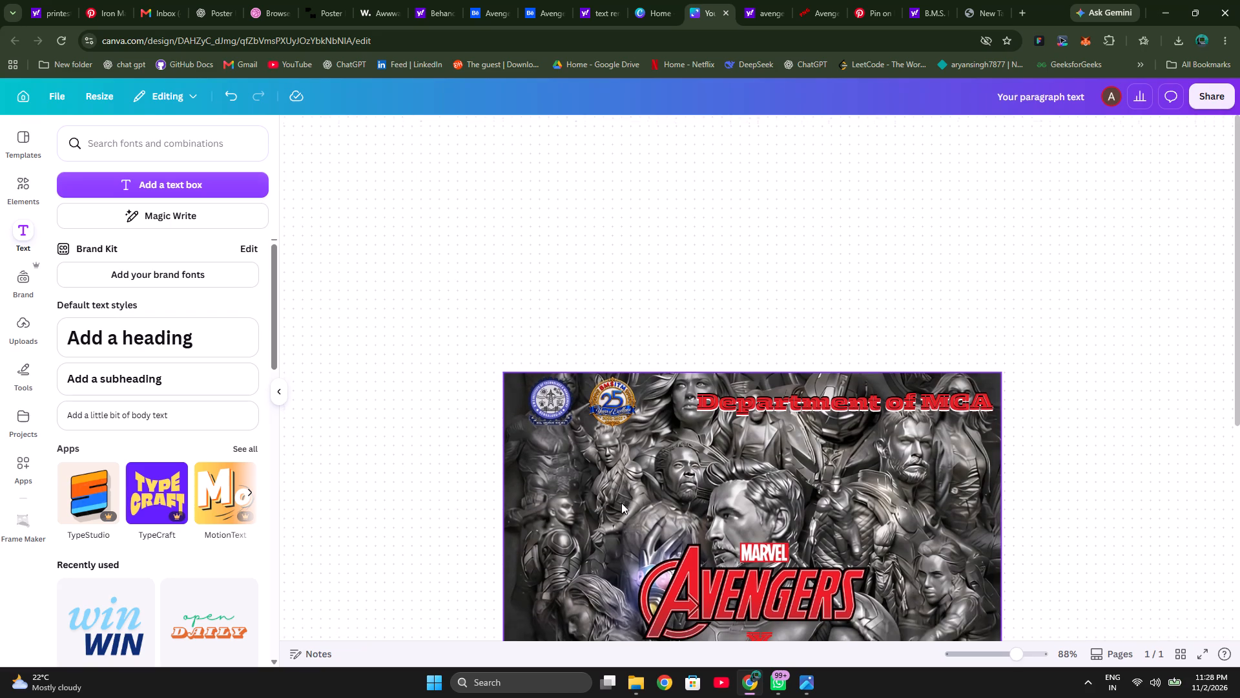
pyautogui.scroll(-2, 621, 503)
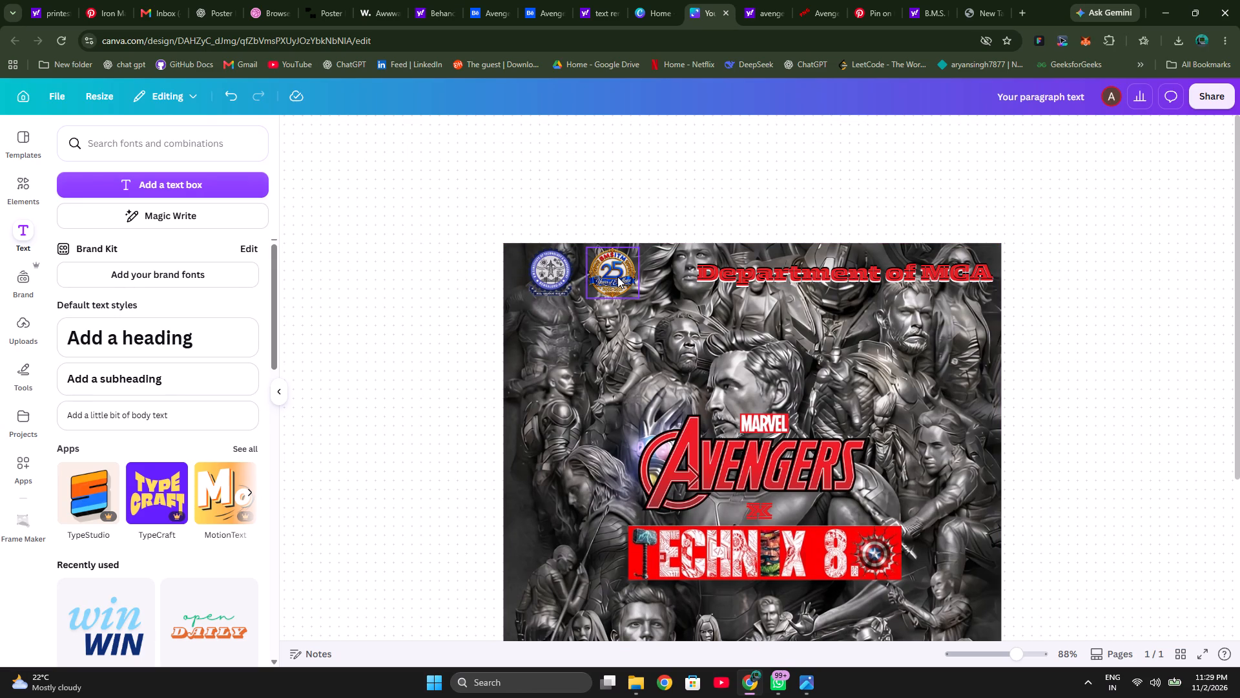
pyautogui.moveTo(617, 277); pyautogui.dragTo(555, 362)
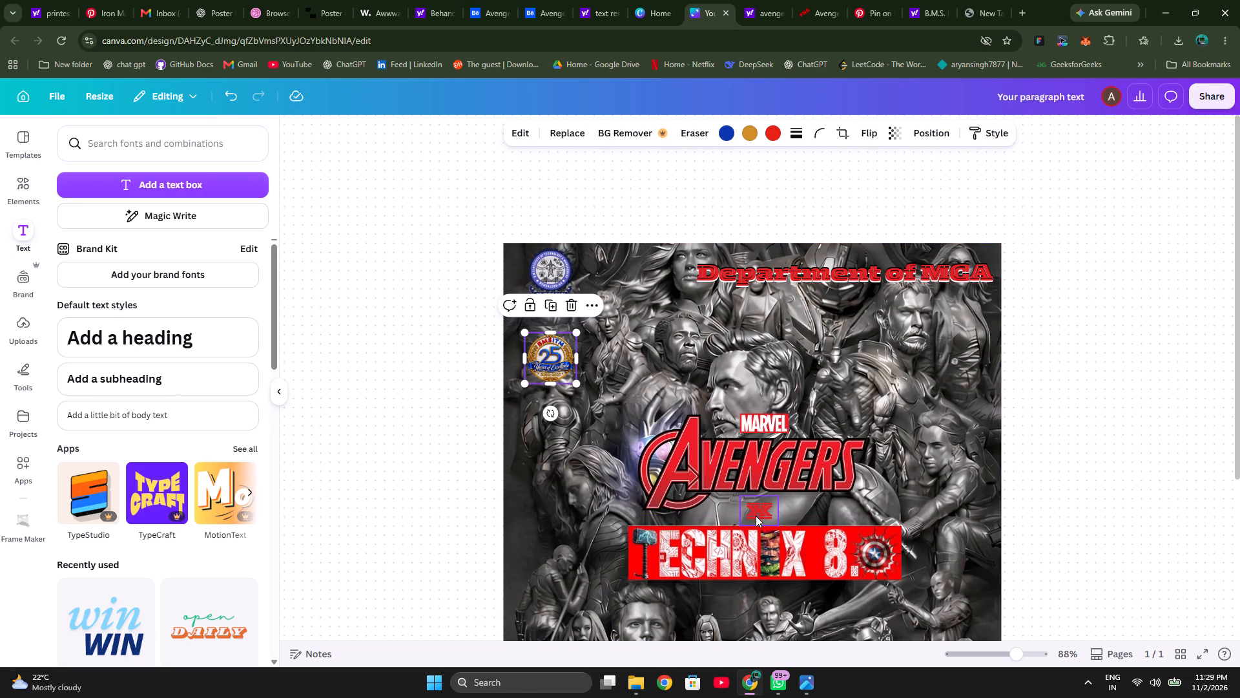
# Move the red X from above the TECHNIX 8.0 banner to the right of the stacked logos, about midway between them vertically.
pyautogui.moveTo(756, 516); pyautogui.dragTo(626, 331)
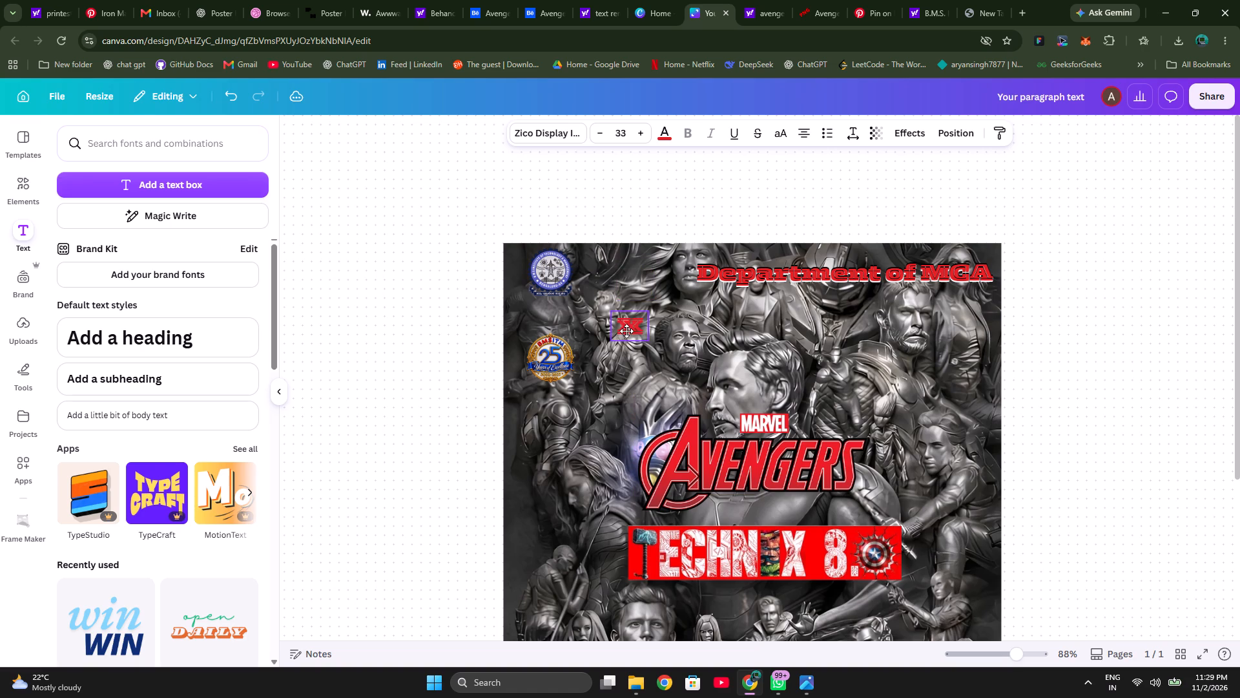
pyautogui.moveTo(626, 331); pyautogui.dragTo(627, 323)
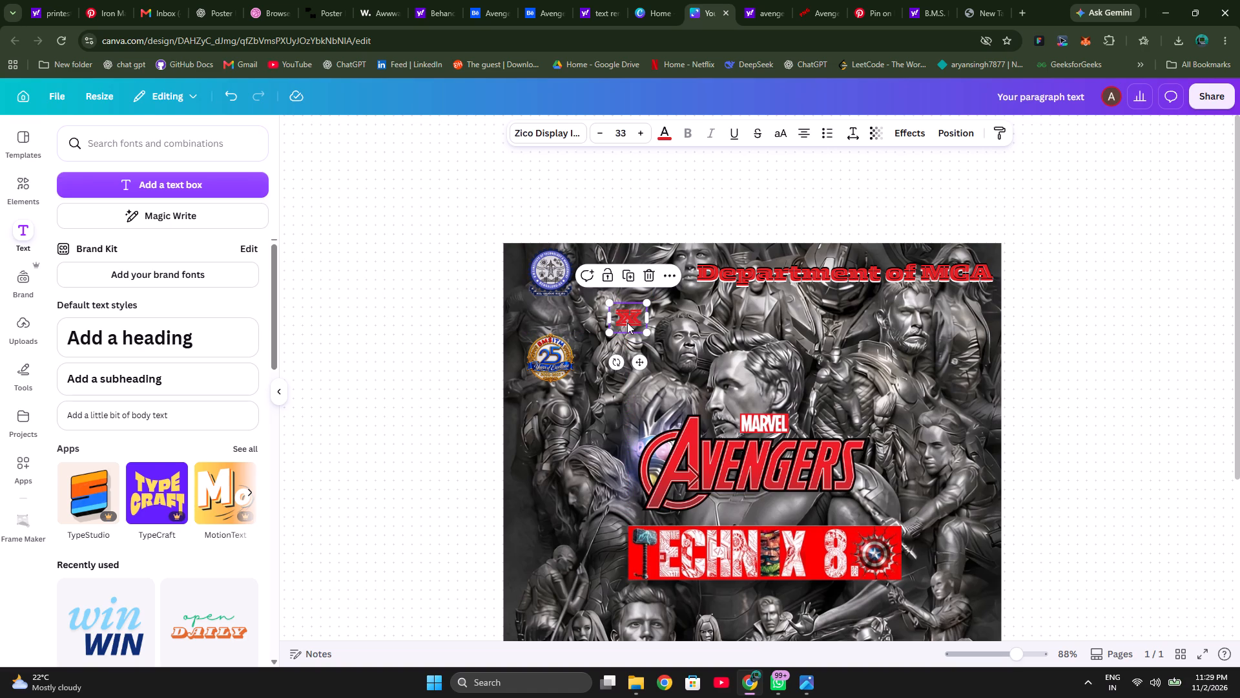
# Move the "Department of MCA" heading down so it sits just right of the red X, level with it.
pyautogui.moveTo(809, 276); pyautogui.dragTo(807, 294)
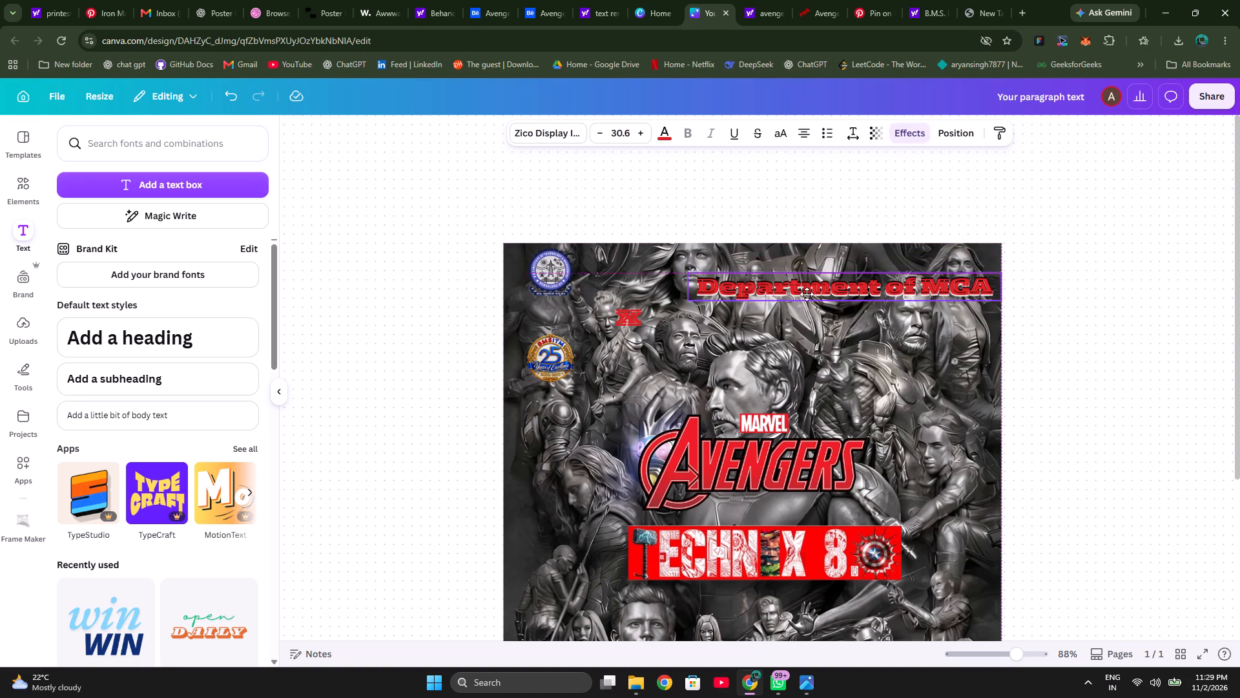
pyautogui.moveTo(807, 294); pyautogui.dragTo(792, 322)
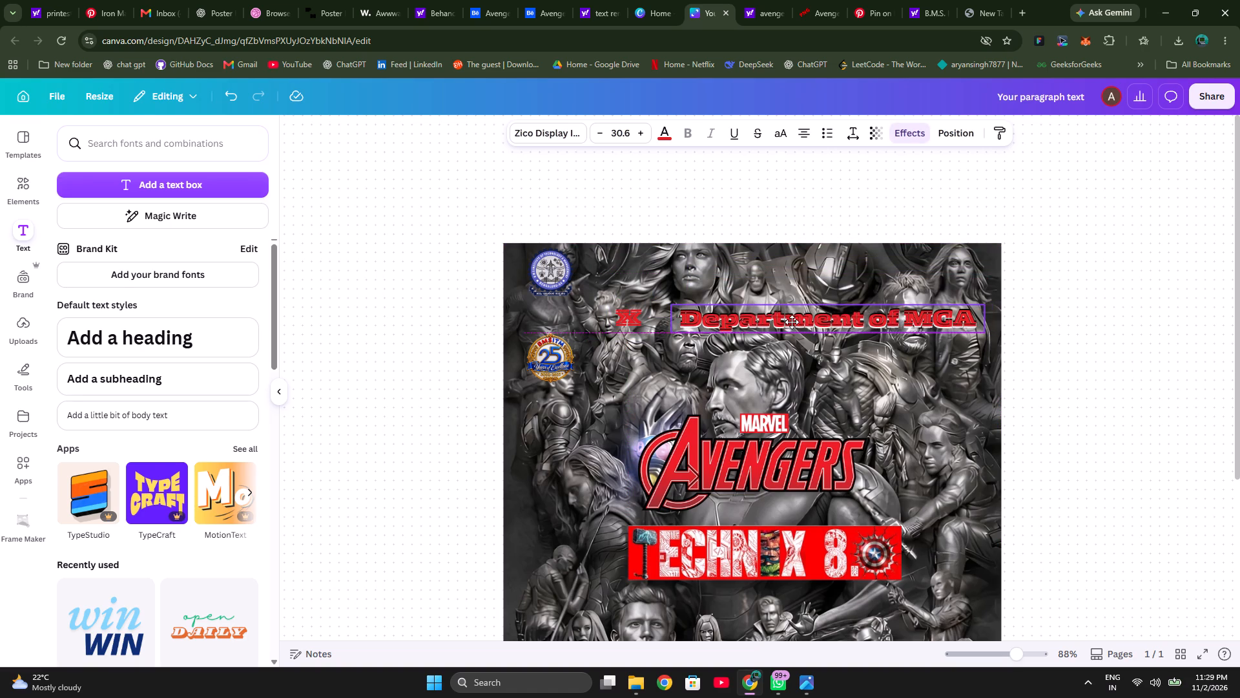
pyautogui.moveTo(792, 322); pyautogui.dragTo(793, 324)
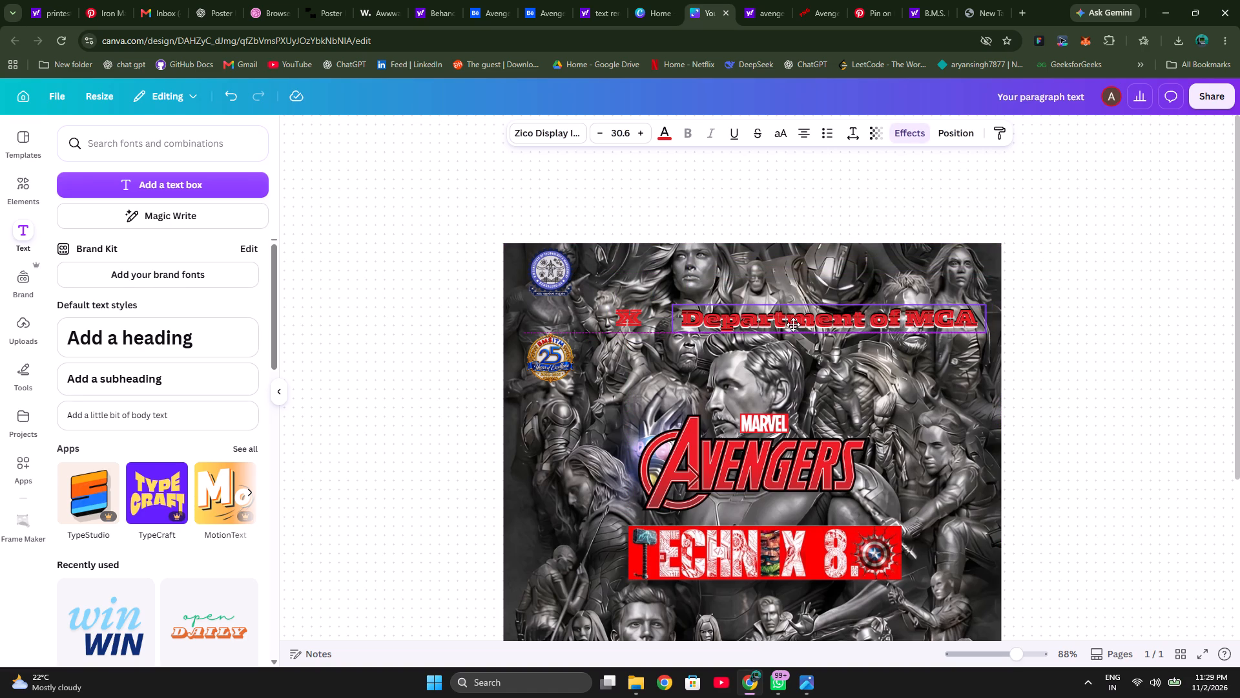
pyautogui.moveTo(793, 324); pyautogui.dragTo(795, 324)
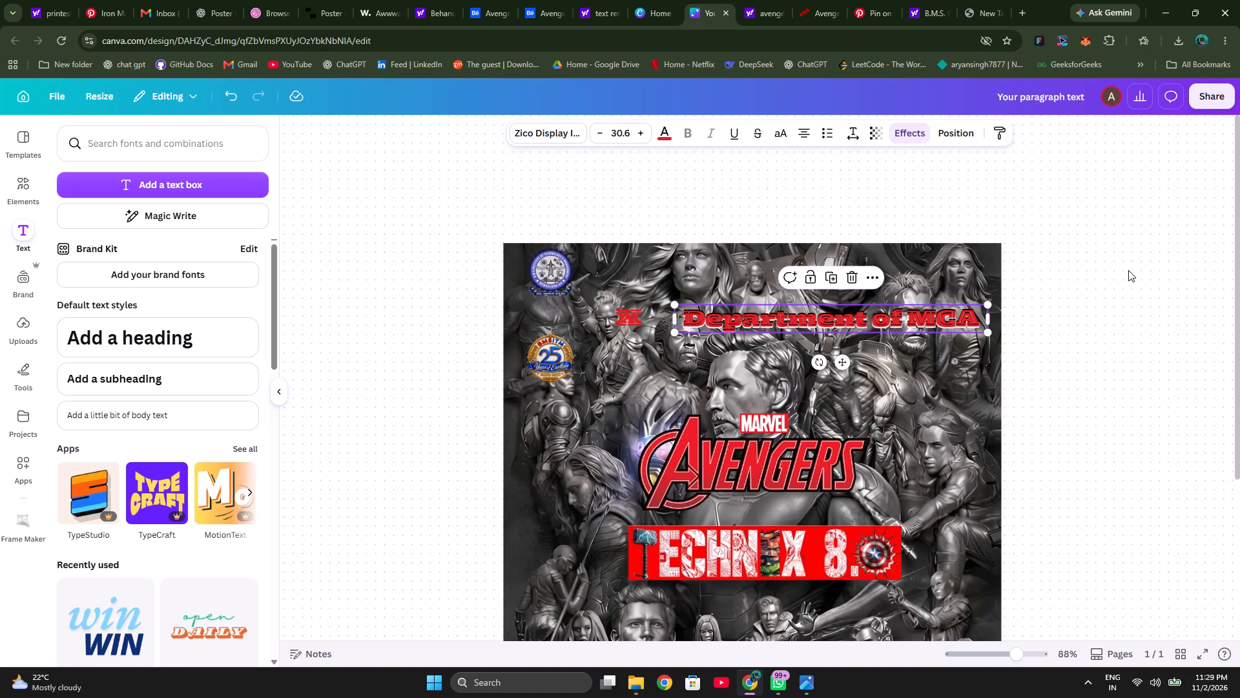
# Move the red X closer to the stacked logos and slightly up, about midway between them vertically.
pyautogui.click(630, 317)
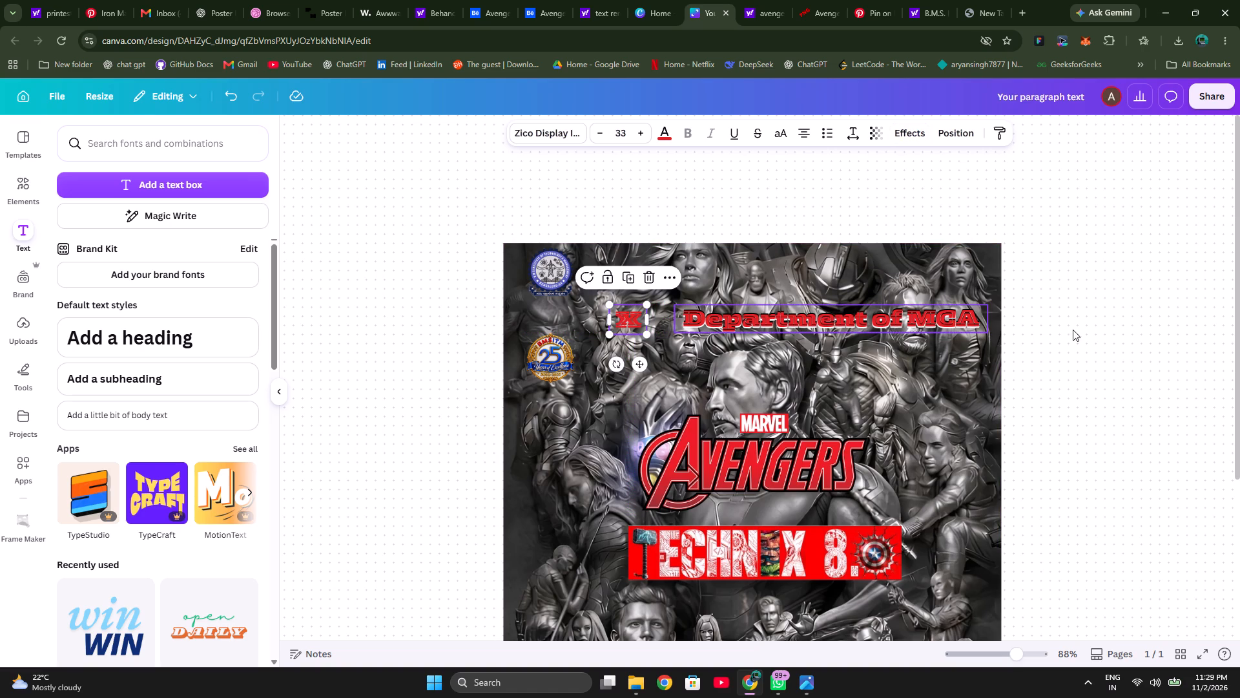
pyautogui.click(1117, 337)
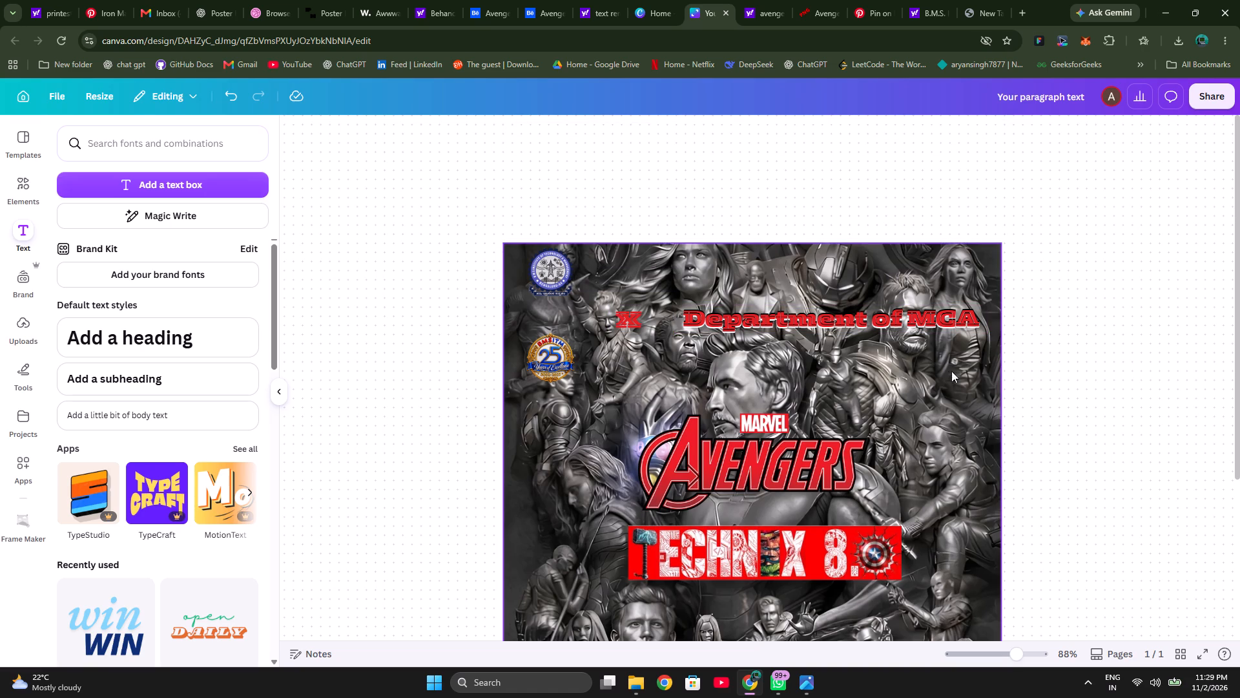
pyautogui.scroll(-1, 913, 390)
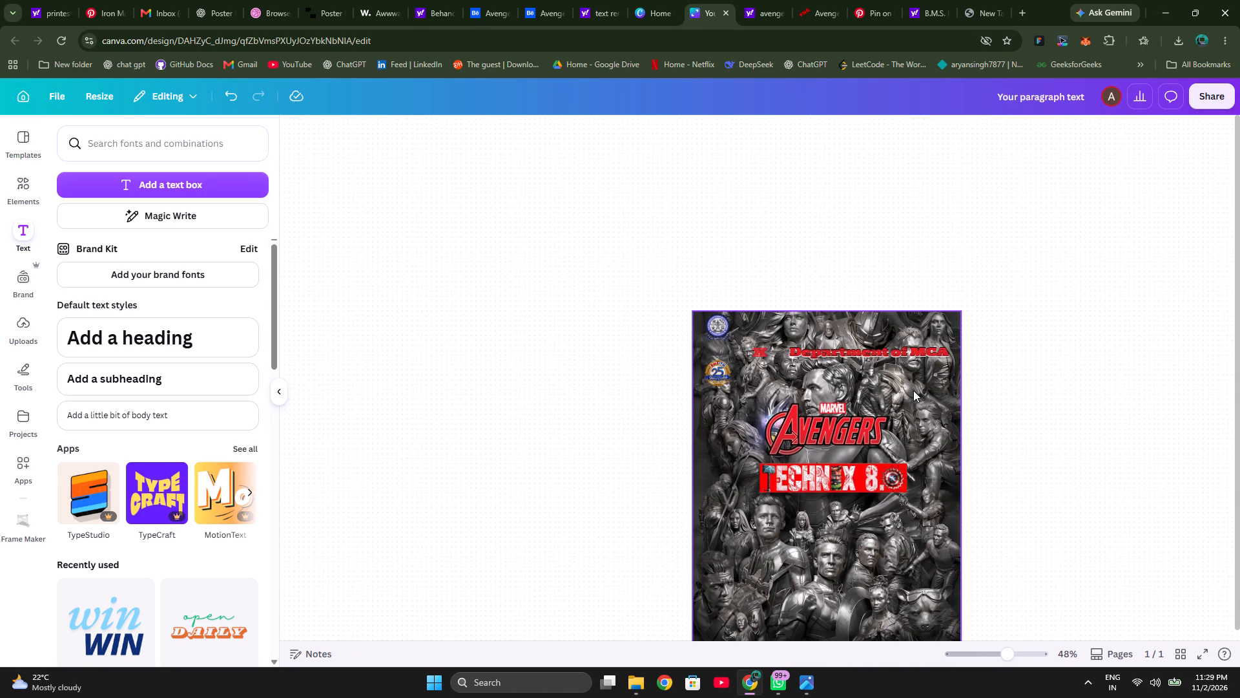
pyautogui.scroll(-2, 834, 387)
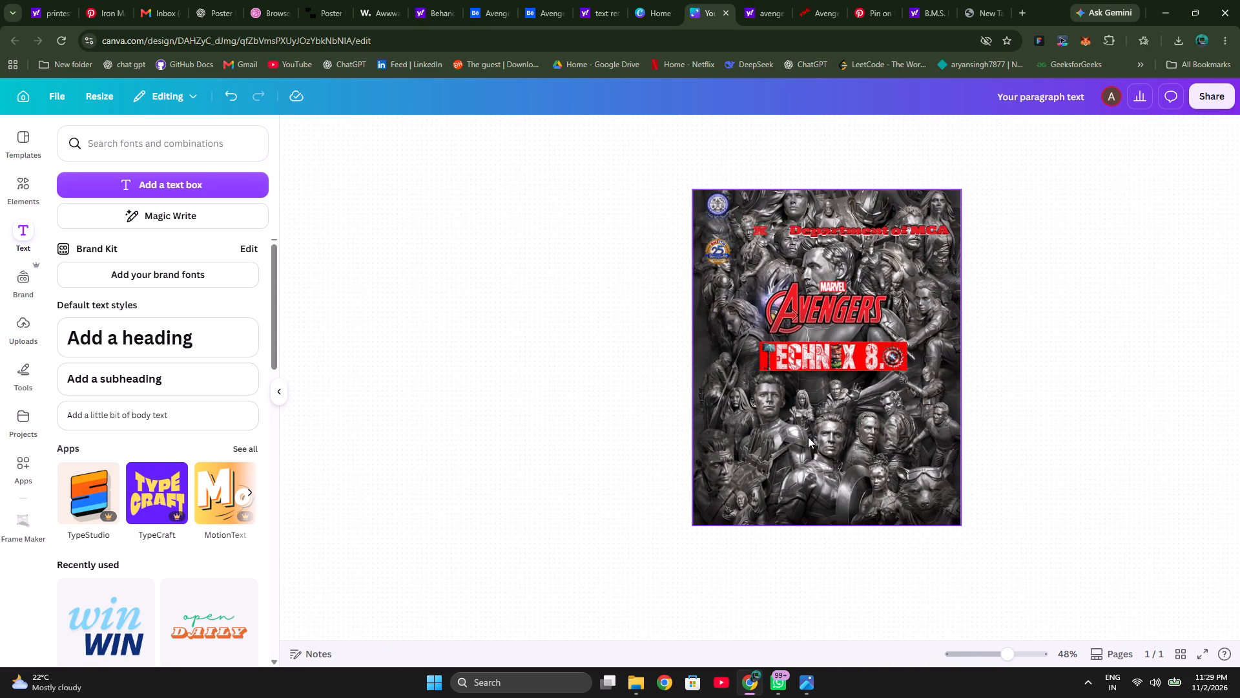
pyautogui.hscroll(-2, 811, 436)
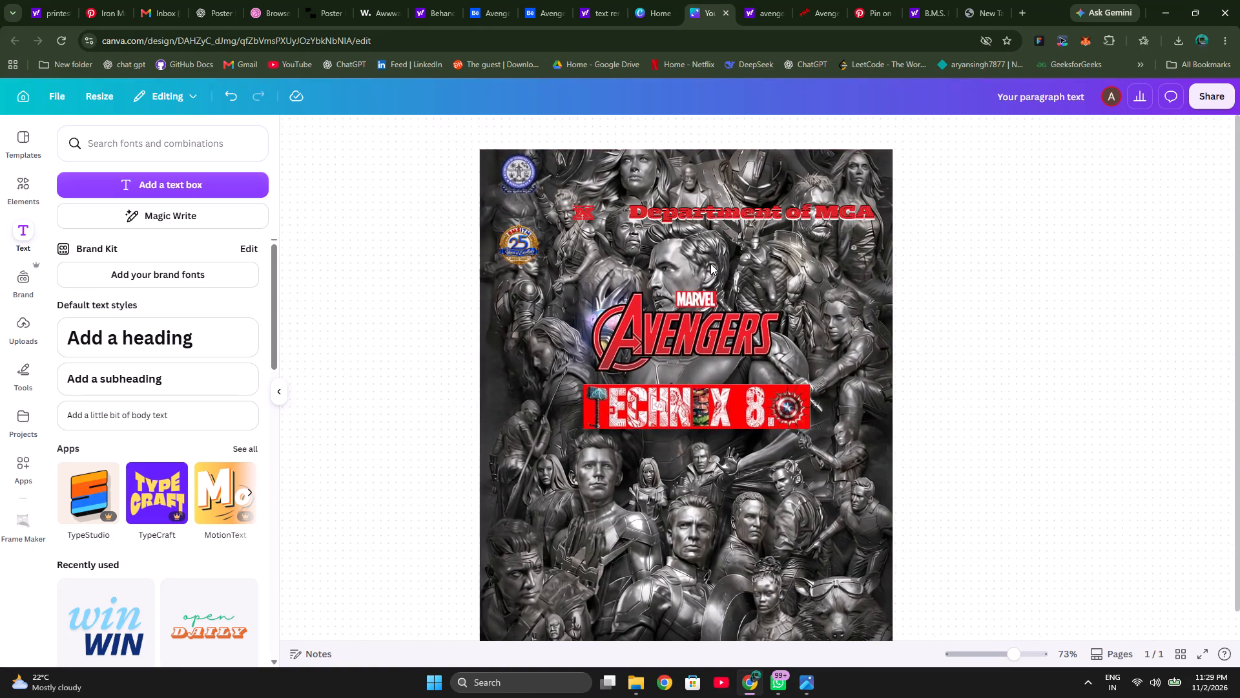
pyautogui.moveTo(584, 215); pyautogui.dragTo(581, 215)
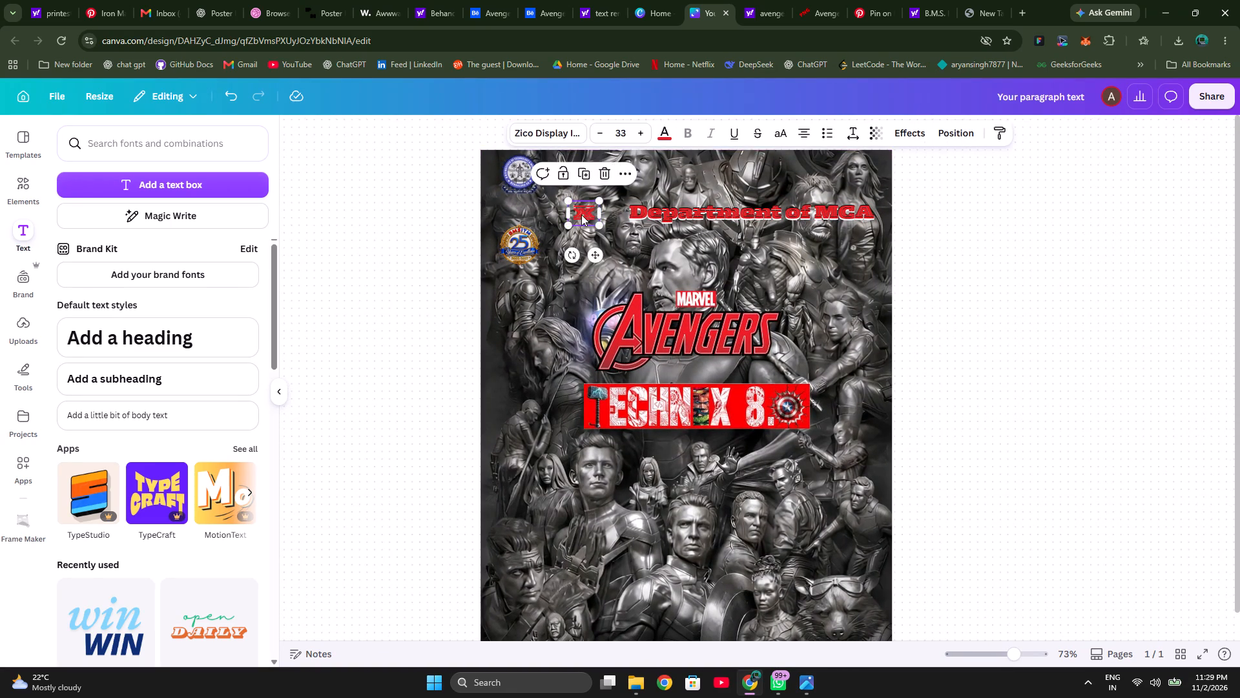
pyautogui.moveTo(581, 215); pyautogui.dragTo(567, 212)
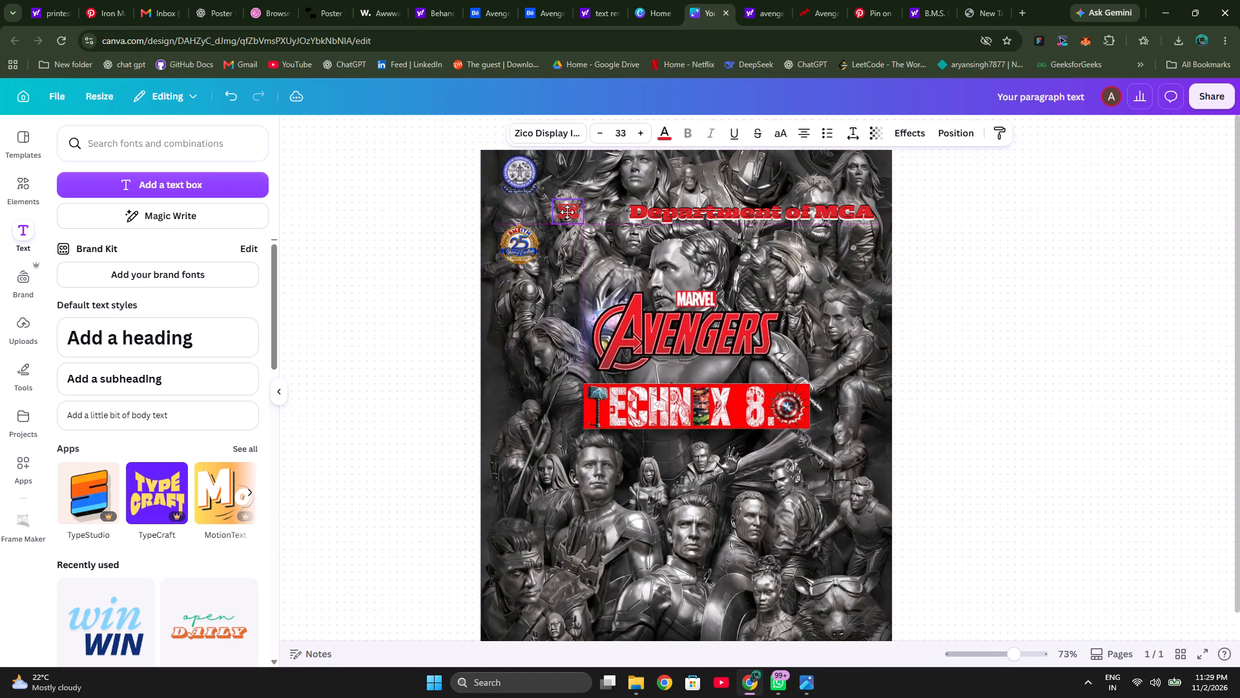
pyautogui.moveTo(567, 212); pyautogui.dragTo(568, 209)
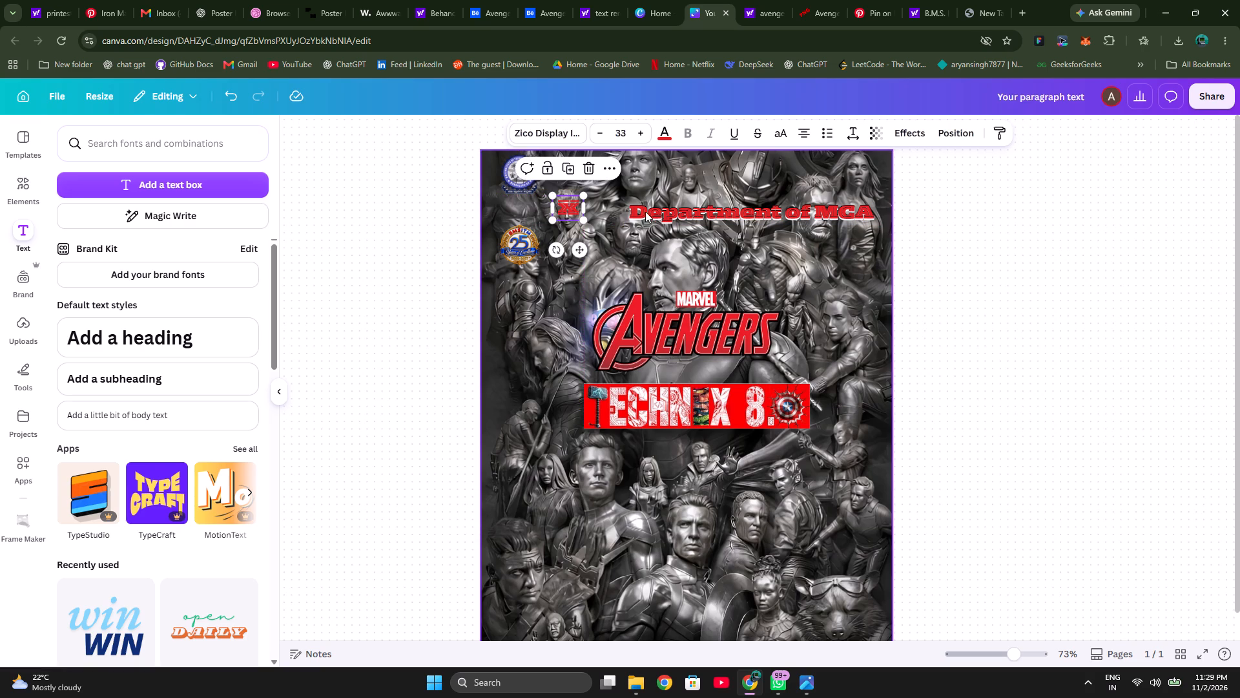
# Move the "Department of MCA" heading left and slightly up so it sits level with the red X, with a small gap between them.
pyautogui.moveTo(690, 212); pyautogui.dragTo(680, 205)
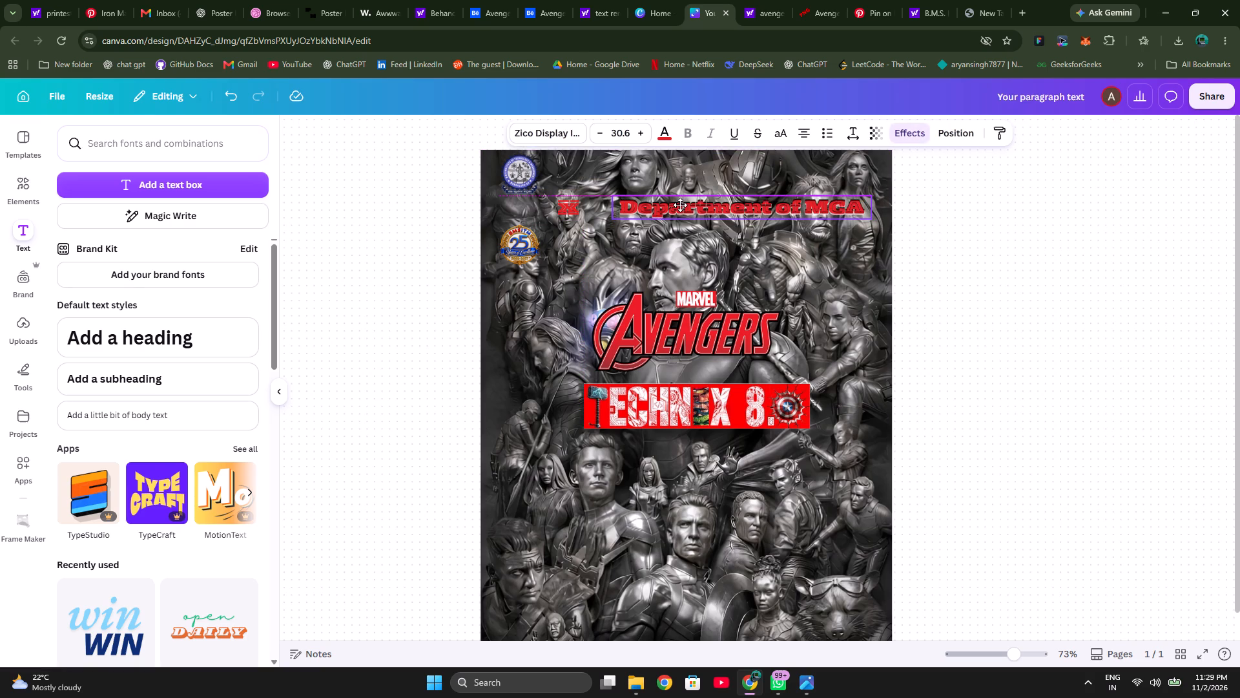
pyautogui.moveTo(680, 205); pyautogui.dragTo(668, 205)
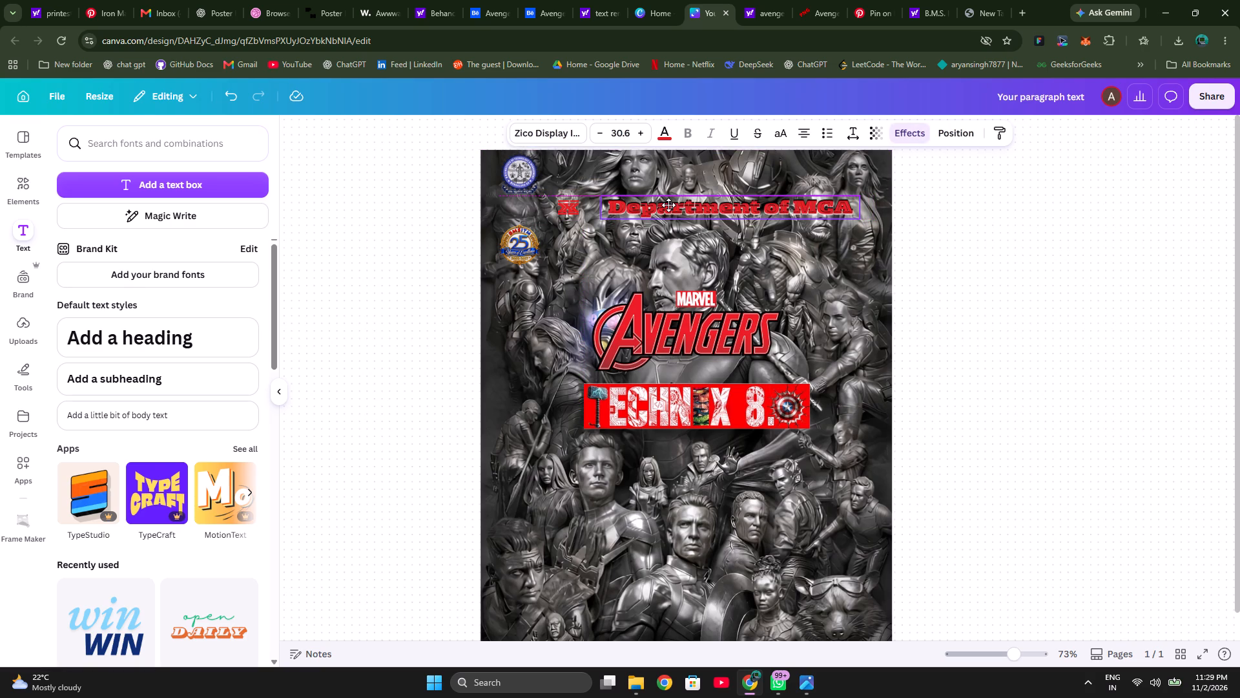
pyautogui.moveTo(668, 205); pyautogui.dragTo(655, 205)
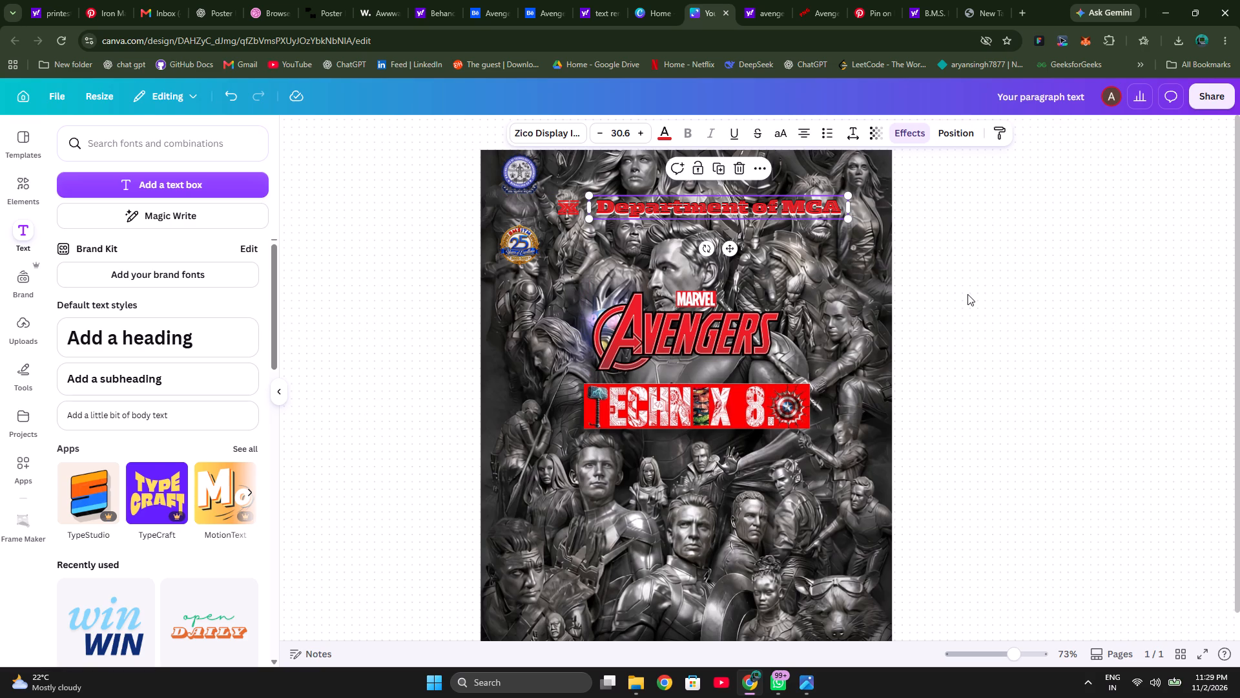
pyautogui.click(967, 294)
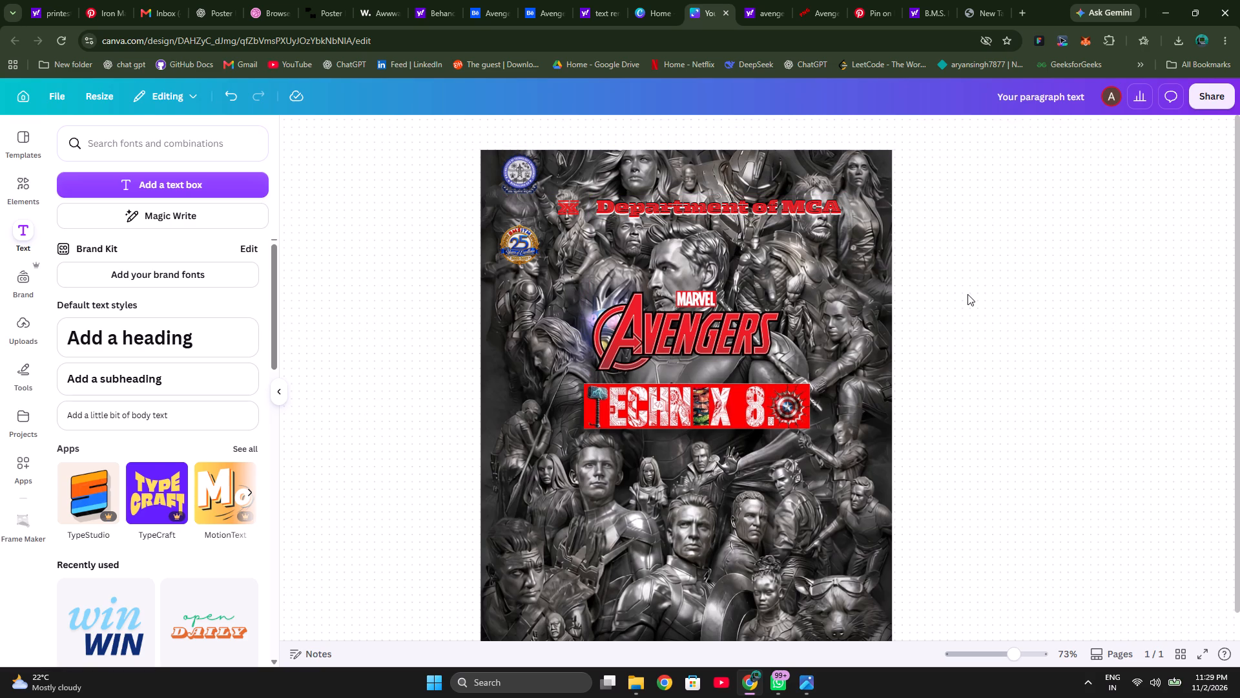
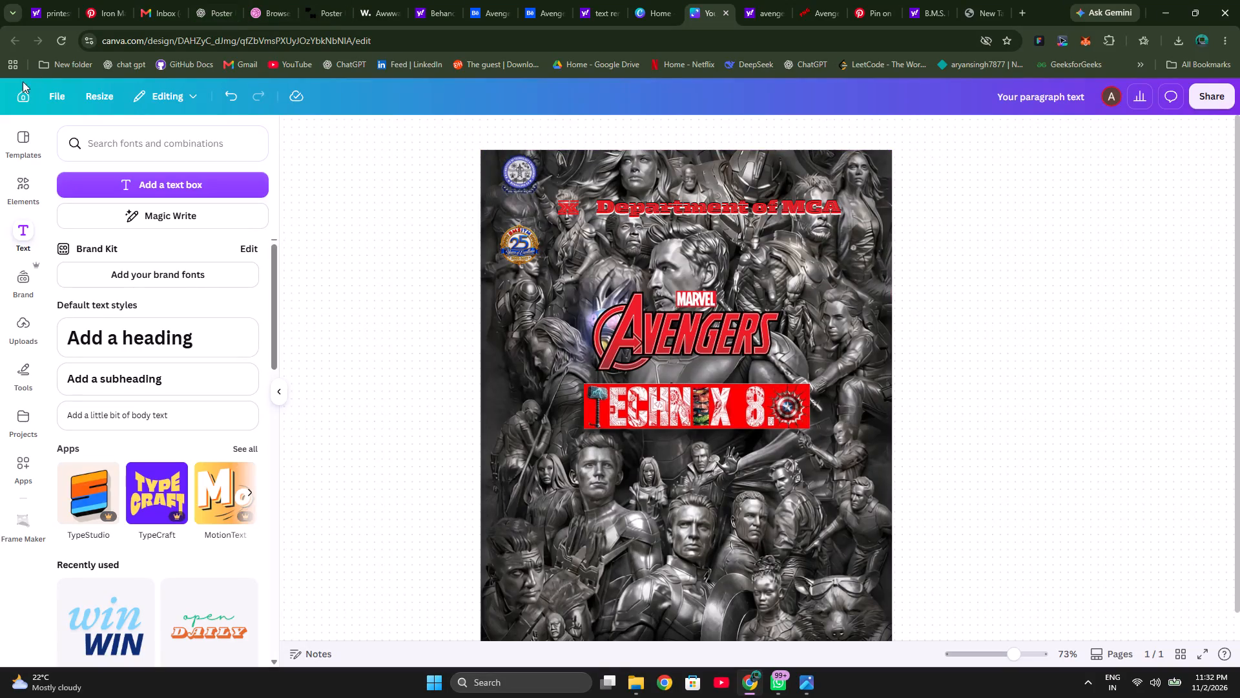
# Clear the "qr code" search and search the elements library for "date icon".
pyautogui.click(23, 187)
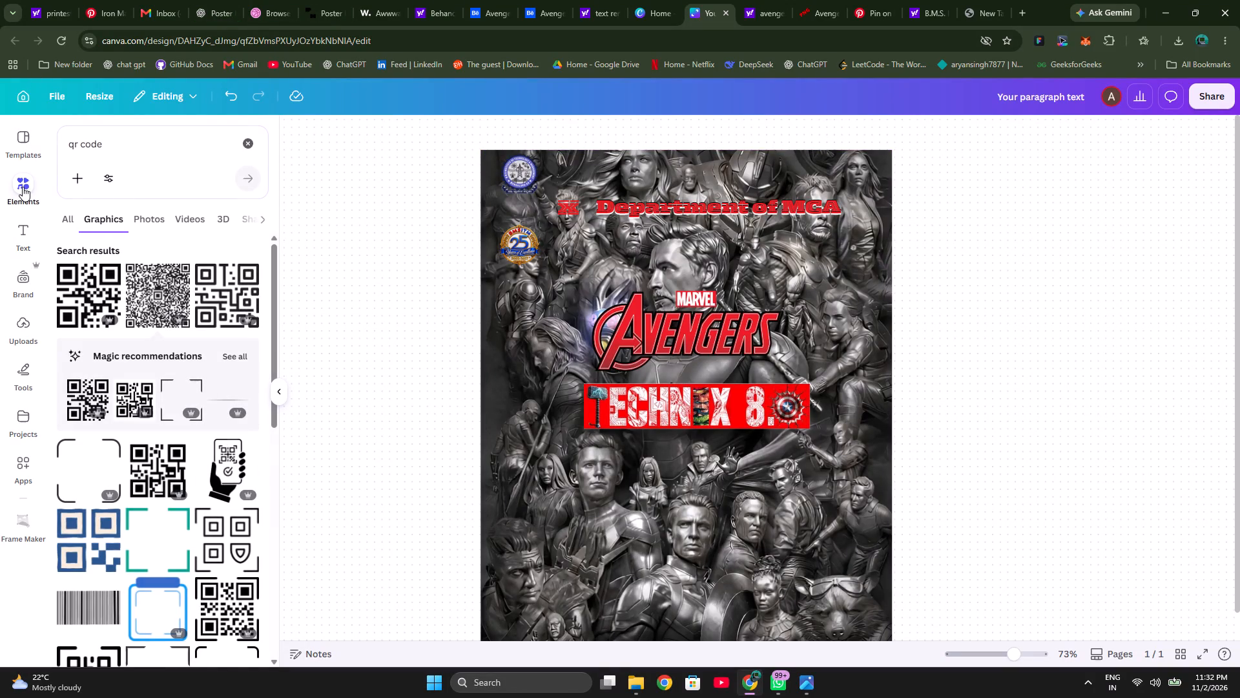
pyautogui.click(248, 148)
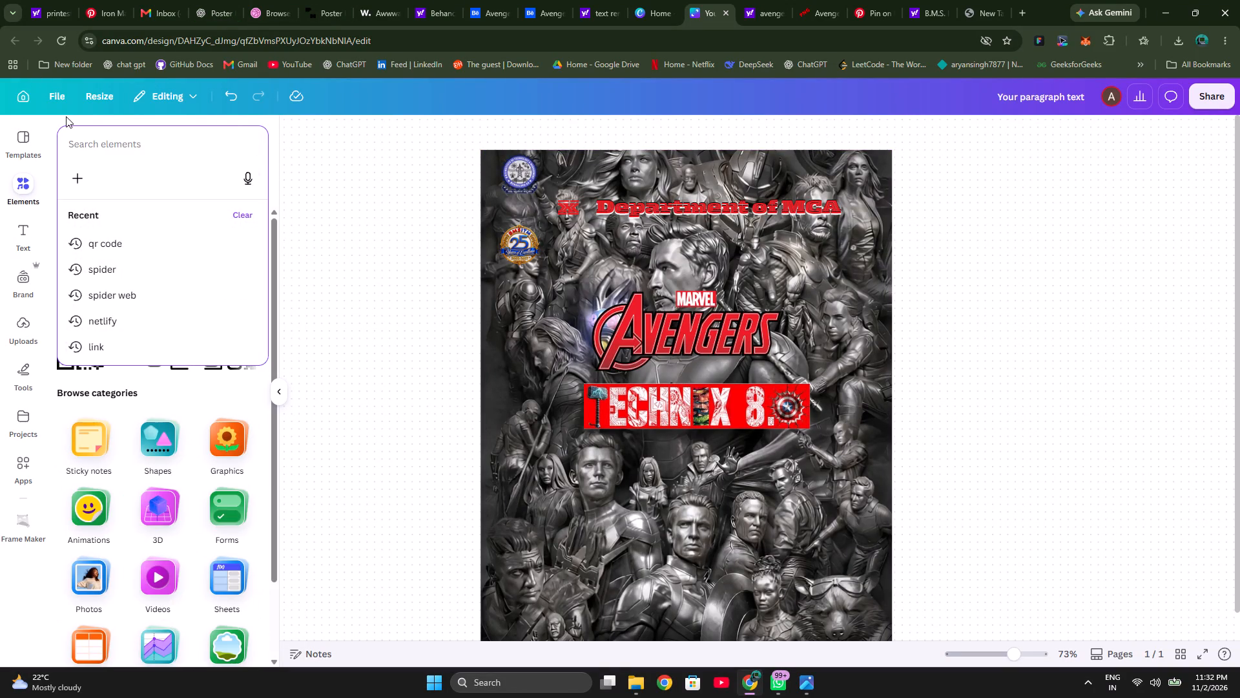
pyautogui.write('date')
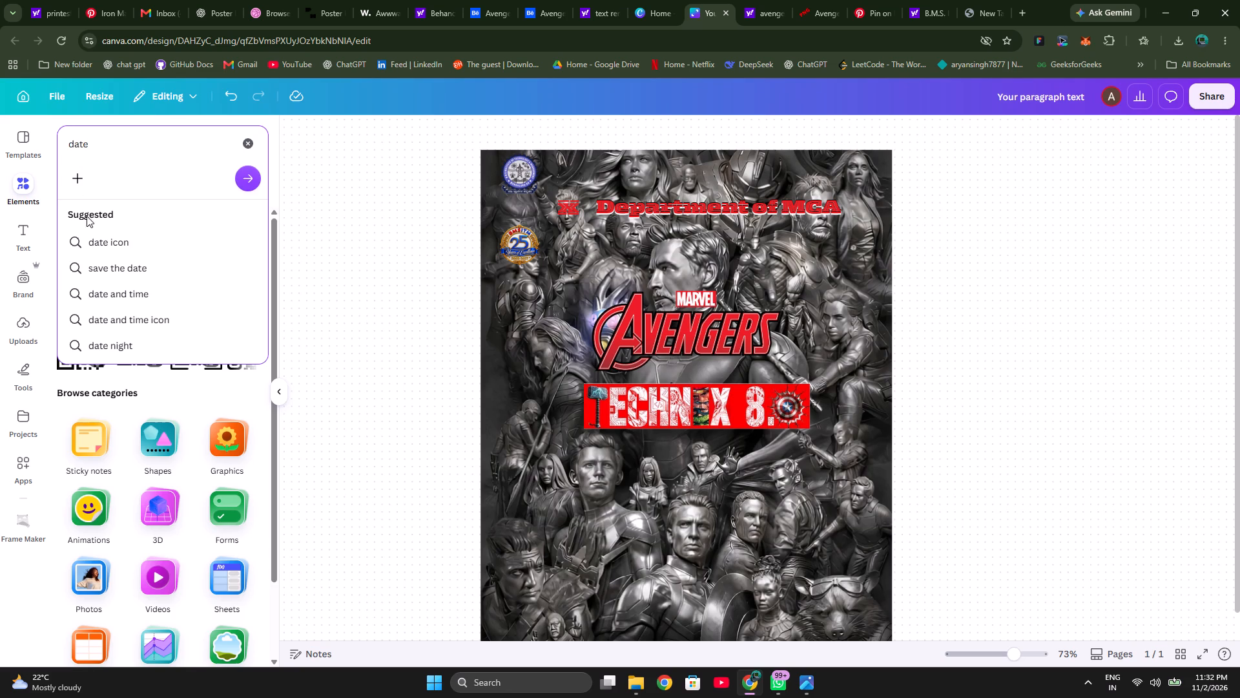
pyautogui.click(105, 241)
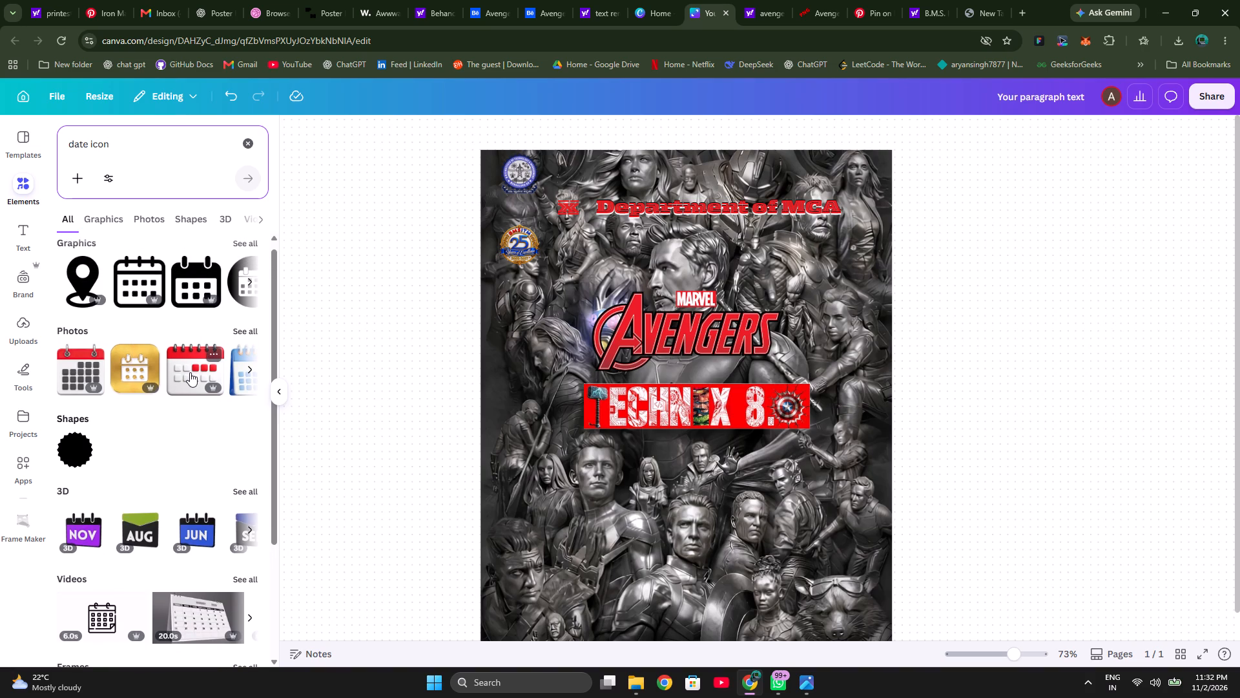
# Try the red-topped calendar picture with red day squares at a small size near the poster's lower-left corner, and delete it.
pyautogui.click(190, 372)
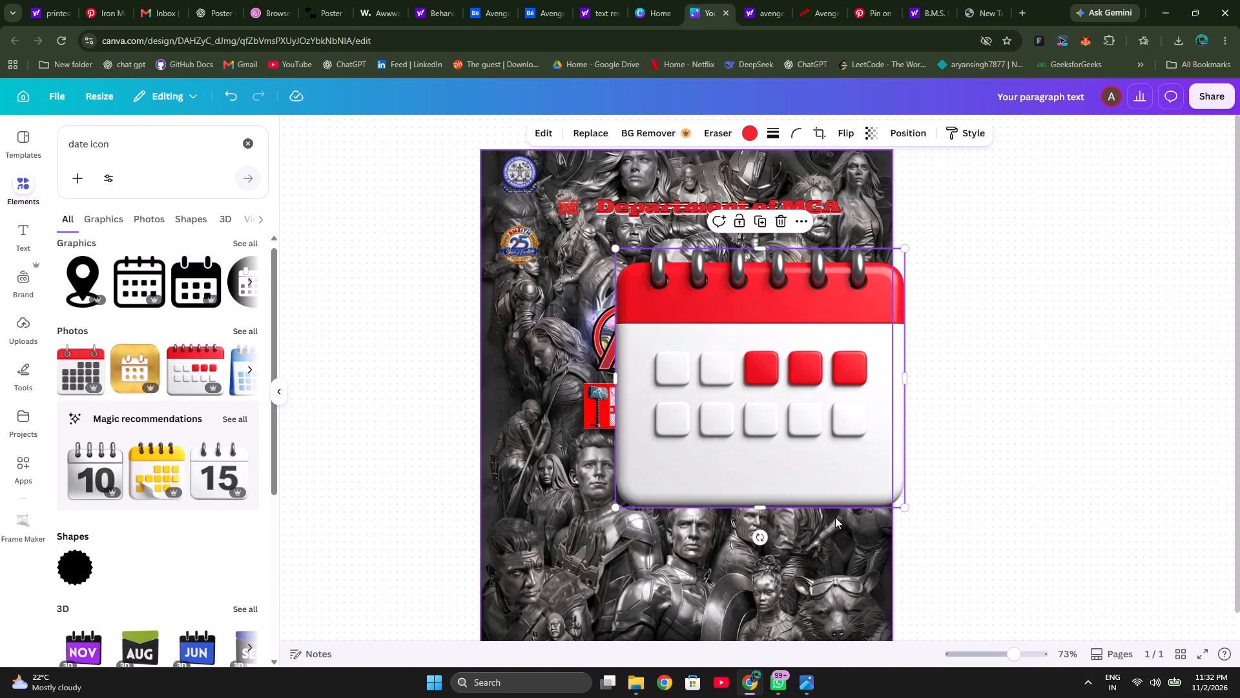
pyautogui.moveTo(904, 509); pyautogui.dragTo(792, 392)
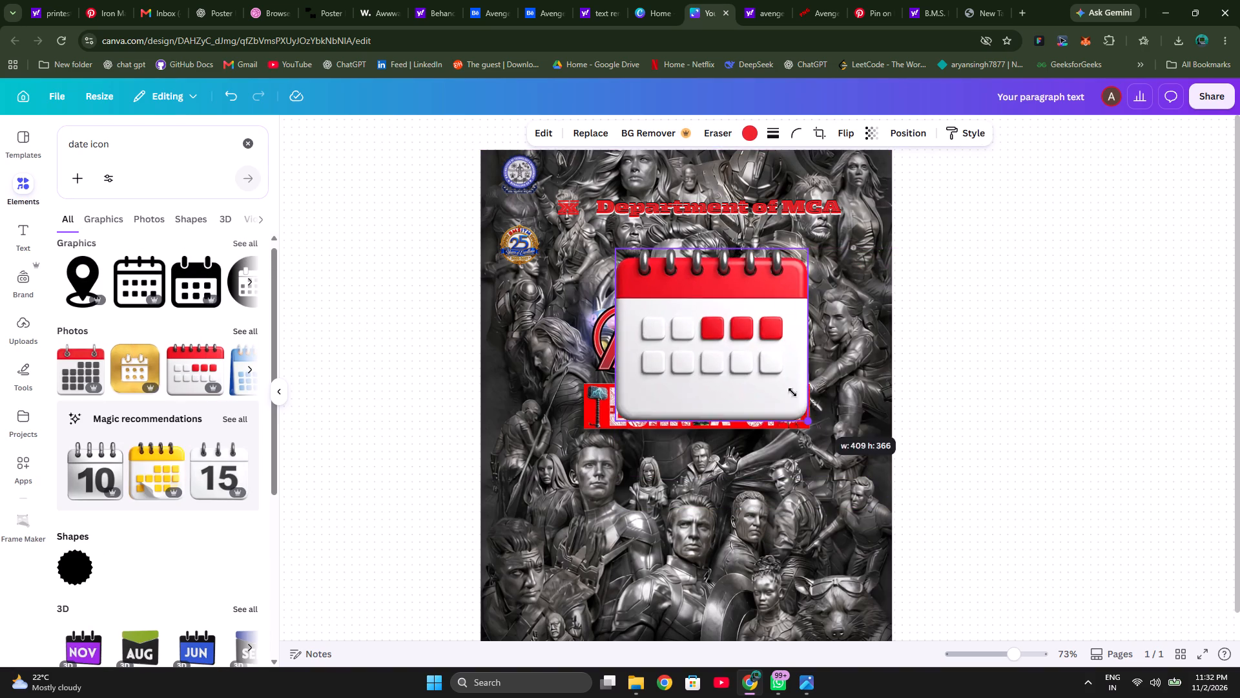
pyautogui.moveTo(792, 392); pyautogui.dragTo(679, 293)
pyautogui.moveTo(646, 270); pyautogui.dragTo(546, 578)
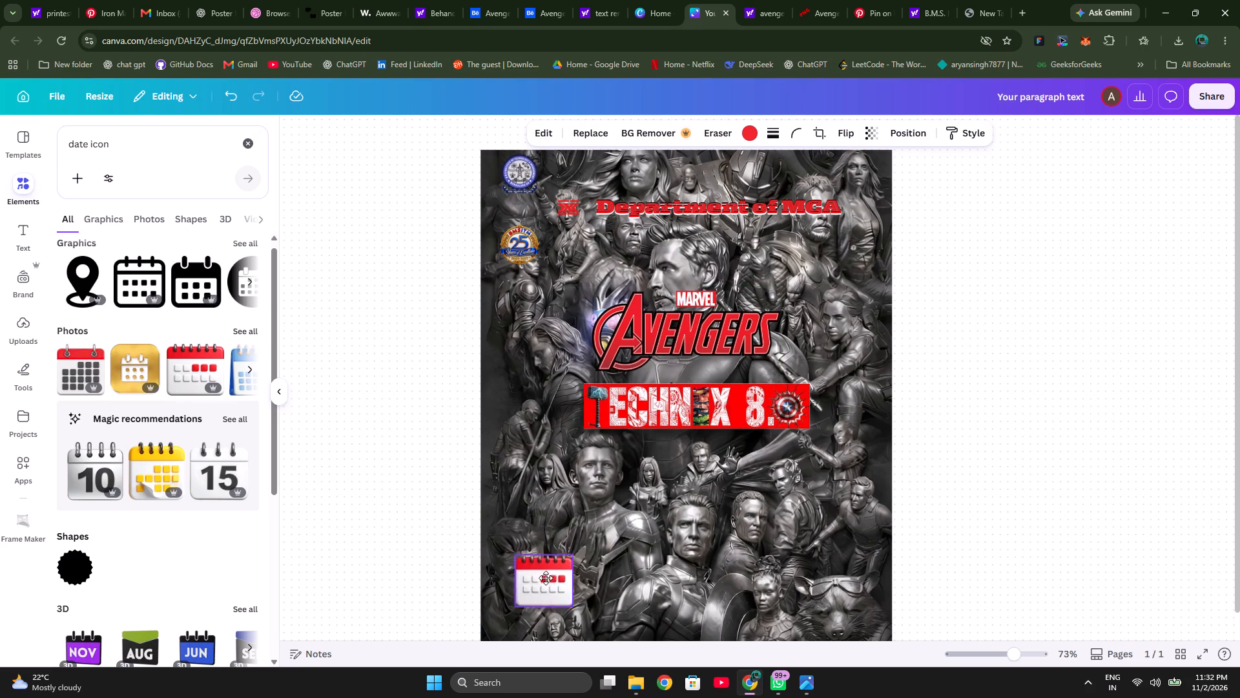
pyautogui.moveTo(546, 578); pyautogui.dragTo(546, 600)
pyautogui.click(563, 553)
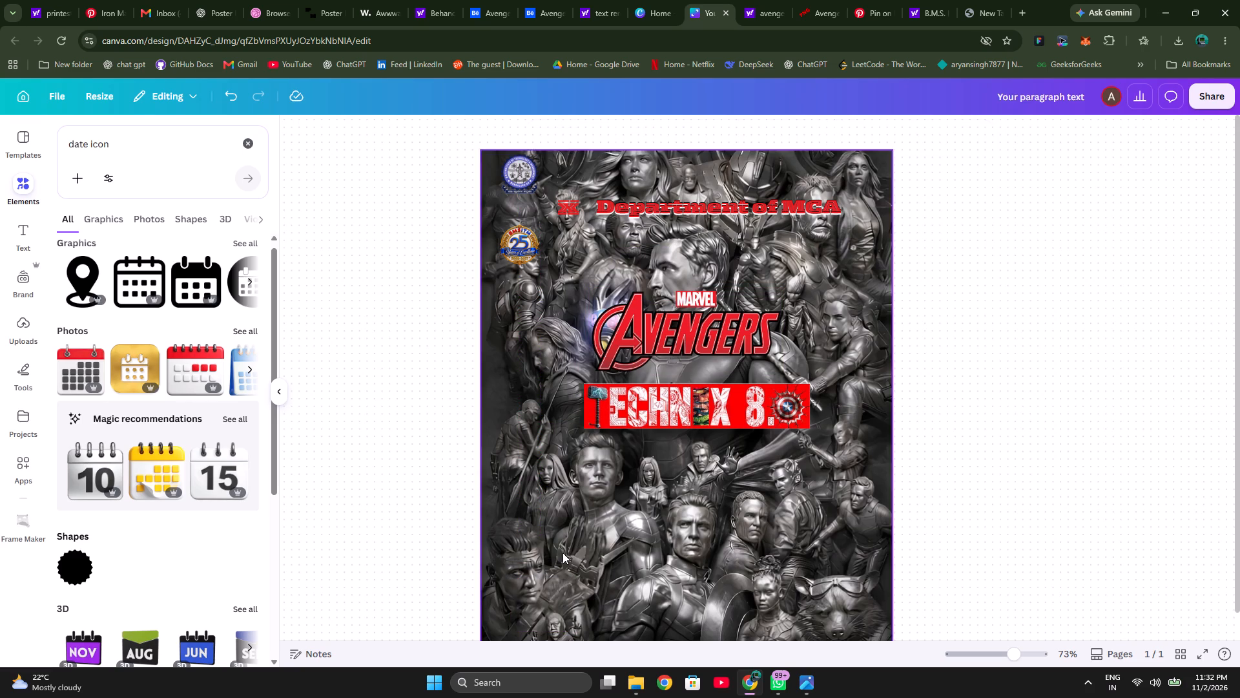
# Examine the full set of "date icon" graphics for a calendar icon that suits the poster.
pyautogui.click(243, 244)
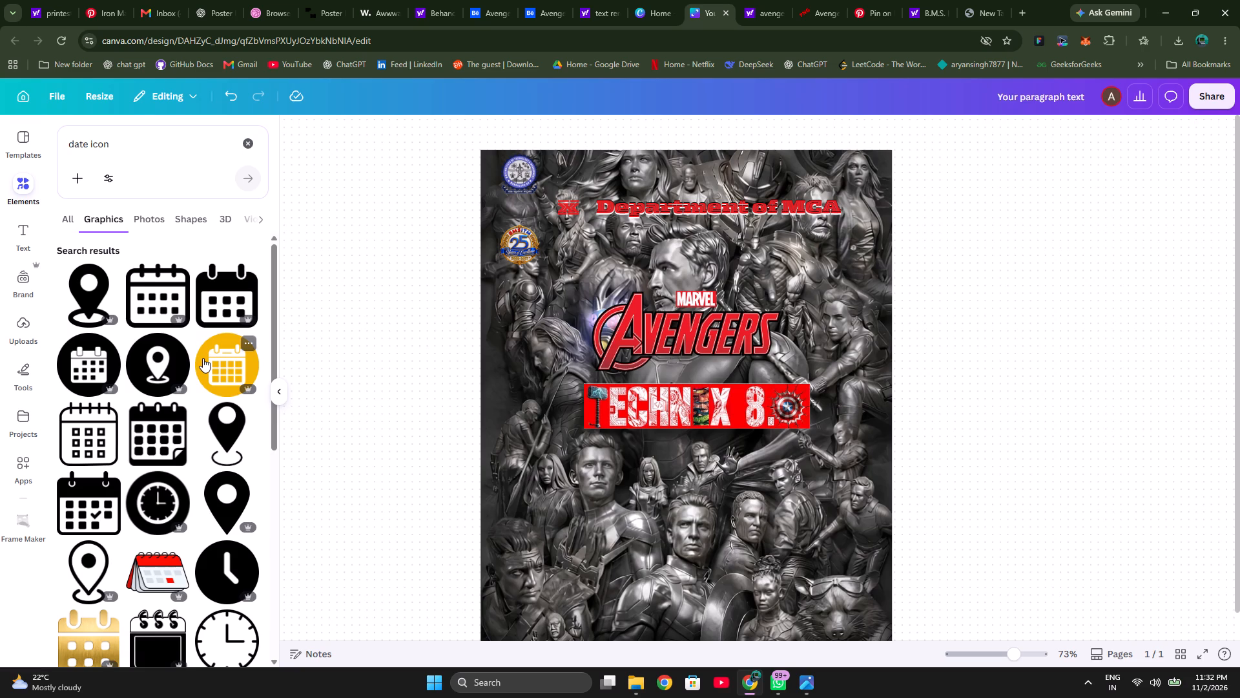
pyautogui.scroll(-2, 203, 358)
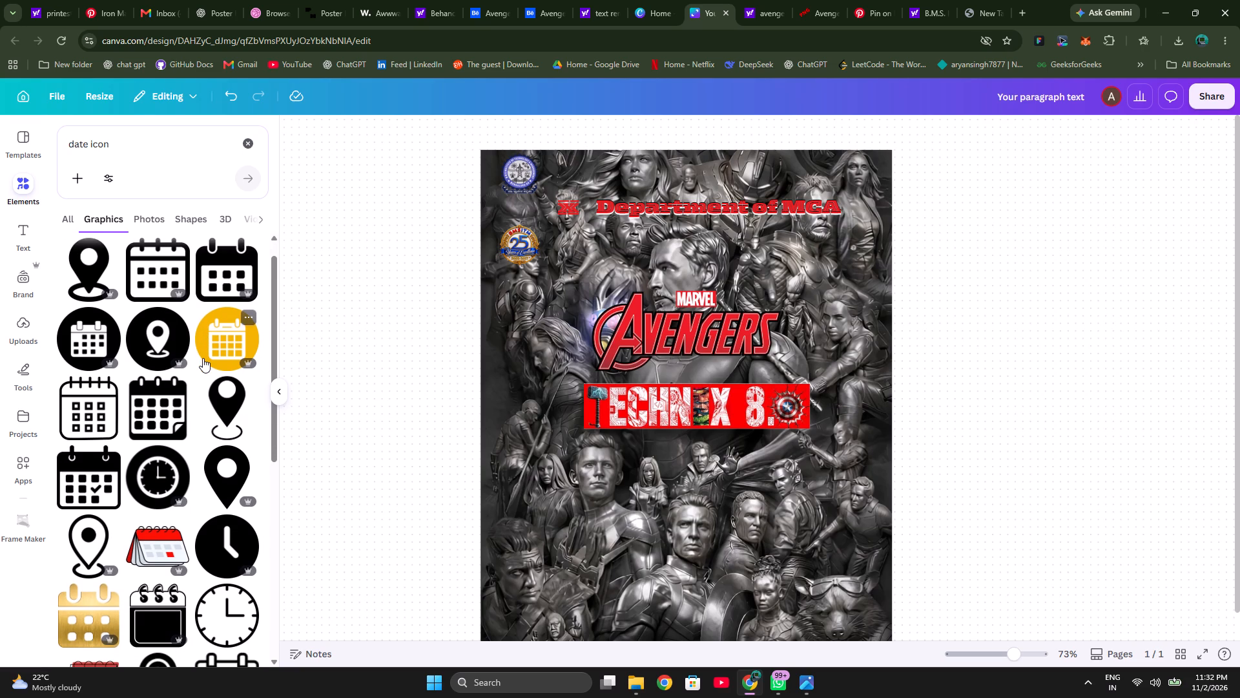
pyautogui.scroll(-3, 203, 358)
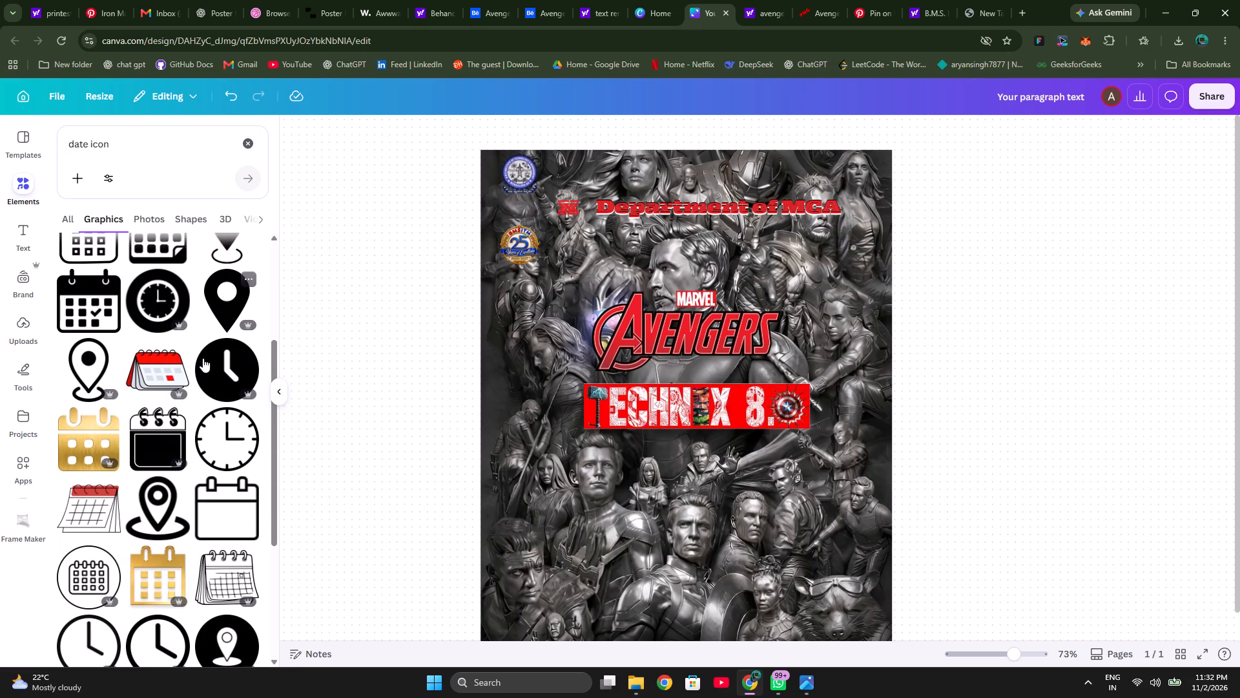
pyautogui.scroll(-3, 203, 358)
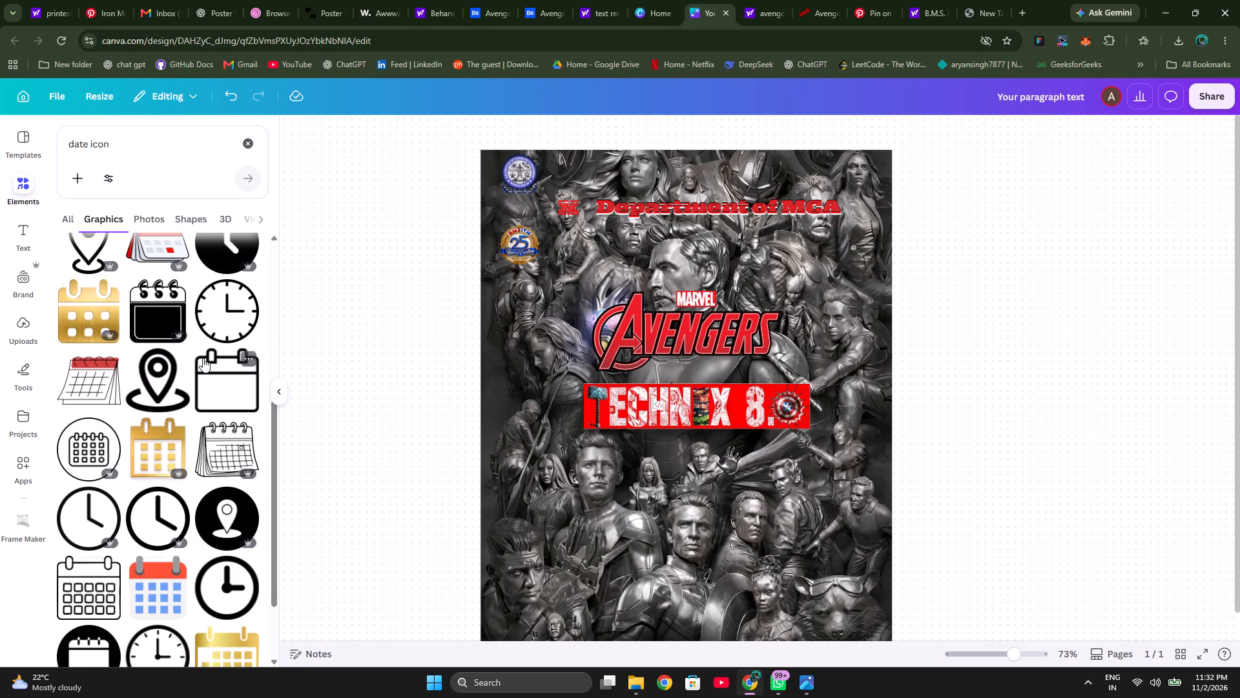
pyautogui.scroll(-2, 203, 358)
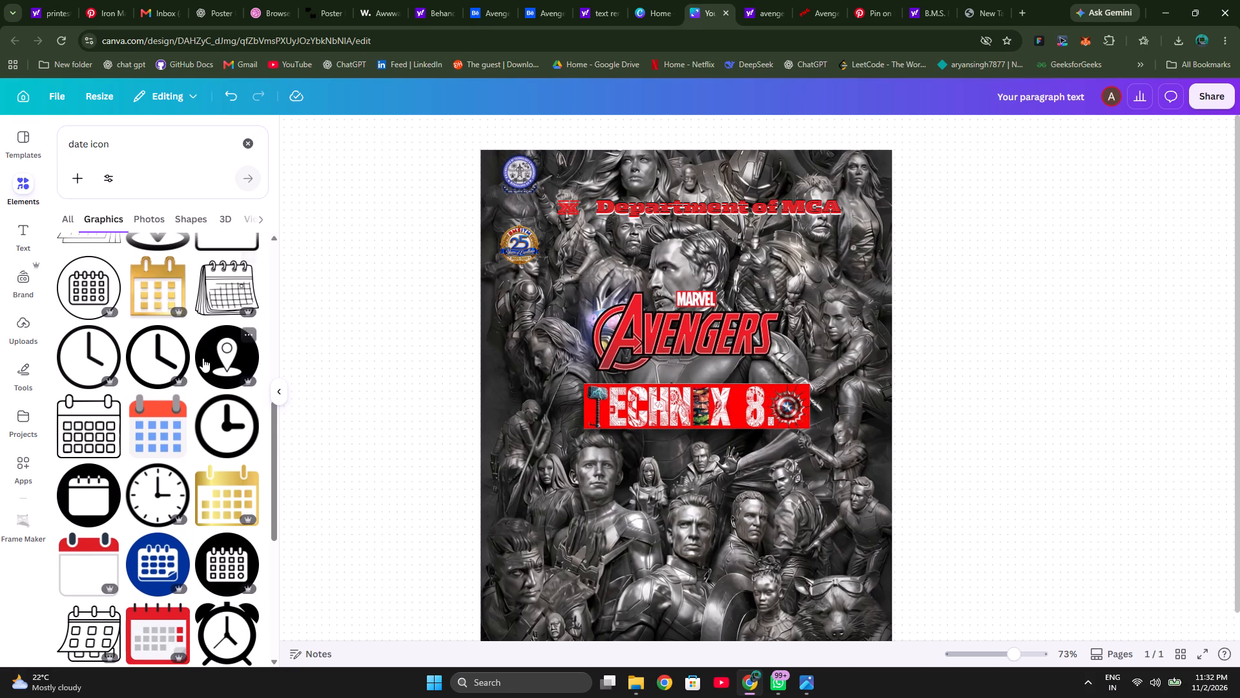
pyautogui.scroll(-3, 203, 358)
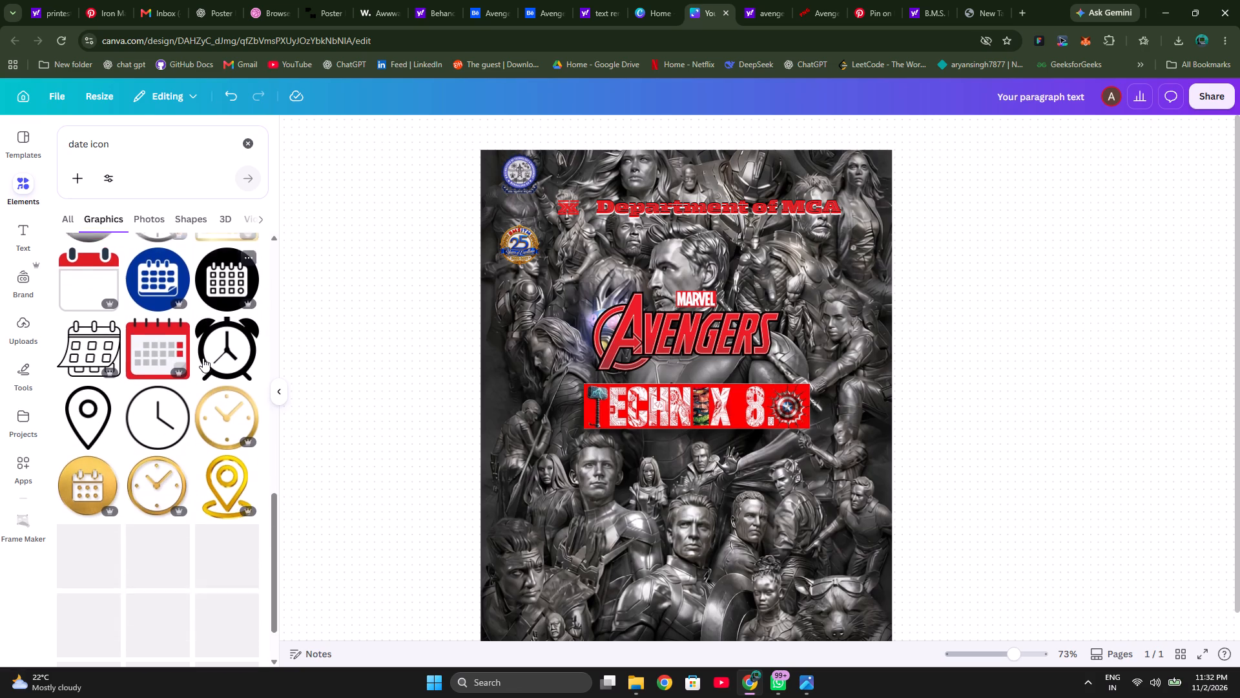
pyautogui.scroll(-2, 203, 358)
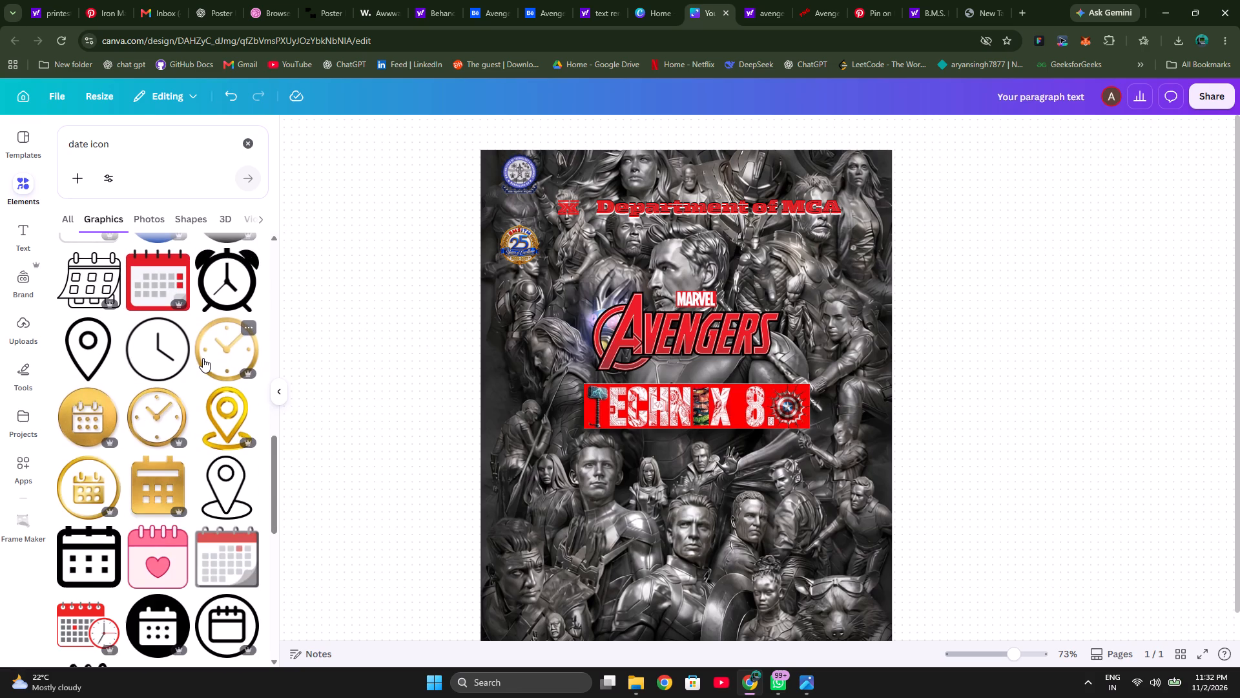
pyautogui.scroll(3, 203, 358)
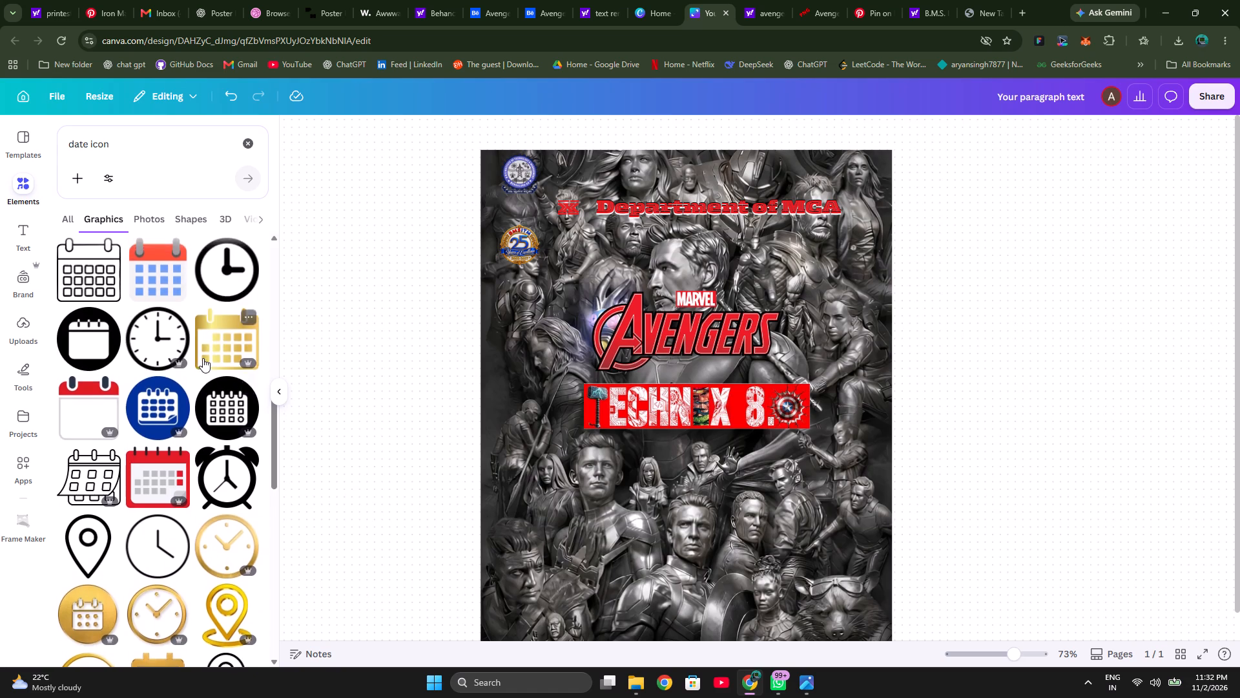
pyautogui.scroll(2, 203, 358)
pyautogui.scroll(-1, 203, 358)
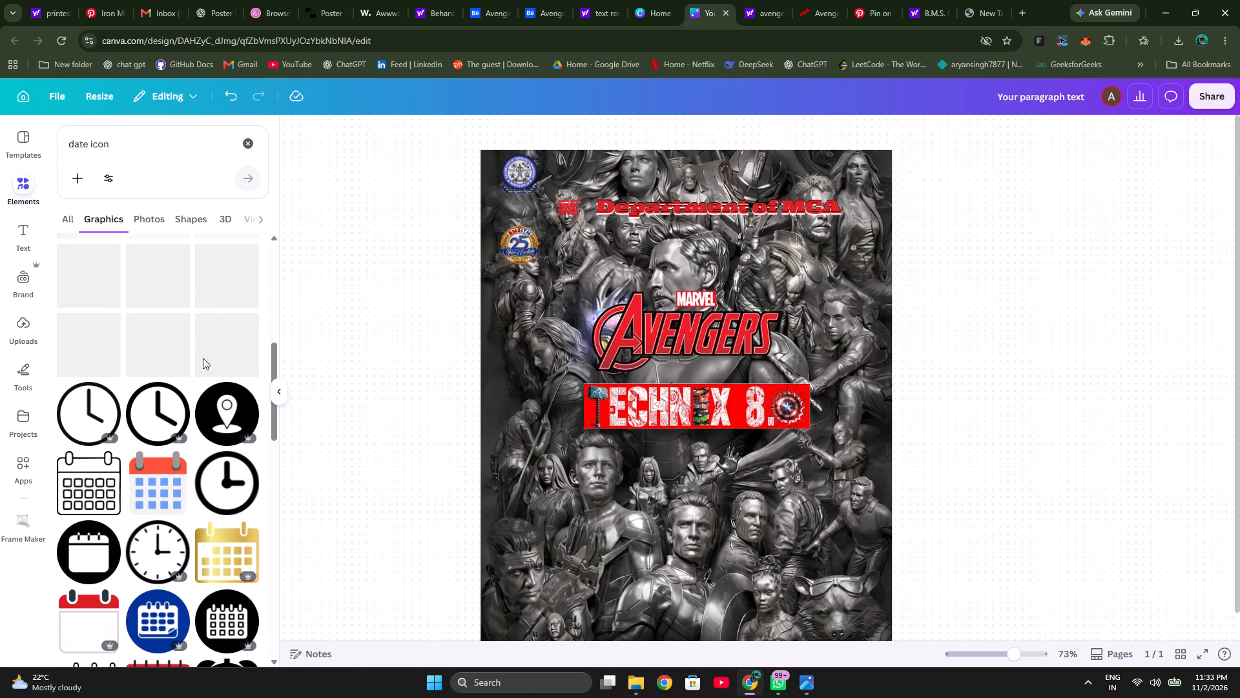
pyautogui.scroll(-2, 203, 358)
pyautogui.scroll(1, 203, 358)
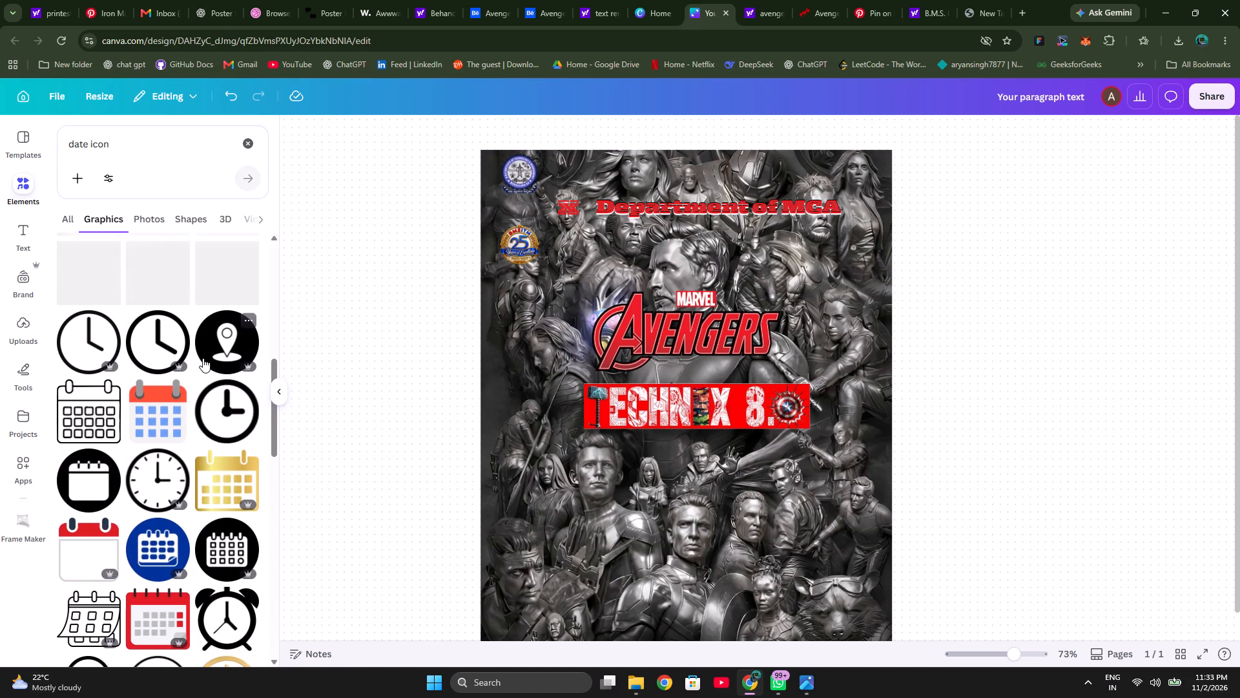
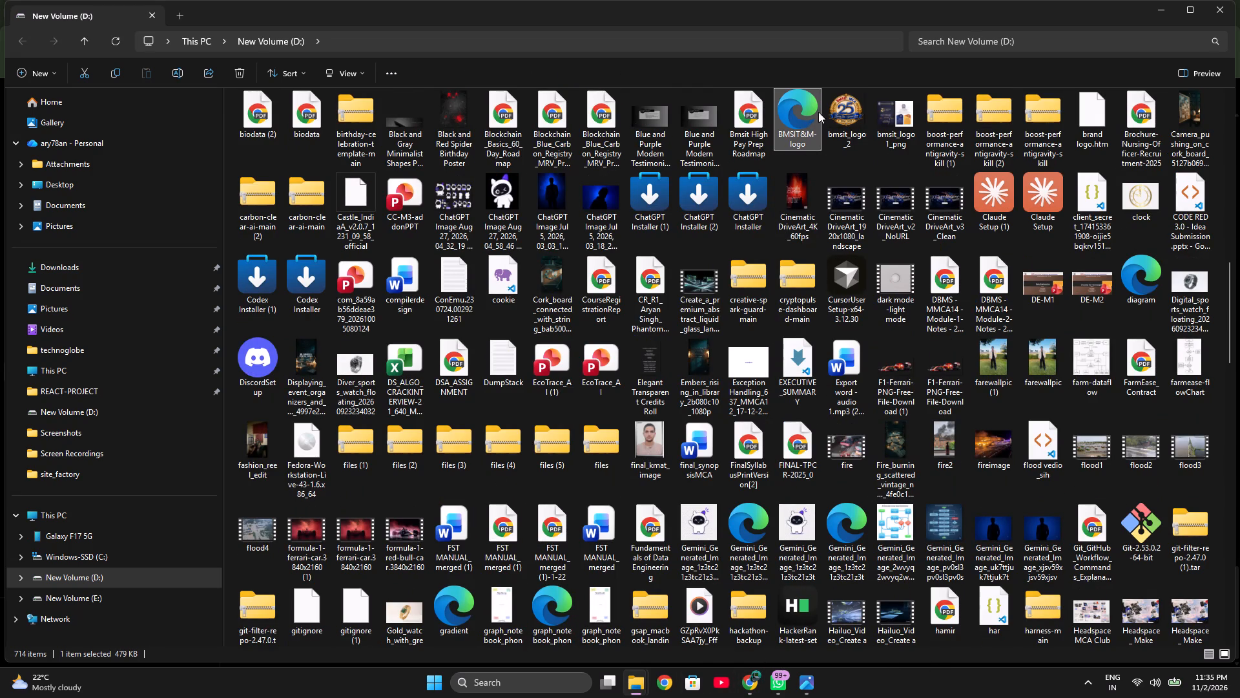
pyautogui.click(798, 120)
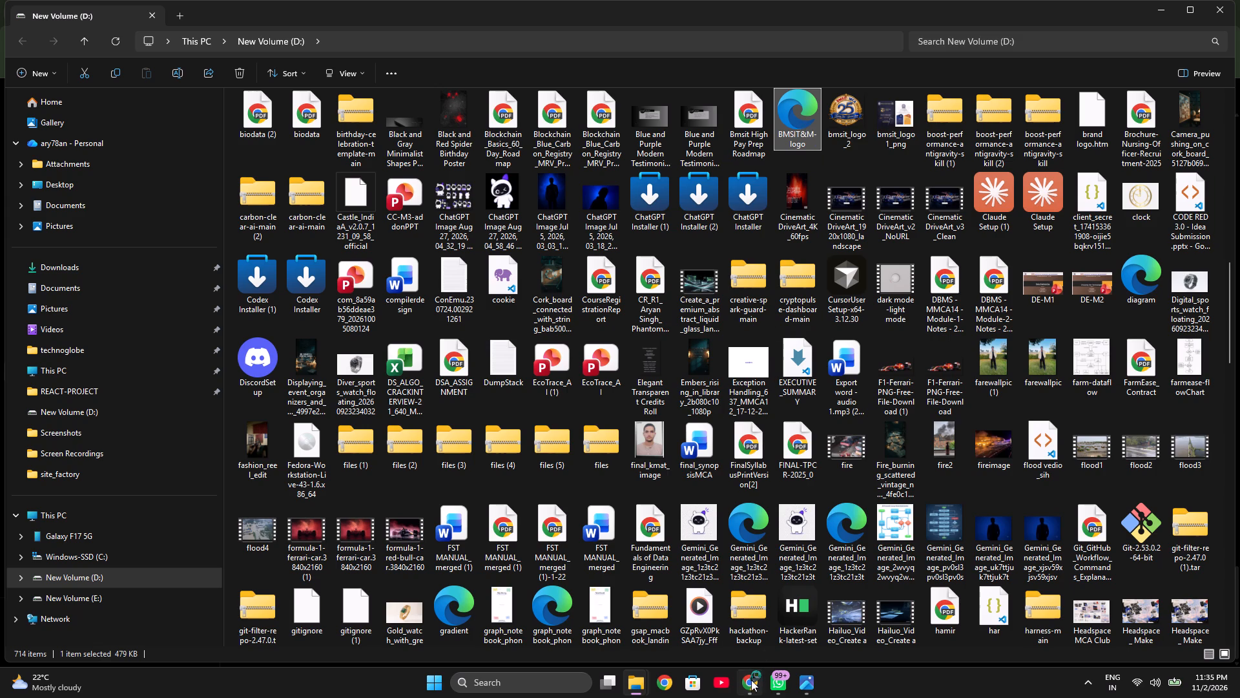
pyautogui.click(752, 621)
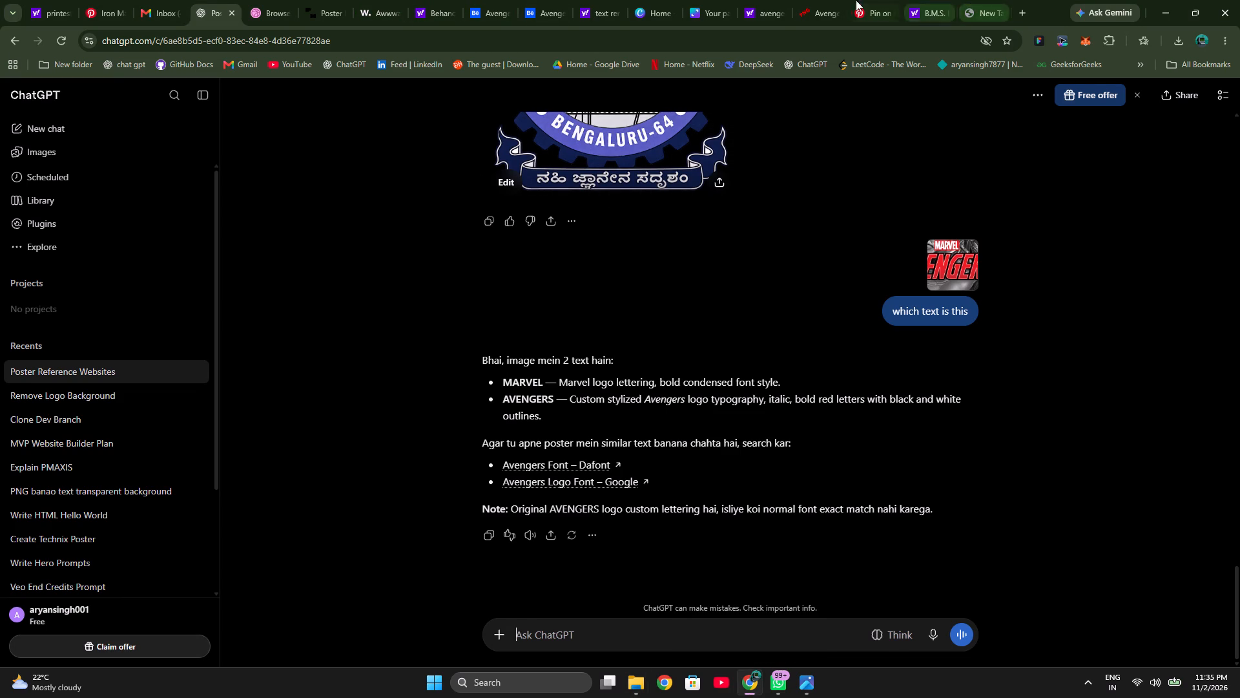
# Upload the BMSIT&M-logo file from New Volume (D:) to the Canva poster's uploads.
pyautogui.click(703, 10)
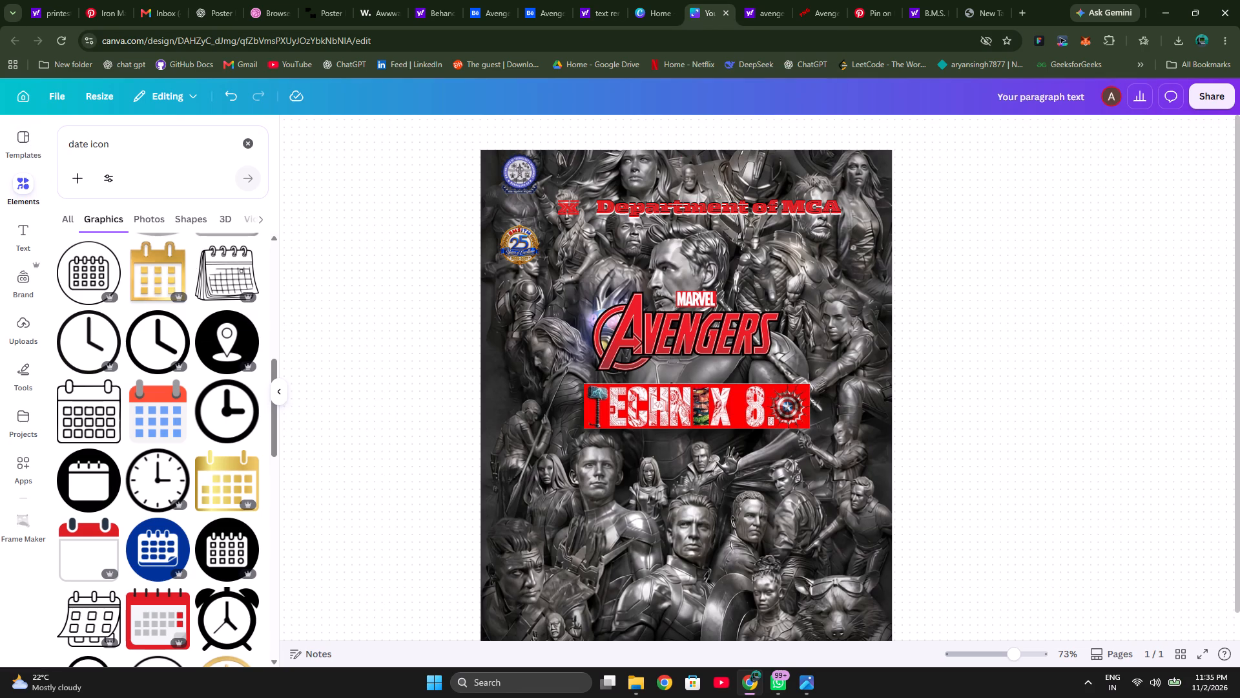
pyautogui.click(22, 334)
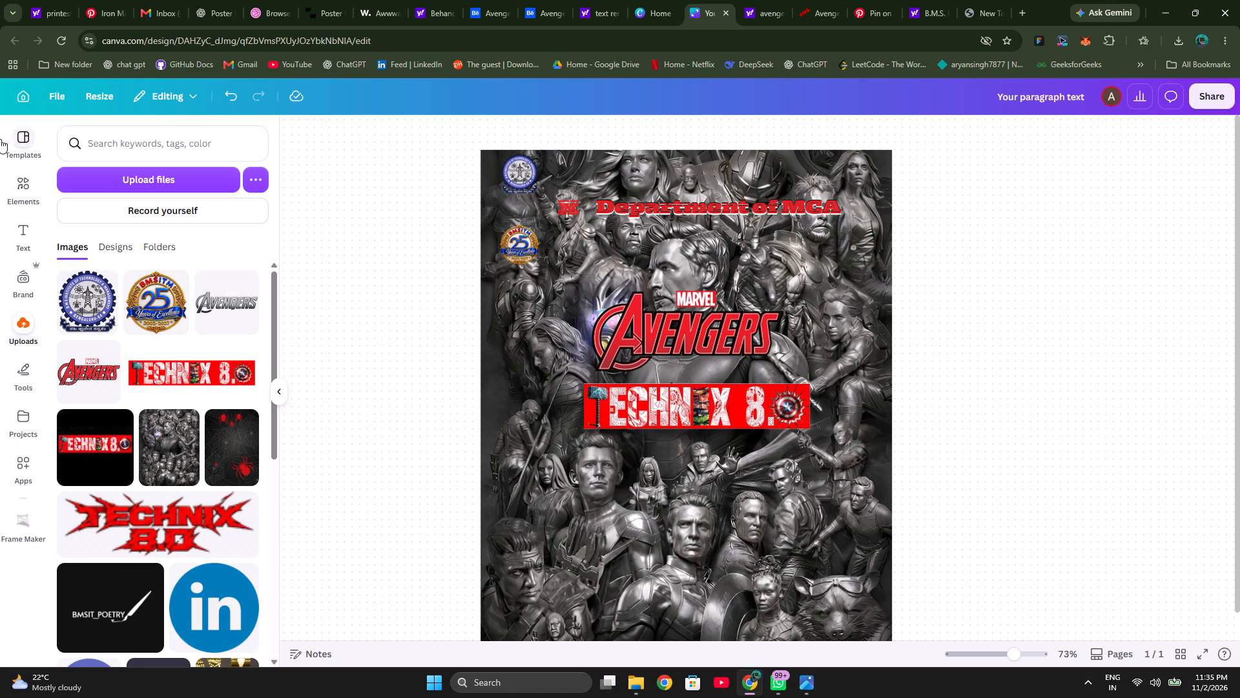
pyautogui.click(132, 176)
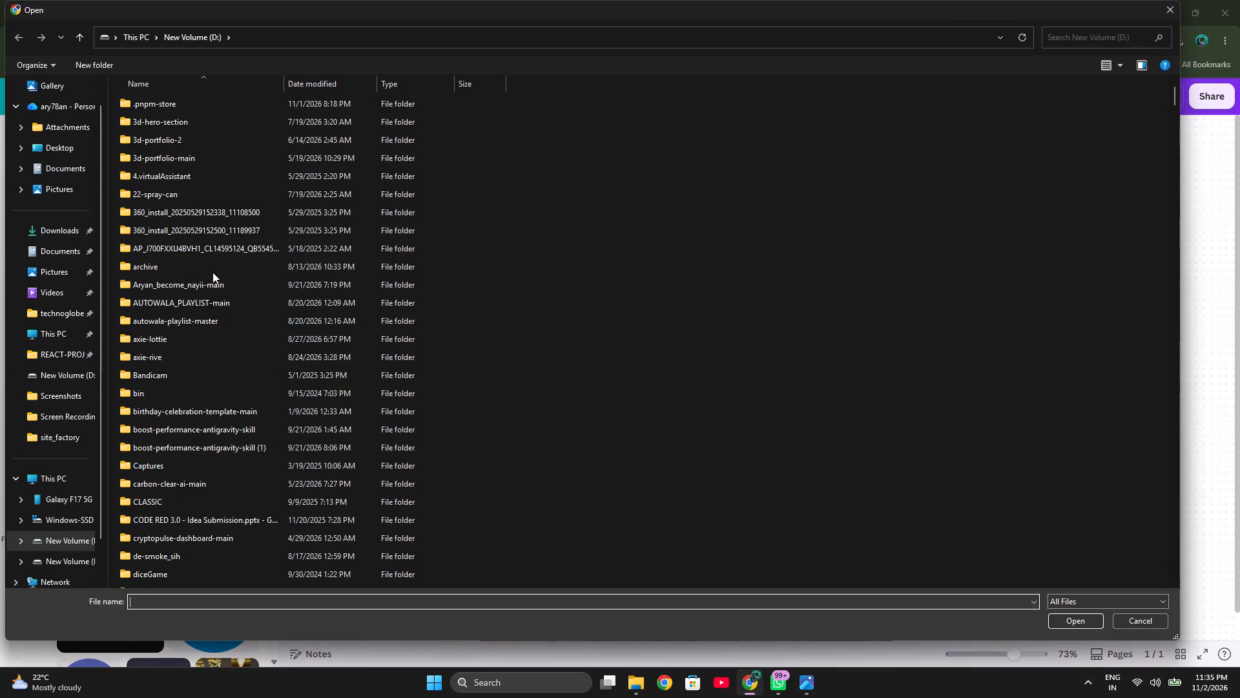
pyautogui.scroll(-4, 212, 272)
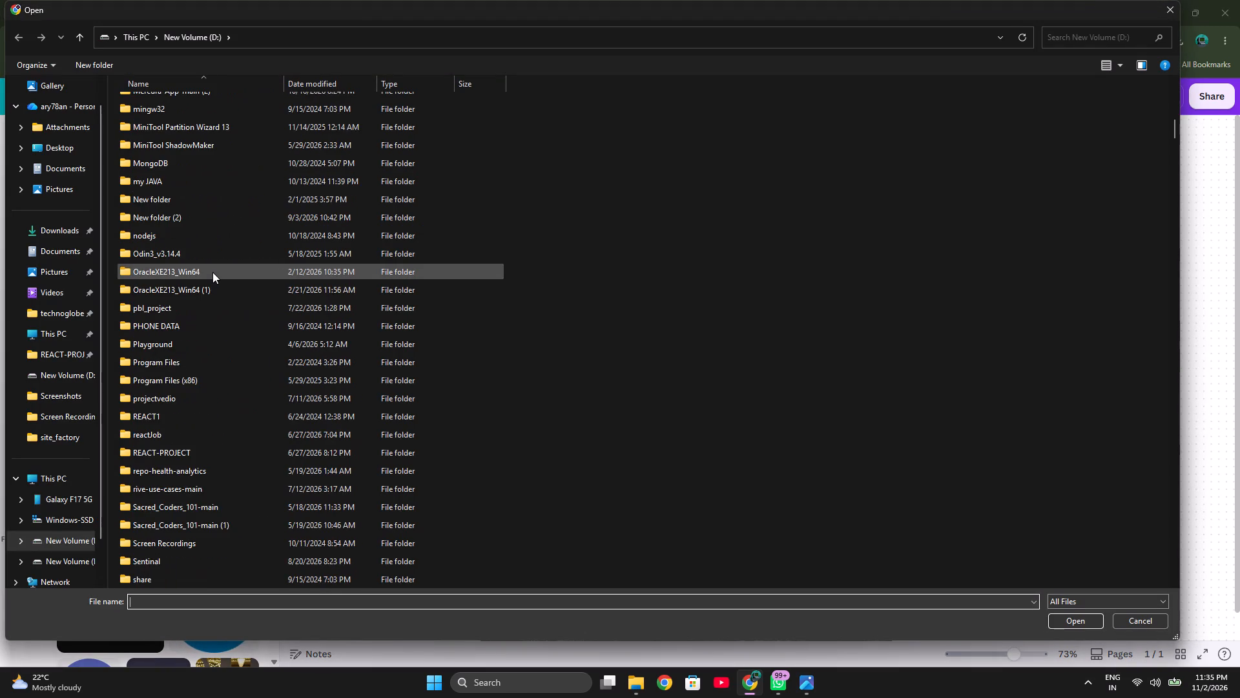
pyautogui.scroll(-2, 212, 272)
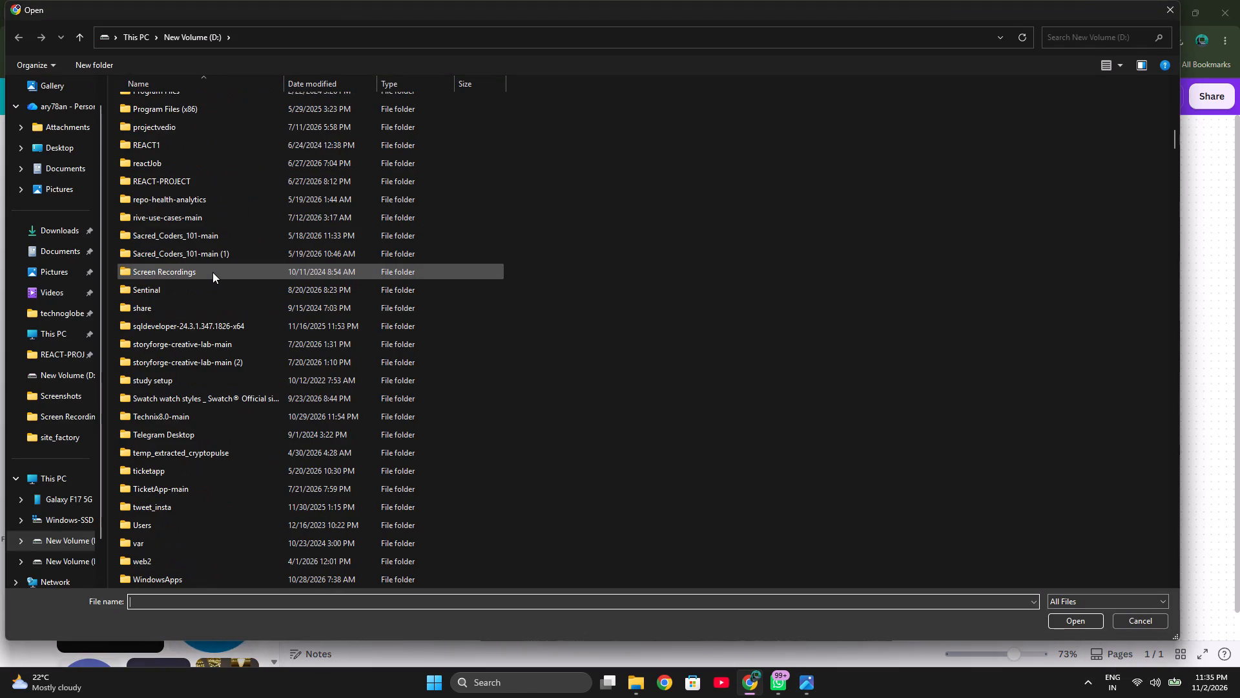
pyautogui.scroll(-3, 212, 272)
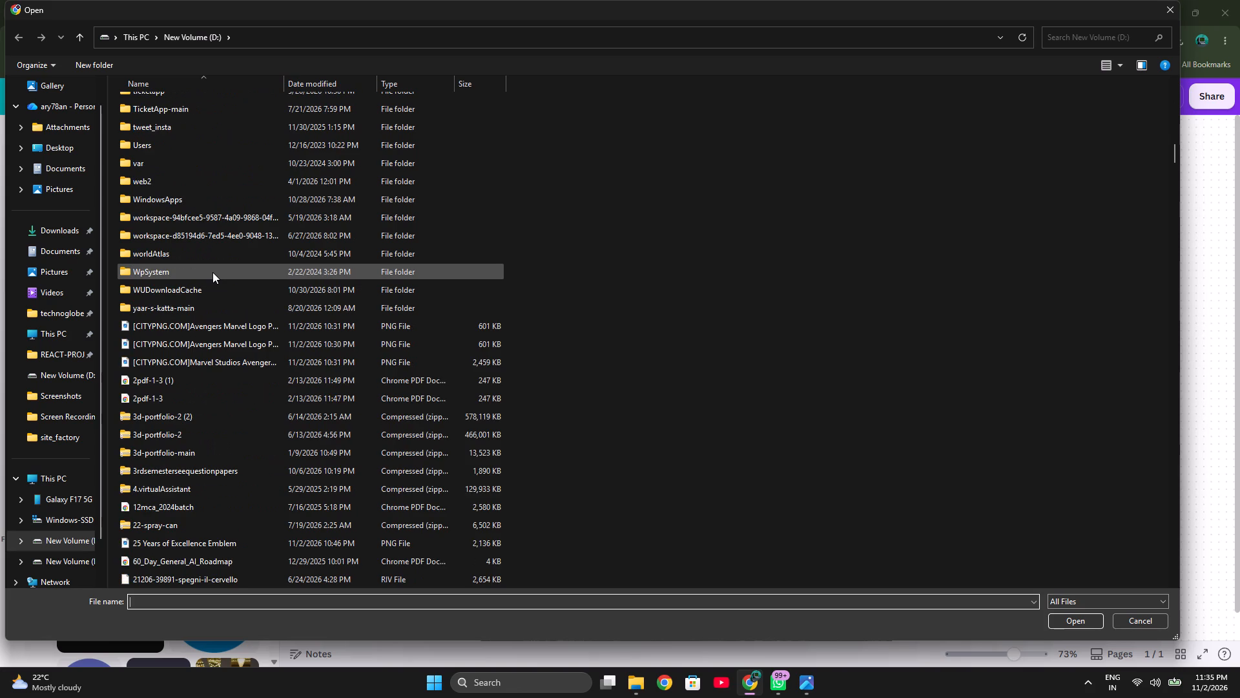
pyautogui.scroll(-1, 212, 272)
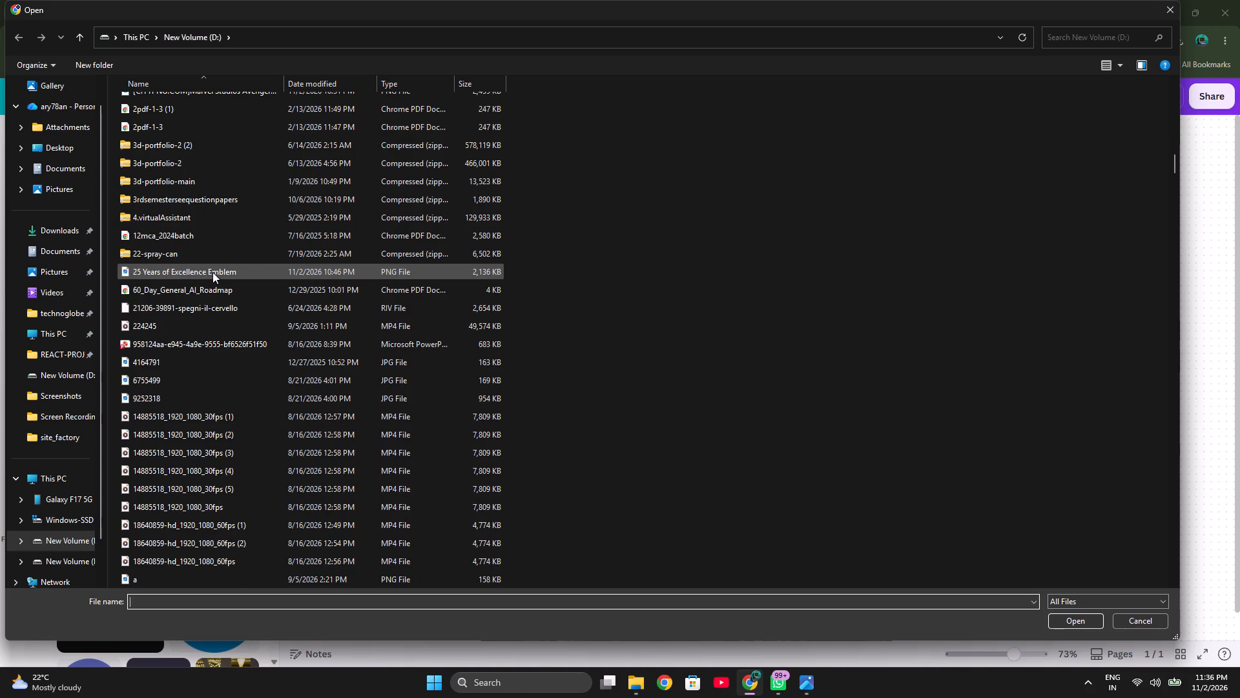
pyautogui.scroll(-3, 212, 272)
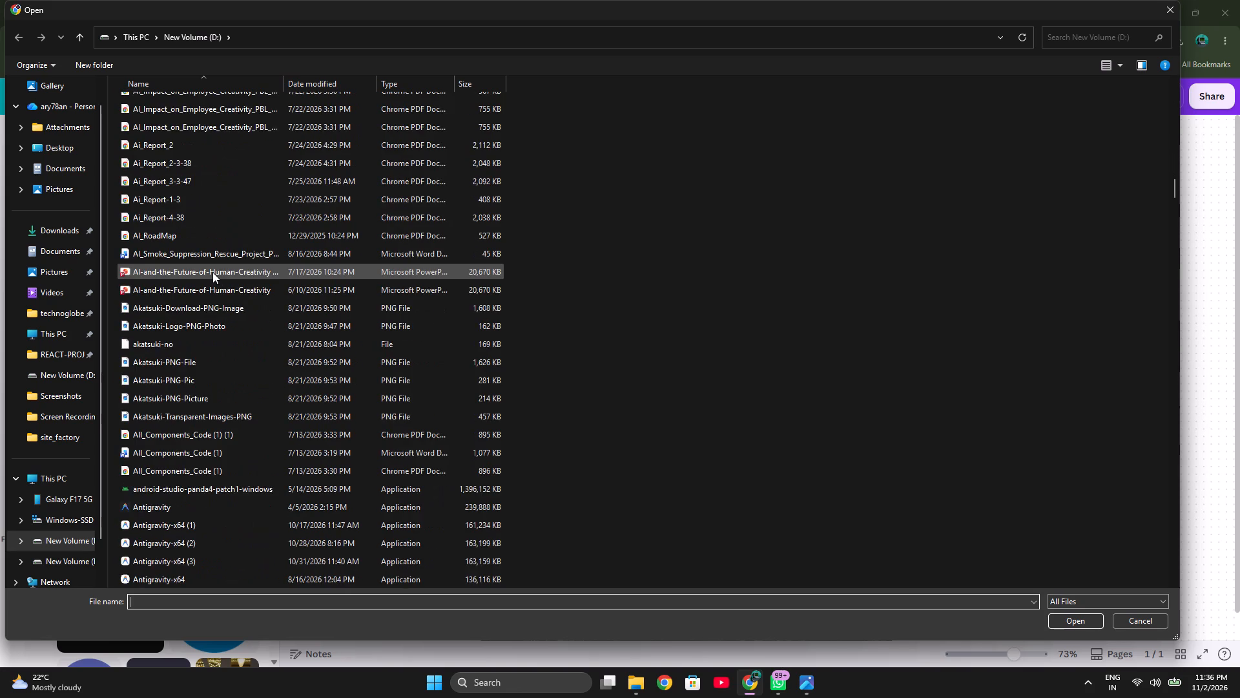
pyautogui.scroll(-3, 212, 272)
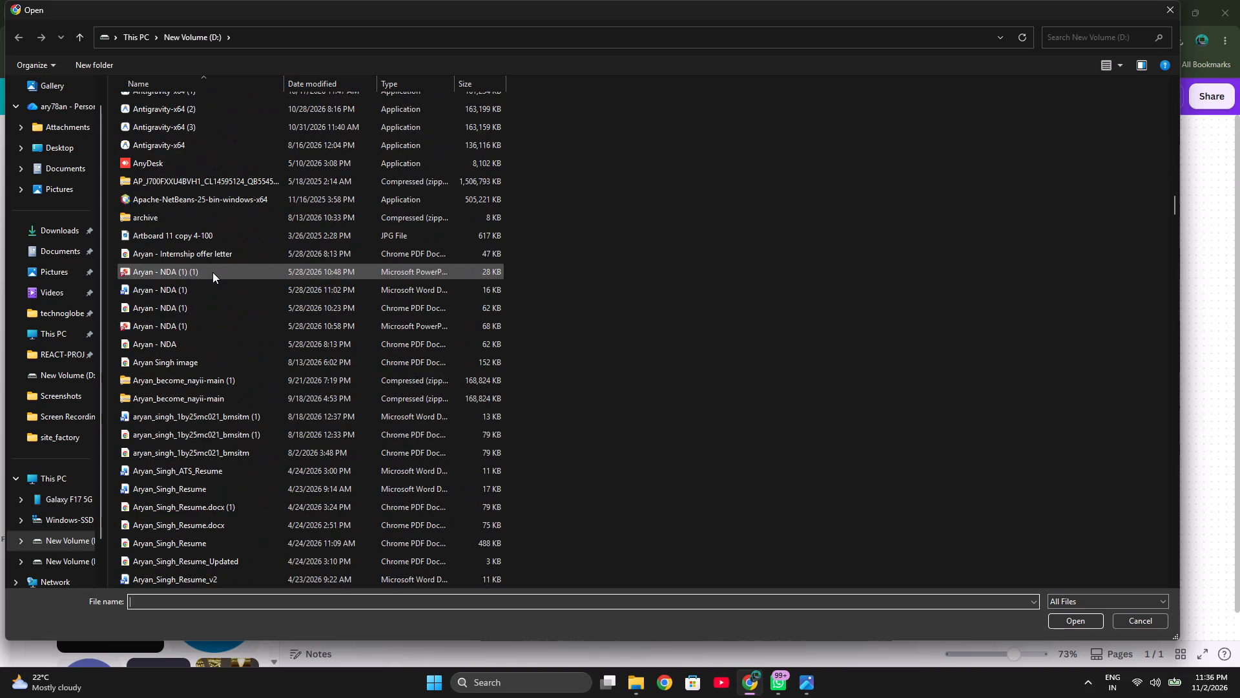
pyautogui.scroll(-4, 212, 272)
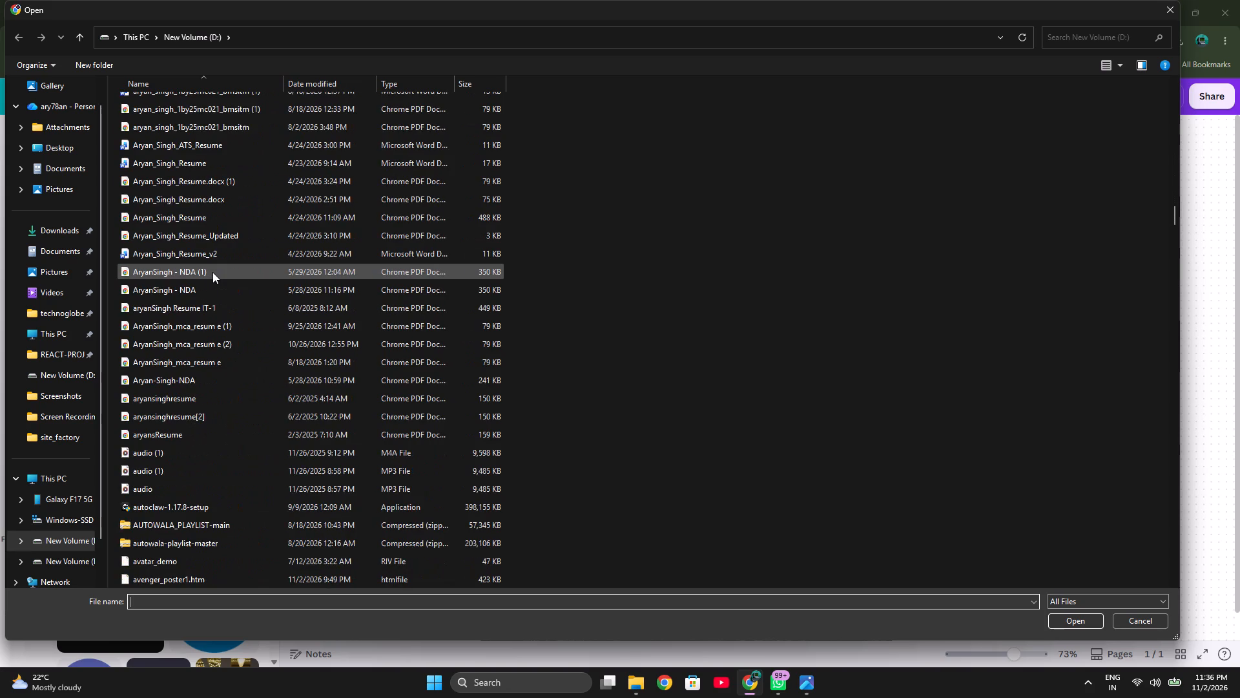
pyautogui.scroll(-2, 212, 272)
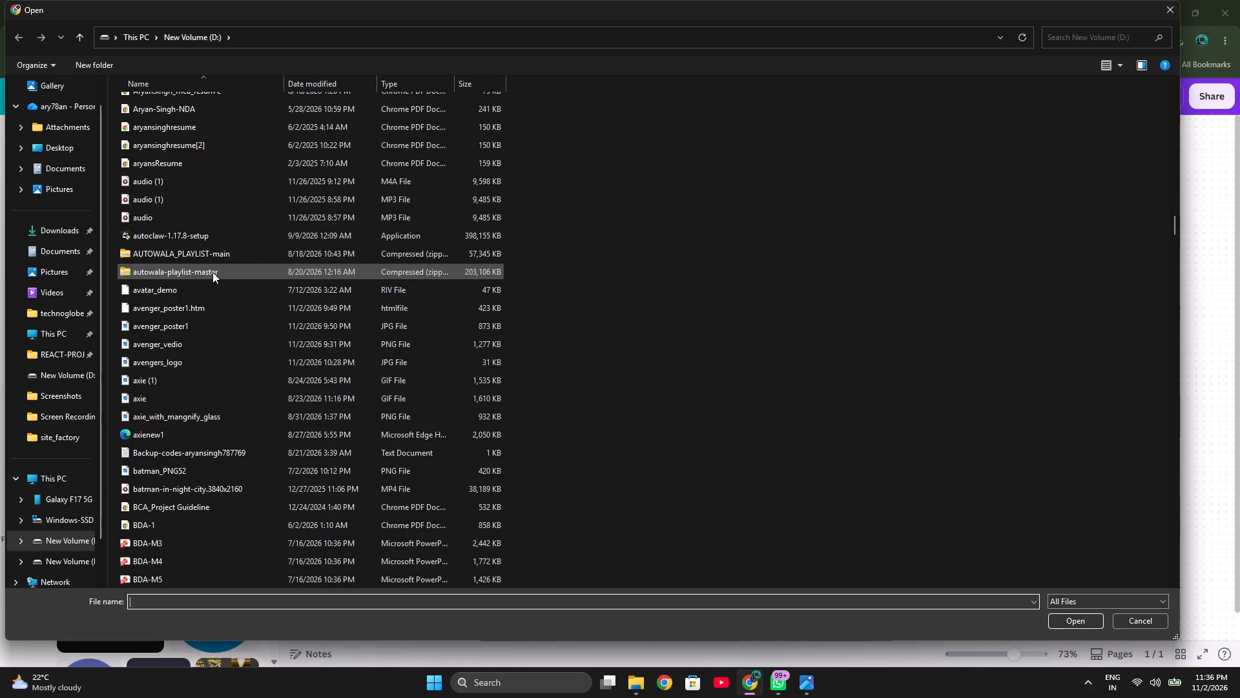
pyautogui.scroll(-1, 181, 348)
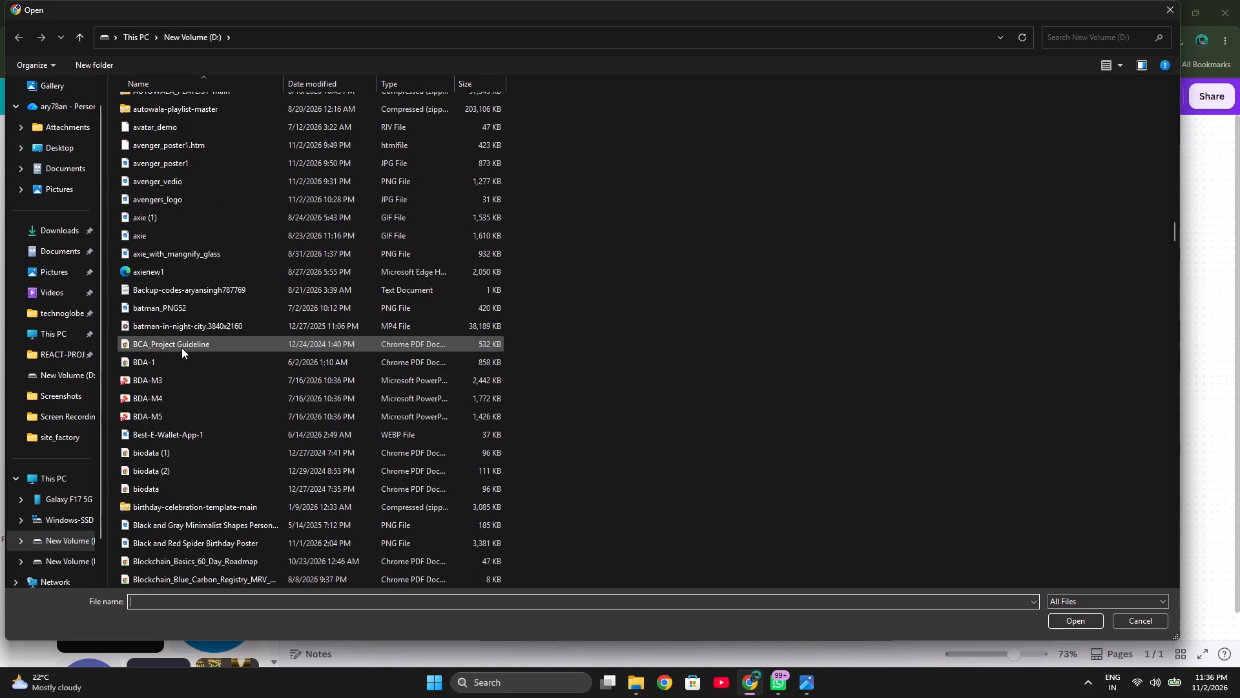
pyautogui.scroll(-2, 181, 348)
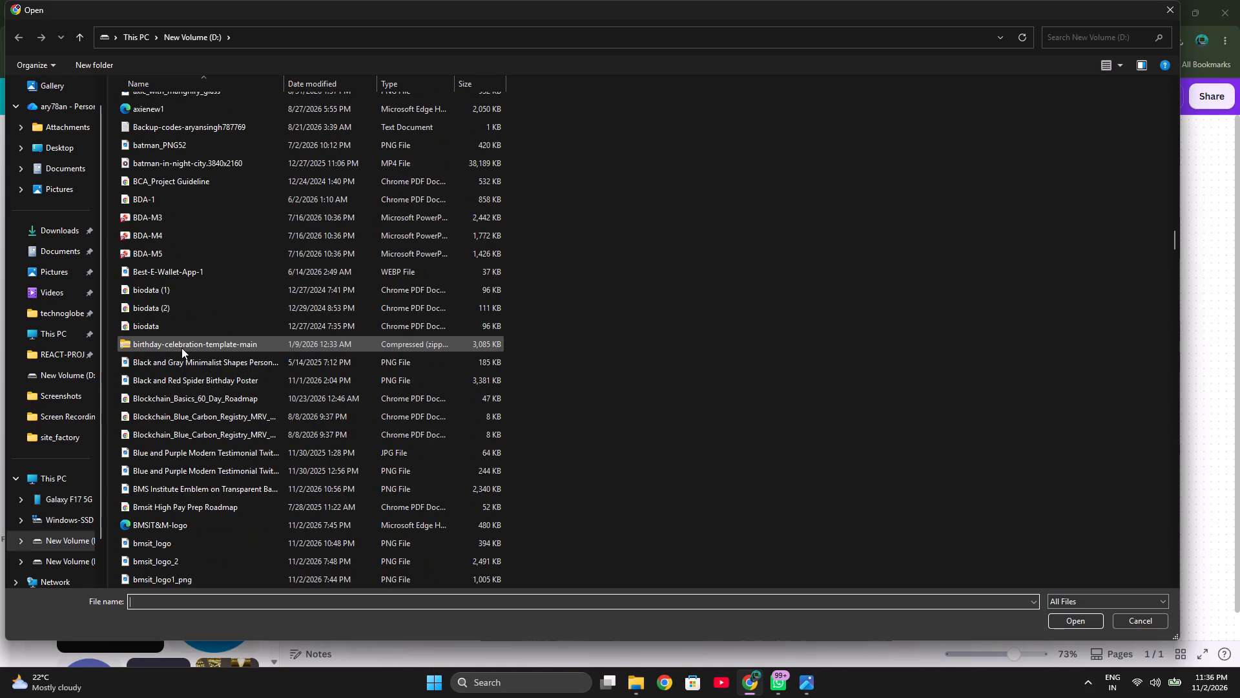
pyautogui.click(185, 522)
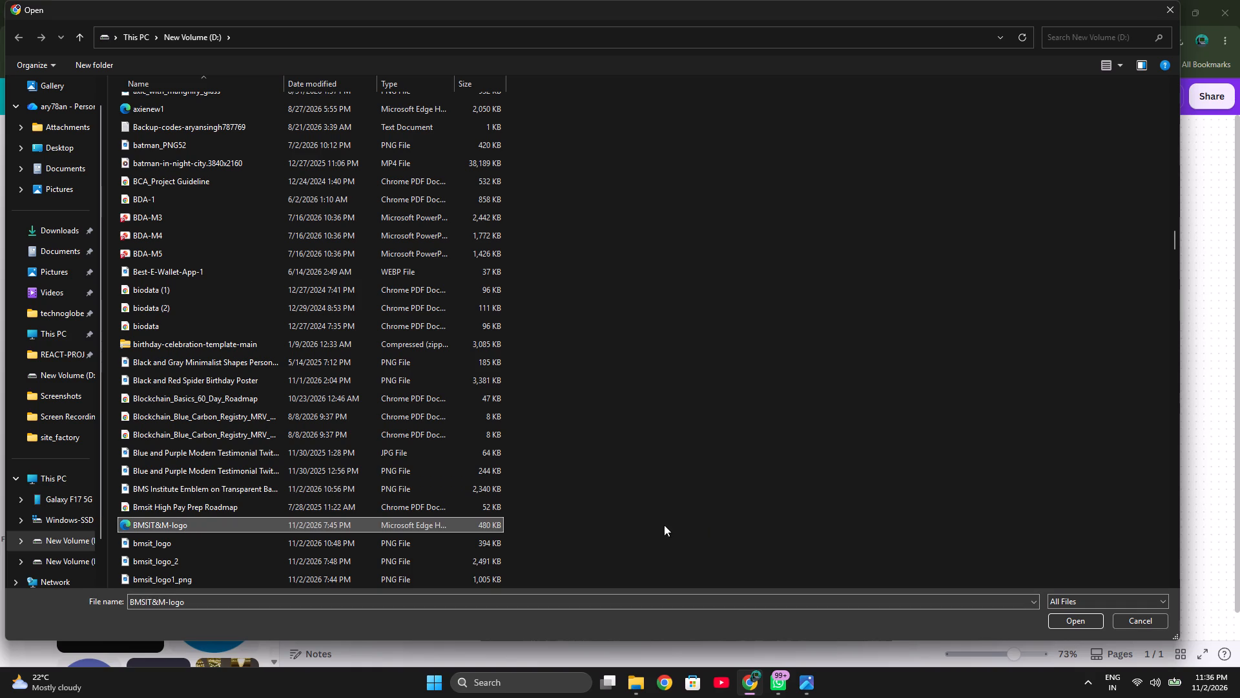
pyautogui.click(1075, 624)
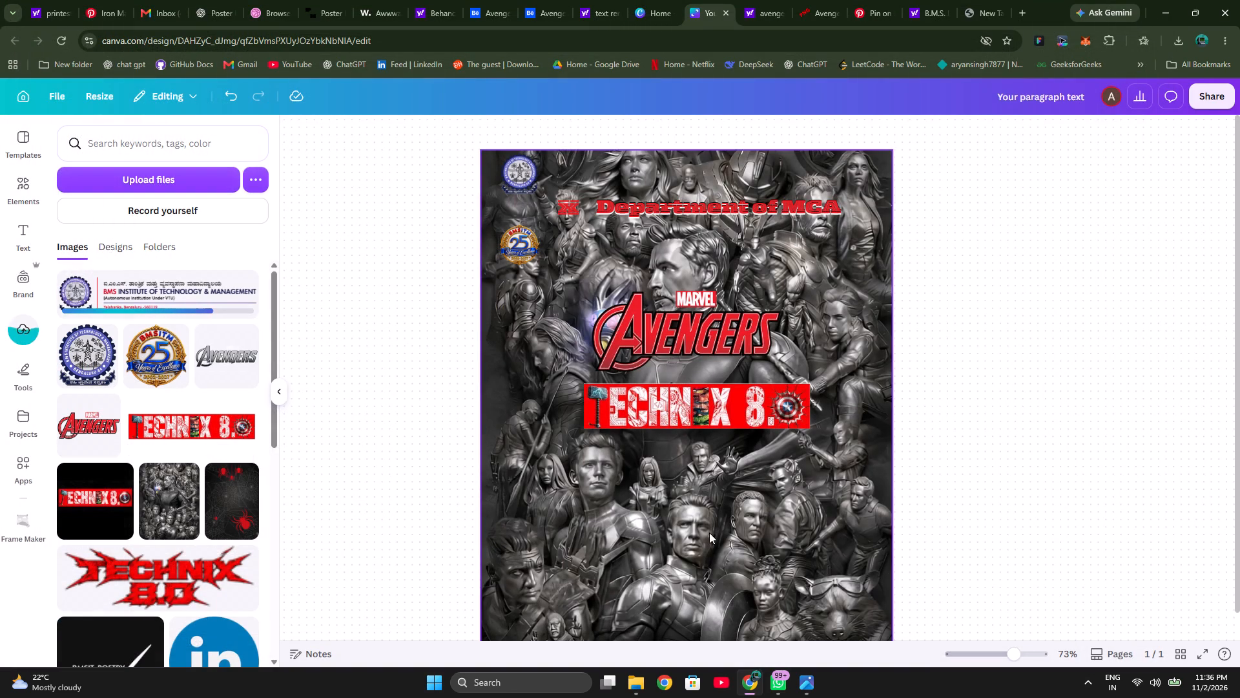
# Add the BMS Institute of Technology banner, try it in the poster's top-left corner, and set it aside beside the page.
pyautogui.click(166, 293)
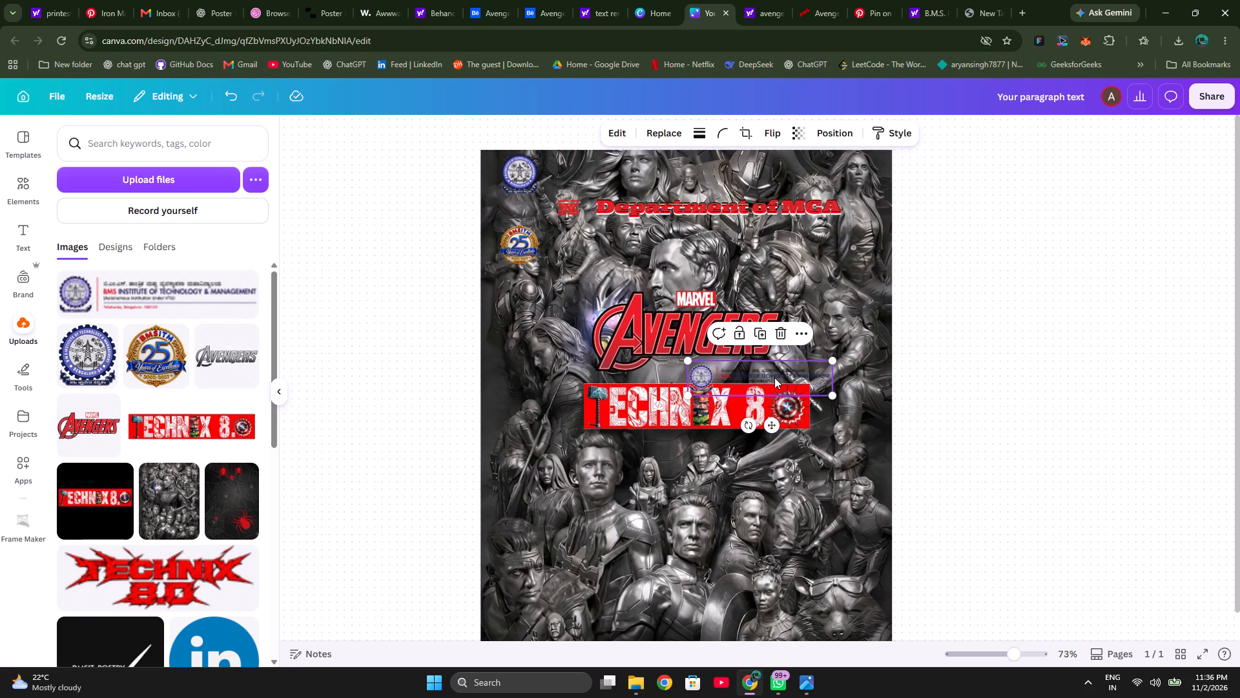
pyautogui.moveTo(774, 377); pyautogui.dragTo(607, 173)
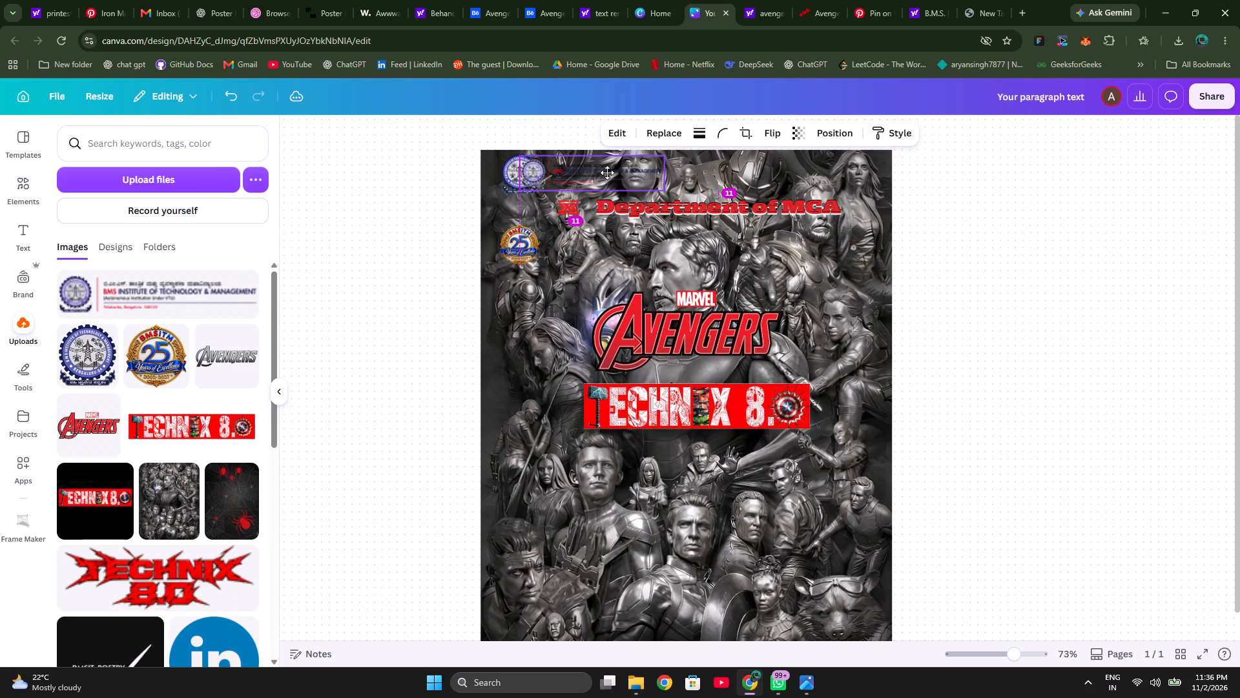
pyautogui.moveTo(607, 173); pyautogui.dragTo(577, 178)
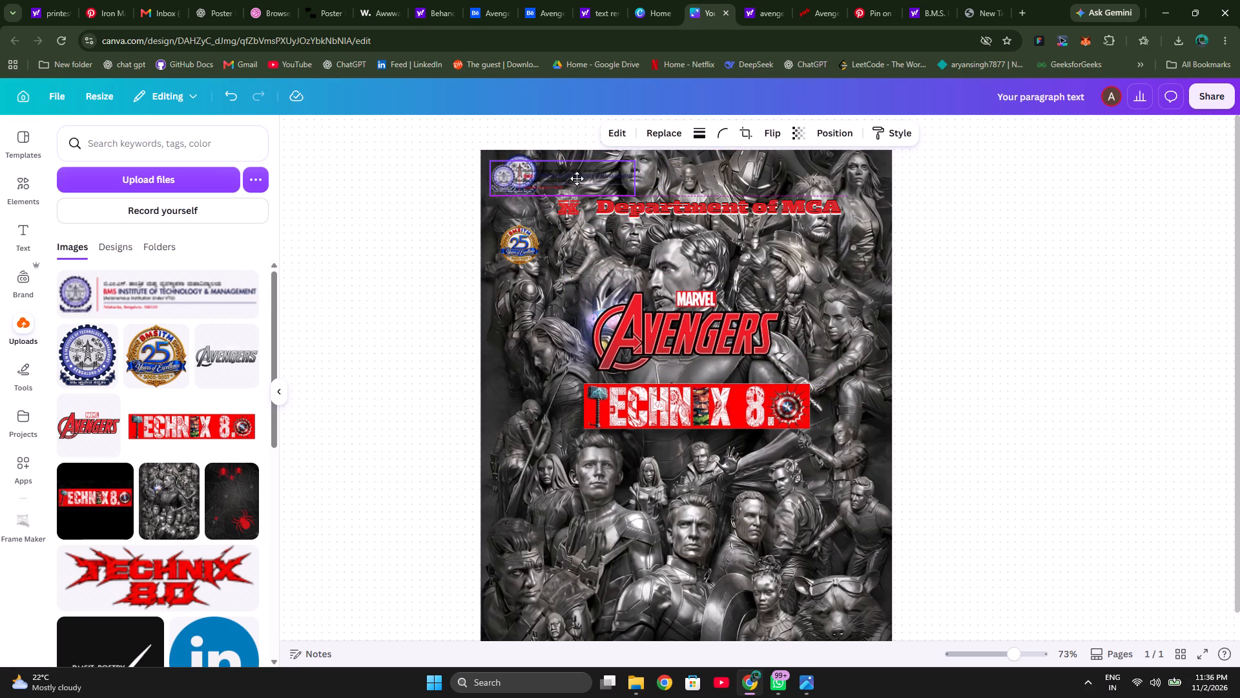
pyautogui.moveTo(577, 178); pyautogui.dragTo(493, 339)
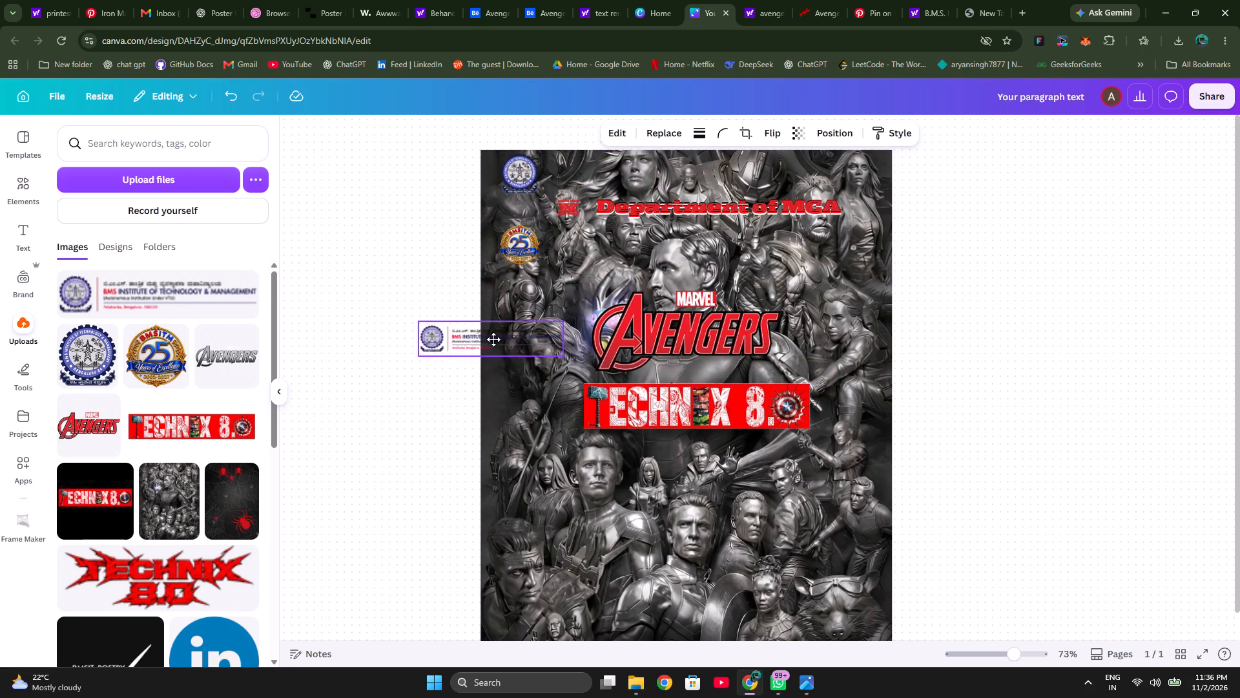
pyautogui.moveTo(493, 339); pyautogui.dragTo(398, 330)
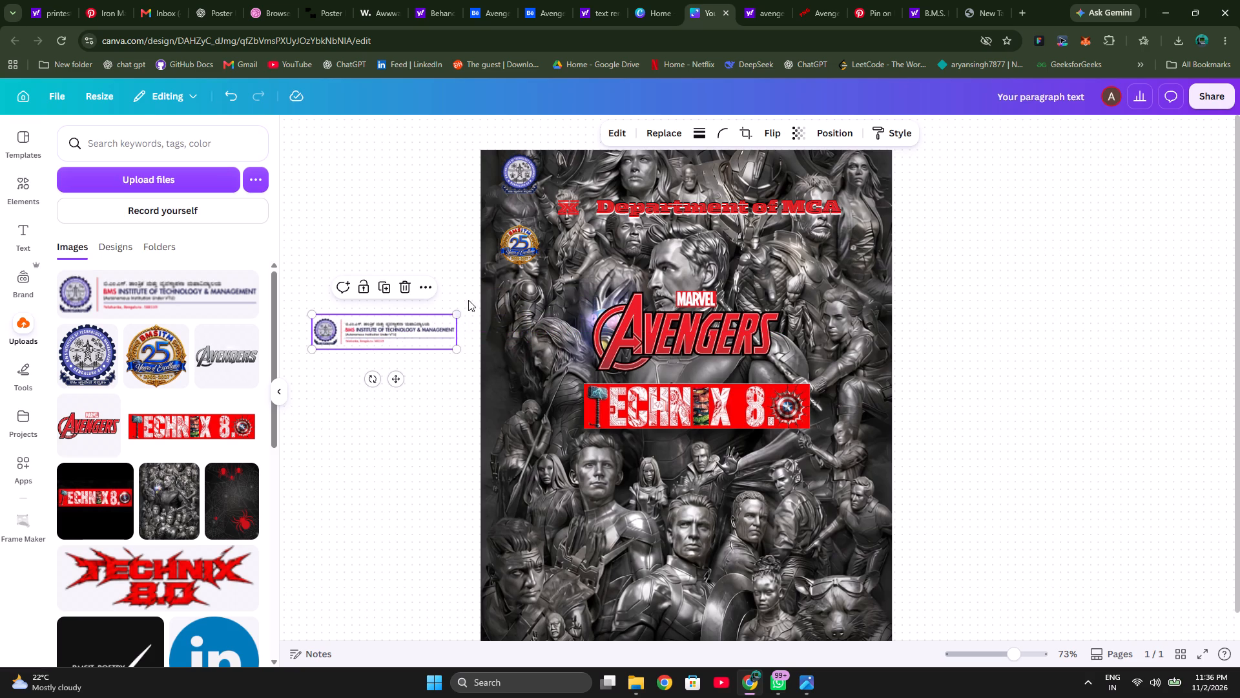
# Move the round blue BMS emblem from the poster's top-left corner down beside the Avengers logo.
pyautogui.moveTo(523, 174); pyautogui.dragTo(531, 363)
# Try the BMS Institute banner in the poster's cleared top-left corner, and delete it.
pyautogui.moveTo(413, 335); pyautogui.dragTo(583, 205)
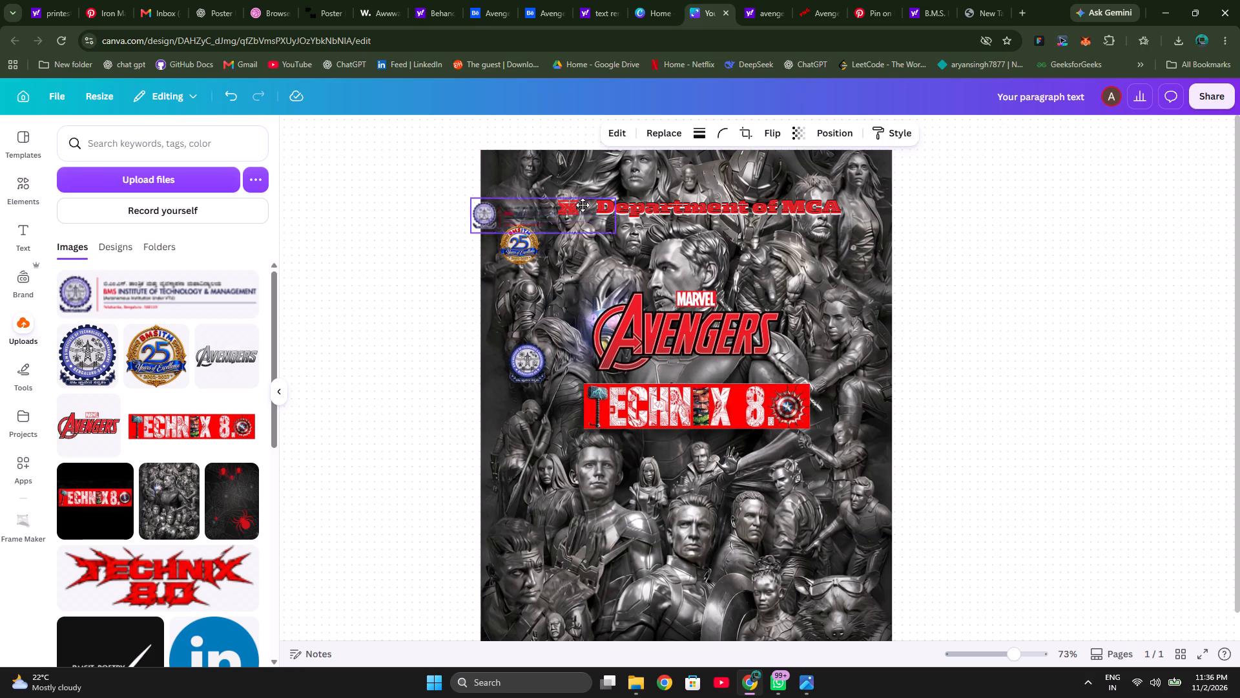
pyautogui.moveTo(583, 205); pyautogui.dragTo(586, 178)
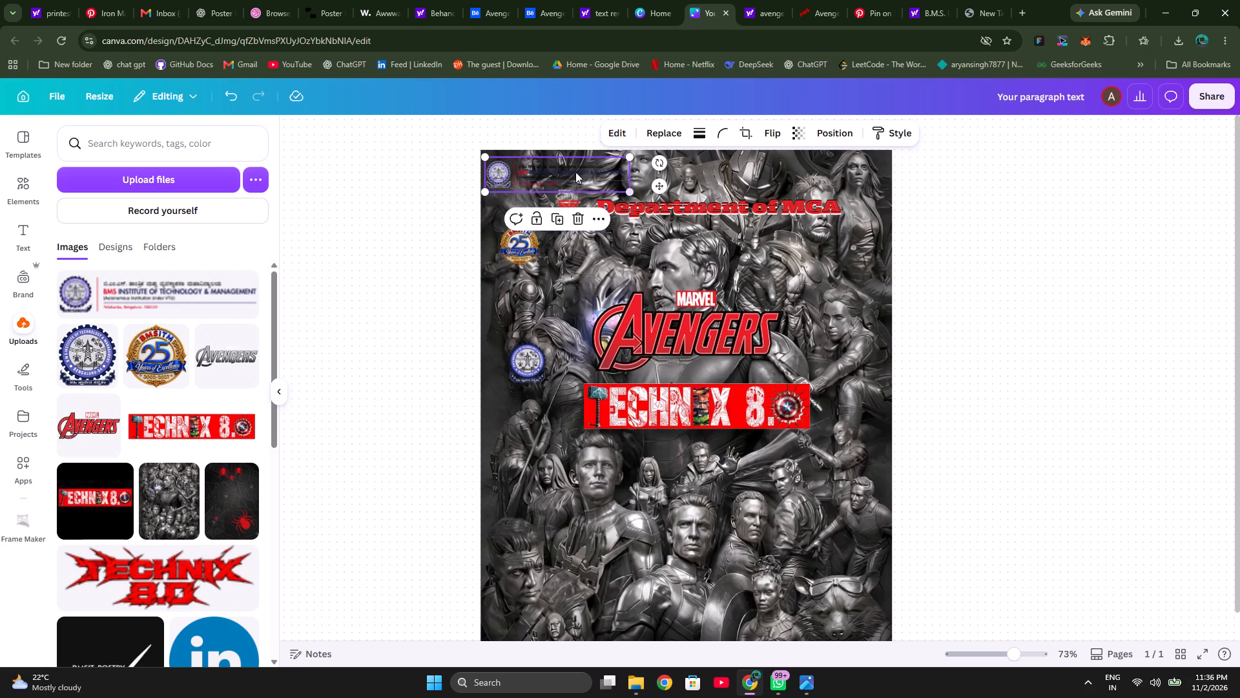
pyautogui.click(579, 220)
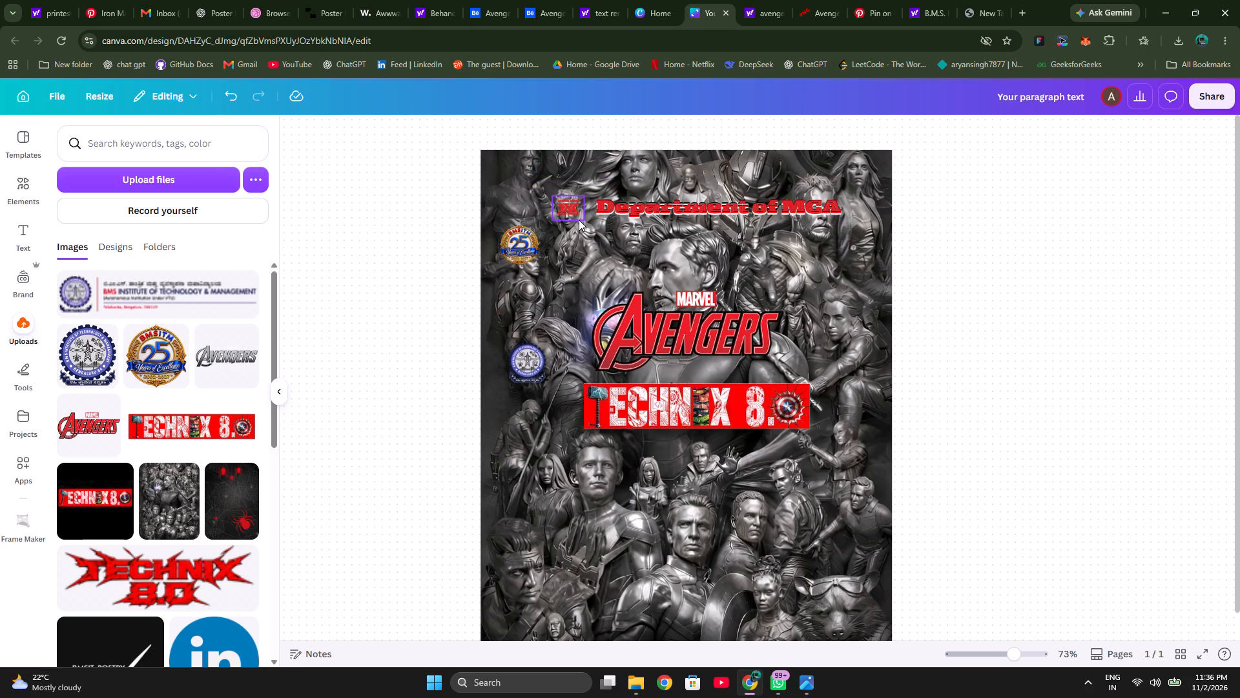
# Move the 25 Years of Excellence emblem up into the poster's top-left corner.
pyautogui.moveTo(520, 244); pyautogui.dragTo(512, 176)
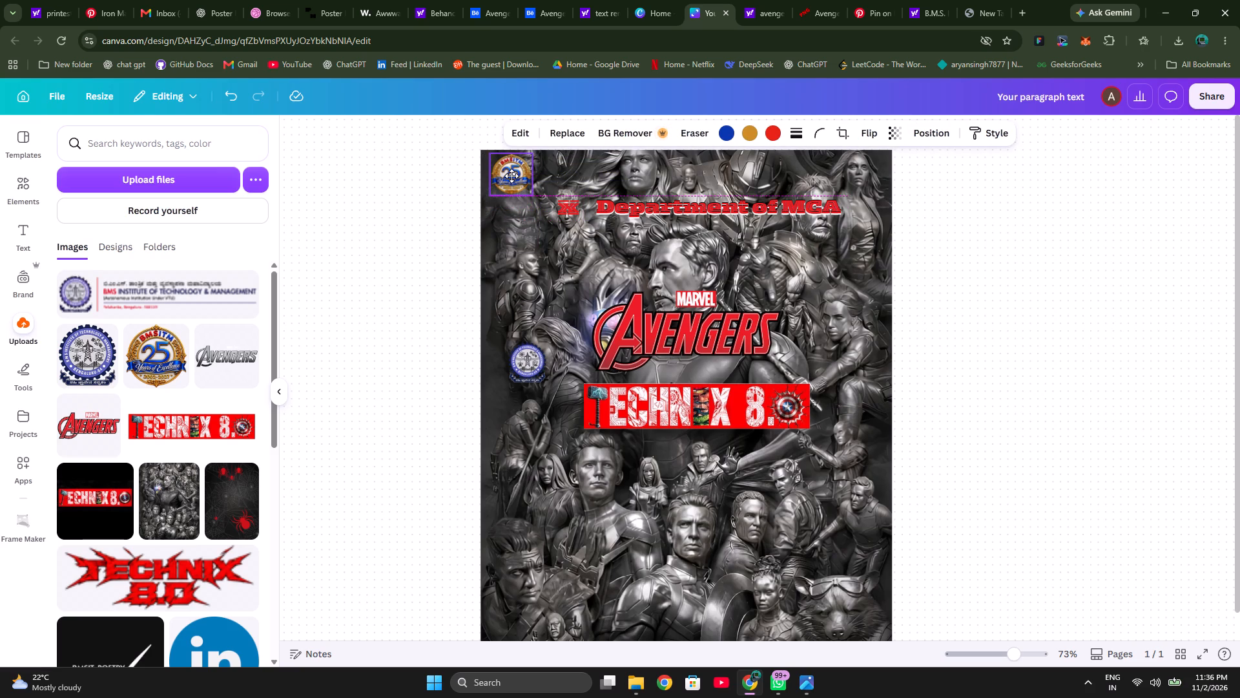
pyautogui.moveTo(512, 176); pyautogui.dragTo(514, 178)
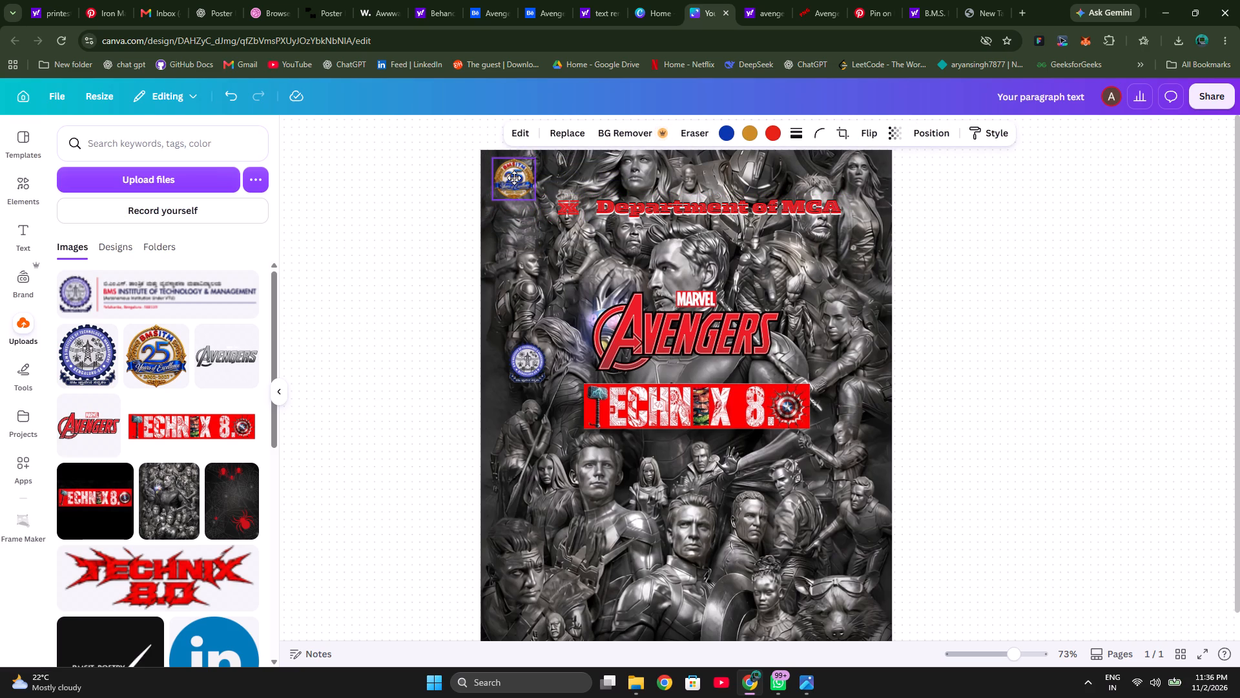
# Fine-tune the 25 Years of Excellence emblem's position in the poster's top-left corner, leaving a small margin from the edges.
pyautogui.moveTo(514, 178); pyautogui.dragTo(513, 176)
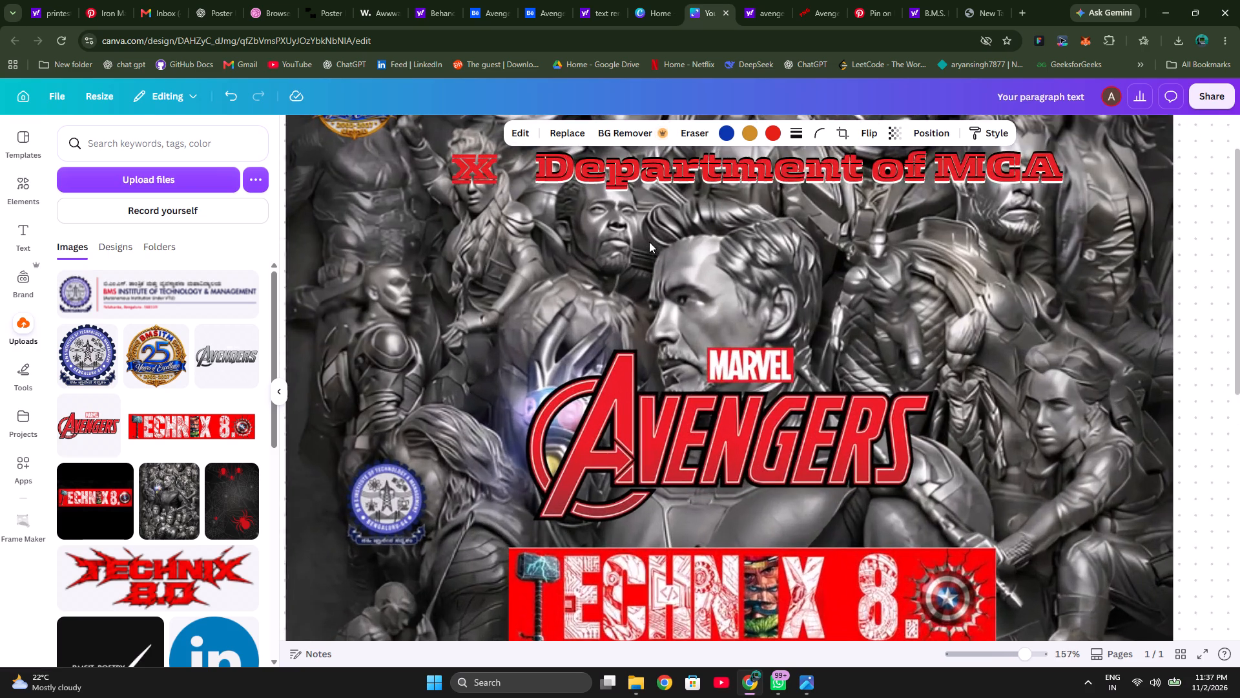
pyautogui.scroll(3, 649, 242)
pyautogui.moveTo(478, 303); pyautogui.dragTo(478, 311)
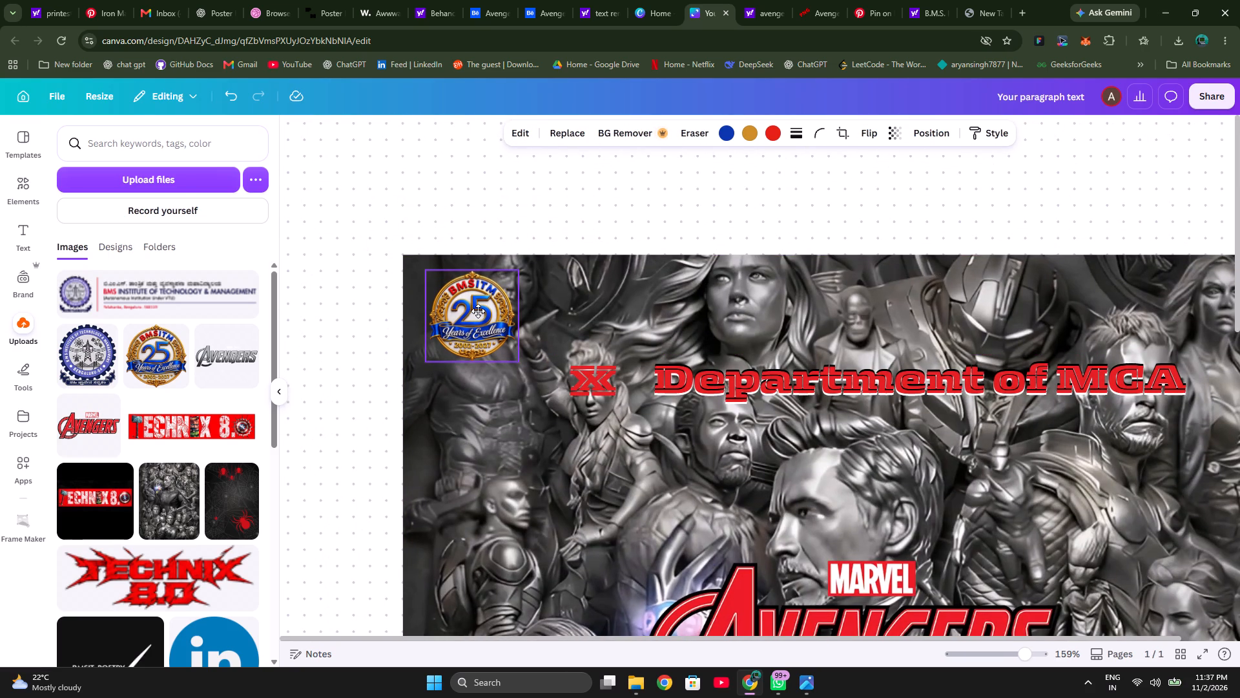
pyautogui.moveTo(478, 311); pyautogui.dragTo(478, 310)
# Move the round blue BMS emblem up beside the 25 Years of Excellence emblem, level with it and separated by a small gap.
pyautogui.scroll(-1, 538, 534)
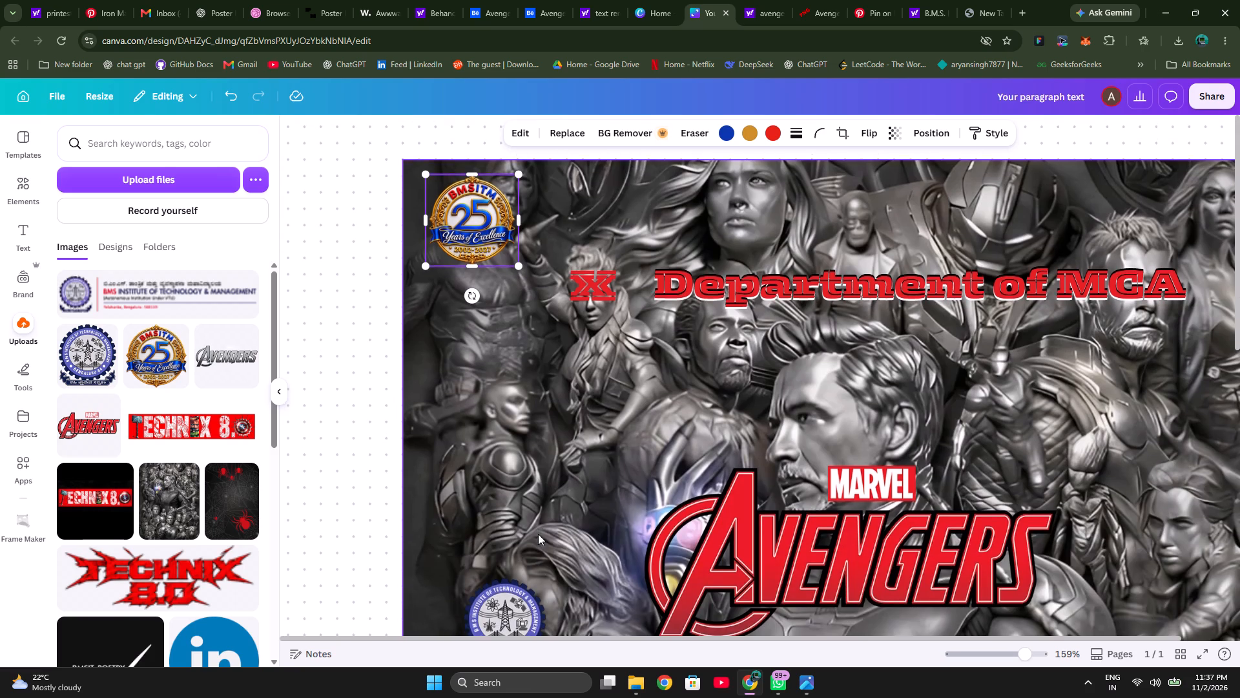
pyautogui.scroll(-1, 538, 534)
pyautogui.click(499, 622)
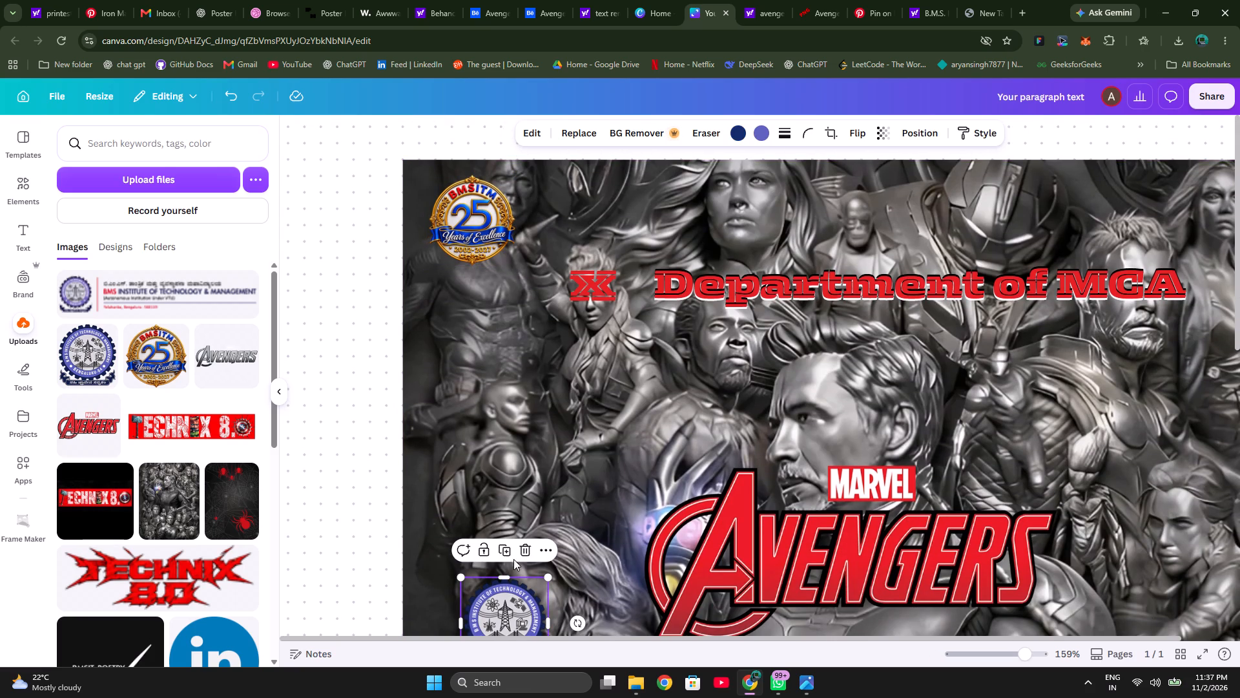
pyautogui.moveTo(513, 623); pyautogui.dragTo(542, 384)
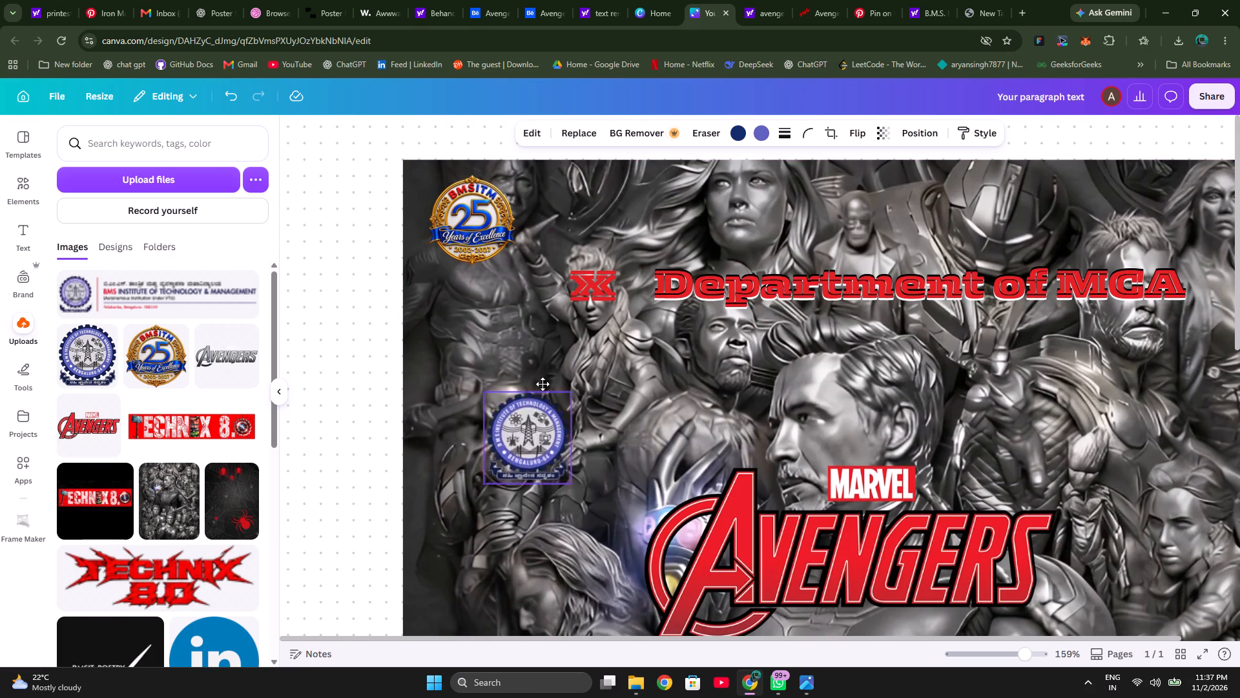
pyautogui.moveTo(542, 384); pyautogui.dragTo(574, 222)
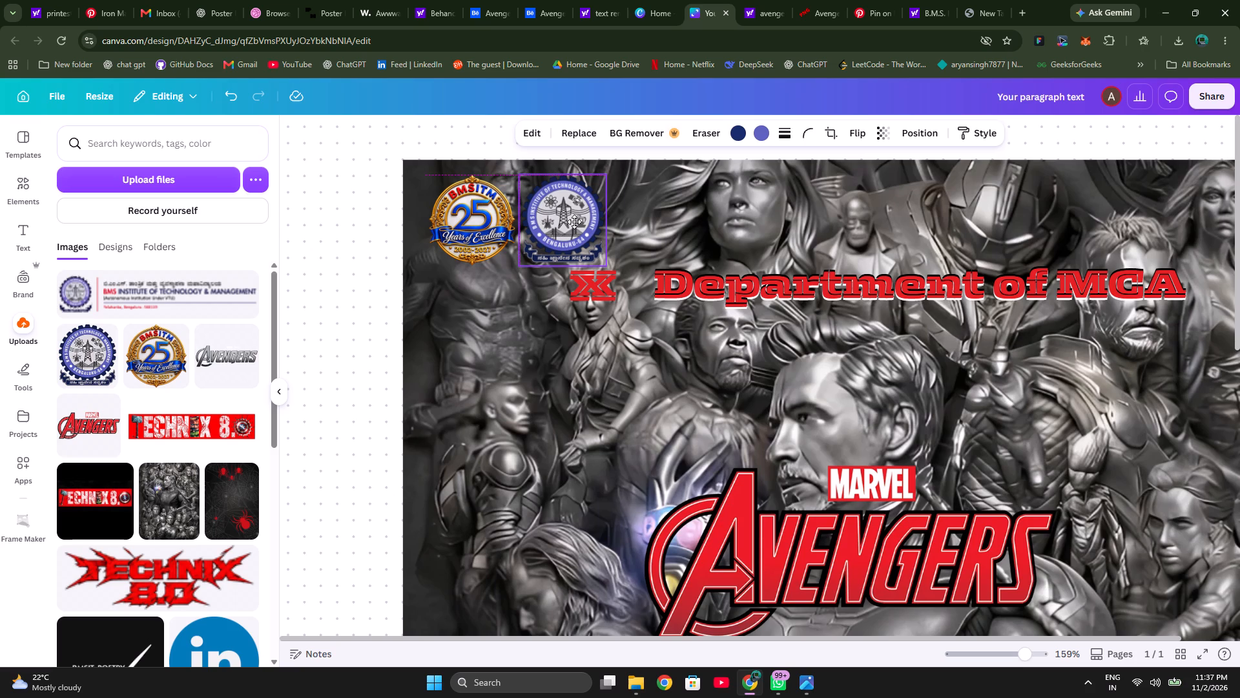
pyautogui.moveTo(574, 222); pyautogui.dragTo(579, 218)
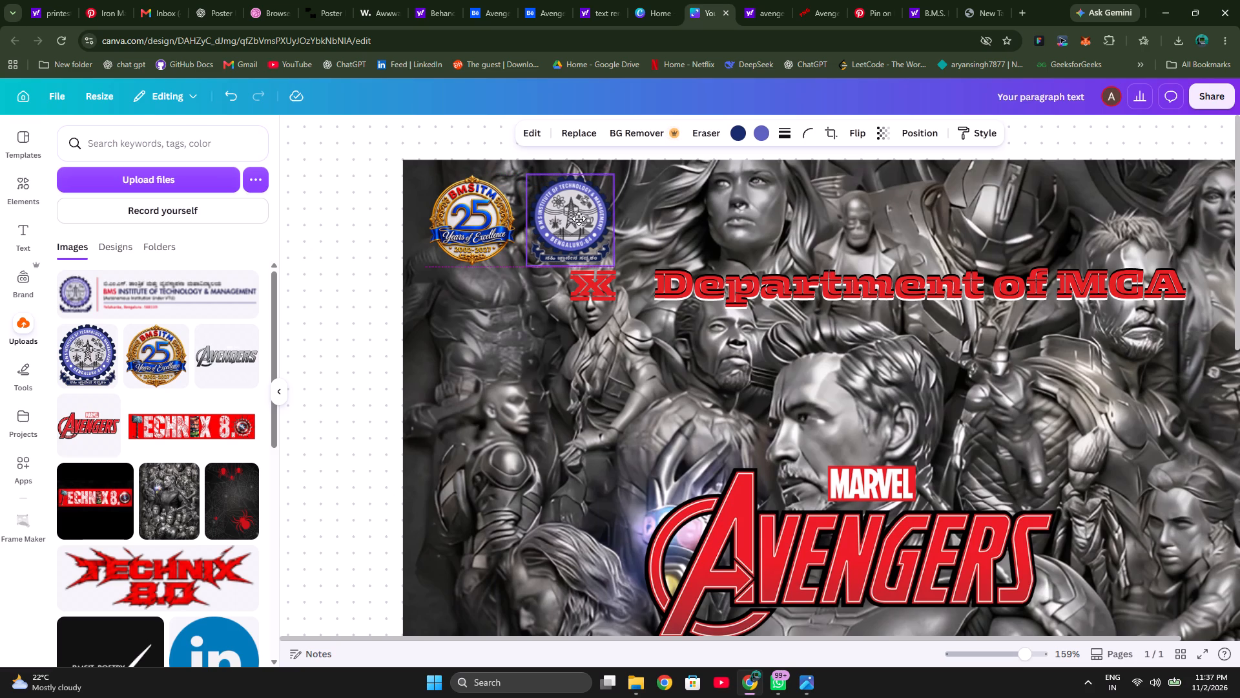
pyautogui.click(703, 89)
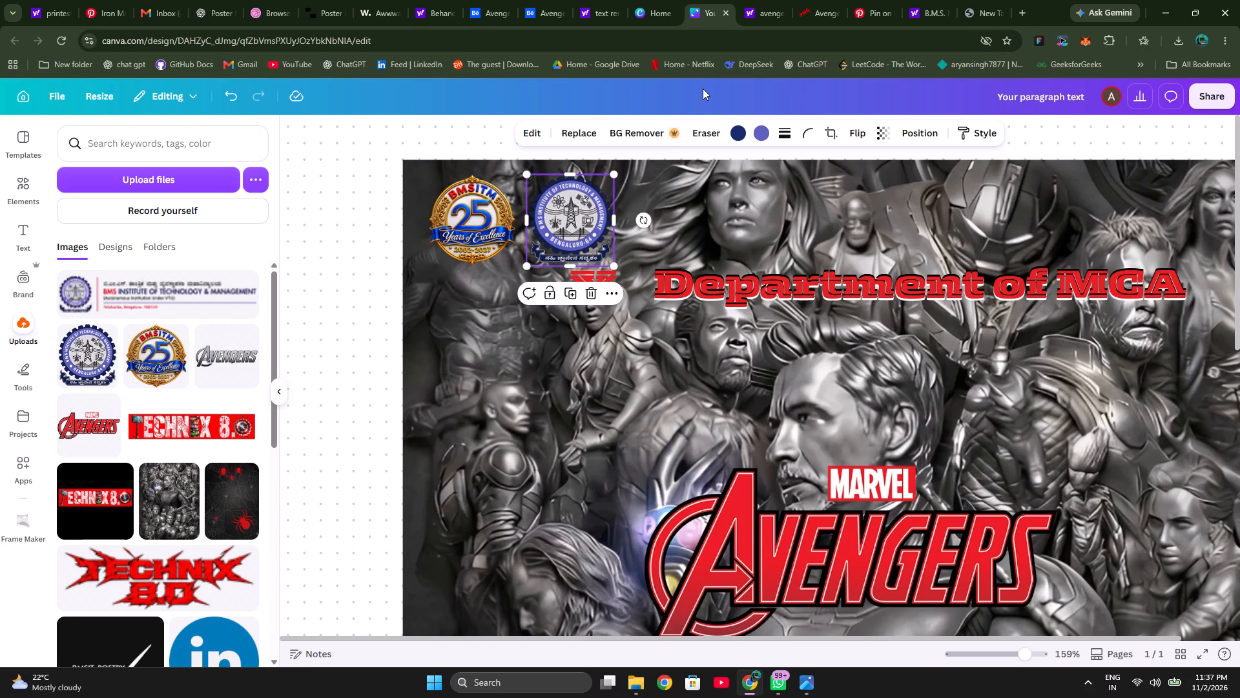
pyautogui.click(621, 424)
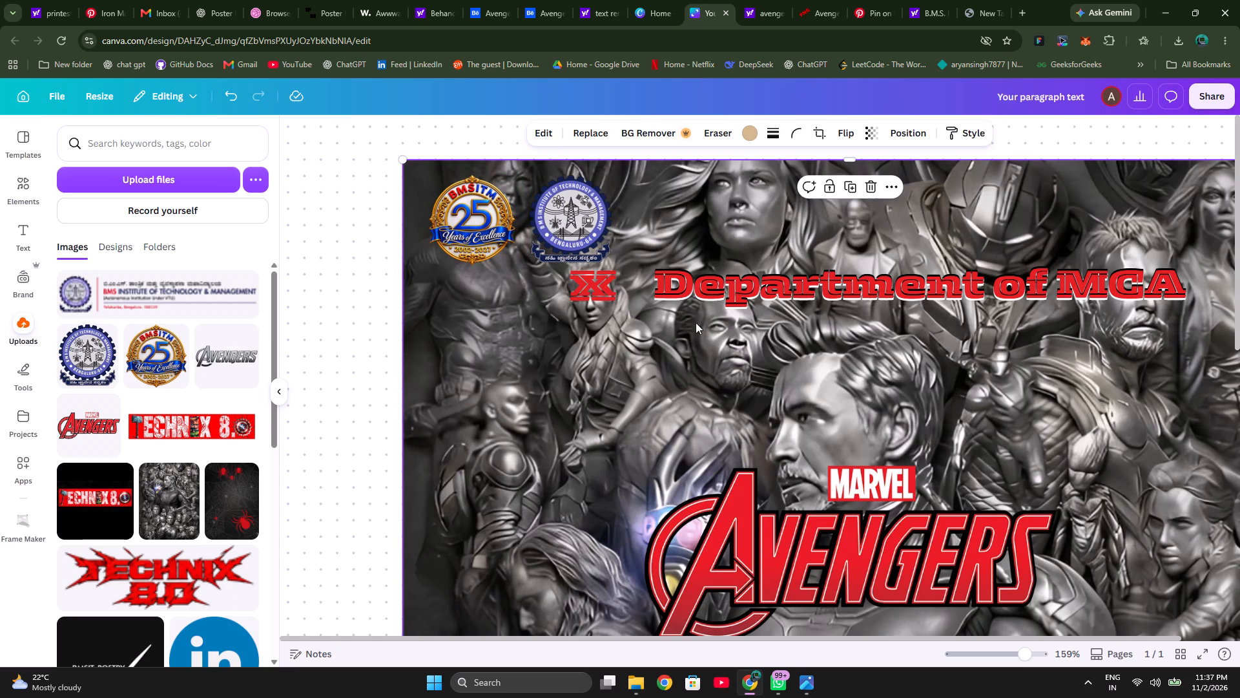
# Move the red X text down and center it in the gap between the Avengers logo and the Technix 8.0 banner.
pyautogui.moveTo(595, 285); pyautogui.dragTo(827, 560)
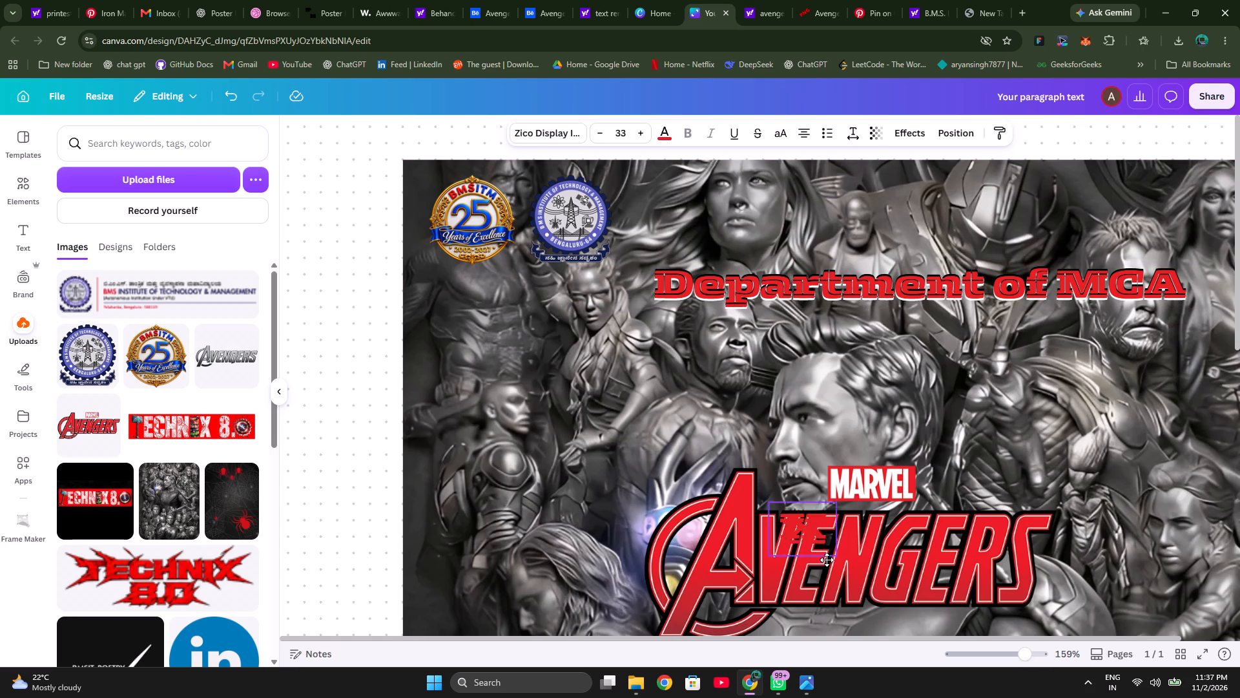
pyautogui.moveTo(827, 560); pyautogui.dragTo(883, 637)
pyautogui.scroll(-2, 889, 458)
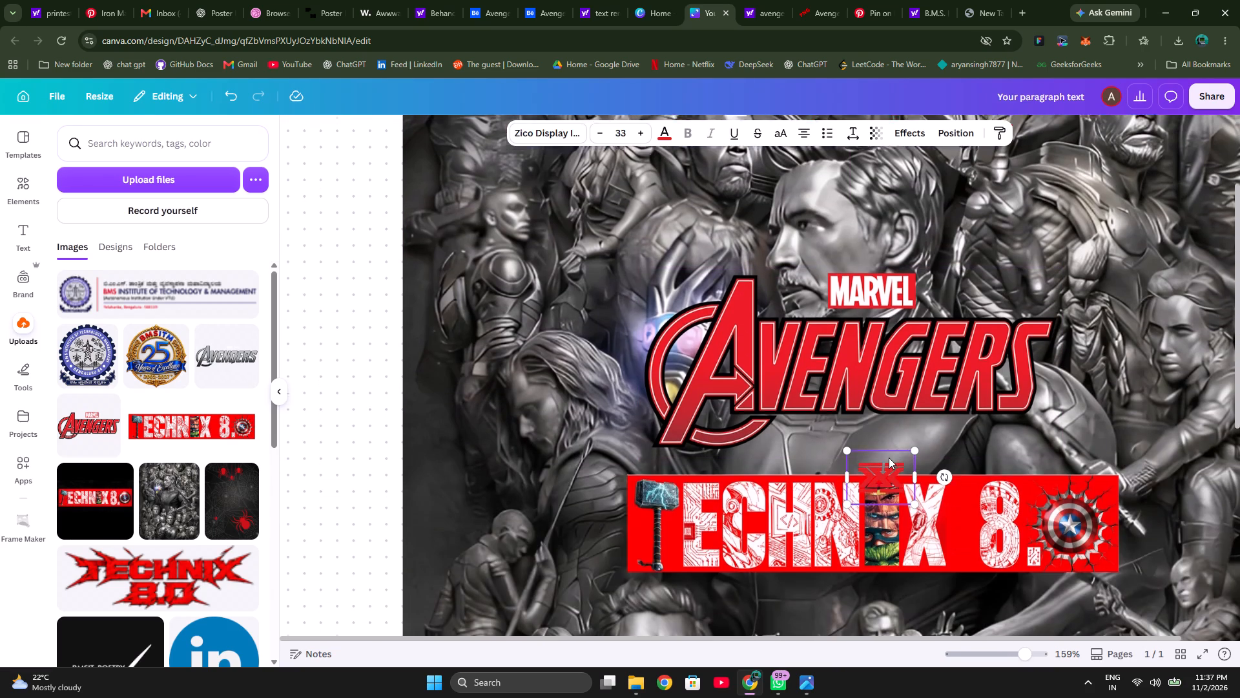
pyautogui.moveTo(878, 463); pyautogui.dragTo(878, 427)
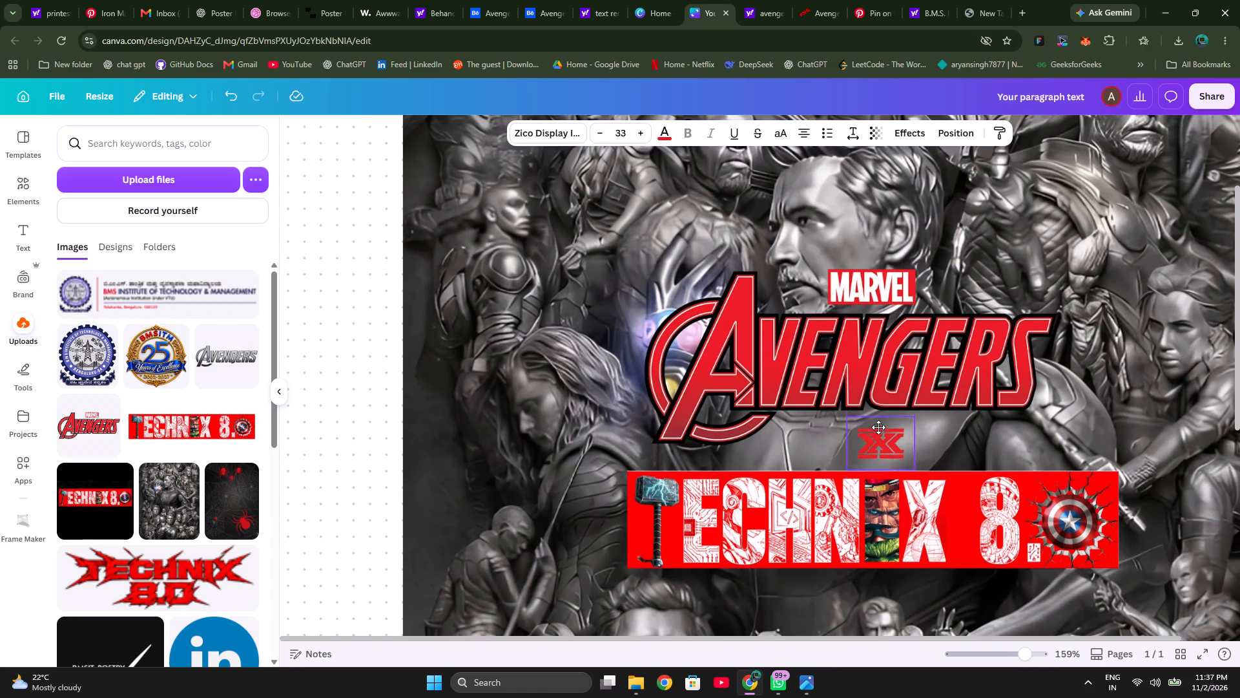
pyautogui.moveTo(878, 427); pyautogui.dragTo(874, 432)
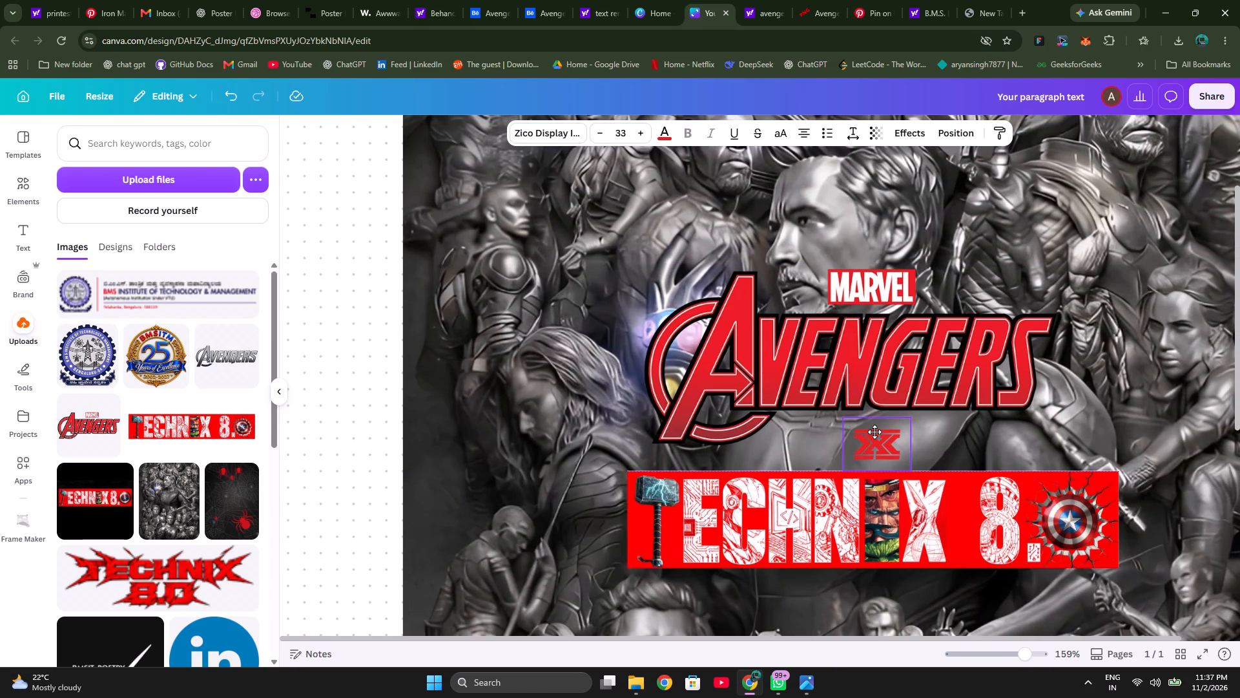
pyautogui.moveTo(874, 432); pyautogui.dragTo(874, 431)
pyautogui.moveTo(874, 431); pyautogui.dragTo(874, 429)
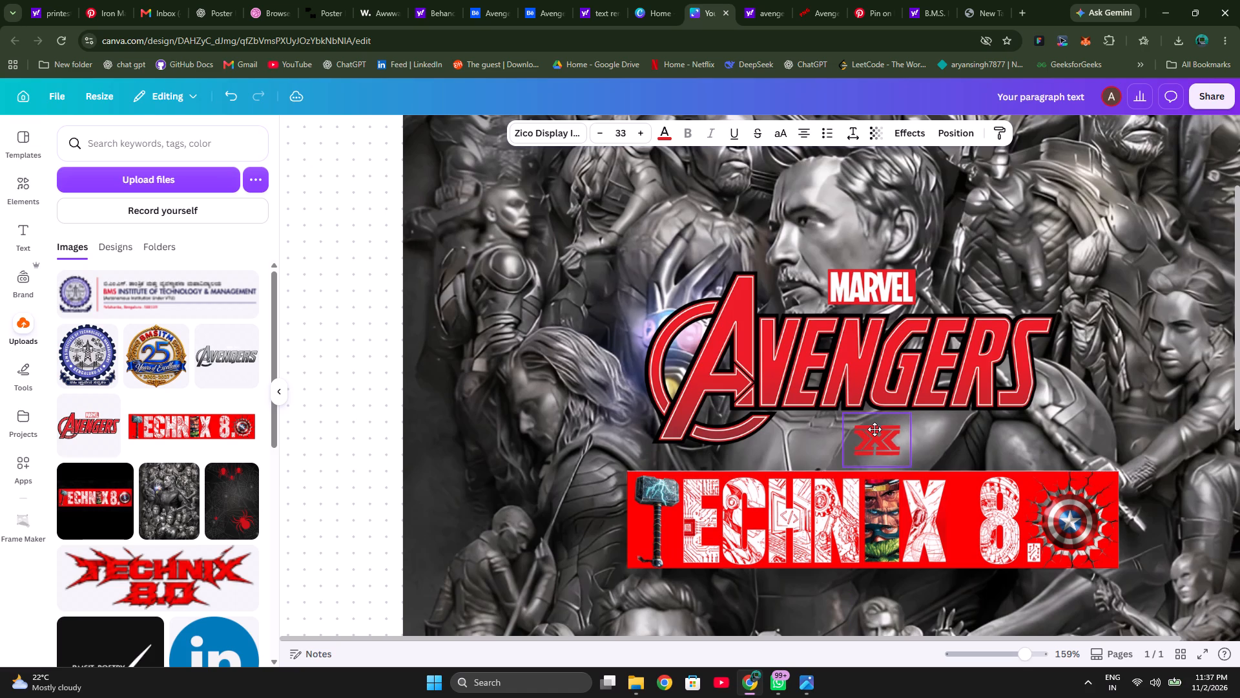
pyautogui.moveTo(874, 429); pyautogui.dragTo(874, 430)
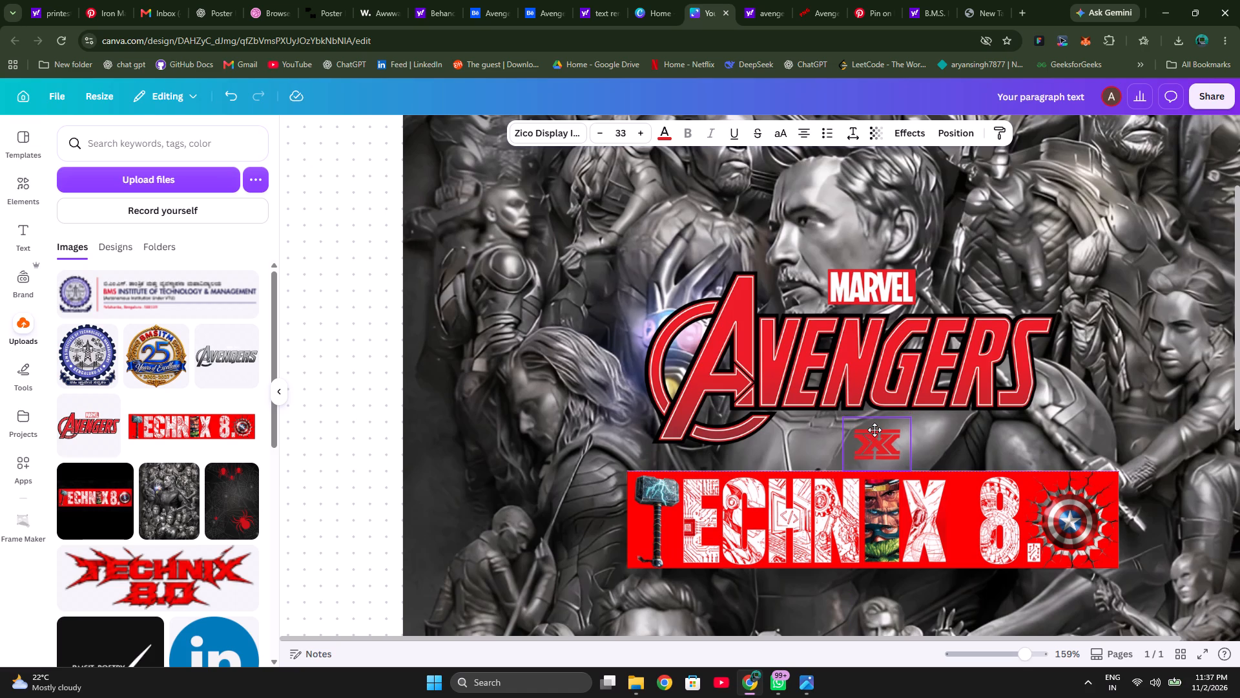
pyautogui.moveTo(874, 430); pyautogui.dragTo(874, 429)
pyautogui.click(1239, 421)
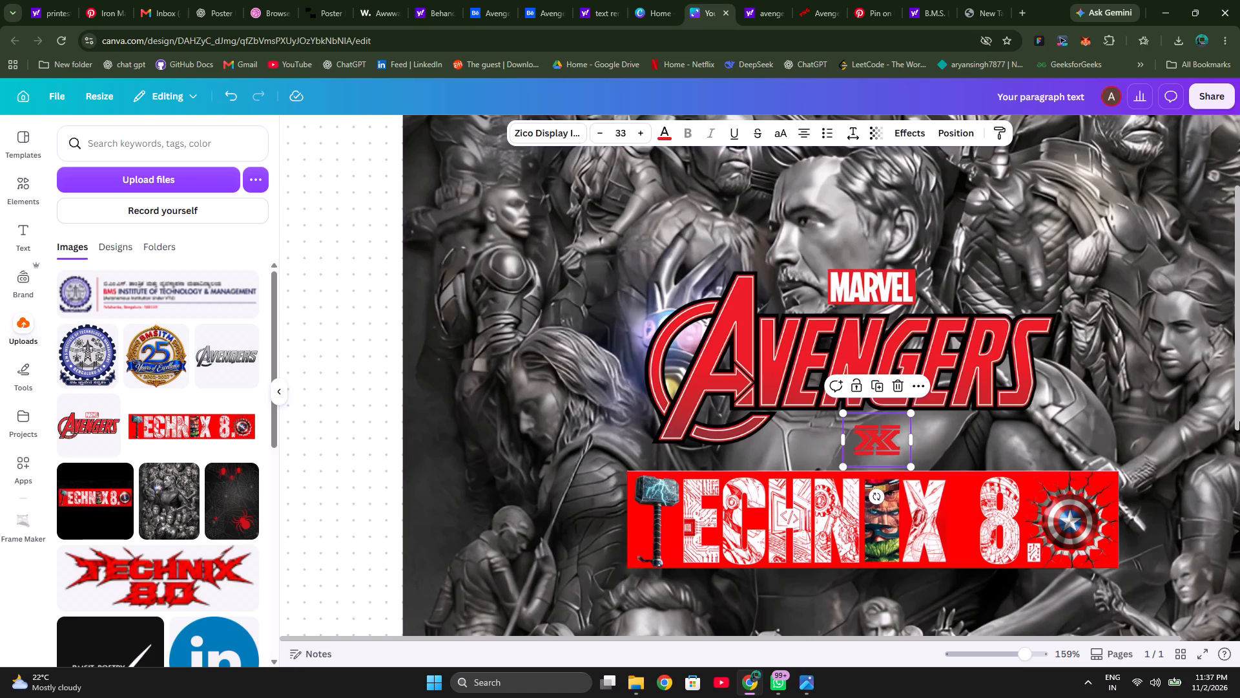
pyautogui.click(1197, 438)
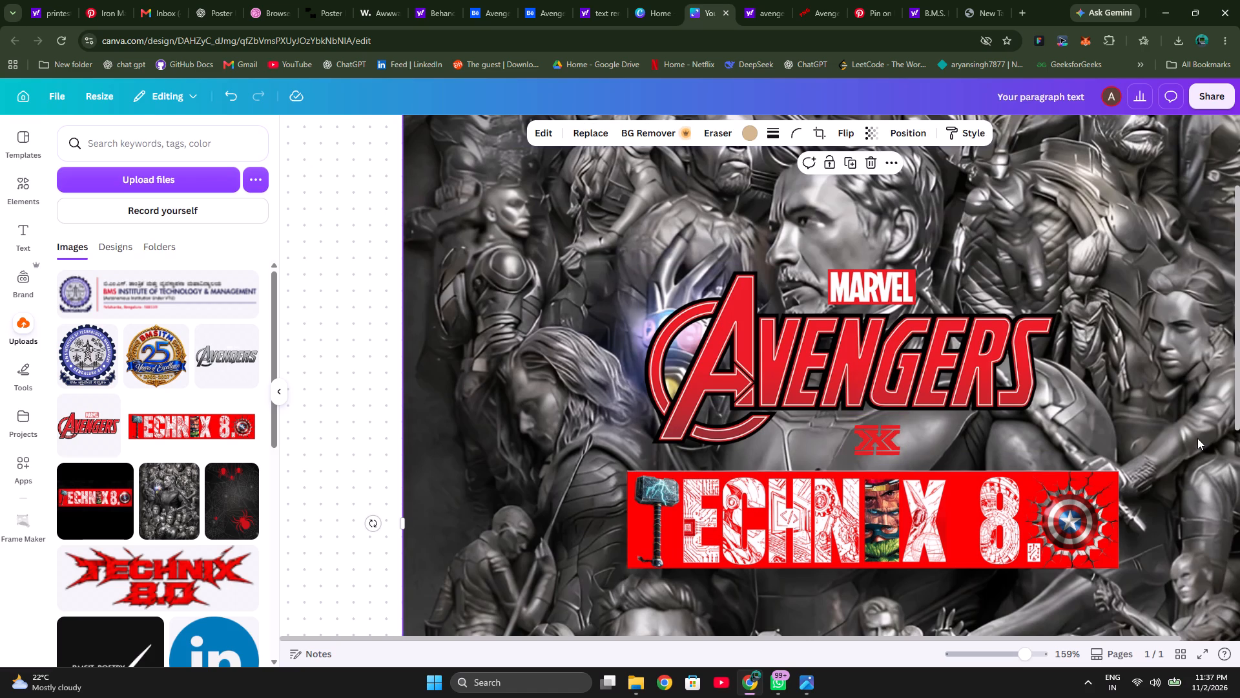
# Move the Department of MCA title up along the poster's top edge, beside the two emblems.
pyautogui.scroll(1, 1017, 222)
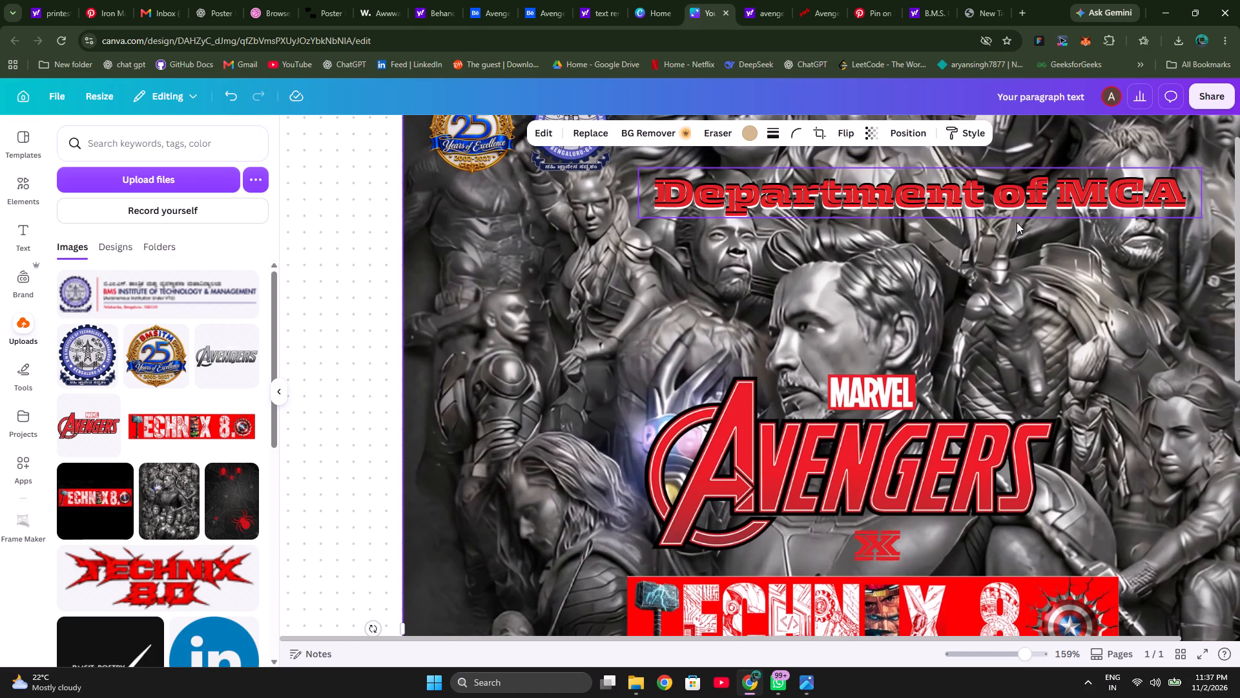
pyautogui.hscroll(-4, 1017, 222)
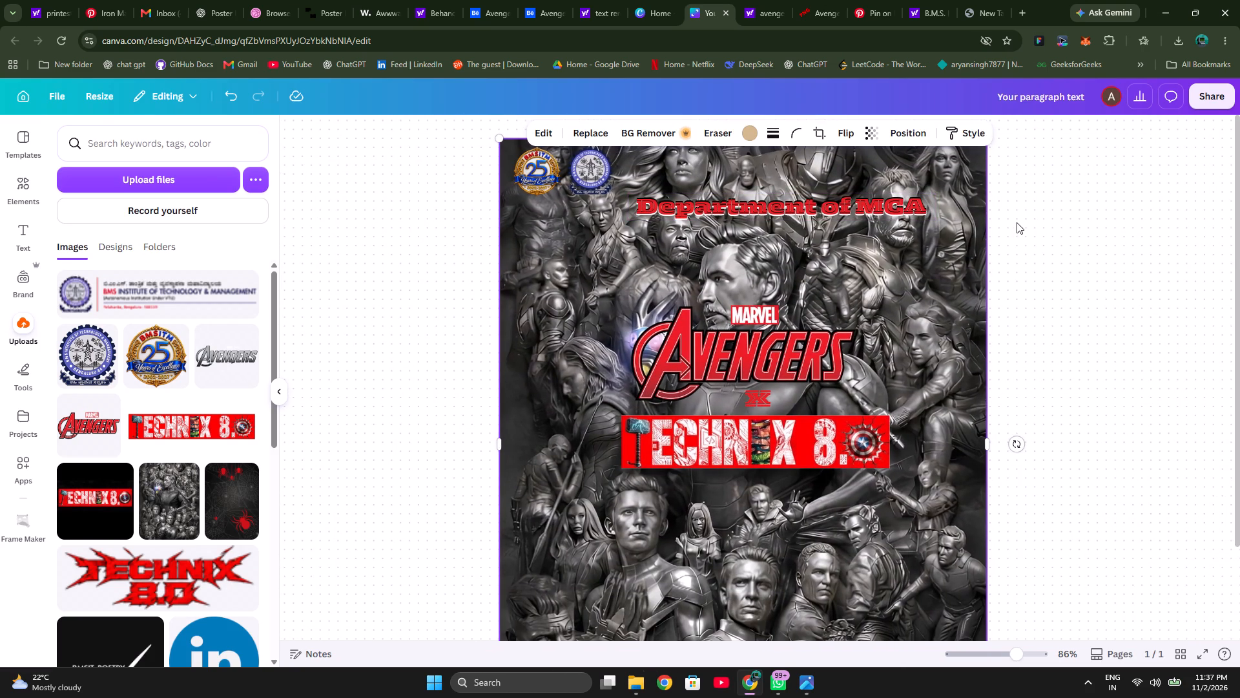
pyautogui.hscroll(-1, 1017, 222)
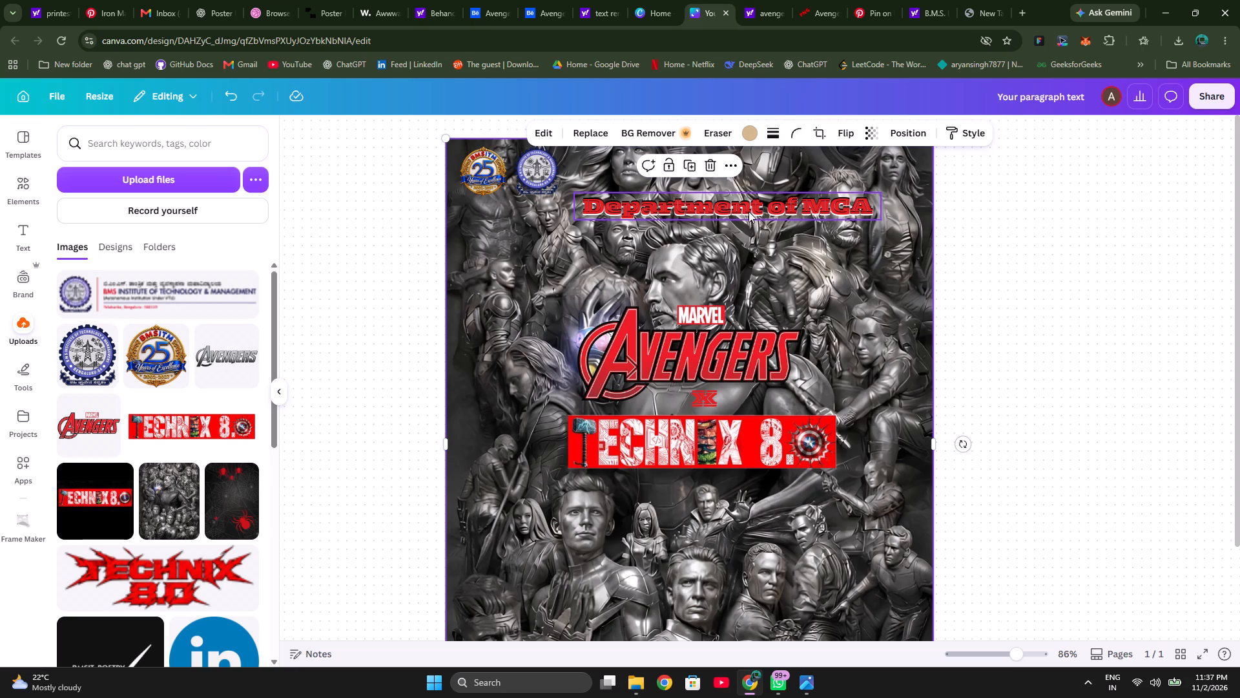
pyautogui.moveTo(749, 211); pyautogui.dragTo(771, 170)
pyautogui.click(1026, 412)
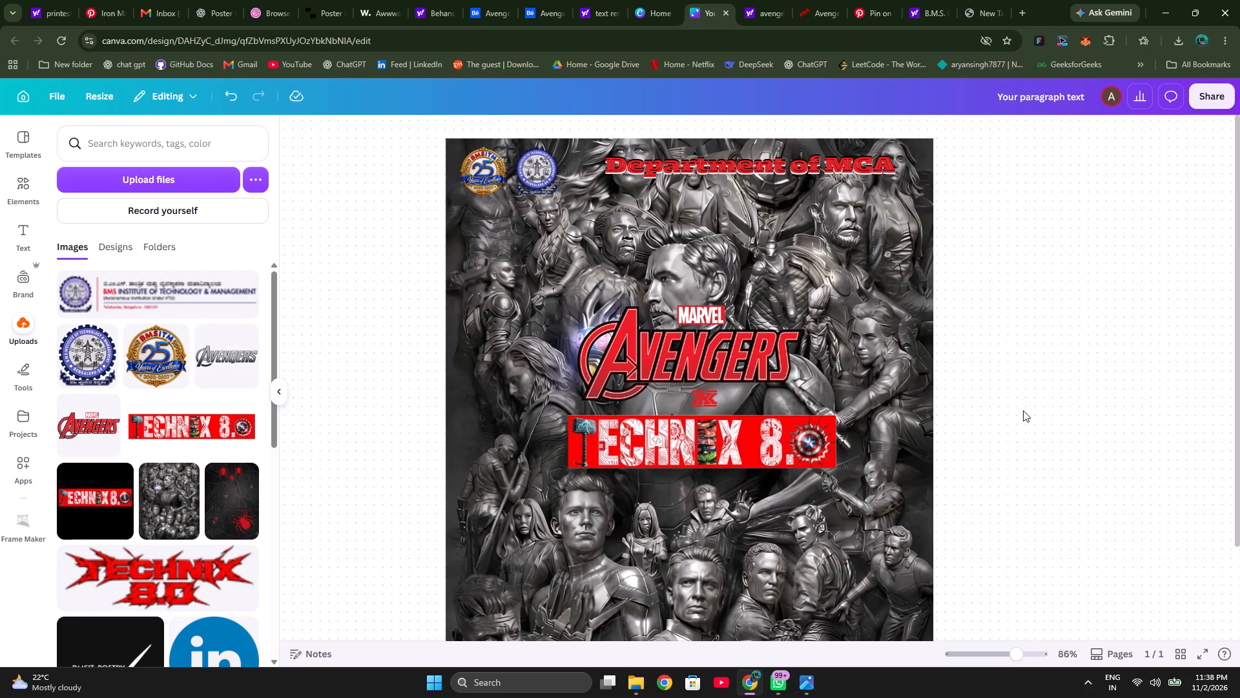
# Change the Department of MCA title's font to the widest Bernoru Ultra variant from the Headings fonts, trying Rowdies and regular Bernoru first.
pyautogui.scroll(-2, 884, 324)
pyautogui.scroll(3, 884, 324)
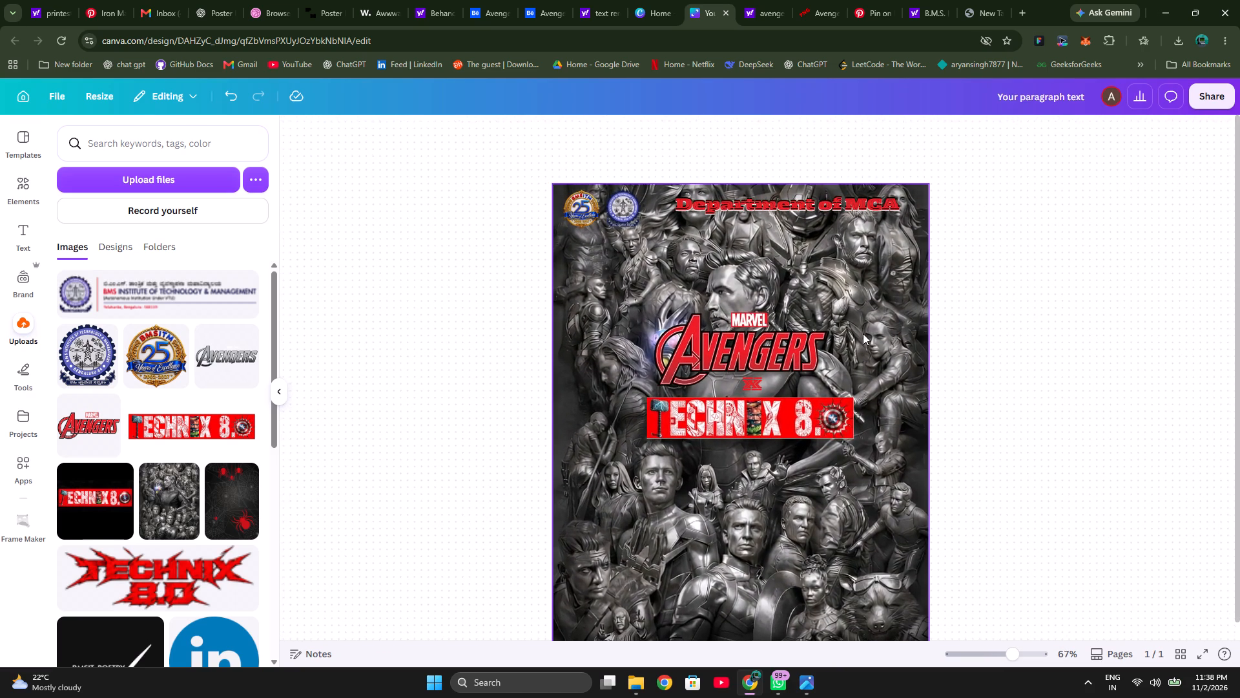
pyautogui.scroll(-1, 863, 333)
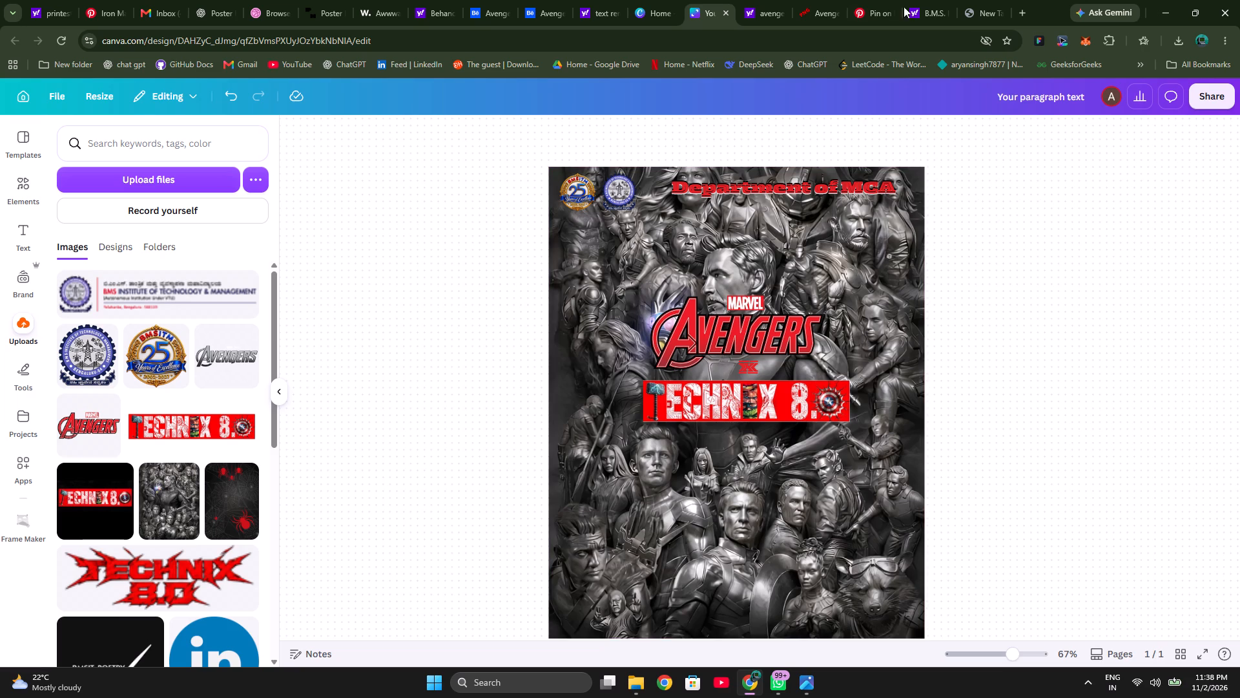
pyautogui.click(798, 185)
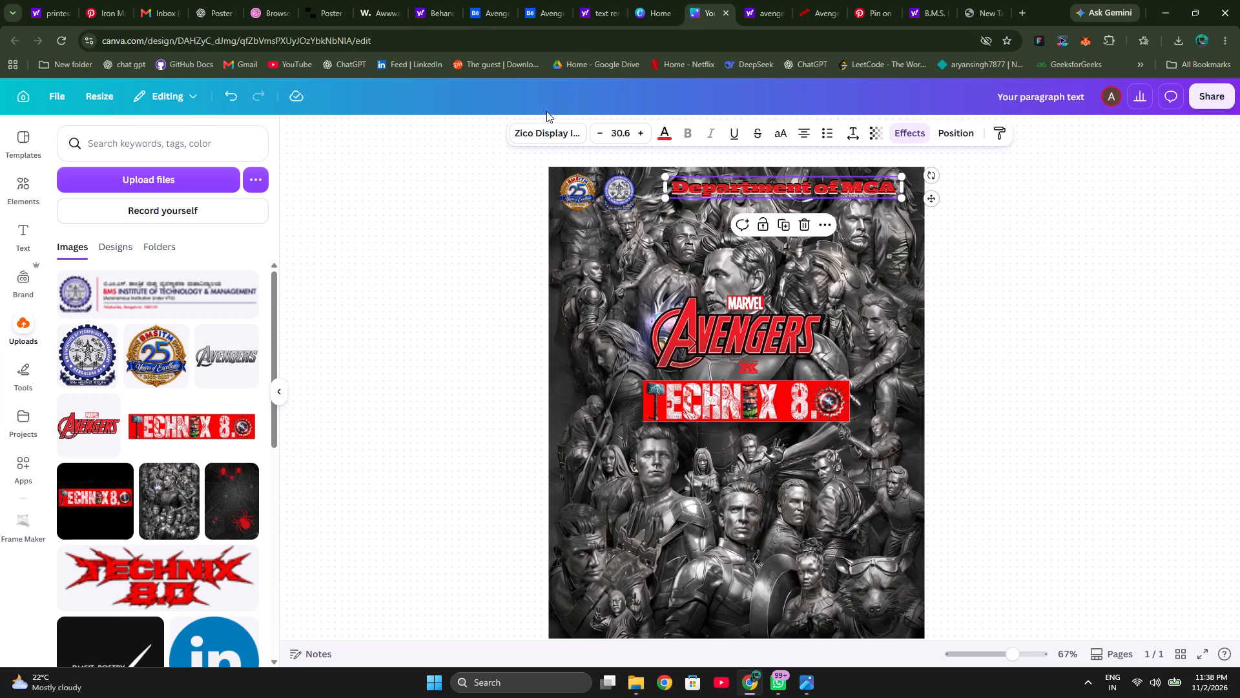
pyautogui.click(562, 133)
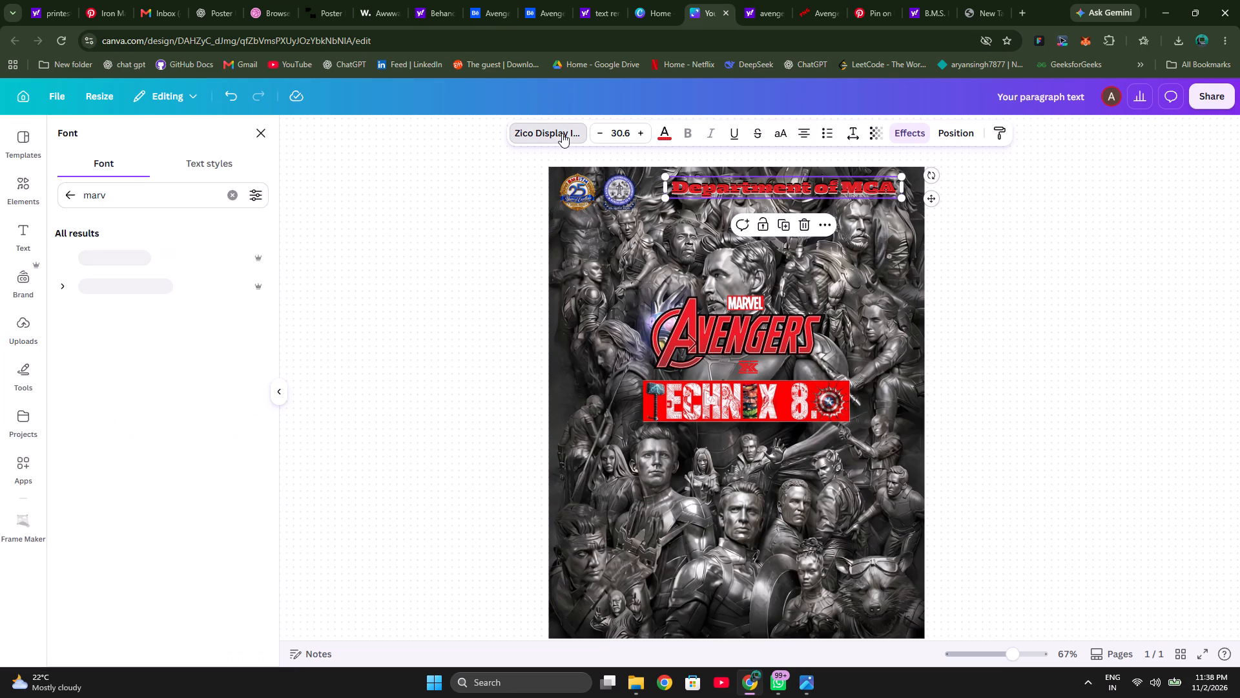
pyautogui.click(231, 189)
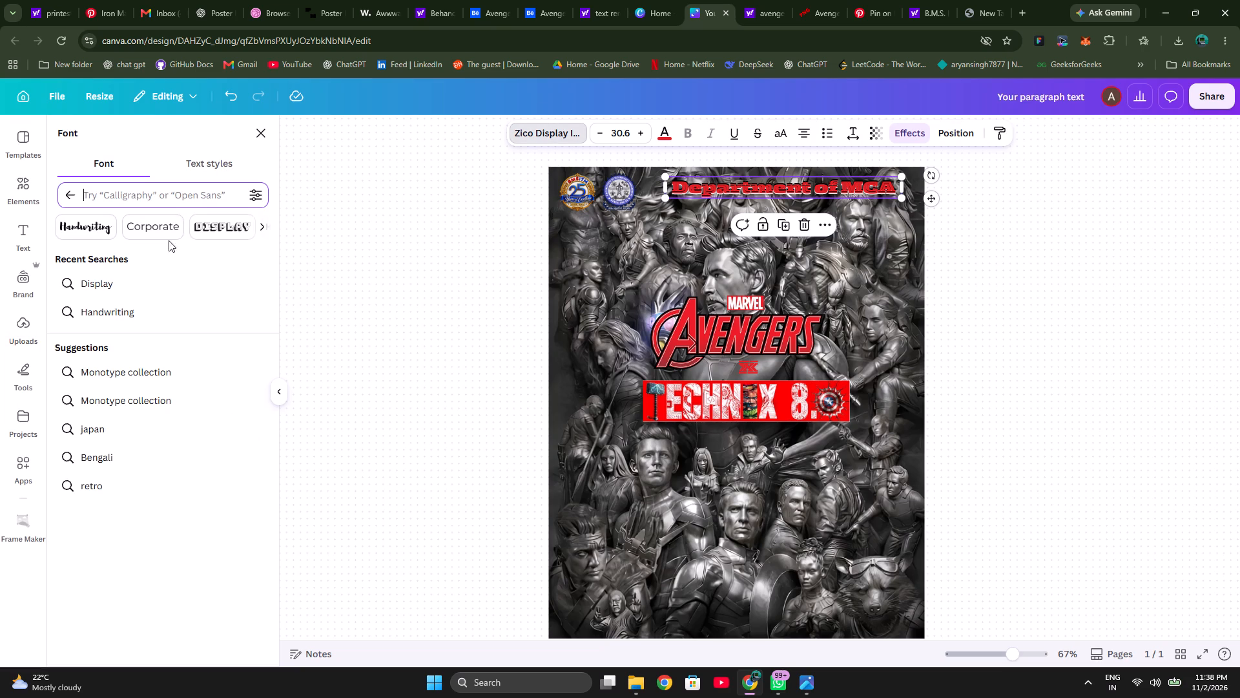
pyautogui.click(258, 227)
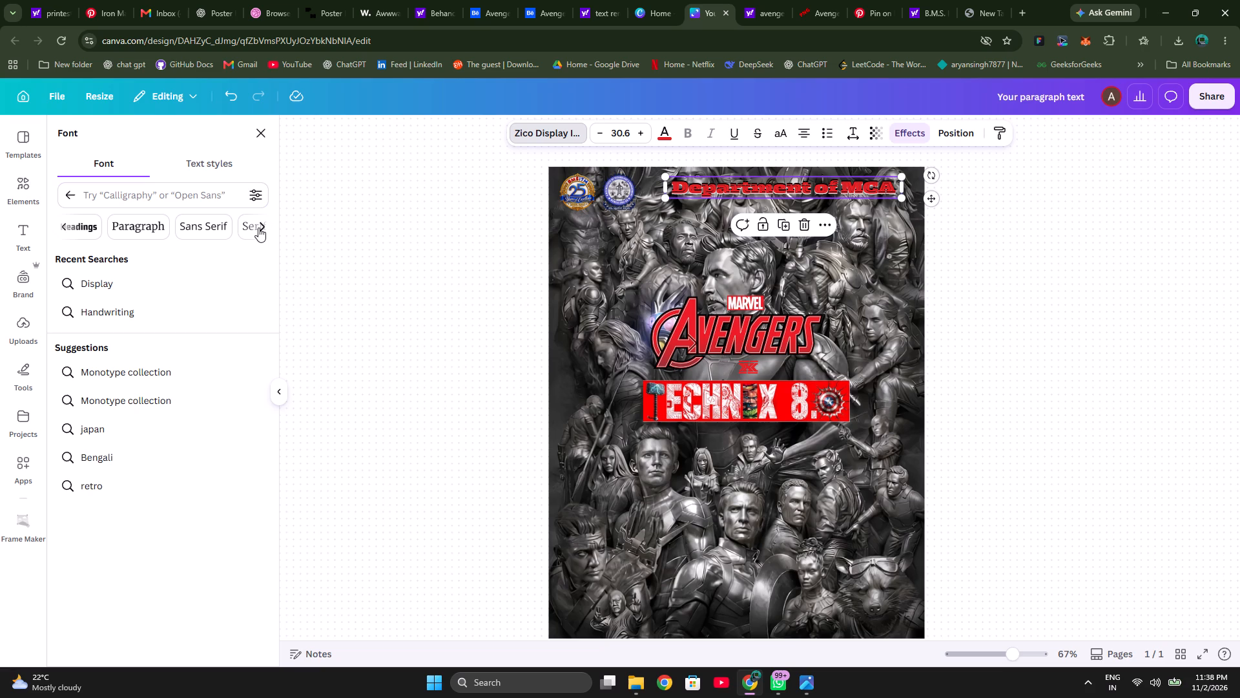
pyautogui.click(258, 227)
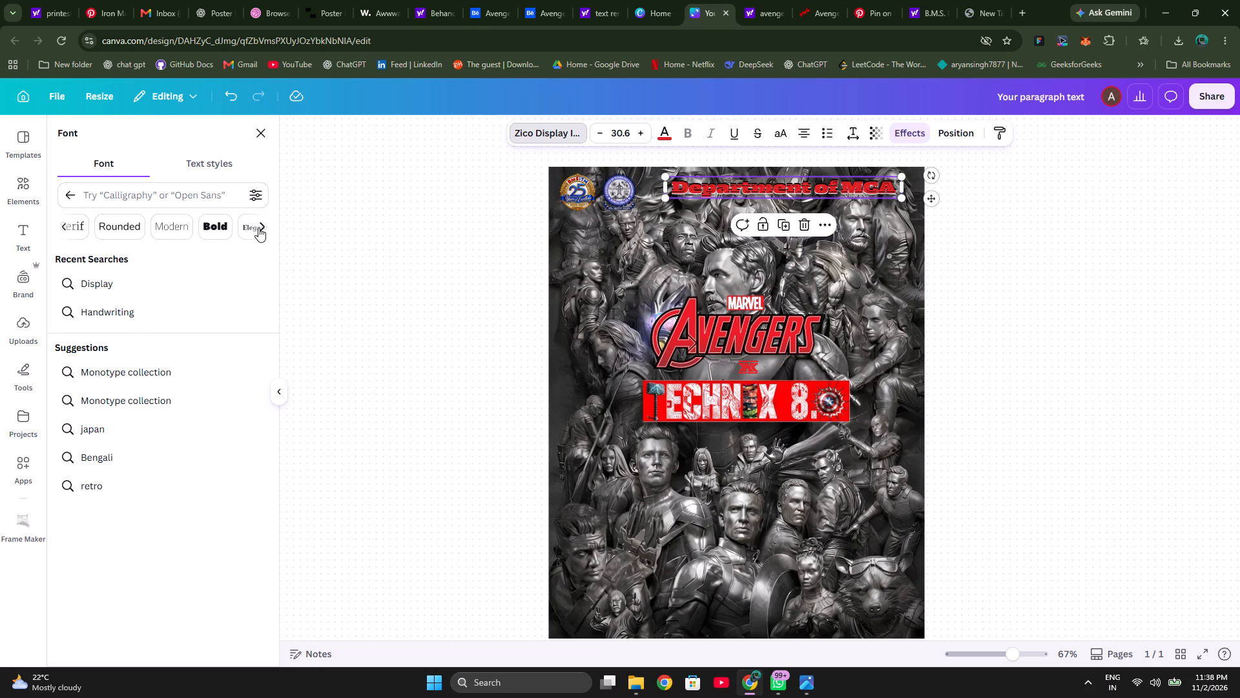
pyautogui.click(63, 223)
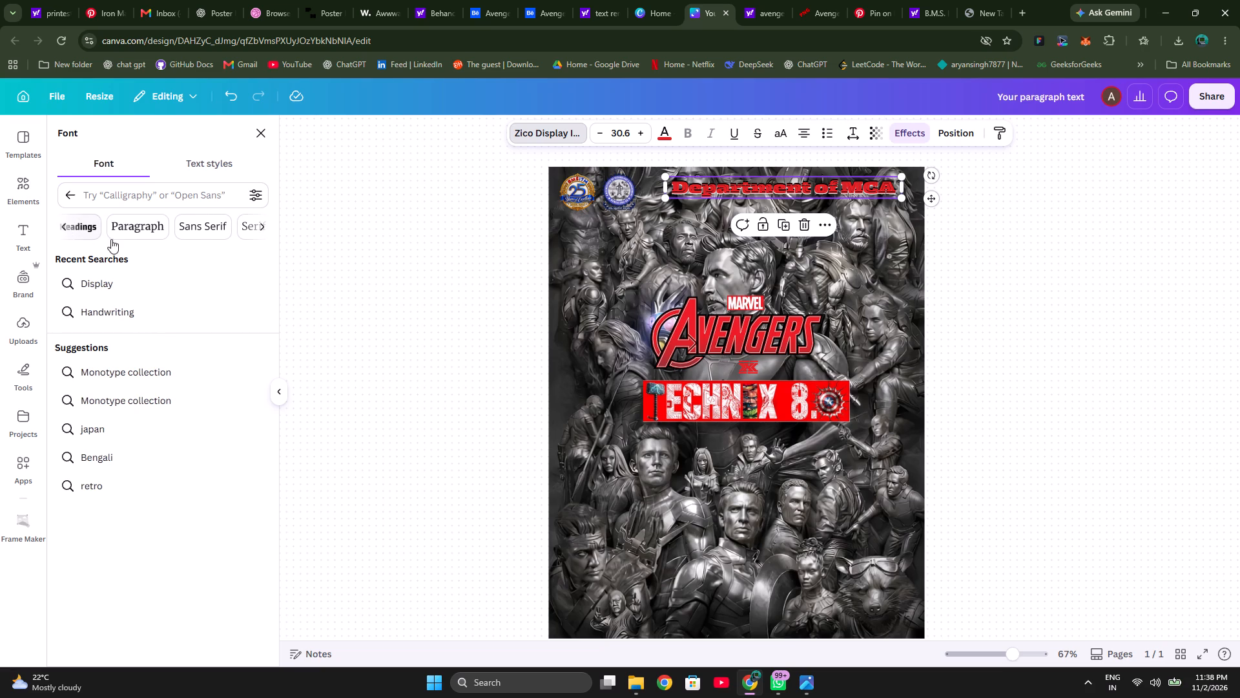
pyautogui.click(83, 226)
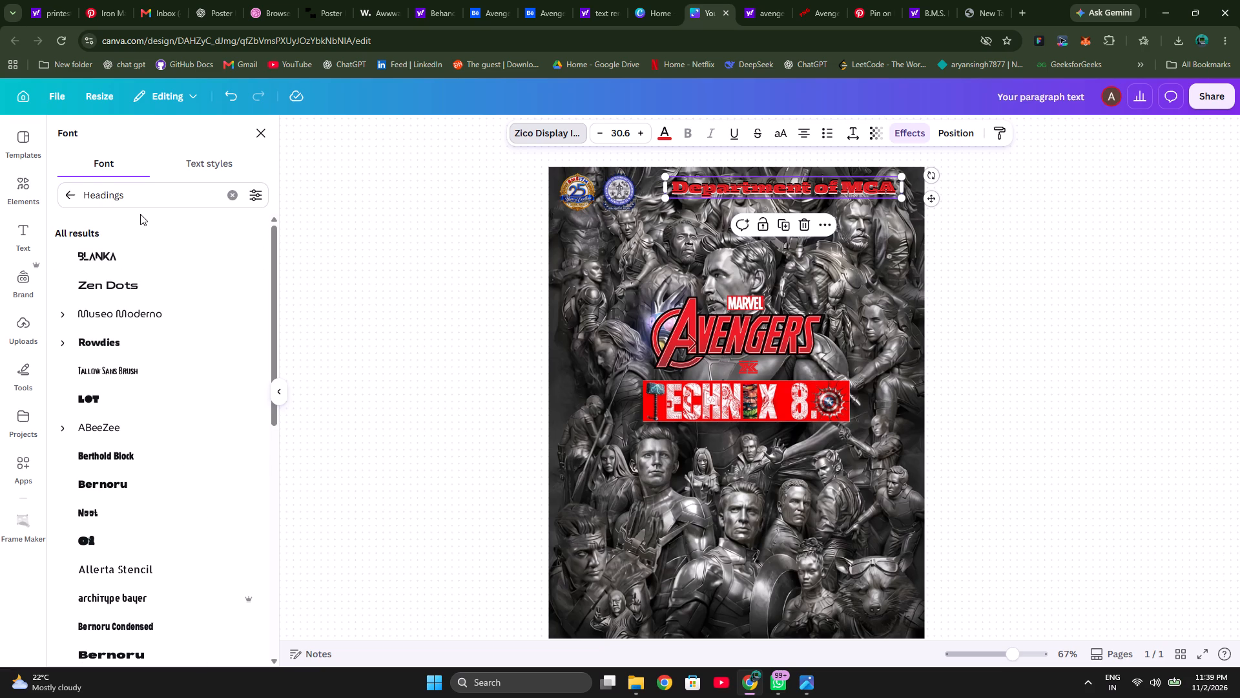
pyautogui.click(116, 344)
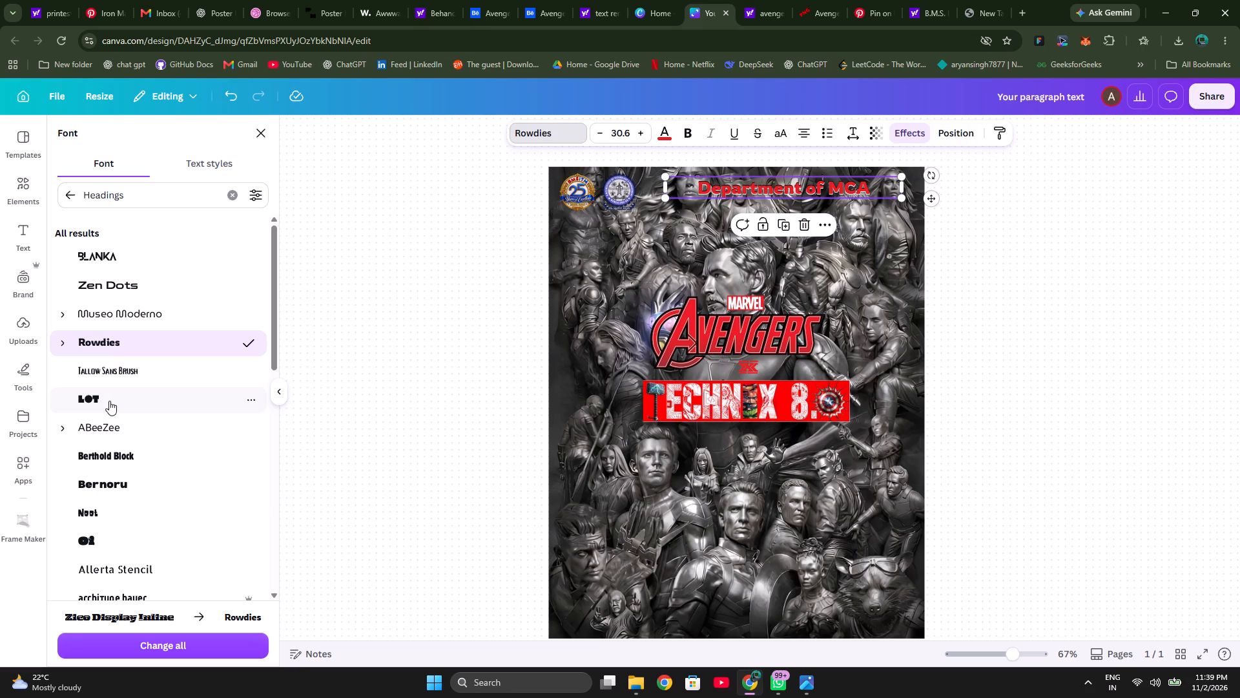
pyautogui.click(115, 480)
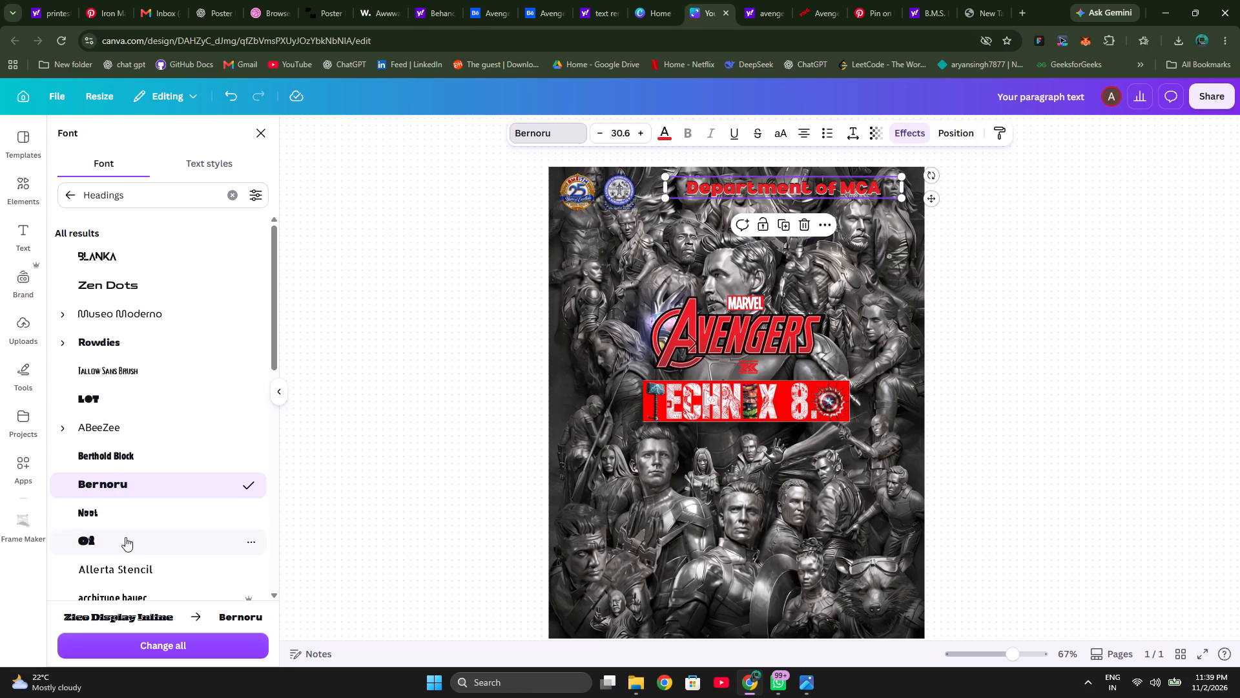
pyautogui.scroll(-3, 125, 537)
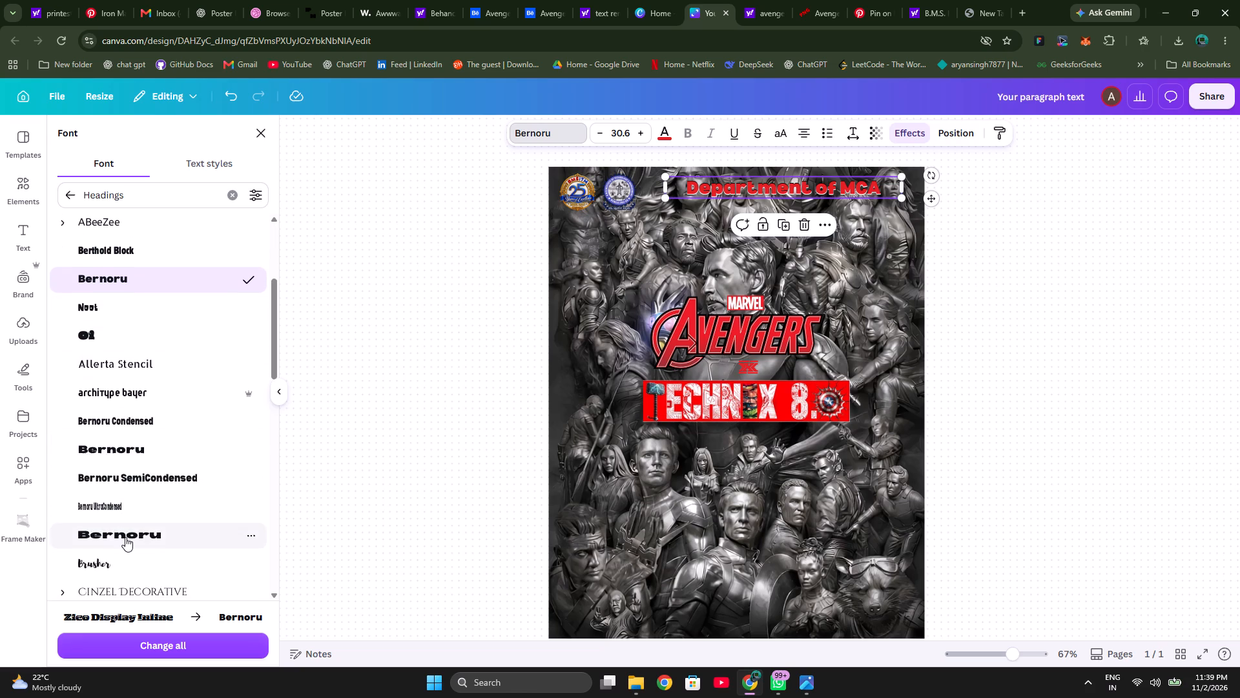
pyautogui.scroll(-2, 125, 537)
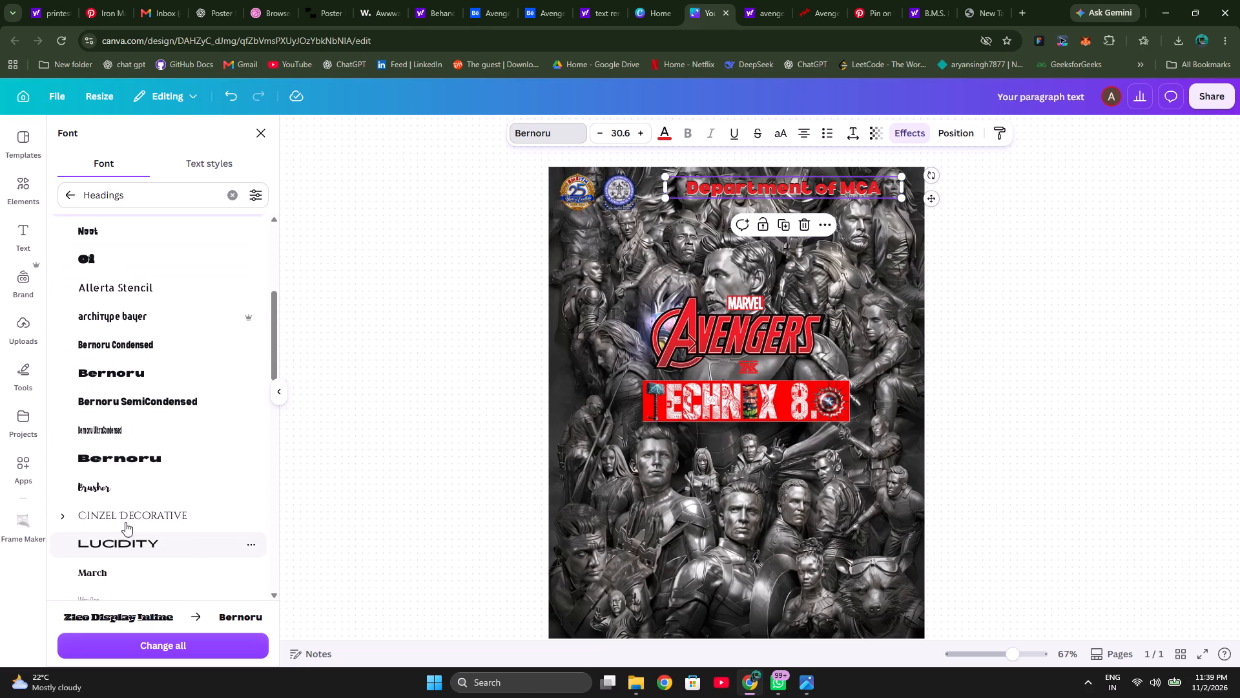
pyautogui.click(131, 458)
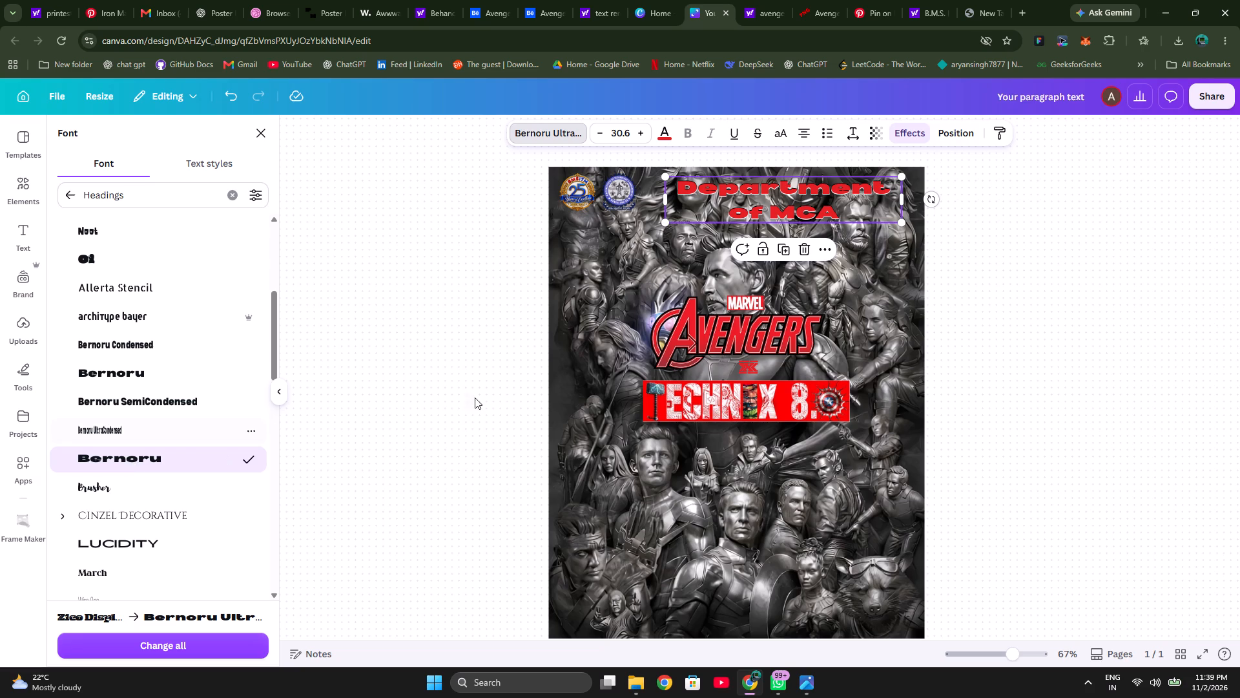
# Reduce the Department of MCA title's font size to 21.6 so it fits on a single line.
pyautogui.click(599, 131)
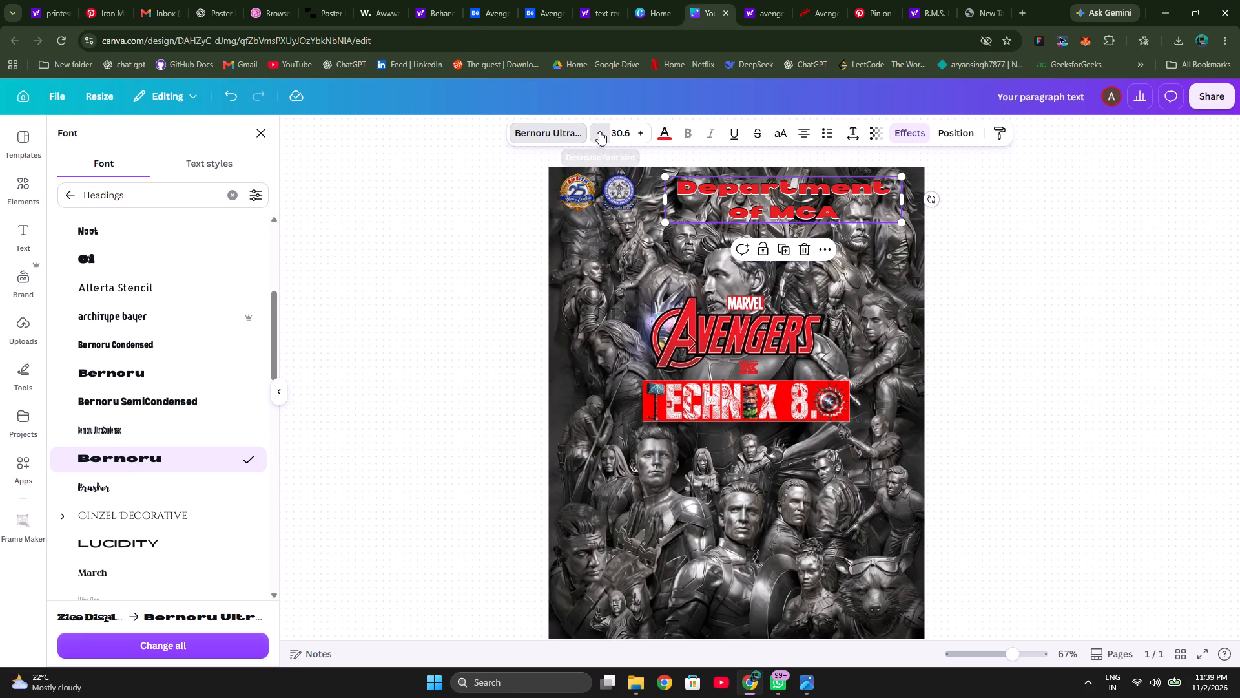
pyautogui.click(599, 131)
pyautogui.click(599, 131)
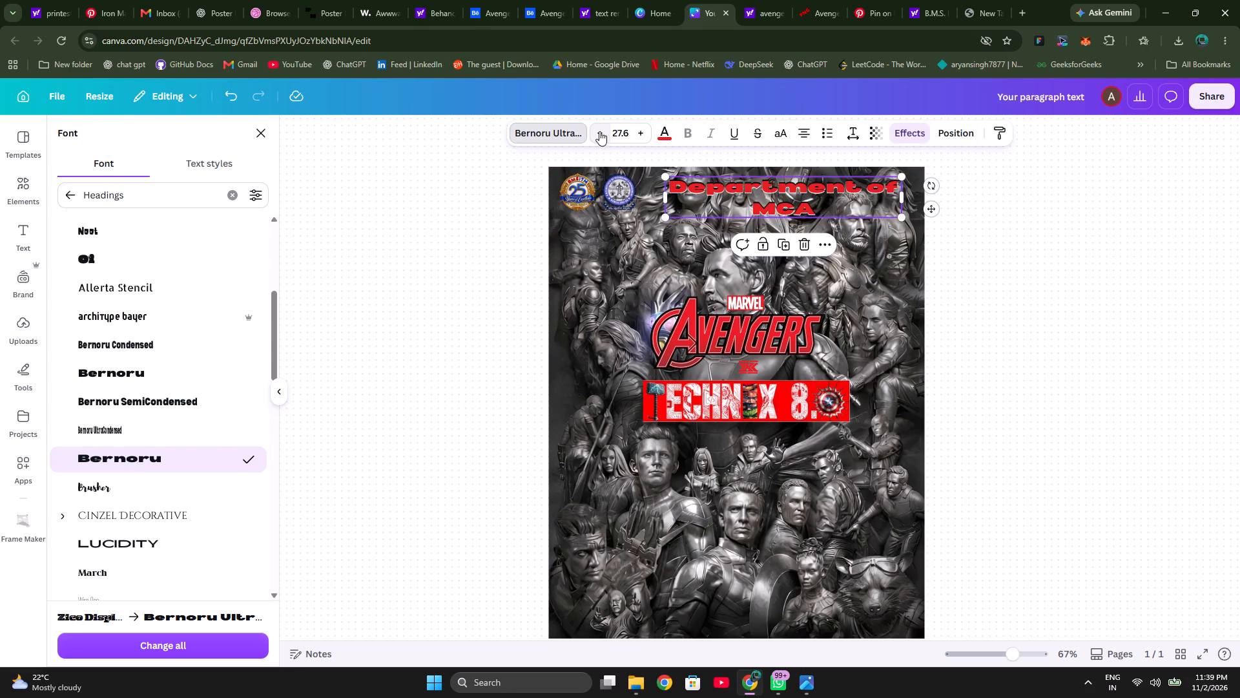
pyautogui.click(599, 131)
pyautogui.click(599, 131)
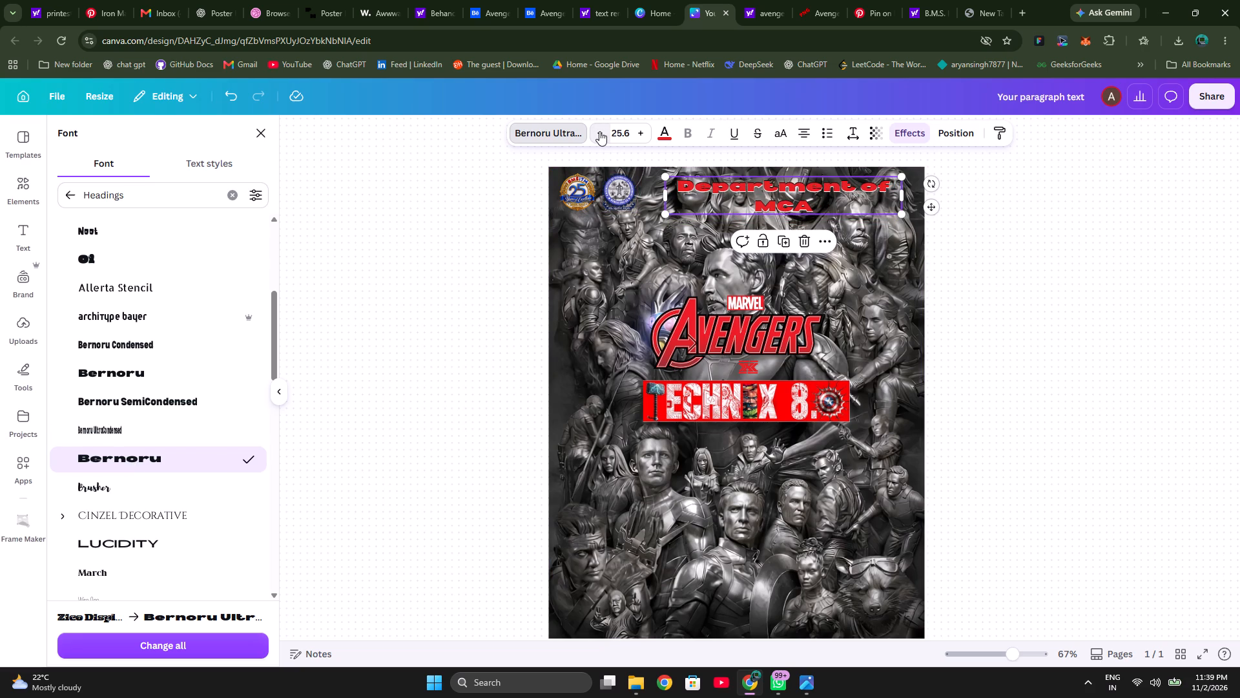
pyautogui.click(599, 131)
pyautogui.click(599, 131)
pyautogui.click(599, 131)
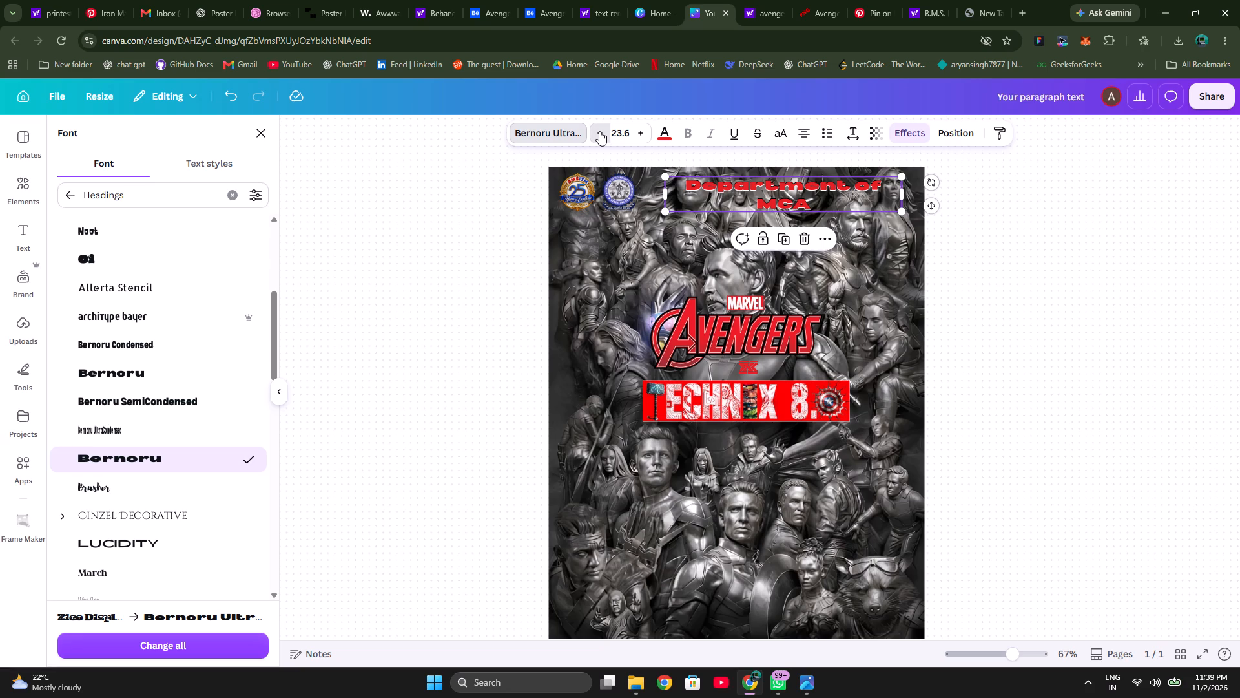
pyautogui.click(599, 131)
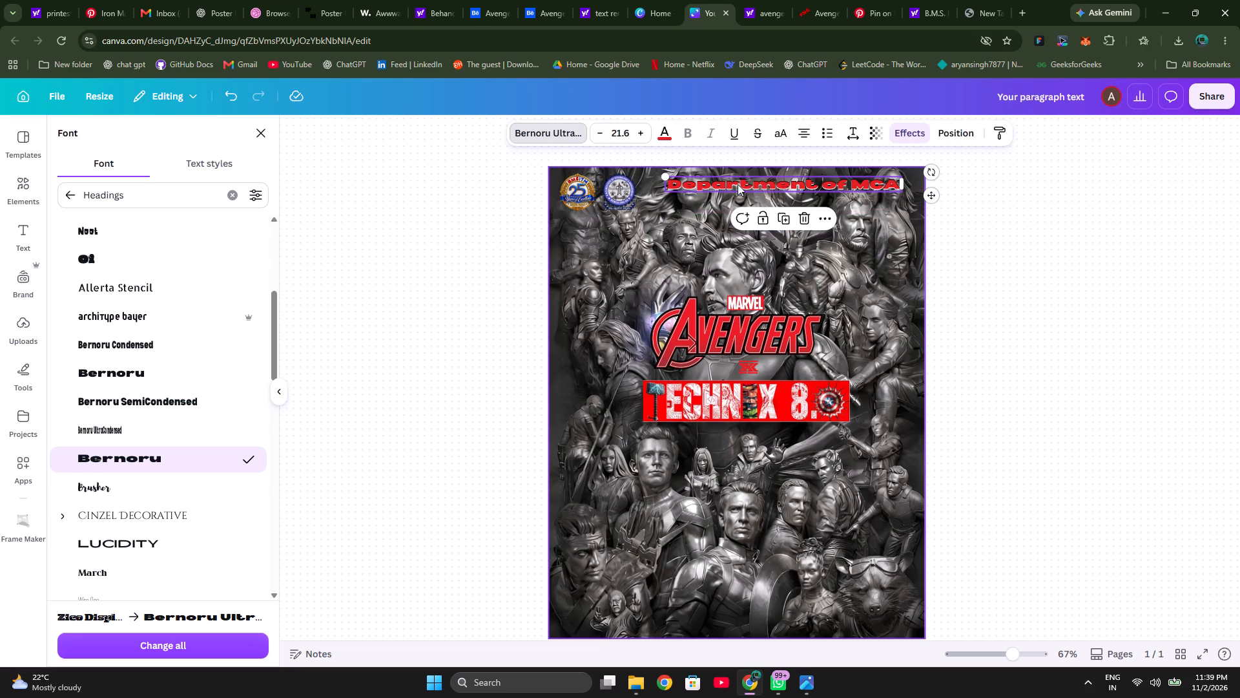
pyautogui.click(793, 187)
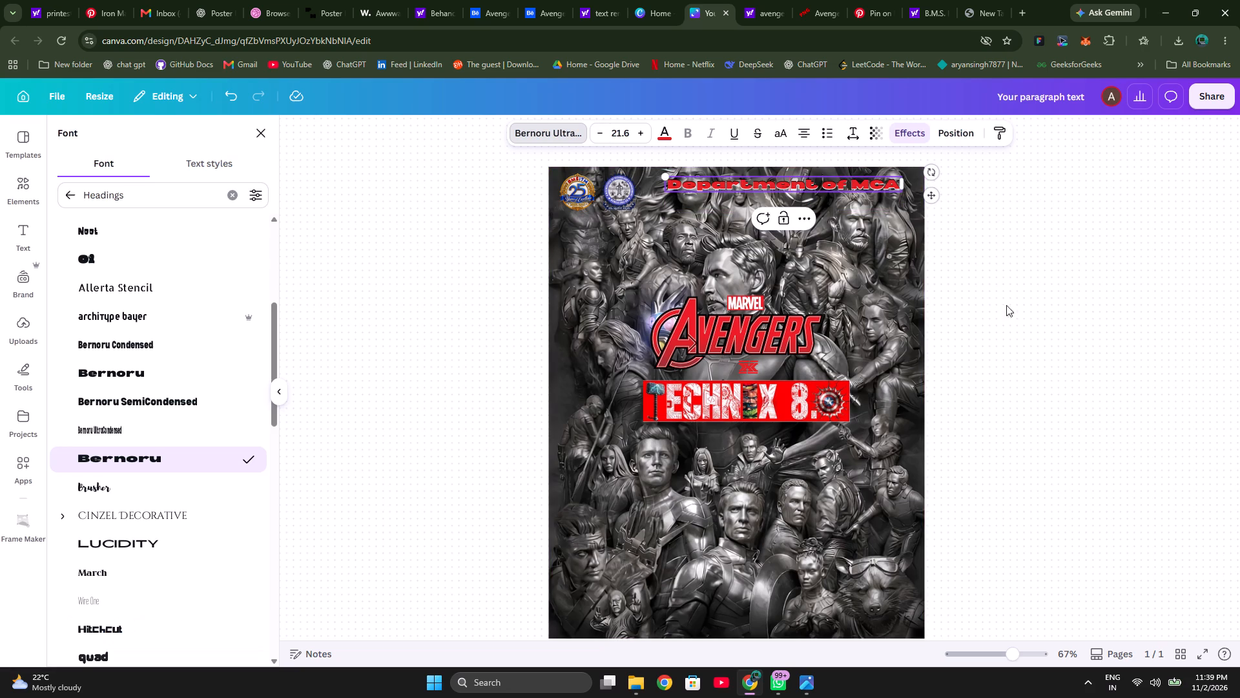
pyautogui.click(1017, 313)
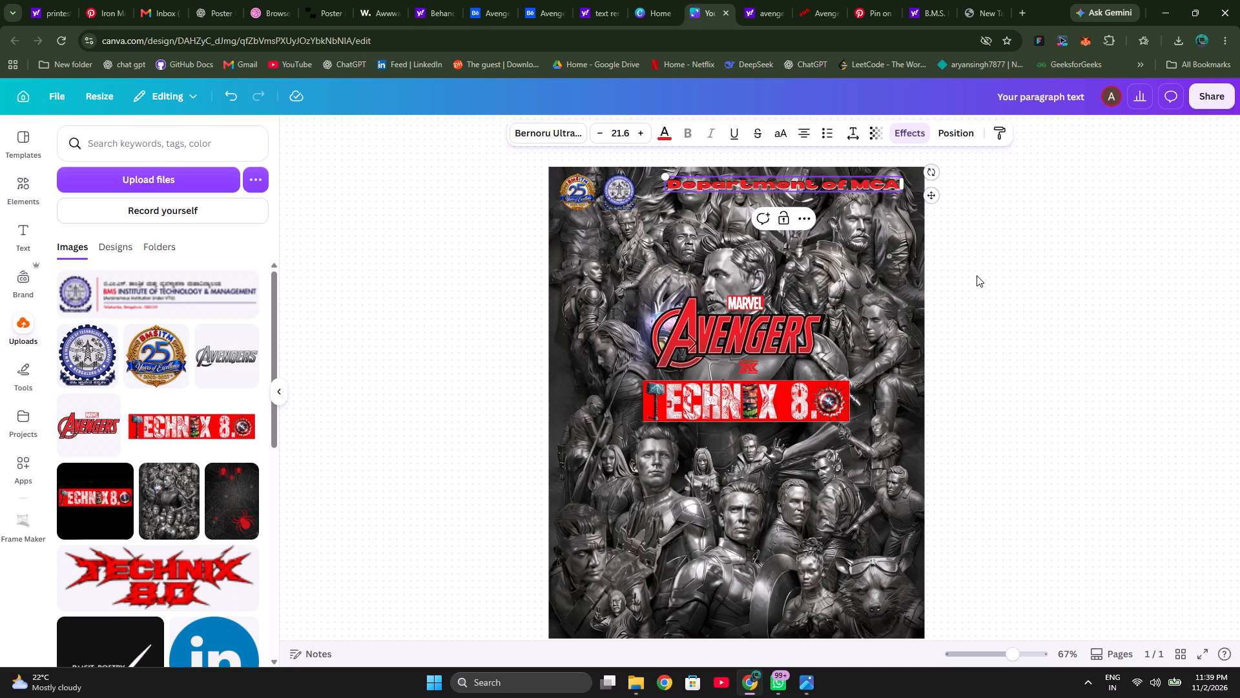
# Nudge the Department of MCA title slightly right along the poster's top edge.
pyautogui.click(731, 244)
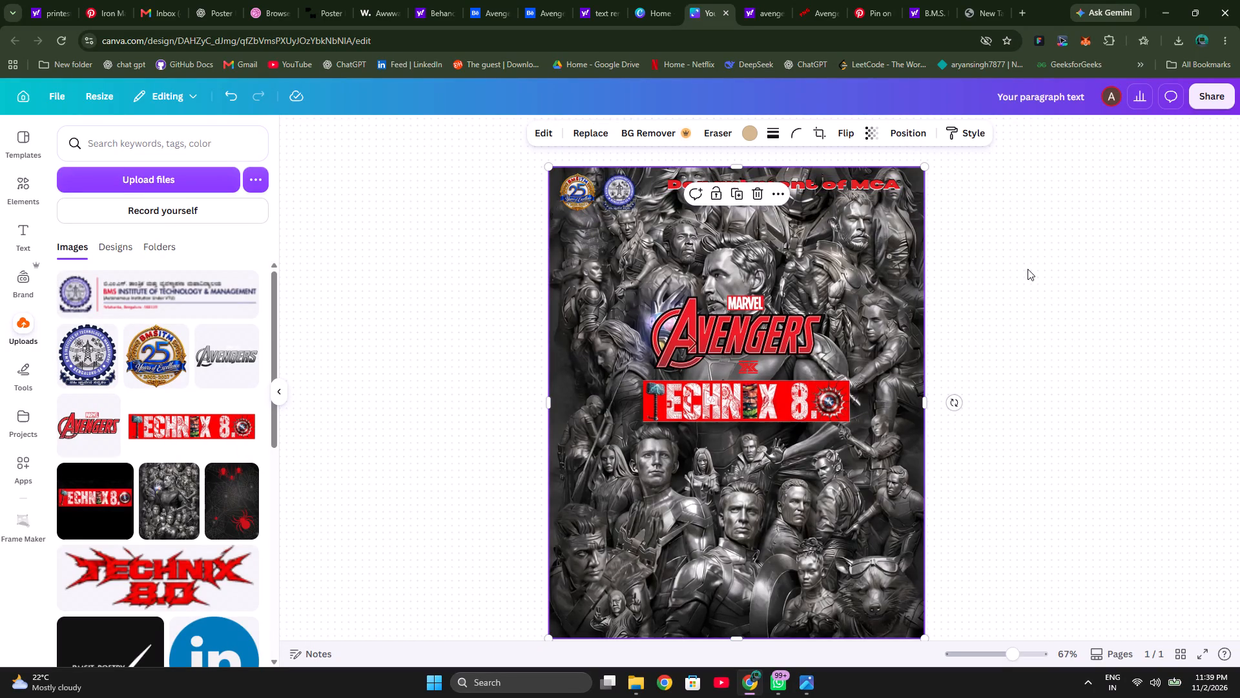
pyautogui.click(1028, 269)
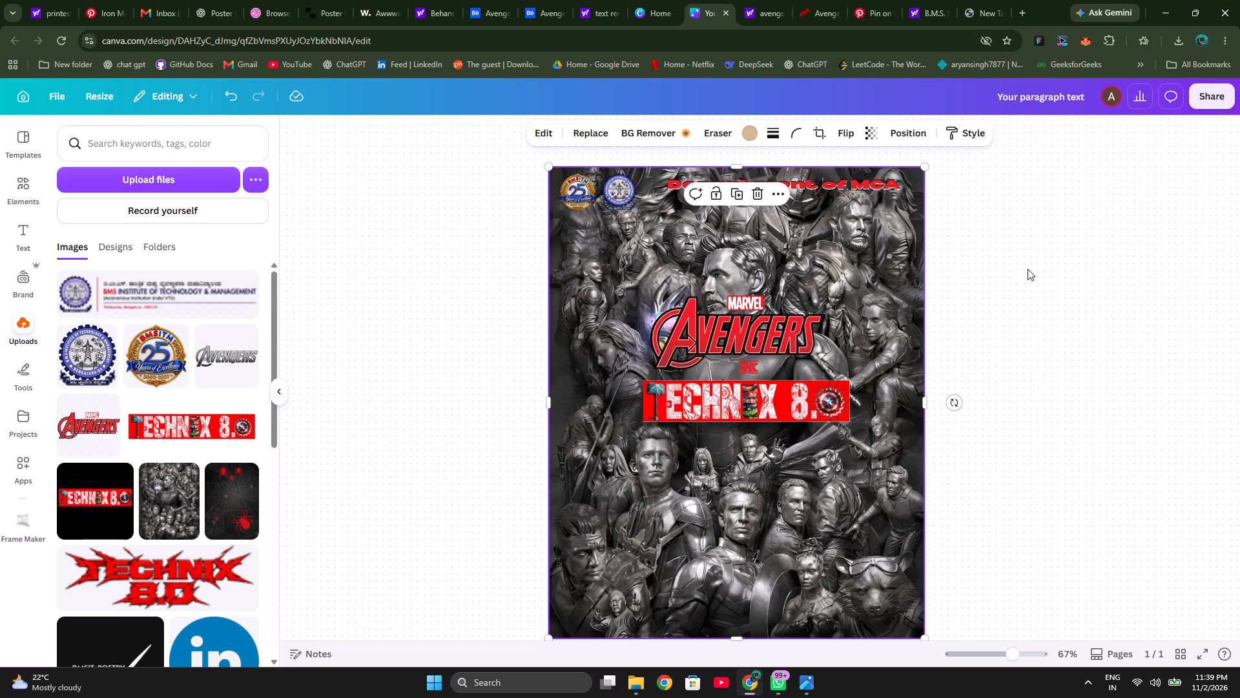
pyautogui.click(820, 184)
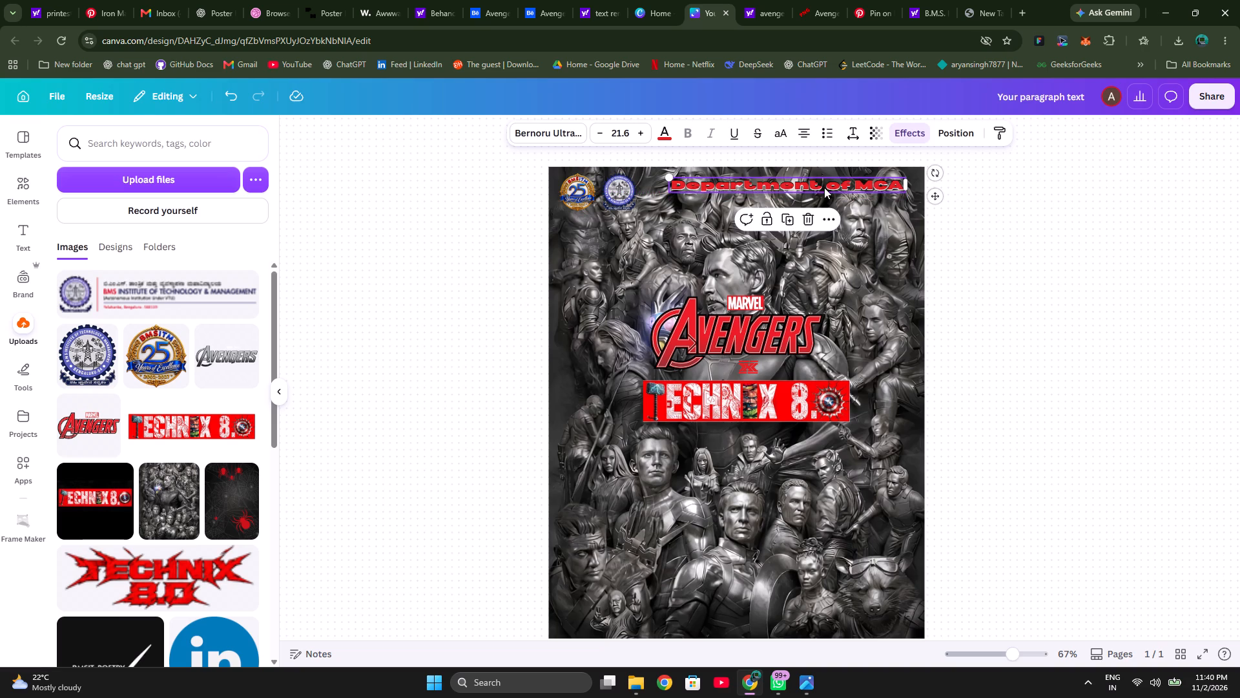
pyautogui.click(1064, 292)
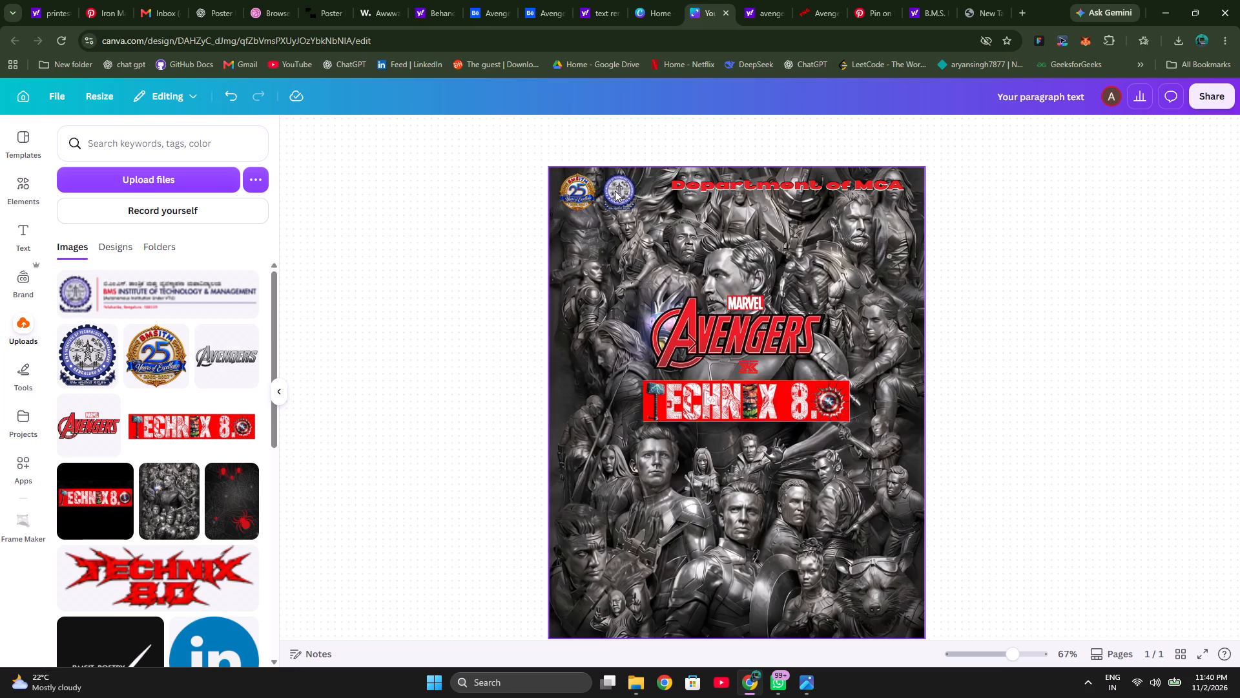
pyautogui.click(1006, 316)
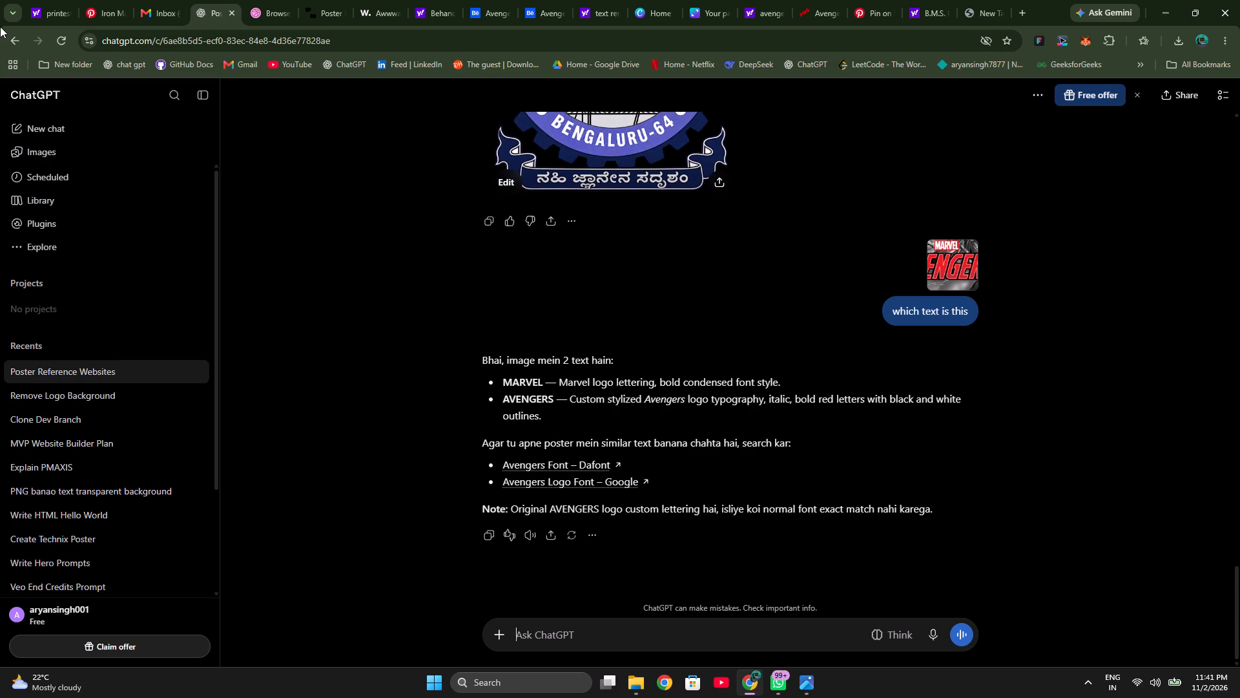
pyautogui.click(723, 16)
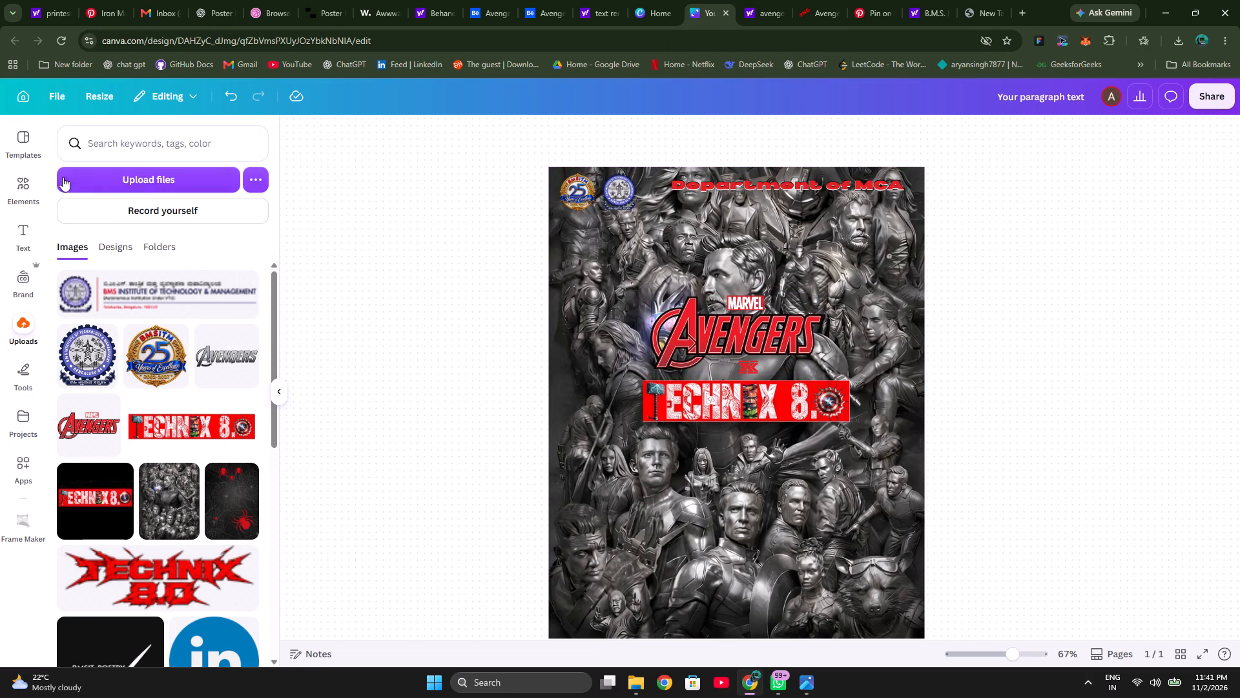
# Add a text box in the middle of the poster and replace its placeholder text with "Assemble".
pyautogui.click(25, 224)
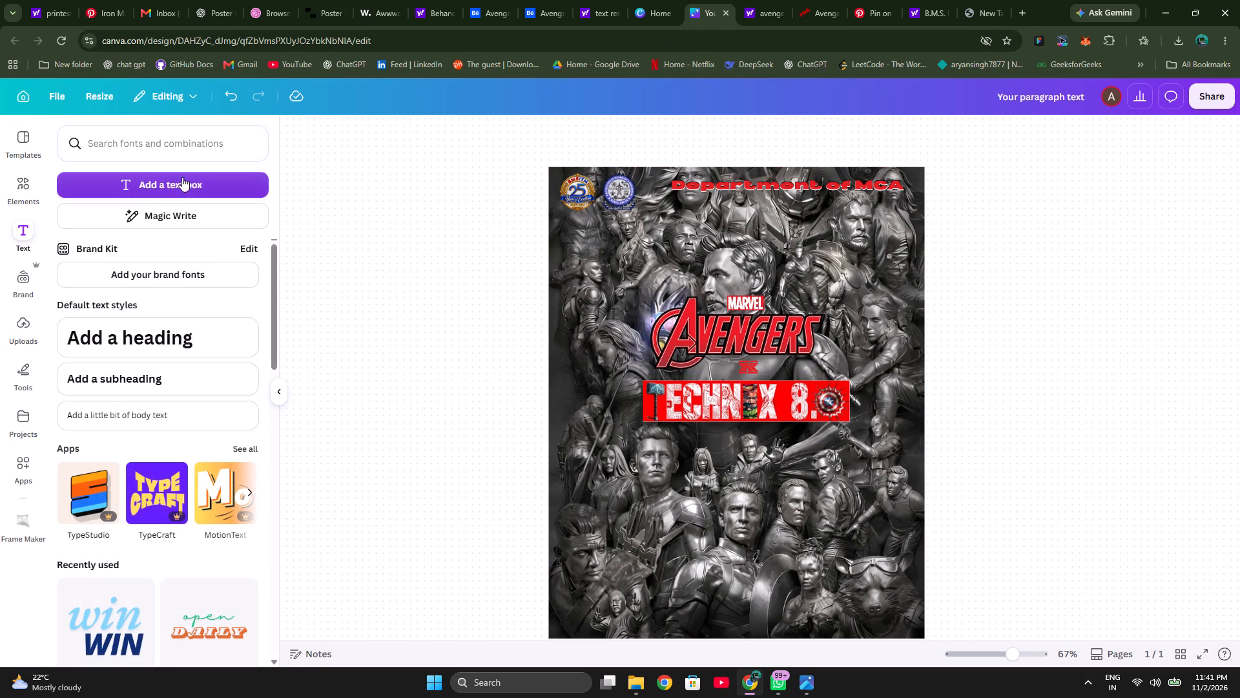
pyautogui.click(192, 175)
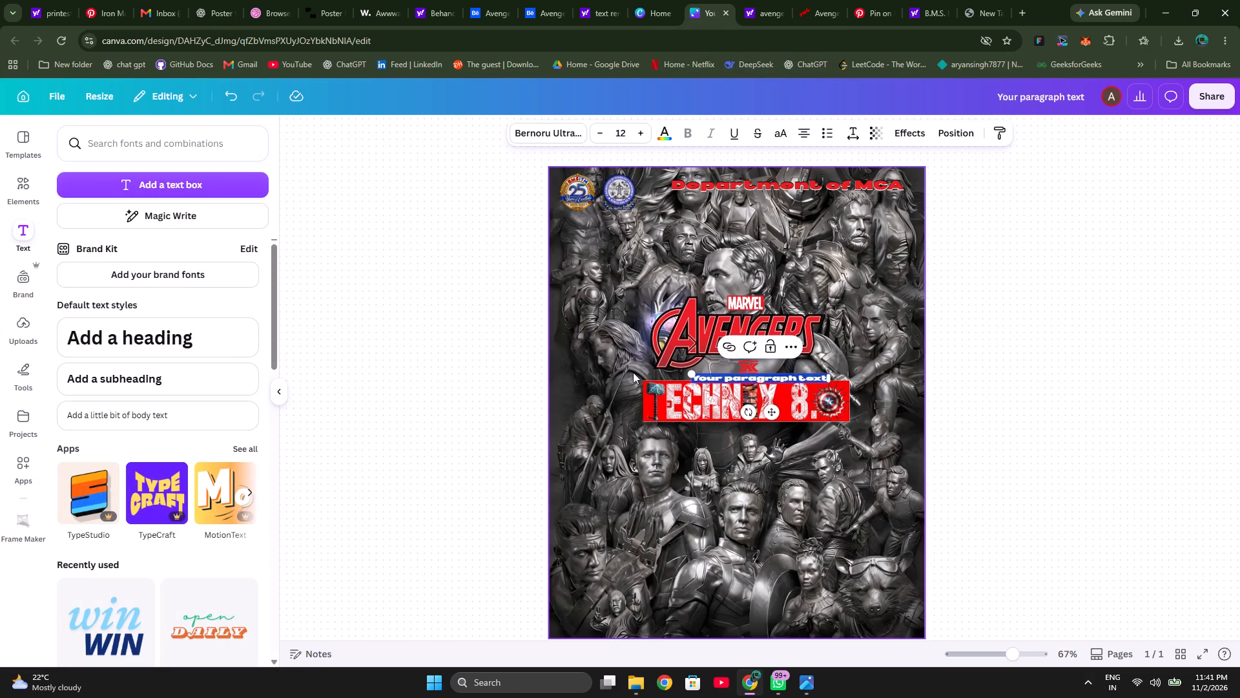
pyautogui.click(773, 380)
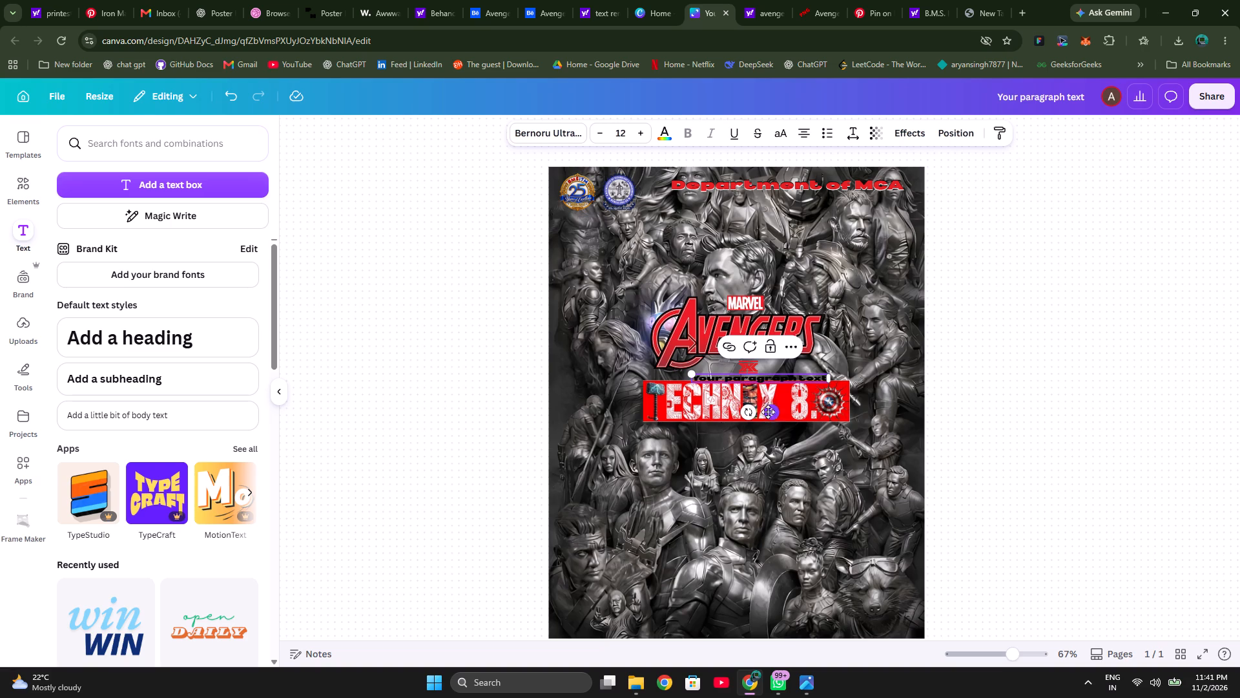
pyautogui.click(801, 379)
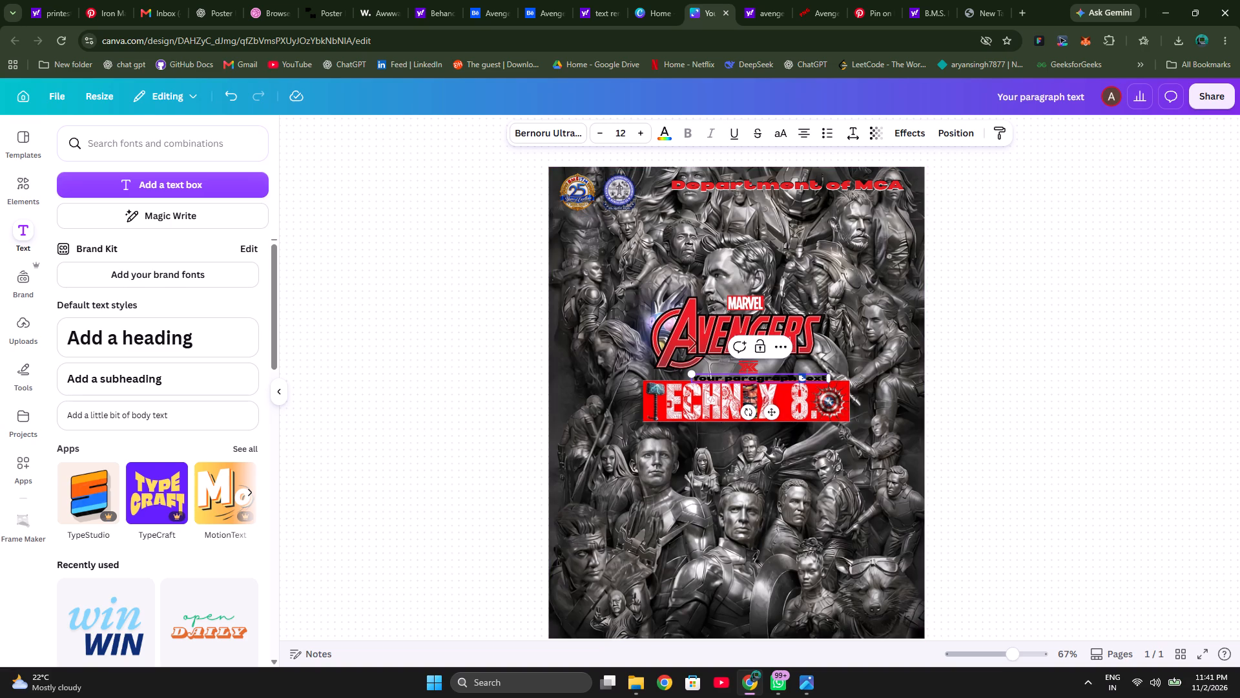
pyautogui.click(826, 376)
pyautogui.press('BackSpace')
pyautogui.press('BackSpace')
pyautogui.press('BackSpace')
pyautogui.press('BackSpace')
pyautogui.press('BackSpace')
pyautogui.press('BackSpace')
pyautogui.press('BackSpace')
pyautogui.press('BackSpace')
pyautogui.press('BackSpace')
pyautogui.press('BackSpace')
pyautogui.press('BackSpace')
pyautogui.press('BackSpace')
pyautogui.press('BackSpace')
pyautogui.press('BackSpace')
pyautogui.press('BackSpace')
pyautogui.press('BackSpace')
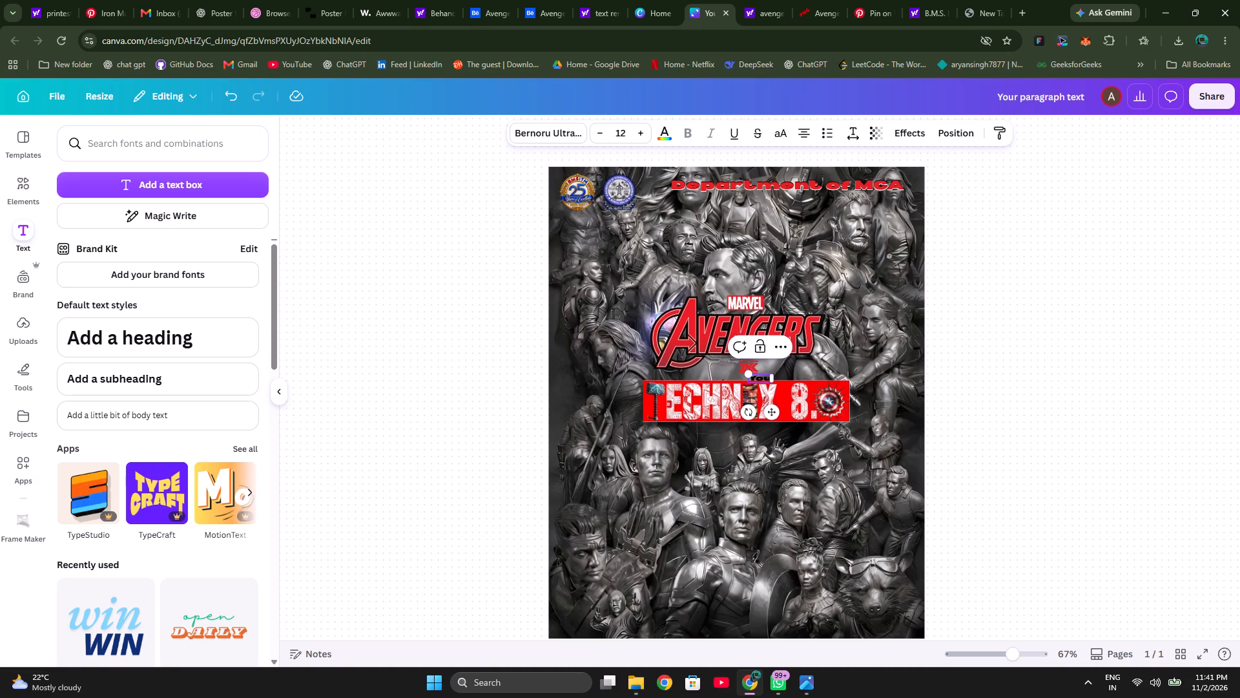
pyautogui.press('BackSpace')
pyautogui.press('BackSpace')
pyautogui.press('BackSpace')
pyautogui.hotkey('shift', 'a')
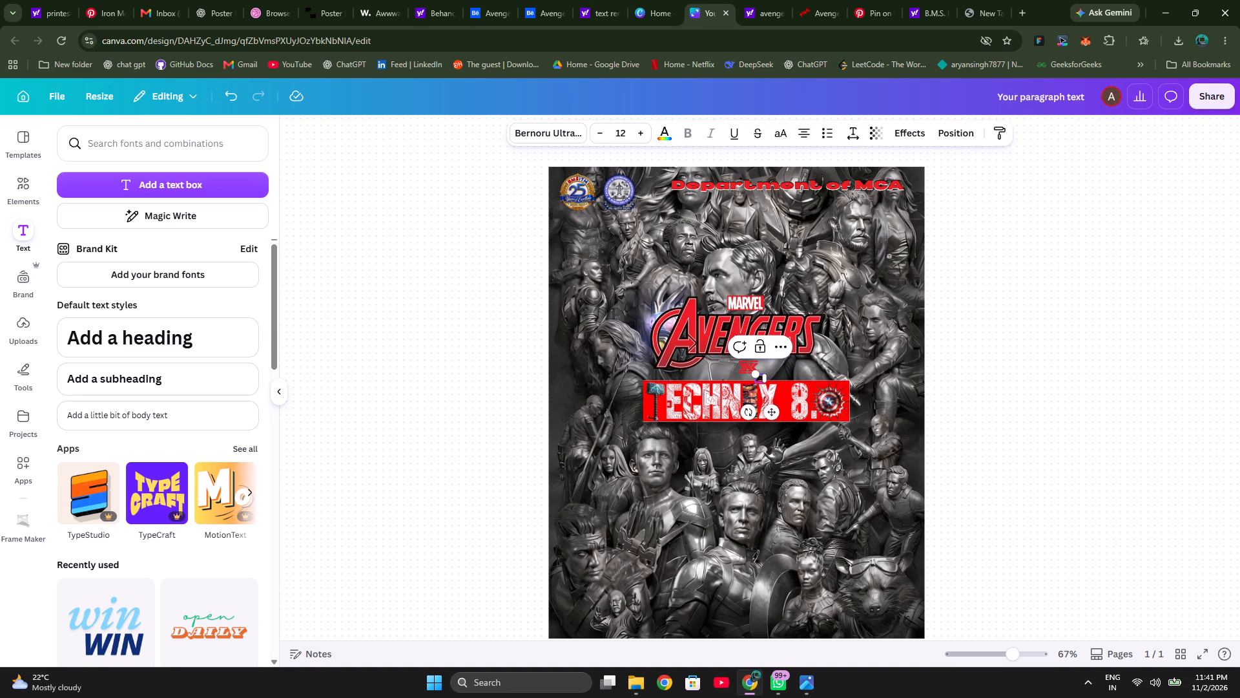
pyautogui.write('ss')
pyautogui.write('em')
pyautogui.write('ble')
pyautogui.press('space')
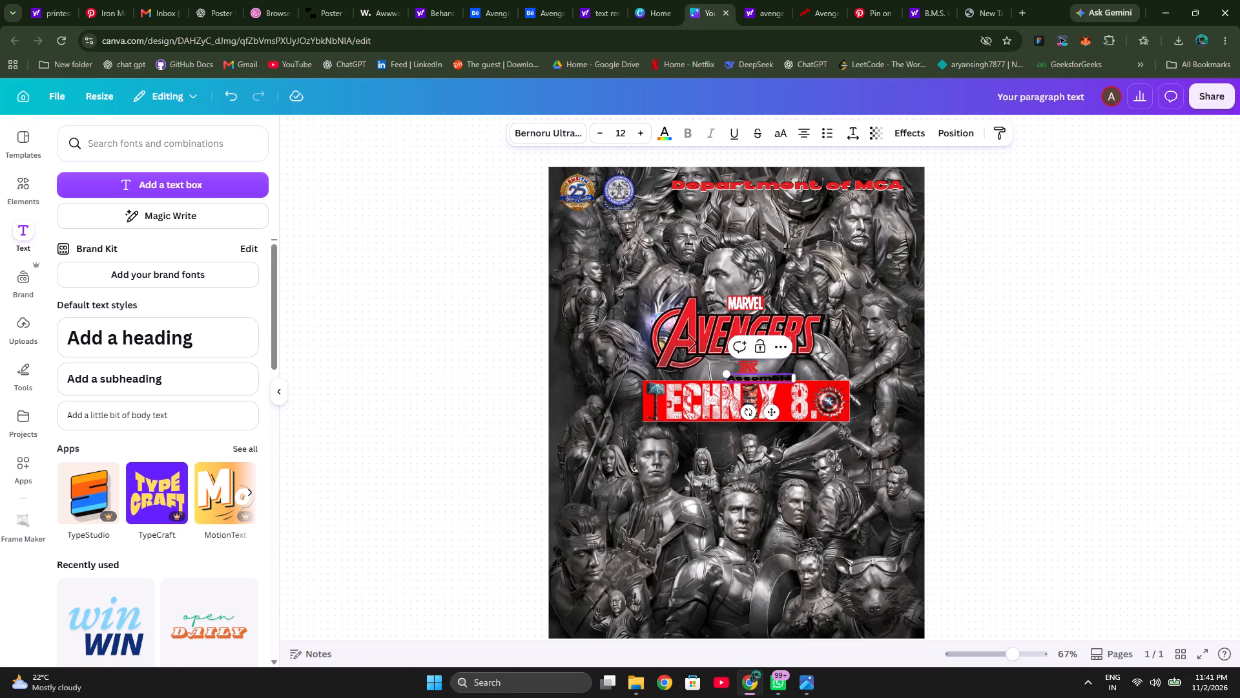
# Add the word "your" after "Assemble" and widen the text box slightly so the words stay on one line.
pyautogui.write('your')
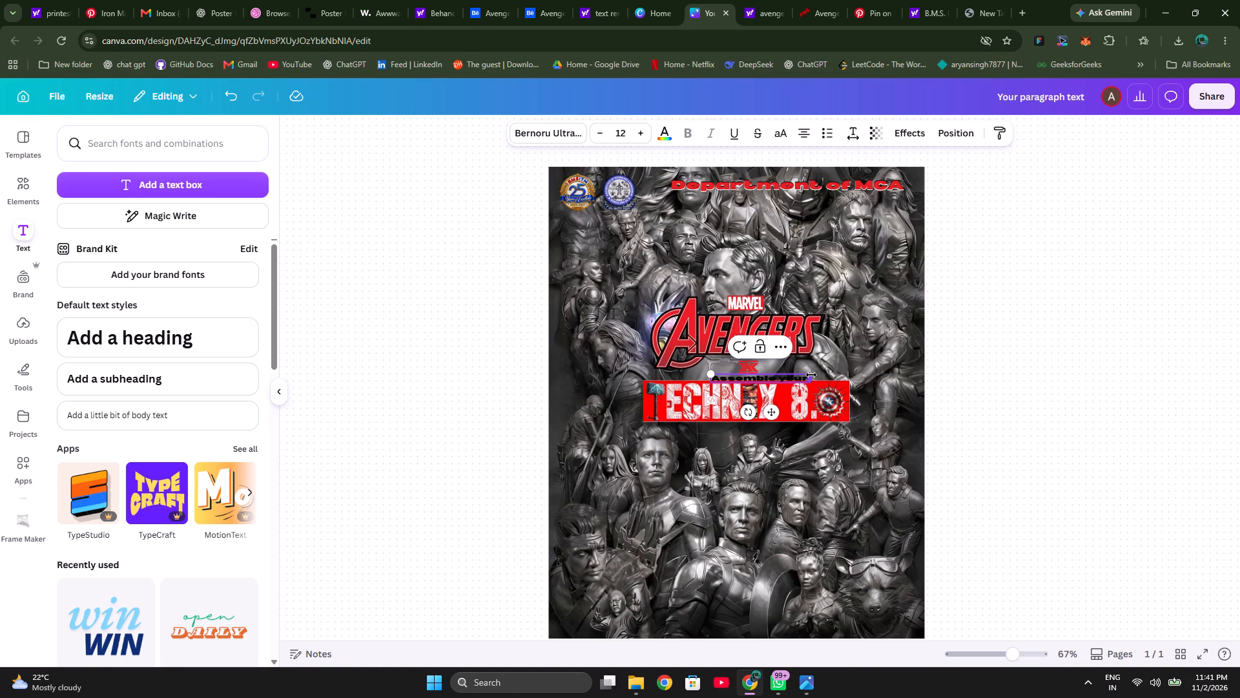
pyautogui.moveTo(811, 375); pyautogui.dragTo(862, 374)
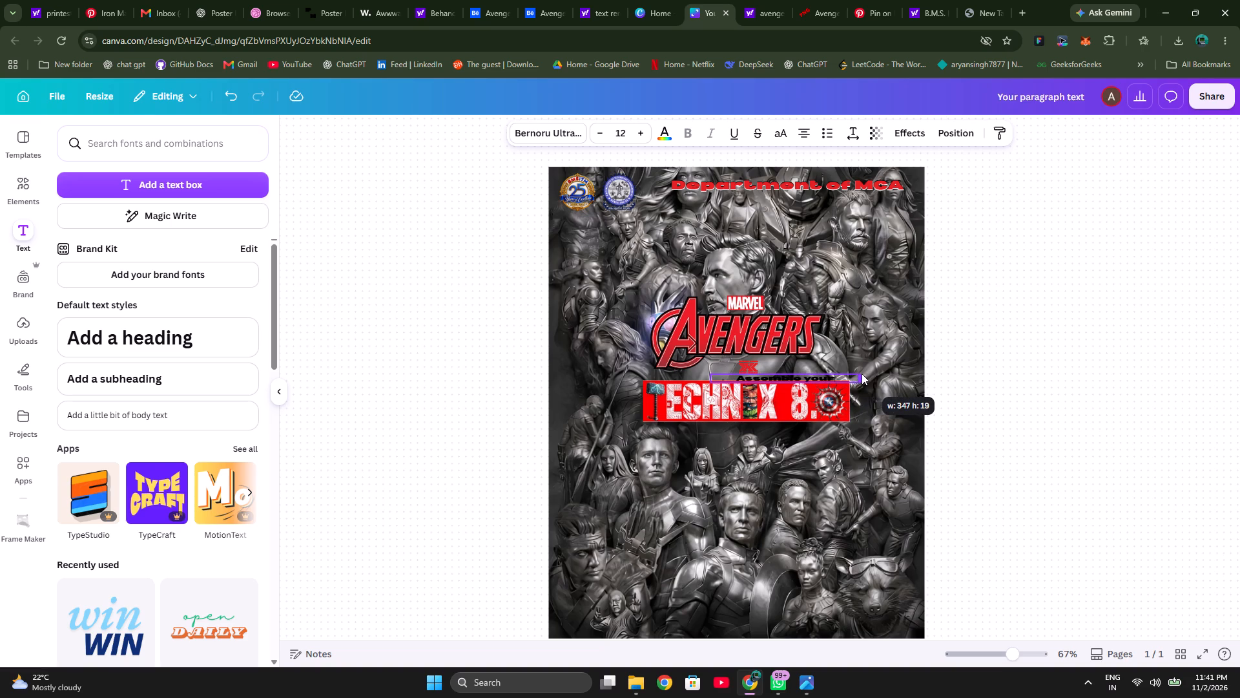
pyautogui.moveTo(862, 374); pyautogui.dragTo(820, 371)
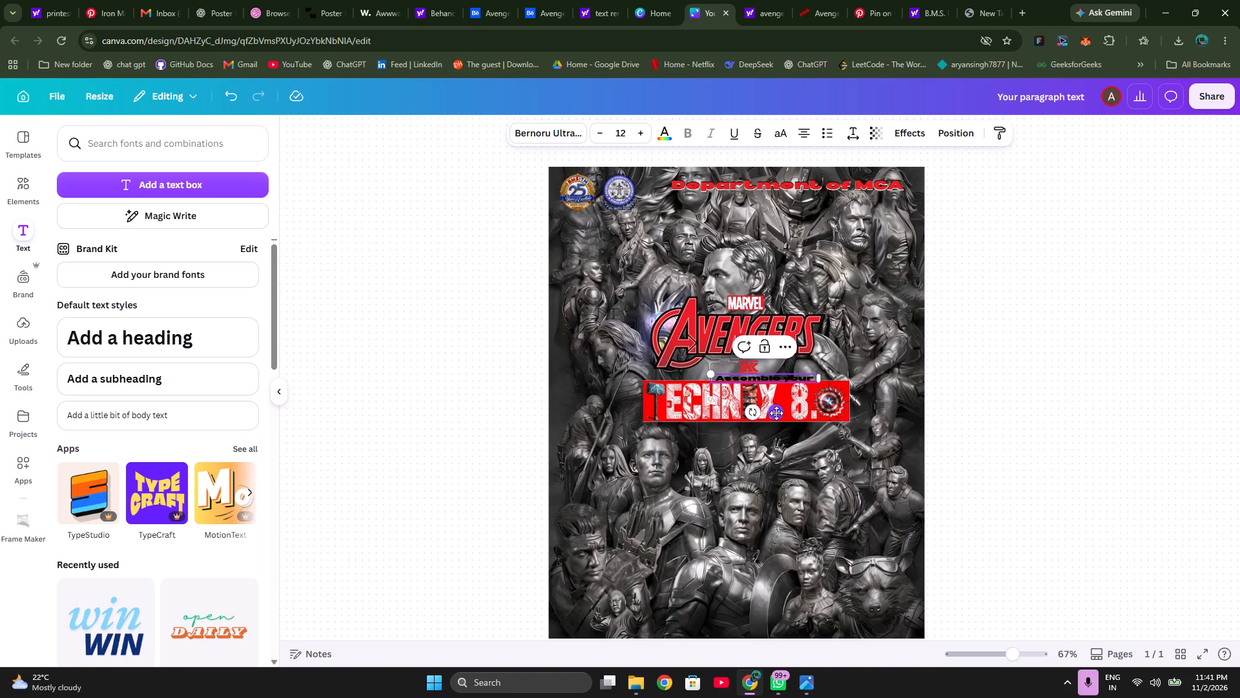
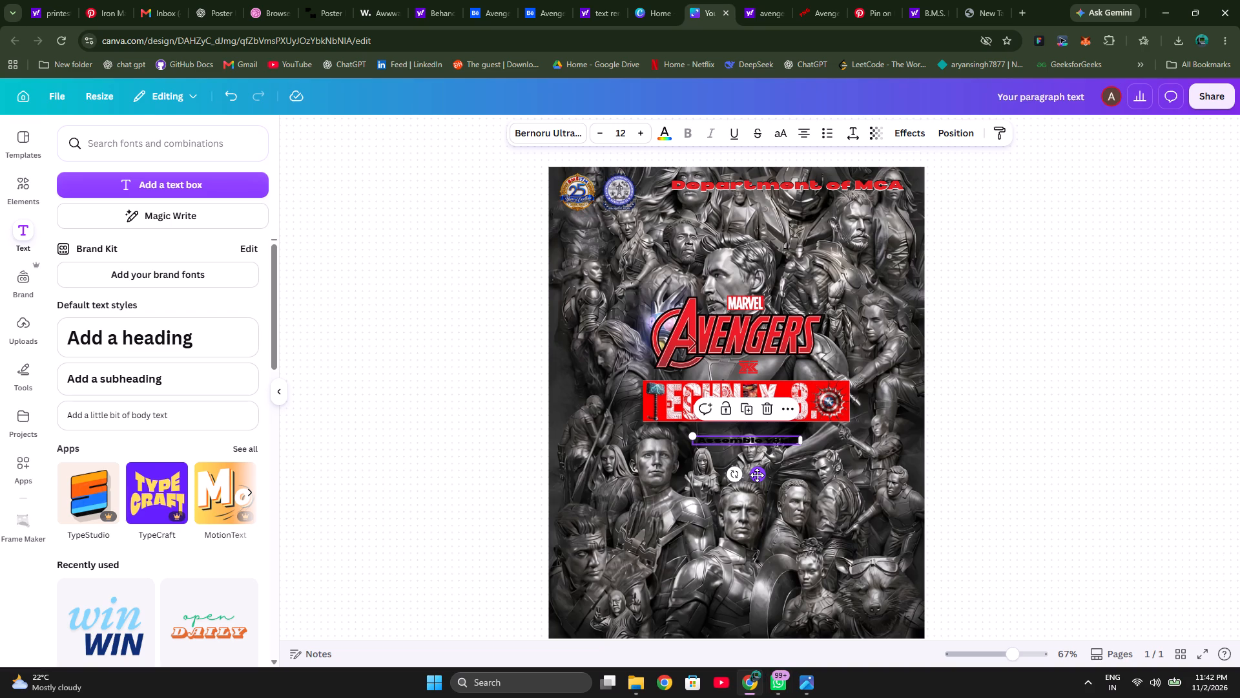
# Shorten the tagline text below the Technix banner to "Assem" by deleting the characters at its end.
pyautogui.click(796, 441)
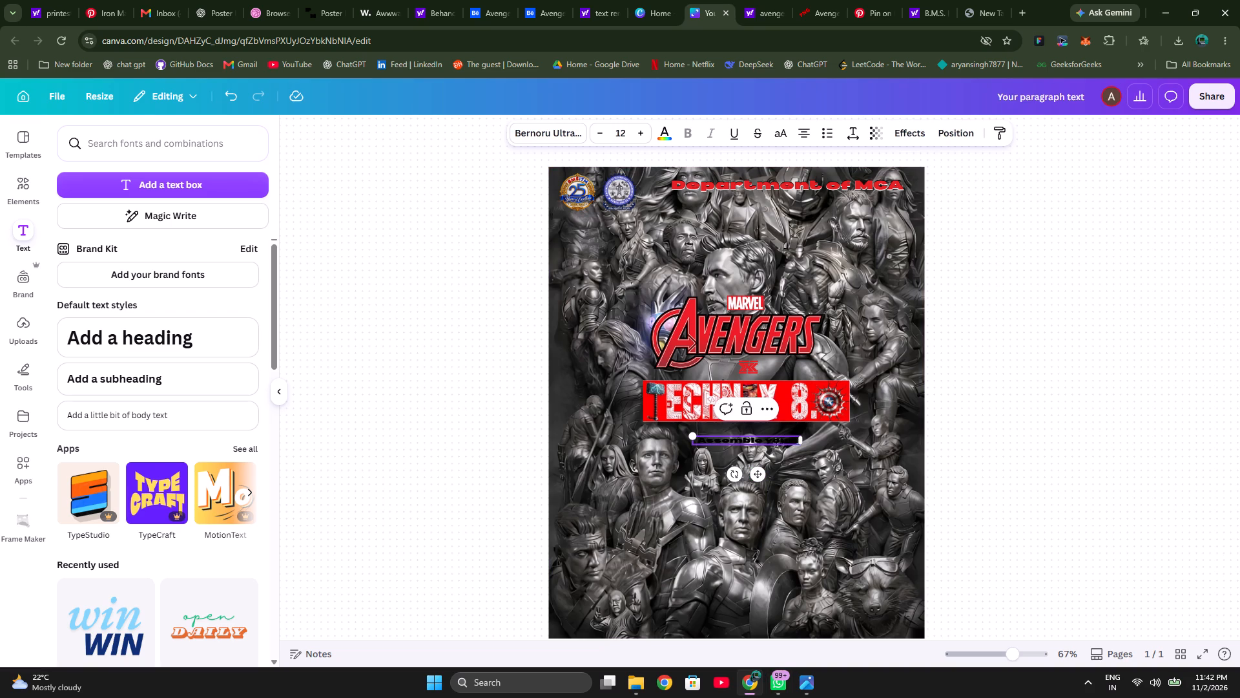
pyautogui.press('BackSpace')
pyautogui.press('BackSpace')
pyautogui.press('BackSpace')
pyautogui.press('BackSpace')
pyautogui.press('BackSpace')
pyautogui.press('BackSpace')
pyautogui.press('BackSpace')
pyautogui.press('BackSpace')
# Recolour the tagline text below the Technix 8.0 banner to the design's red, #e62024.
pyautogui.moveTo(781, 441); pyautogui.dragTo(714, 439)
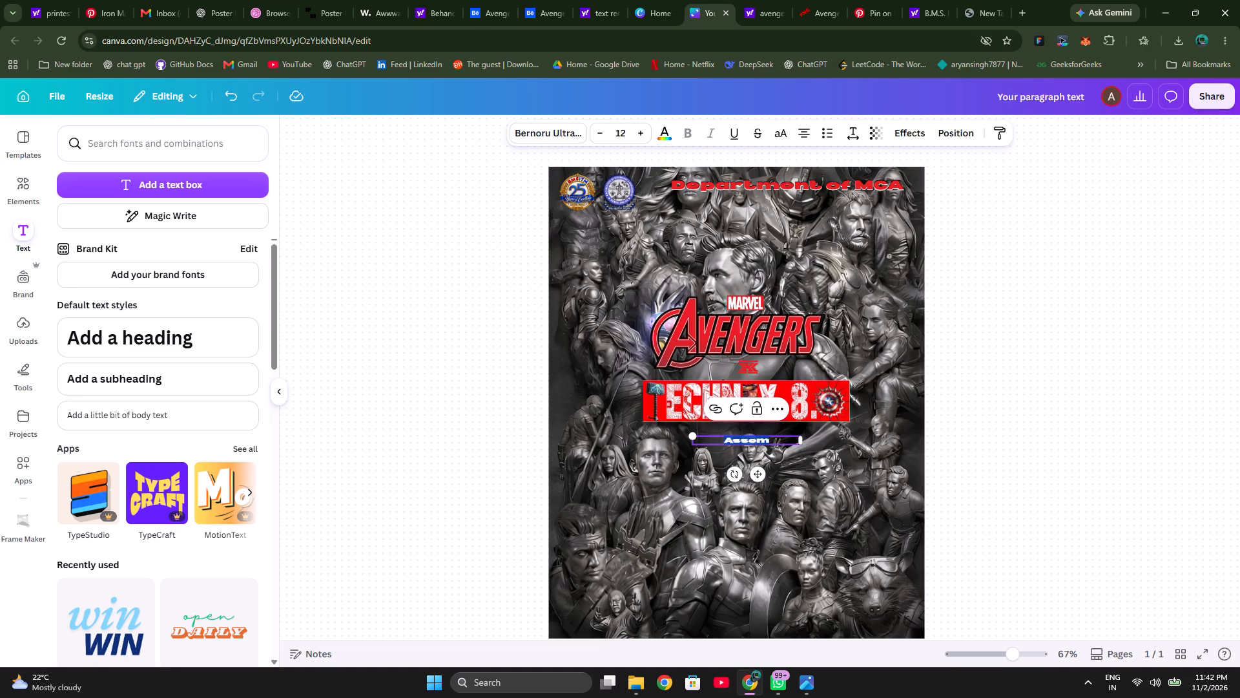
pyautogui.click(666, 131)
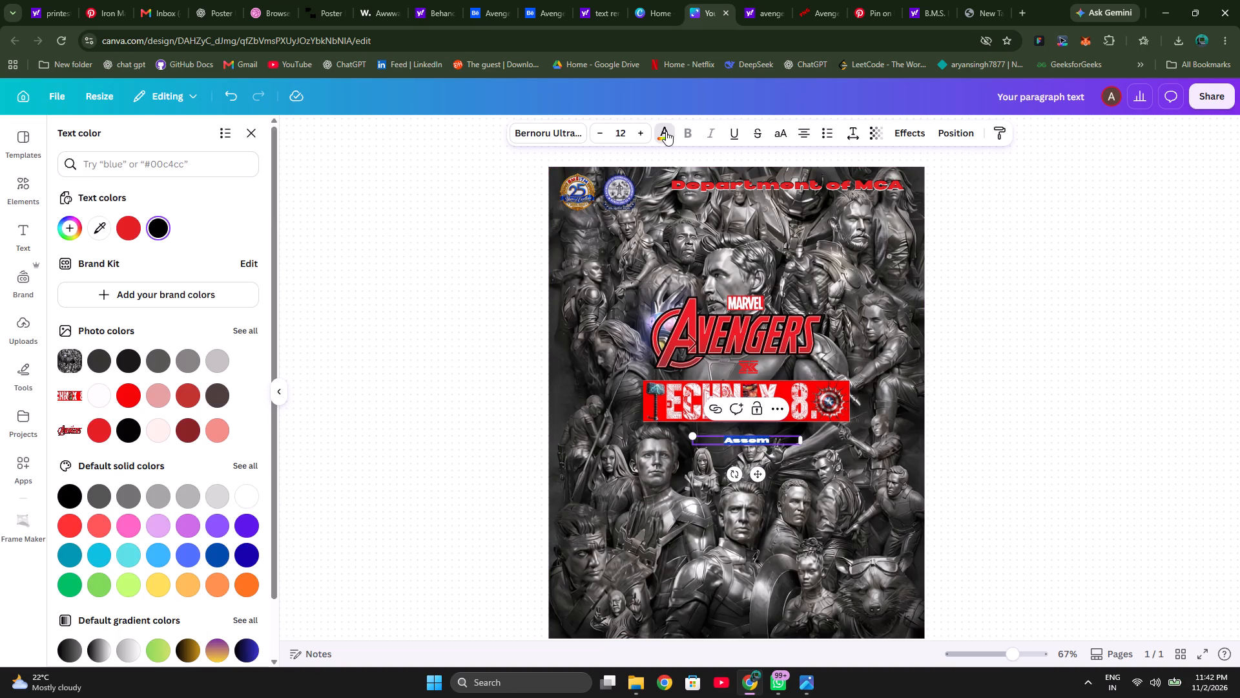
pyautogui.click(132, 229)
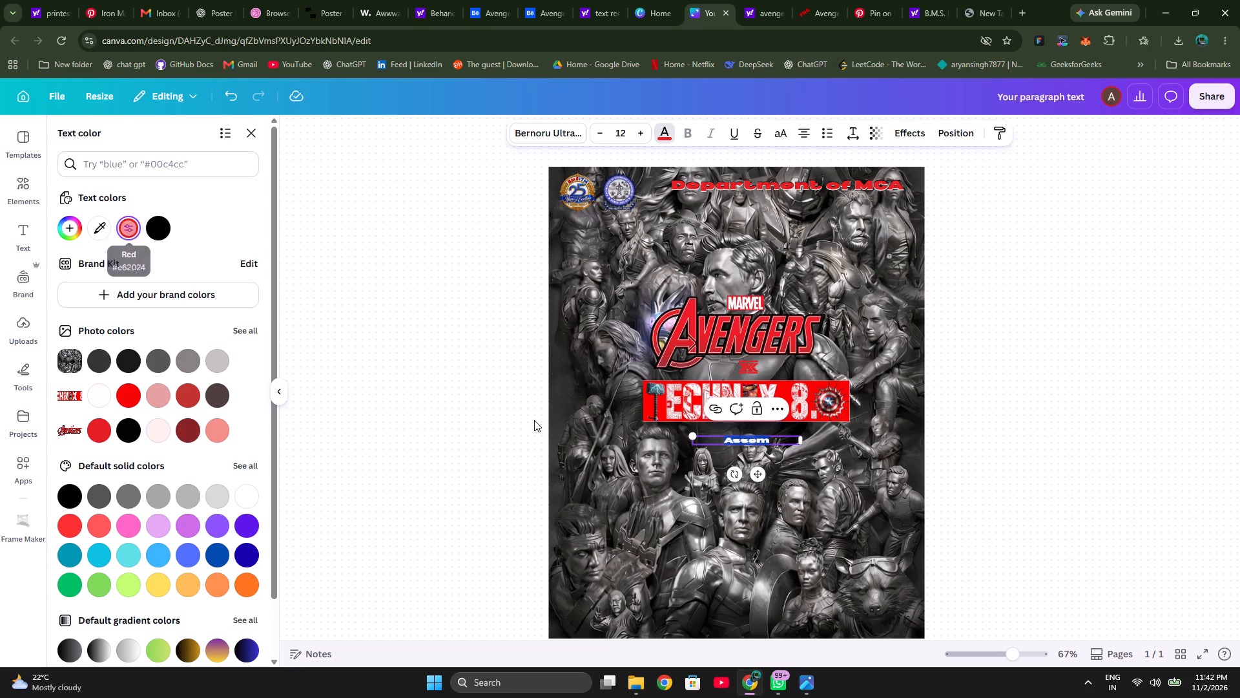
# Increase the tagline's font size to 17.
pyautogui.click(780, 440)
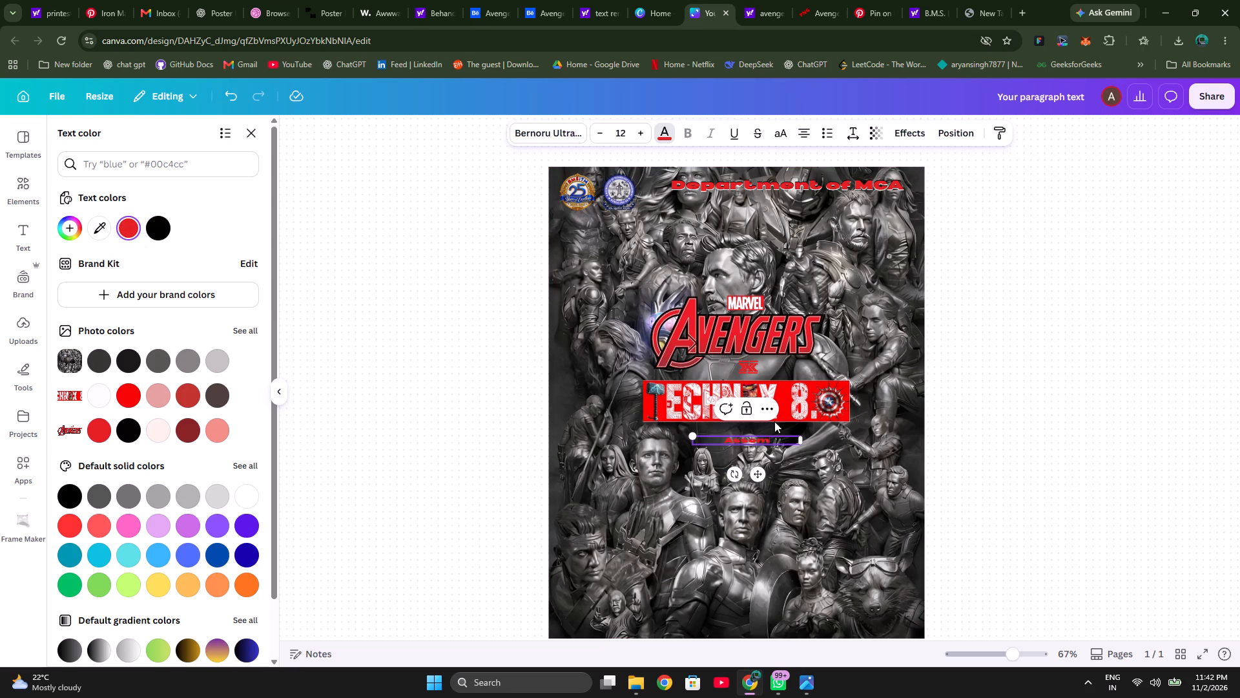
pyautogui.doubleClick(641, 134)
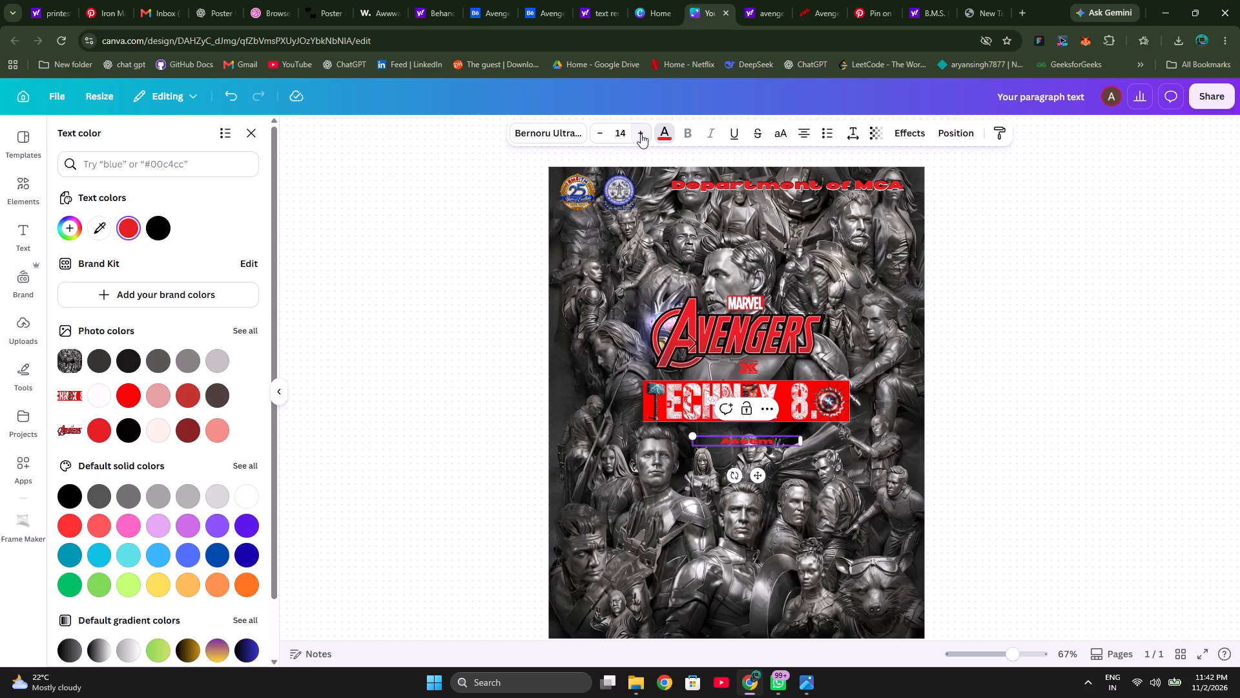
pyautogui.tripleClick(641, 134)
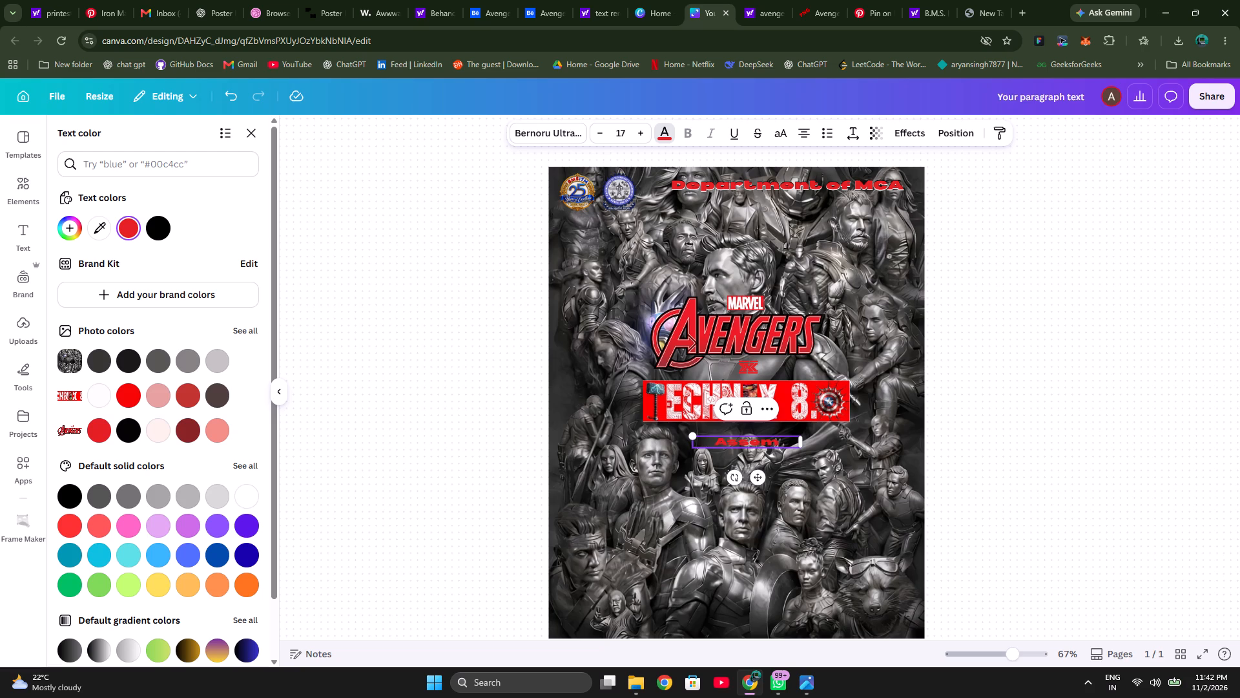
# Complete the tagline so it reads "Assemble Your Skill.Unleash Your Power".
pyautogui.write('ble')
pyautogui.press('space')
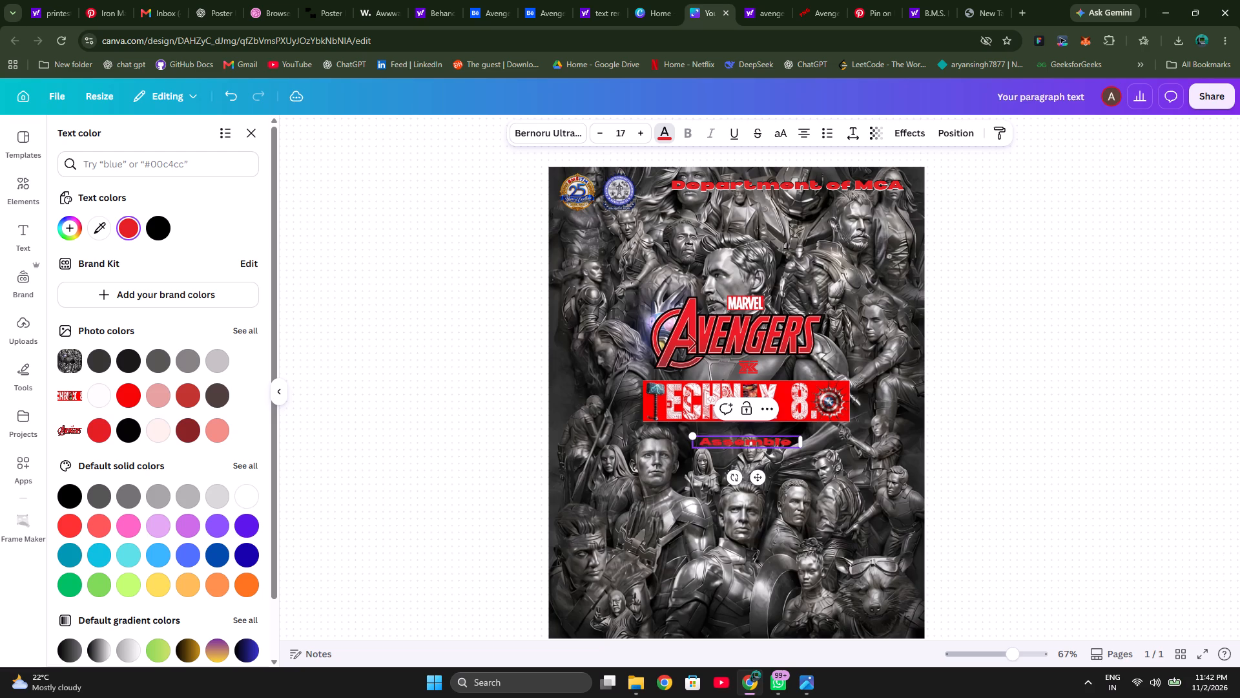
pyautogui.write('Yours')
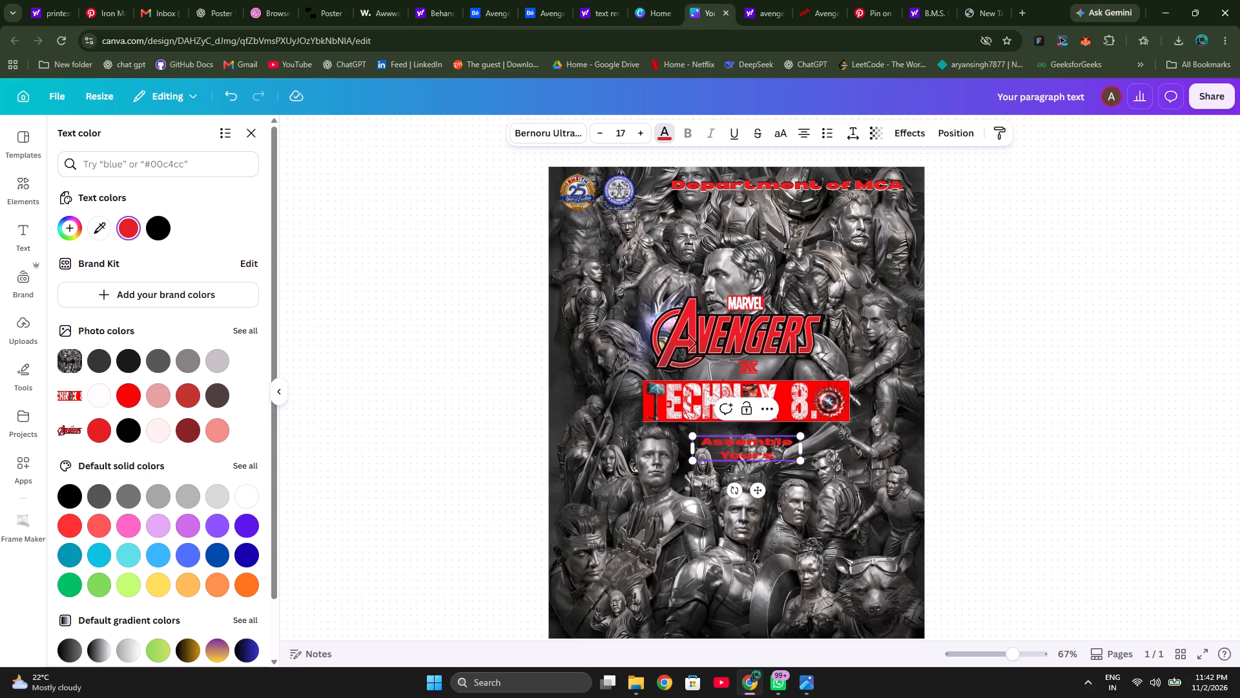
pyautogui.press('BackSpace')
pyautogui.press('space')
pyautogui.write('Skill')
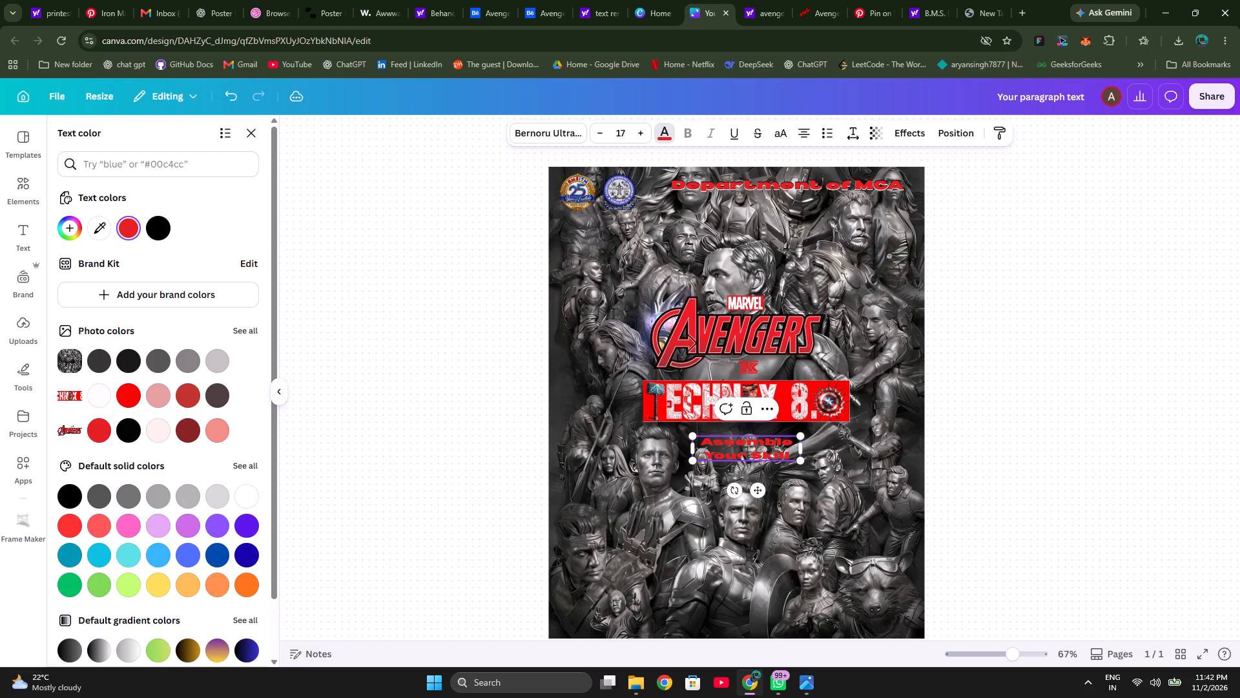
pyautogui.press('.')
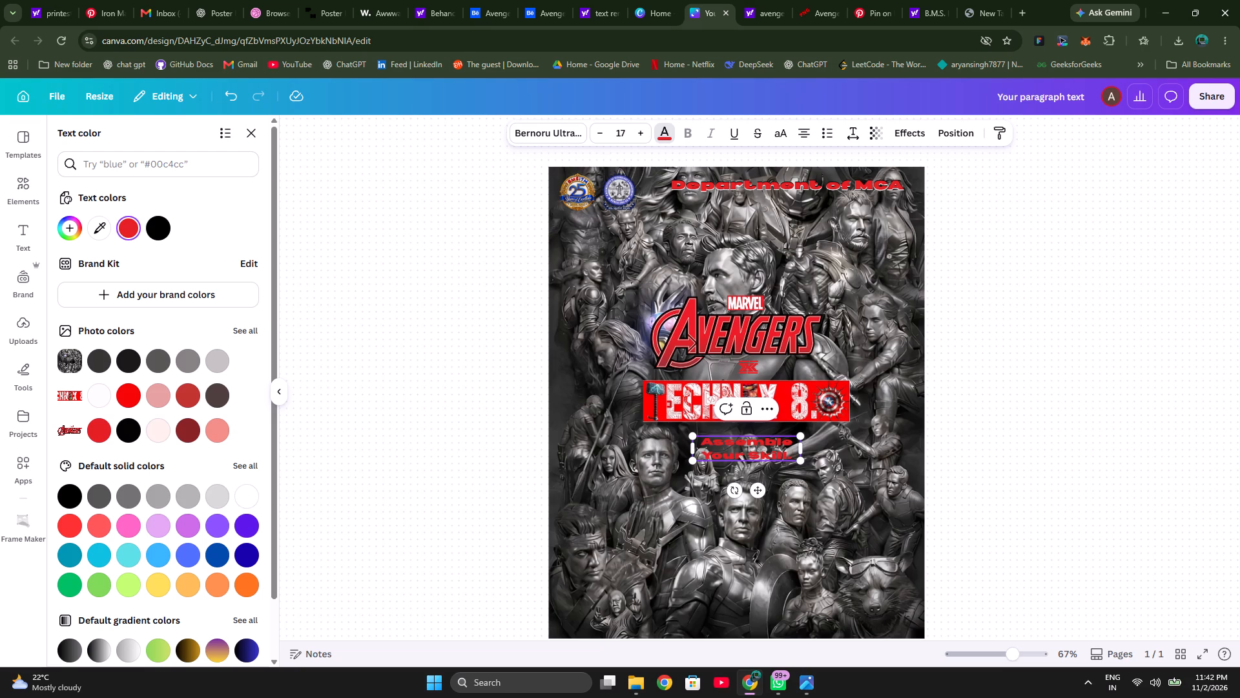
pyautogui.write('UNlea')
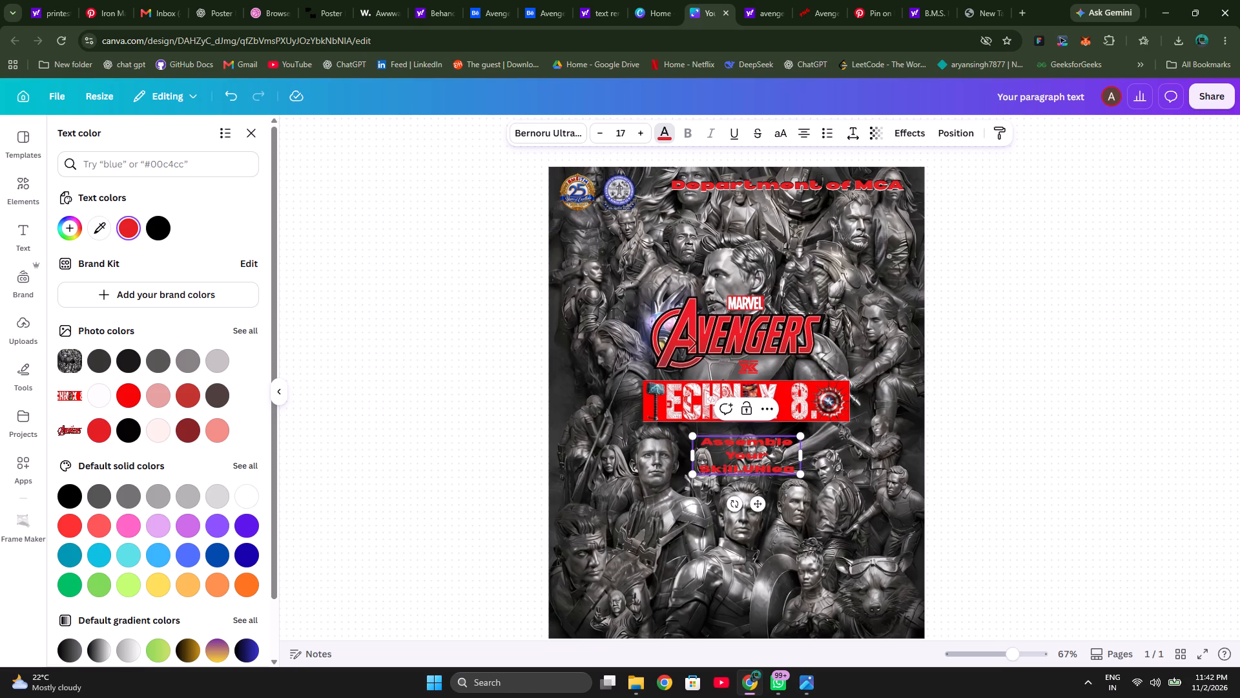
pyautogui.press('BackSpace')
pyautogui.press('BackSpace')
pyautogui.press('BackSpace')
pyautogui.press('BackSpace')
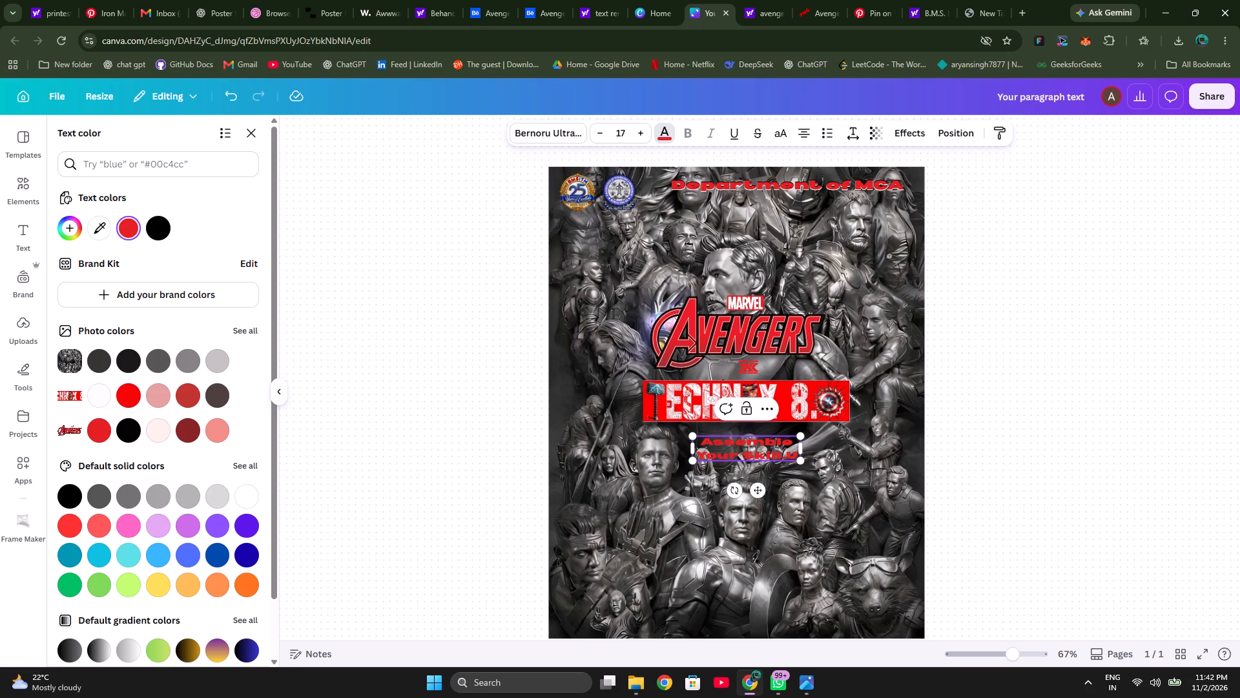
pyautogui.press('n')
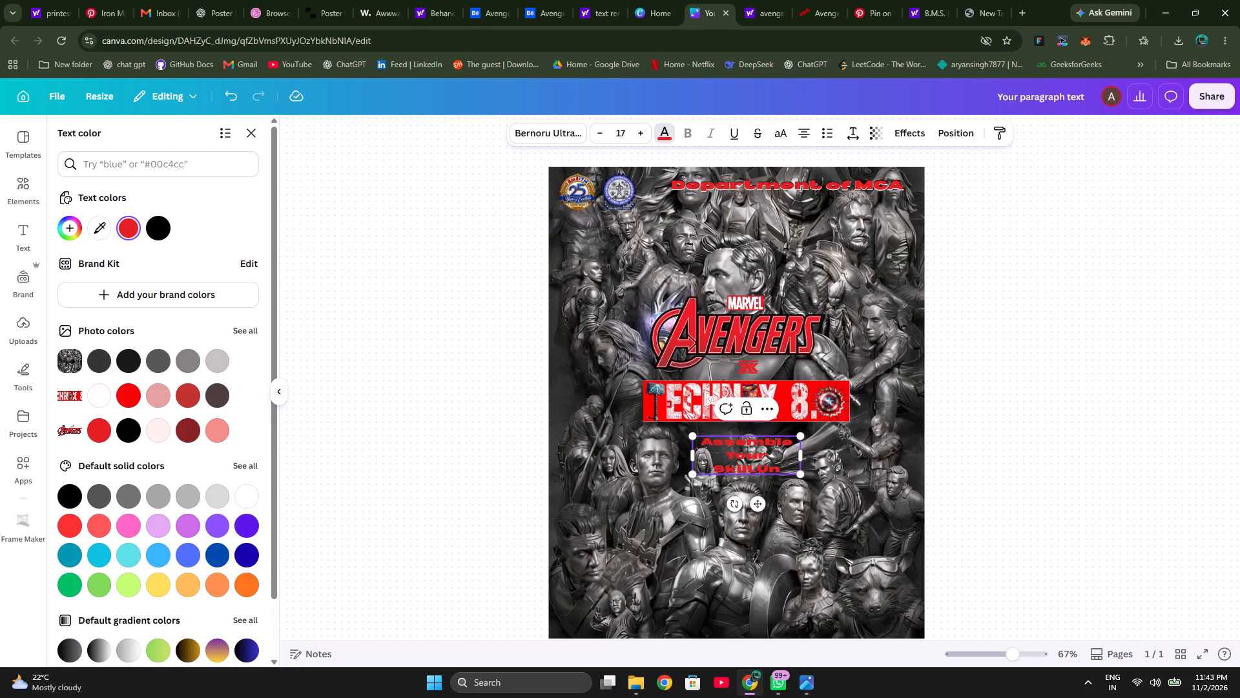
pyautogui.write('leash')
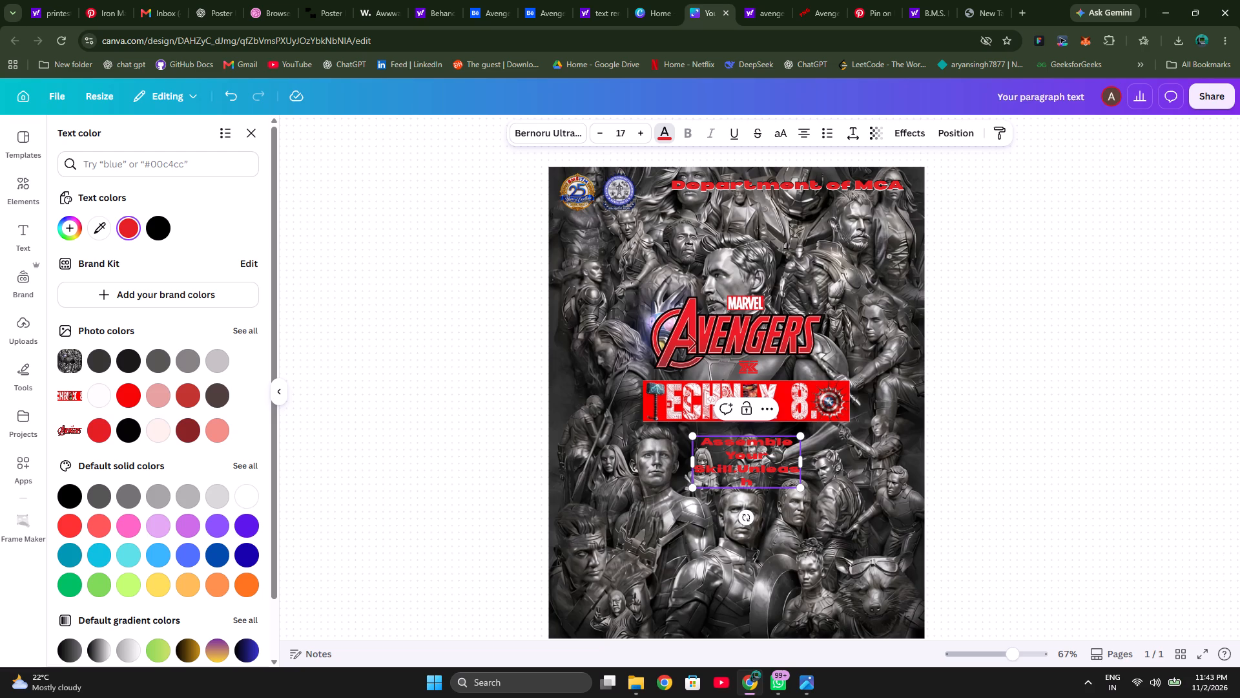
pyautogui.press('space')
pyautogui.write('Your')
pyautogui.press('space')
pyautogui.write('Power')
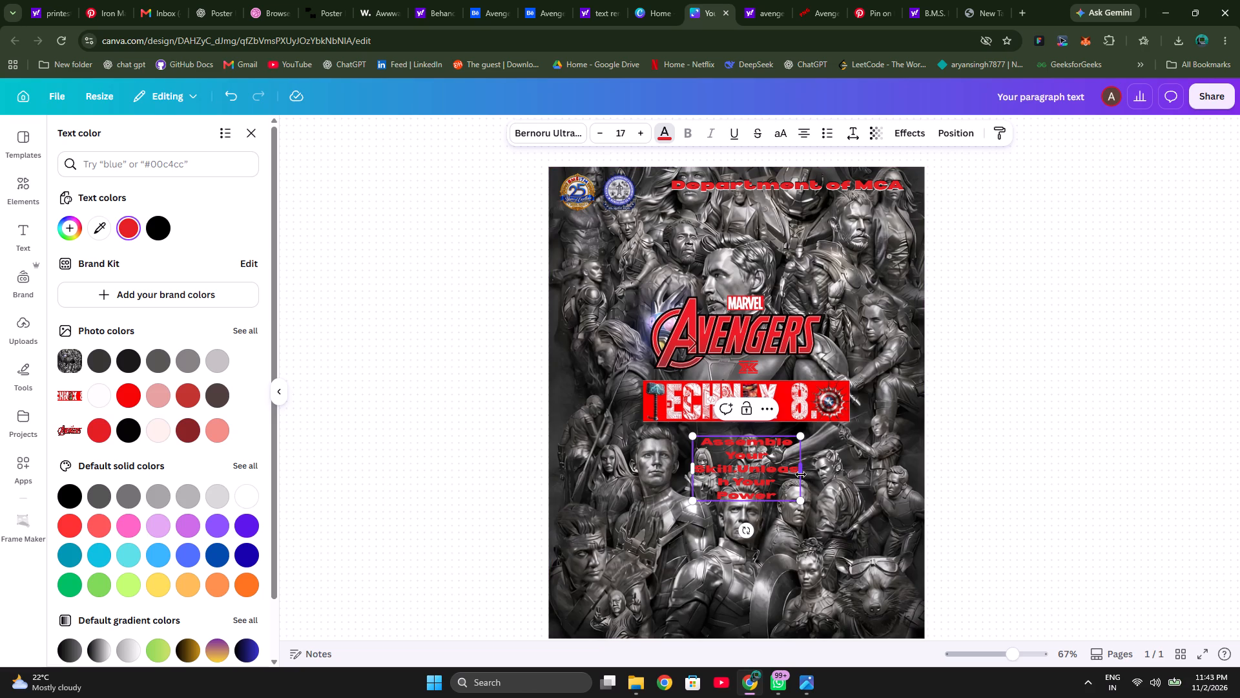
# Widen the tagline's text box on both sides to nearly the poster's width so the text wraps onto two lines.
pyautogui.moveTo(800, 471); pyautogui.dragTo(874, 472)
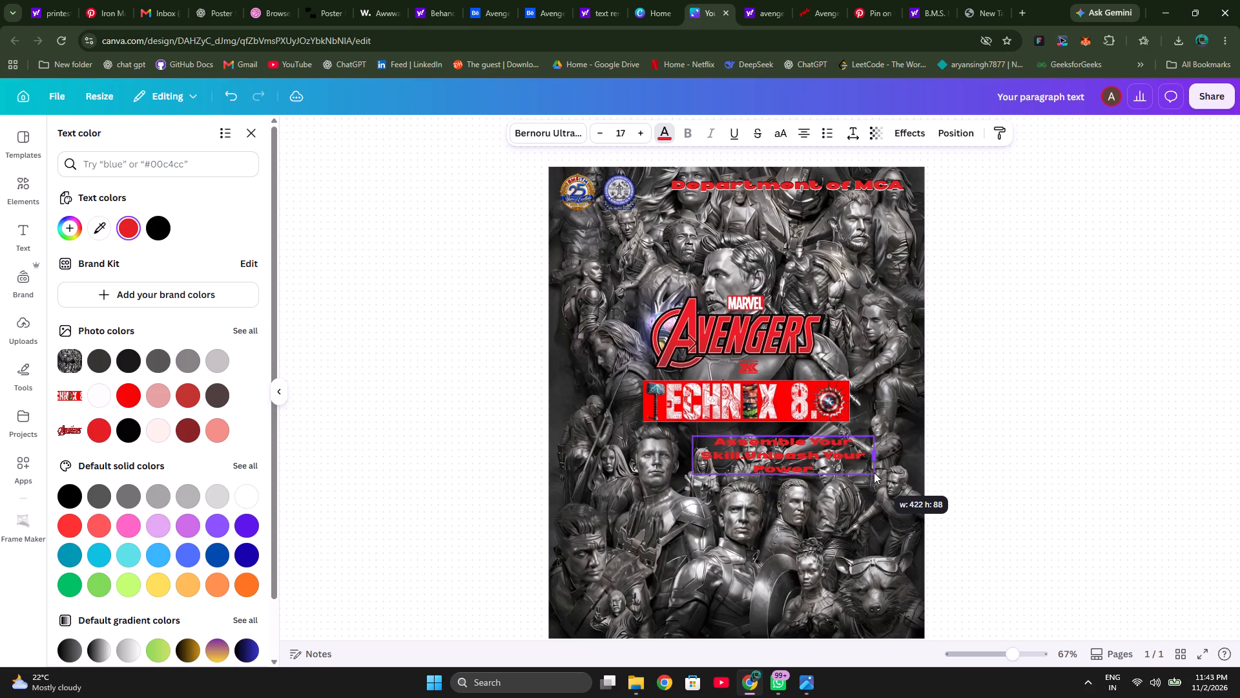
pyautogui.moveTo(874, 472); pyautogui.dragTo(905, 471)
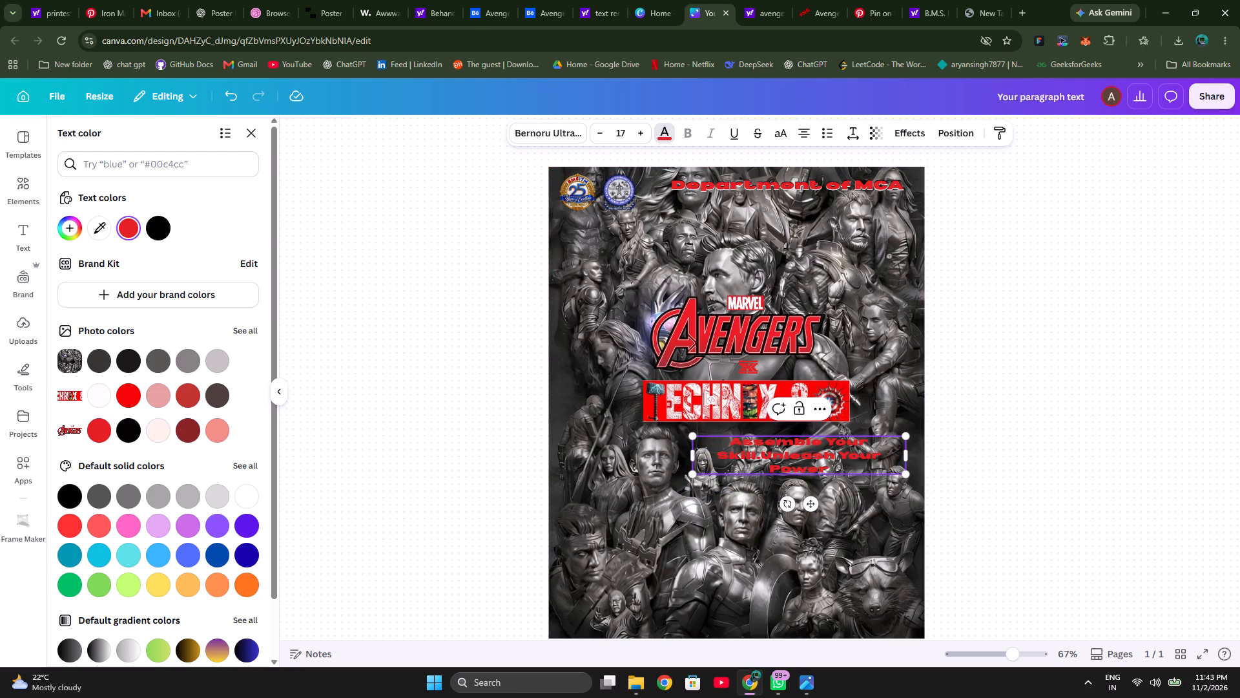
pyautogui.moveTo(691, 456); pyautogui.dragTo(670, 456)
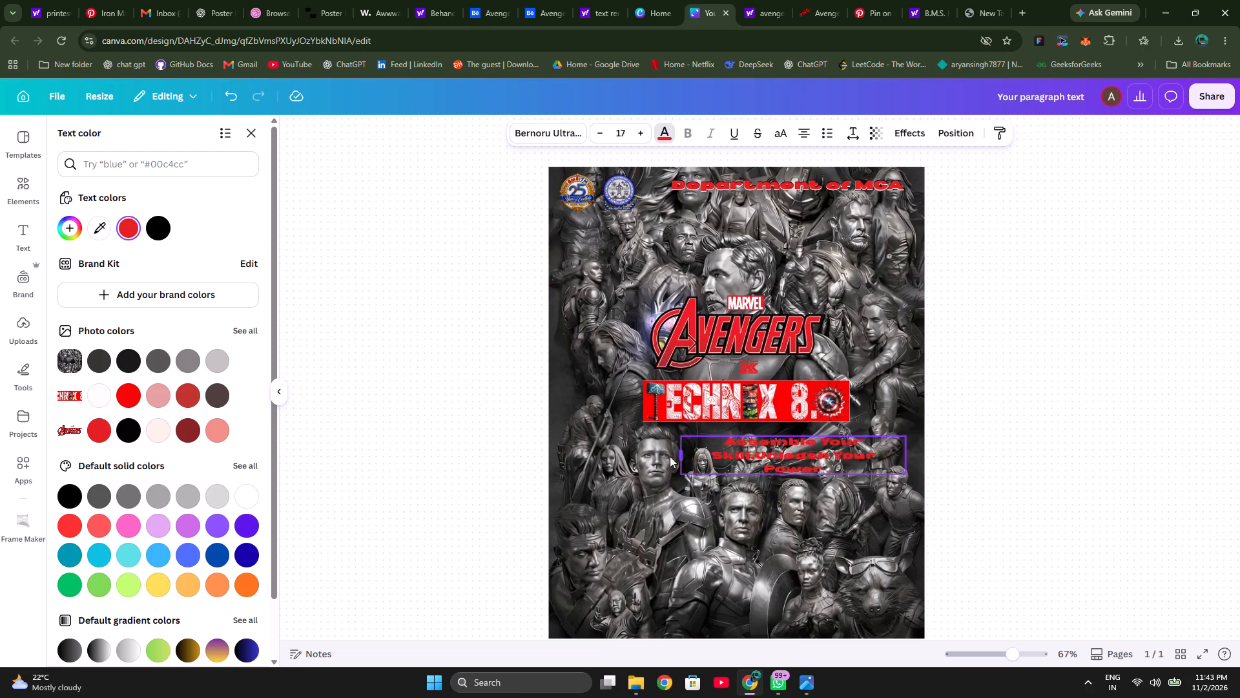
pyautogui.moveTo(670, 456); pyautogui.dragTo(589, 456)
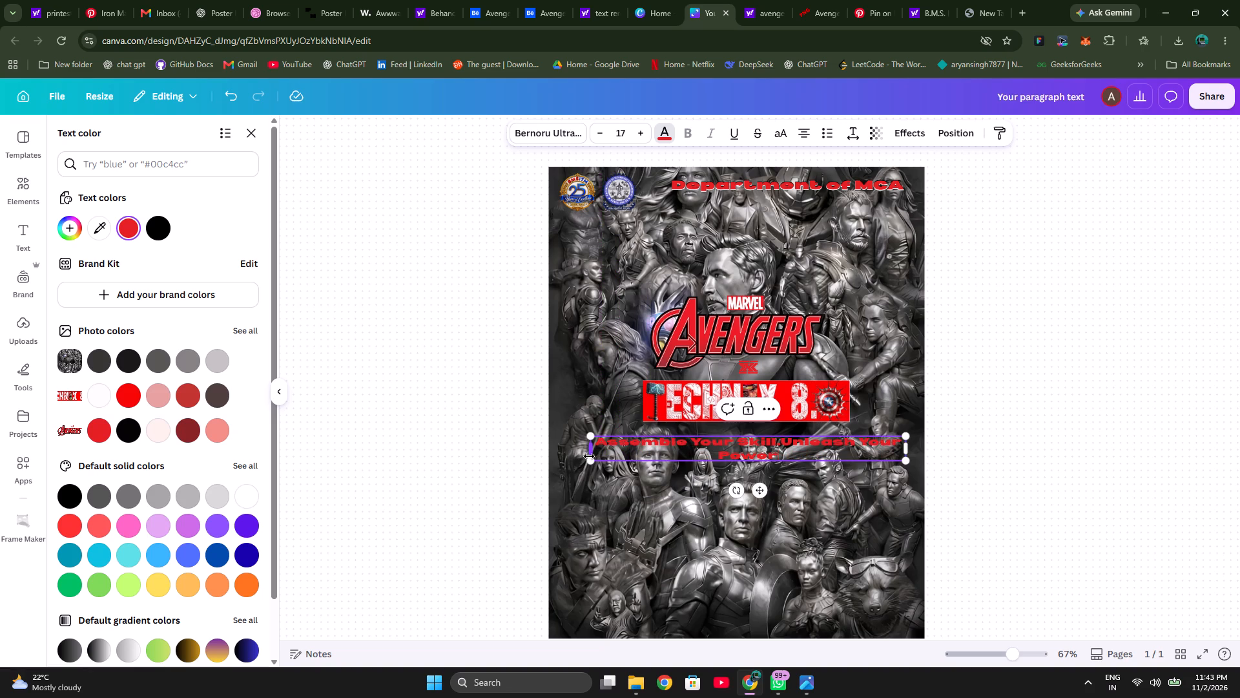
pyautogui.click(1047, 436)
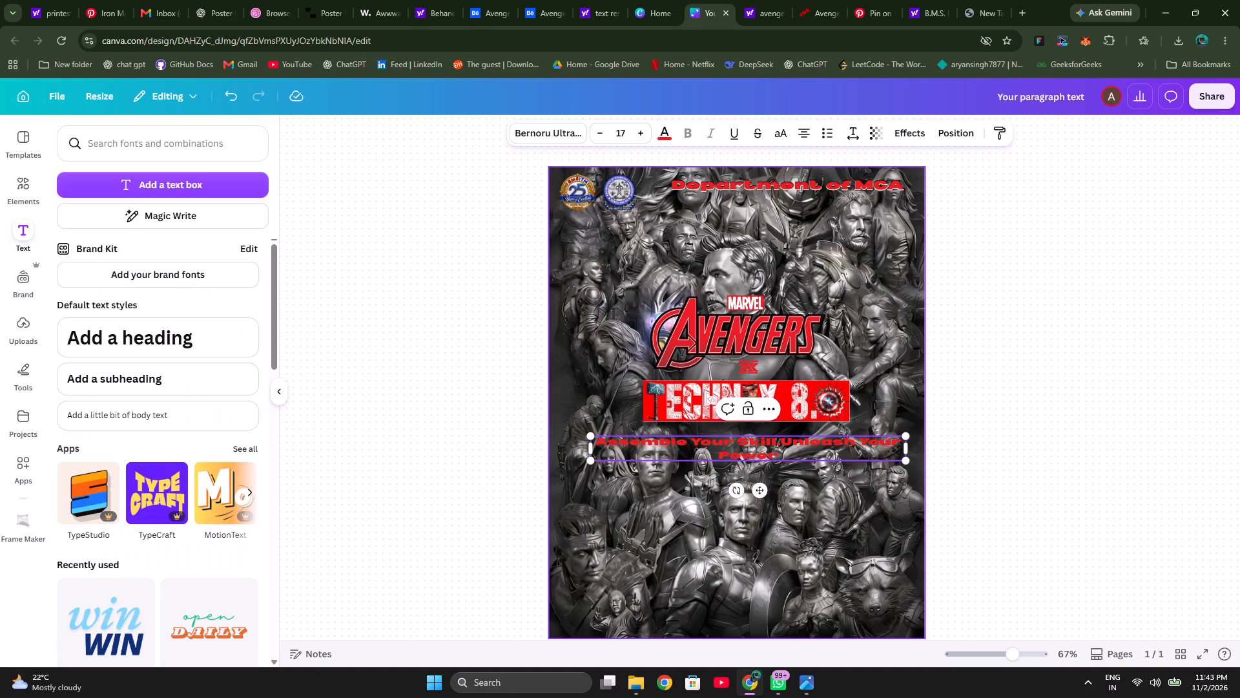
# Move the tagline slightly down to leave more space beneath the Technix 8.0 banner.
pyautogui.moveTo(752, 447); pyautogui.dragTo(739, 454)
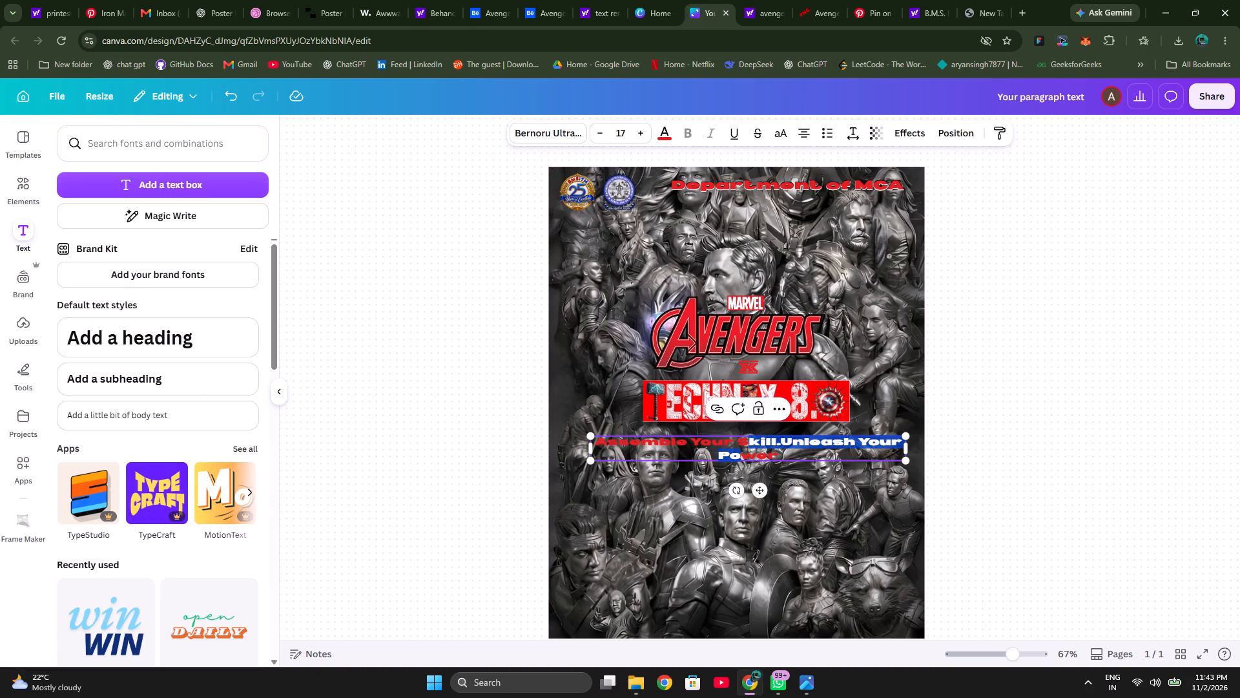
pyautogui.moveTo(763, 494); pyautogui.dragTo(750, 494)
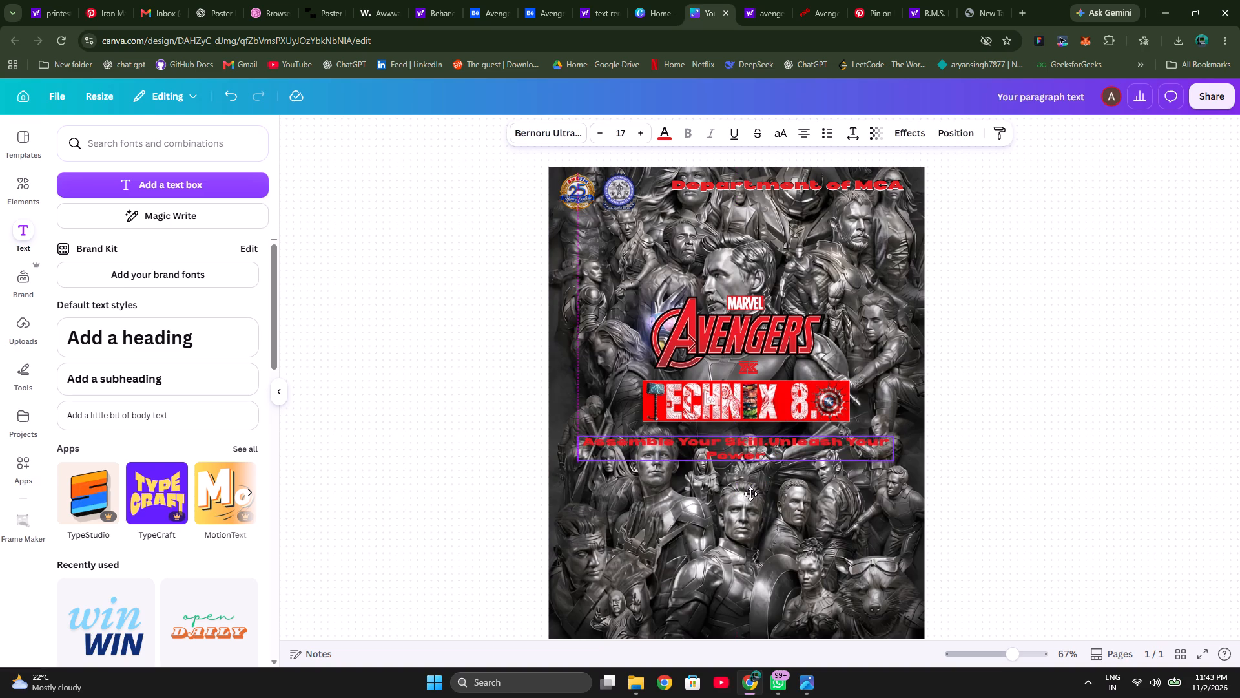
pyautogui.moveTo(750, 494); pyautogui.dragTo(758, 494)
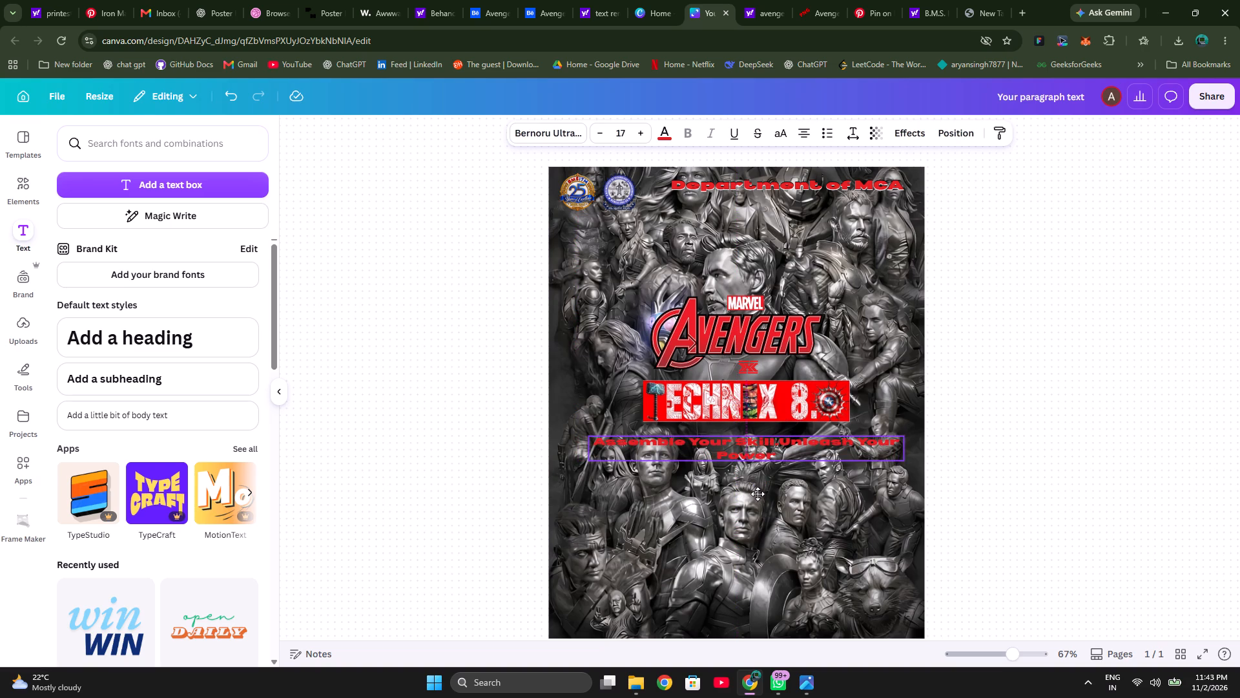
pyautogui.moveTo(758, 494); pyautogui.dragTo(758, 500)
pyautogui.click(956, 382)
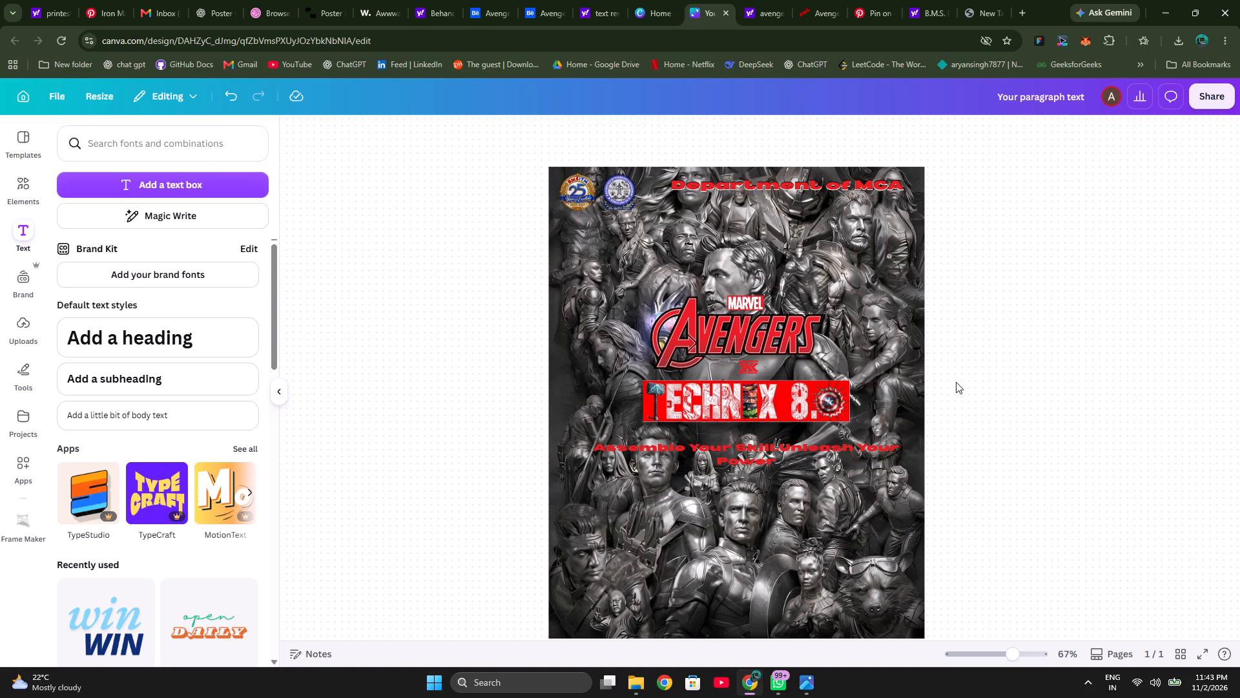
# Apply an Outline effect to the tagline with a white outline colour.
pyautogui.click(769, 447)
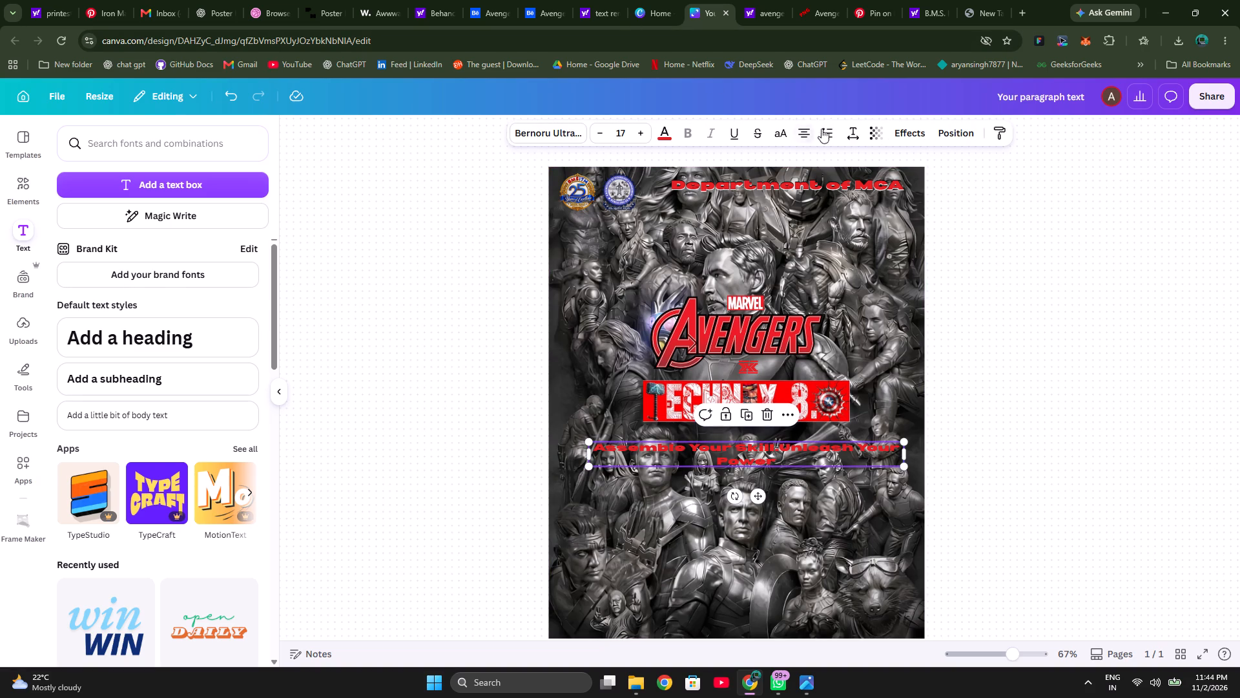
pyautogui.click(903, 134)
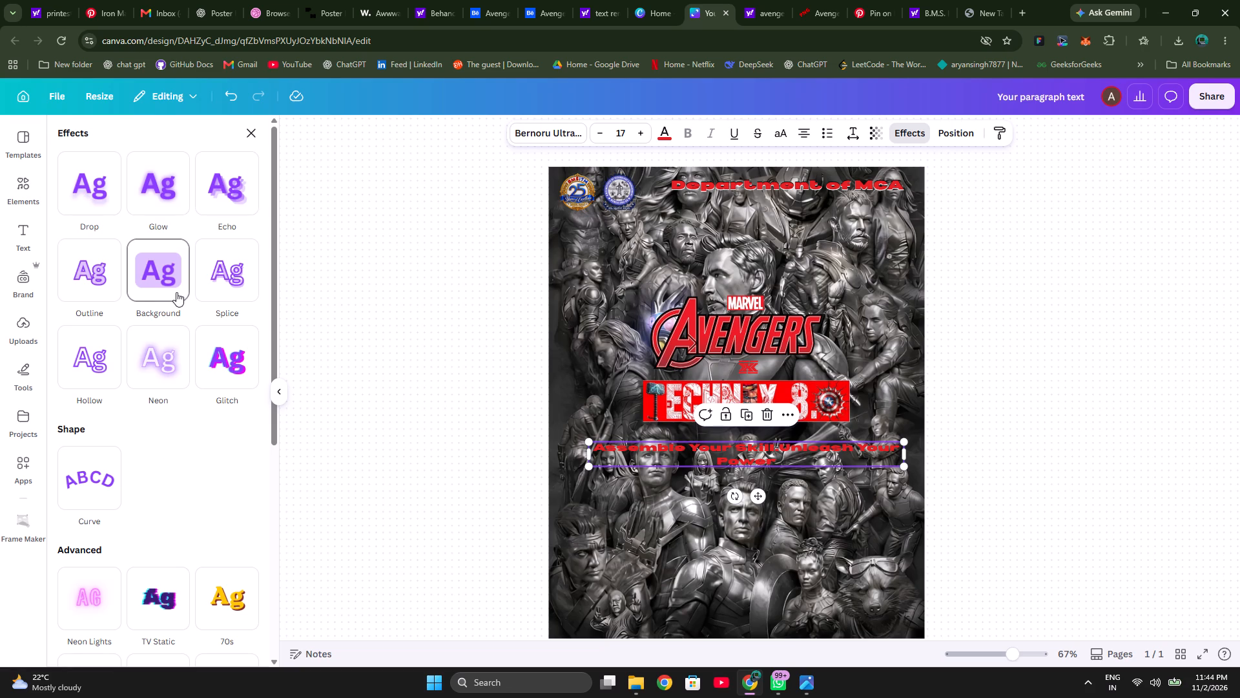
pyautogui.click(95, 272)
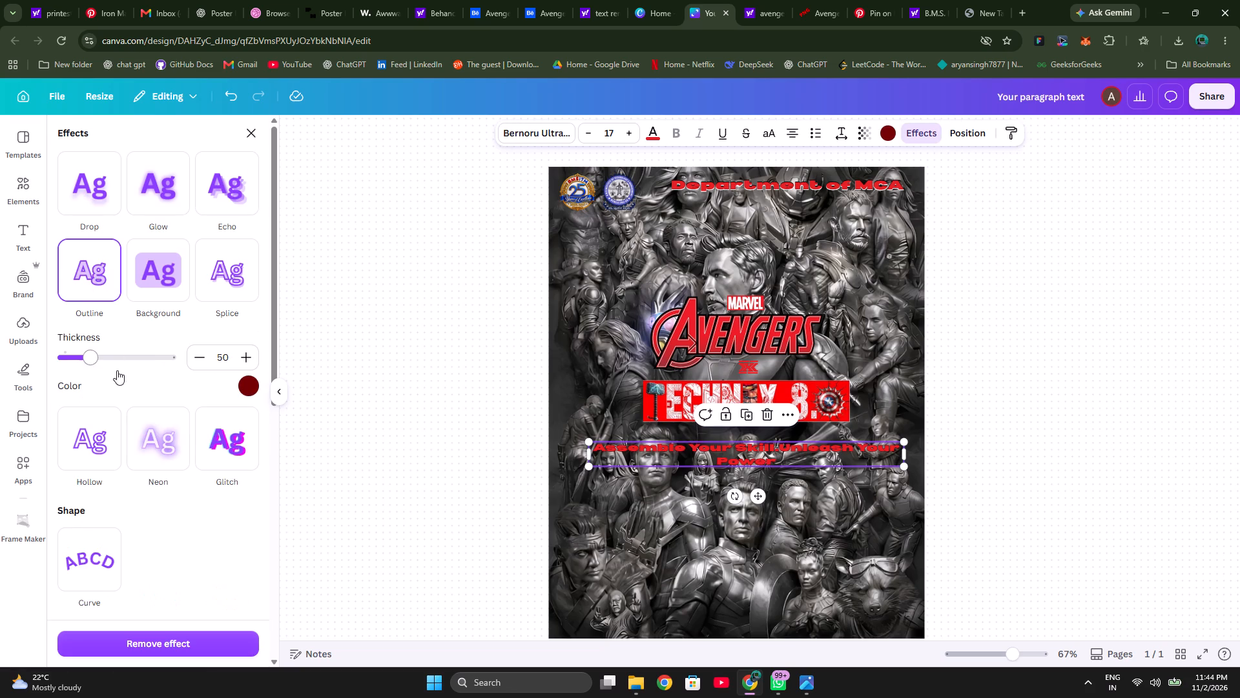
pyautogui.click(245, 383)
pyautogui.click(238, 532)
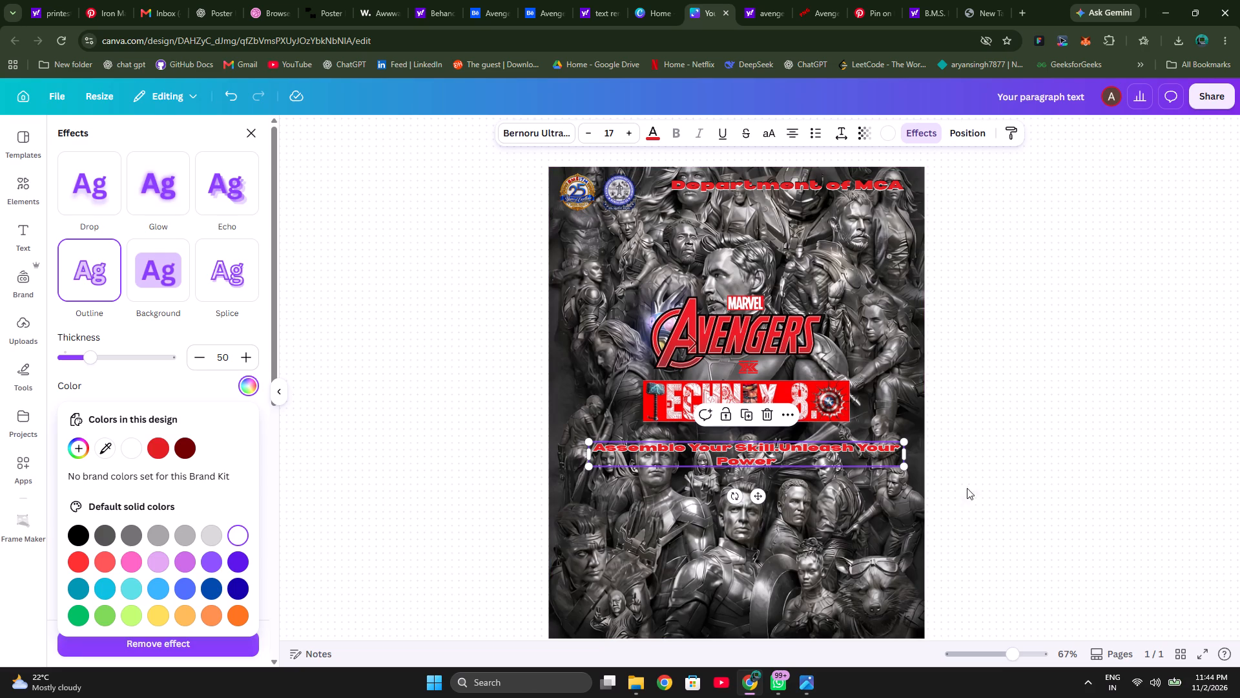
pyautogui.click(1012, 455)
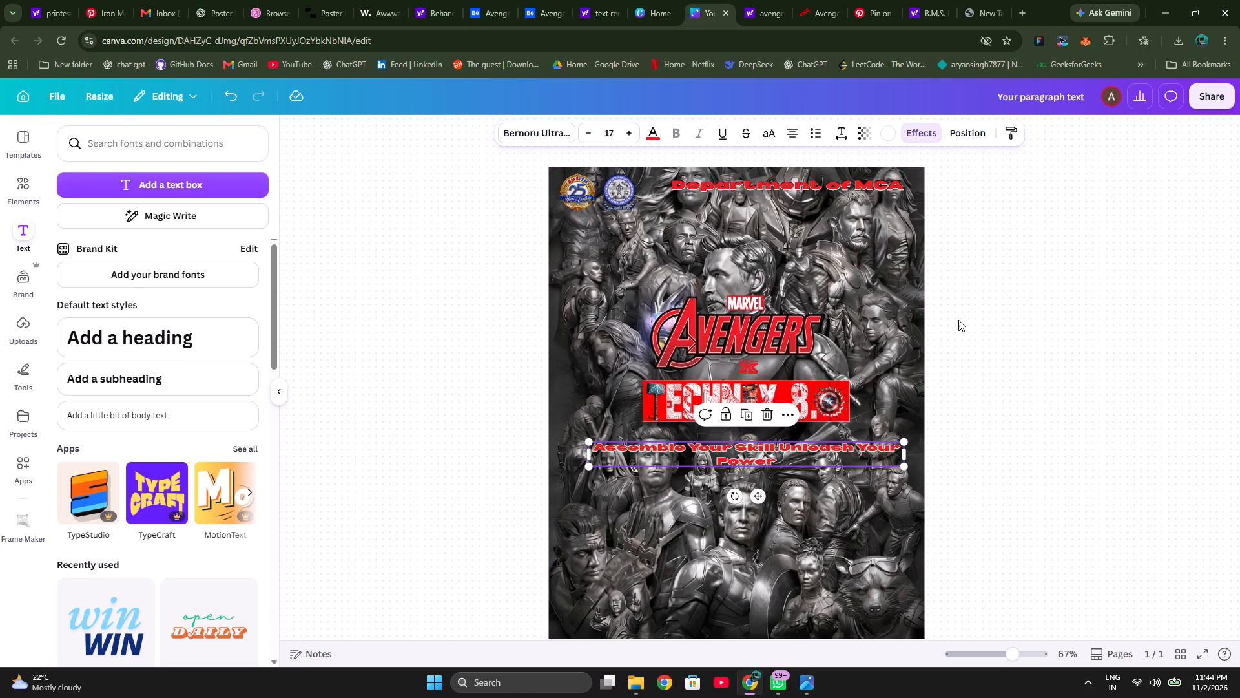
# Shift the tagline slightly left to align it with the poster's vertical centre line.
pyautogui.click(389, 365)
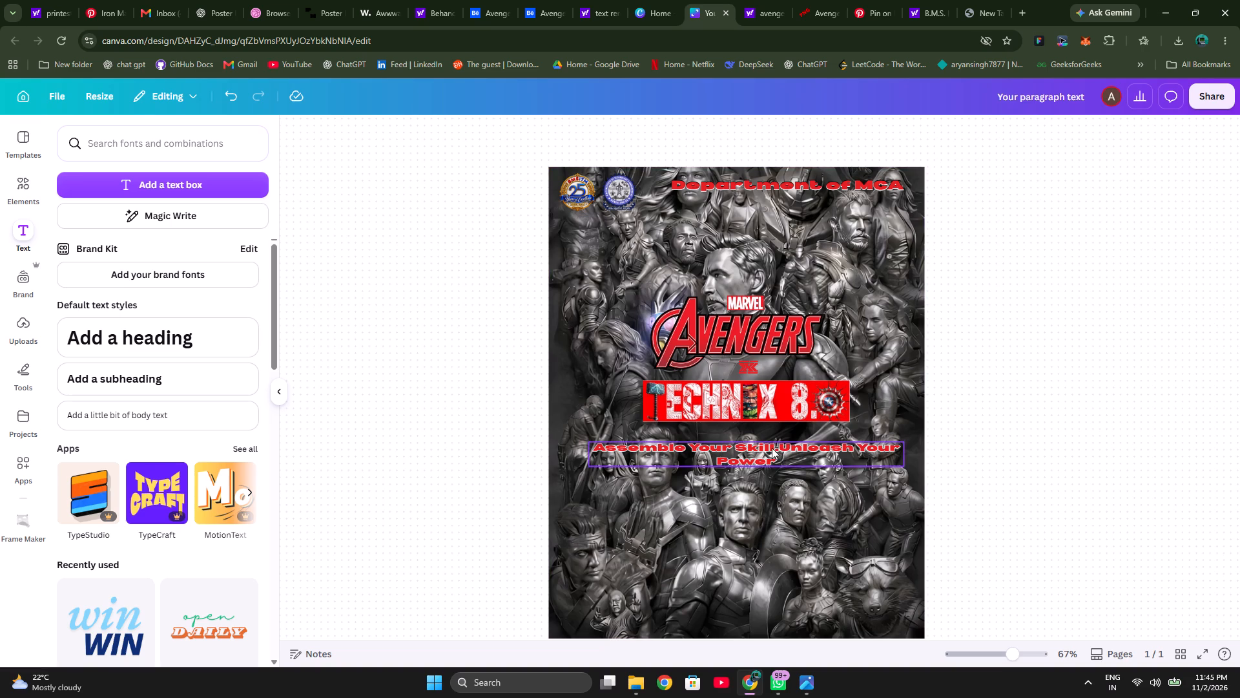
pyautogui.moveTo(772, 448); pyautogui.dragTo(763, 449)
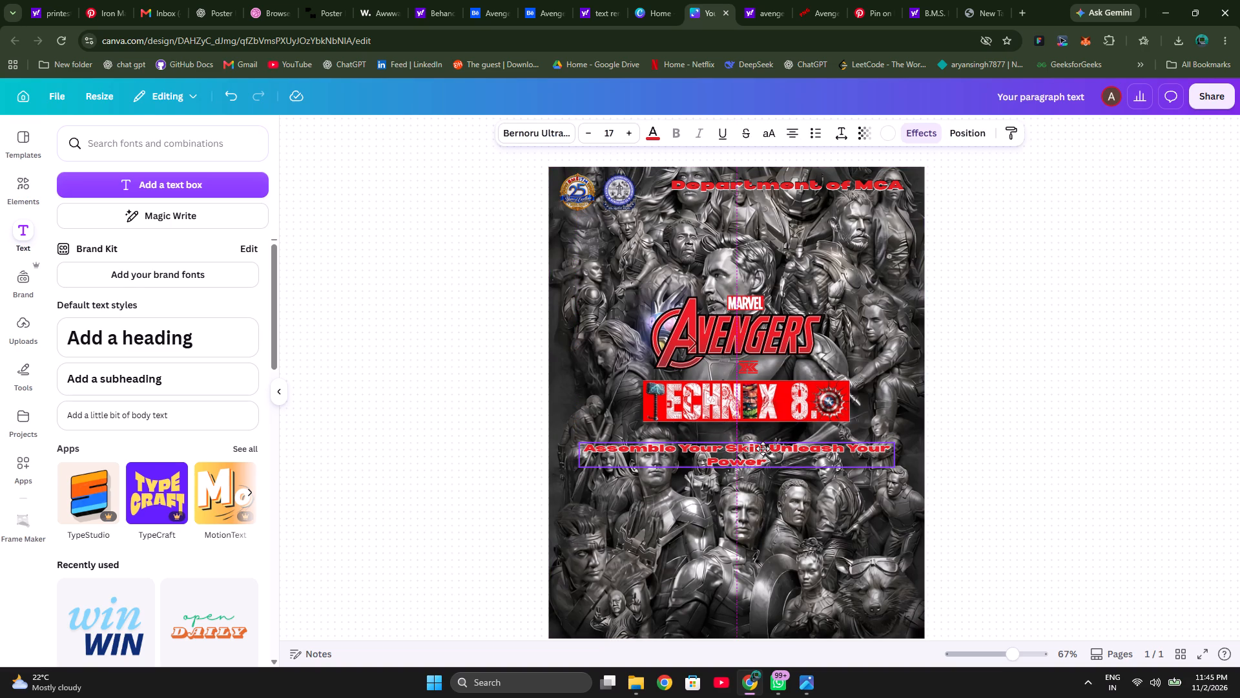
pyautogui.moveTo(763, 449); pyautogui.dragTo(763, 449)
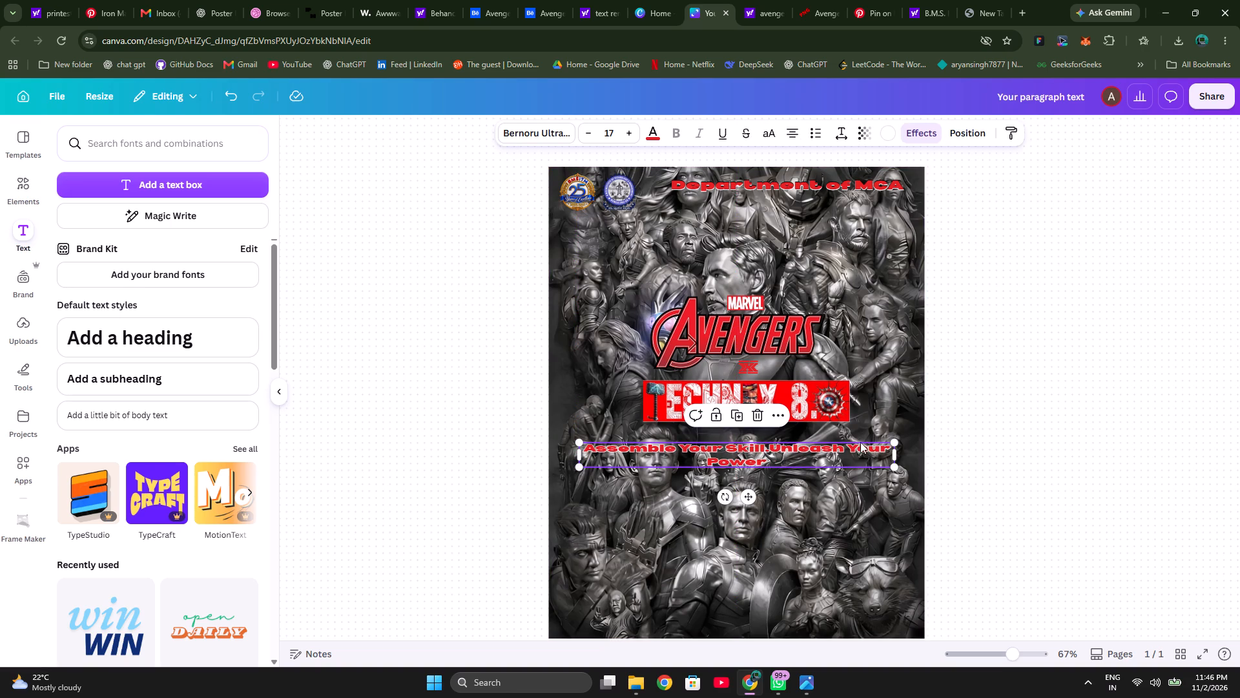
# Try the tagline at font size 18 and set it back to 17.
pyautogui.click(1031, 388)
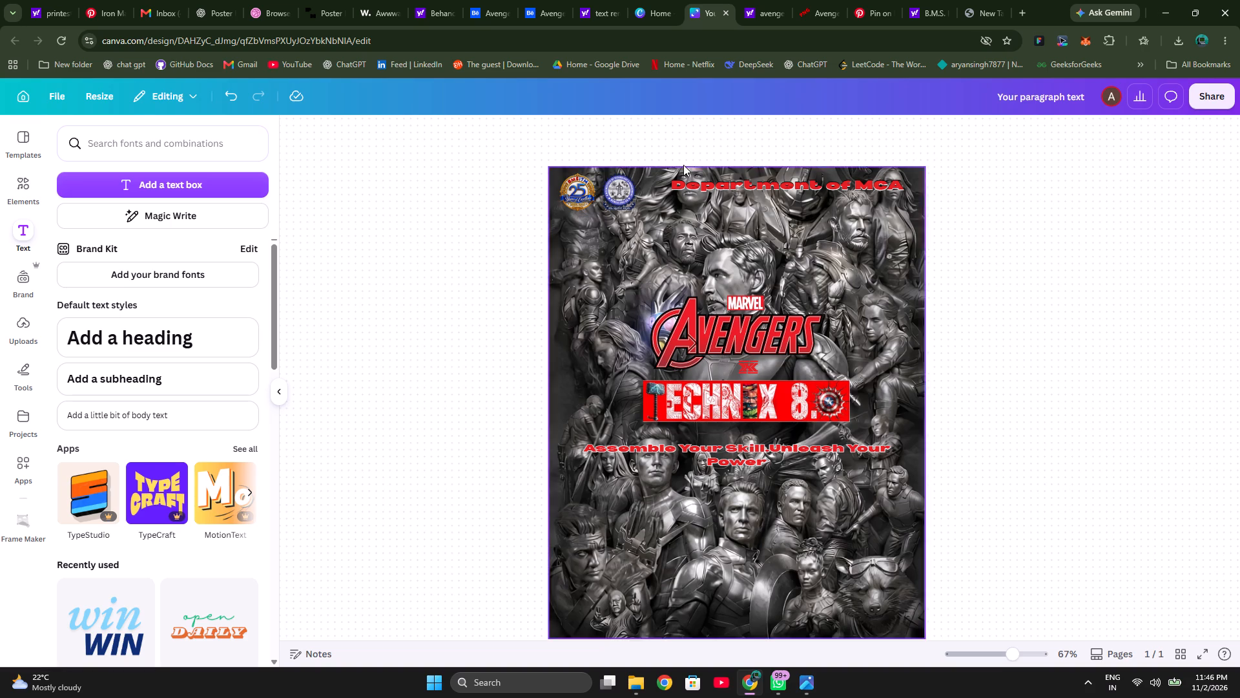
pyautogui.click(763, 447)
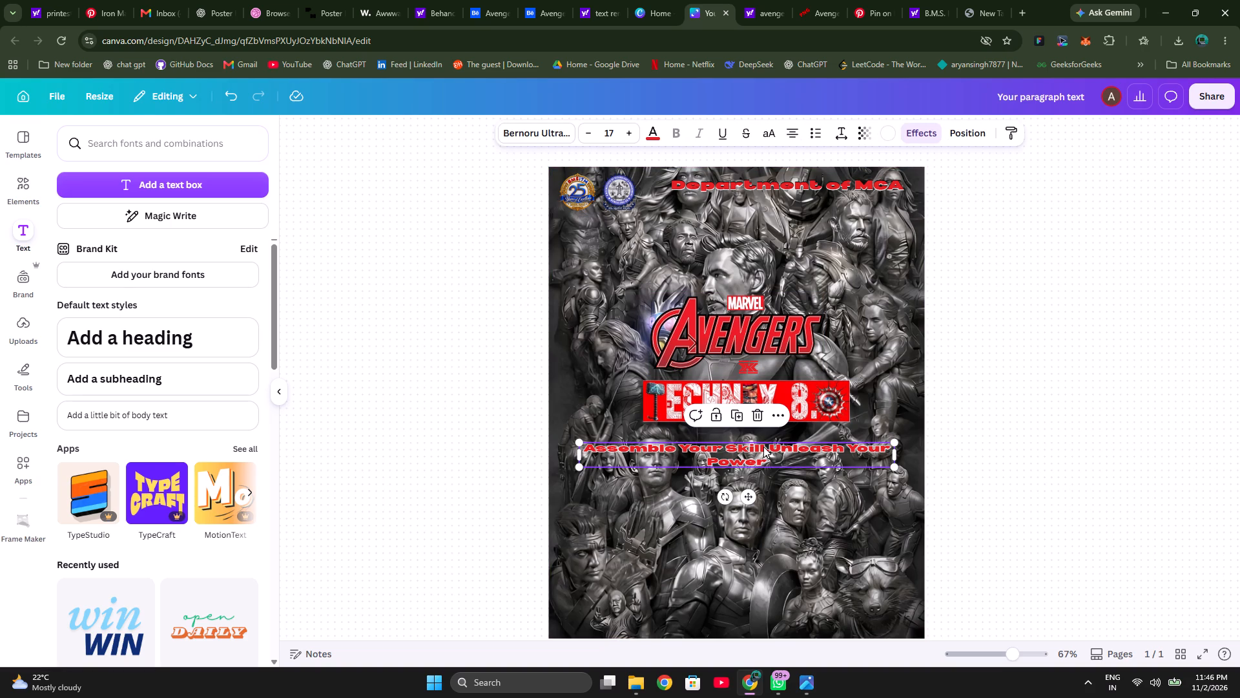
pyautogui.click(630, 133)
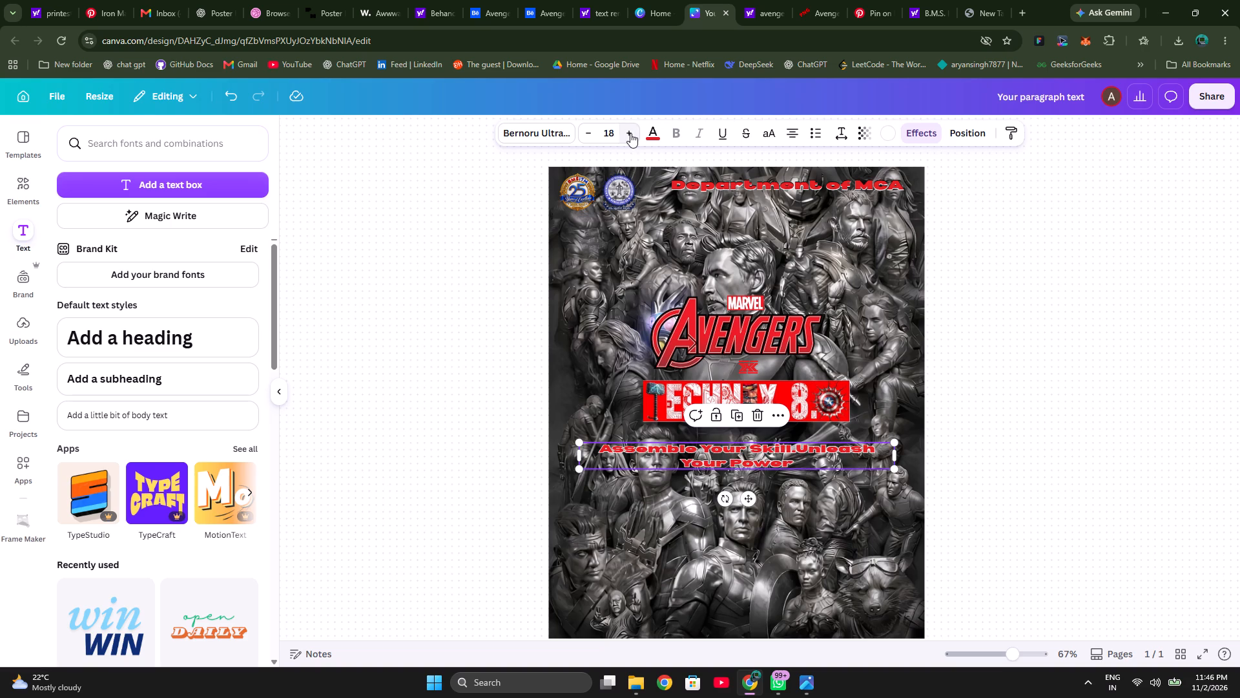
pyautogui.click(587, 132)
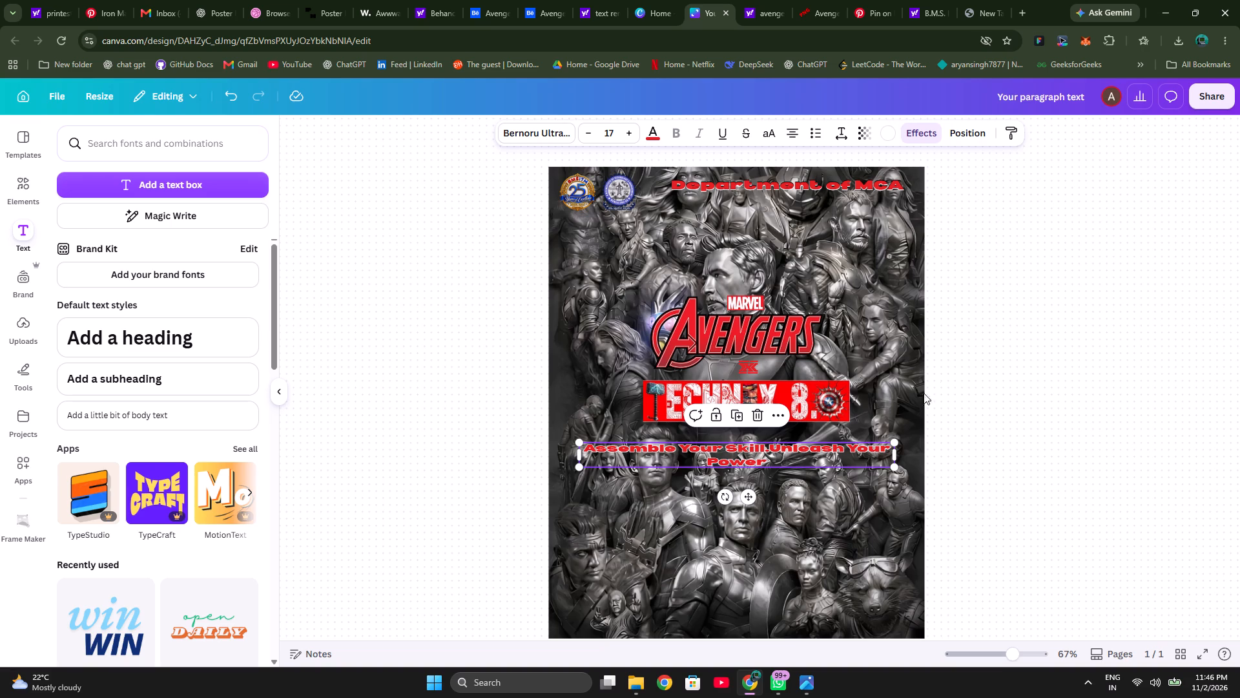
# Copy the tagline's text style and apply it to the Department of MCA header.
pyautogui.click(772, 460)
pyautogui.click(772, 460)
pyautogui.moveTo(772, 460); pyautogui.dragTo(714, 460)
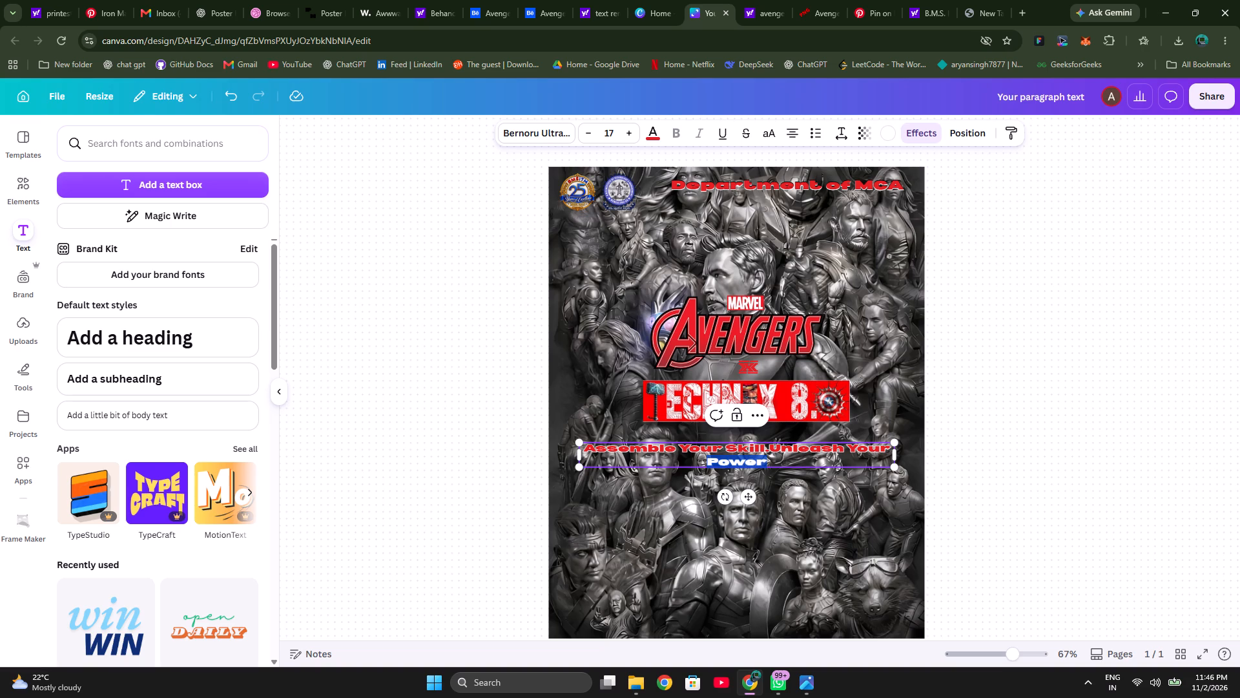
pyautogui.moveTo(714, 460); pyautogui.dragTo(692, 449)
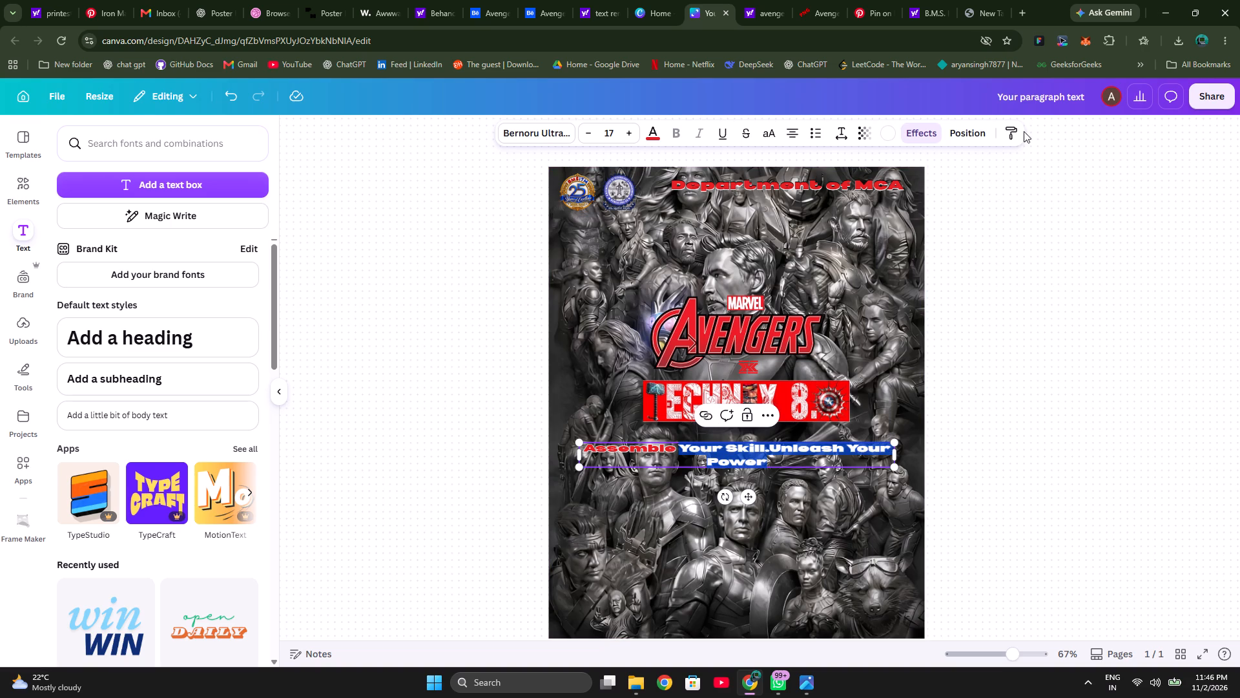
pyautogui.click(1011, 131)
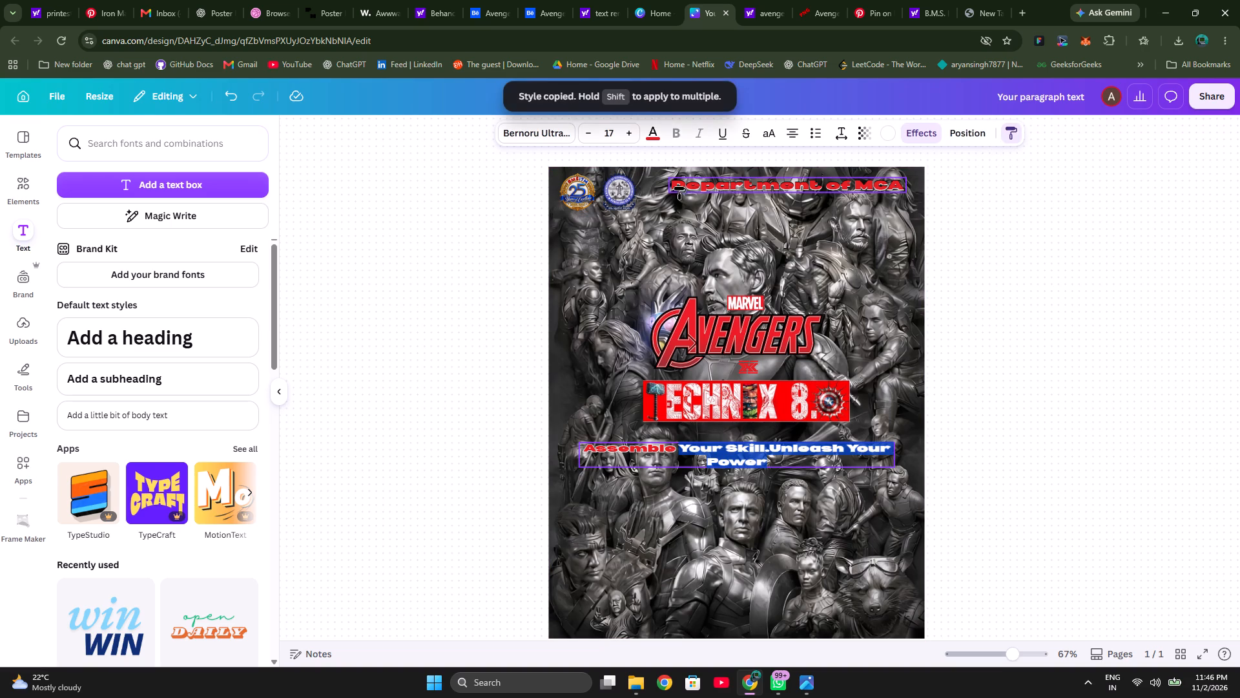
pyautogui.click(674, 182)
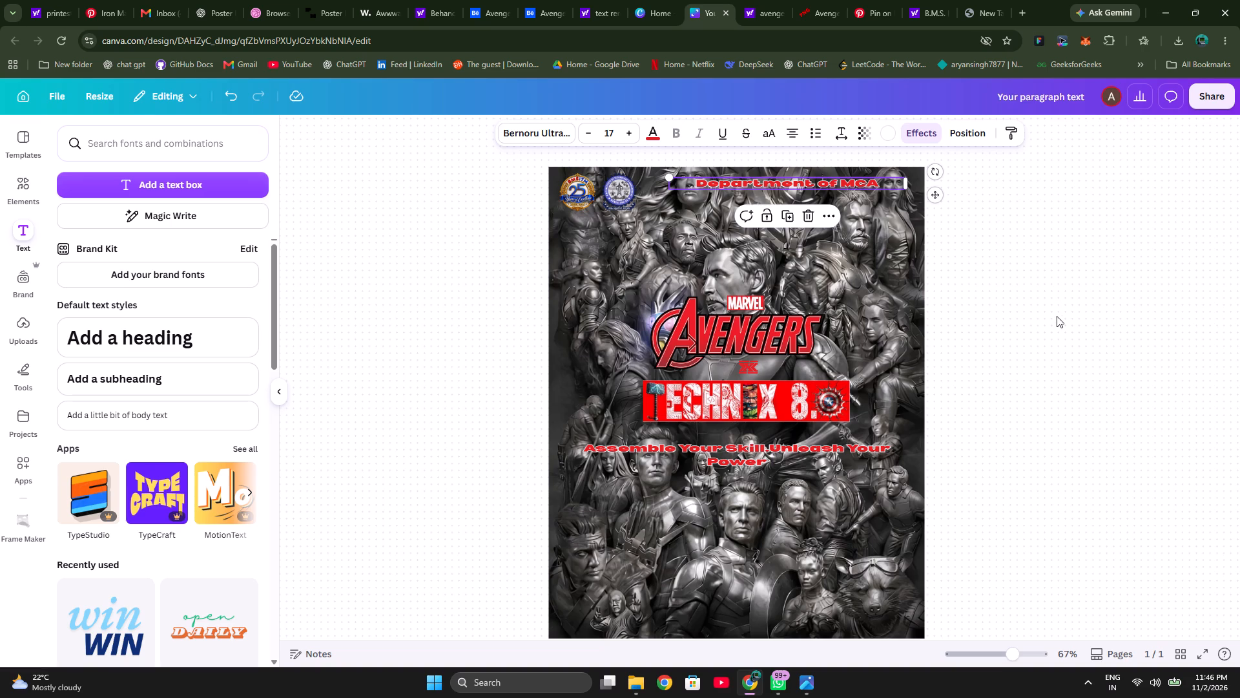
# Enlarge the Department of MCA header to font size 21 so it fits on one line.
pyautogui.click(632, 132)
pyautogui.tripleClick(632, 132)
pyautogui.click(632, 132)
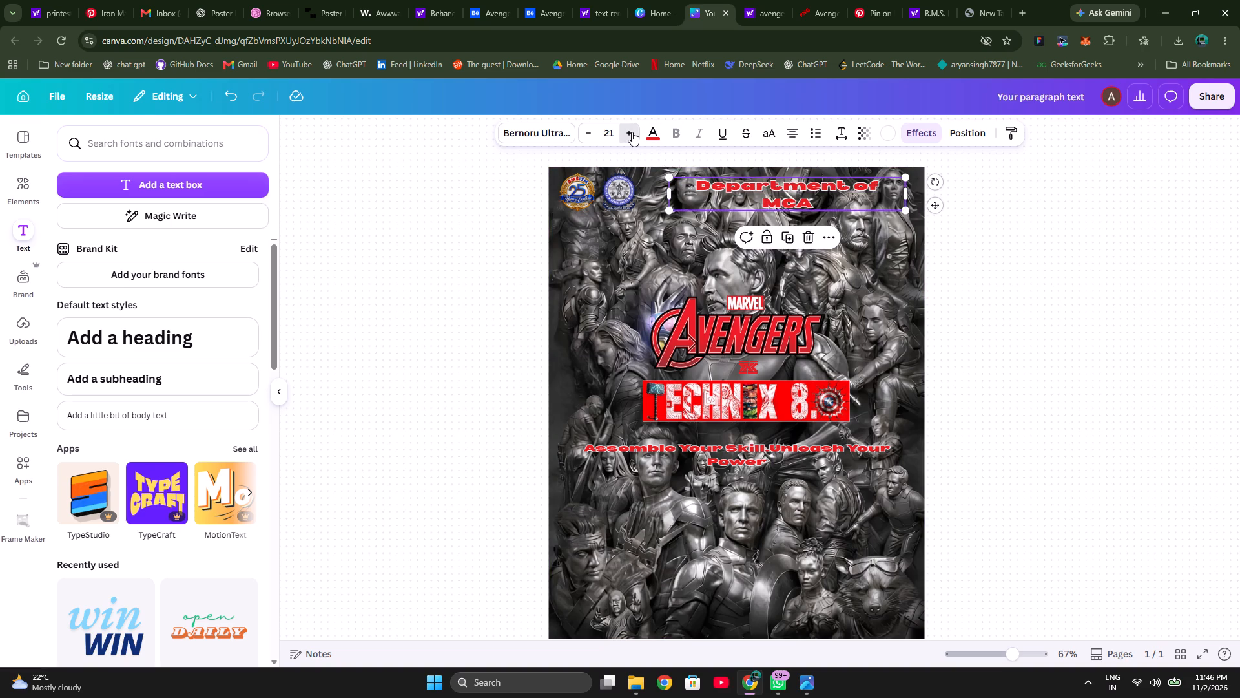
pyautogui.click(588, 131)
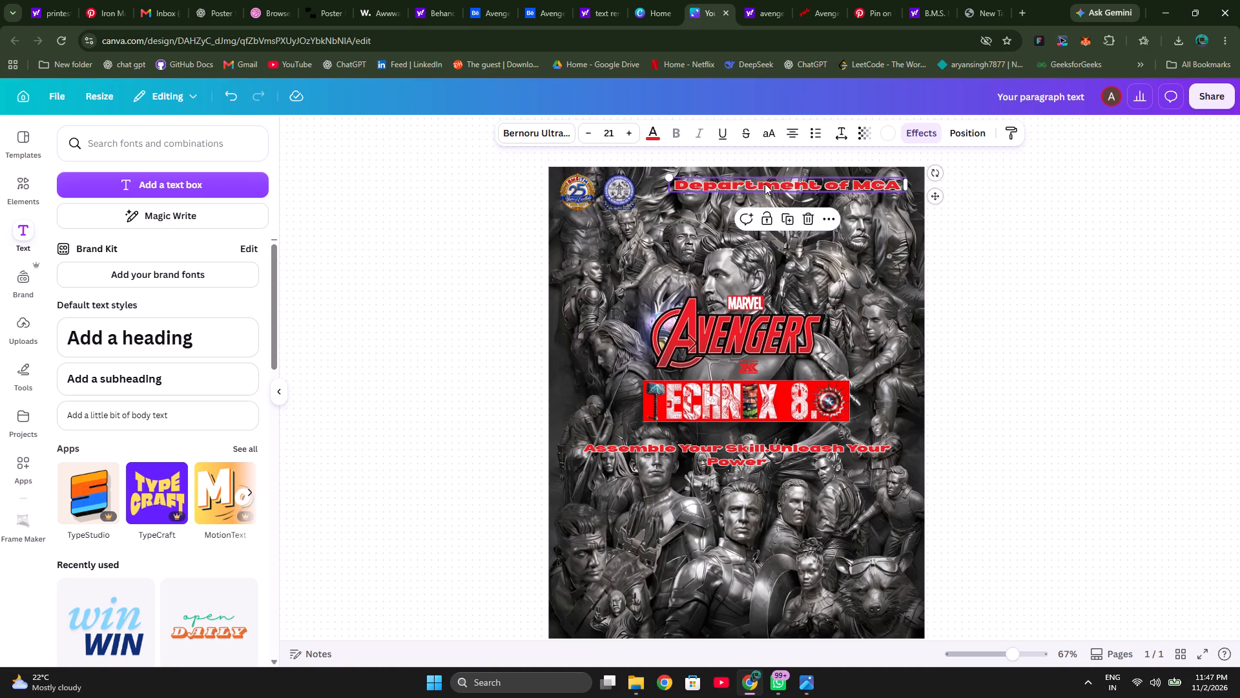
# Move the Department of MCA header slightly down and left to line up with the middle of the college emblems, and deselect it.
pyautogui.moveTo(765, 184); pyautogui.dragTo(761, 190)
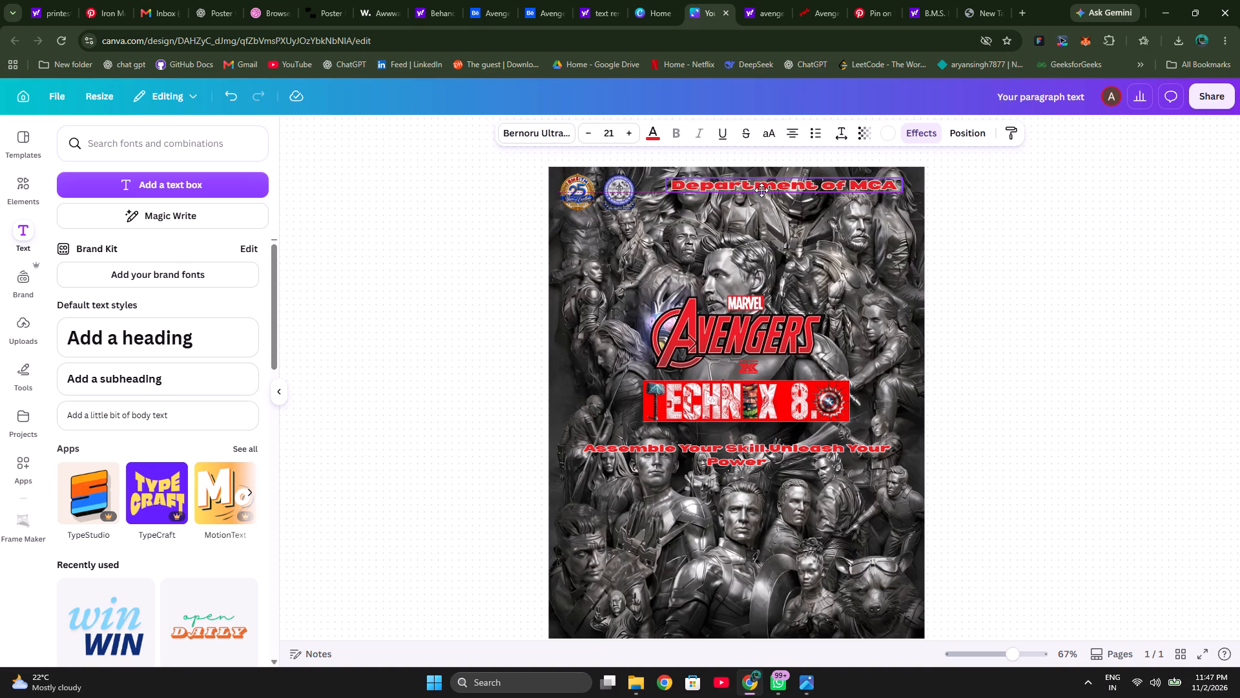
pyautogui.moveTo(761, 190); pyautogui.dragTo(759, 188)
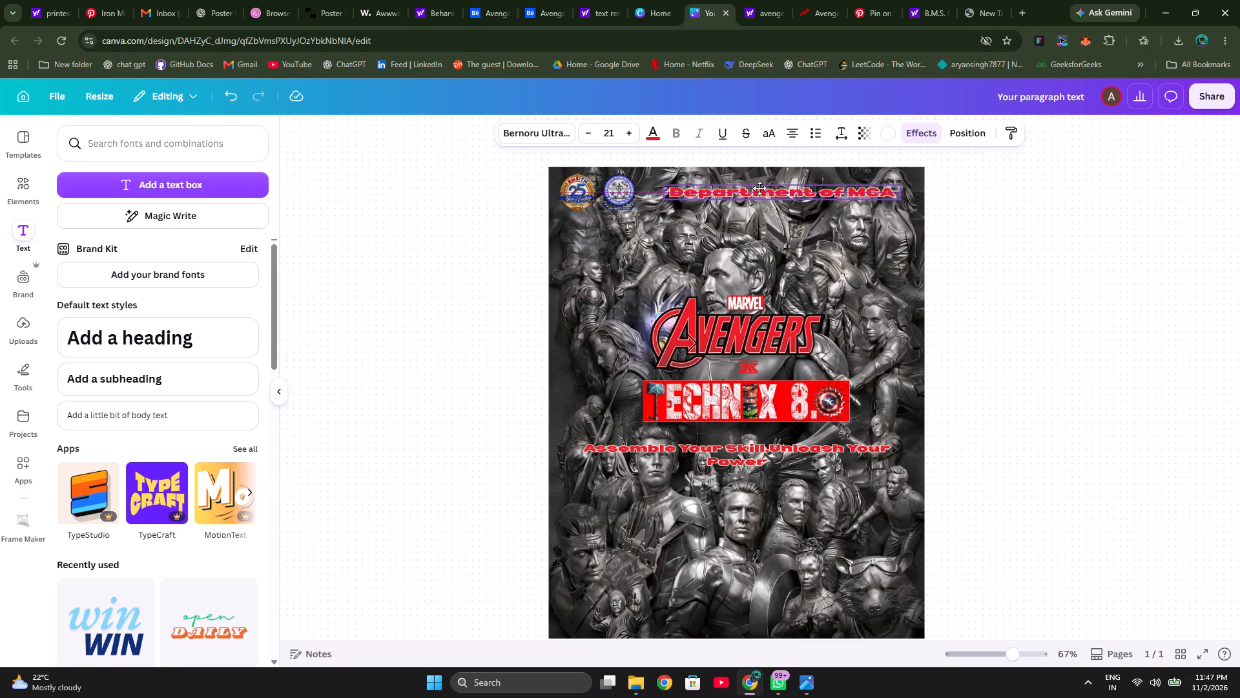
pyautogui.moveTo(759, 188); pyautogui.dragTo(758, 188)
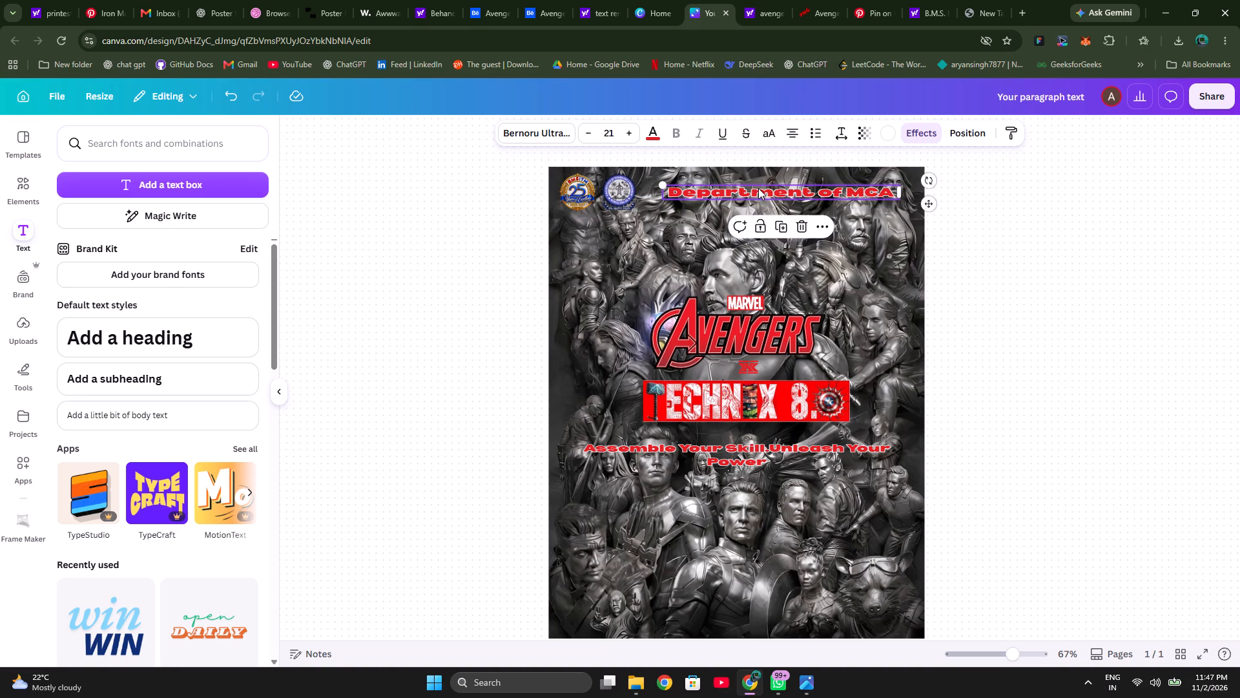
pyautogui.click(1019, 290)
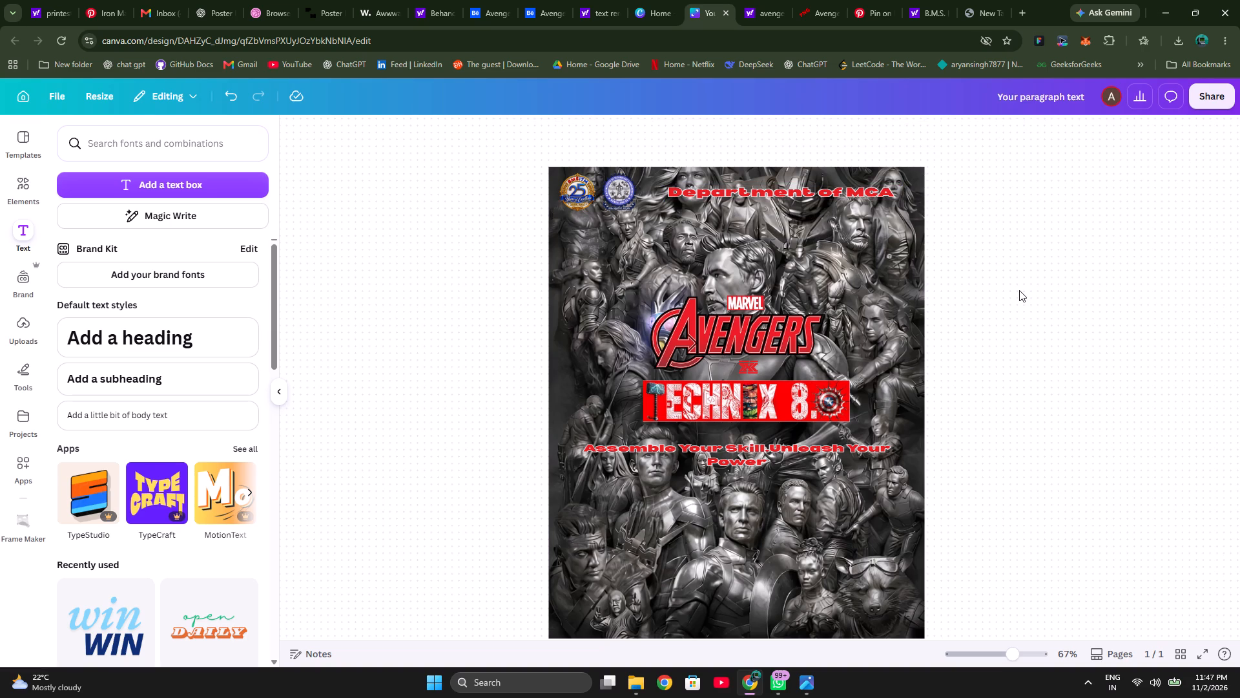
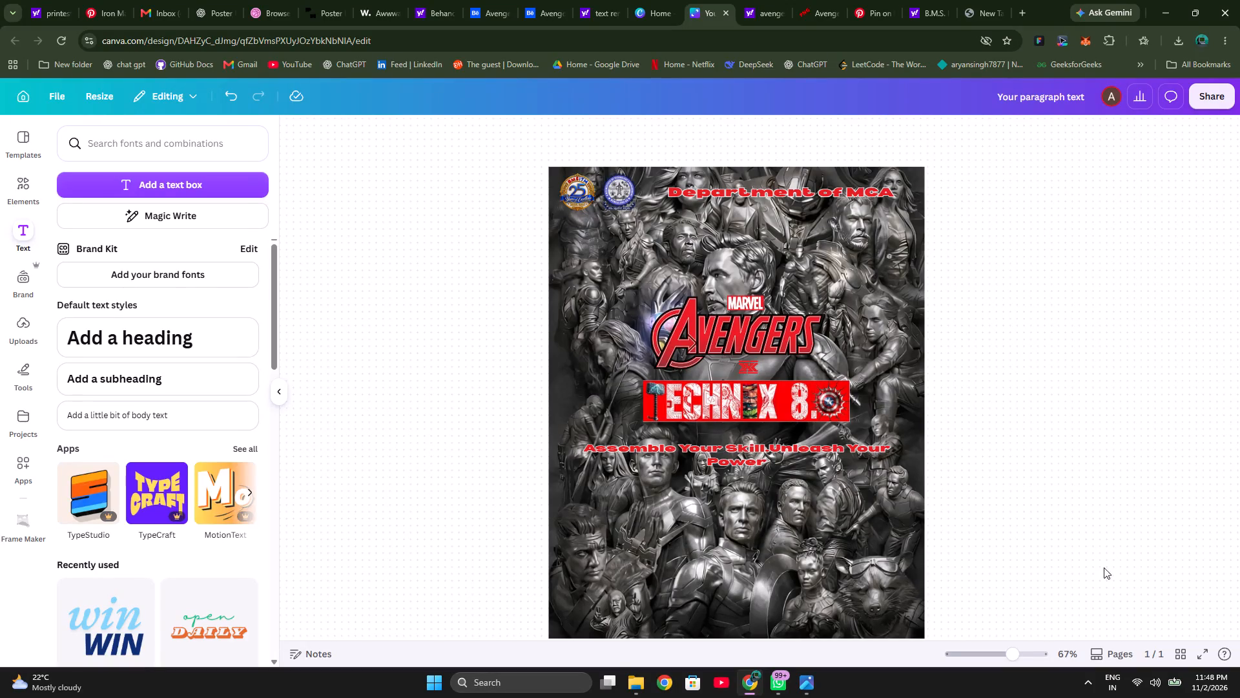
# Try the Windows display brightness at maximum, set it to about three quarters, and return to the poster.
pyautogui.click(1147, 675)
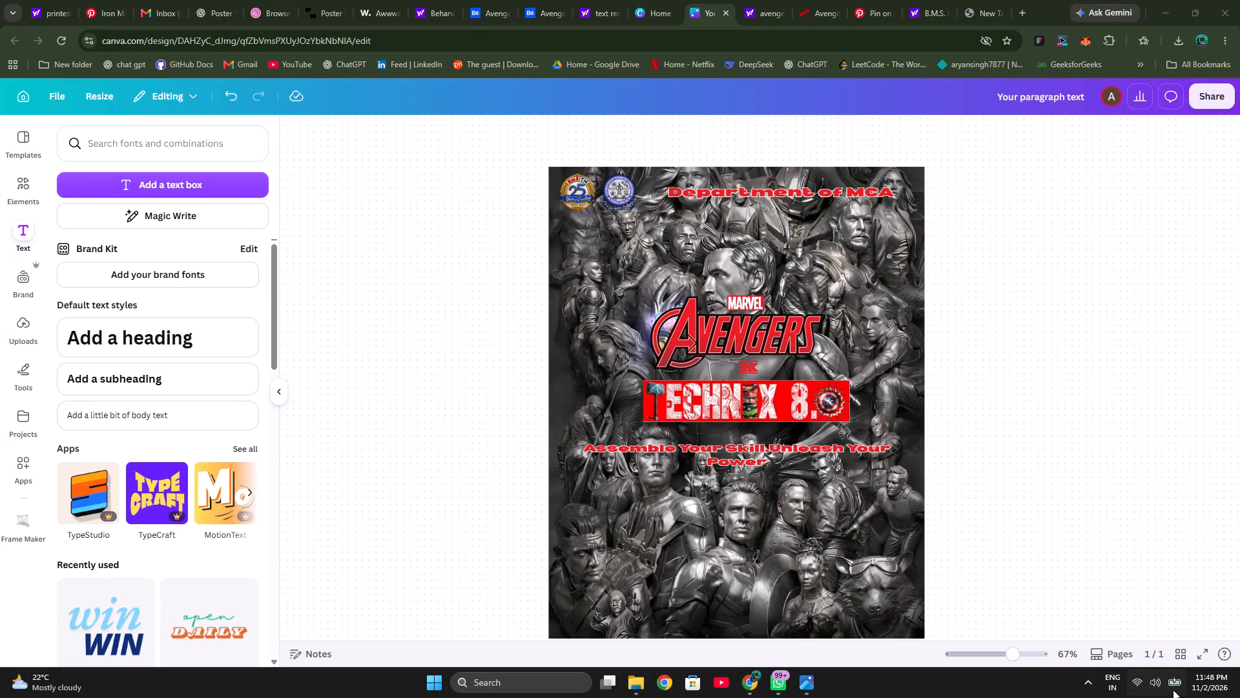
pyautogui.click(1168, 688)
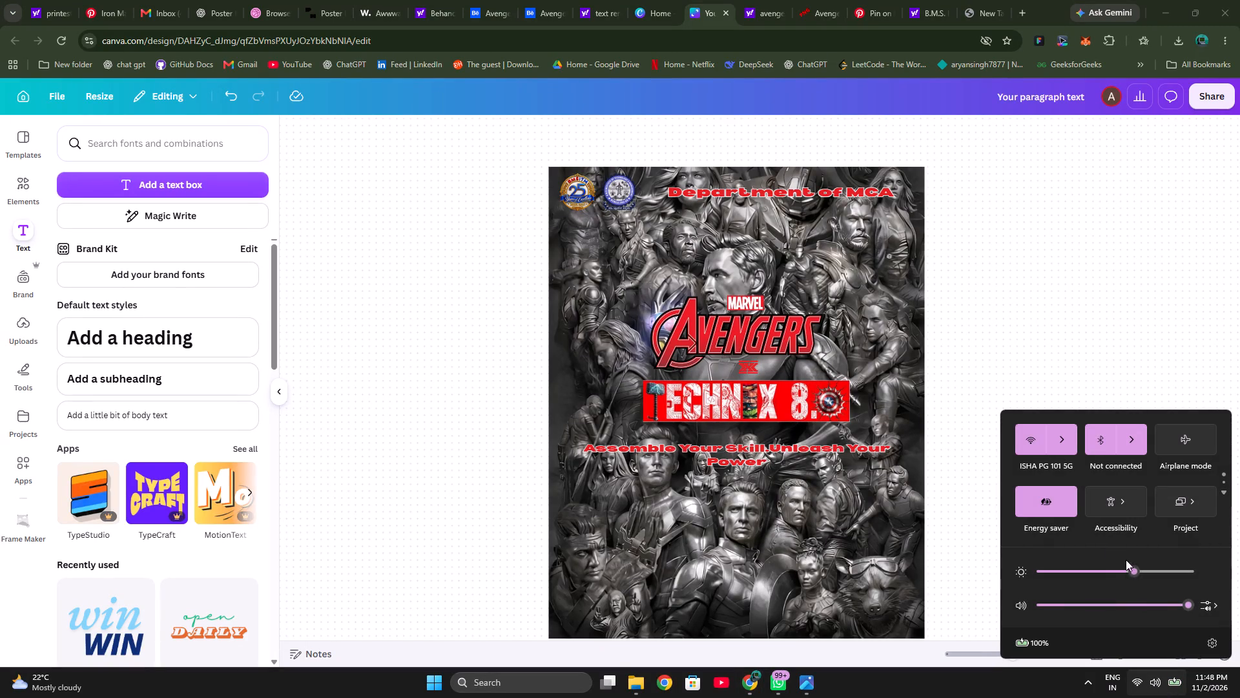
pyautogui.moveTo(1131, 570); pyautogui.dragTo(1208, 569)
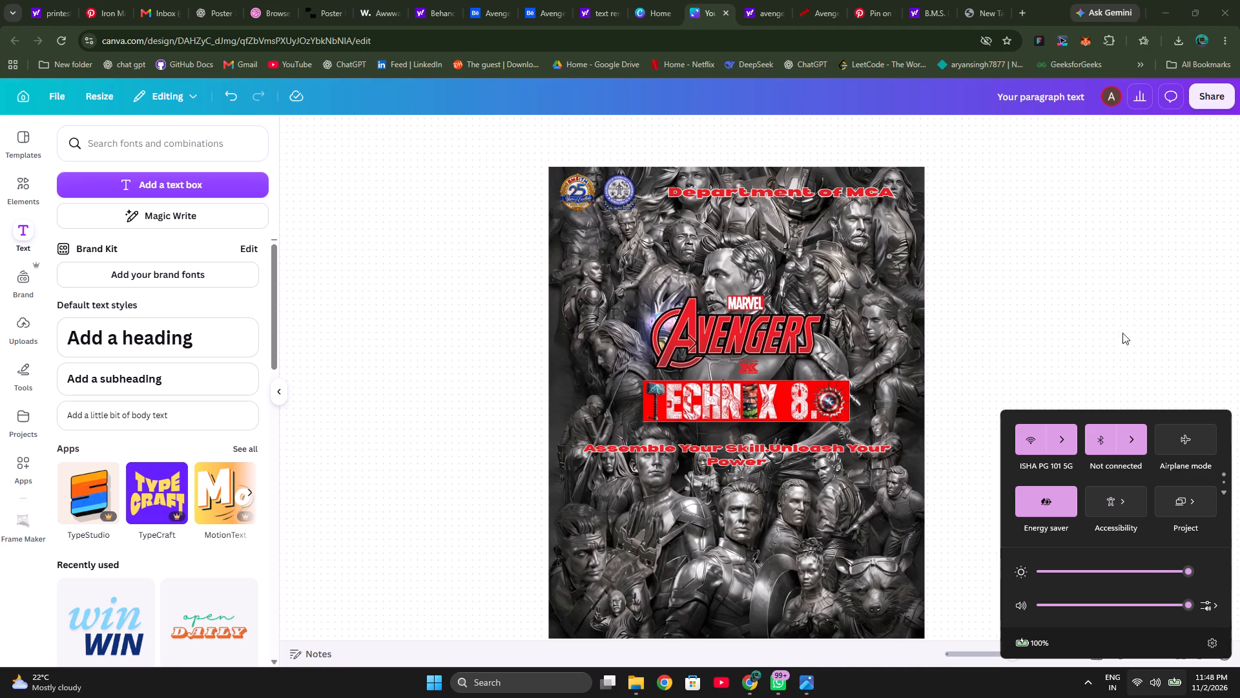
pyautogui.click(1153, 569)
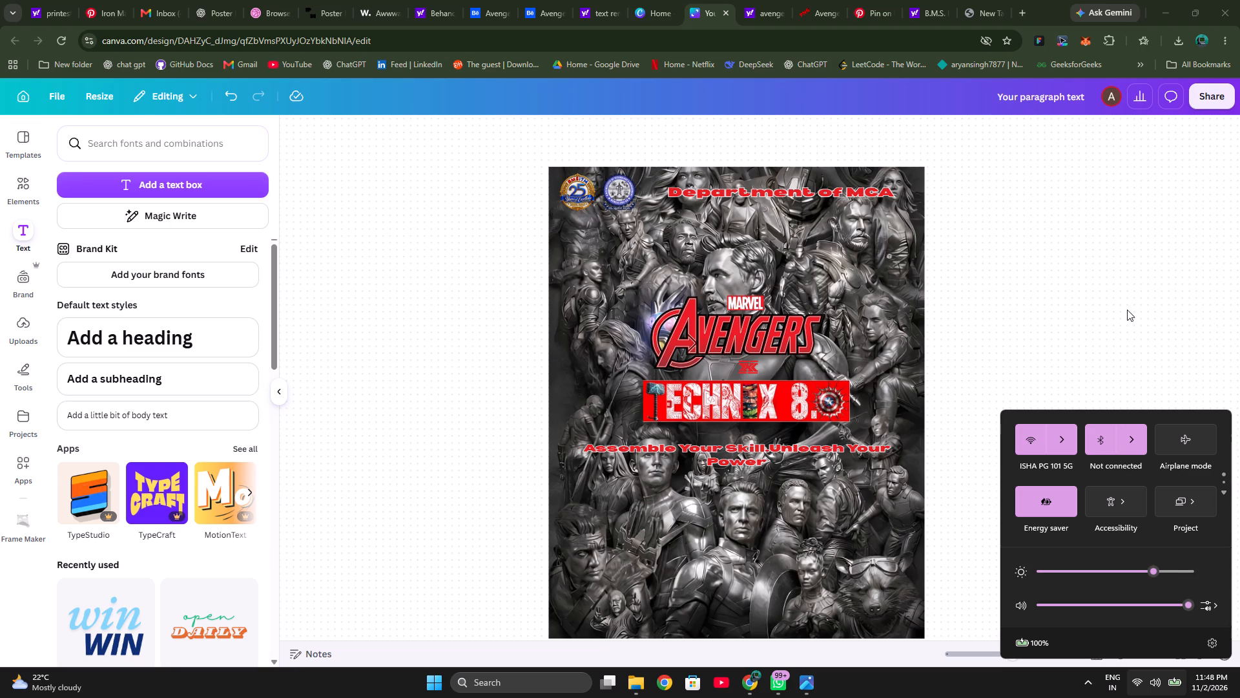
pyautogui.click(1127, 310)
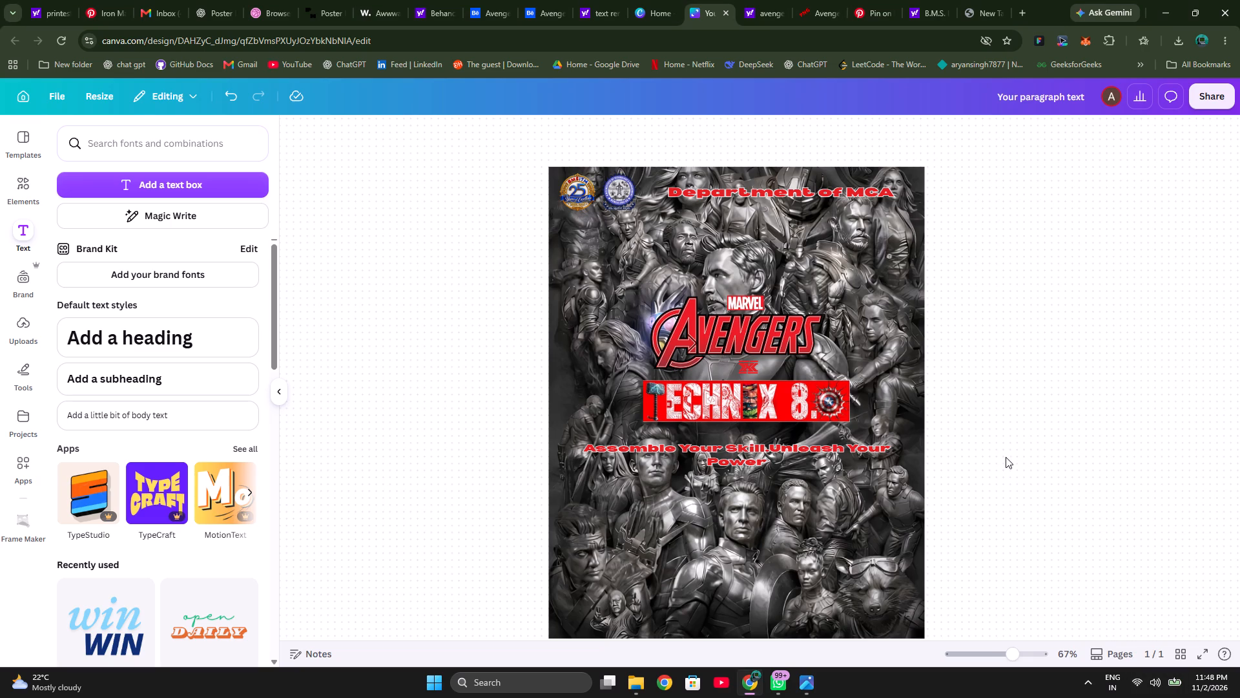
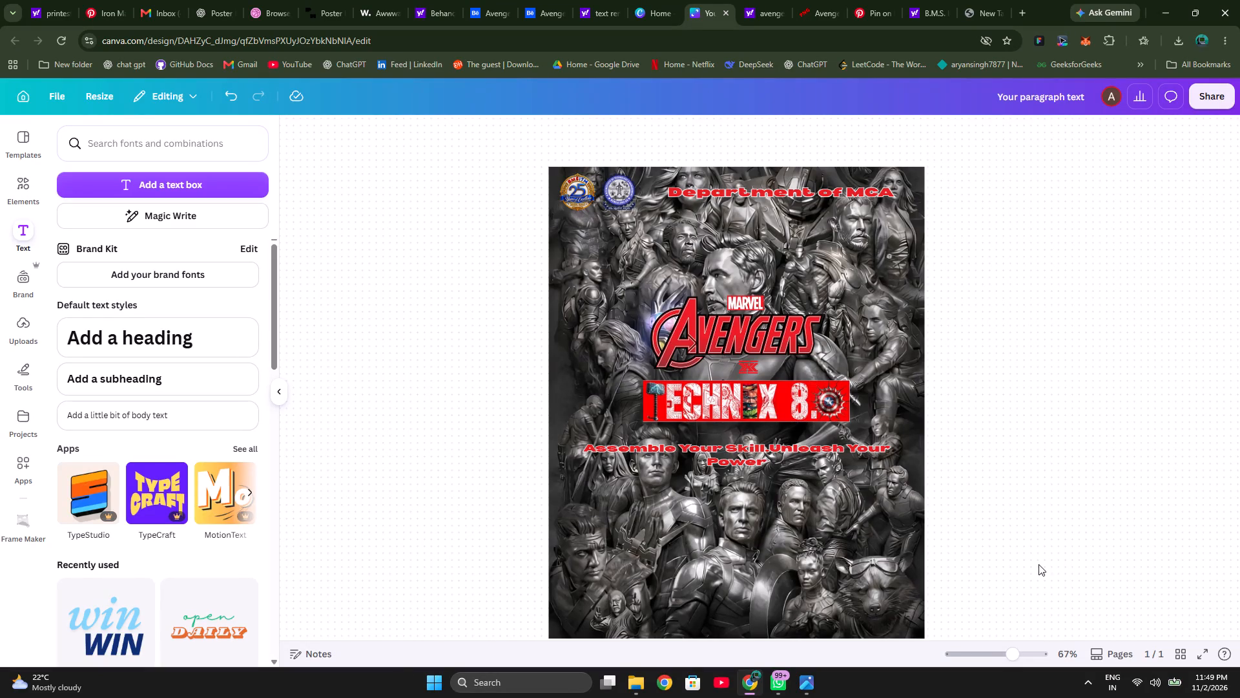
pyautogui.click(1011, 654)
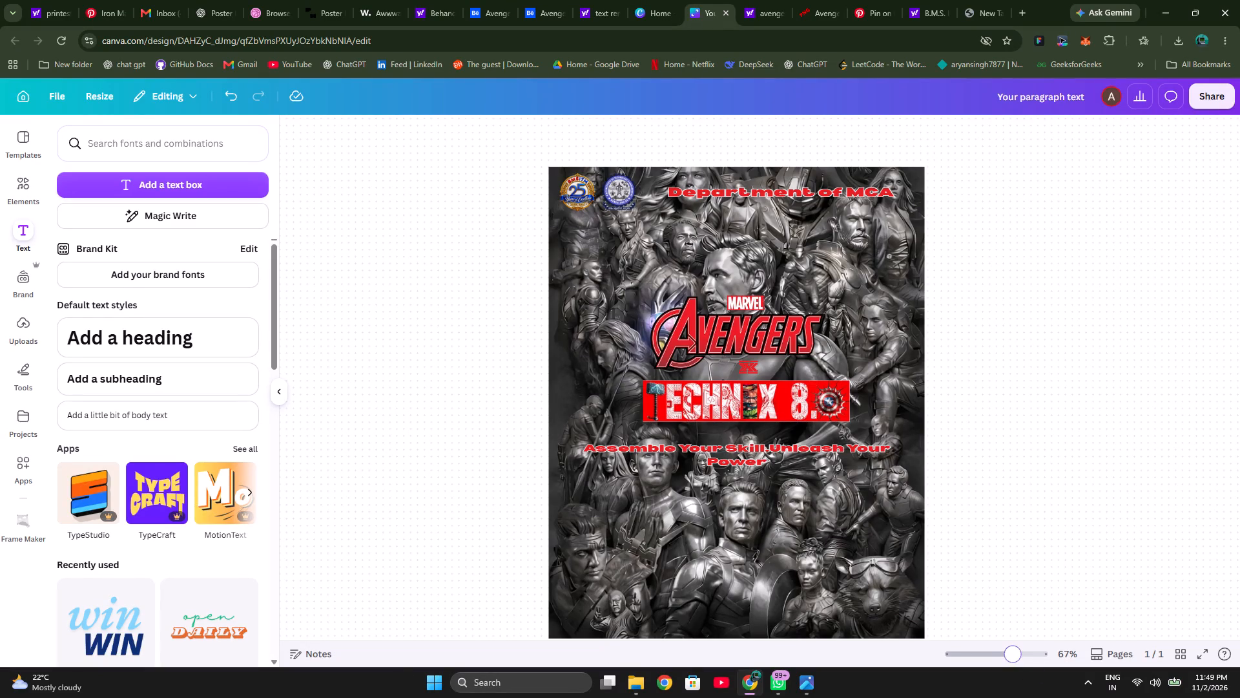
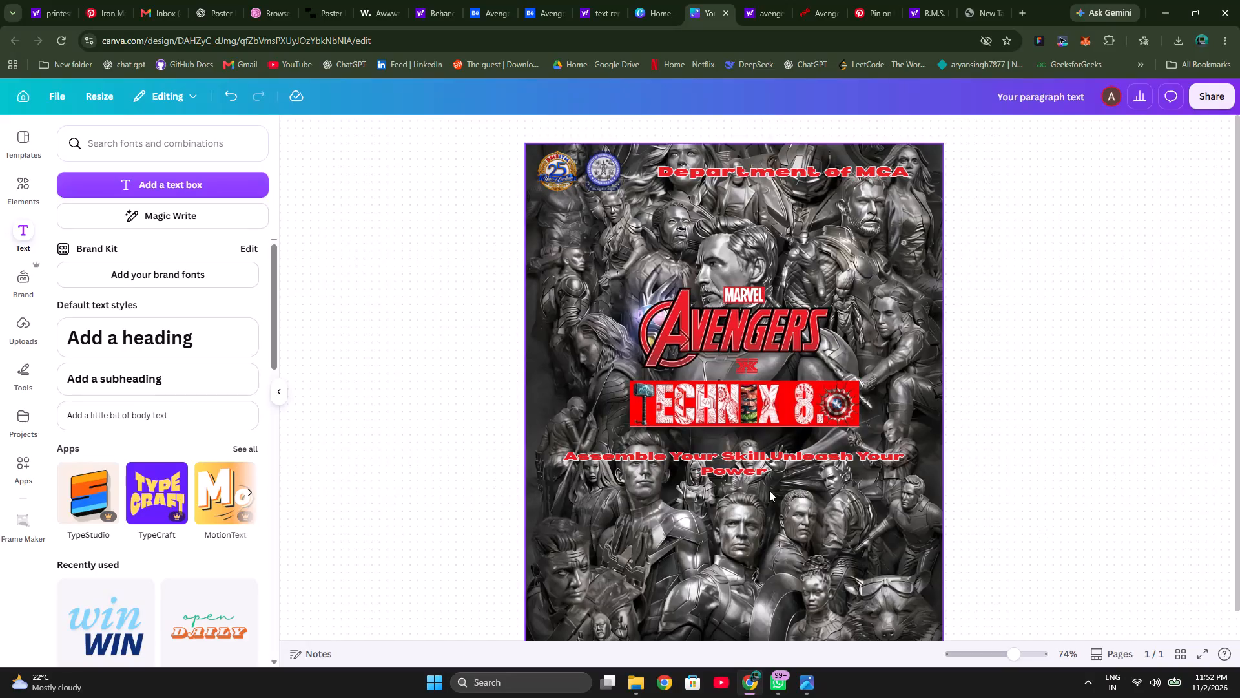
# Move the tagline up to just below the Technix 8.0 title and shift it slightly right to sit roughly centred beneath it.
pyautogui.moveTo(758, 459); pyautogui.dragTo(762, 439)
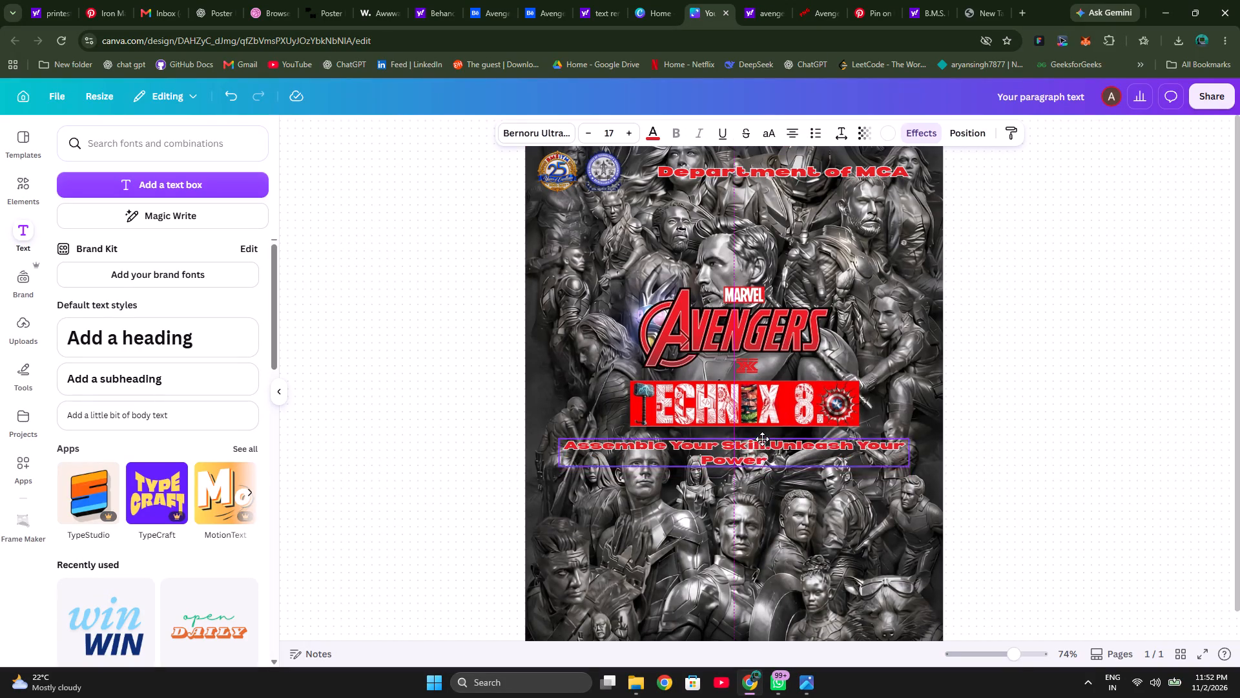
pyautogui.moveTo(762, 439); pyautogui.dragTo(758, 448)
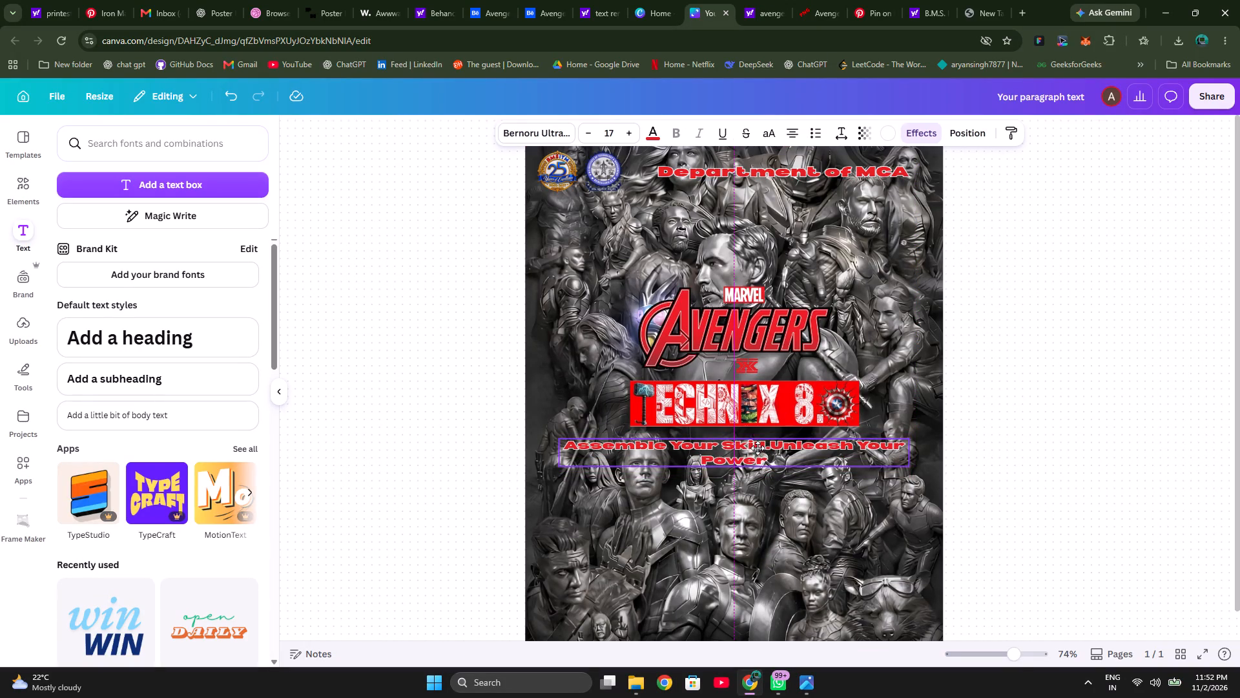
pyautogui.moveTo(758, 448); pyautogui.dragTo(759, 450)
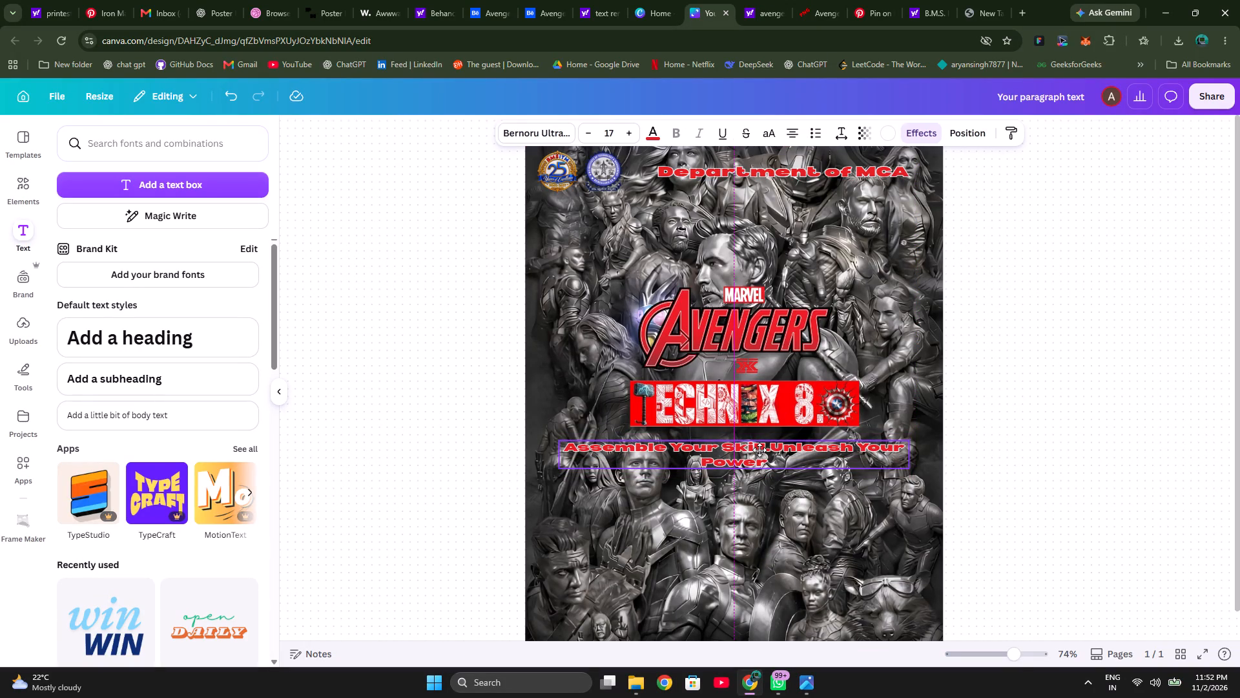
pyautogui.moveTo(759, 450); pyautogui.dragTo(766, 448)
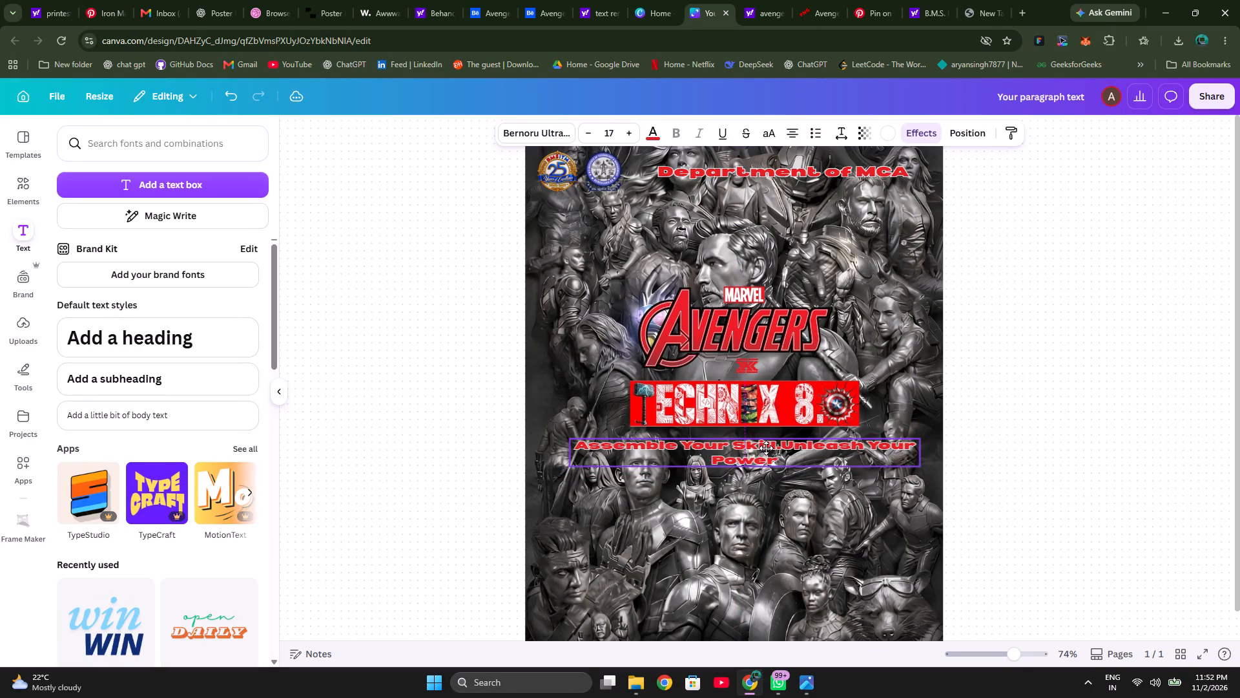
pyautogui.moveTo(766, 448); pyautogui.dragTo(765, 448)
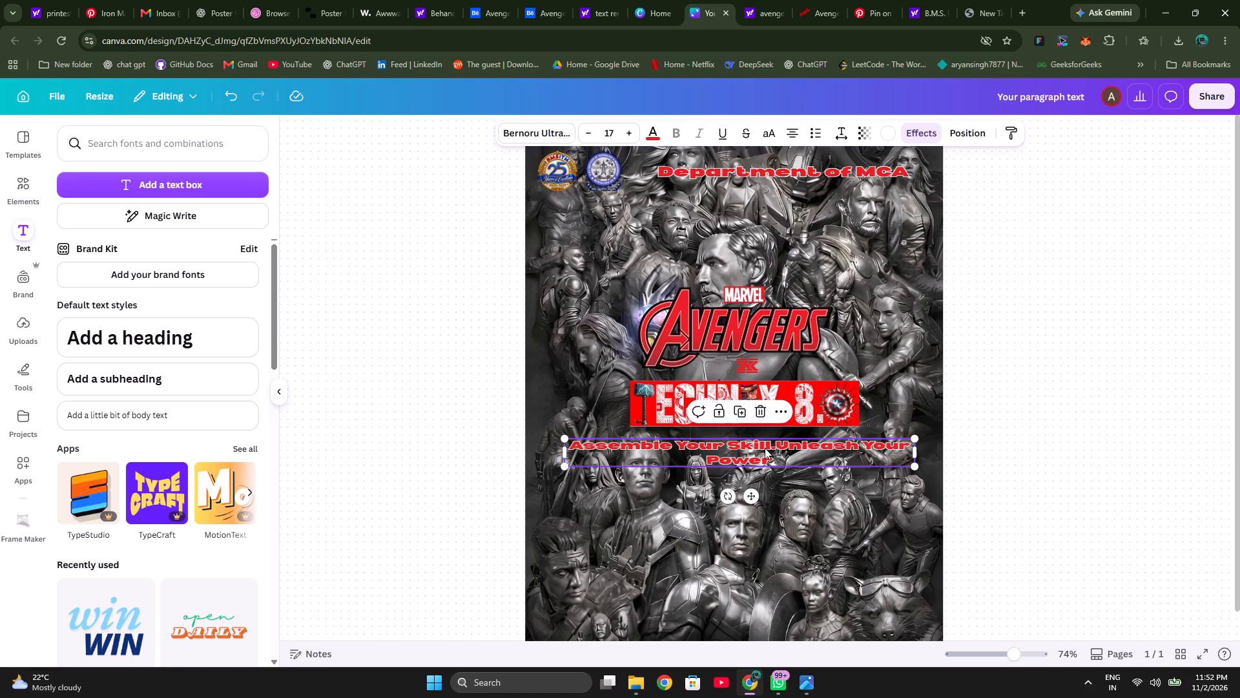
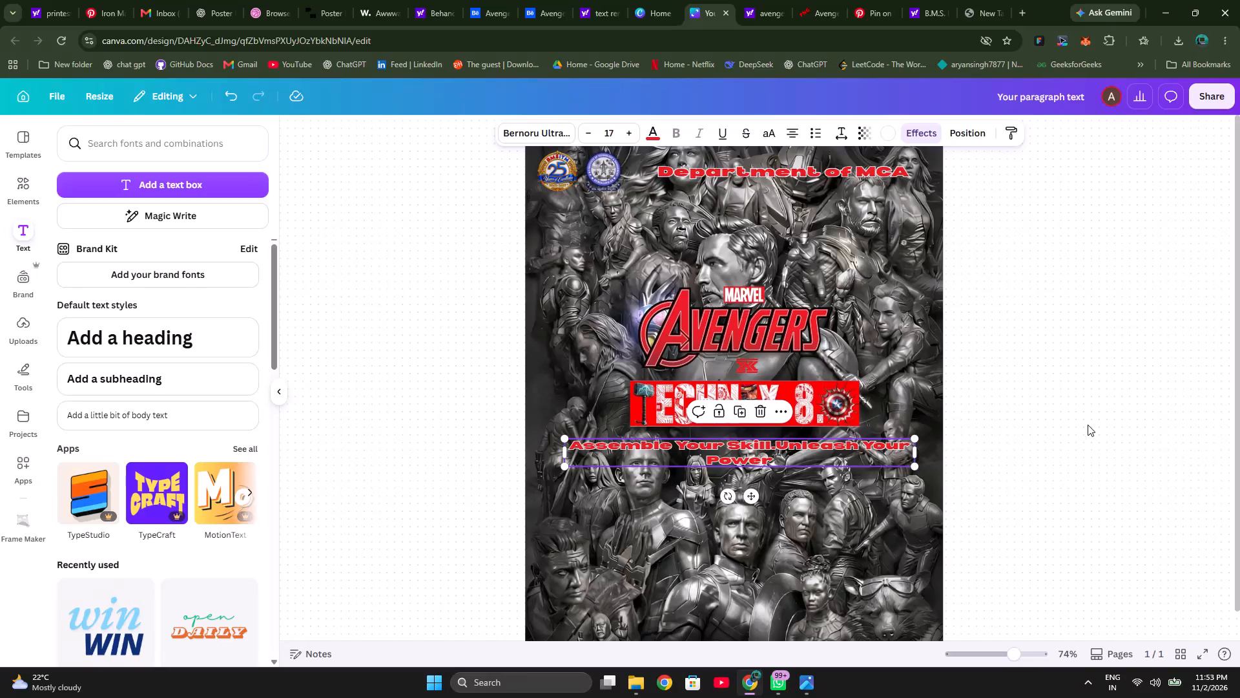
# Add a new body text box and place it below the tagline, in the poster's left half.
pyautogui.click(1088, 425)
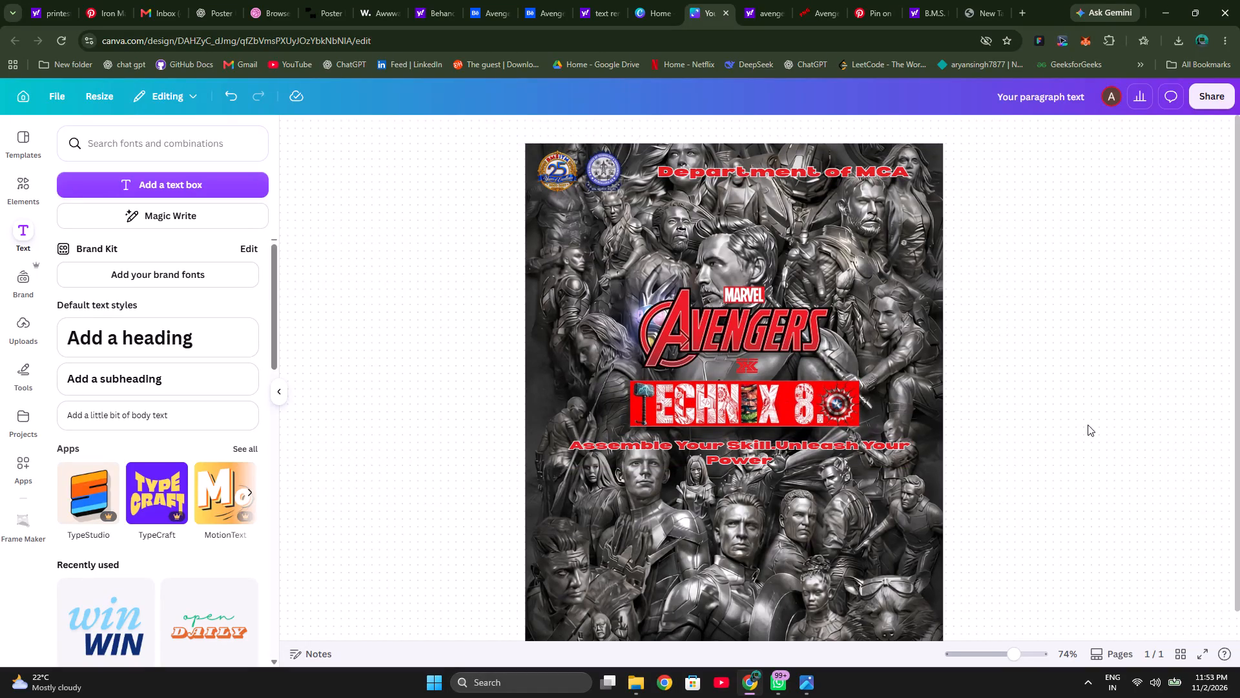
pyautogui.click(204, 186)
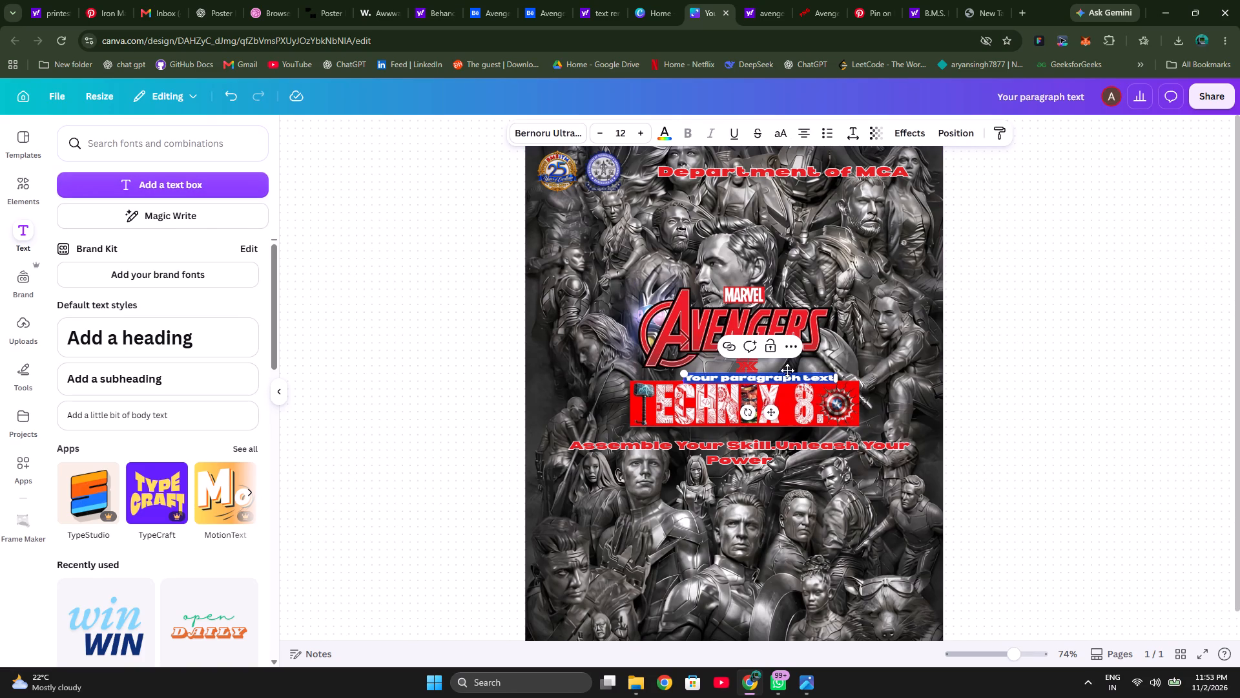
pyautogui.moveTo(770, 413); pyautogui.dragTo(660, 546)
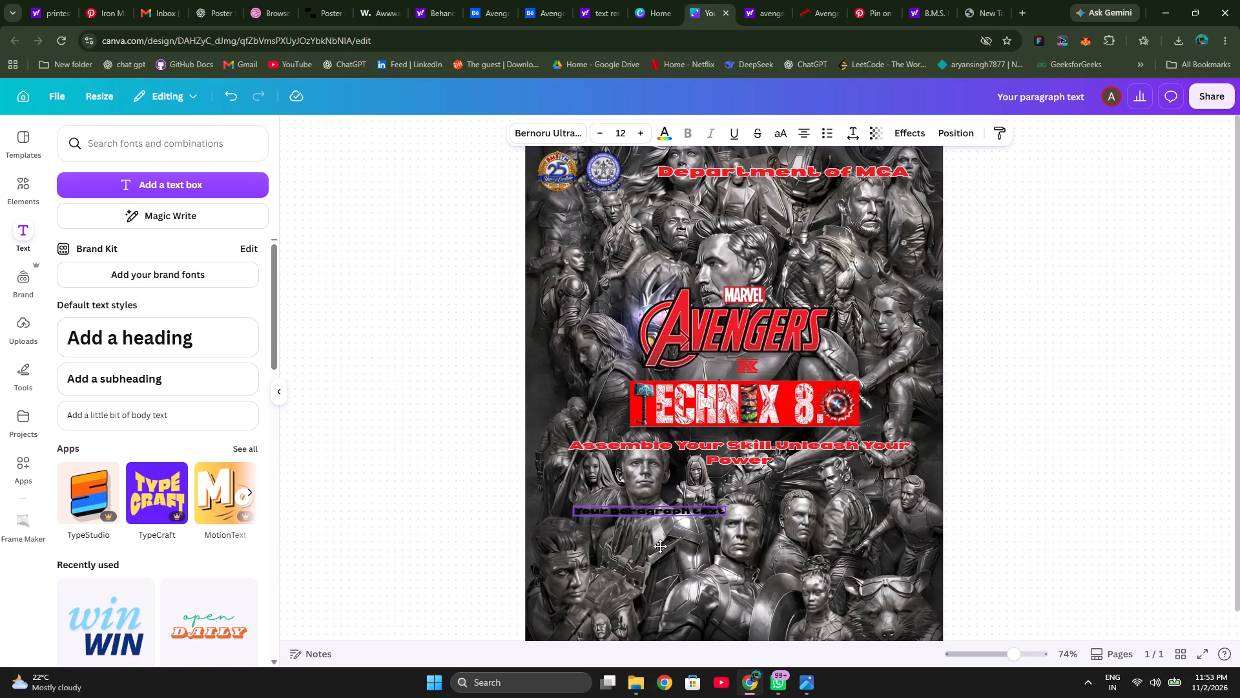
pyautogui.moveTo(660, 546); pyautogui.dragTo(646, 538)
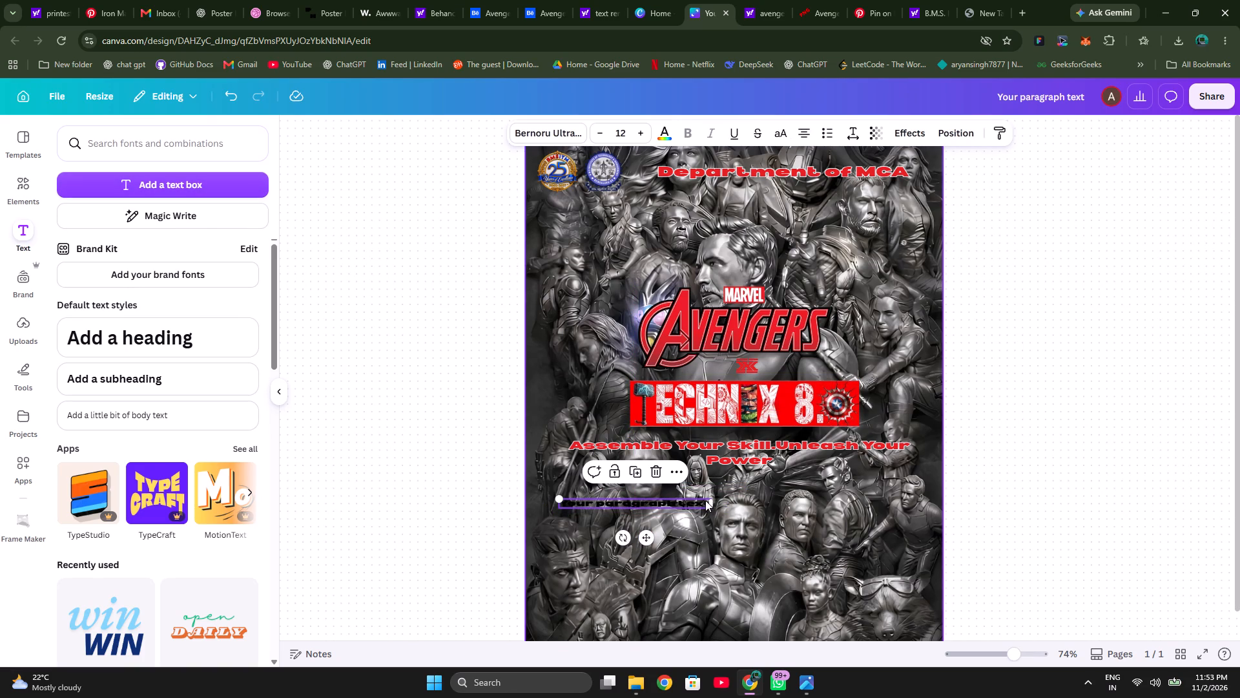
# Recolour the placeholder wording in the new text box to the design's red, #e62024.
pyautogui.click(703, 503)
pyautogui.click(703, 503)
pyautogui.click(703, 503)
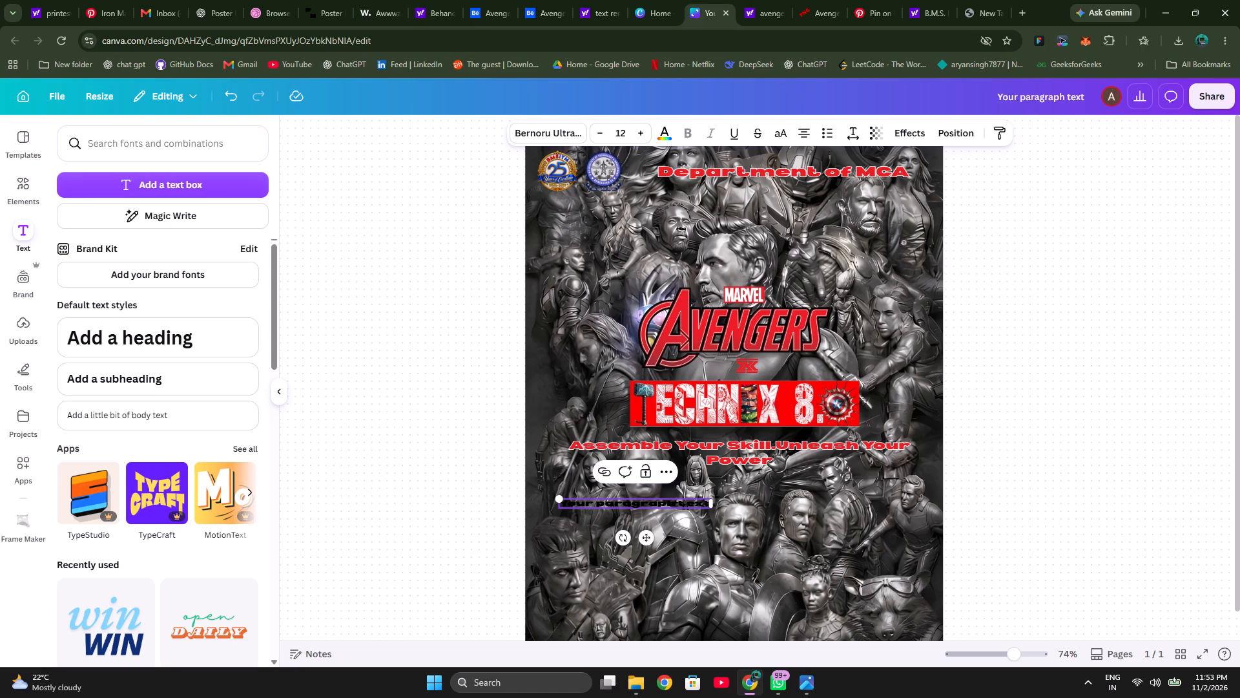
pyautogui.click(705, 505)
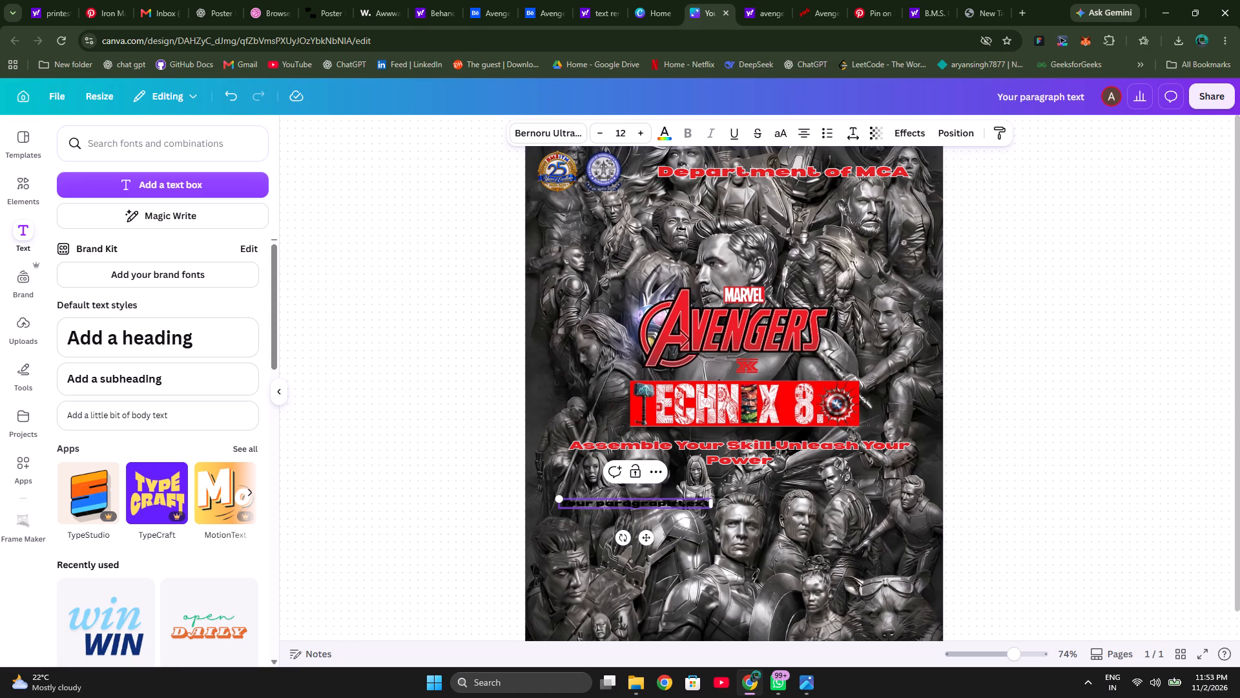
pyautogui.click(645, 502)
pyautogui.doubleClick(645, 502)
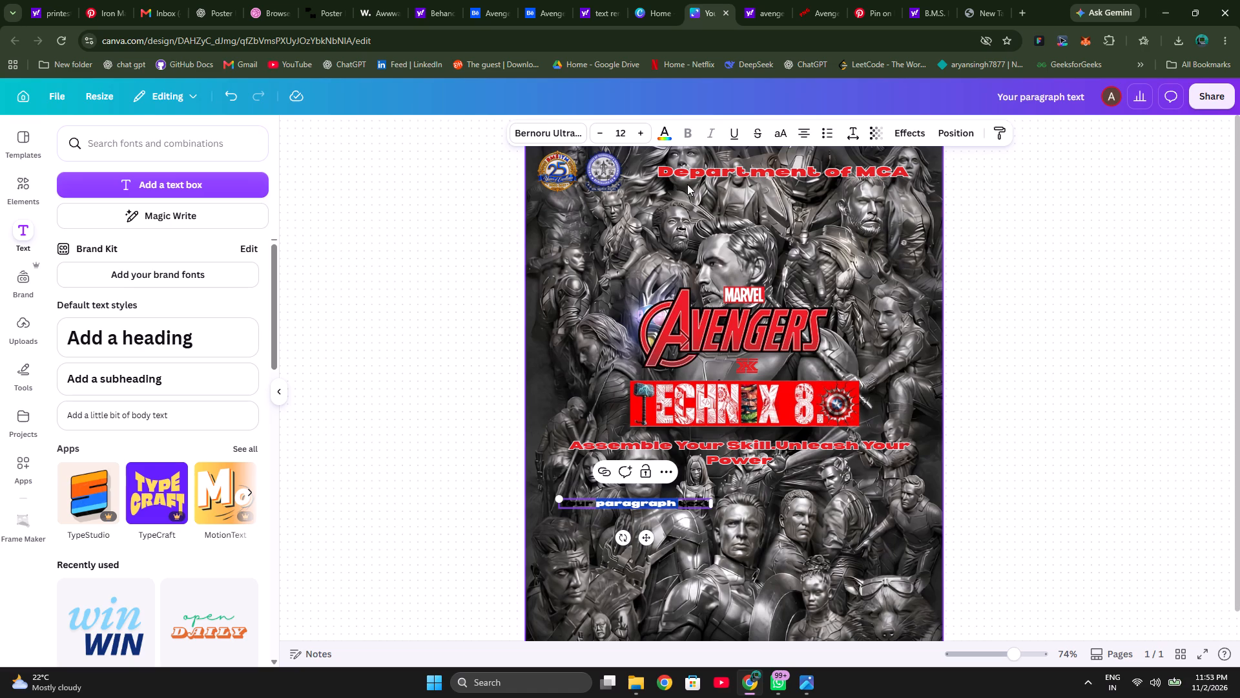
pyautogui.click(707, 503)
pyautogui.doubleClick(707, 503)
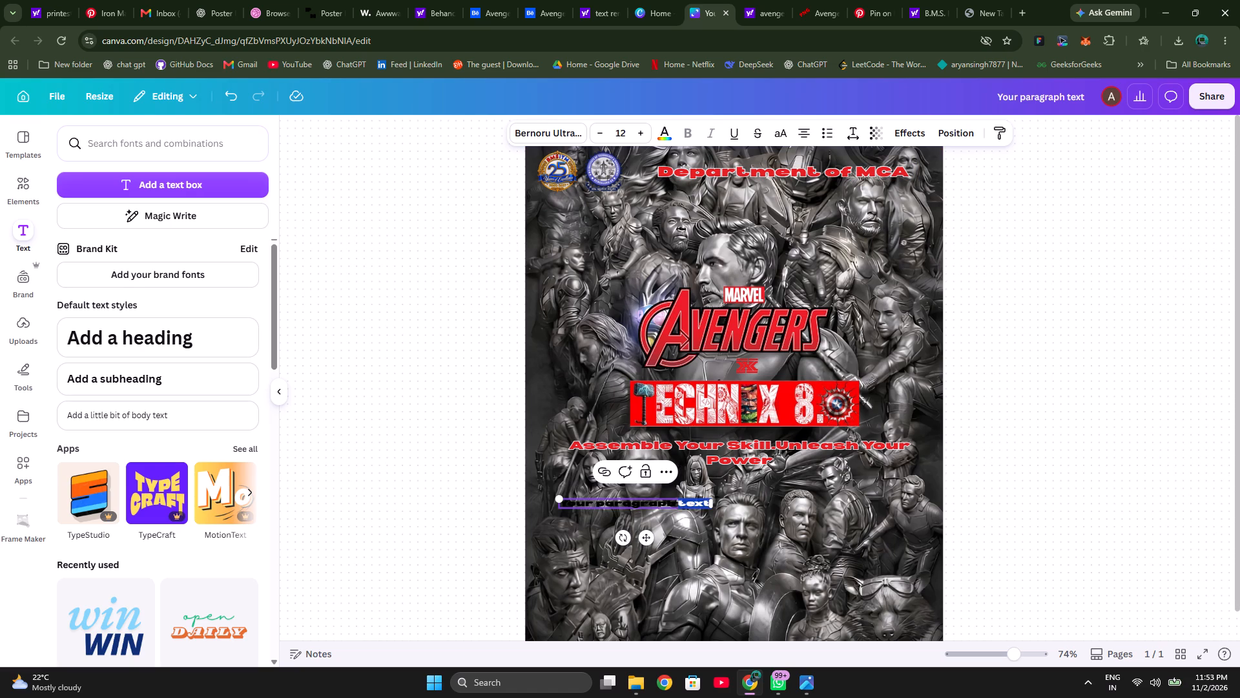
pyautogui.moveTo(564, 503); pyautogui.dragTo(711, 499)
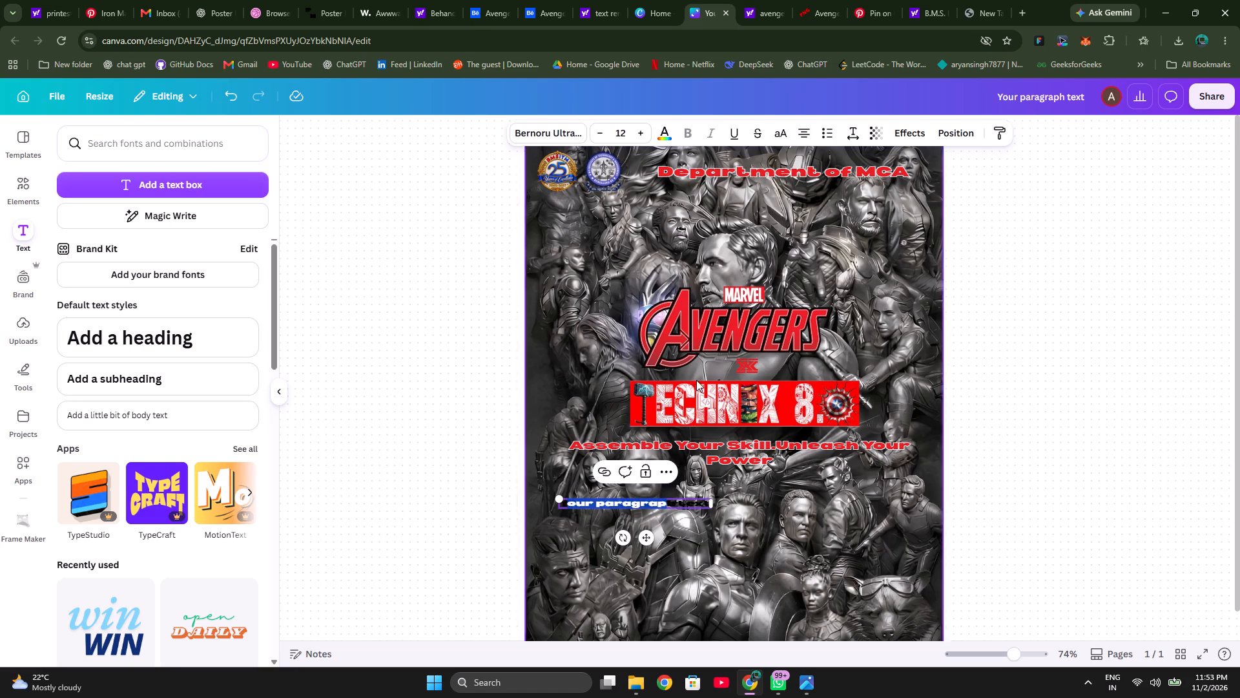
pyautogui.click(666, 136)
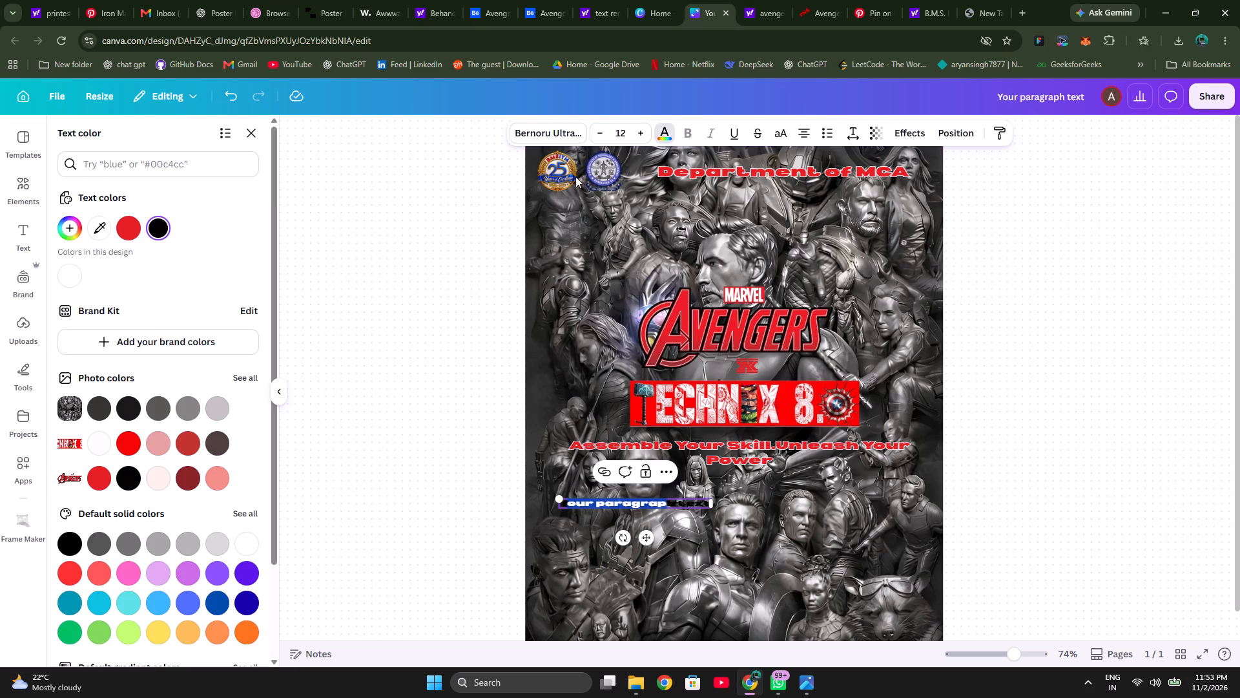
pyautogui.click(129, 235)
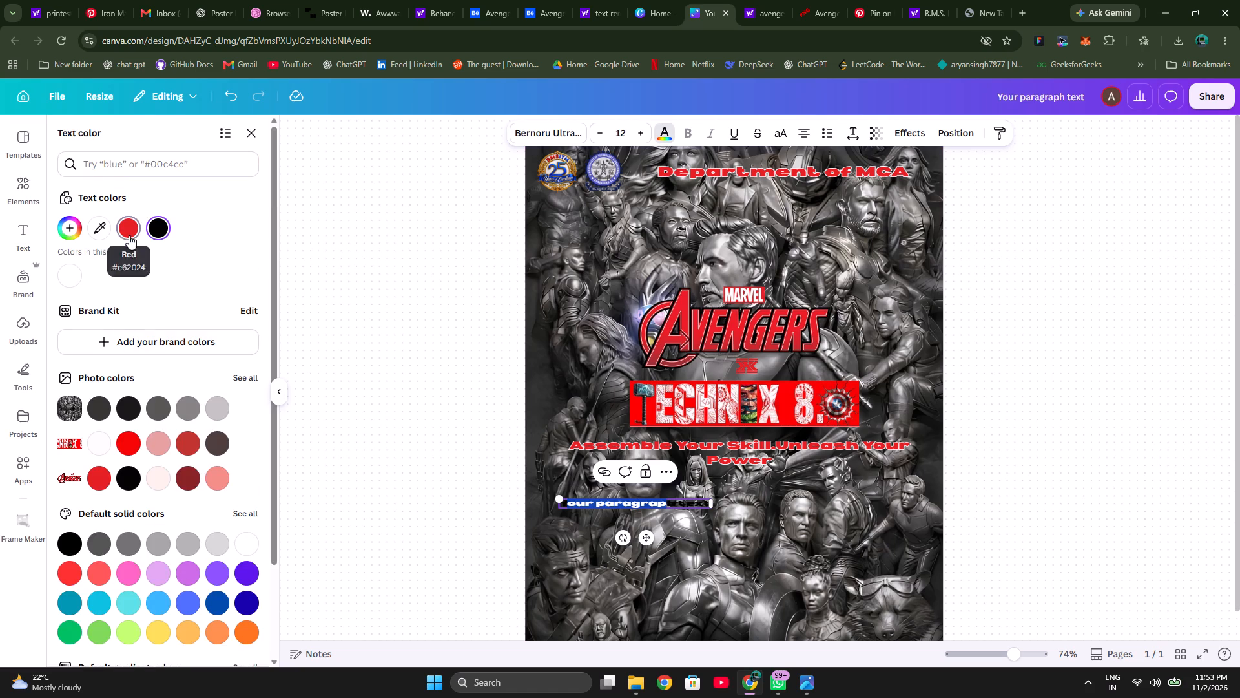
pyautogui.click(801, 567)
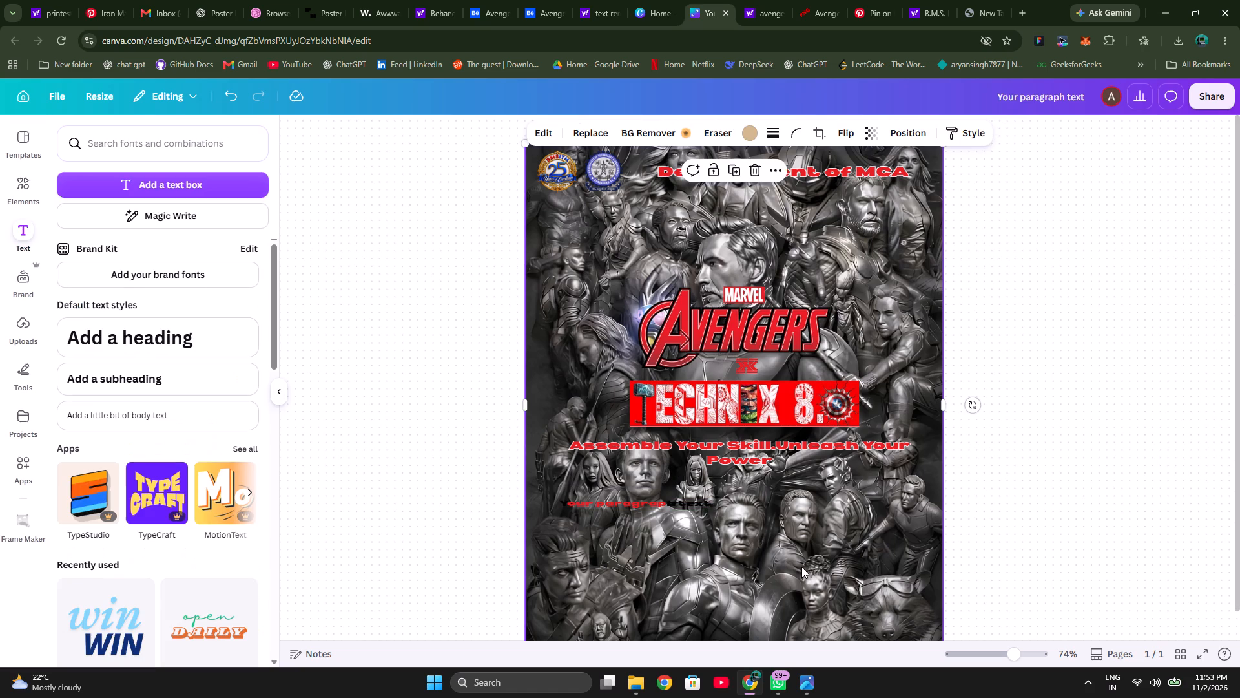
# Clear the placeholder wording from the new text box and begin entering "Facu" in its place.
pyautogui.click(708, 503)
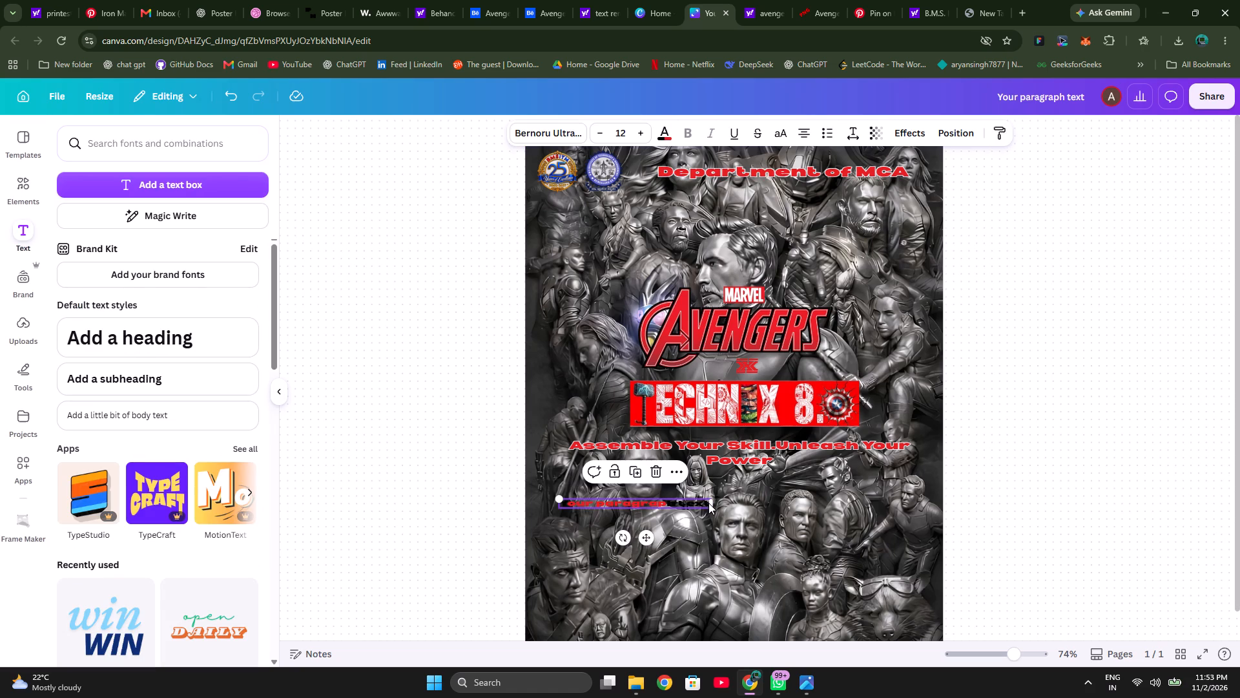
pyautogui.click(708, 503)
pyautogui.click(708, 503)
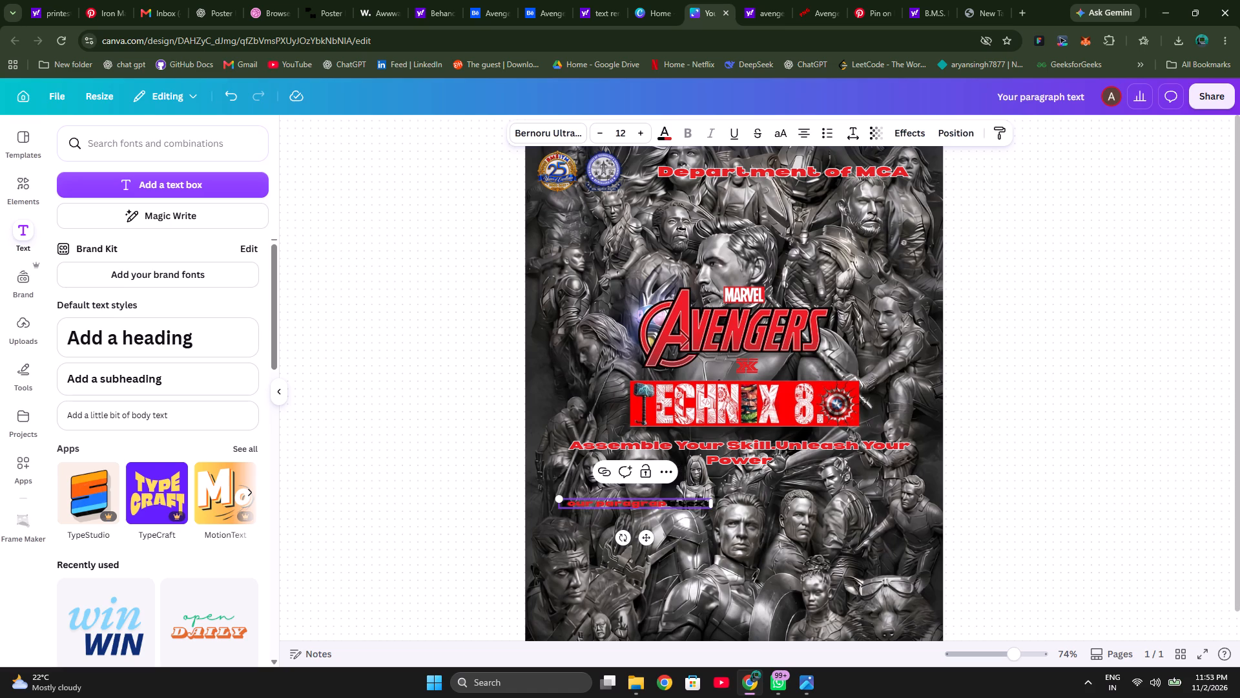
pyautogui.press('BackSpace')
pyautogui.press('BackSpace')
pyautogui.press('BackSpace')
pyautogui.press('BackSpace')
pyautogui.press('BackSpace')
pyautogui.press('BackSpace')
pyautogui.press('BackSpace')
pyautogui.press('BackSpace')
pyautogui.press('BackSpace')
pyautogui.press('BackSpace')
pyautogui.press('BackSpace')
pyautogui.press('BackSpace')
pyautogui.press('BackSpace')
pyautogui.press('BackSpace')
pyautogui.press('BackSpace')
pyautogui.press('BackSpace')
pyautogui.press('BackSpace')
pyautogui.press('BackSpace')
pyautogui.press('BackSpace')
pyautogui.press('BackSpace')
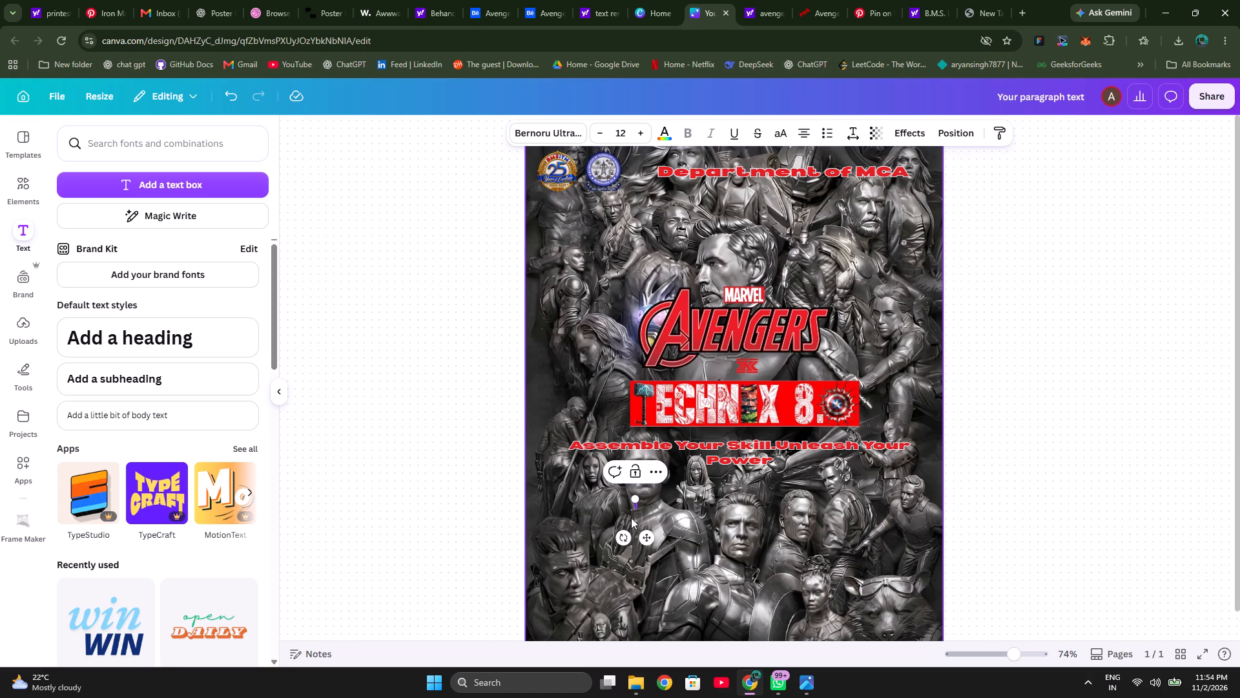
pyautogui.hotkey('shift', 'f')
pyautogui.press('a')
pyautogui.press('c')
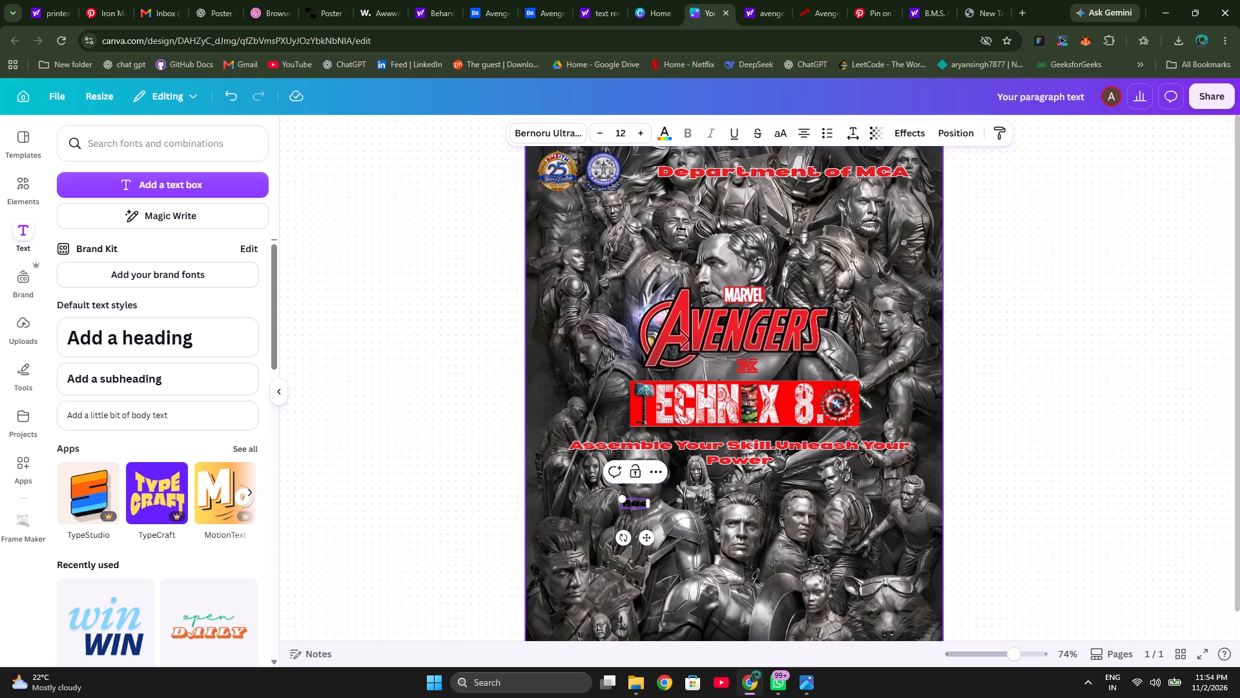
pyautogui.press('u')
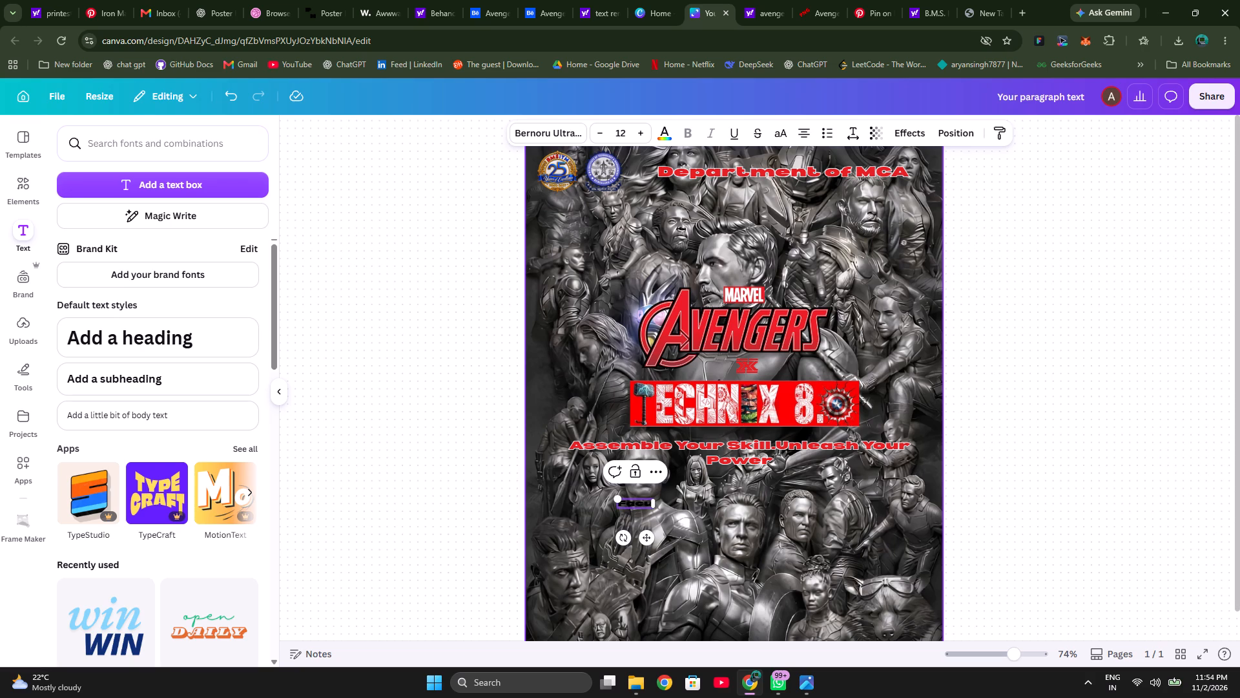
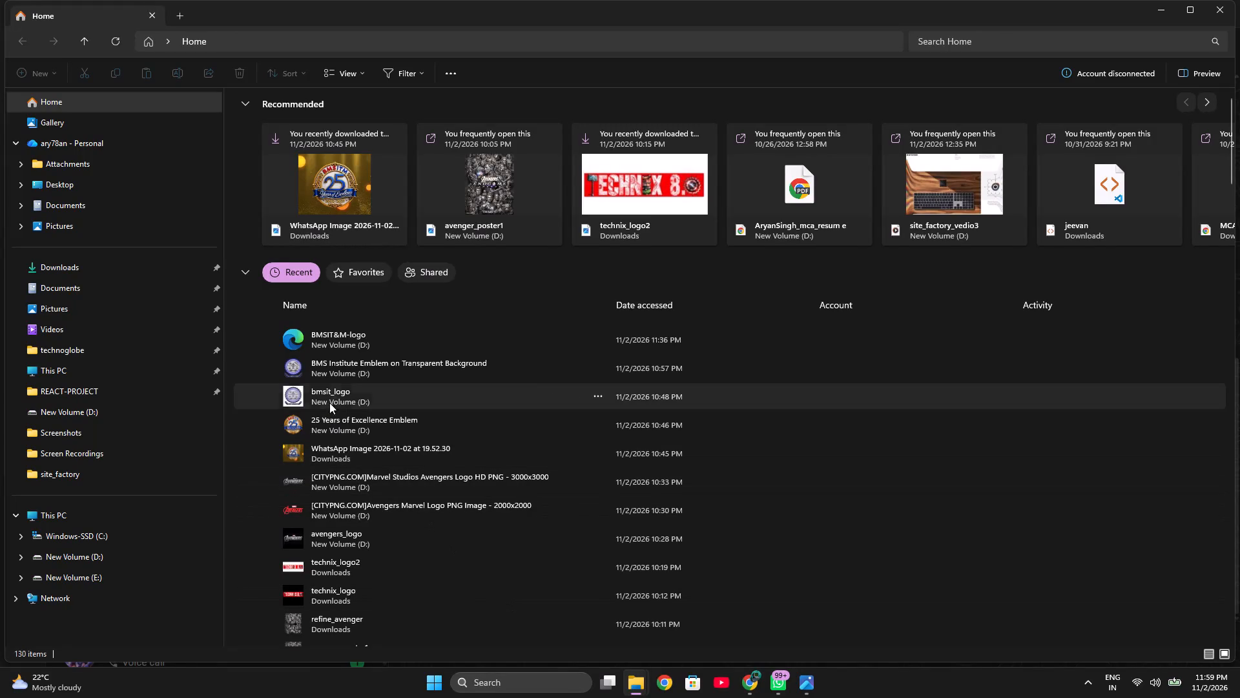
# Copy the image file "BMS Institute Emblem on Transparent Background" from the recent files list in File Explorer.
pyautogui.click(341, 363)
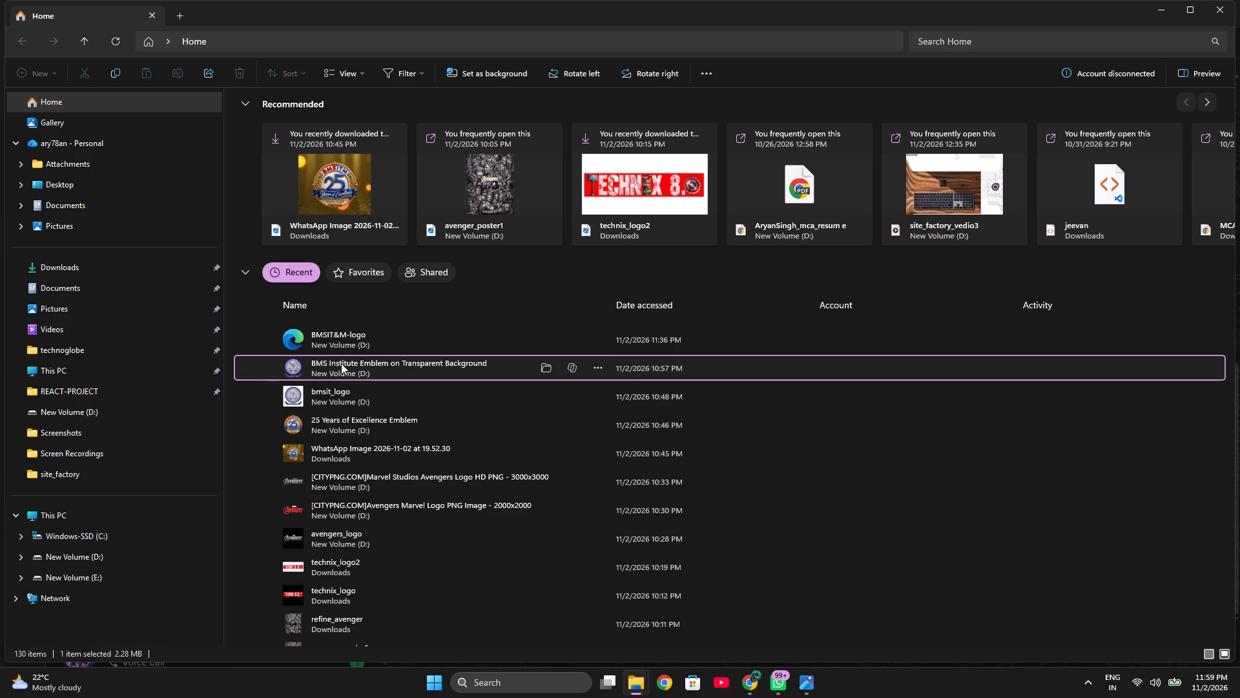
pyautogui.hotkey('shift', 'Down')
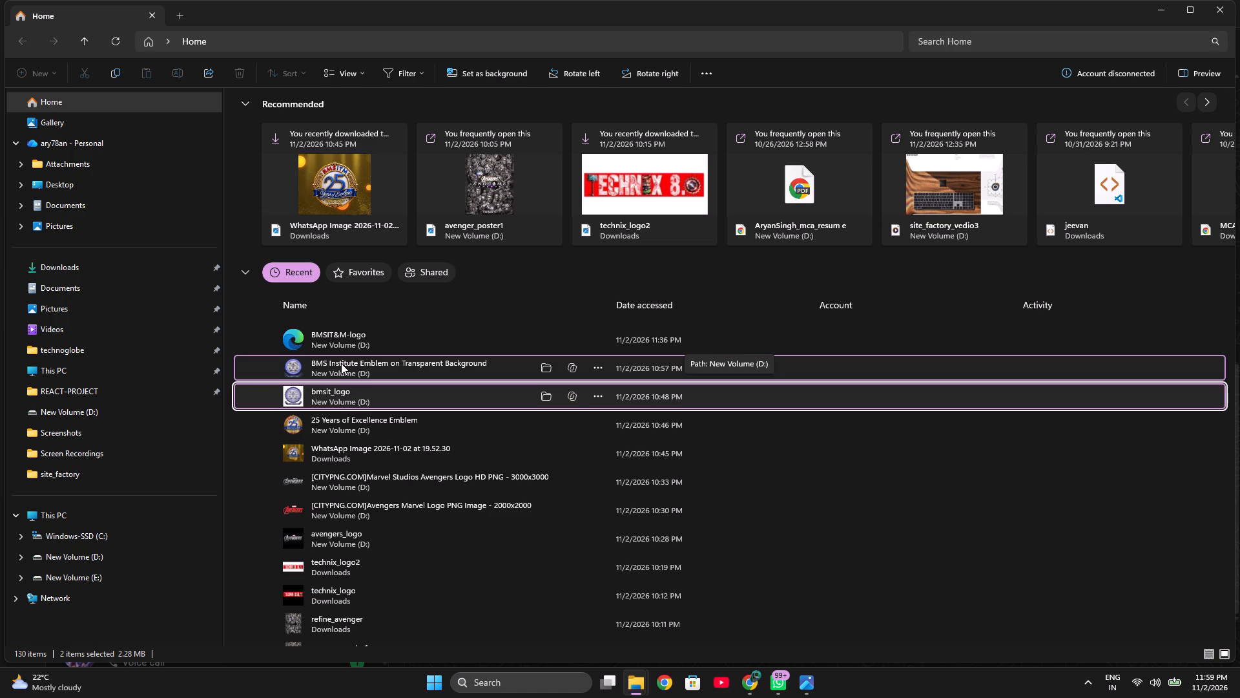
pyautogui.press('Up')
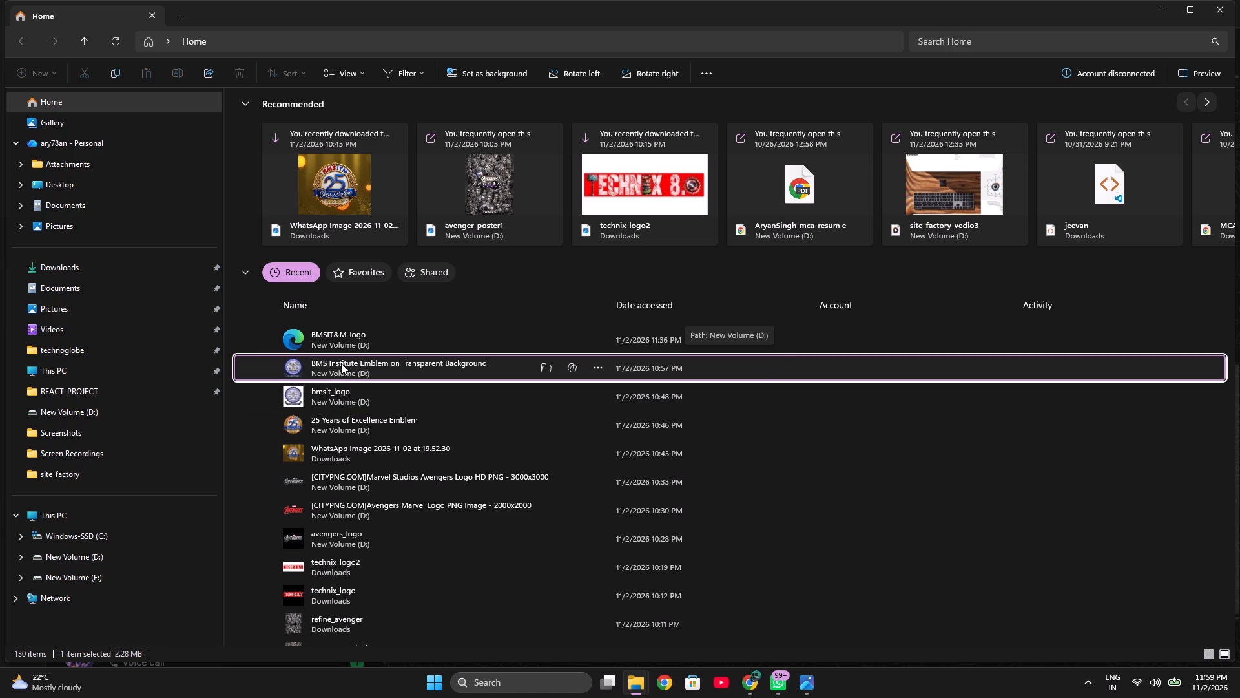
pyautogui.hotkey('ctrl', 'c')
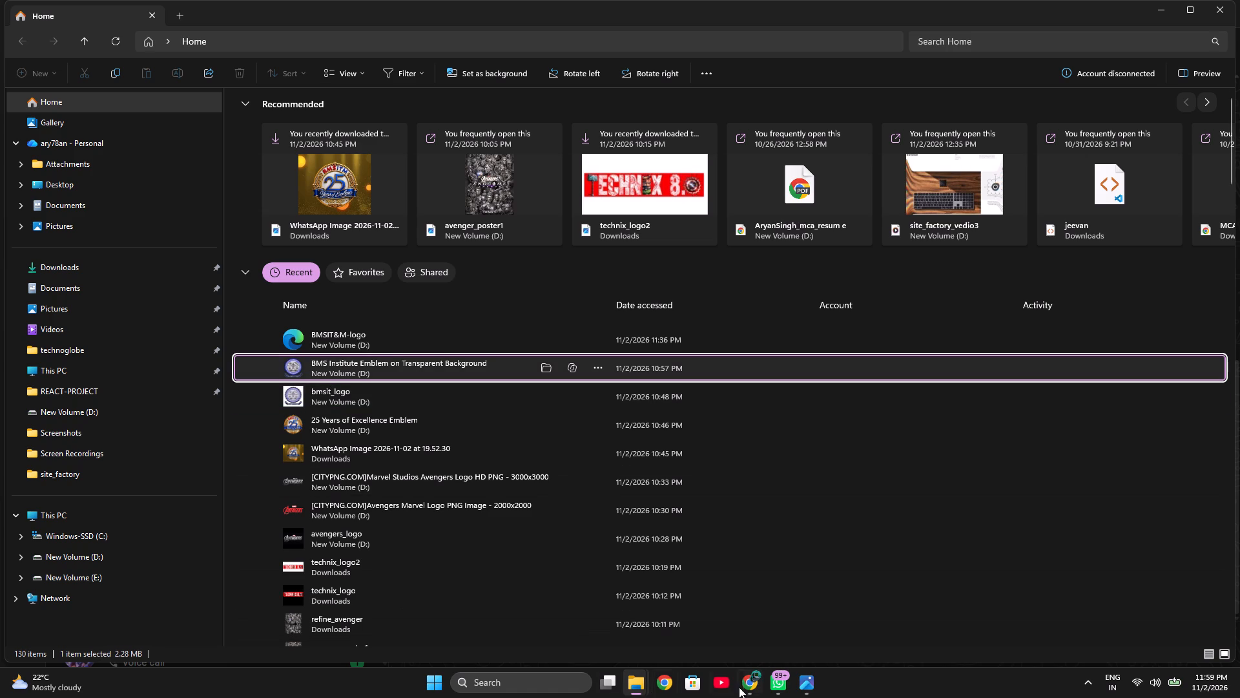
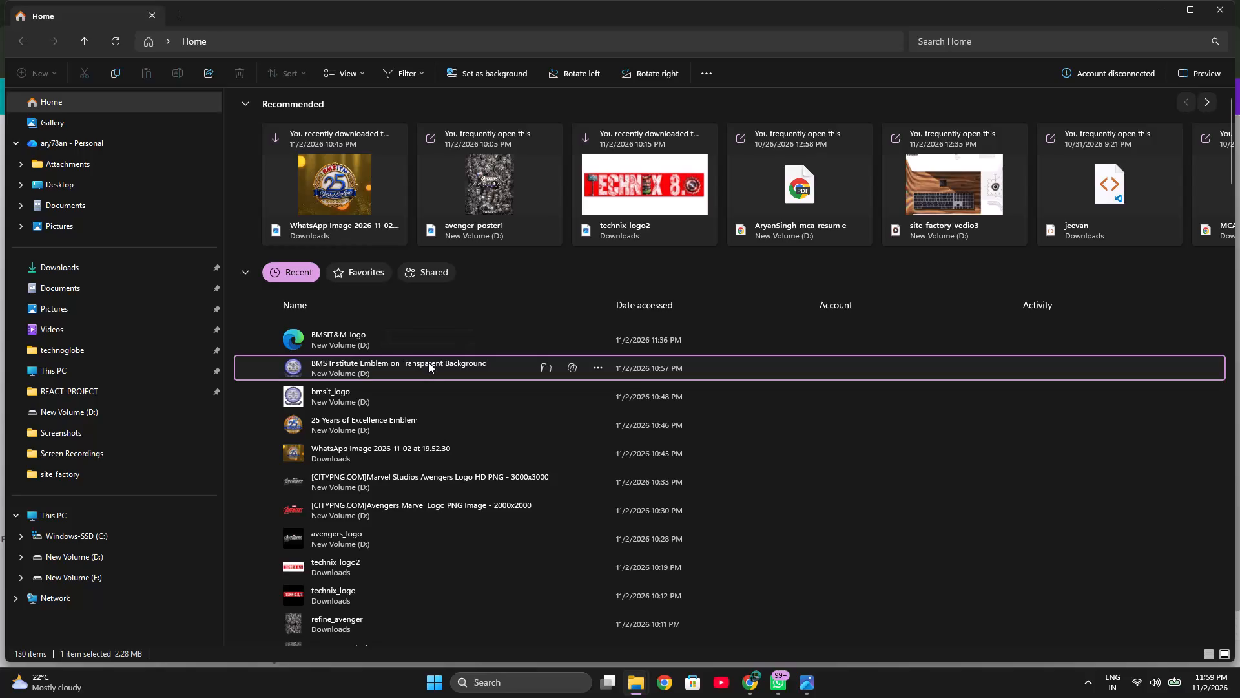
# Copy the image file "BMS Institute Emblem on Transparent Background" from the recent files in File Explorer.
pyautogui.click(118, 70)
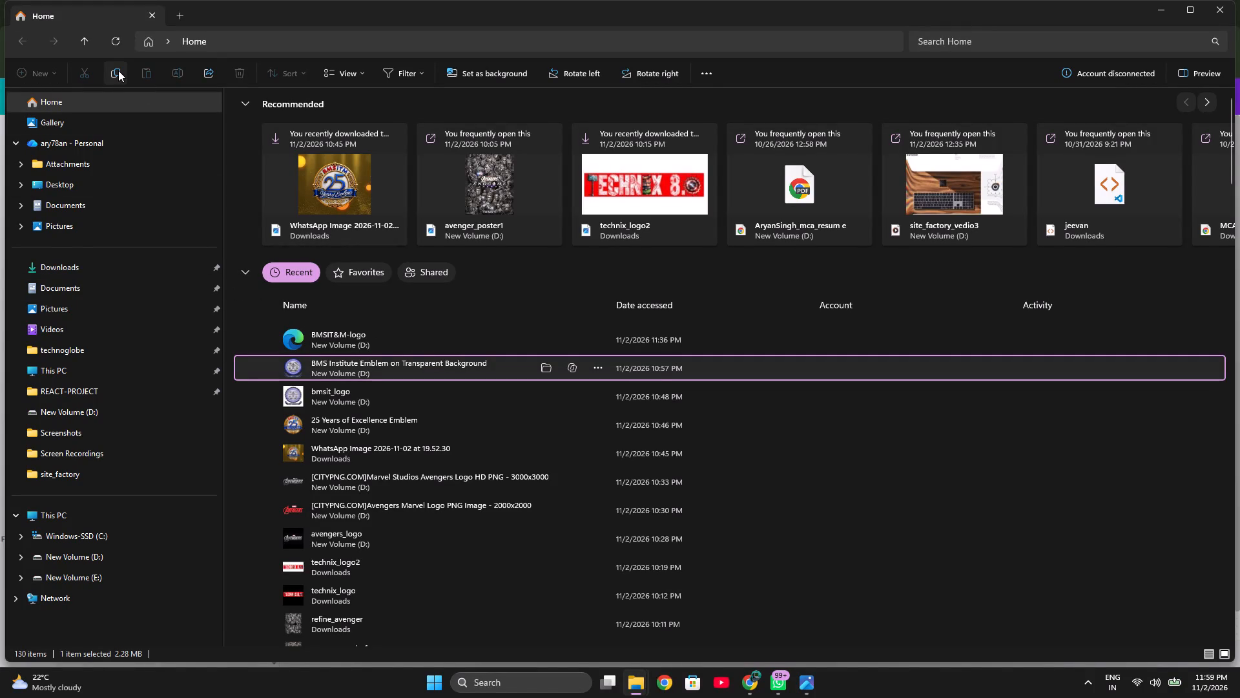
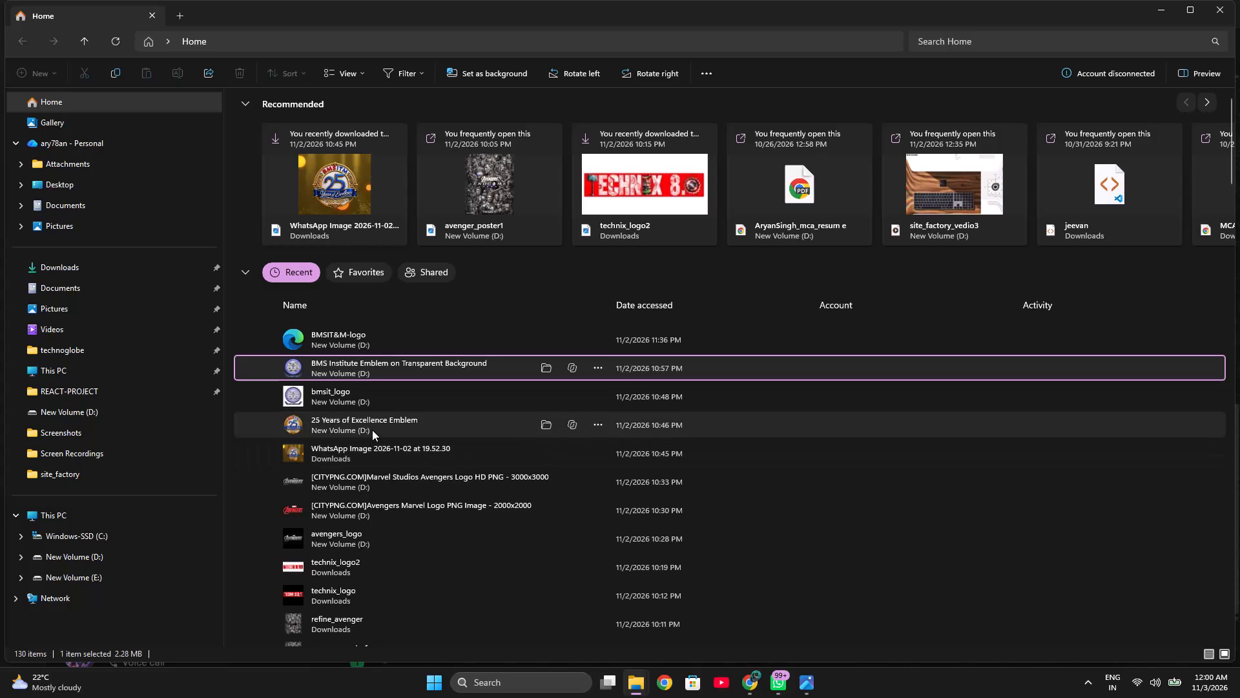
# Copy the 25 Years of Excellence Emblem image file from the recent files in File Explorer.
pyautogui.click(372, 430)
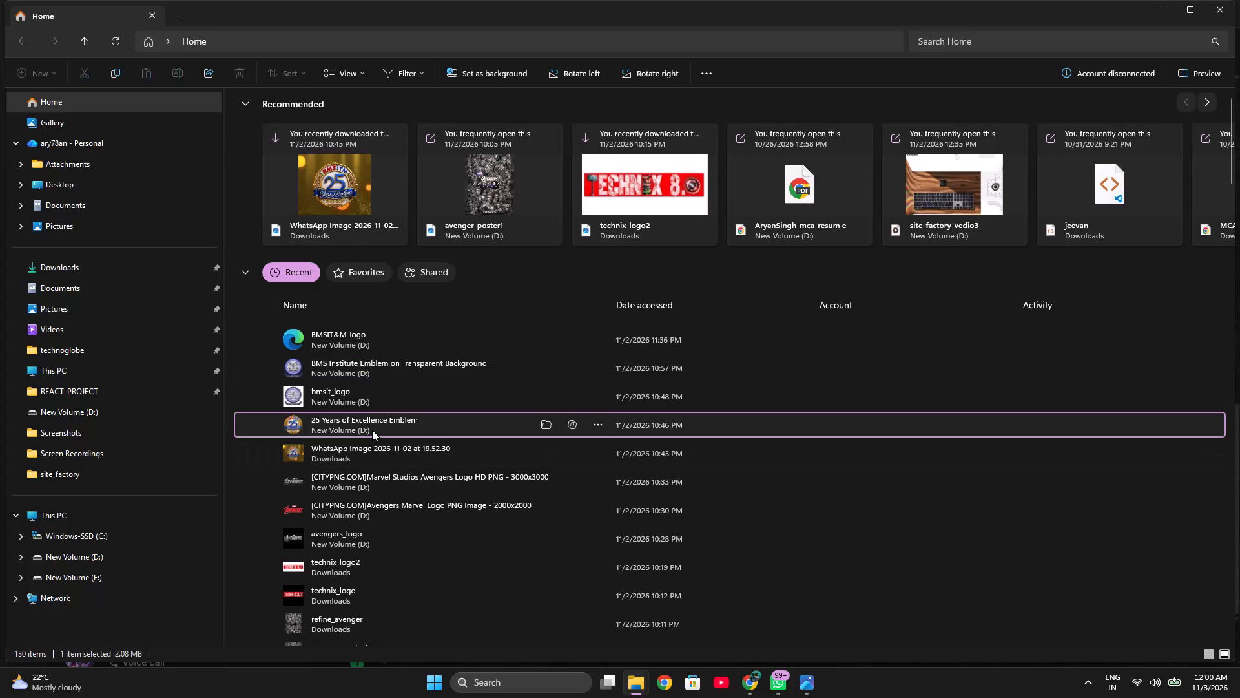
pyautogui.click(108, 71)
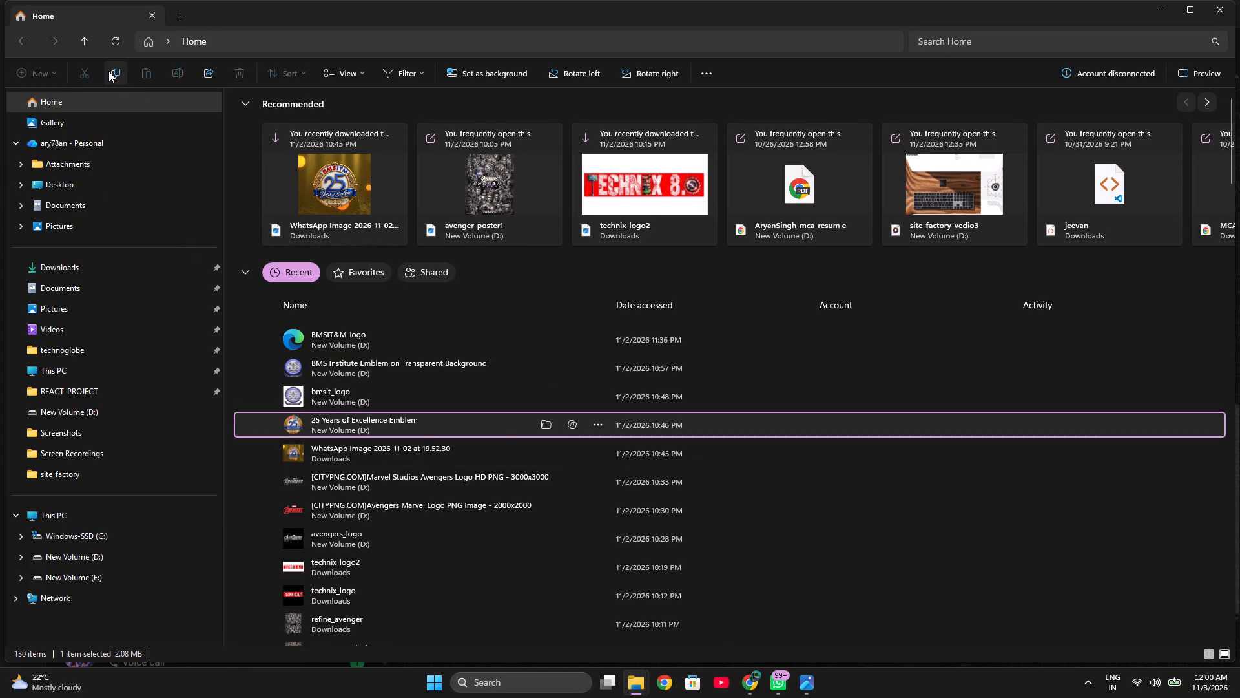
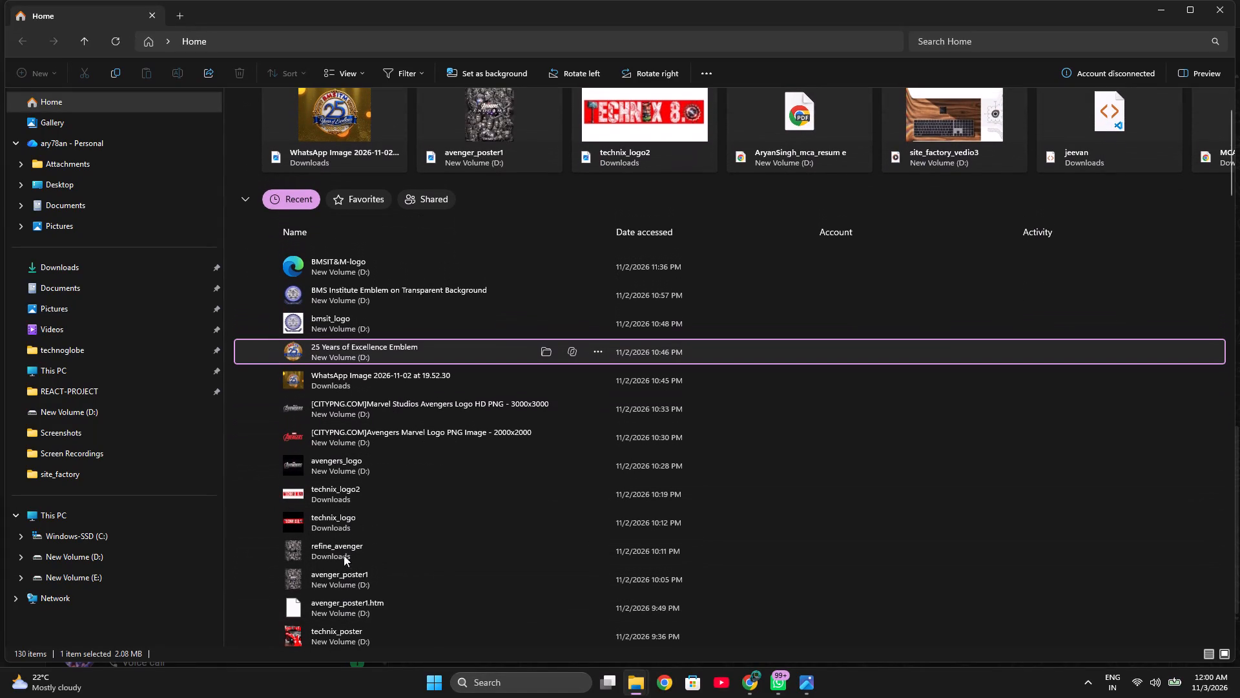
# Preview the technix_logo2 image from the recent files, close the preview, and copy that image file.
pyautogui.doubleClick(336, 485)
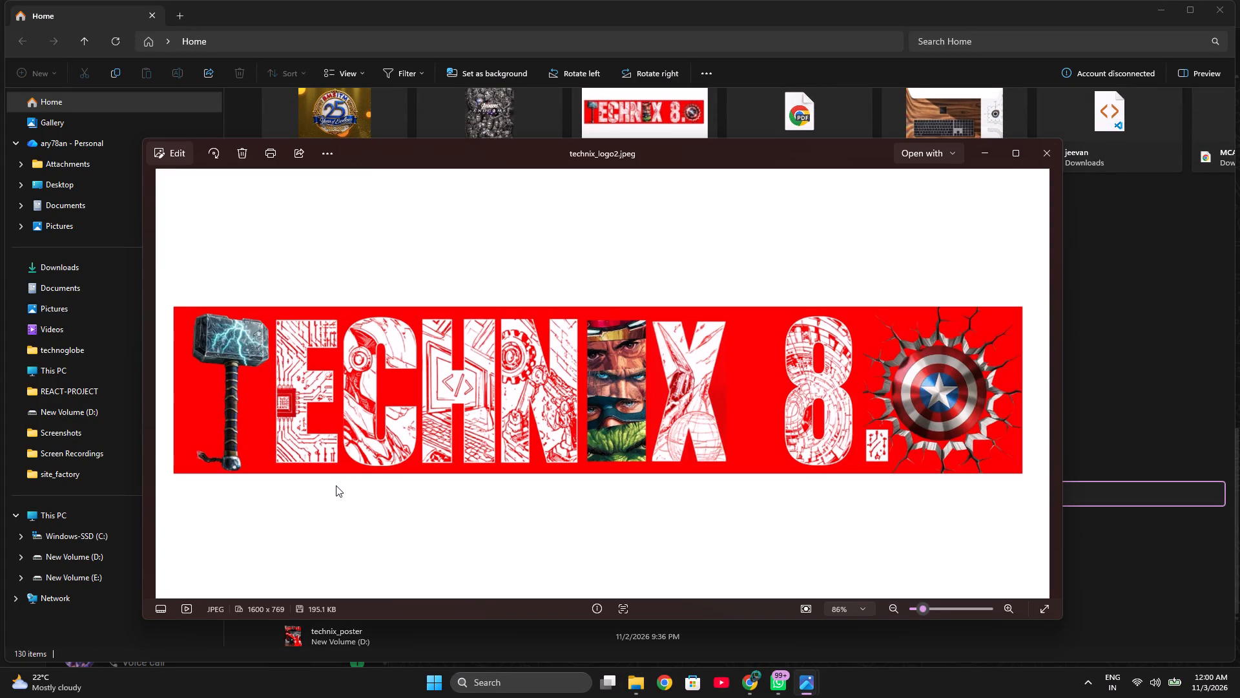
pyautogui.click(1051, 154)
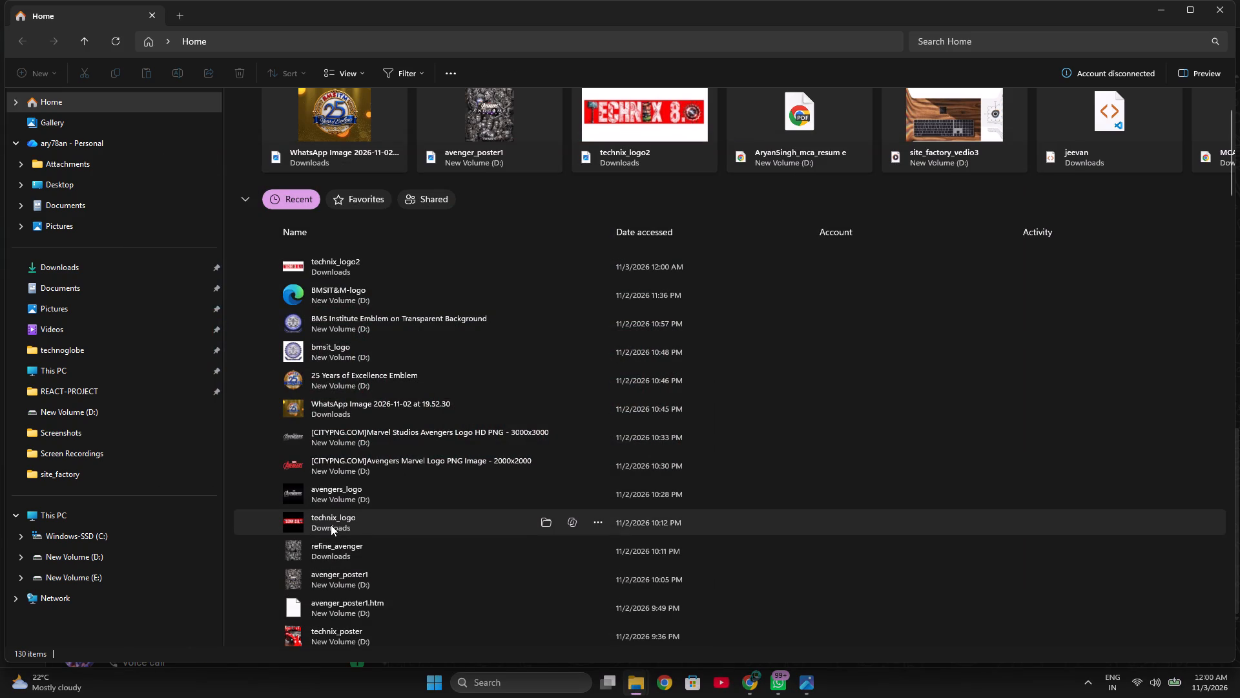
pyautogui.click(337, 270)
pyautogui.click(116, 76)
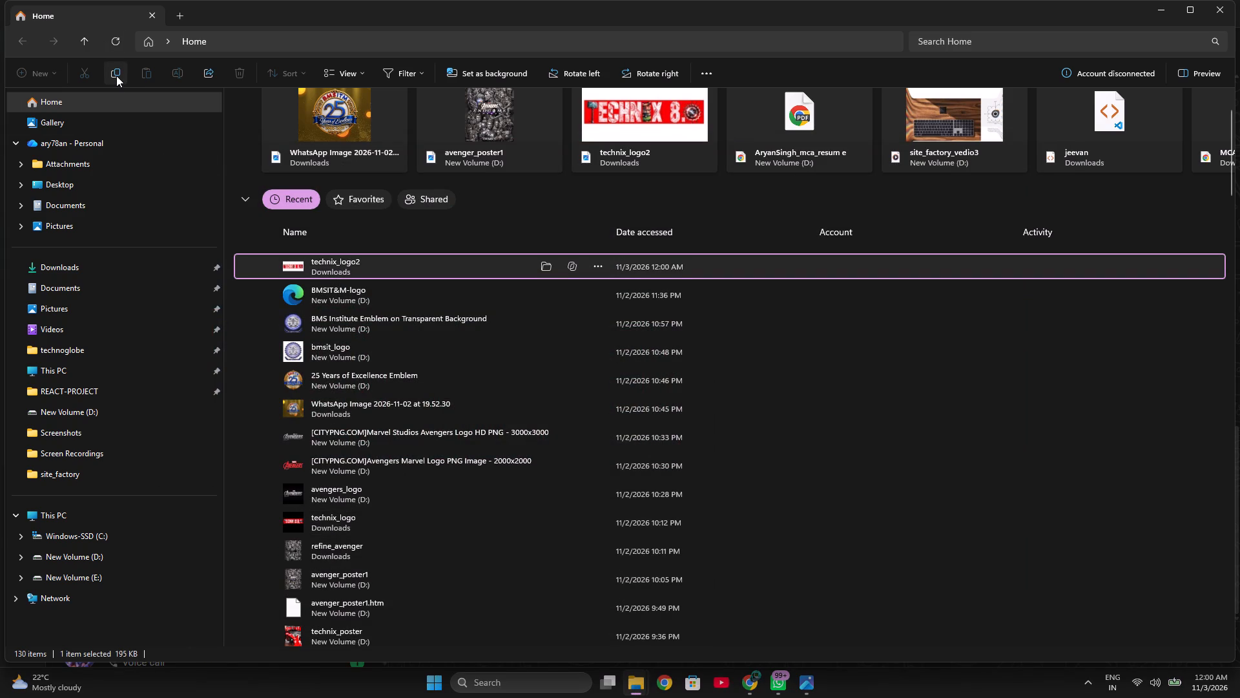
pyautogui.doubleClick(116, 76)
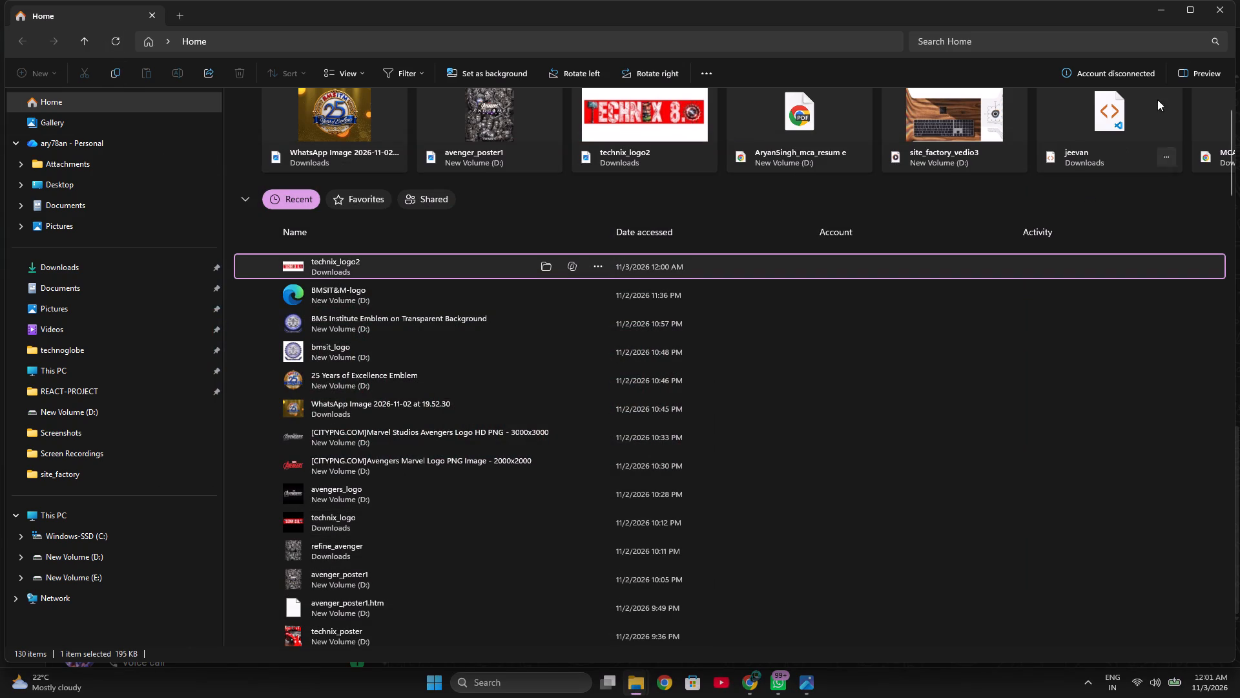
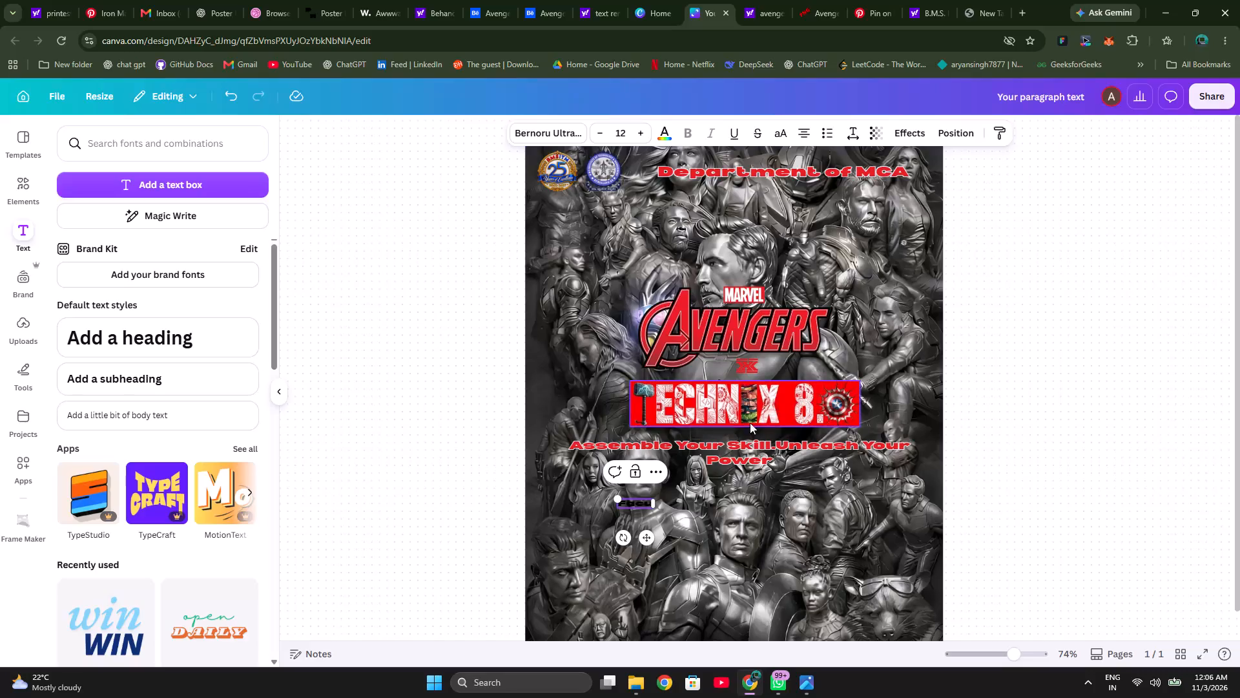
# Widen the small text box below the tagline to about the width of the hero figures beneath it and clear its text.
pyautogui.click(639, 505)
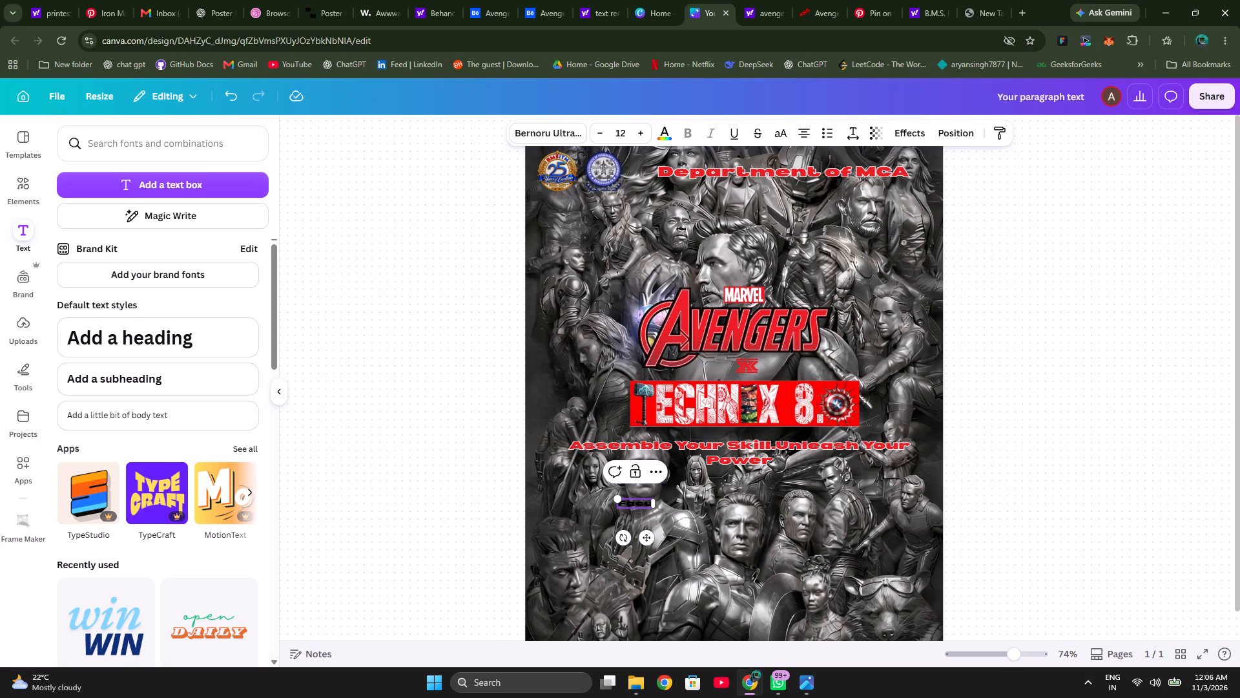
pyautogui.click(647, 502)
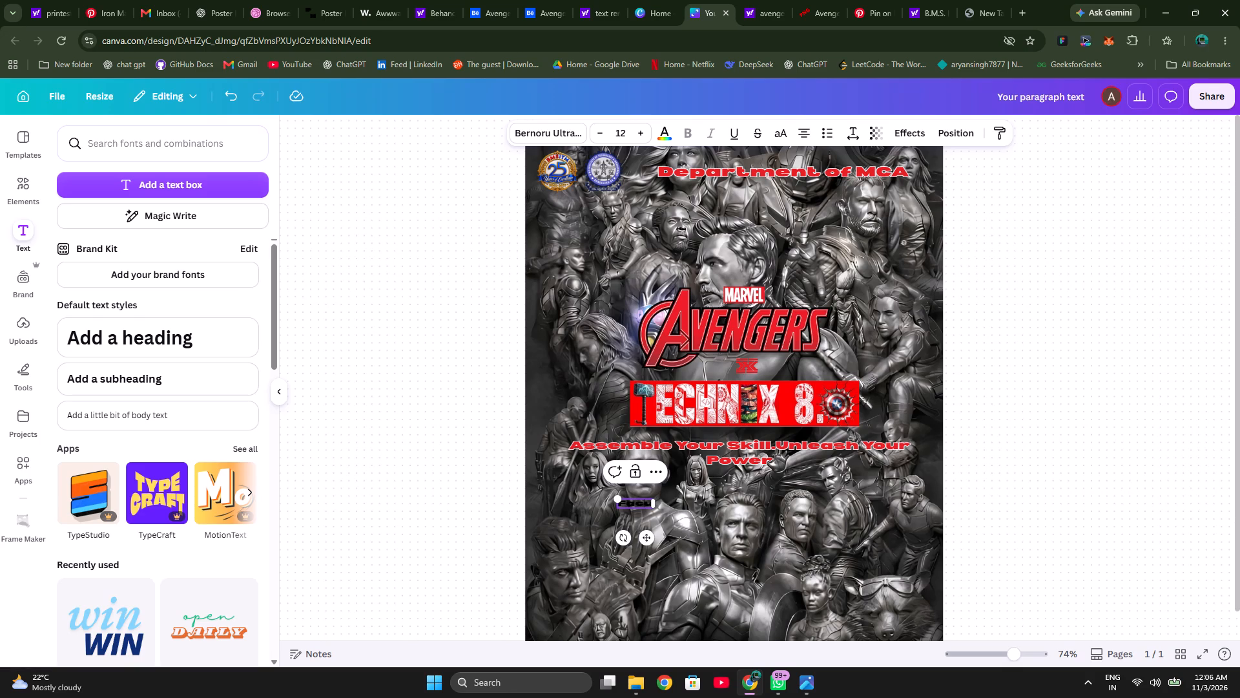
pyautogui.click(647, 502)
pyautogui.moveTo(654, 507); pyautogui.dragTo(738, 502)
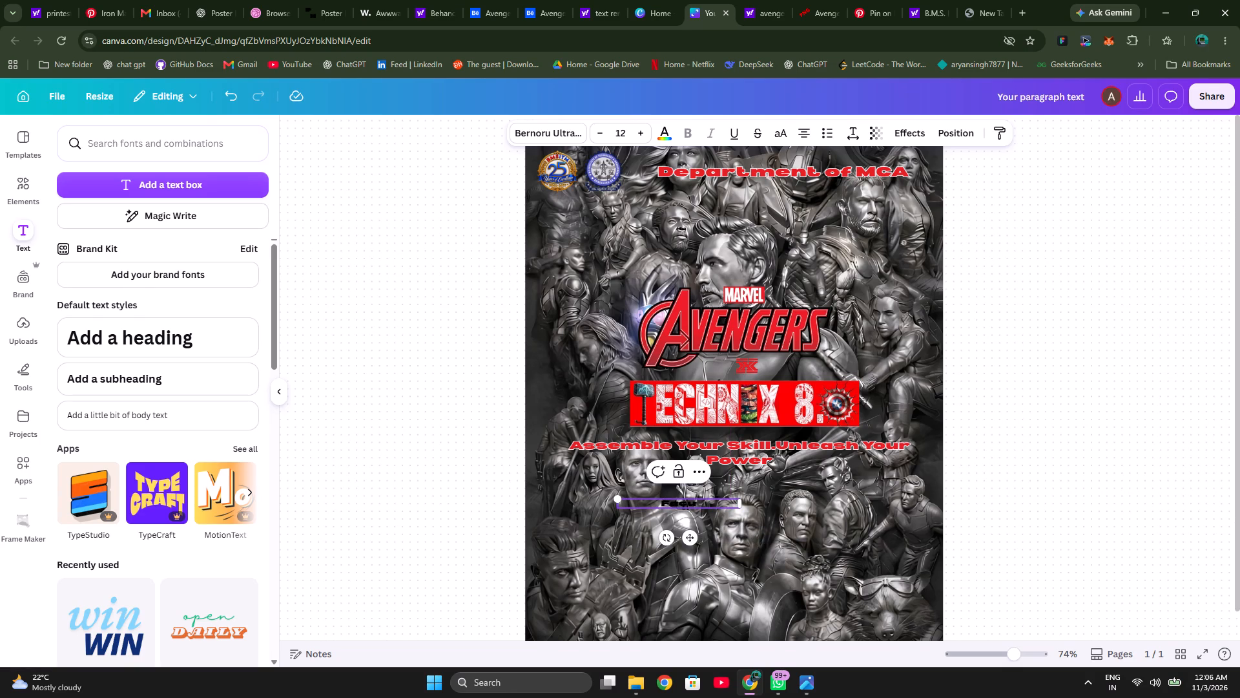
pyautogui.click(707, 503)
pyautogui.press('BackSpace')
pyautogui.press('BackSpace')
pyautogui.press('BackSpace')
pyautogui.press('BackSpace')
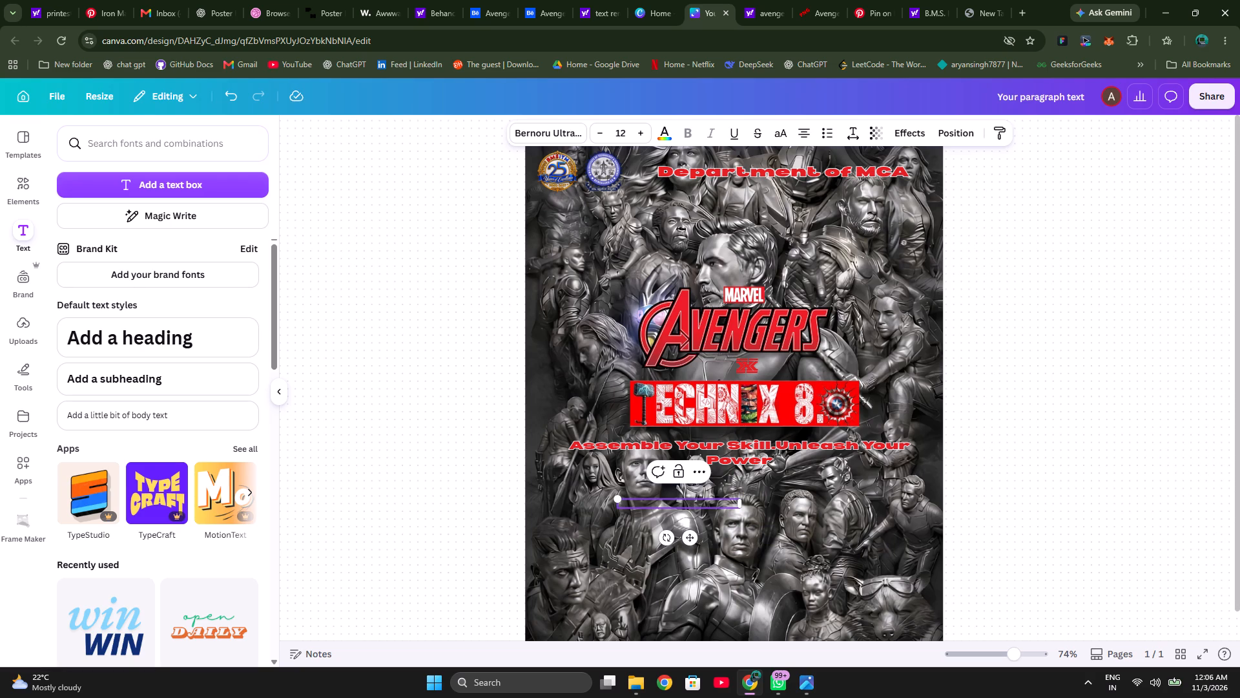
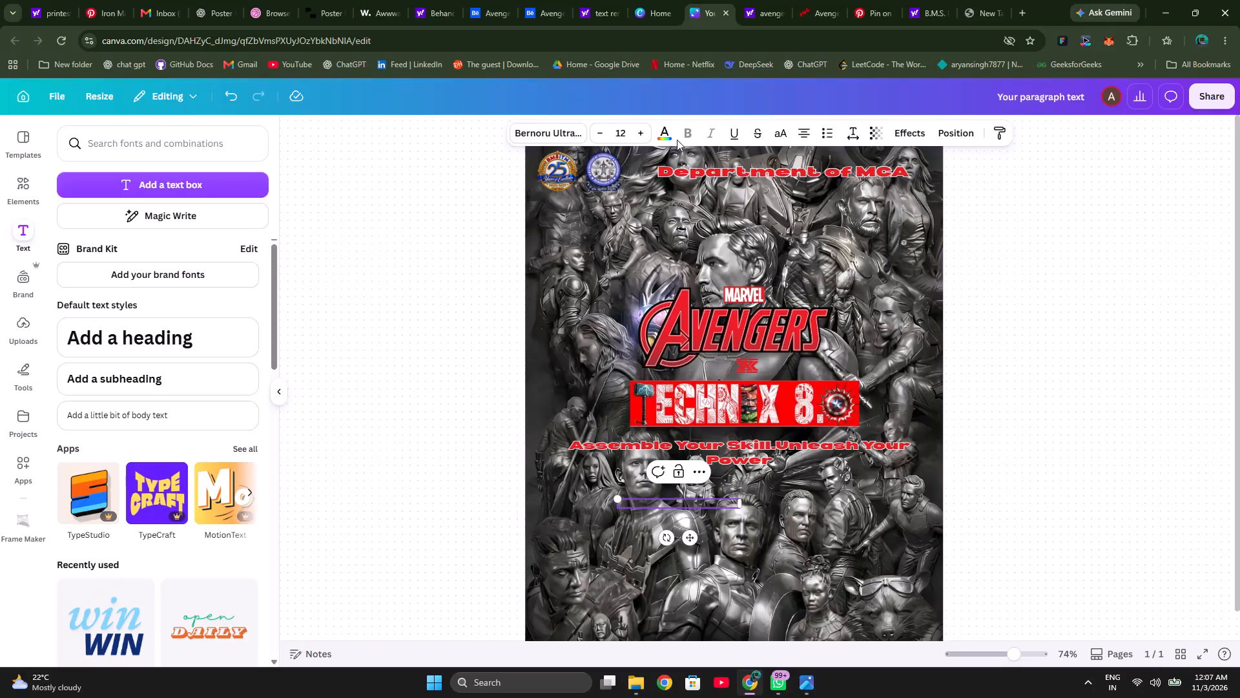
# Enter "Faculty" in the empty text box below the tagline.
pyautogui.click(691, 503)
pyautogui.write('Fa')
pyautogui.write('cul')
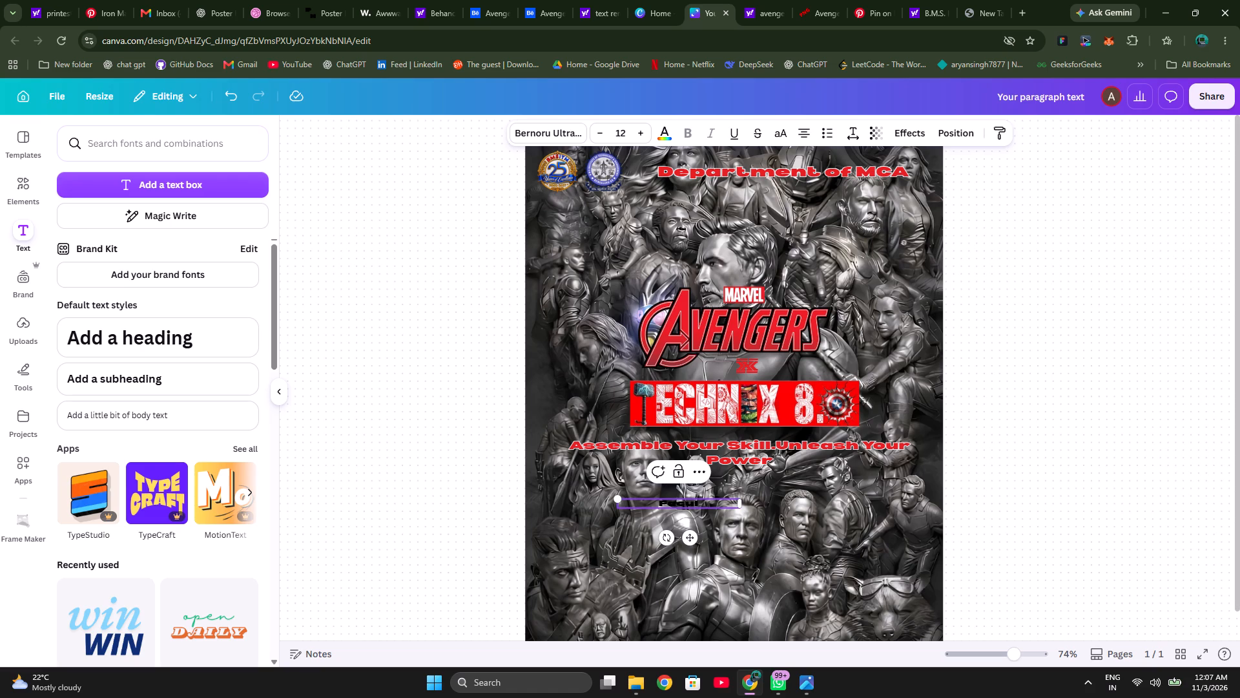
pyautogui.write('ty')
# Colour the word "Faculty" in the same red as the poster's other text.
pyautogui.hotkey('shift', 'Left')
pyautogui.hotkey('shift', 'Left')
pyautogui.hotkey('shift', 'Left')
pyautogui.hotkey('shift', 'Left')
pyautogui.hotkey('shift', 'Left')
pyautogui.hotkey('shift', 'Left')
pyautogui.hotkey('shift', 'Left')
pyautogui.hotkey('shift', 'Left')
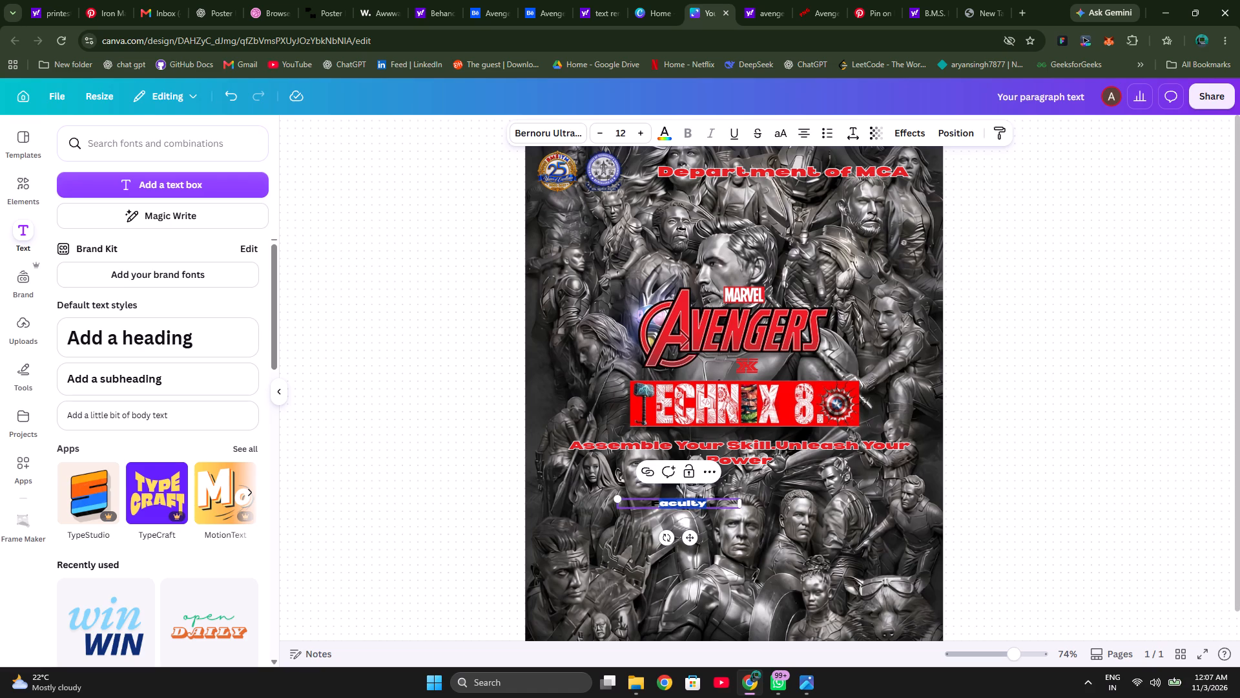
pyautogui.click(662, 138)
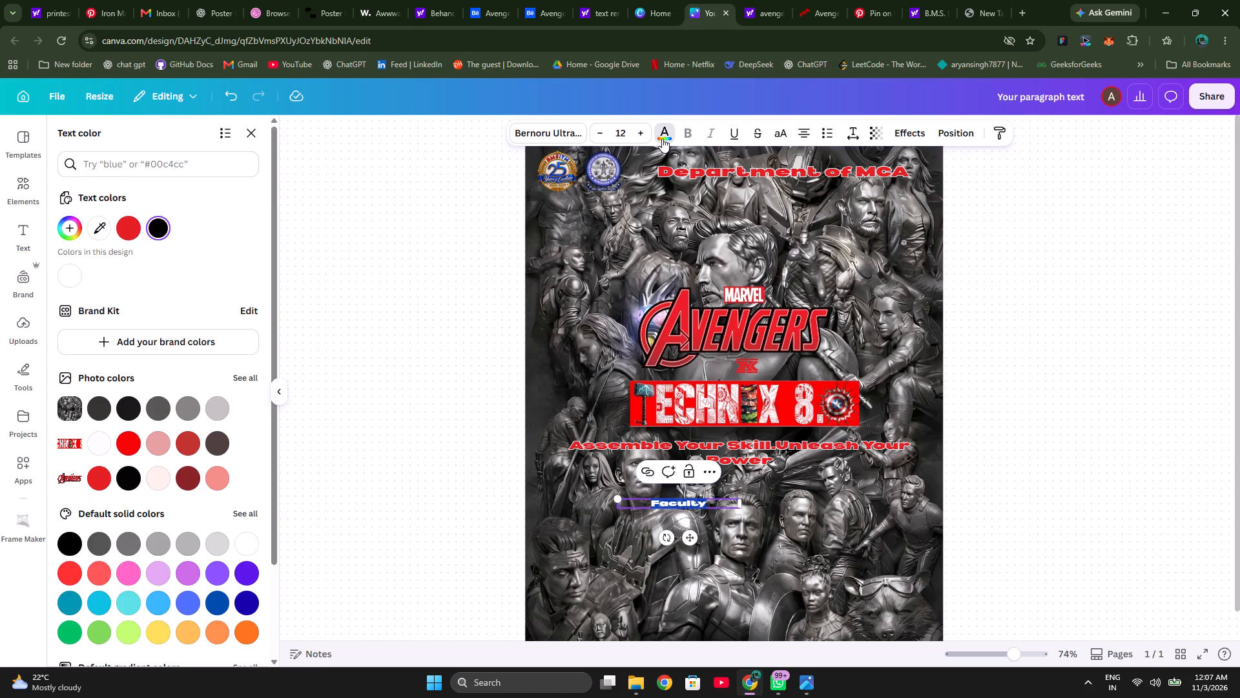
pyautogui.click(130, 227)
pyautogui.click(885, 324)
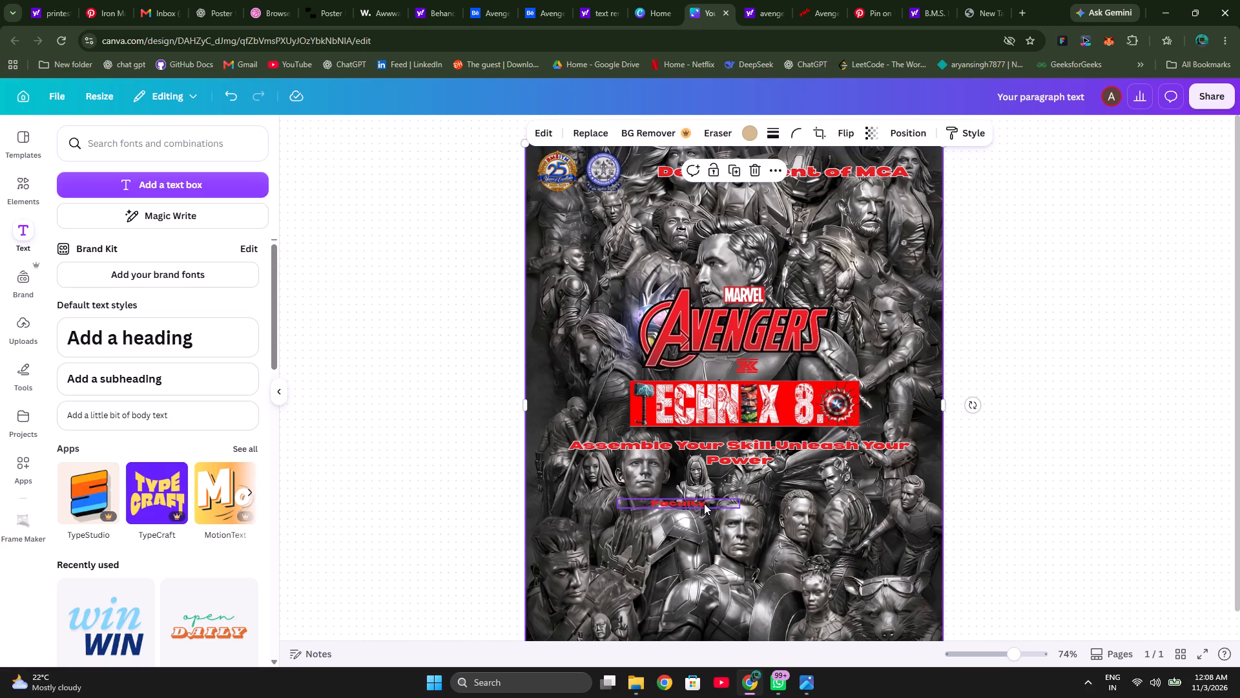
# Extend the red "Faculty" text to read "Faculty Coordinators".
pyautogui.click(708, 503)
pyautogui.click(708, 501)
pyautogui.press('space')
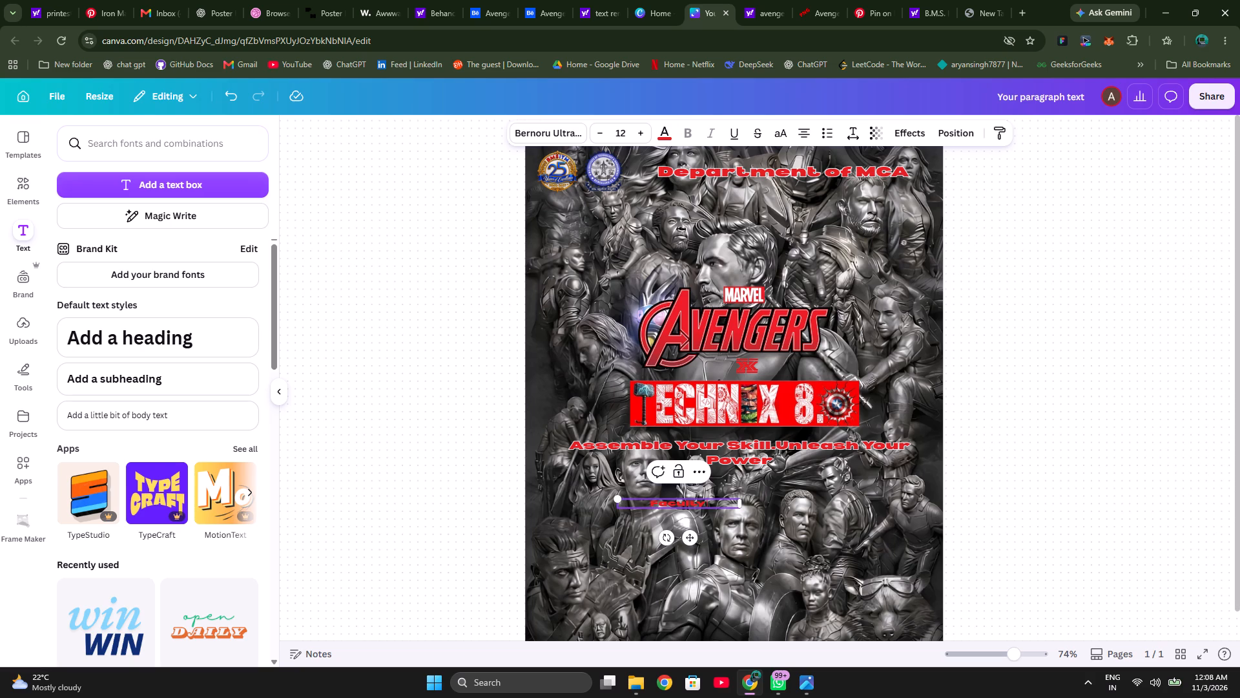
pyautogui.hotkey('shift', 'c')
pyautogui.write('oo')
pyautogui.write('rd')
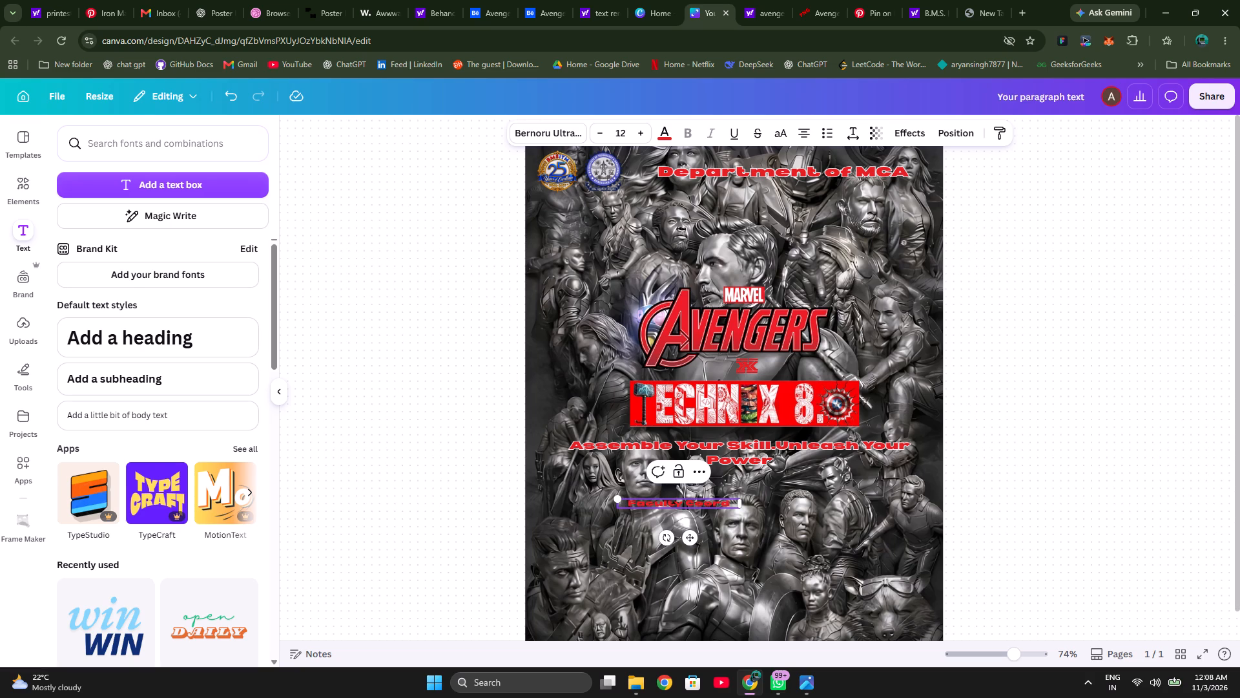
pyautogui.write('inato')
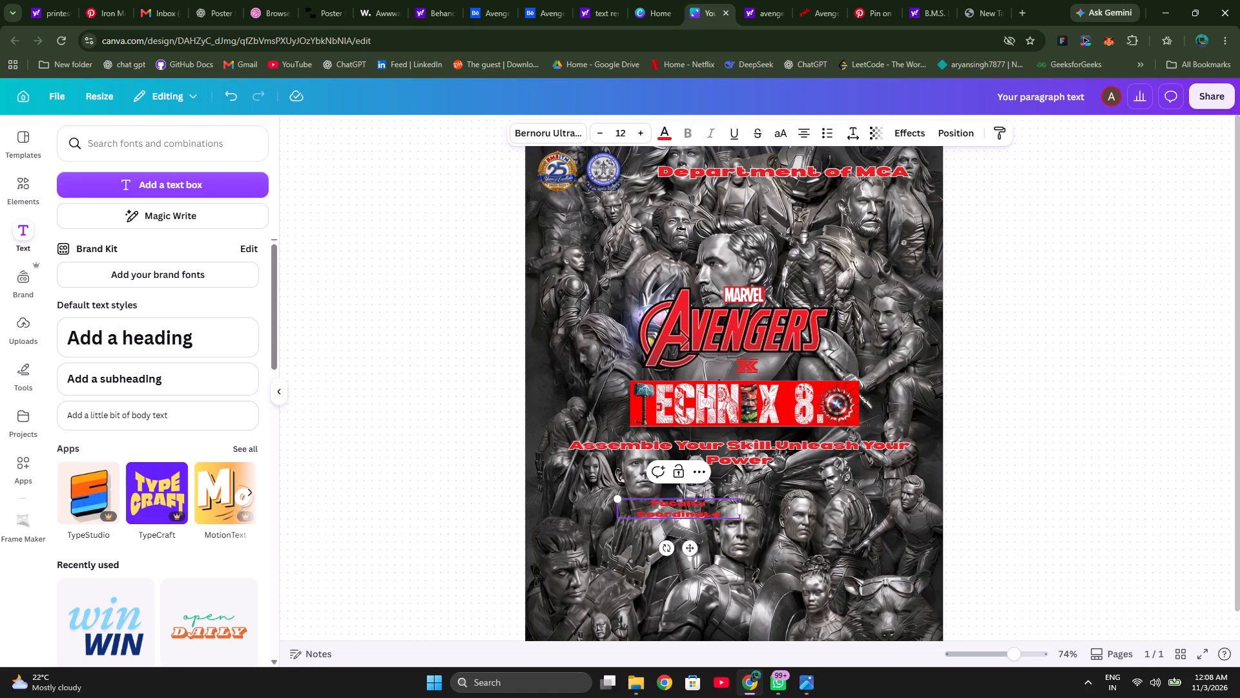
pyautogui.write('rs')
# Reduce the "Faculty Coordinators" text to font size 9 so it fits on one line.
pyautogui.click(598, 131)
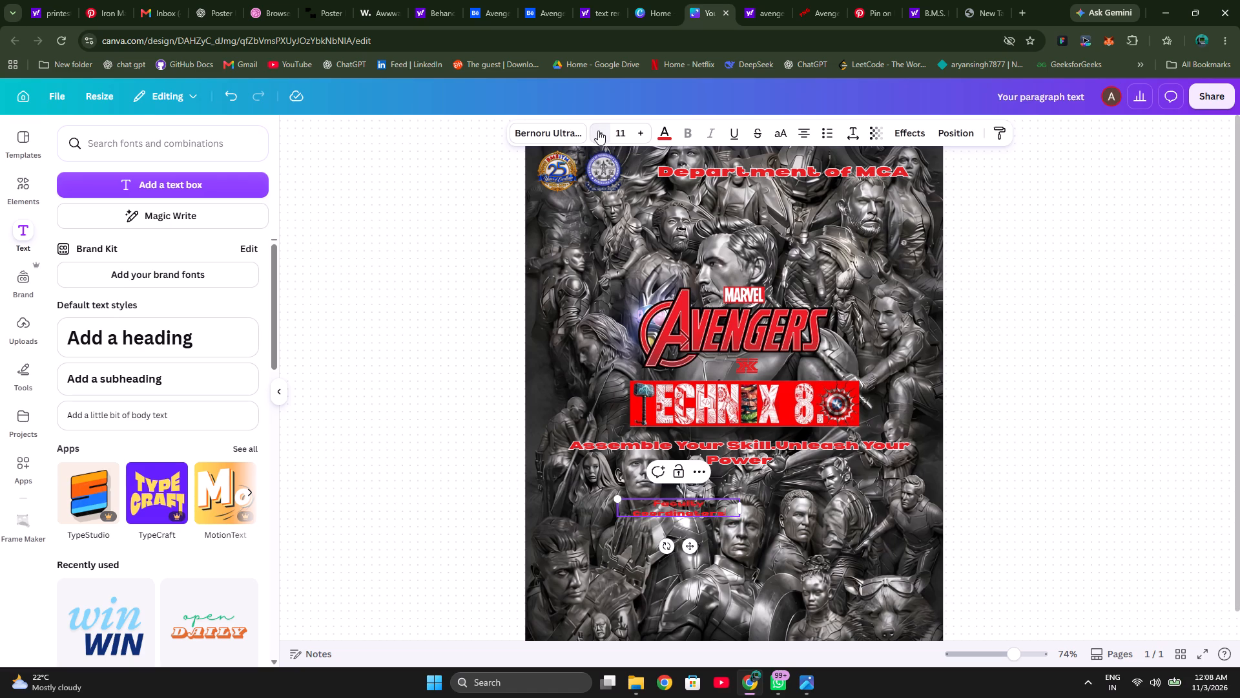
pyautogui.click(598, 131)
pyautogui.click(598, 131)
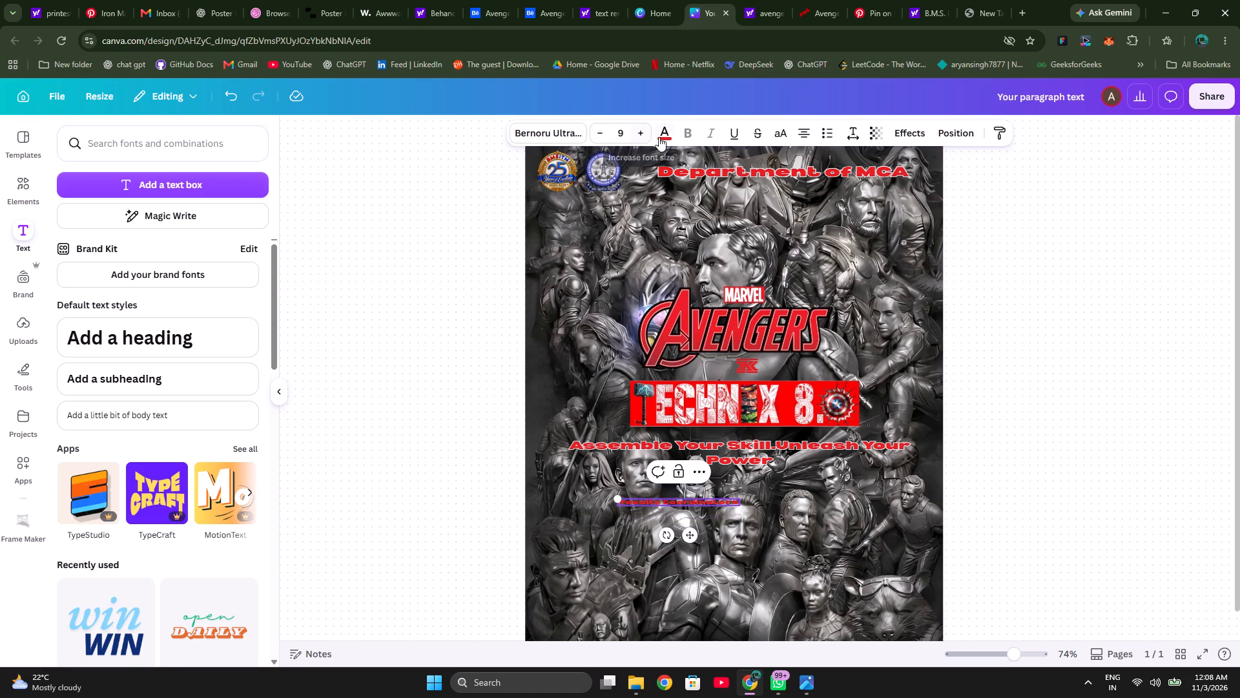
pyautogui.click(728, 505)
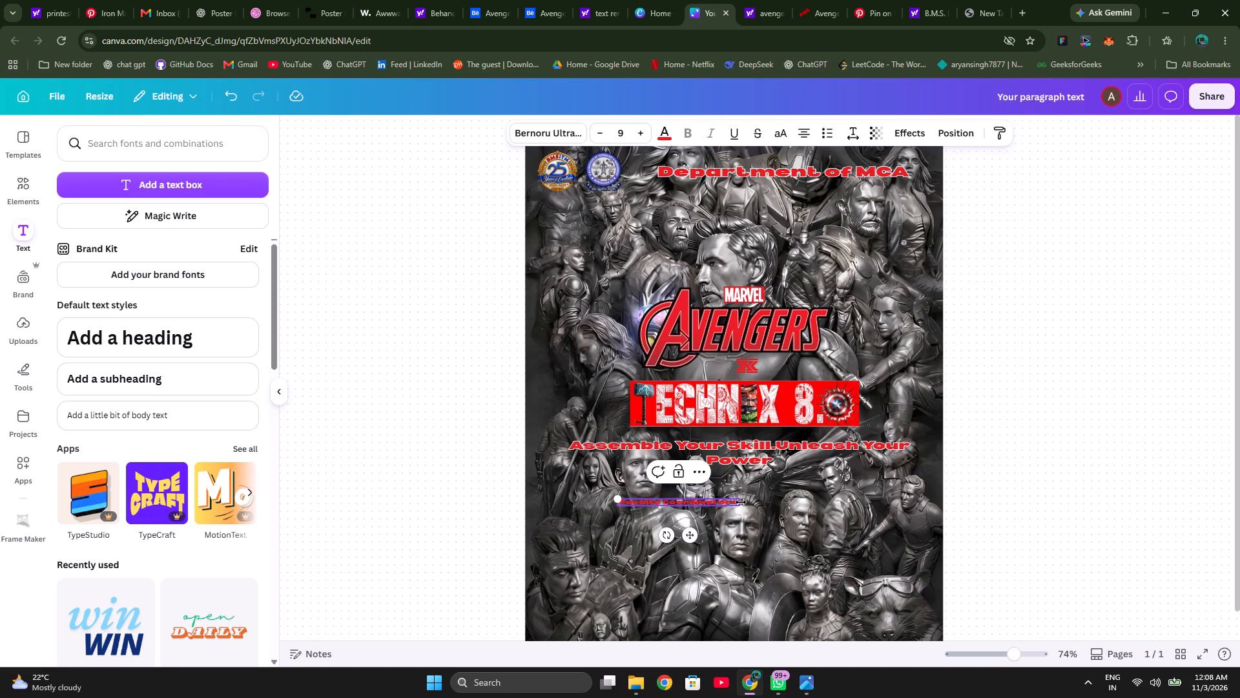
pyautogui.click(689, 500)
# Scale up the "Faculty Coordinators" text box to about 331 wide, with font size about 11.7.
pyautogui.moveTo(737, 498); pyautogui.dragTo(766, 496)
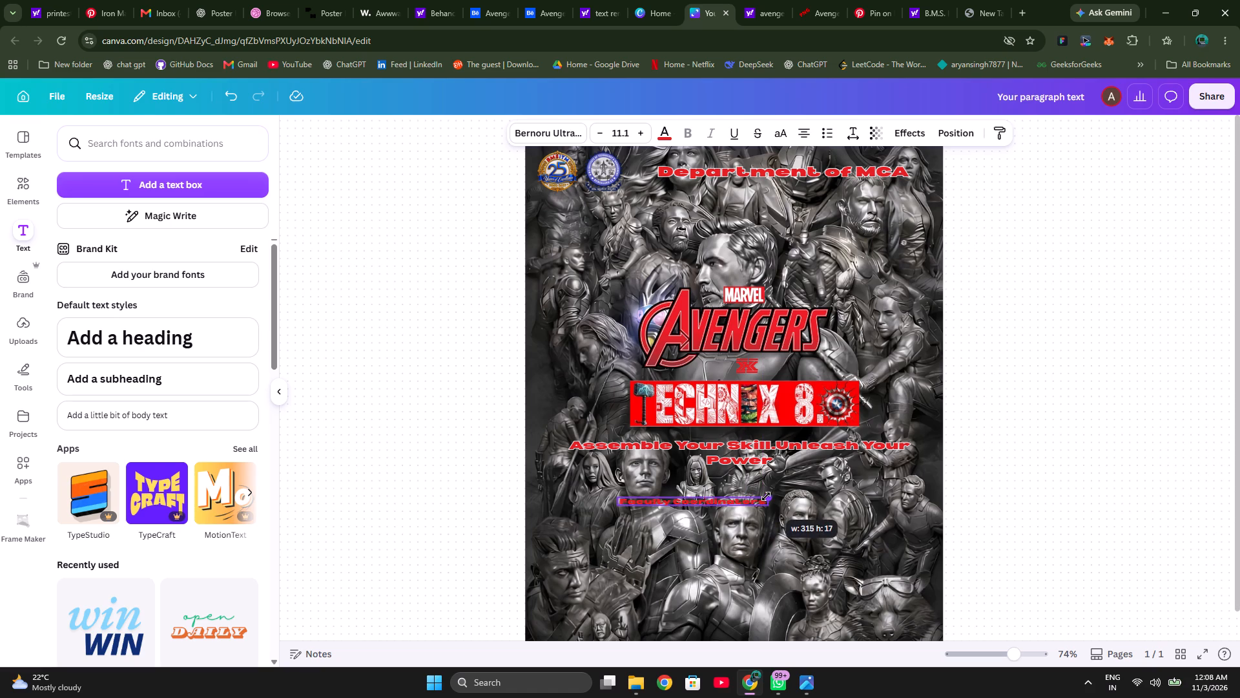
pyautogui.moveTo(766, 496); pyautogui.dragTo(774, 509)
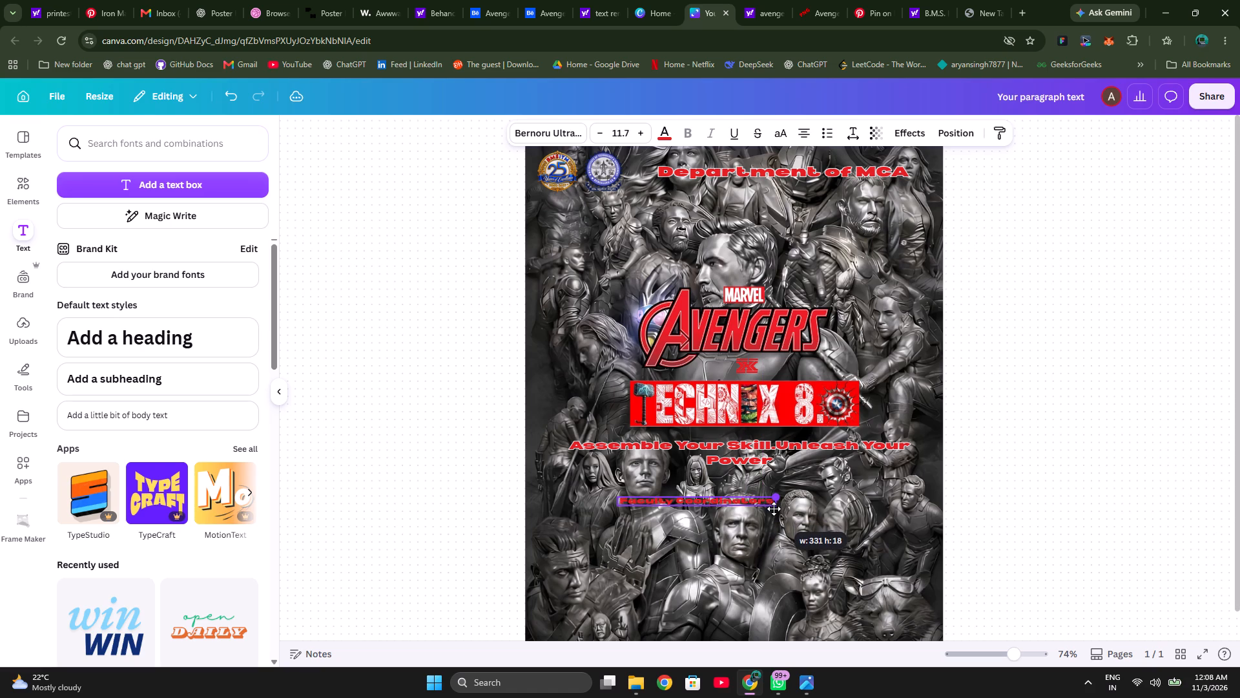
pyautogui.moveTo(774, 509); pyautogui.dragTo(774, 506)
# Move the "Faculty Coordinators" heading slightly down and left on the poster, its left edge near that of the tagline.
pyautogui.click(721, 503)
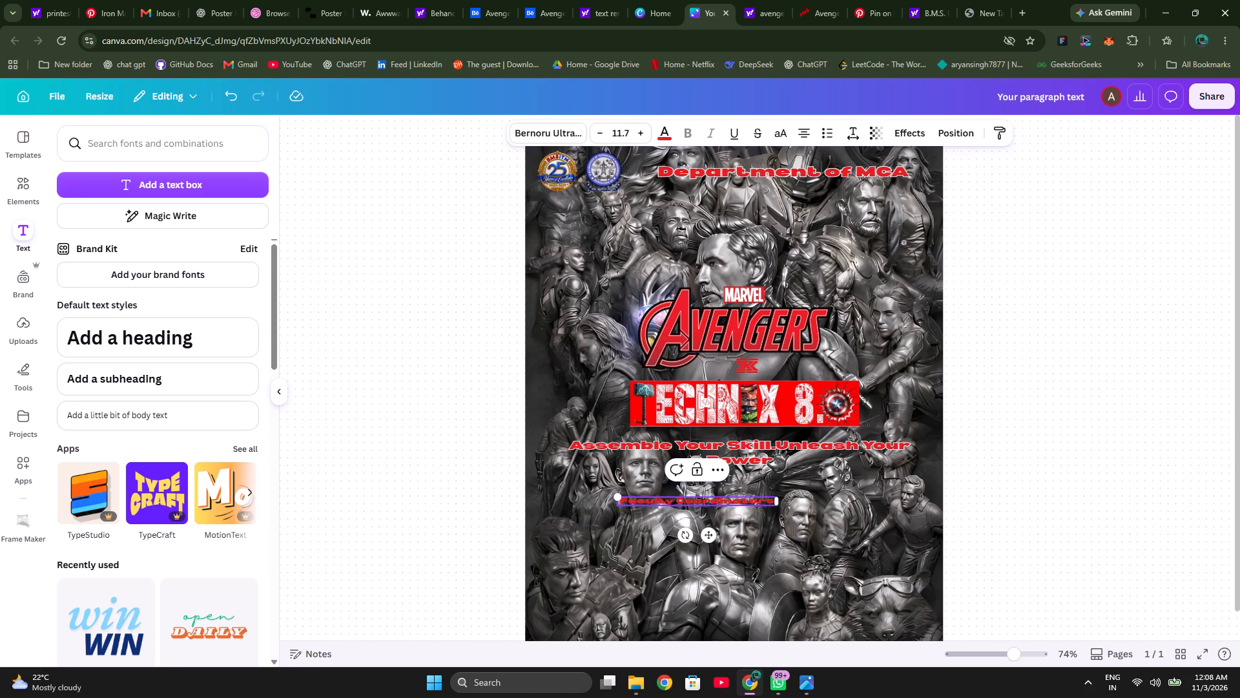
pyautogui.click(721, 503)
pyautogui.moveTo(708, 539); pyautogui.dragTo(707, 539)
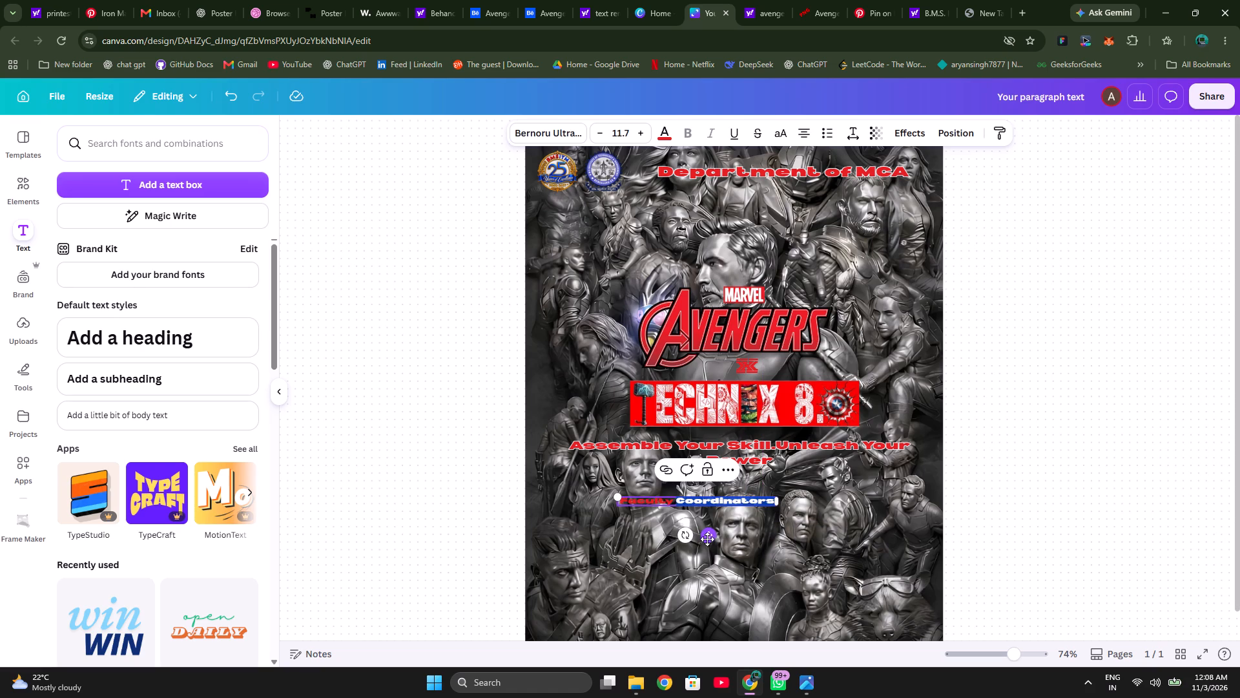
pyautogui.moveTo(707, 539); pyautogui.dragTo(665, 552)
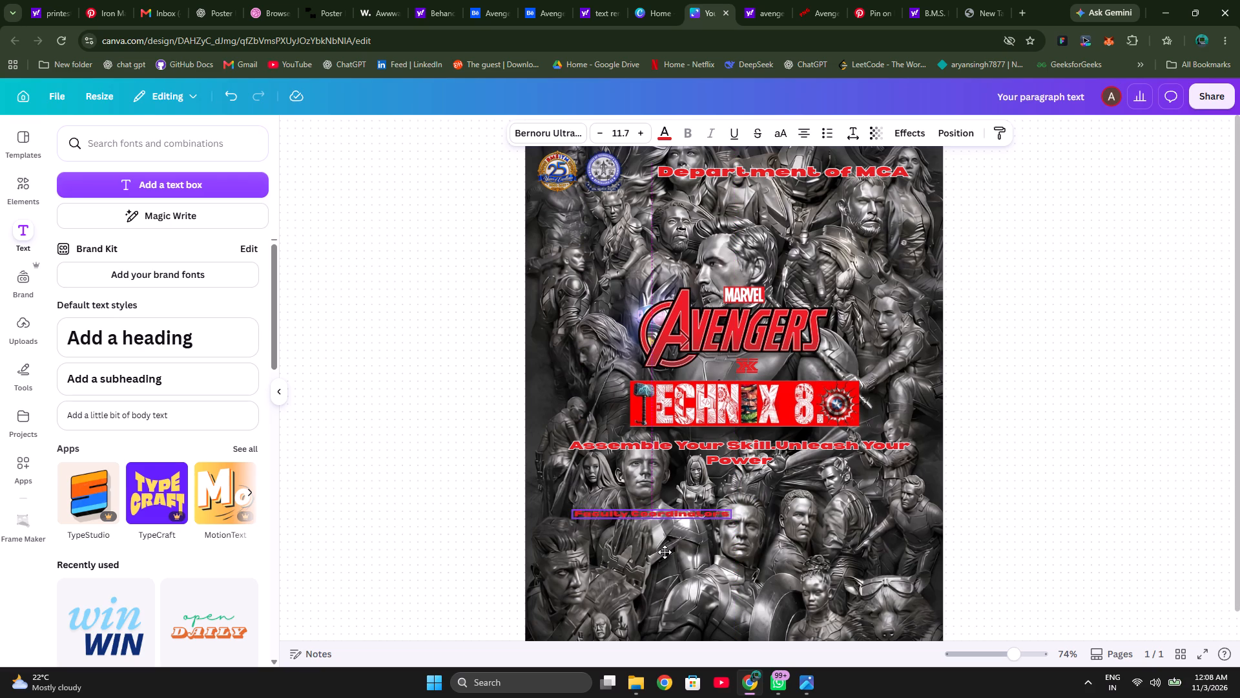
pyautogui.moveTo(665, 552); pyautogui.dragTo(656, 559)
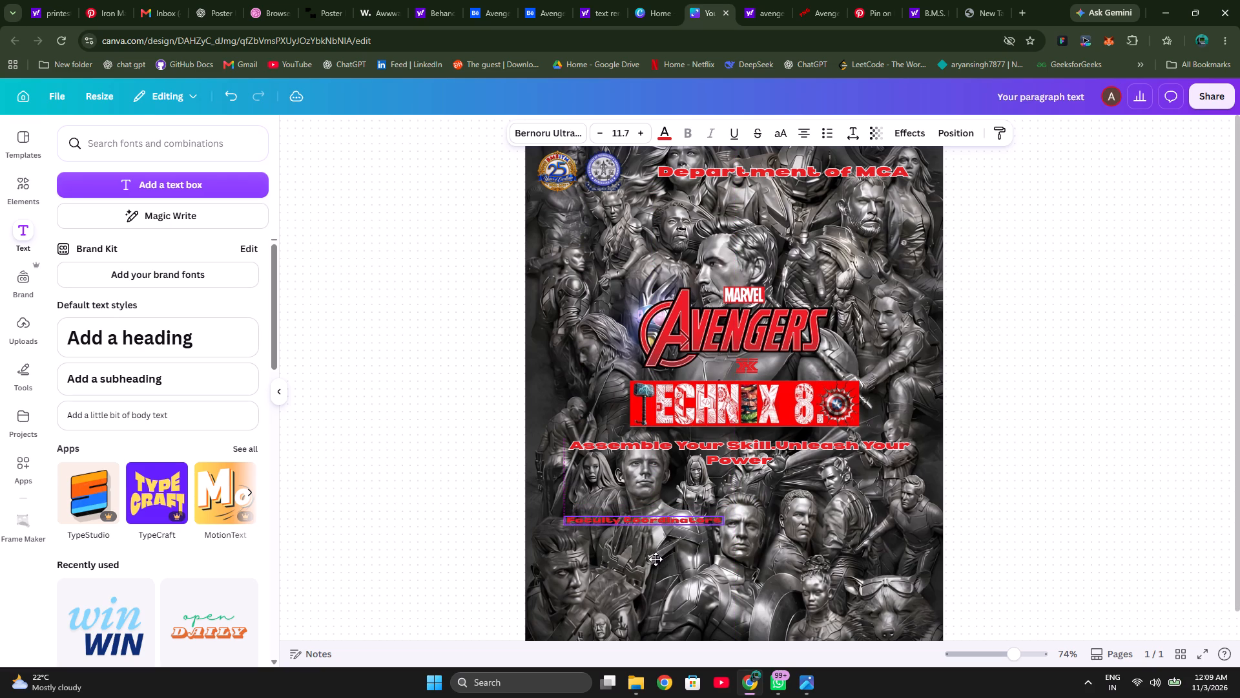
pyautogui.moveTo(656, 559); pyautogui.dragTo(654, 552)
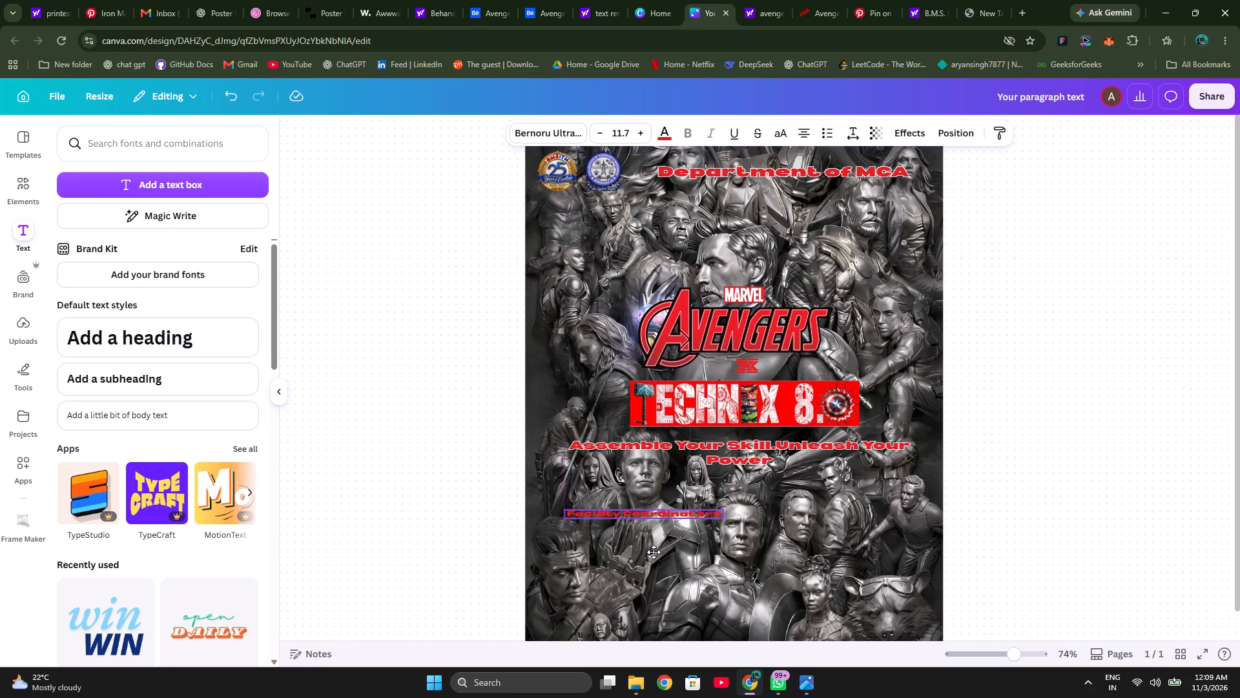
pyautogui.moveTo(654, 552); pyautogui.dragTo(654, 553)
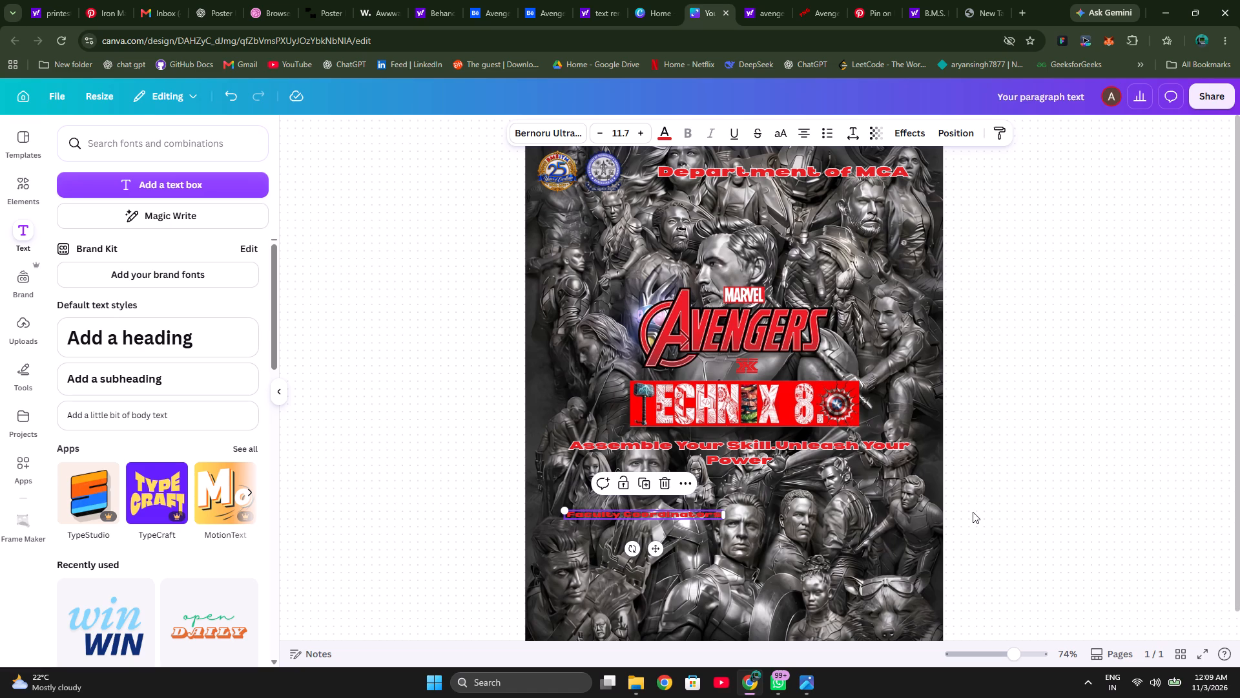
pyautogui.click(736, 520)
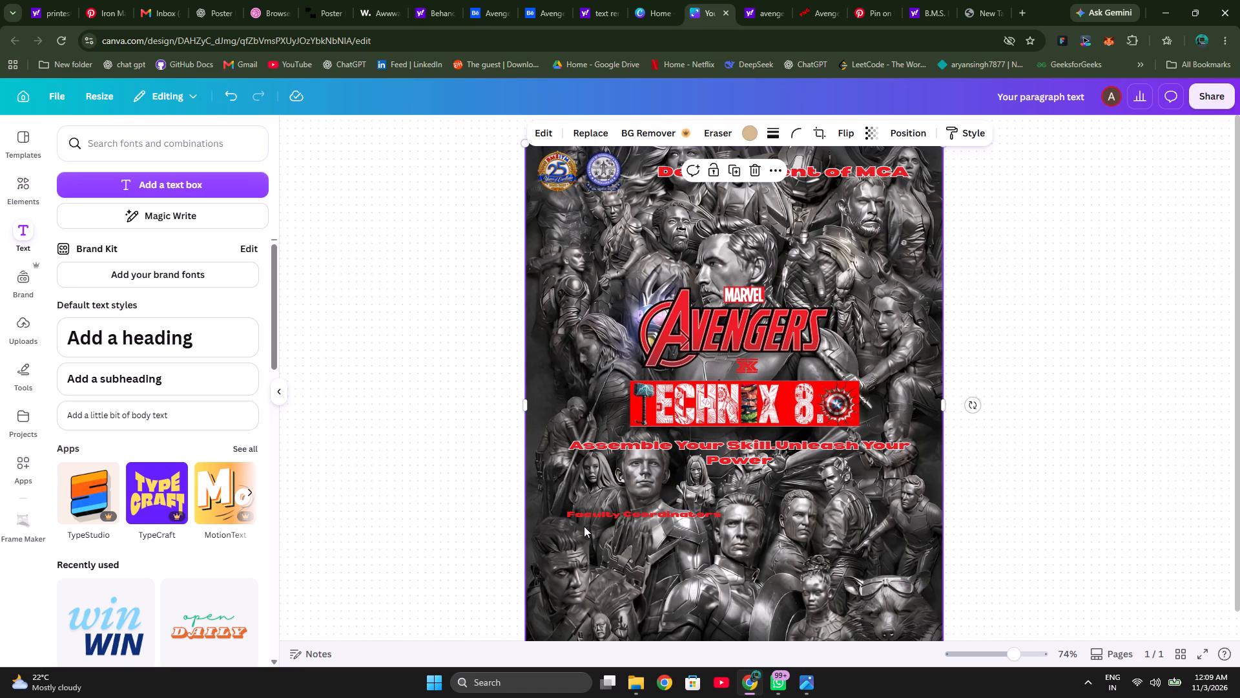
pyautogui.click(584, 526)
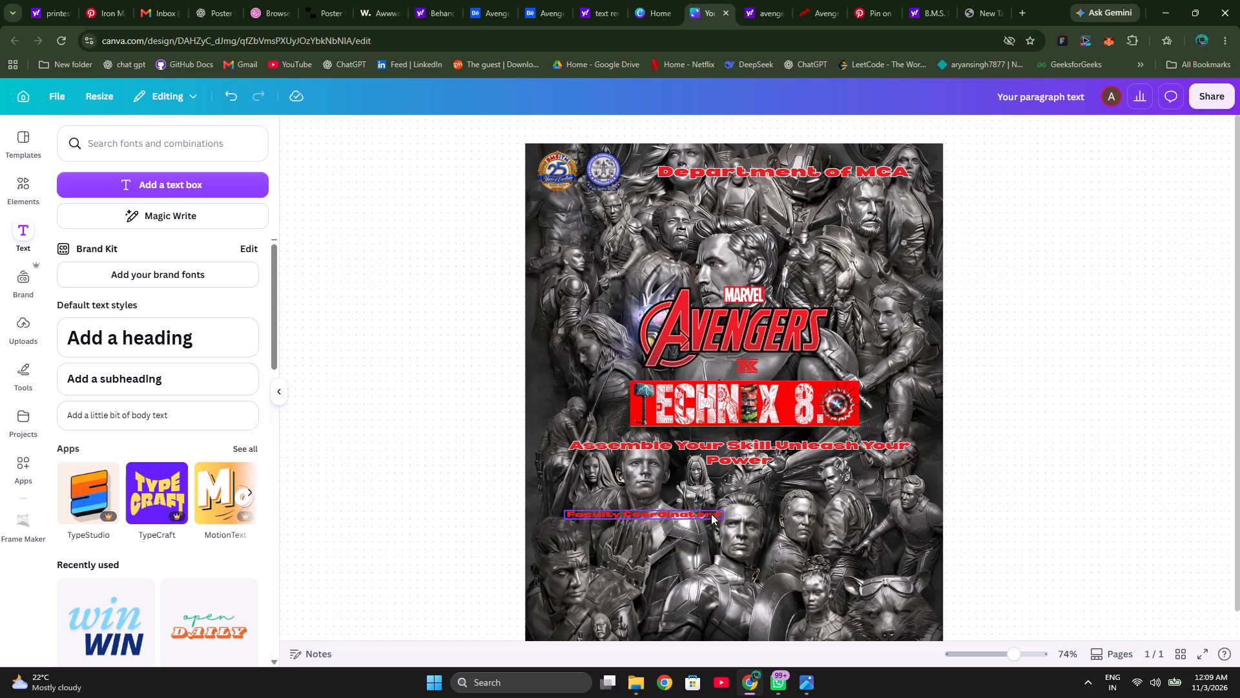
# Add a new text box directly below the "Faculty Coordinators" heading and colour its text the same red.
pyautogui.click(673, 518)
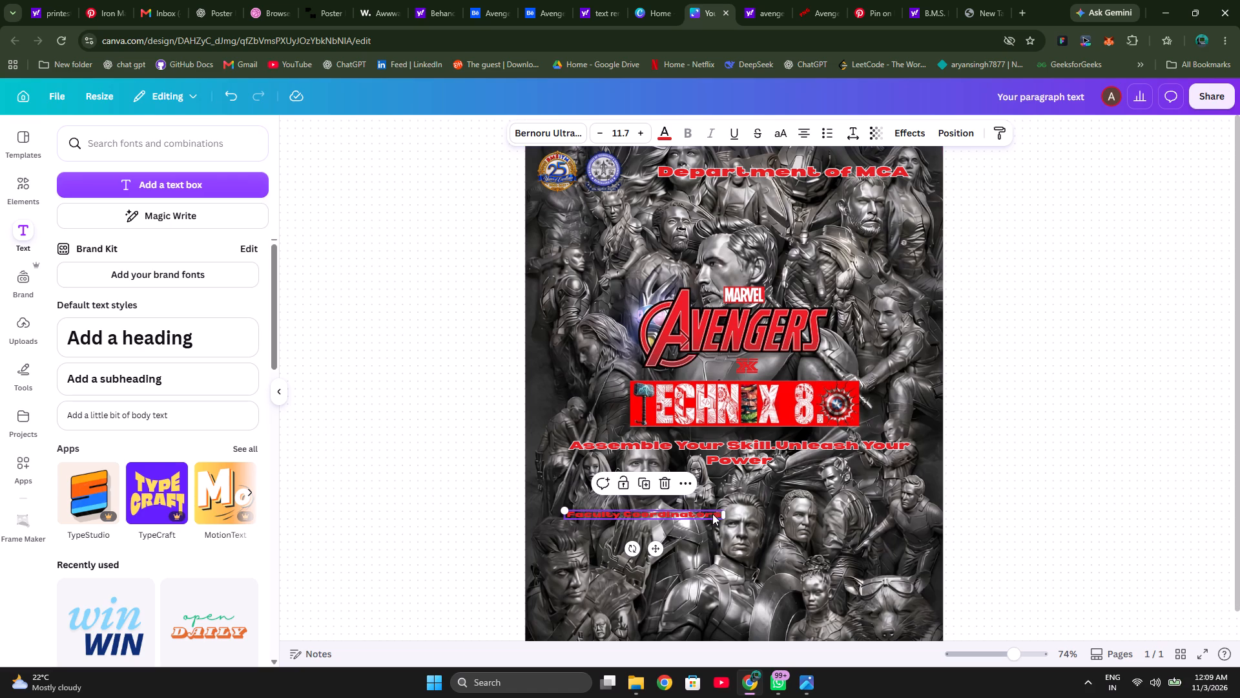
pyautogui.click(194, 190)
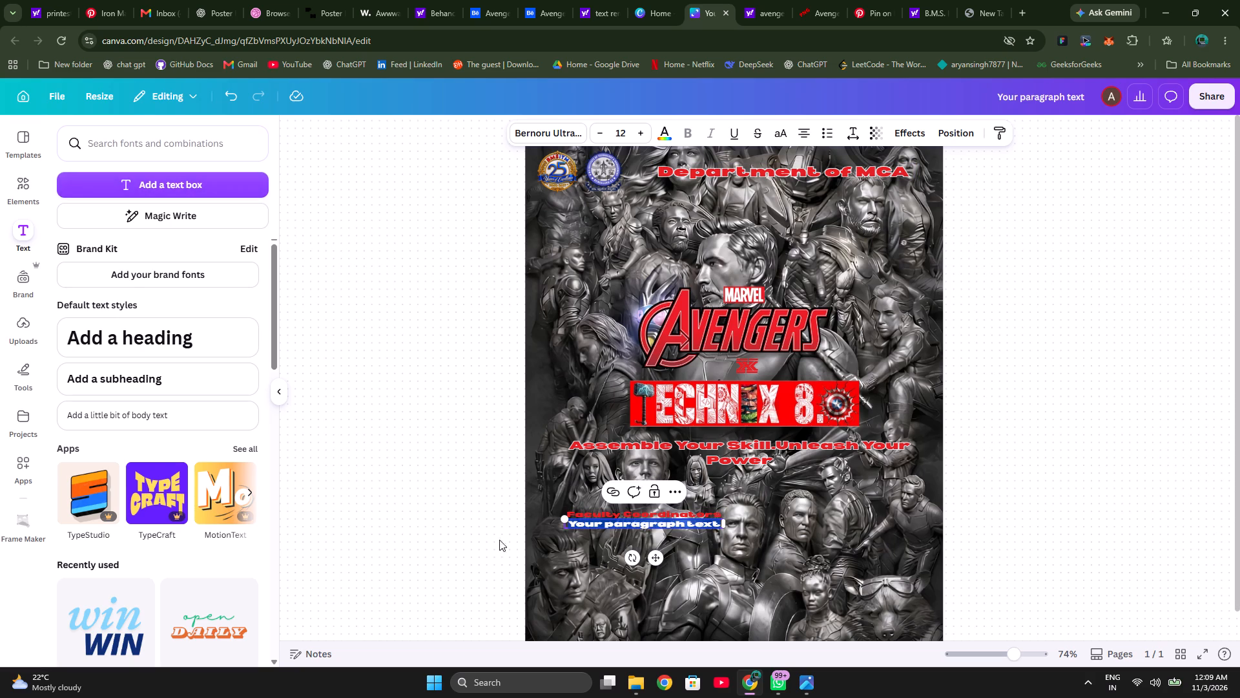
pyautogui.click(668, 136)
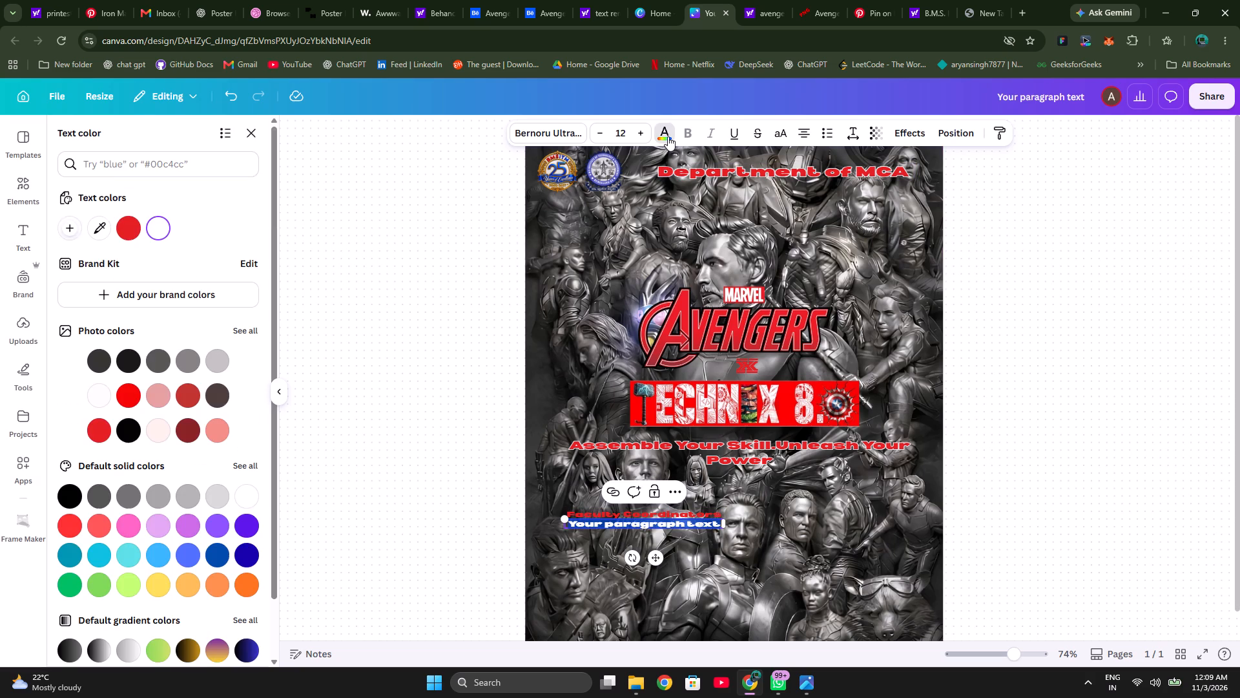
pyautogui.click(130, 235)
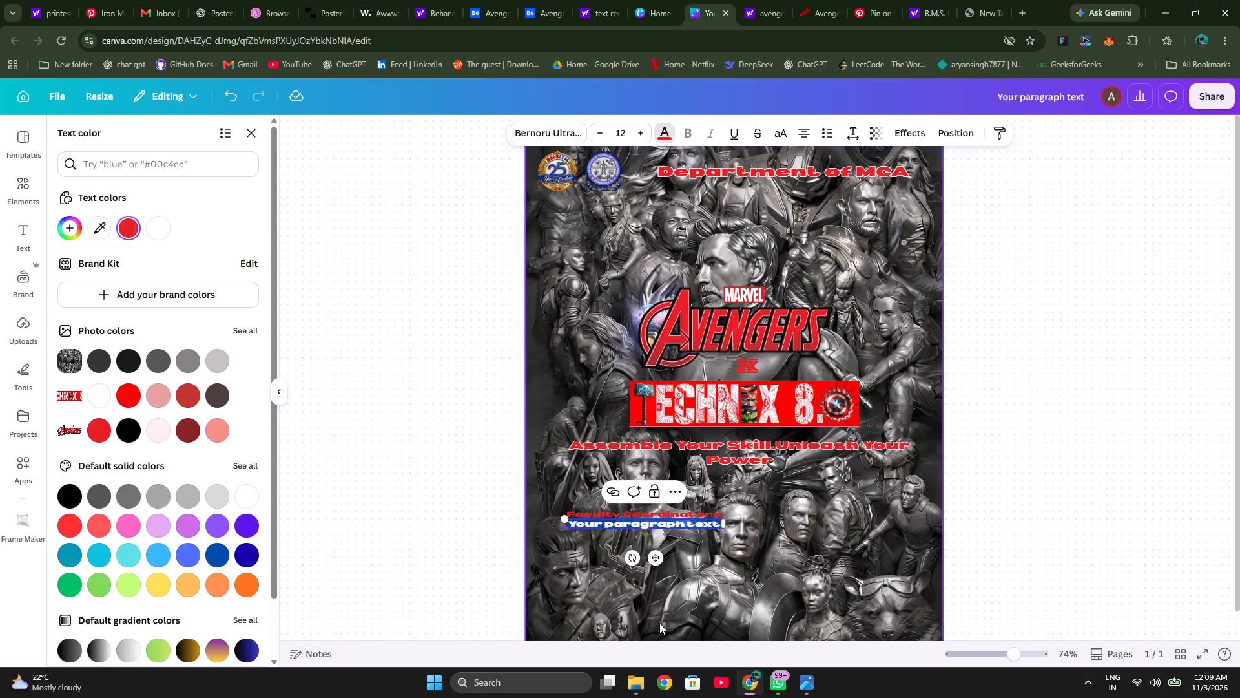
# Clear the placeholder text from the new text box below "Faculty Coordinators".
pyautogui.click(718, 524)
pyautogui.press('BackSpace')
pyautogui.press('BackSpace')
pyautogui.press('BackSpace')
pyautogui.press('BackSpace')
pyautogui.press('BackSpace')
pyautogui.press('BackSpace')
pyautogui.press('BackSpace')
pyautogui.press('BackSpace')
pyautogui.press('BackSpace')
pyautogui.press('BackSpace')
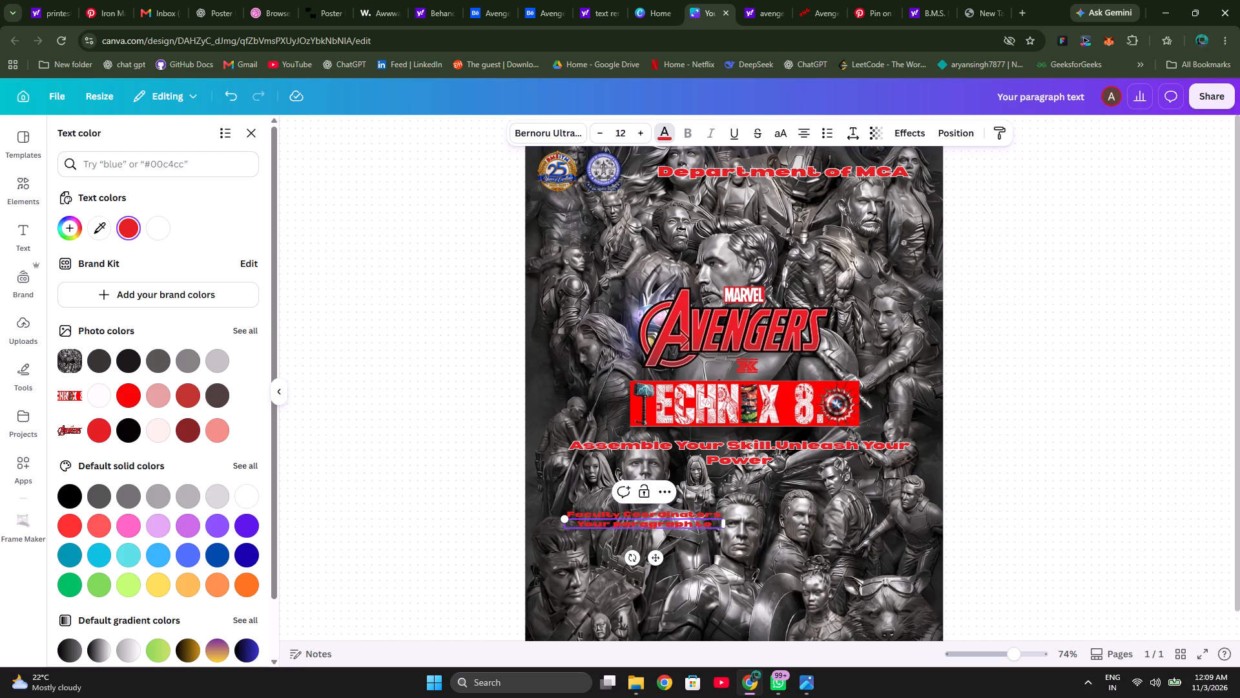
pyautogui.press('BackSpace')
pyautogui.press('BackSpace')
pyautogui.press('BackSpace')
pyautogui.press('BackSpace')
pyautogui.press('BackSpace')
pyautogui.press('BackSpace')
pyautogui.press('BackSpace')
pyautogui.press('BackSpace')
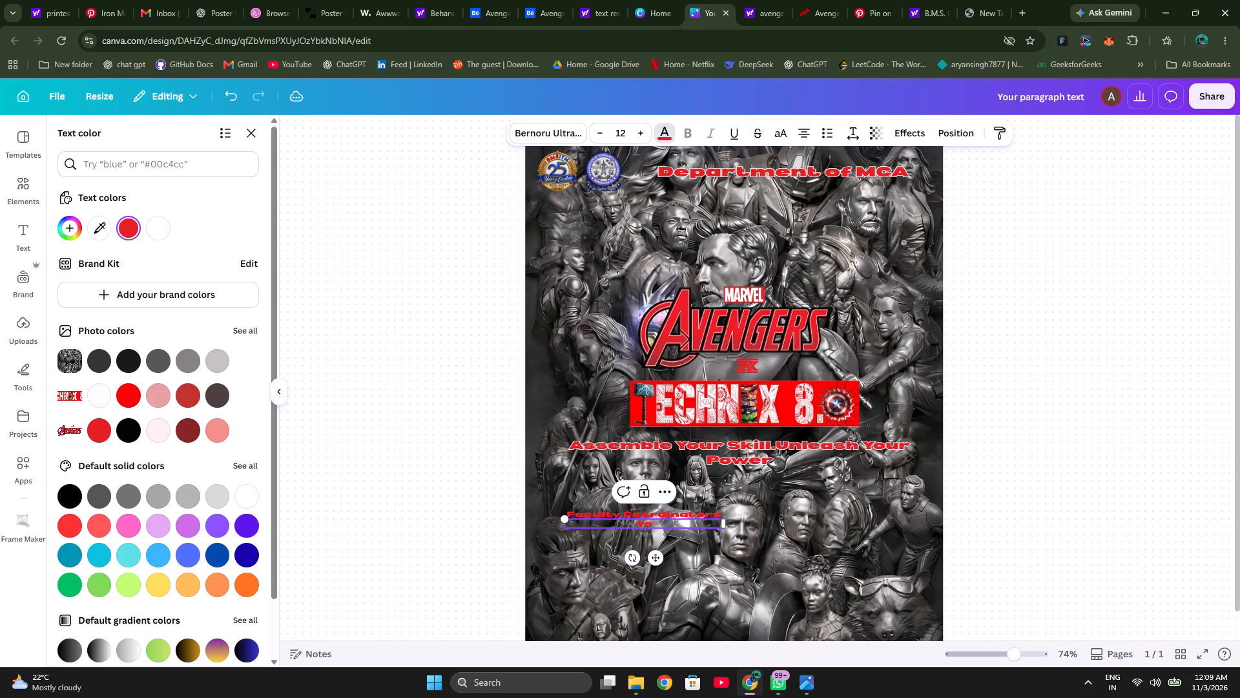
pyautogui.press('BackSpace')
# Enter the faculty coordinator's name, prefixed with "prof.", in the empty red text box below the "Faculty Coordinators" heading.
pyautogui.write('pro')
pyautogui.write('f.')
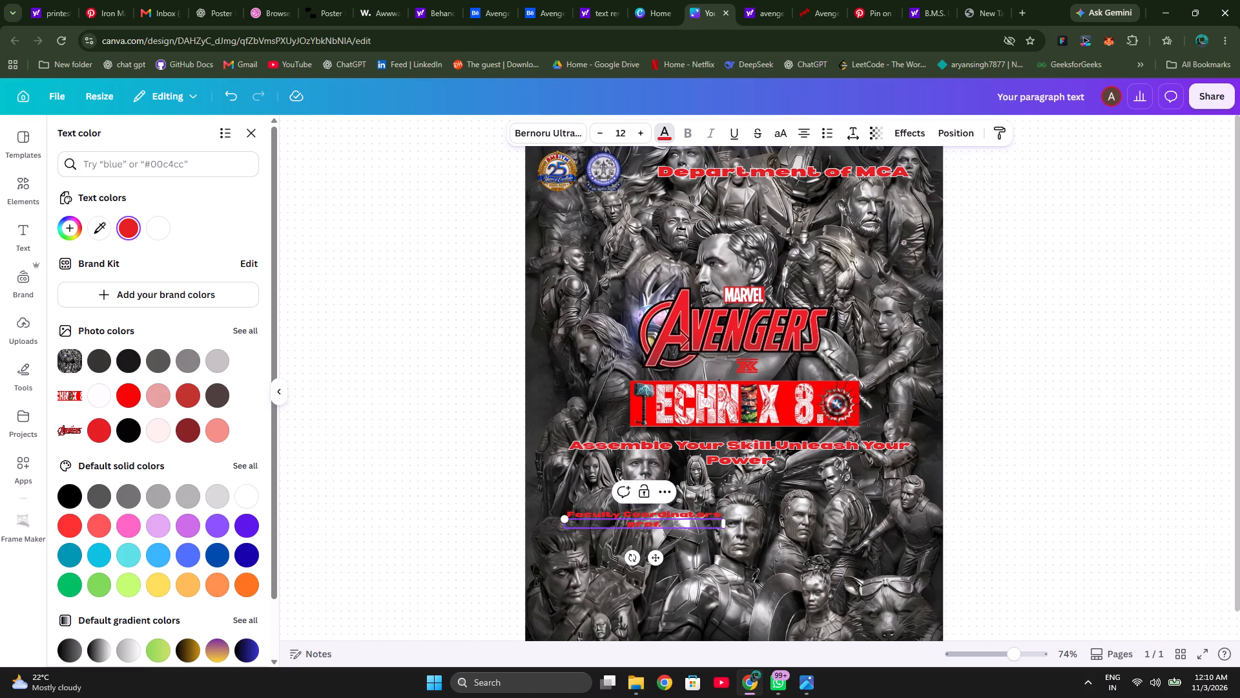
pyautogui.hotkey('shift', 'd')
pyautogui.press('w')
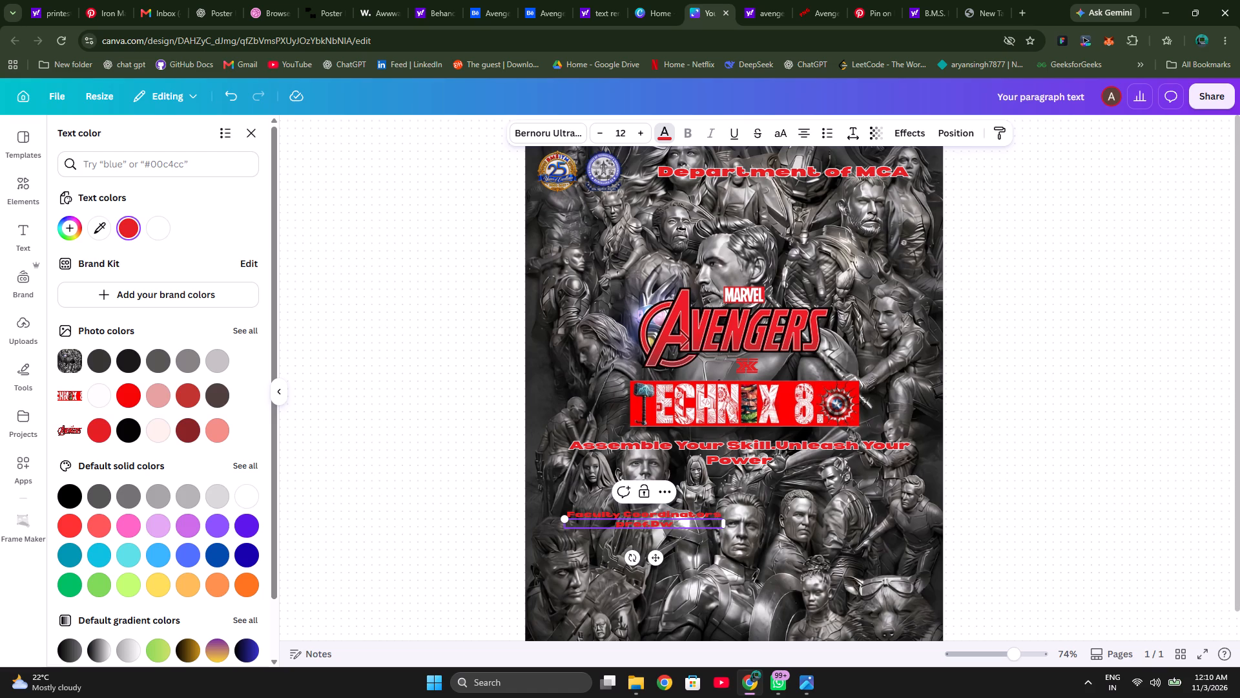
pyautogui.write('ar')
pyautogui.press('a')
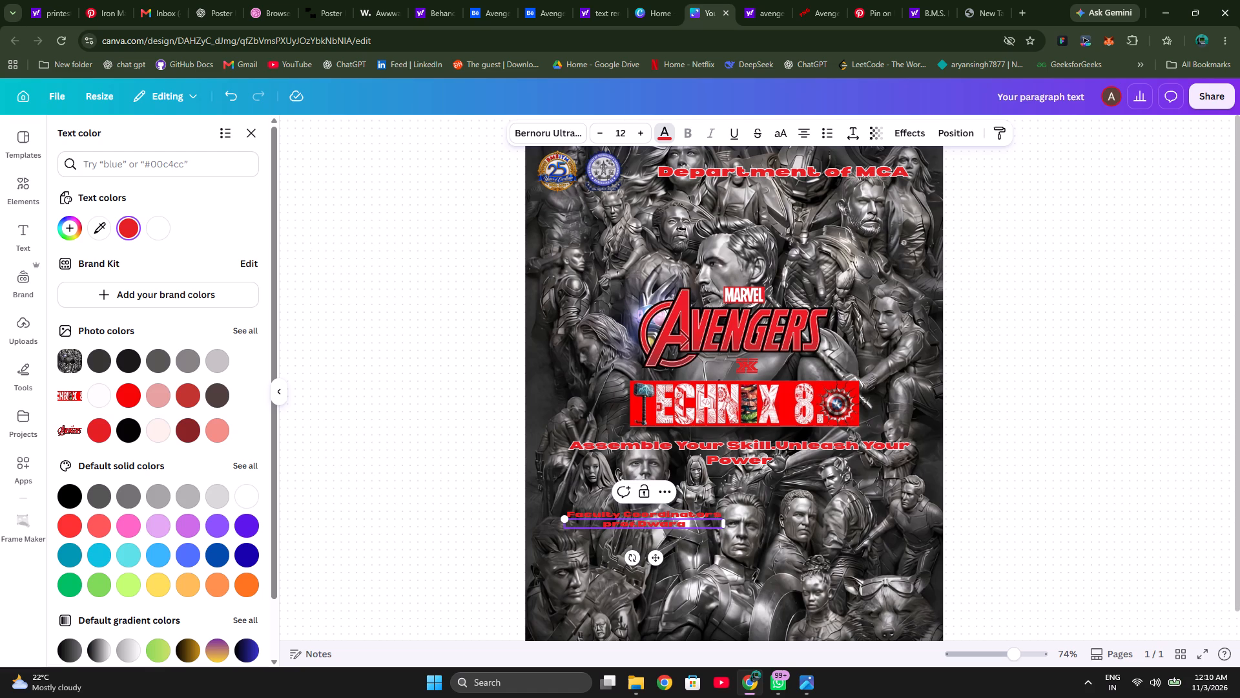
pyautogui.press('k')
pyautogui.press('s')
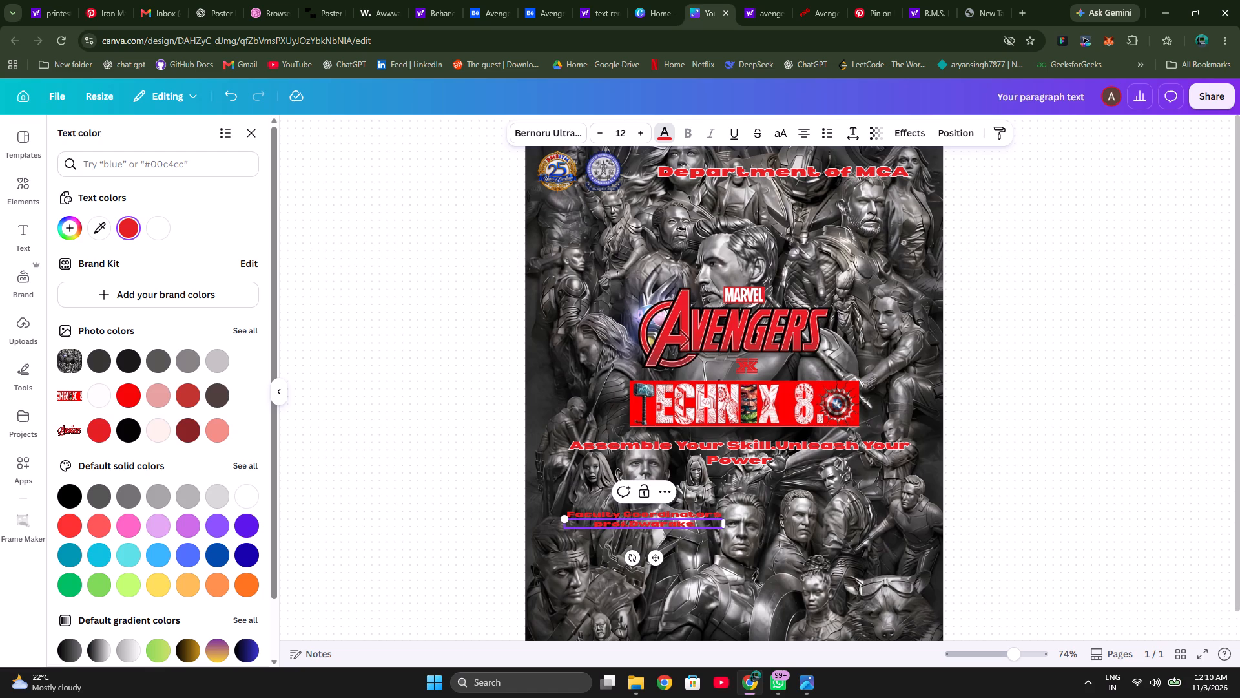
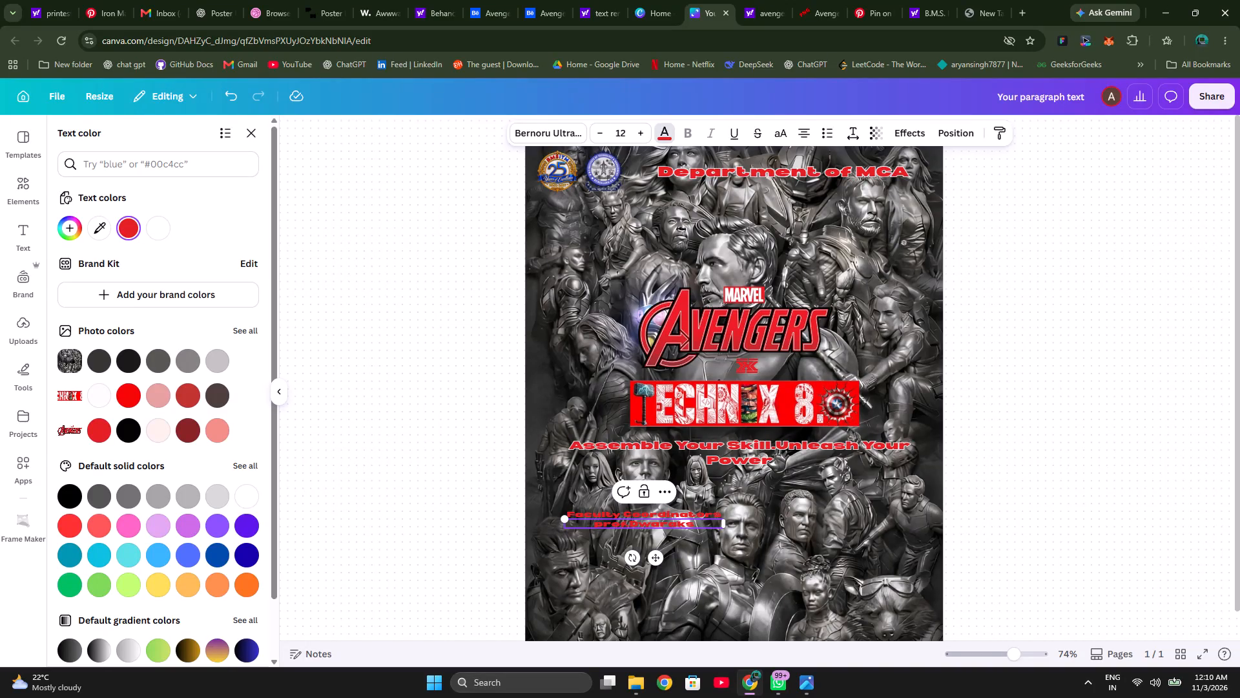
# Correct the coordinator's name in the line below the "Faculty Coordinators" heading, keeping the "prof." prefix.
pyautogui.press('BackSpace')
pyautogui.press('BackSpace')
pyautogui.press('BackSpace')
pyautogui.press('BackSpace')
pyautogui.press('BackSpace')
pyautogui.press('BackSpace')
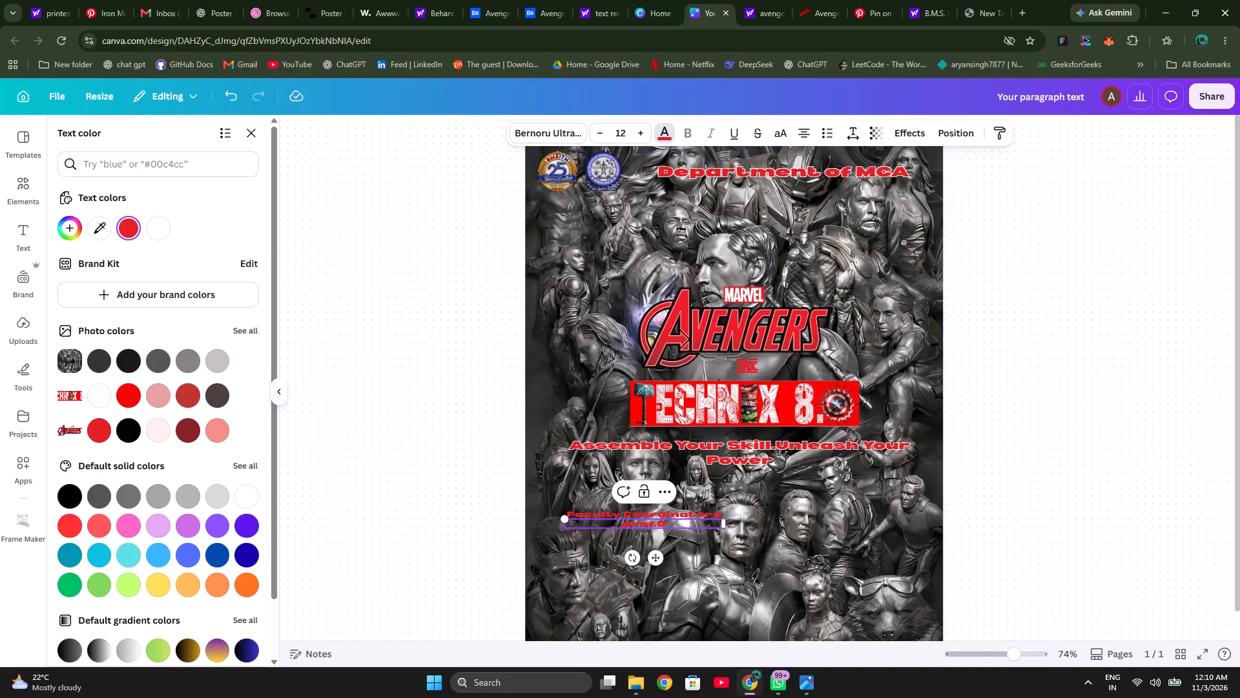
pyautogui.write('ra')
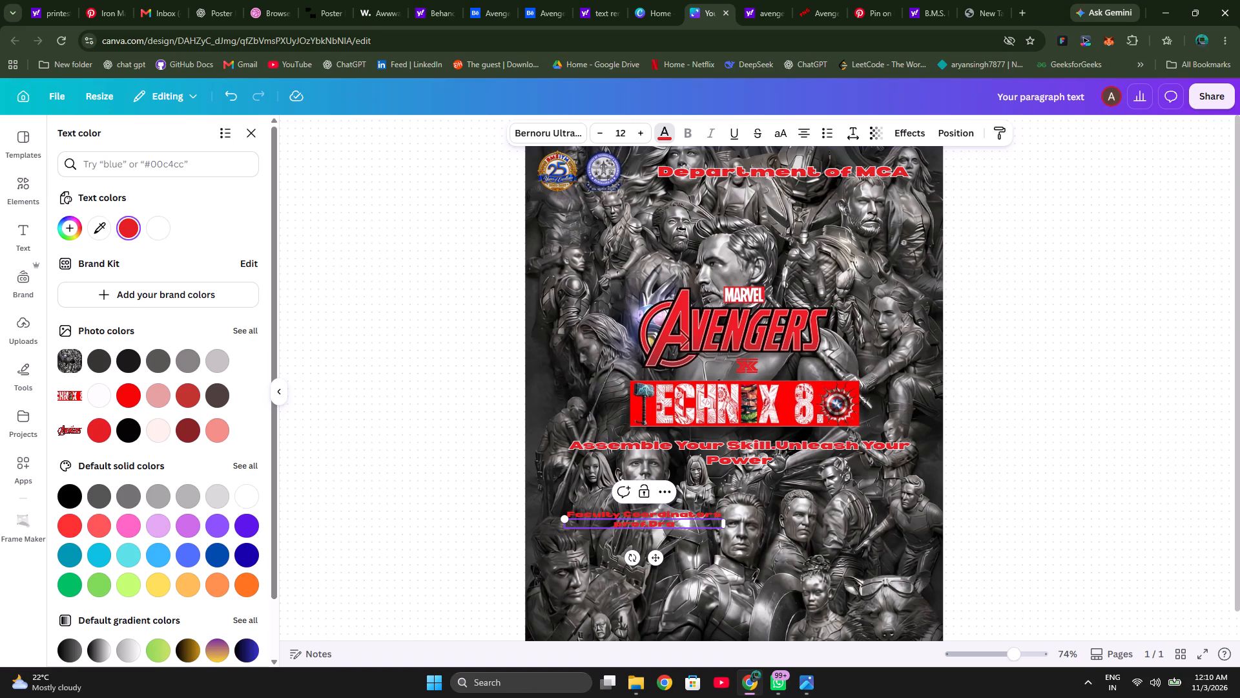
pyautogui.press('k')
pyautogui.press('s')
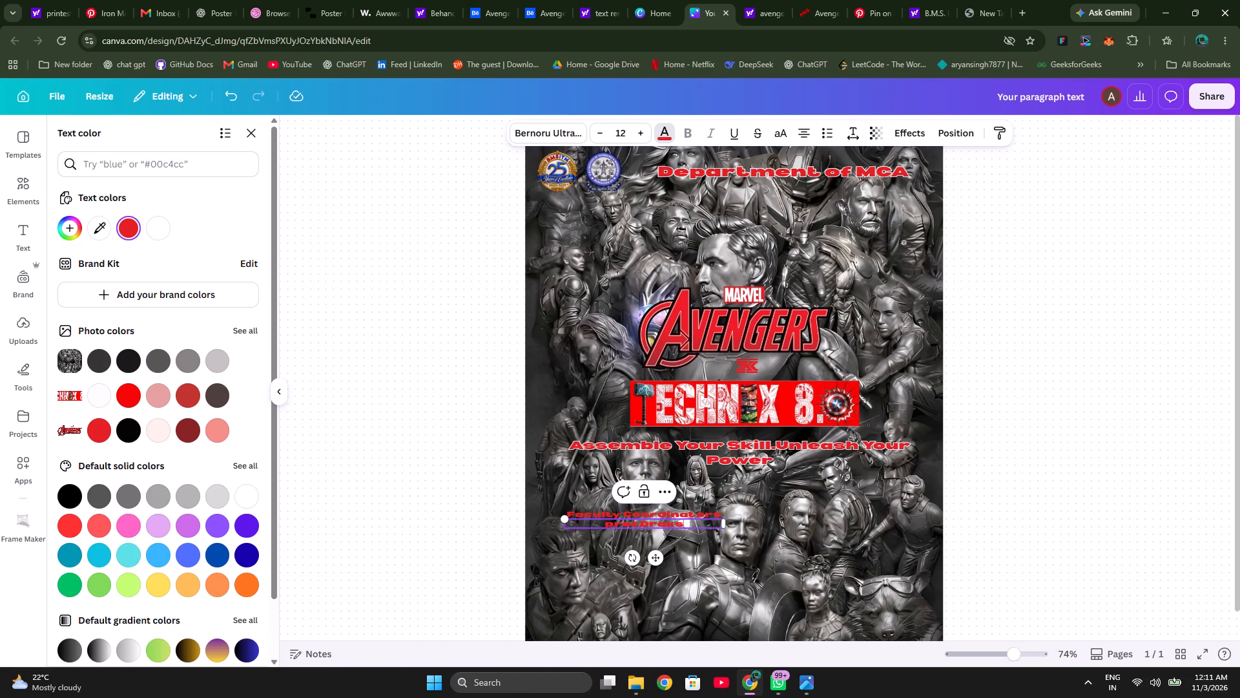
pyautogui.press('h')
pyautogui.press('a')
pyautogui.write('veni')
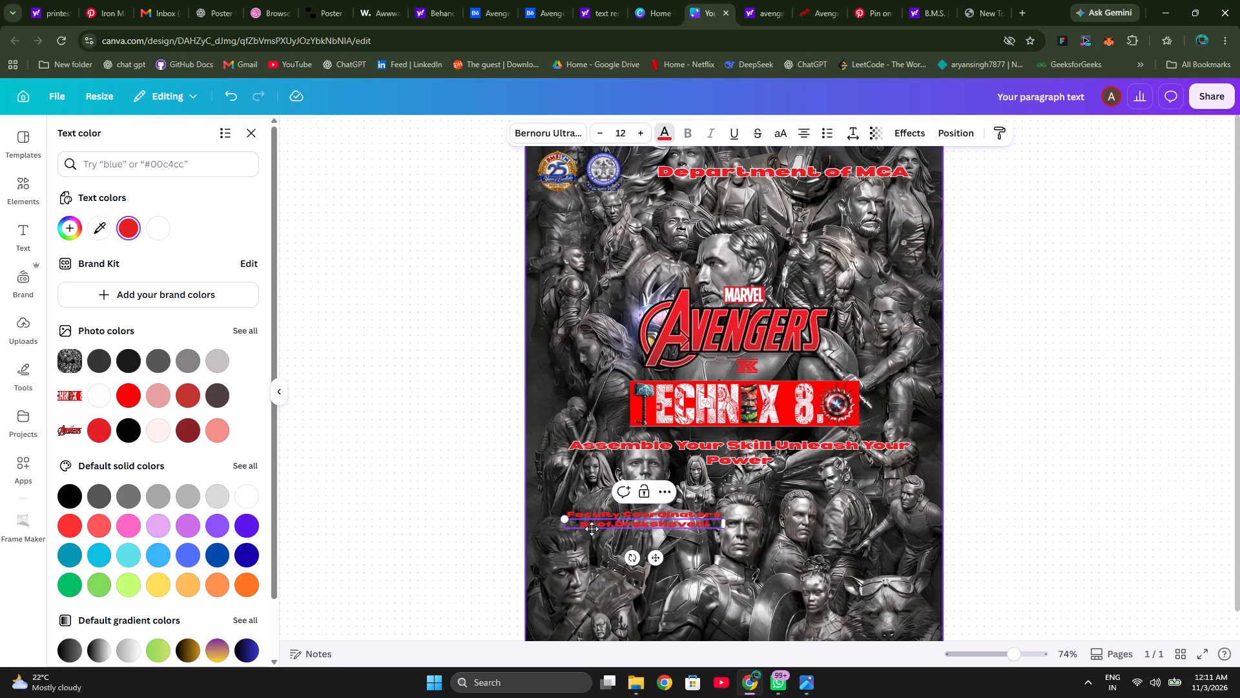
# Enlarge the coordinator's name below the "Faculty Coordinators" heading to font size 13 by scaling its text box.
pyautogui.moveTo(564, 526); pyautogui.dragTo(549, 534)
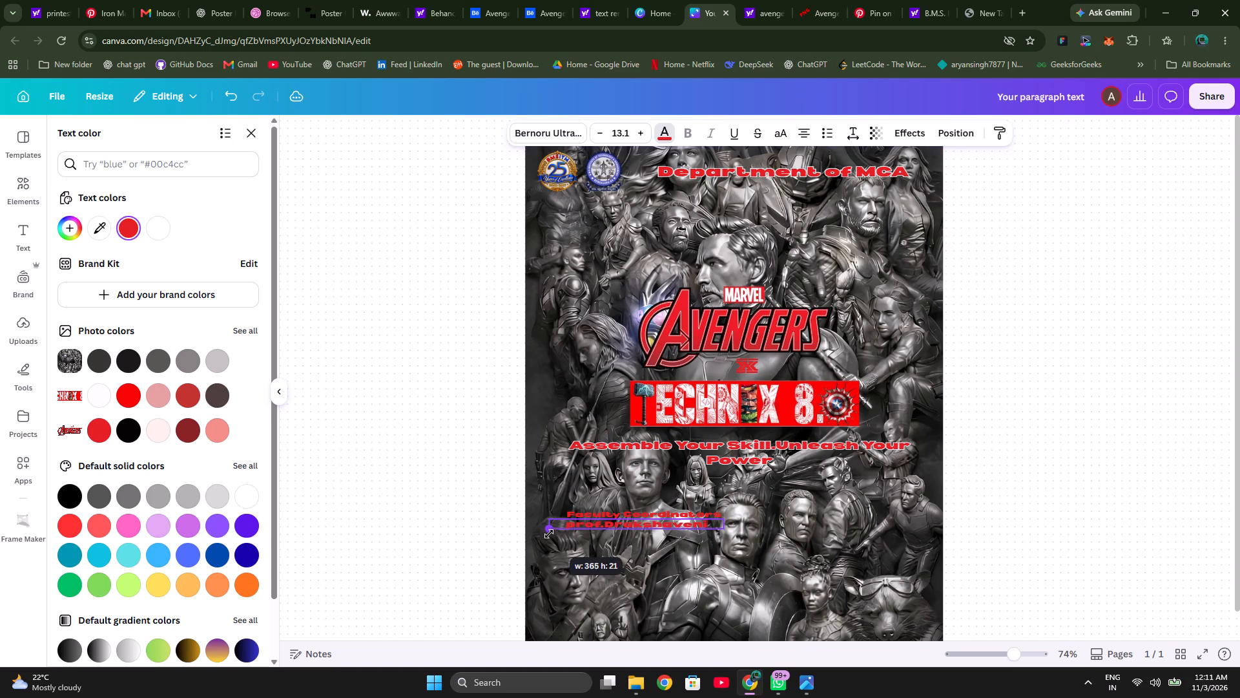
pyautogui.moveTo(549, 534); pyautogui.dragTo(550, 534)
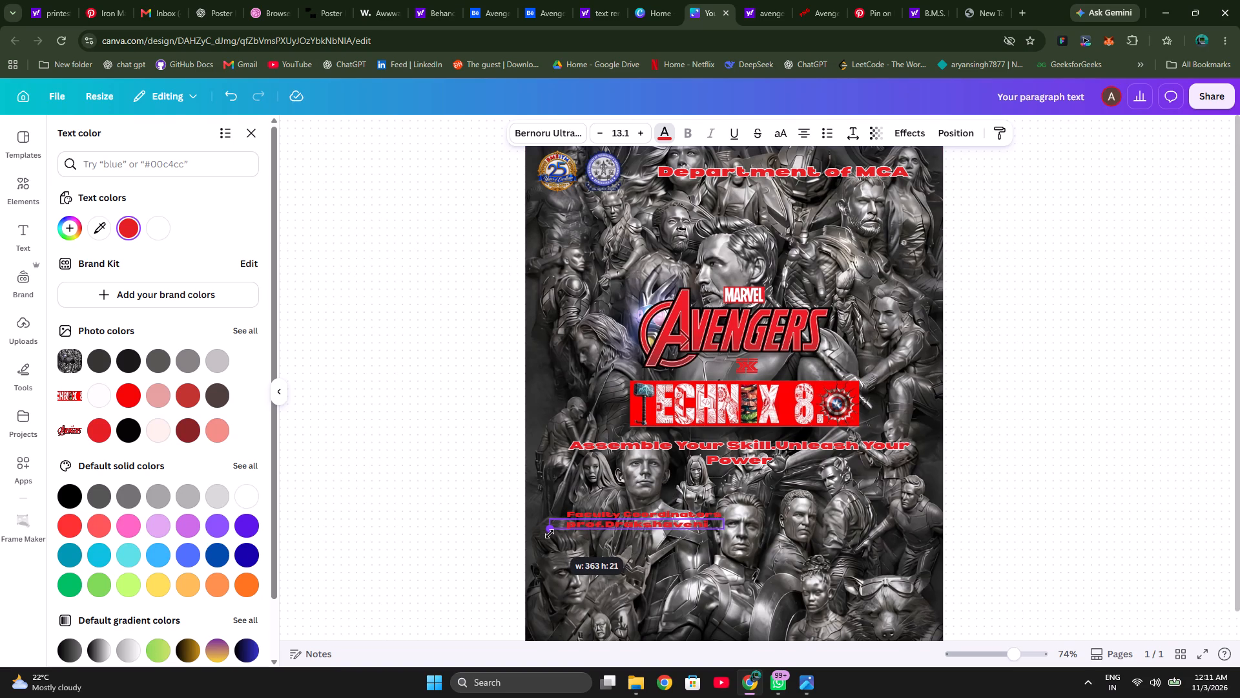
pyautogui.moveTo(550, 534); pyautogui.dragTo(550, 533)
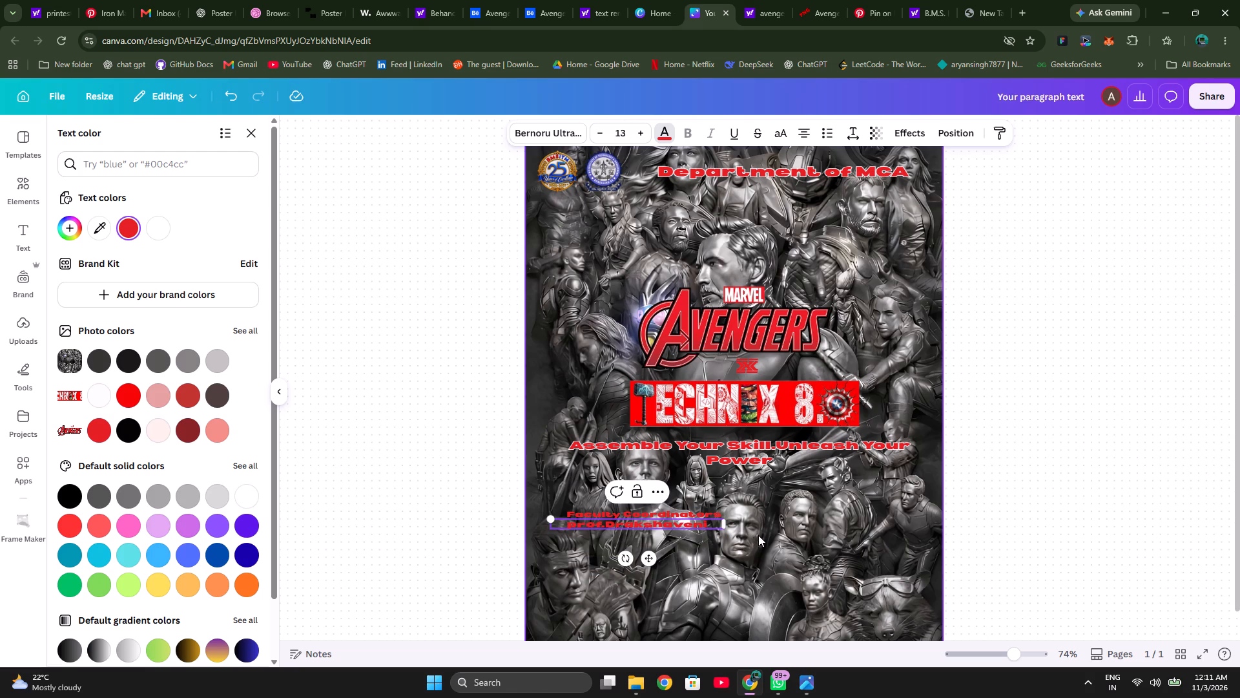
pyautogui.click(758, 535)
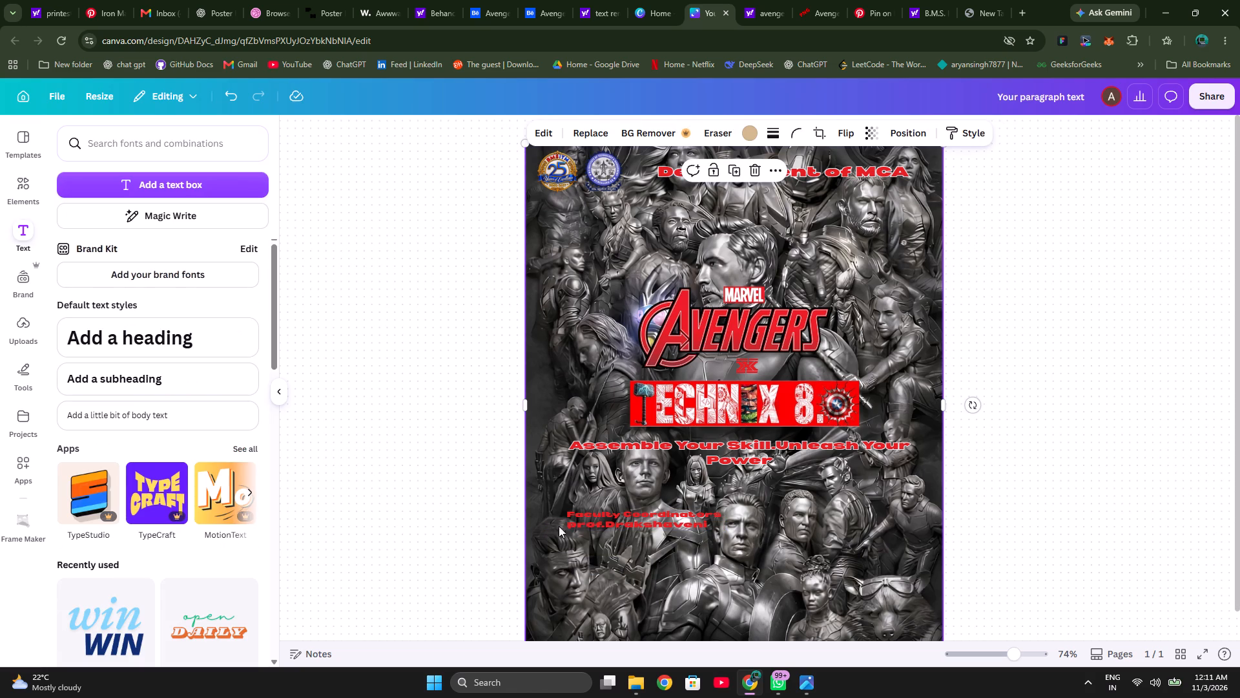
# Add a new text box, colour its text red #e62024 and place it just below the first coordinator's name.
pyautogui.click(225, 184)
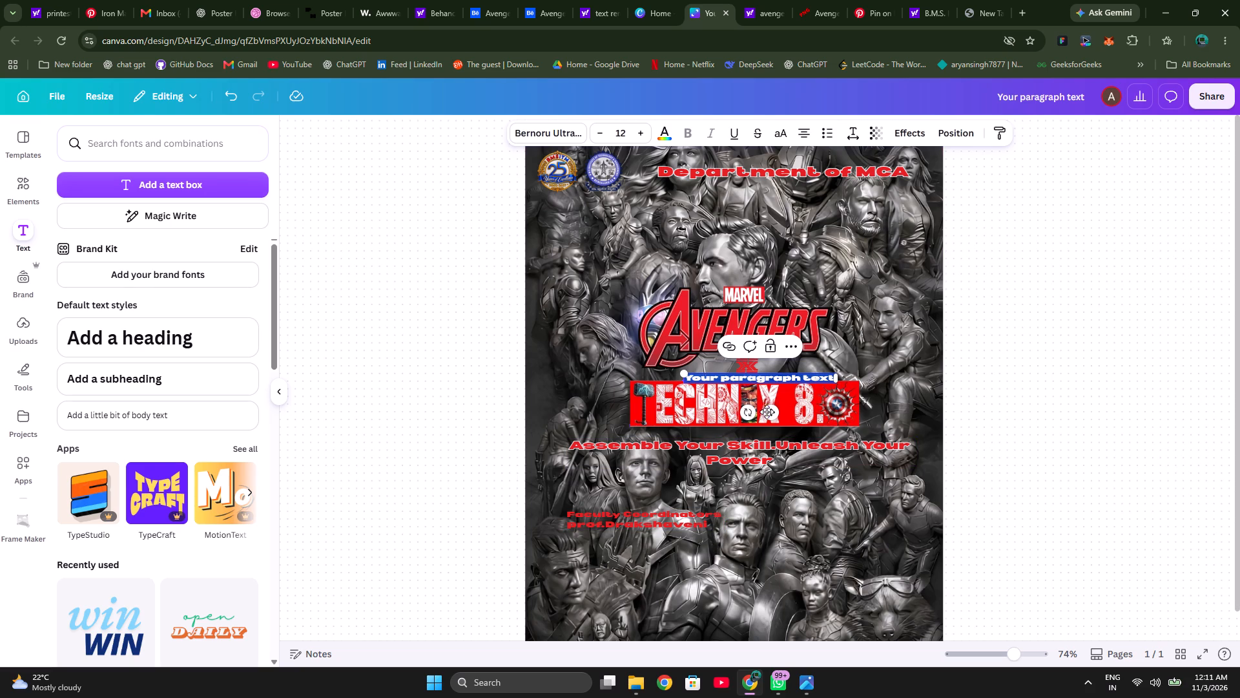
pyautogui.click(663, 136)
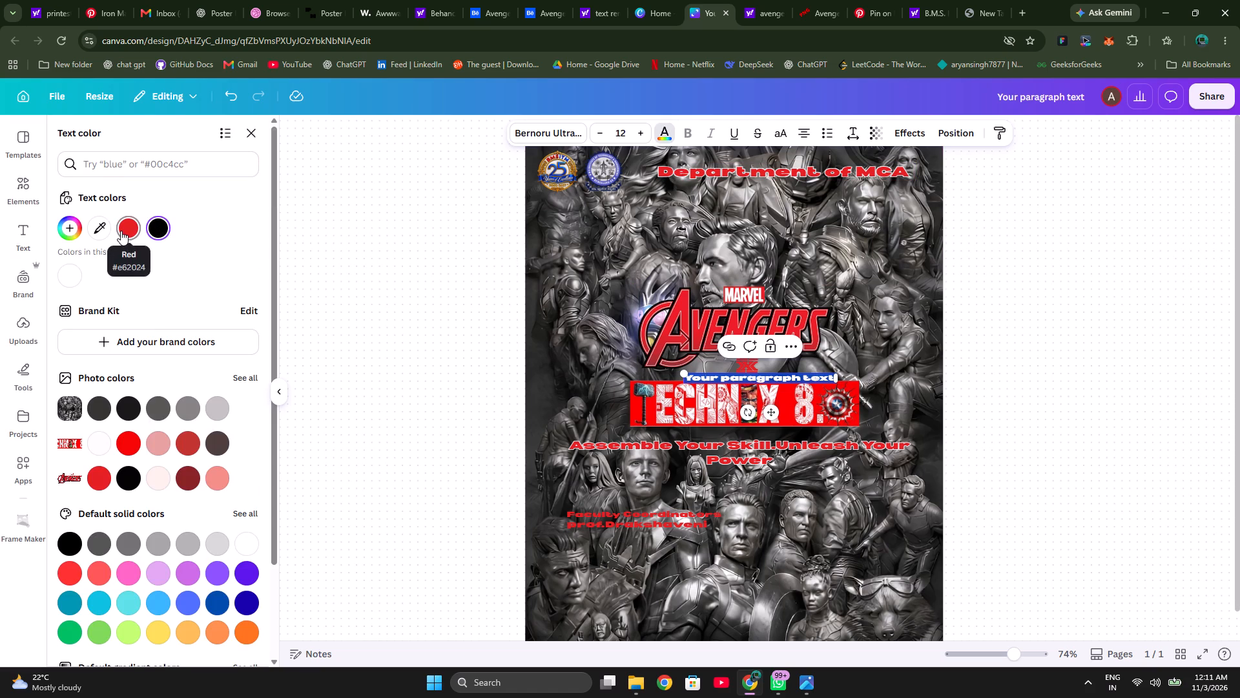
pyautogui.click(121, 231)
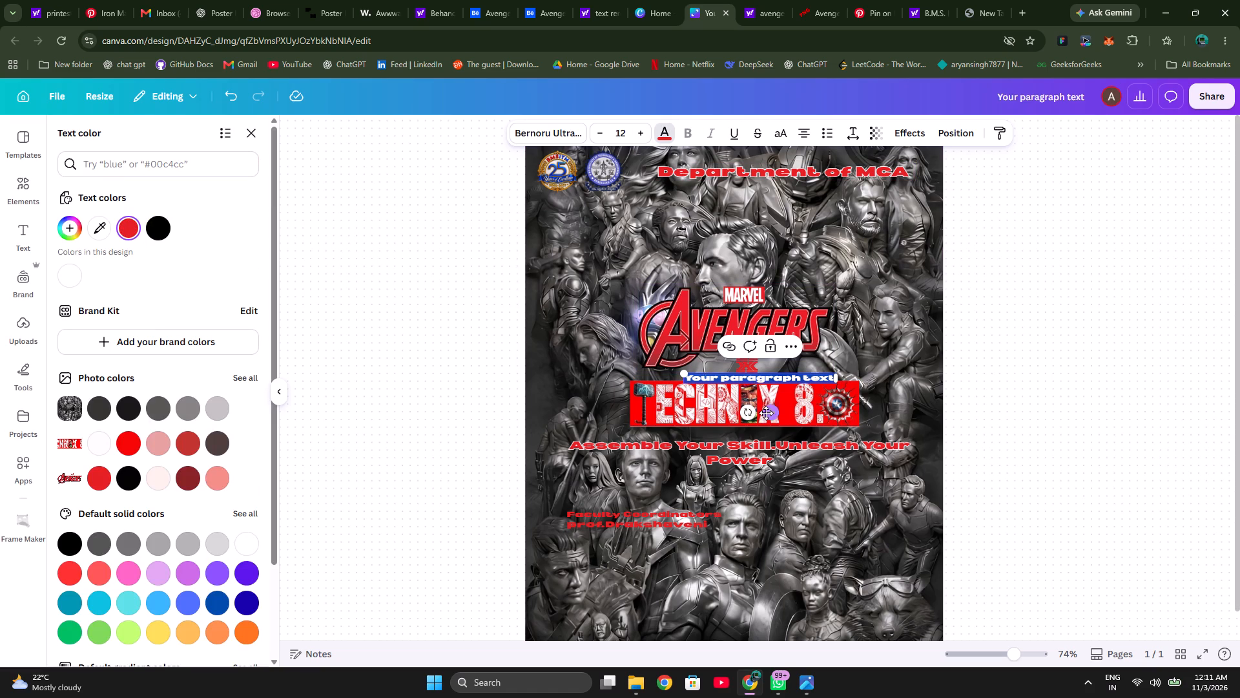
pyautogui.moveTo(769, 413); pyautogui.dragTo(645, 583)
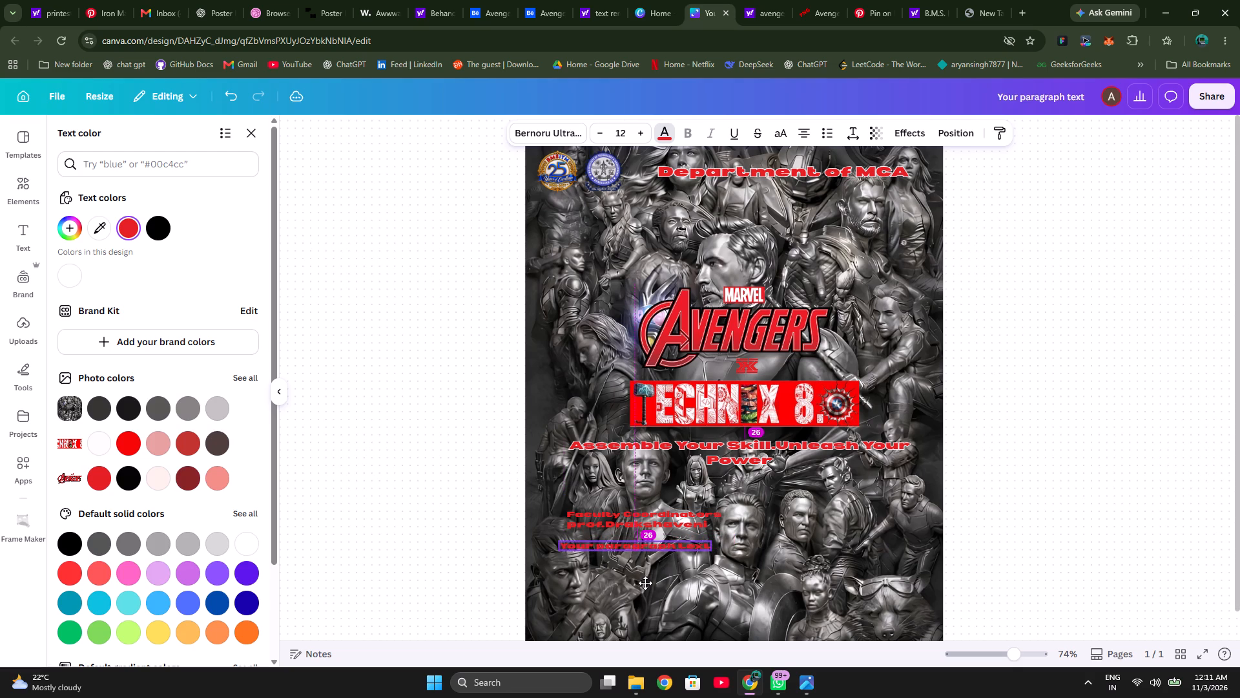
pyautogui.moveTo(645, 583); pyautogui.dragTo(653, 575)
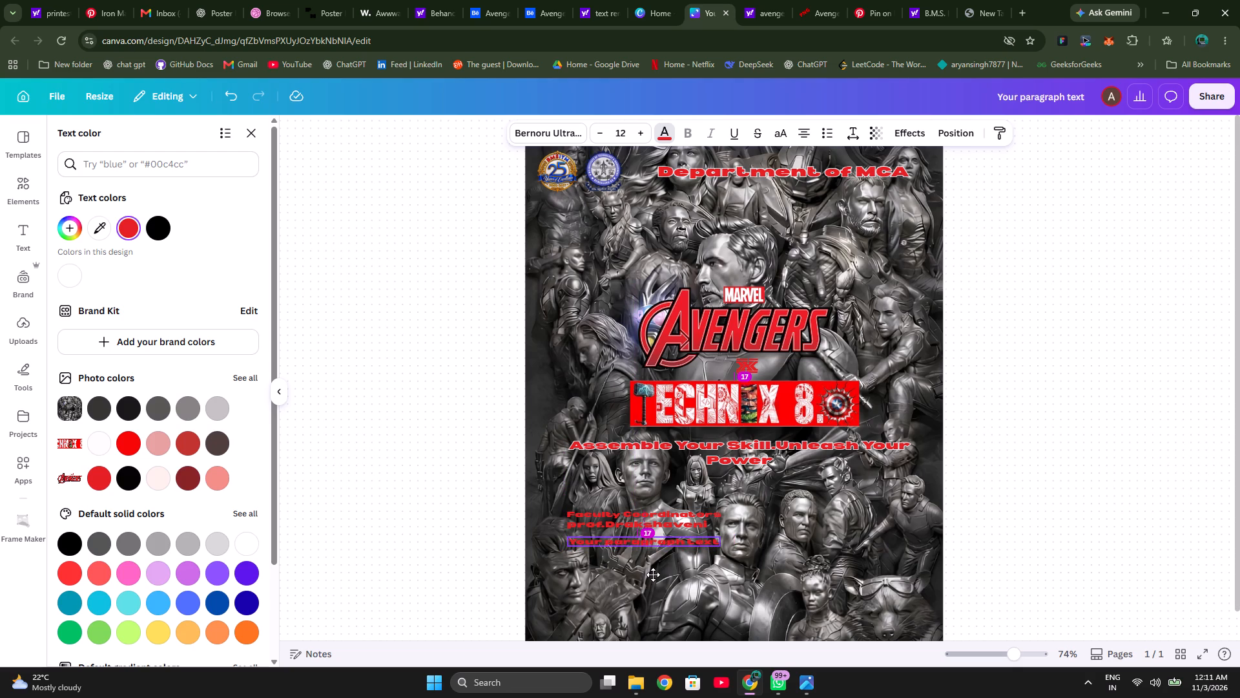
pyautogui.moveTo(653, 575); pyautogui.dragTo(653, 573)
pyautogui.moveTo(653, 573); pyautogui.dragTo(654, 573)
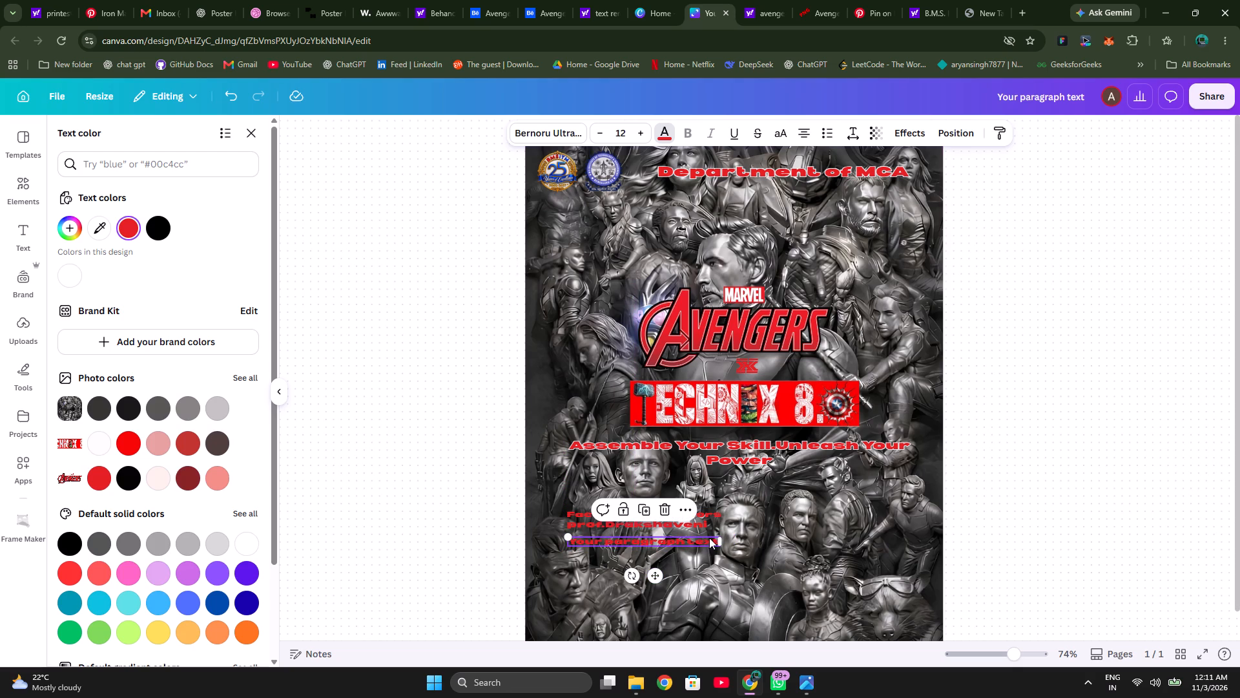
# Replace the placeholder in the new red text box with the second coordinator's name and surname initial, prefixed with "prof.".
pyautogui.click(711, 537)
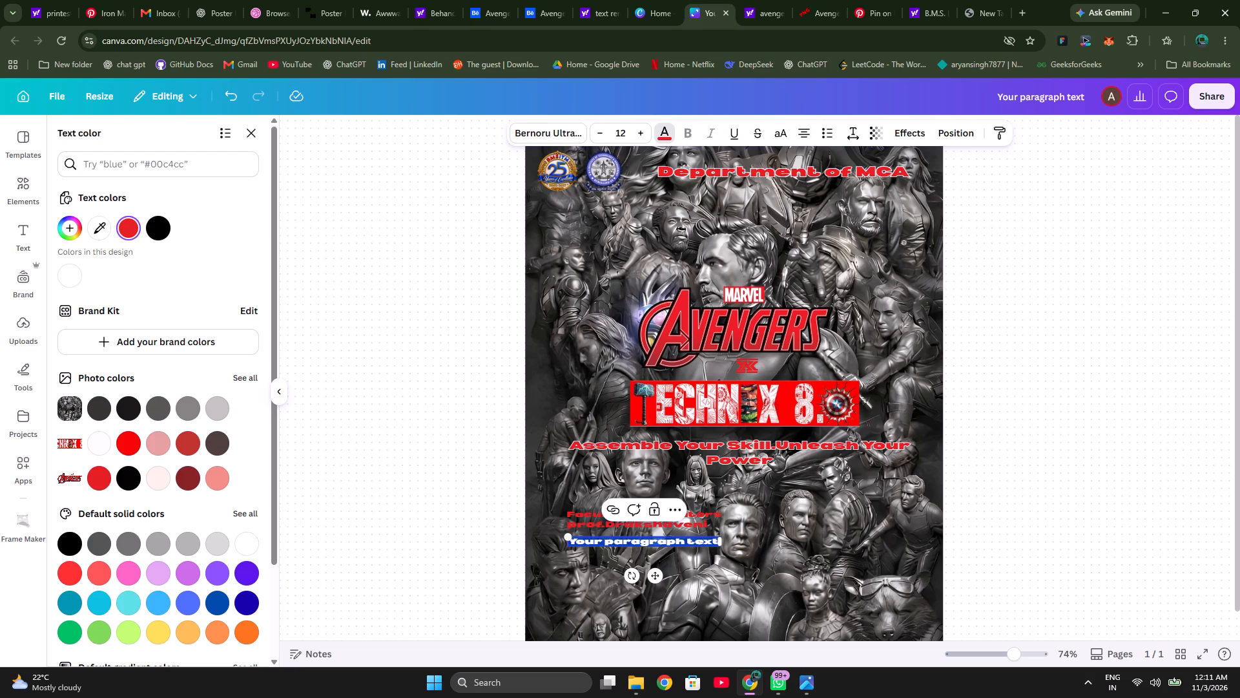
pyautogui.press('BackSpace')
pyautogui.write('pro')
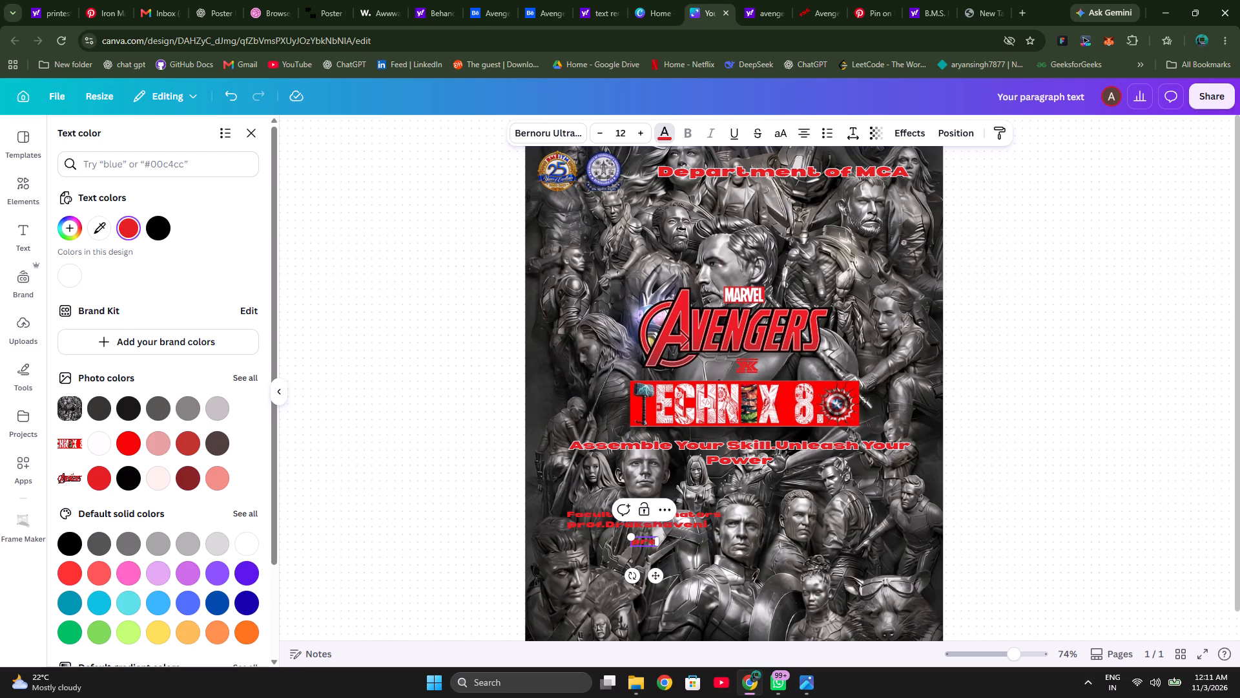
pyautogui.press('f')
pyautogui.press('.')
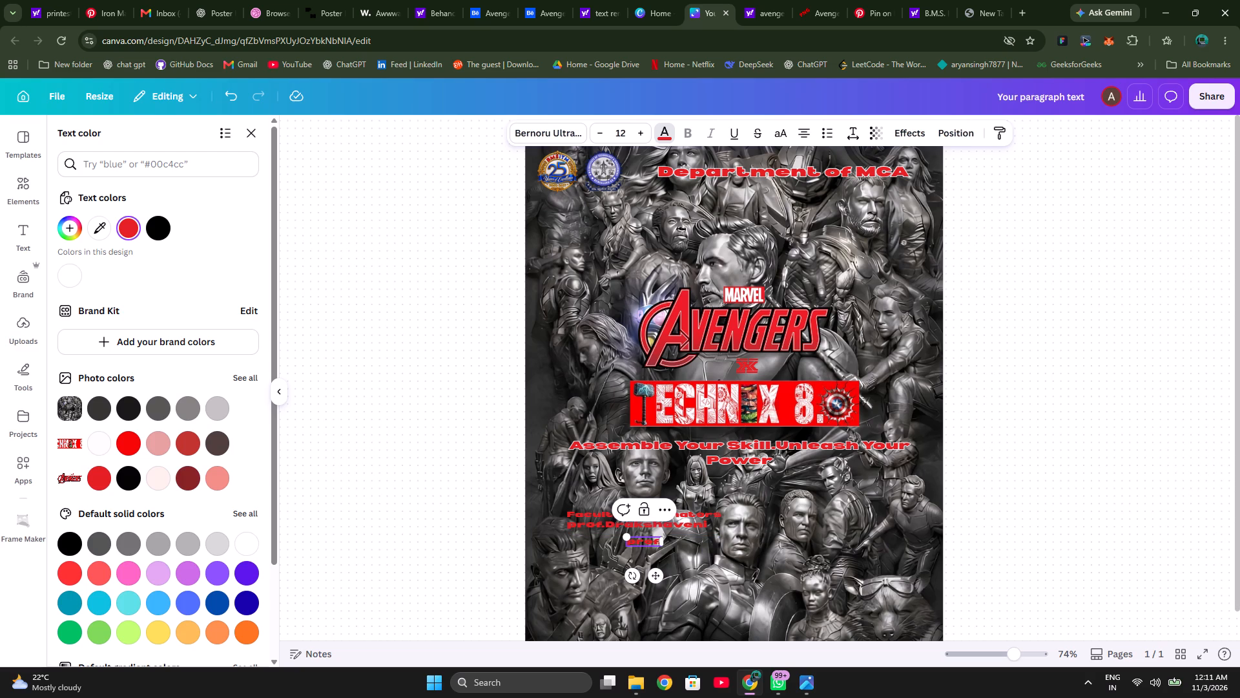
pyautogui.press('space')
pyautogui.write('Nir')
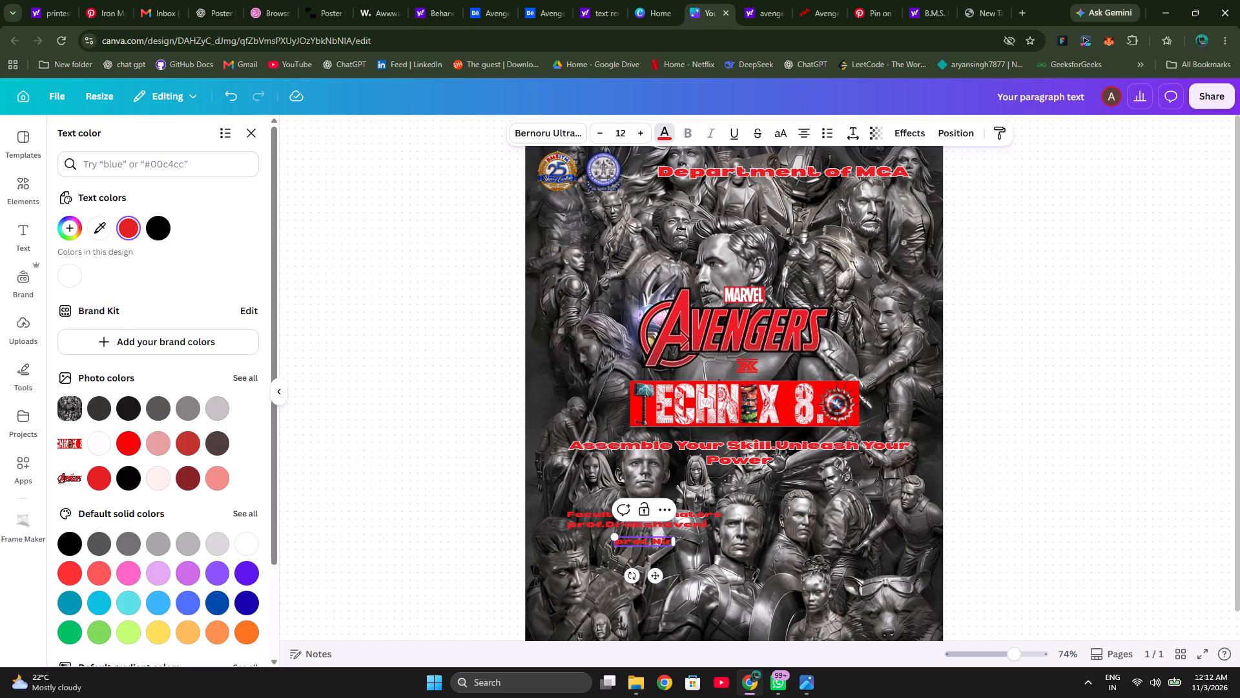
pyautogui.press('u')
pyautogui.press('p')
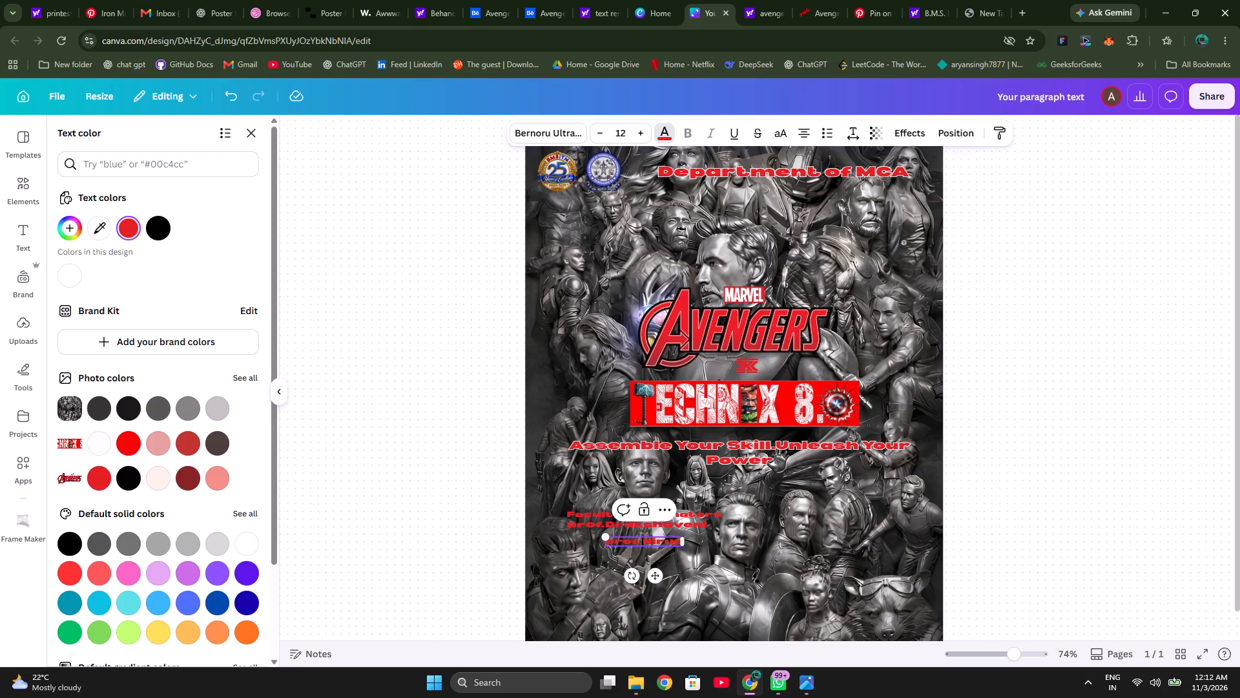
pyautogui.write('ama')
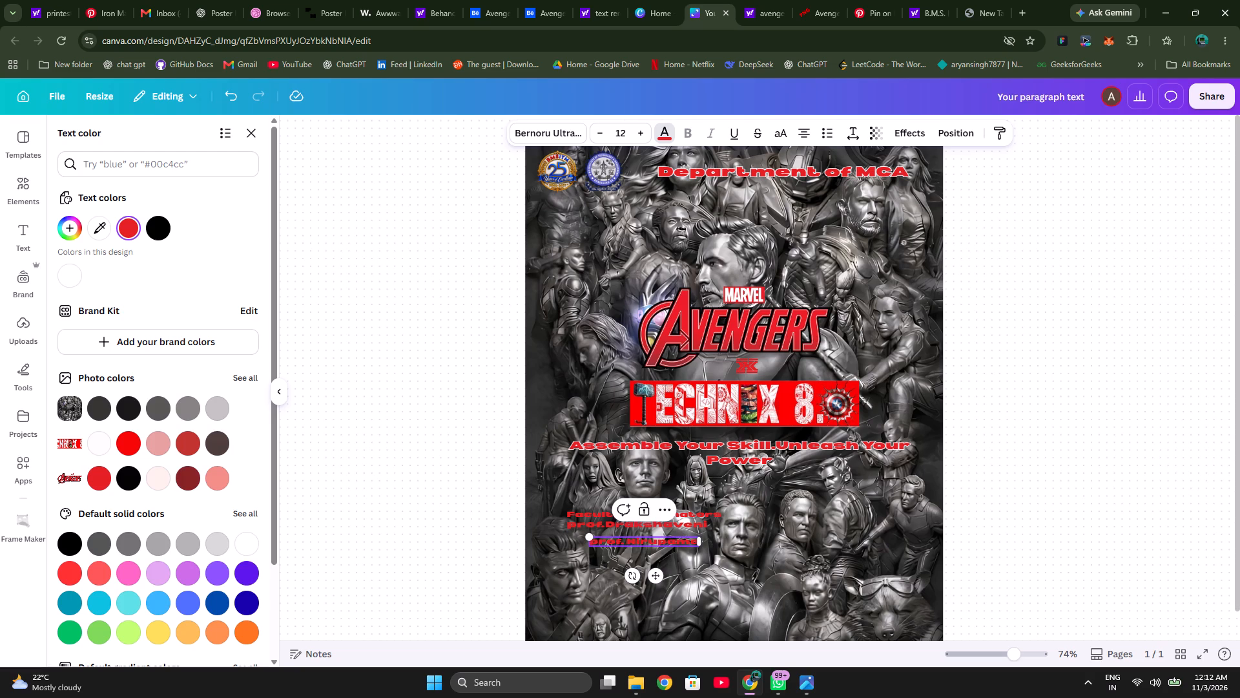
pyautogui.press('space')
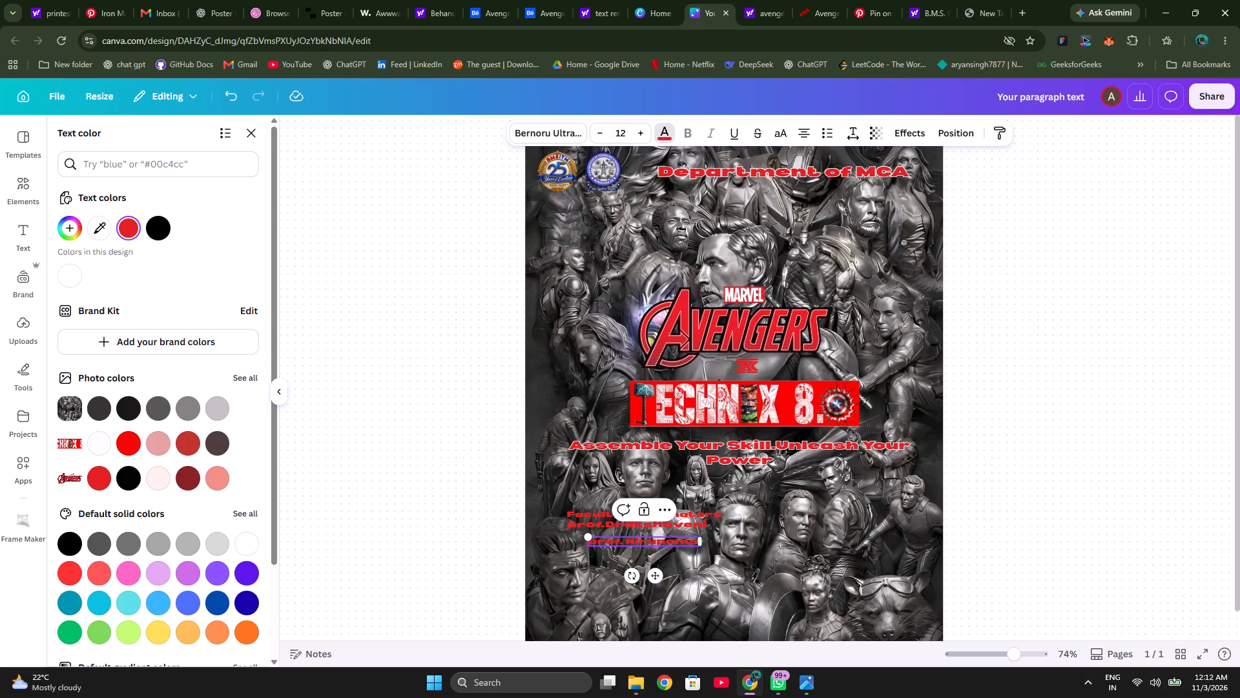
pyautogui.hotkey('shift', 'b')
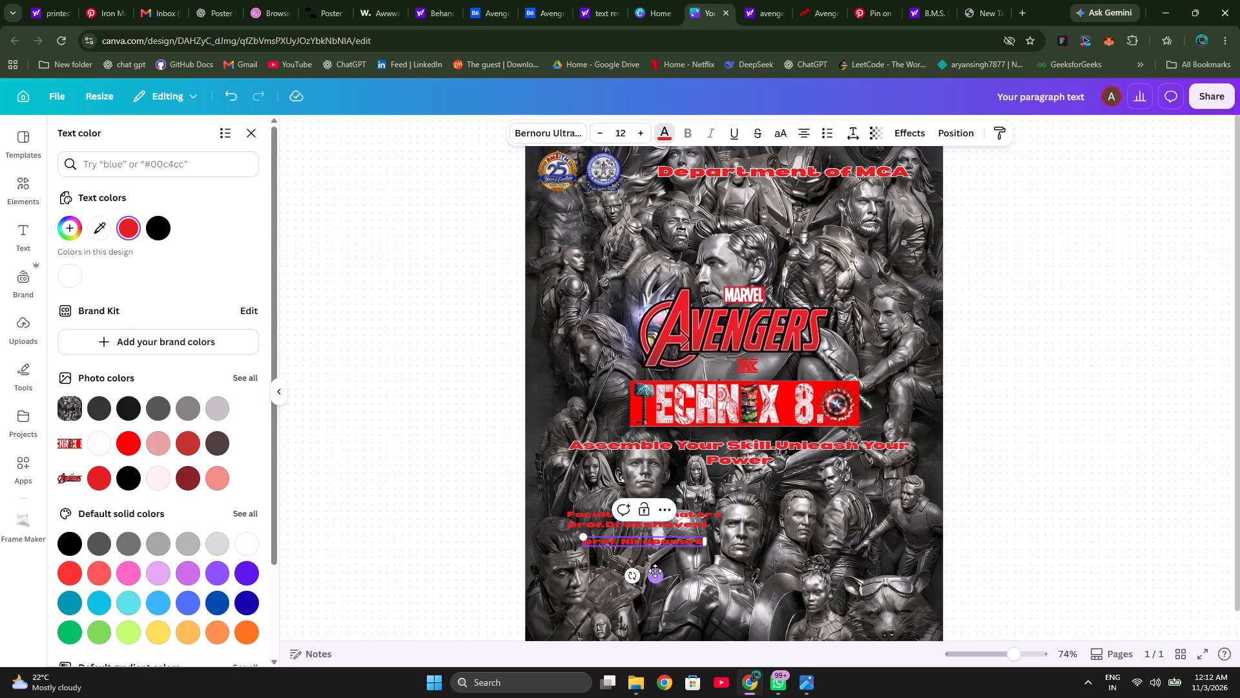
# Move the second coordinator's name directly beneath the first one, with the left edges of both lines nearly aligned.
pyautogui.moveTo(655, 576); pyautogui.dragTo(638, 575)
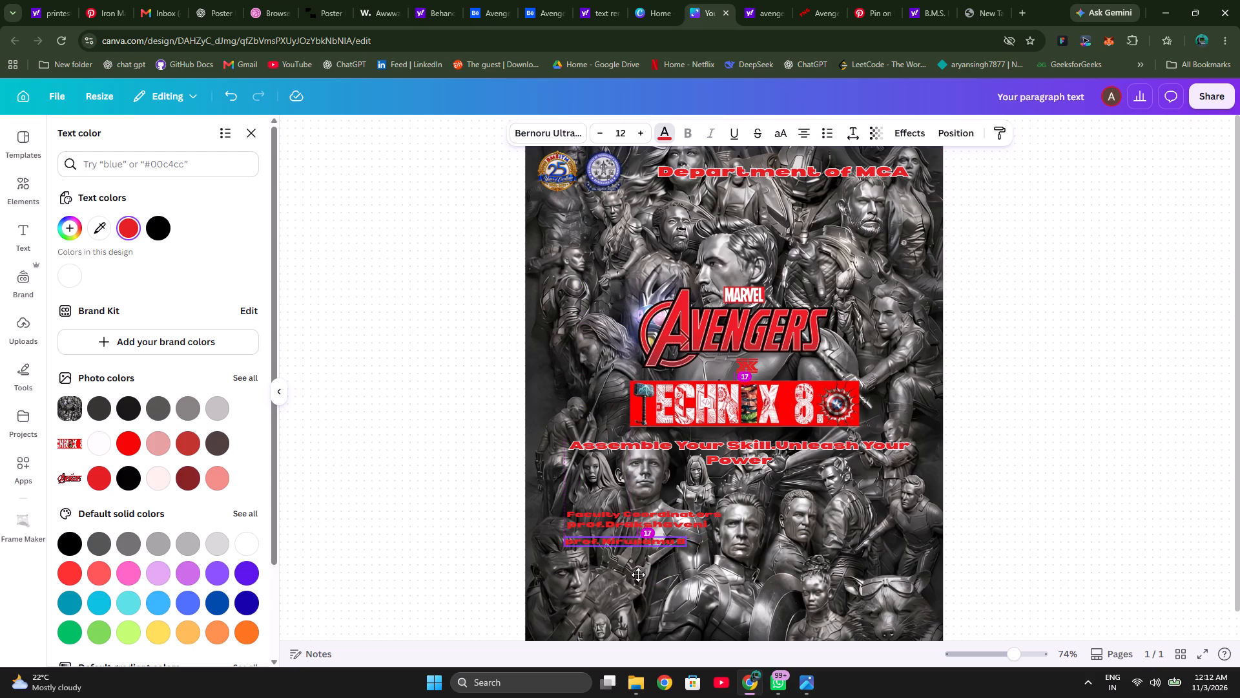
pyautogui.moveTo(638, 575); pyautogui.dragTo(637, 576)
pyautogui.moveTo(637, 576); pyautogui.dragTo(638, 575)
pyautogui.moveTo(638, 575); pyautogui.dragTo(628, 555)
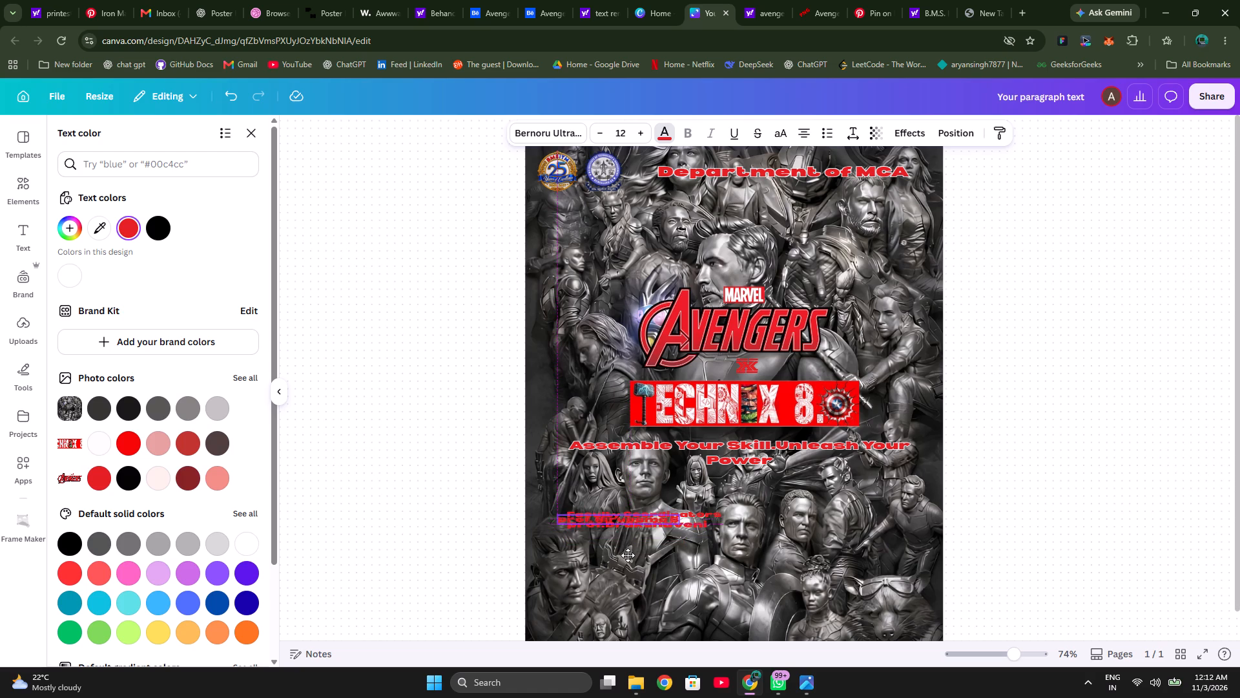
pyautogui.moveTo(628, 555); pyautogui.dragTo(641, 569)
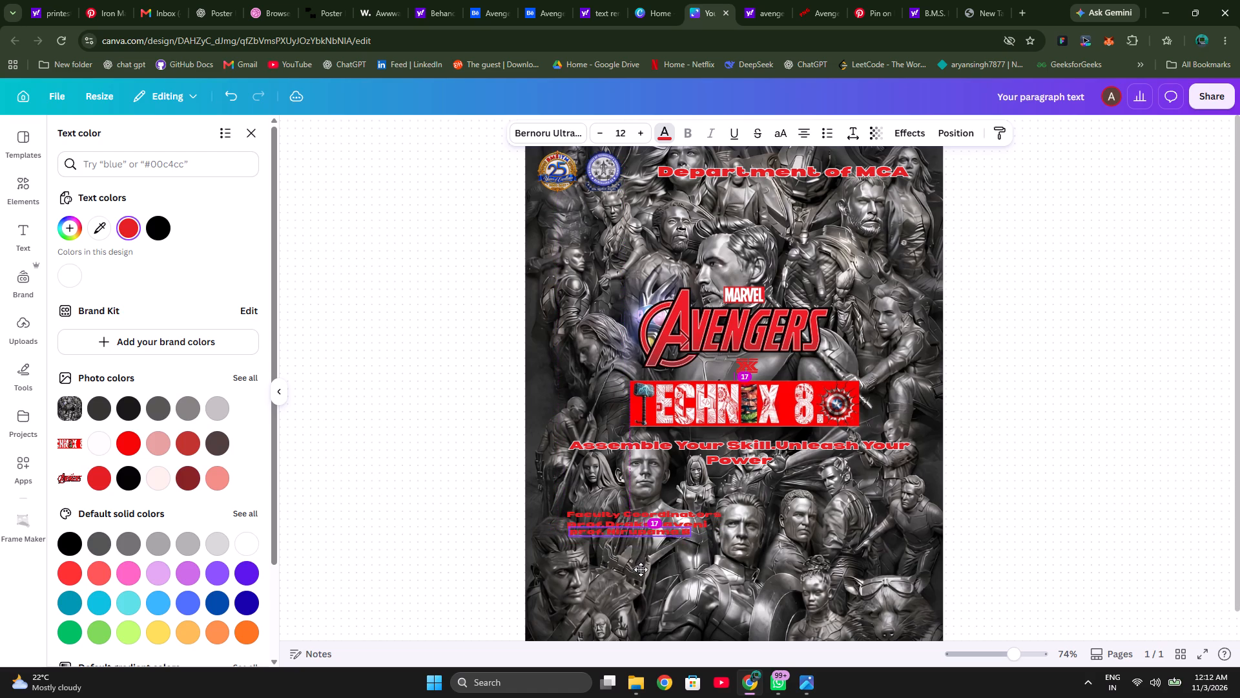
pyautogui.moveTo(641, 569); pyautogui.dragTo(639, 569)
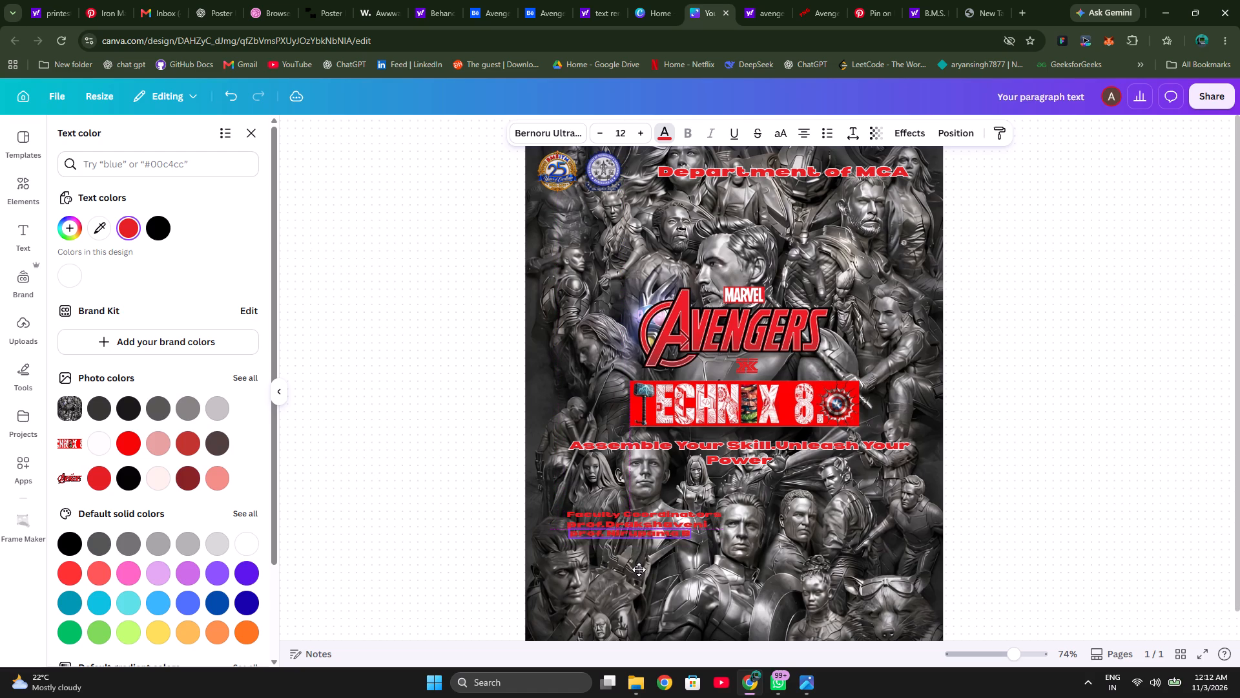
pyautogui.moveTo(639, 569); pyautogui.dragTo(637, 573)
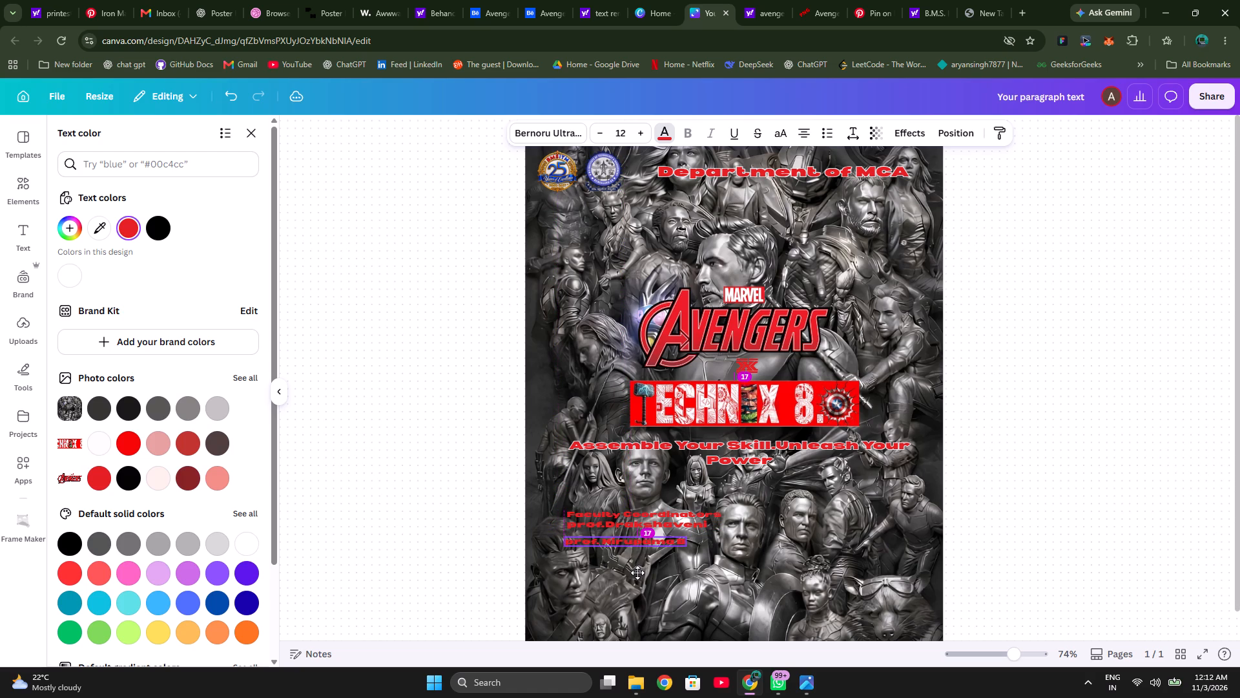
pyautogui.moveTo(637, 573); pyautogui.dragTo(639, 573)
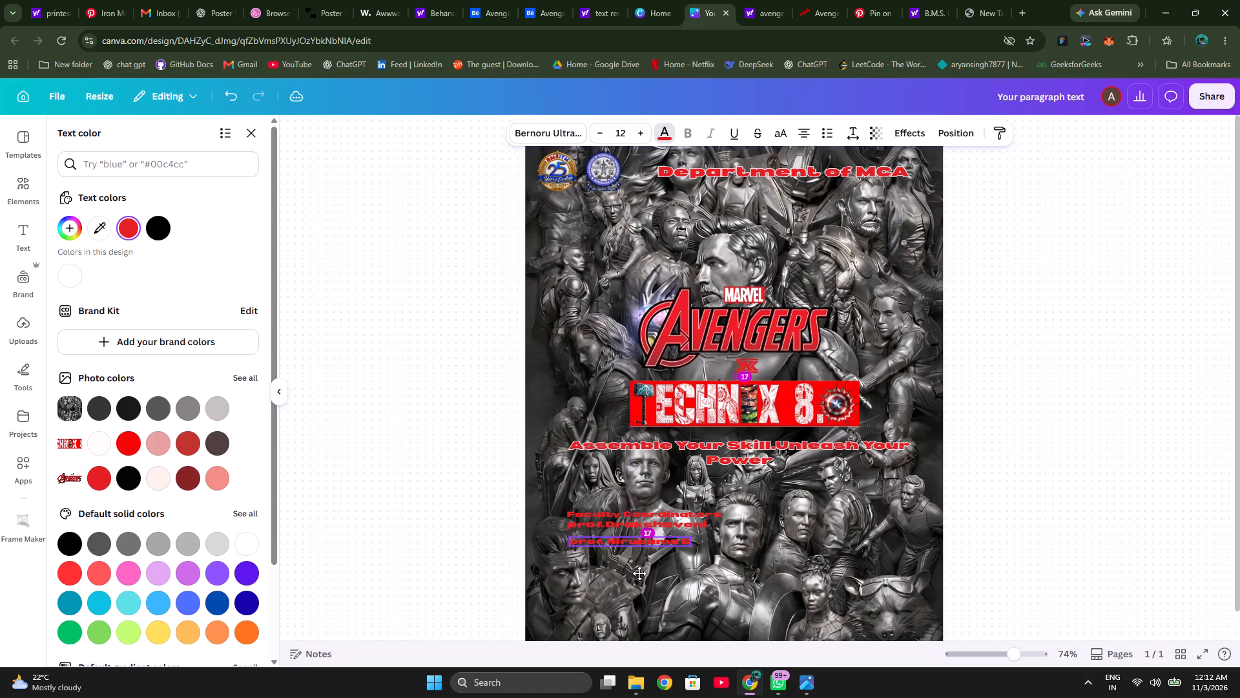
pyautogui.moveTo(639, 573); pyautogui.dragTo(639, 571)
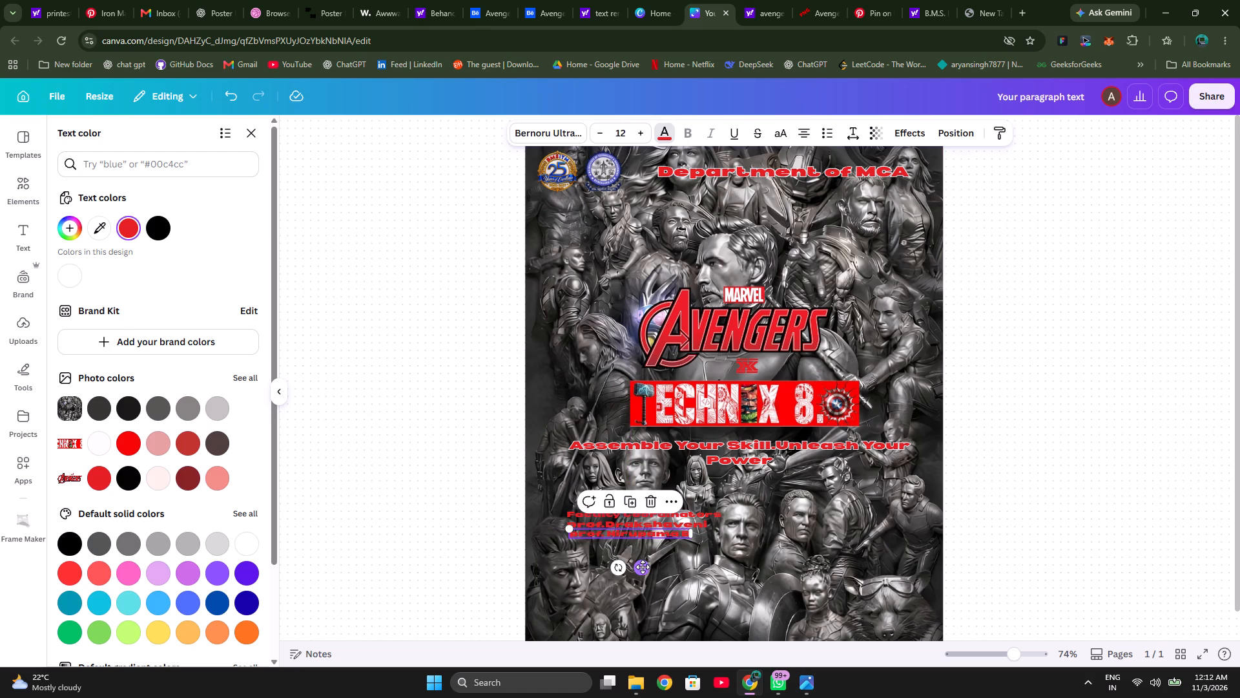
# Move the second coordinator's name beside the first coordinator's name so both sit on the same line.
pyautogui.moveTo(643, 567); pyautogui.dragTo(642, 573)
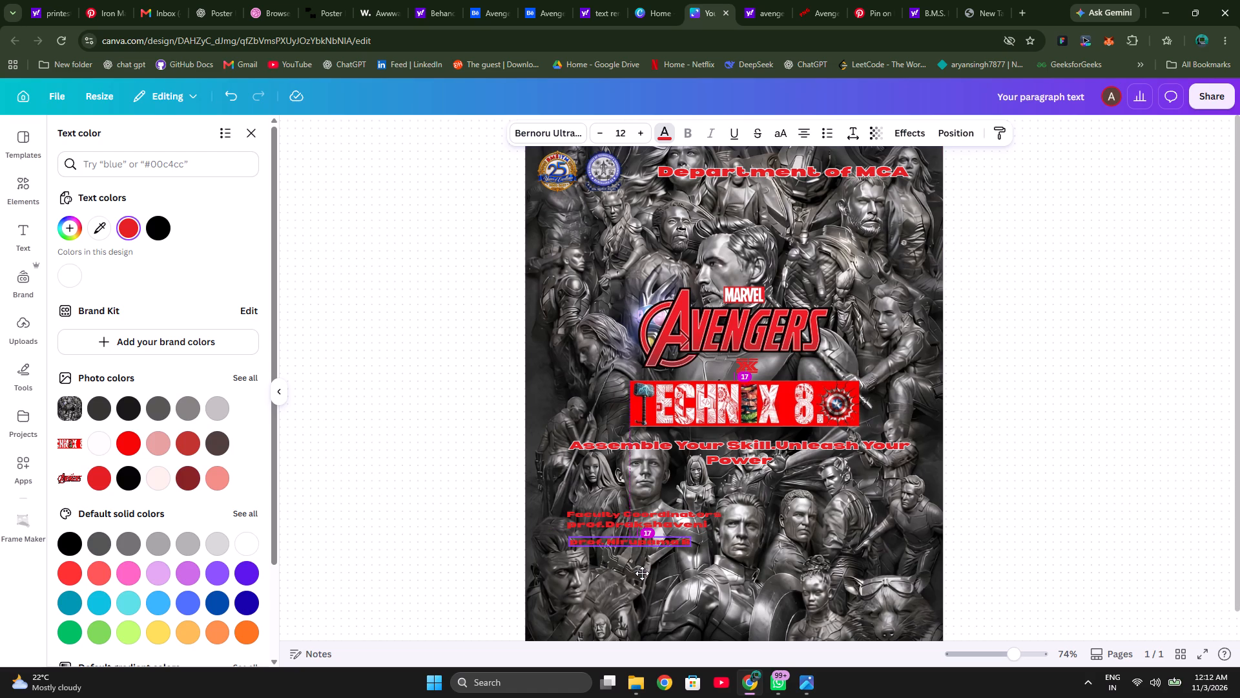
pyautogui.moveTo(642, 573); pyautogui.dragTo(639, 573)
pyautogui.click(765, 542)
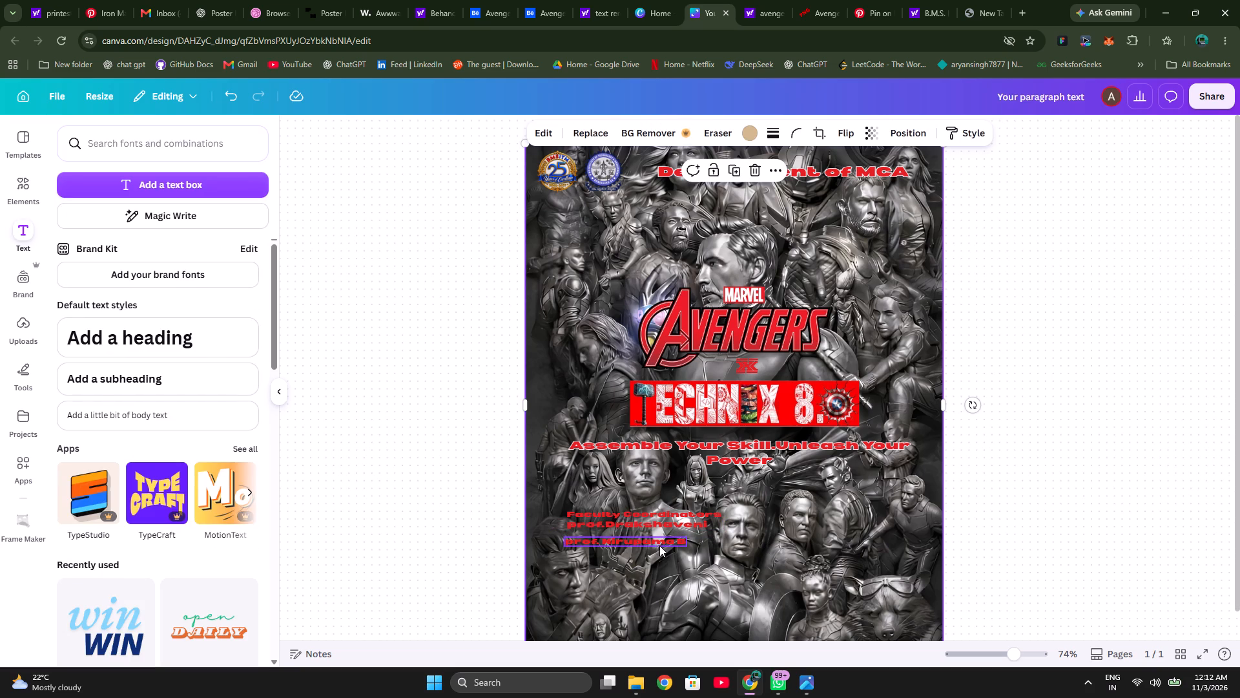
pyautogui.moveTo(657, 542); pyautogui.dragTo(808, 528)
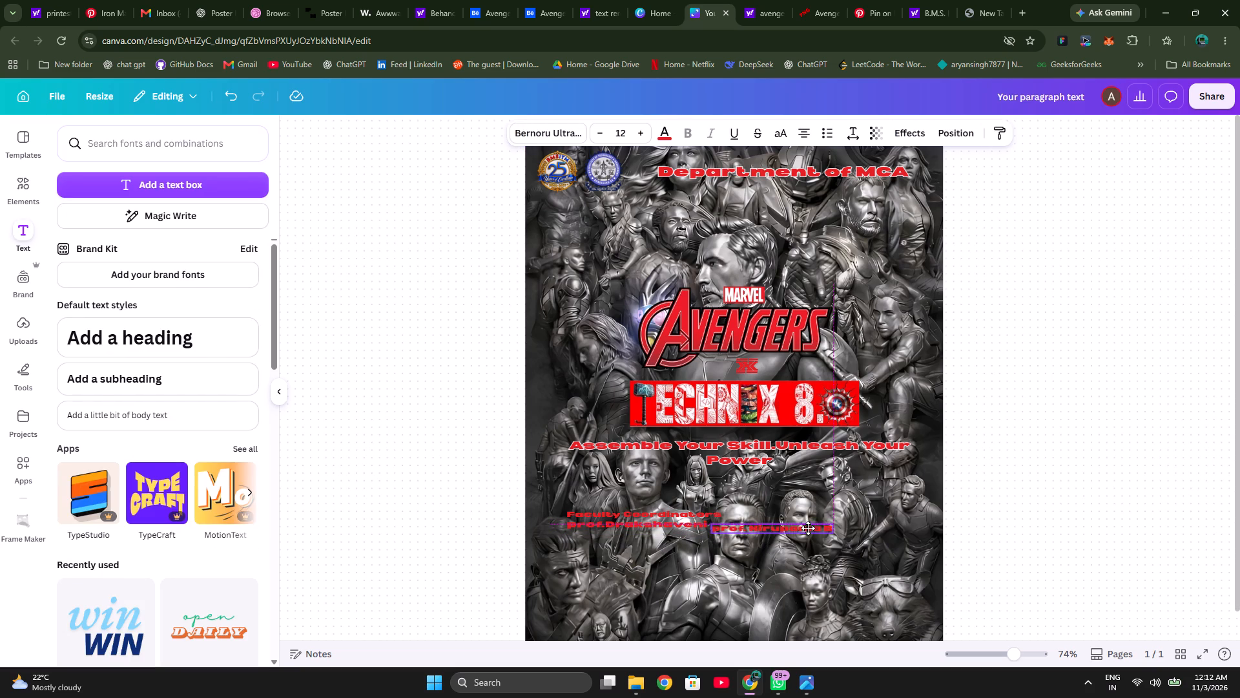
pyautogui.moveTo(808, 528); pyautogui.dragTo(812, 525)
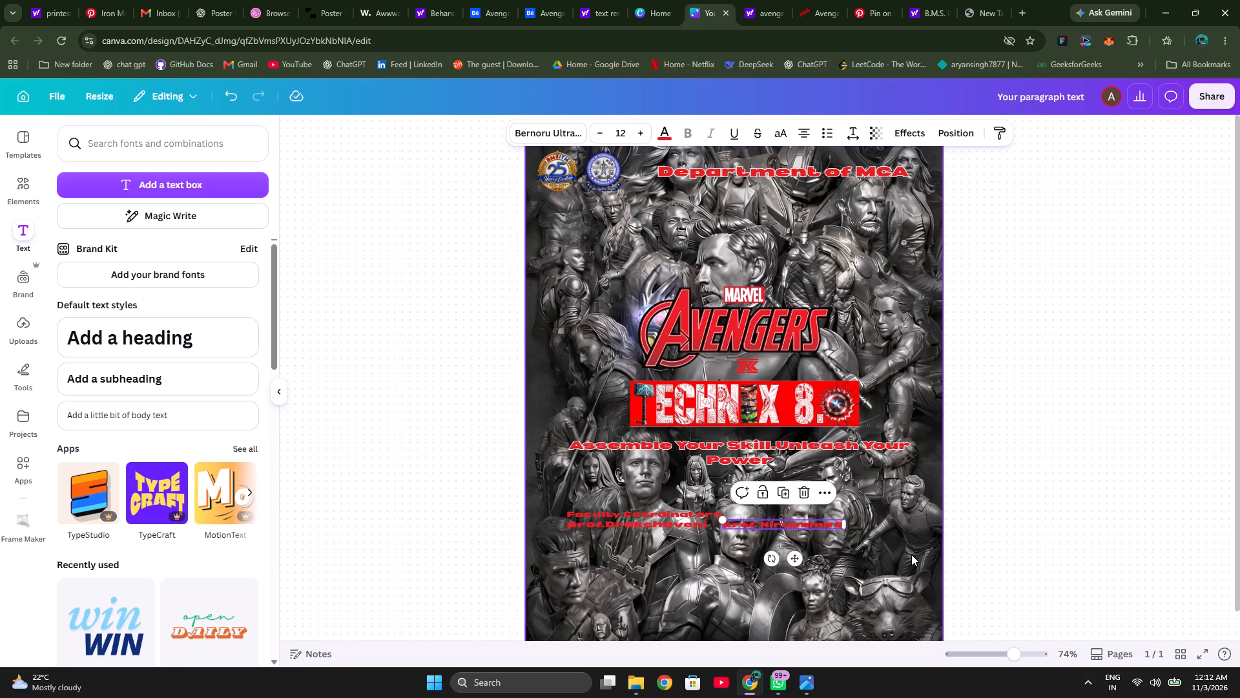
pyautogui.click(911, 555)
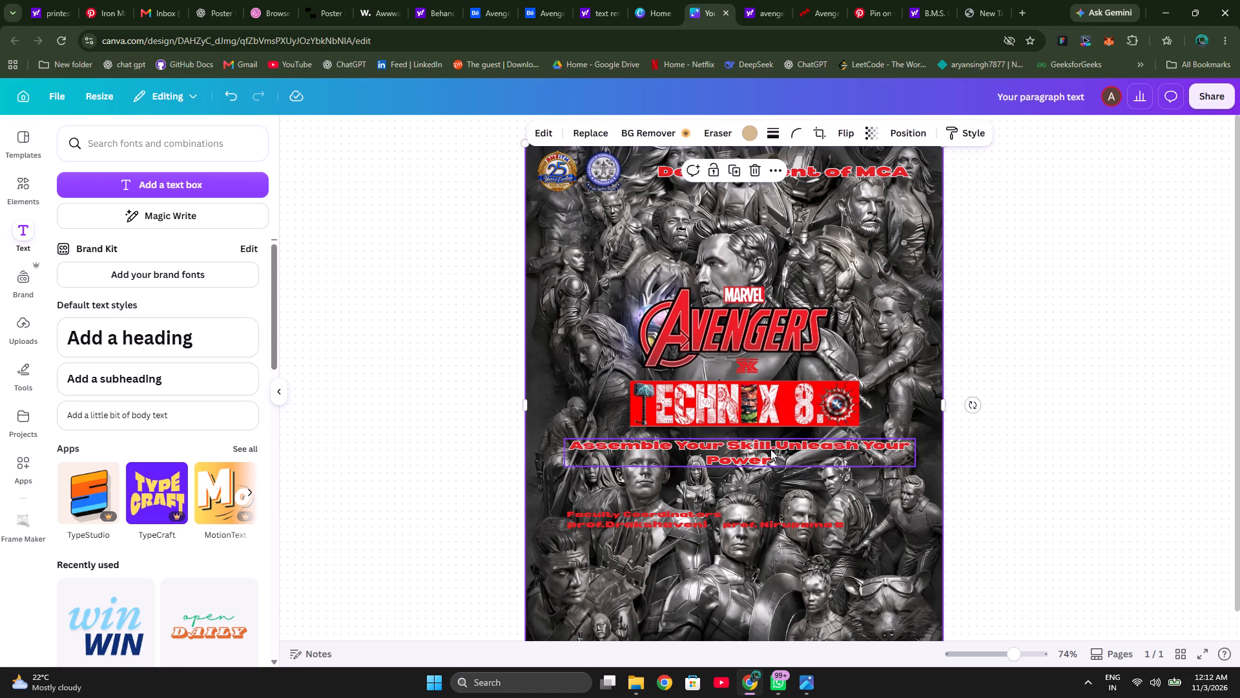
# Shift the "Assemble Your Skill.Unleash Your Power" tagline slightly left and down to centre it across the poster.
pyautogui.click(770, 449)
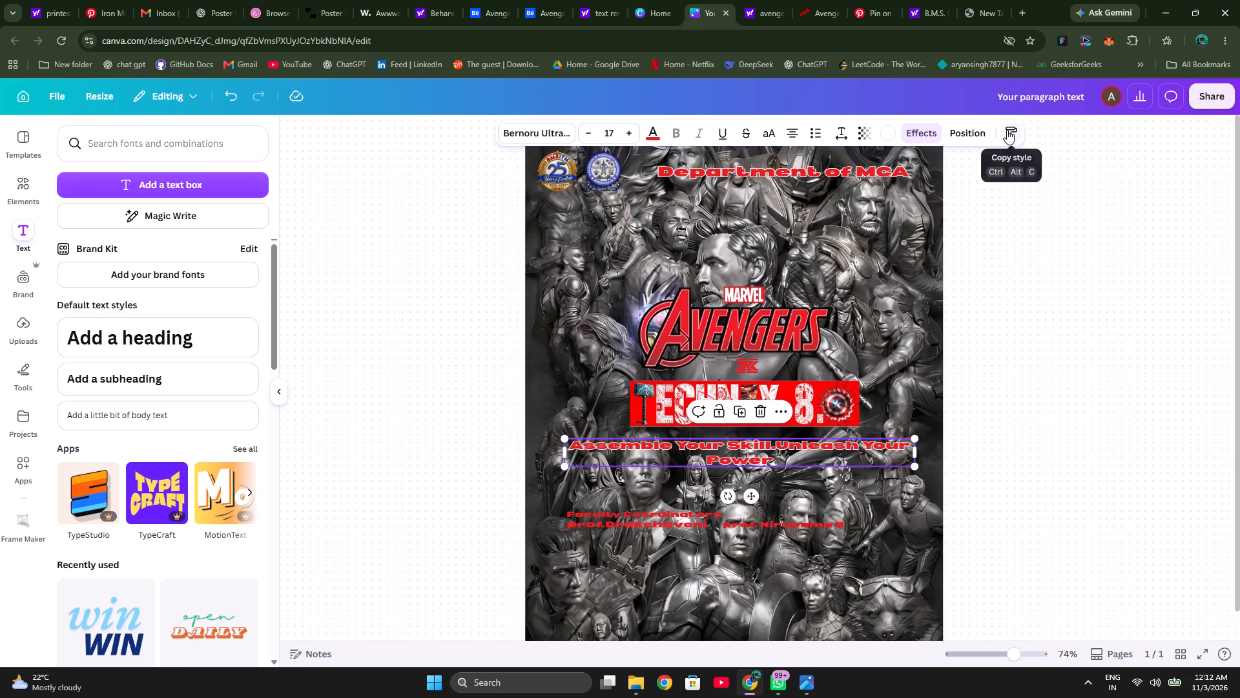
pyautogui.moveTo(776, 455); pyautogui.dragTo(733, 455)
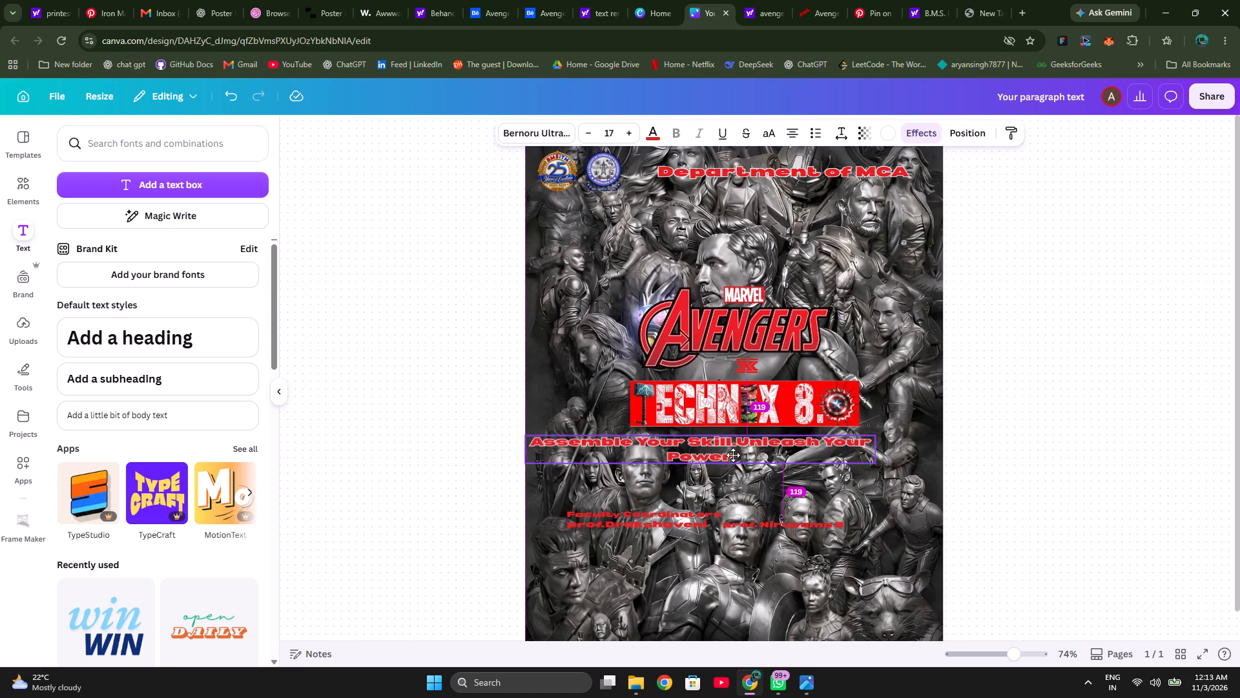
pyautogui.moveTo(733, 455); pyautogui.dragTo(767, 459)
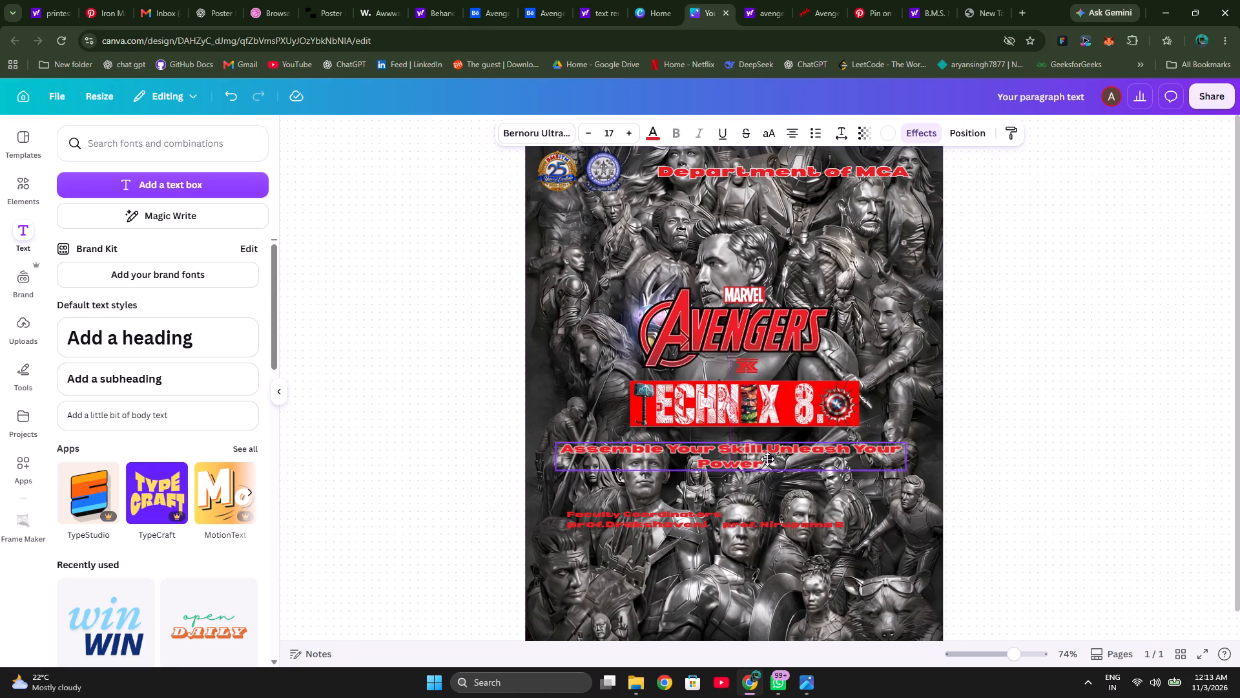
pyautogui.moveTo(767, 459); pyautogui.dragTo(768, 461)
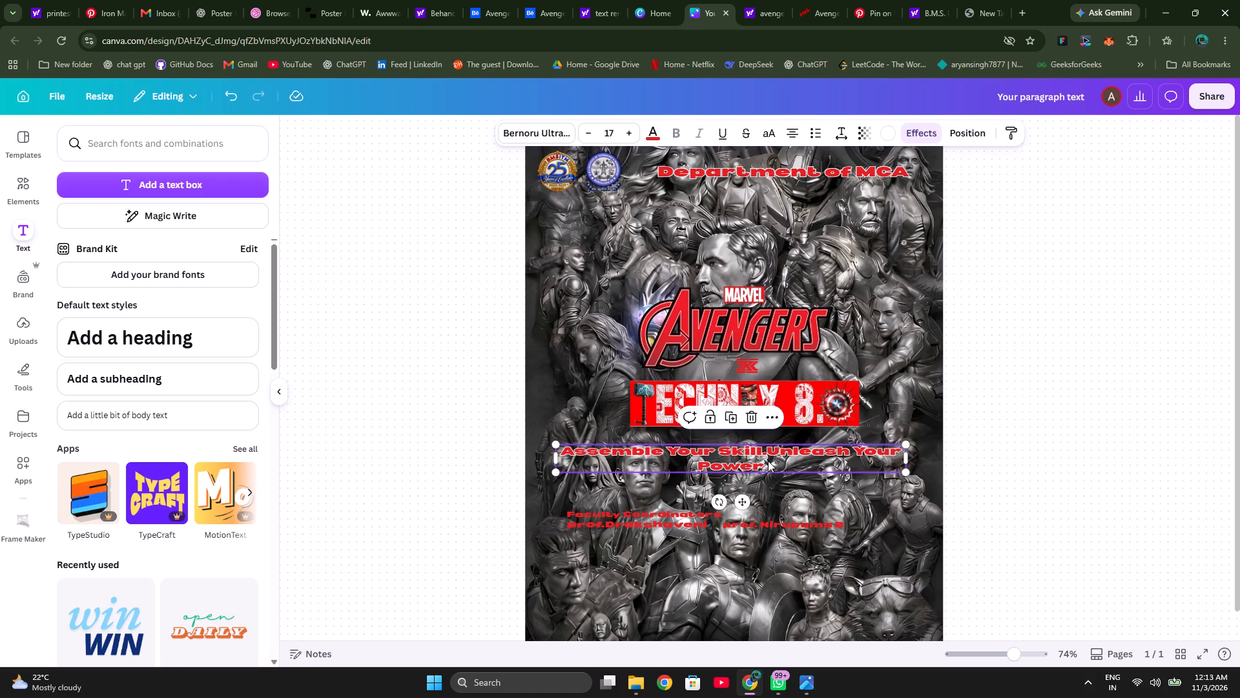
# Copy the tagline's text style onto the second coordinator's name and the "Faculty Coordinators" heading.
pyautogui.doubleClick(769, 454)
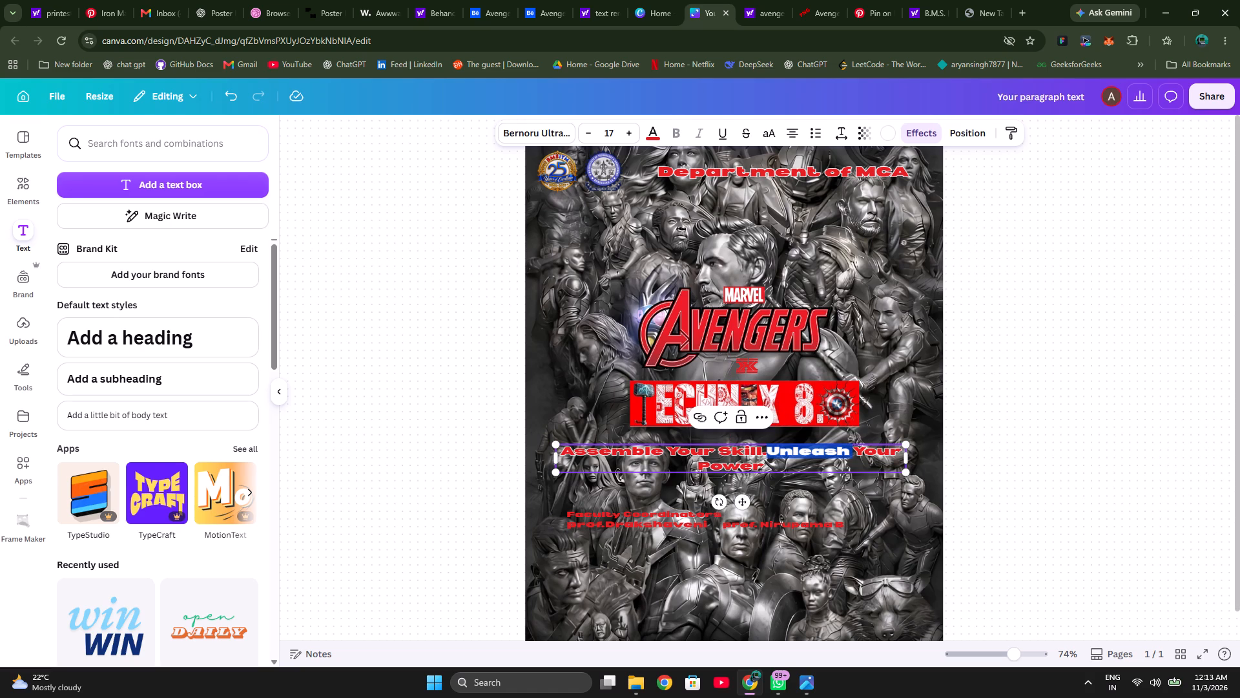
pyautogui.click(1011, 130)
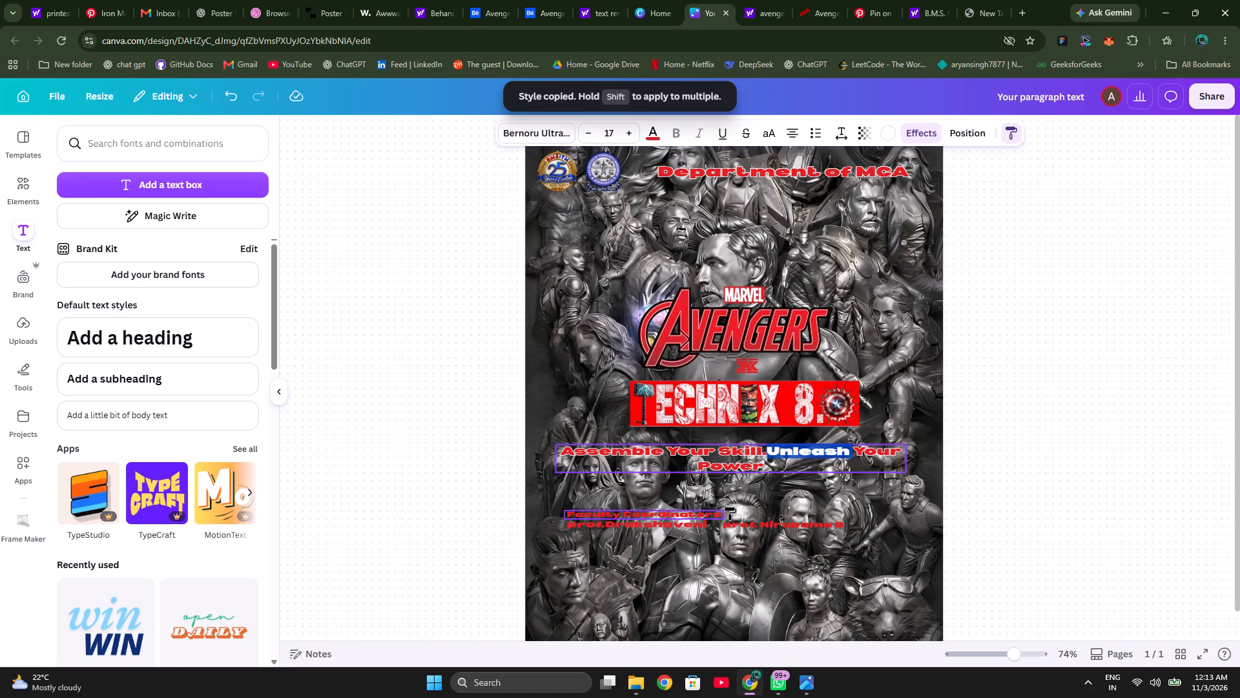
pyautogui.click(758, 520)
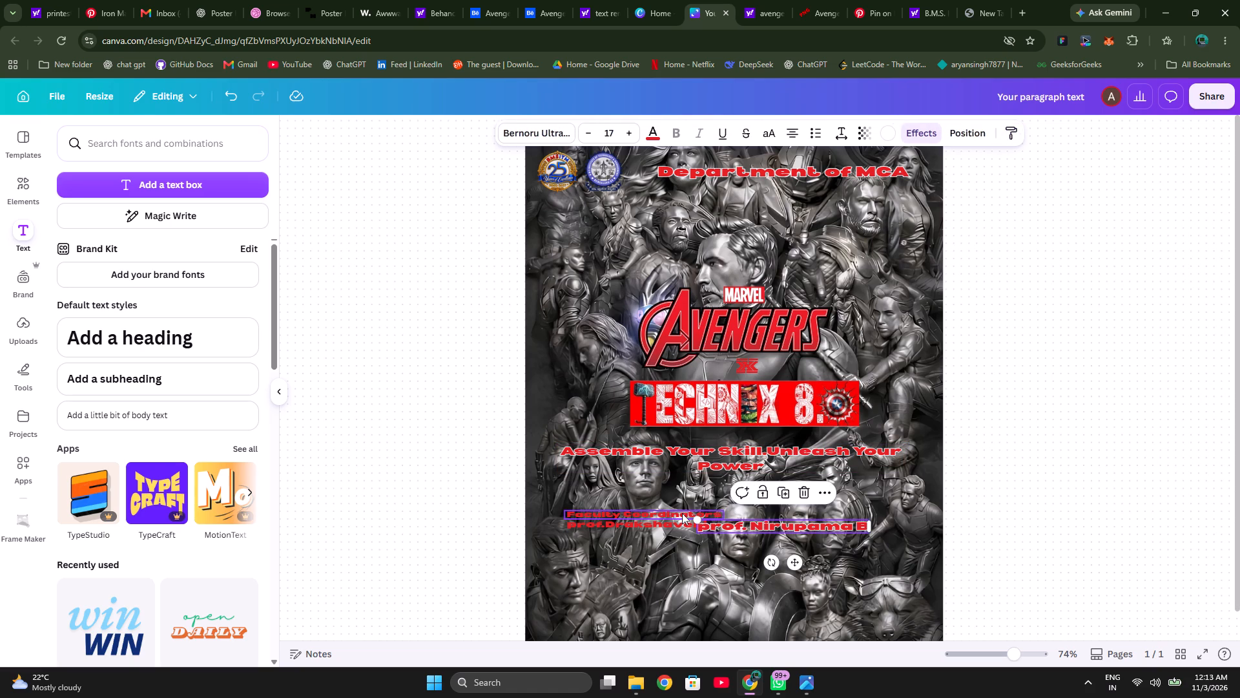
pyautogui.doubleClick(765, 528)
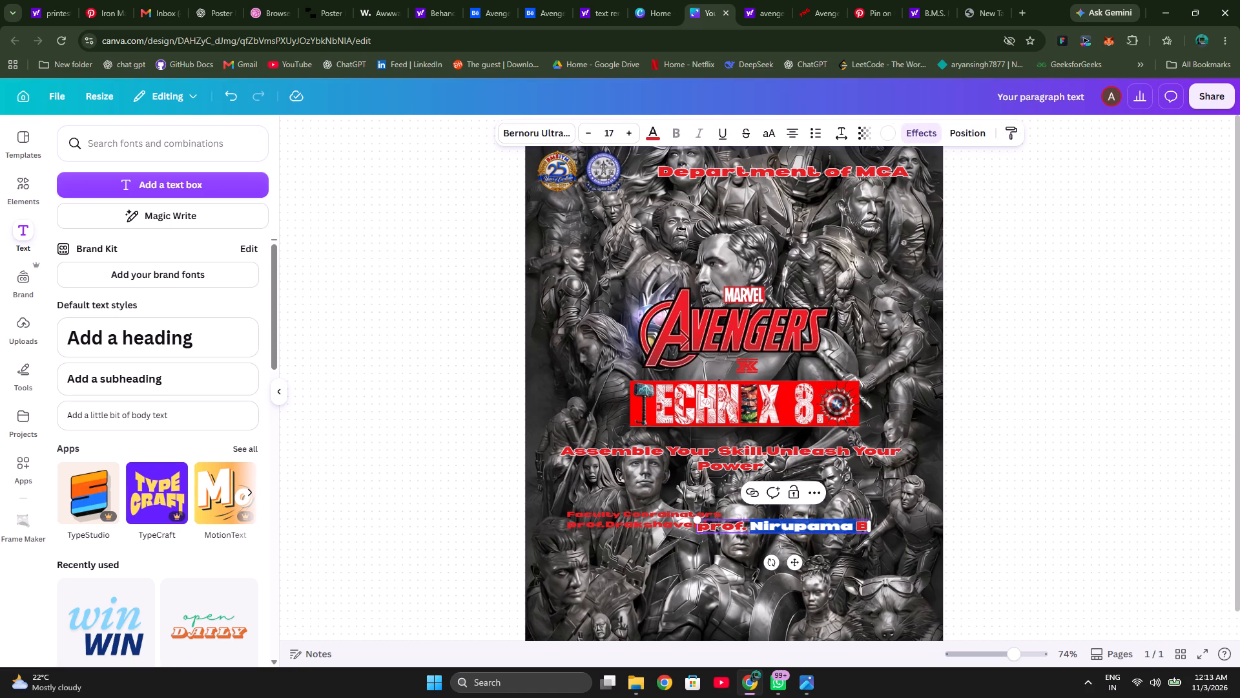
pyautogui.click(1006, 129)
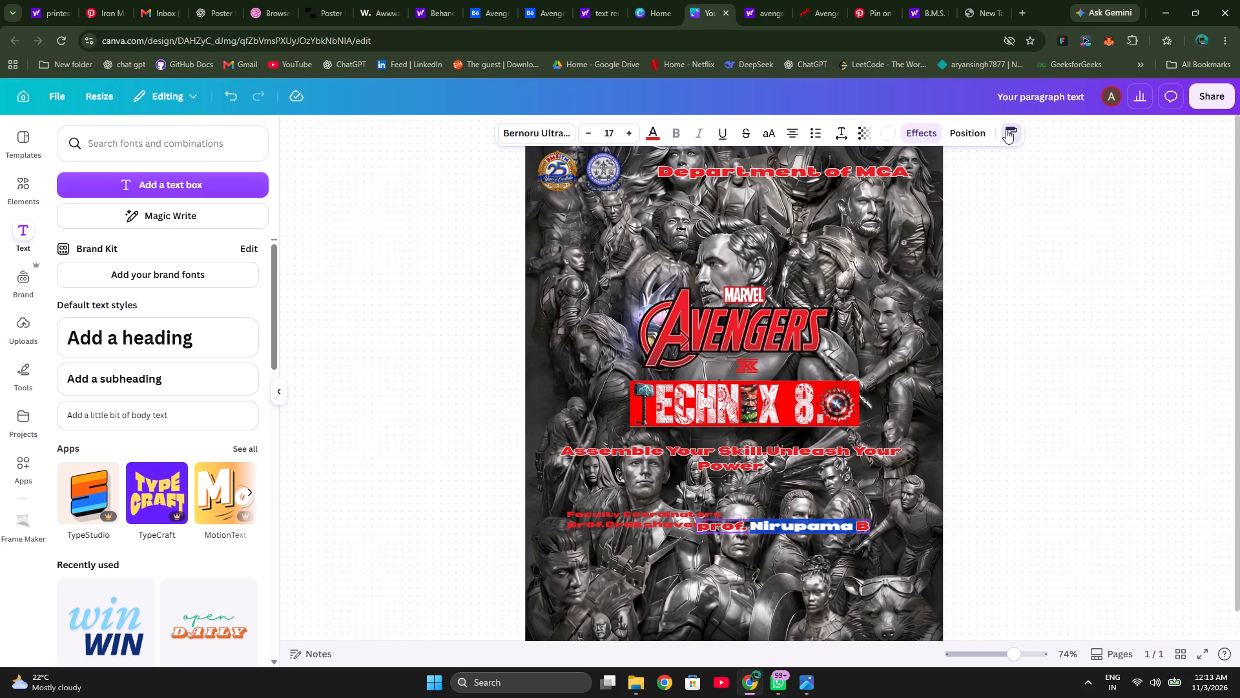
pyautogui.click(679, 510)
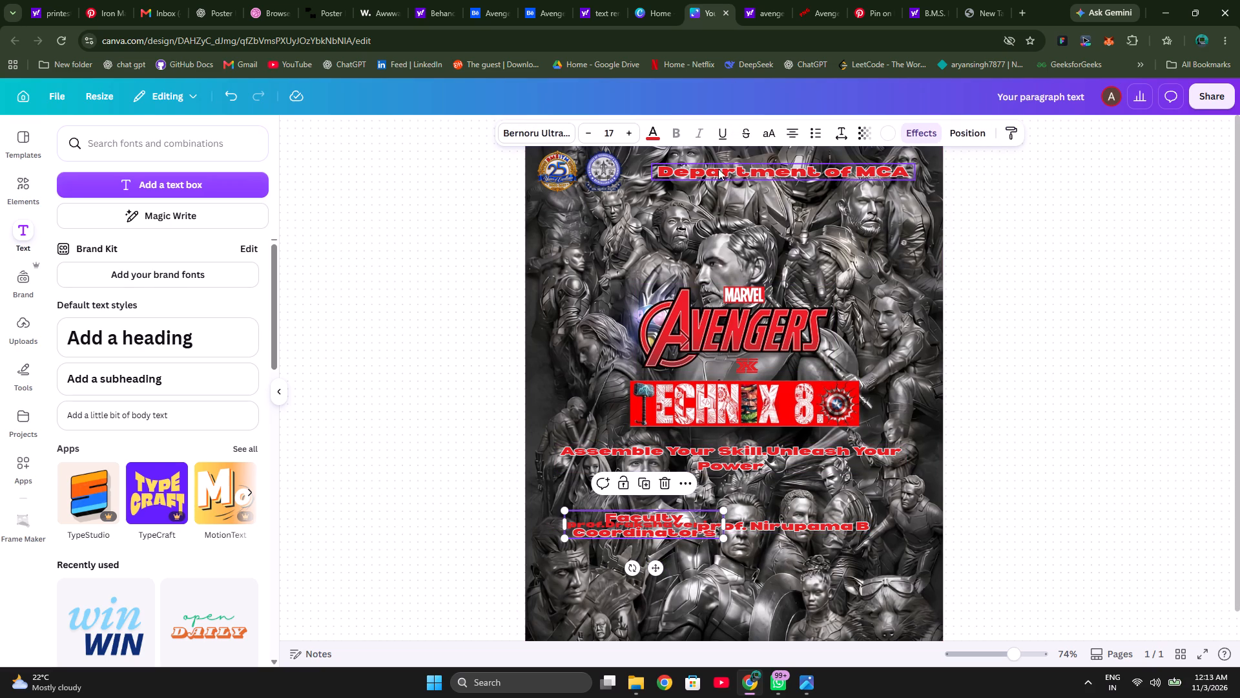
# Set the "Faculty Coordinators" heading's font size to 12 so it fits on one line.
pyautogui.click(589, 134)
pyautogui.tripleClick(589, 134)
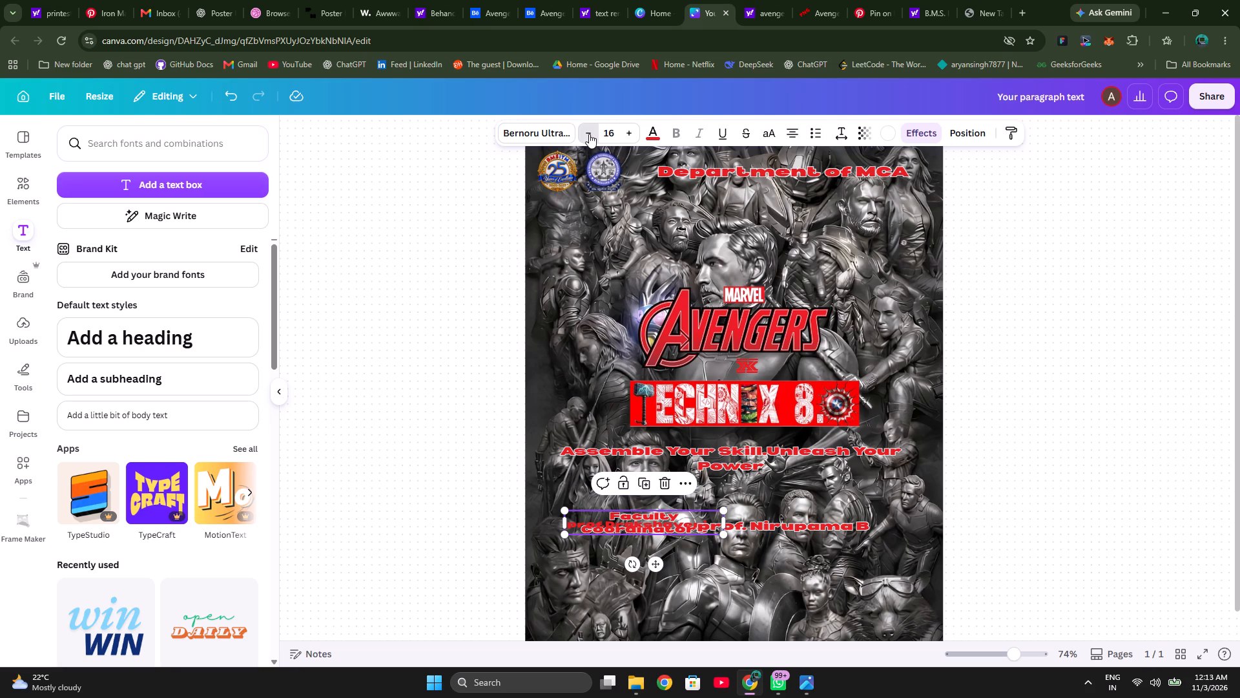
pyautogui.tripleClick(589, 134)
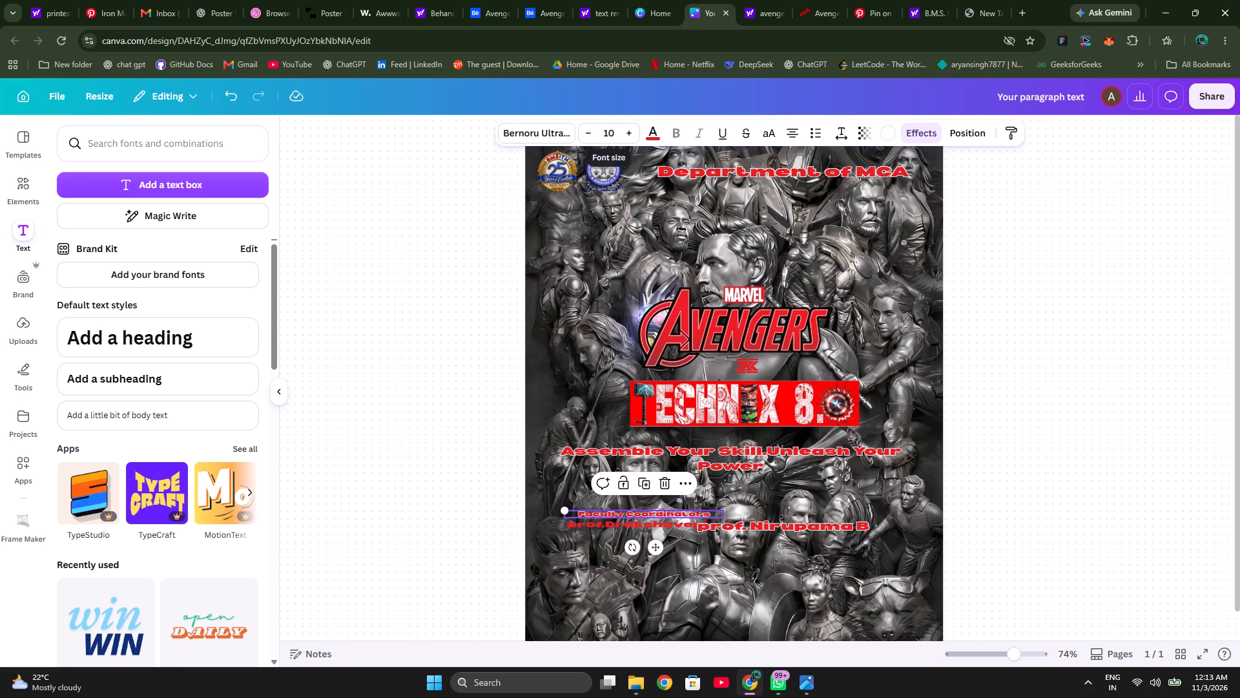
pyautogui.click(628, 130)
pyautogui.click(628, 130)
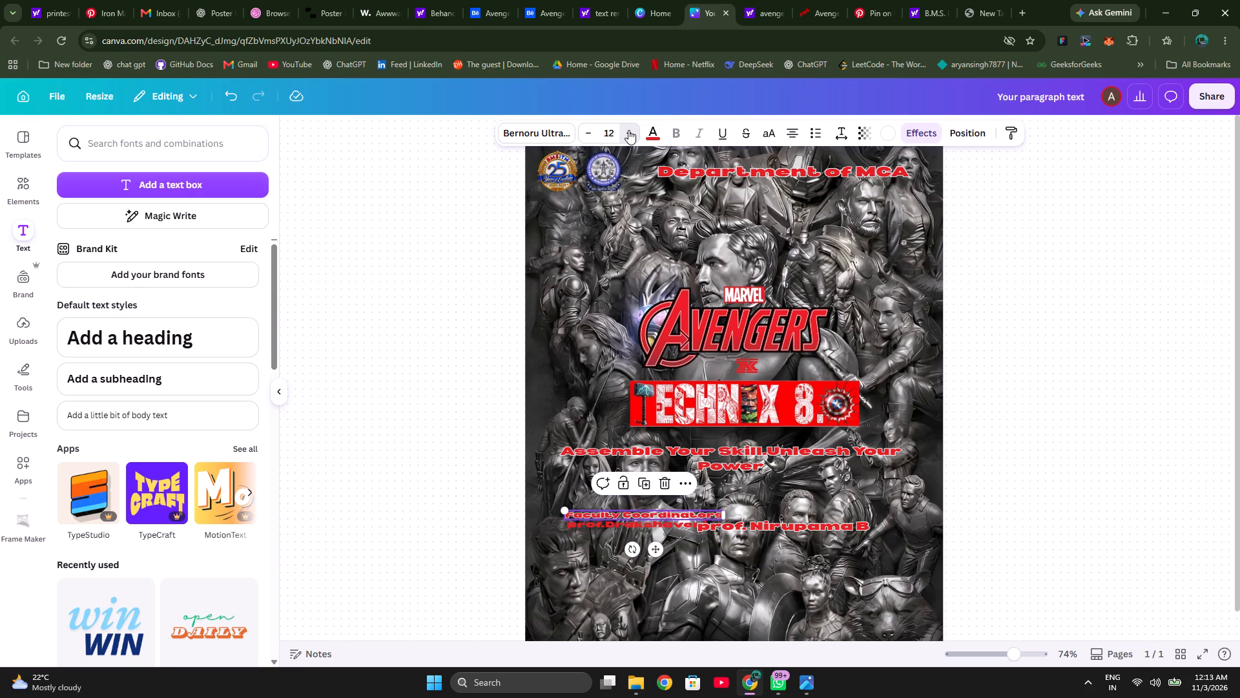
pyautogui.click(628, 130)
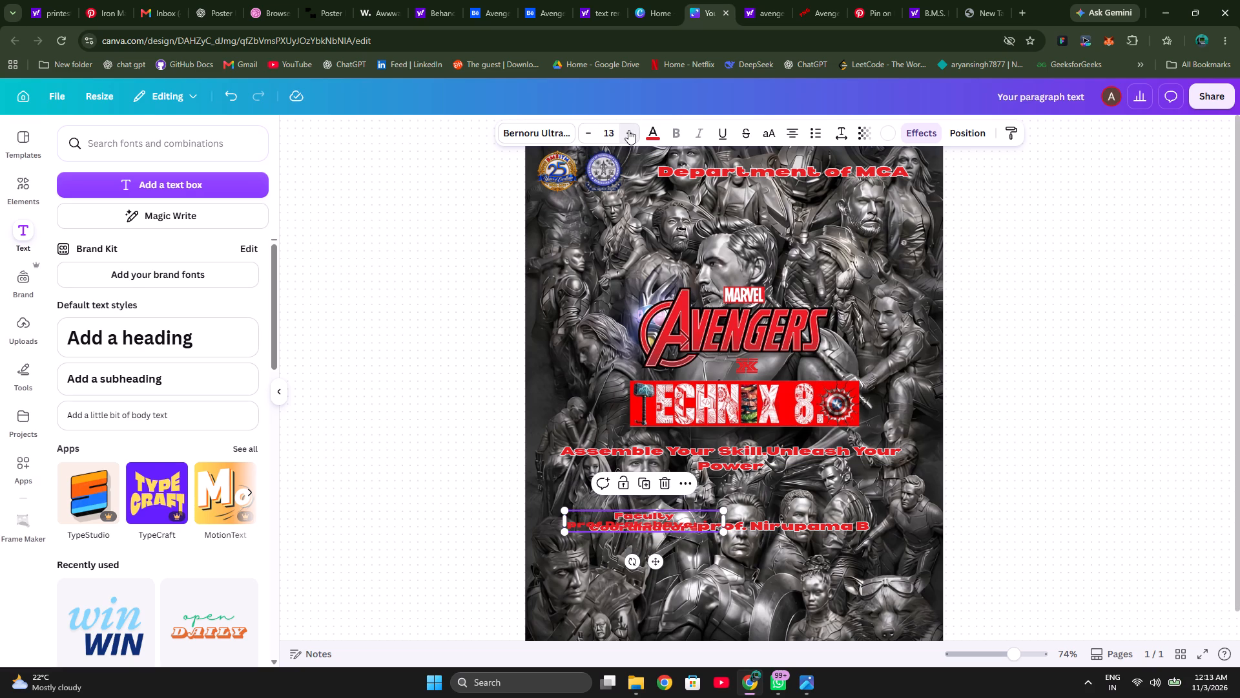
pyautogui.click(586, 135)
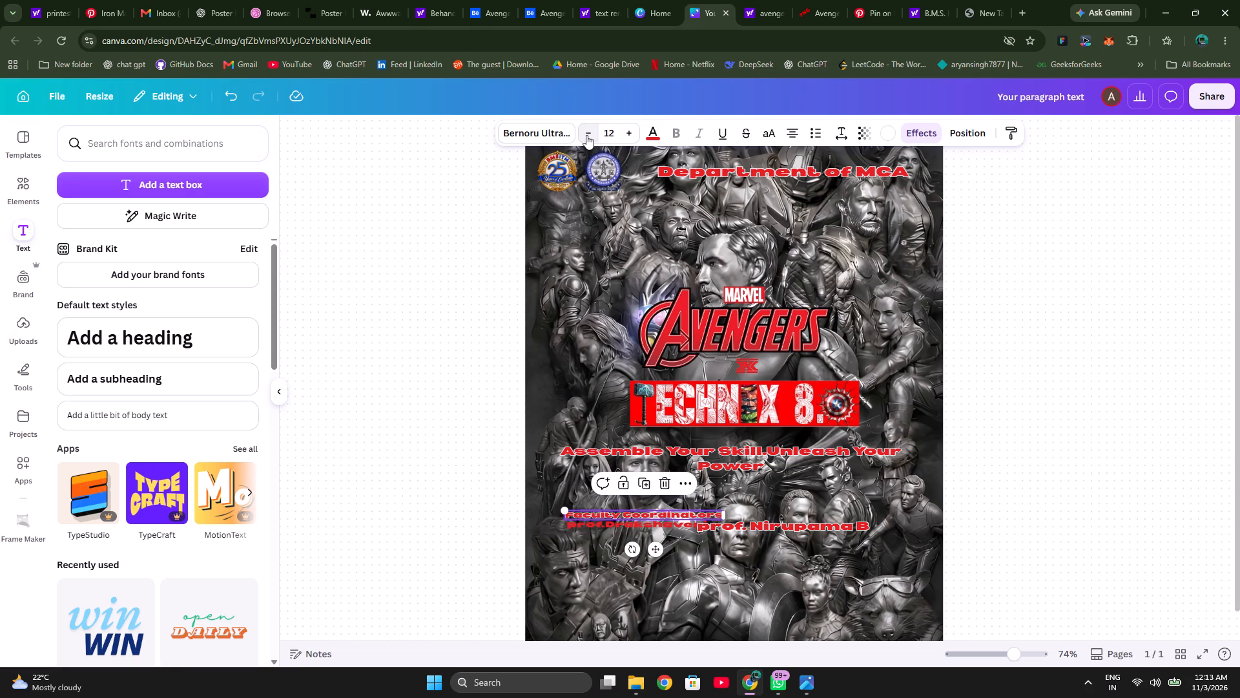
# Copy the "Faculty Coordinators" heading's text style onto the first coordinator's name.
pyautogui.click(674, 523)
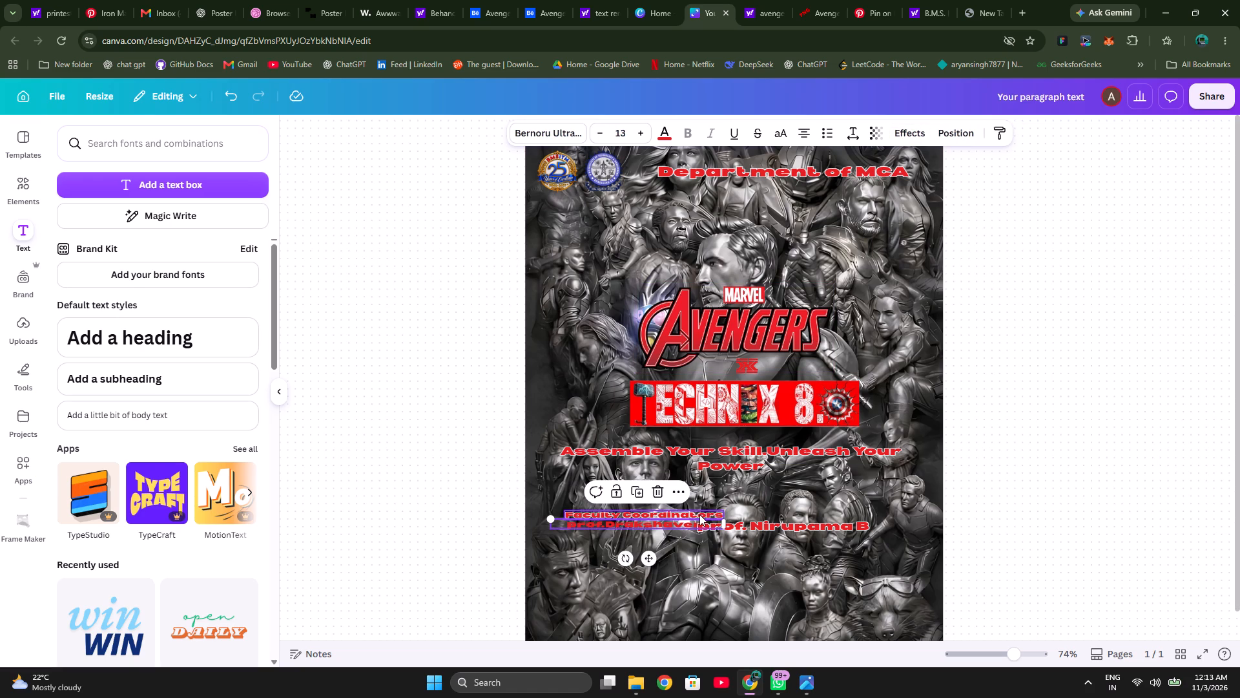
pyautogui.click(699, 514)
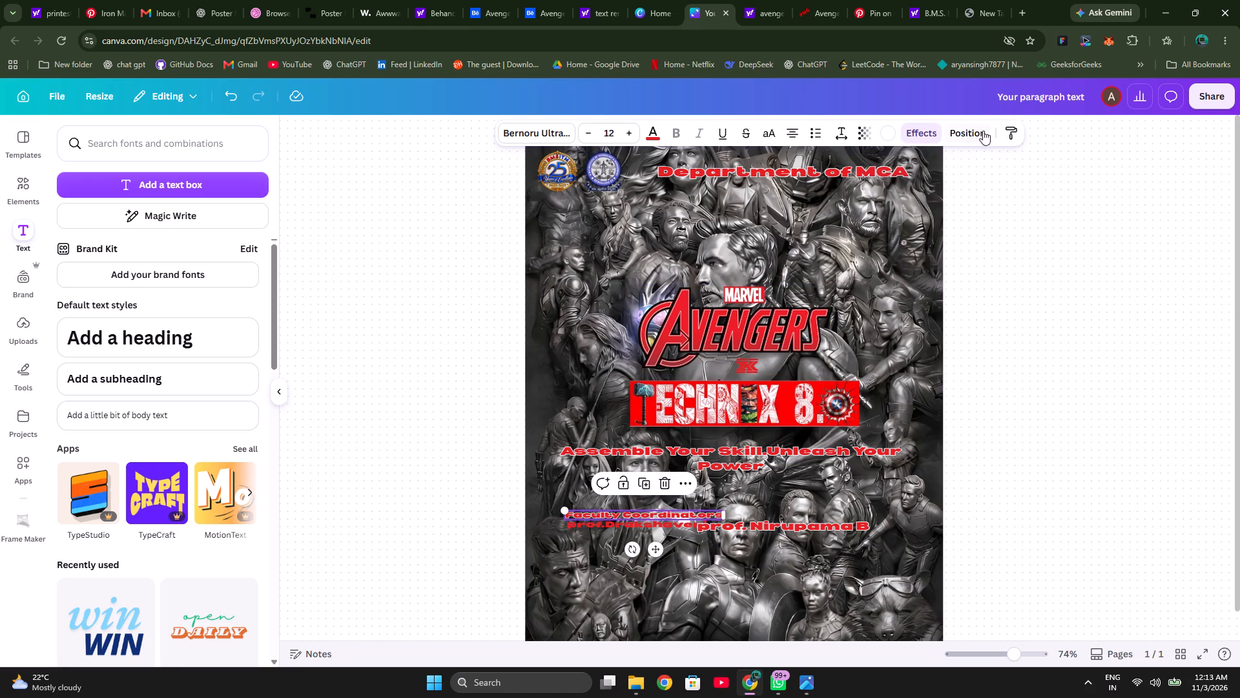
pyautogui.click(1013, 130)
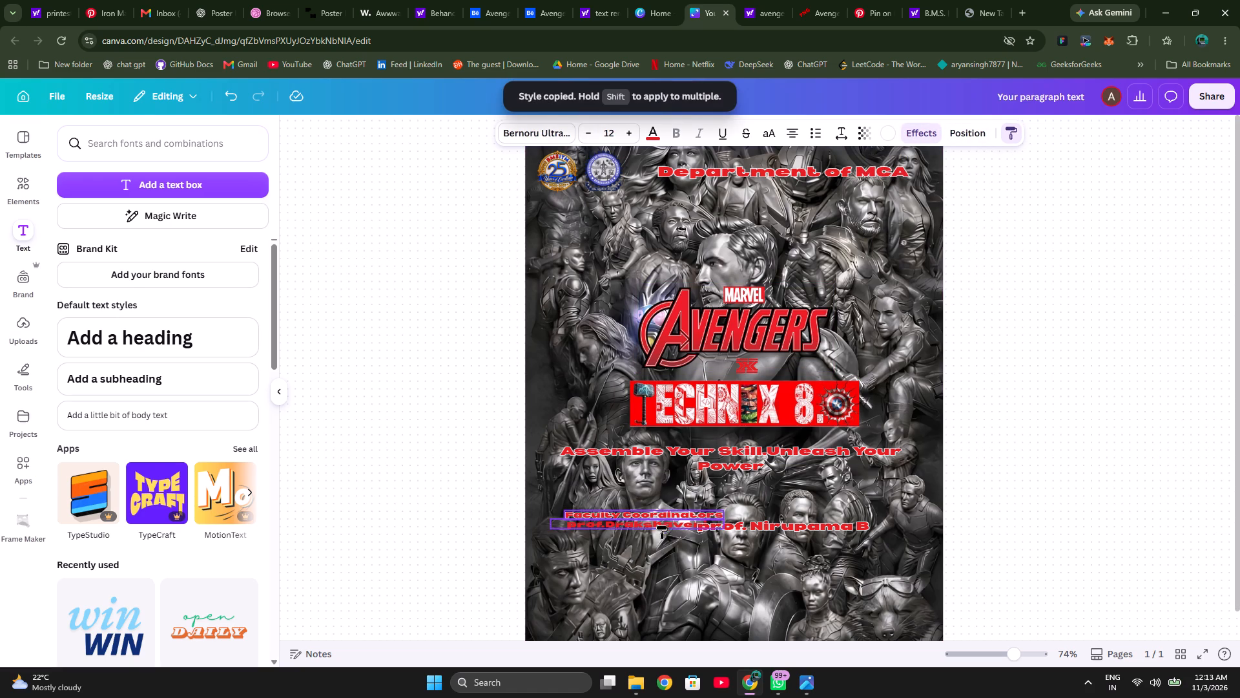
pyautogui.click(659, 523)
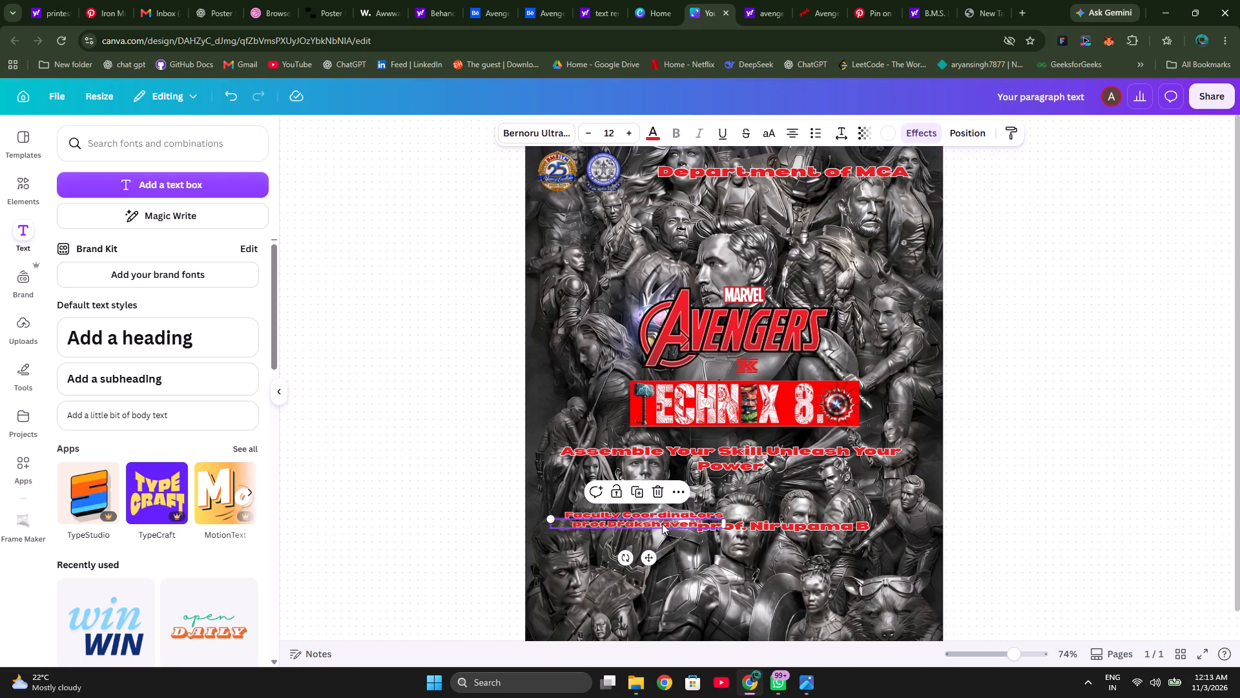
# Move the first coordinator's name slightly down and left, lining up its left edge with the "Faculty Coordinators" heading.
pyautogui.moveTo(662, 523); pyautogui.dragTo(655, 530)
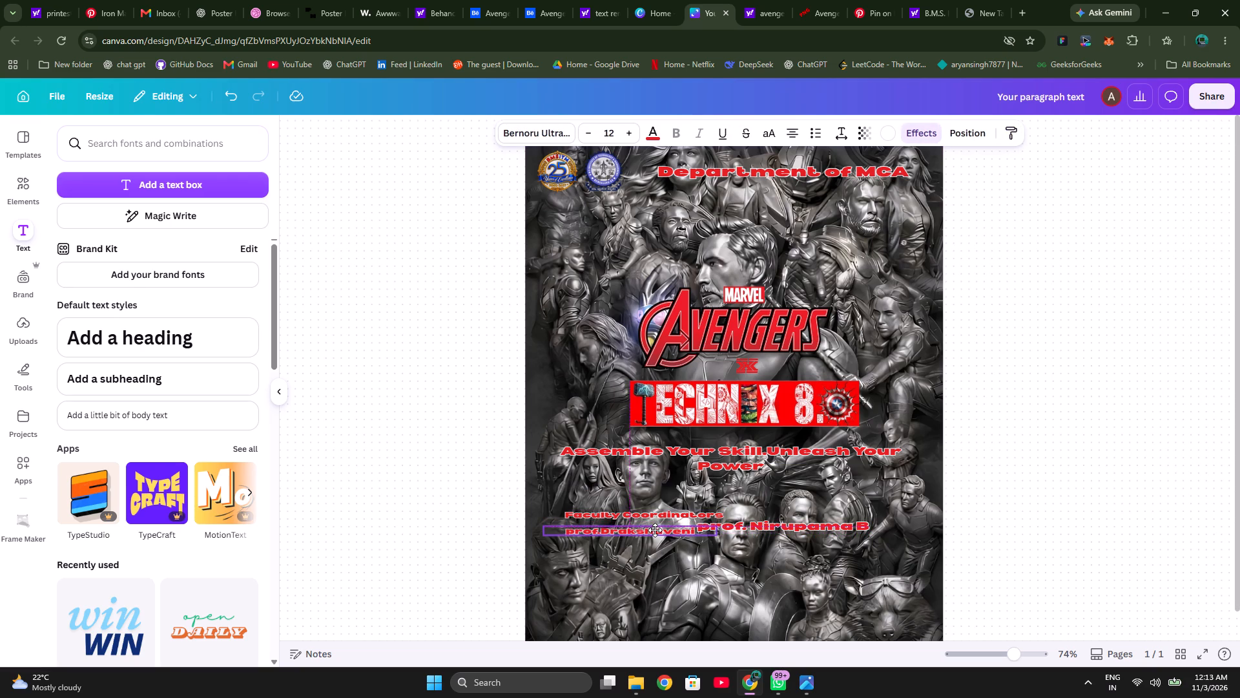
pyautogui.moveTo(655, 530); pyautogui.dragTo(657, 529)
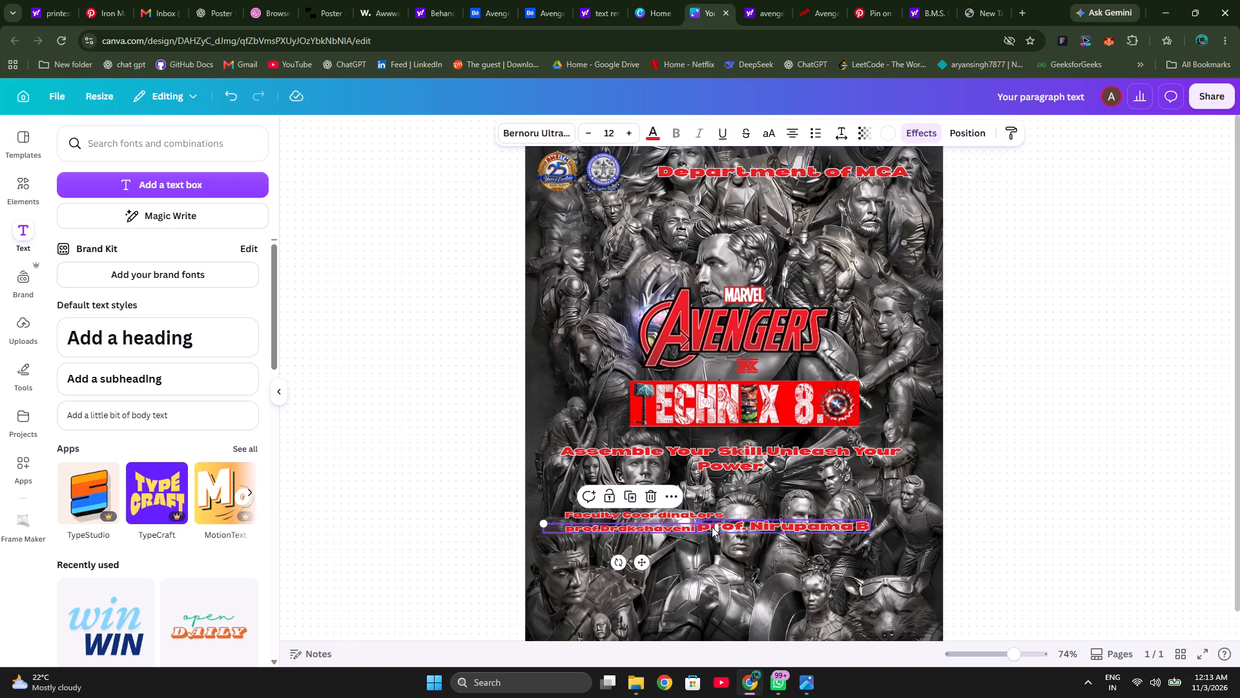
# Copy the first coordinator's text style, with font size 12, onto the second coordinator's name.
pyautogui.click(641, 529)
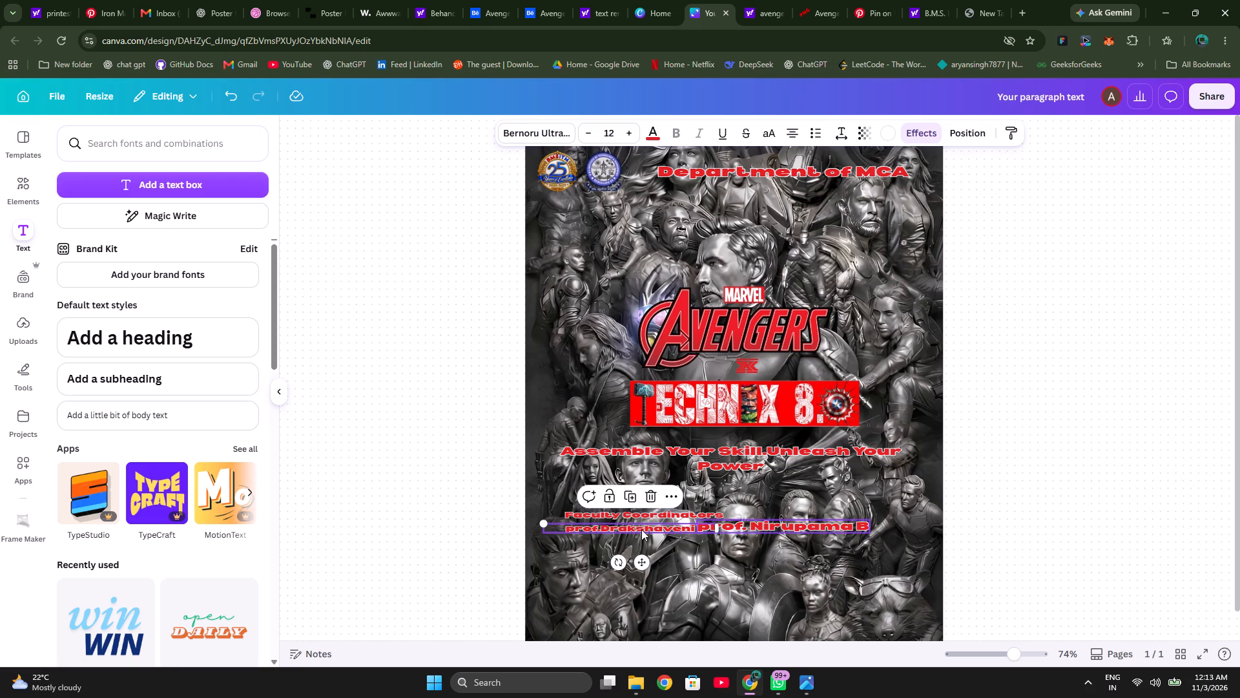
pyautogui.doubleClick(641, 529)
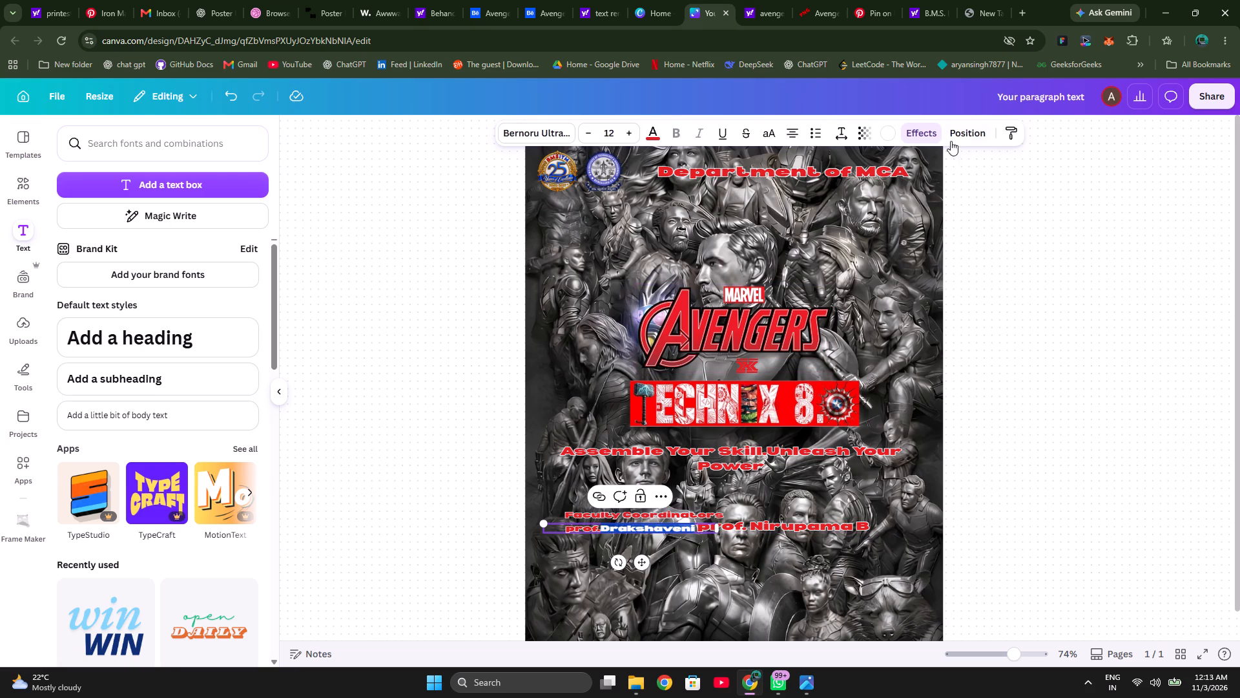
pyautogui.click(1010, 132)
pyautogui.click(821, 526)
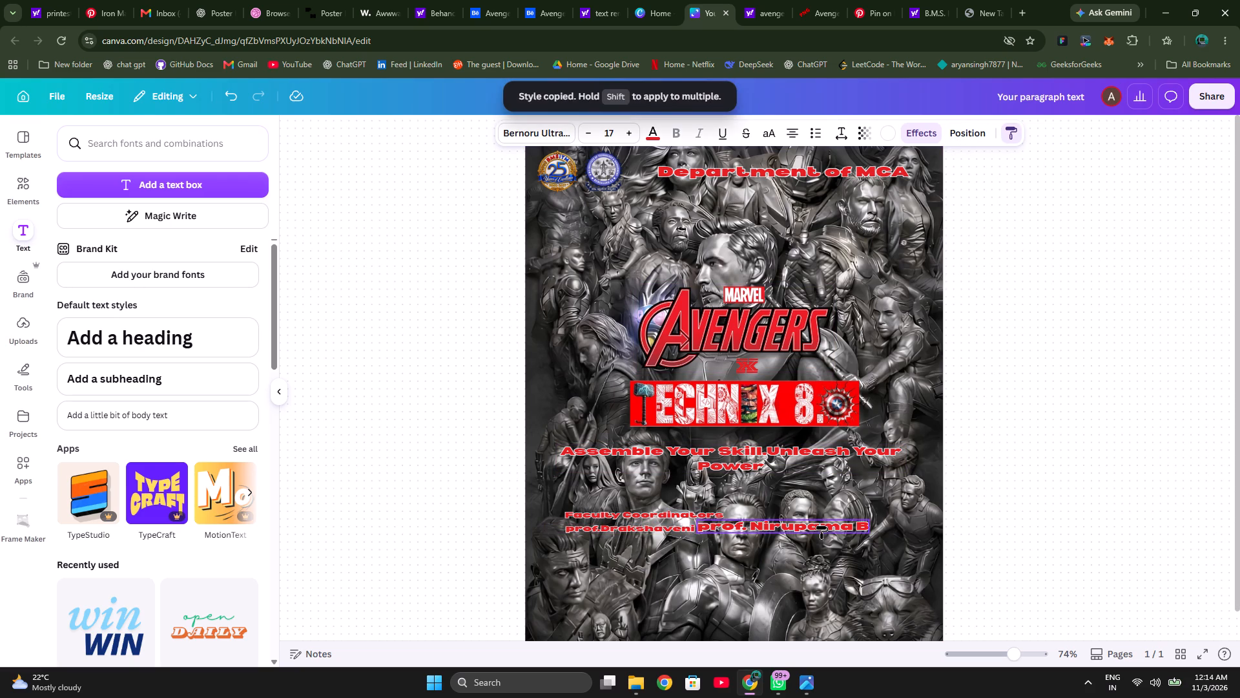
# Move the second coordinator's name beneath the first one, leaving a small gap and aligning their left edges.
pyautogui.moveTo(809, 523); pyautogui.dragTo(703, 589)
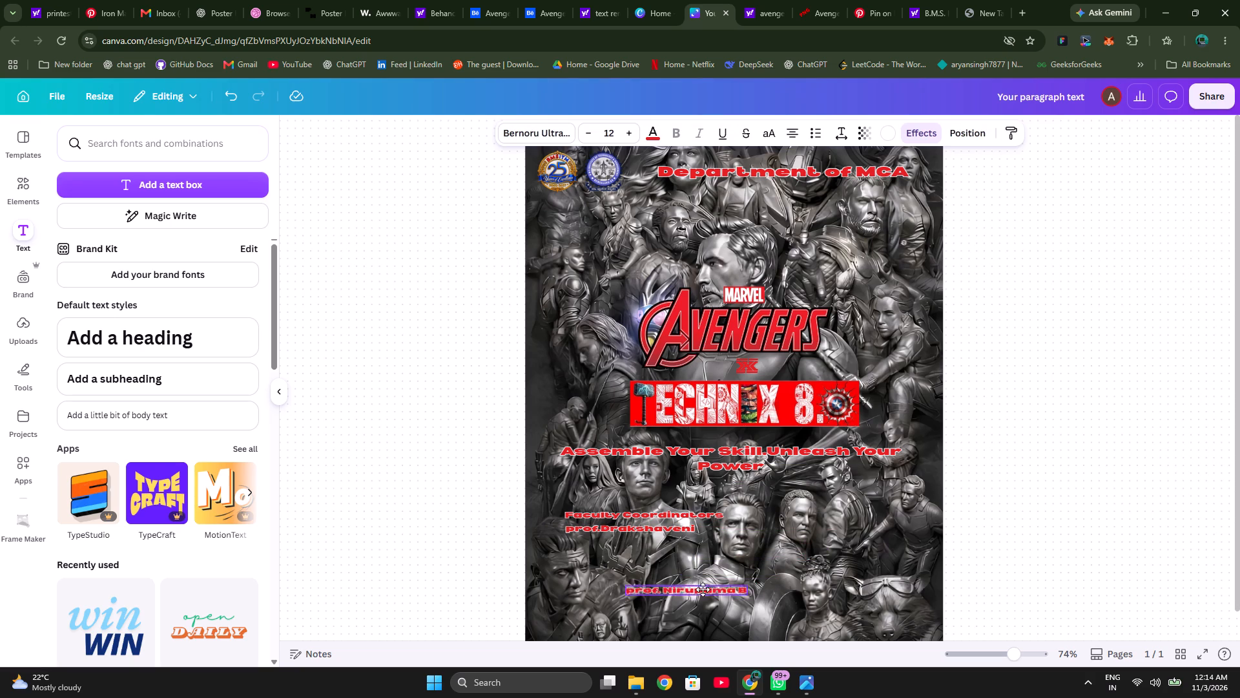
pyautogui.moveTo(703, 589); pyautogui.dragTo(652, 562)
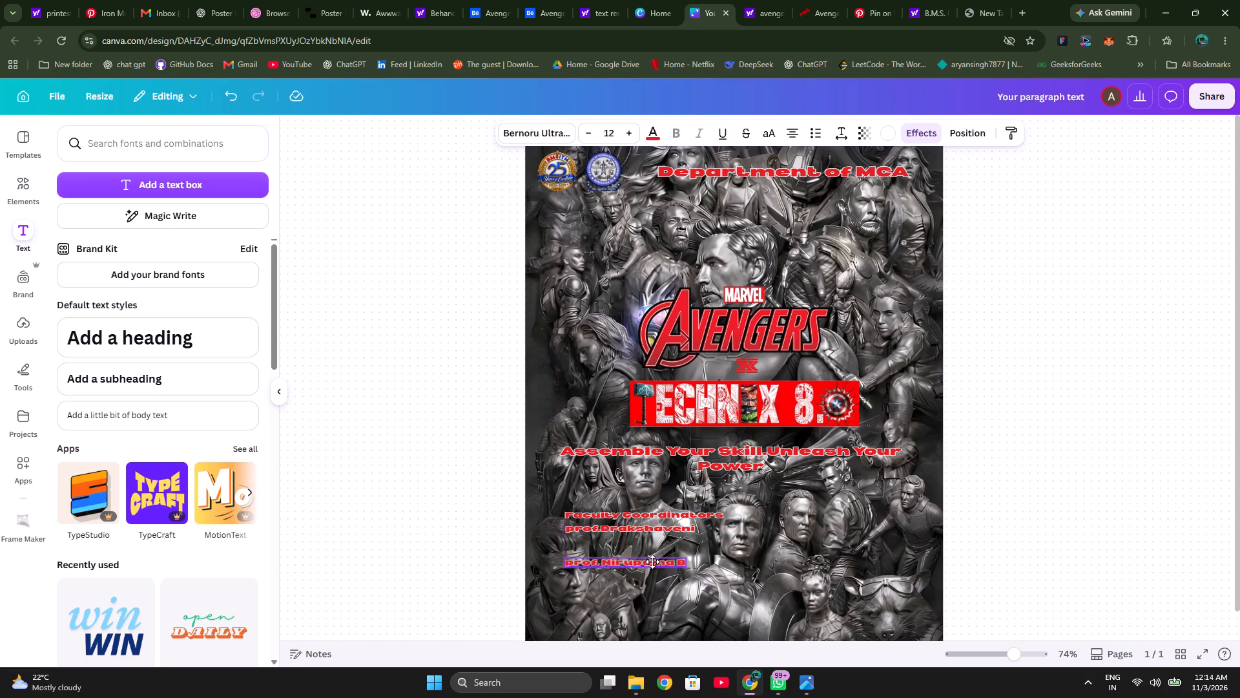
pyautogui.moveTo(652, 562); pyautogui.dragTo(650, 547)
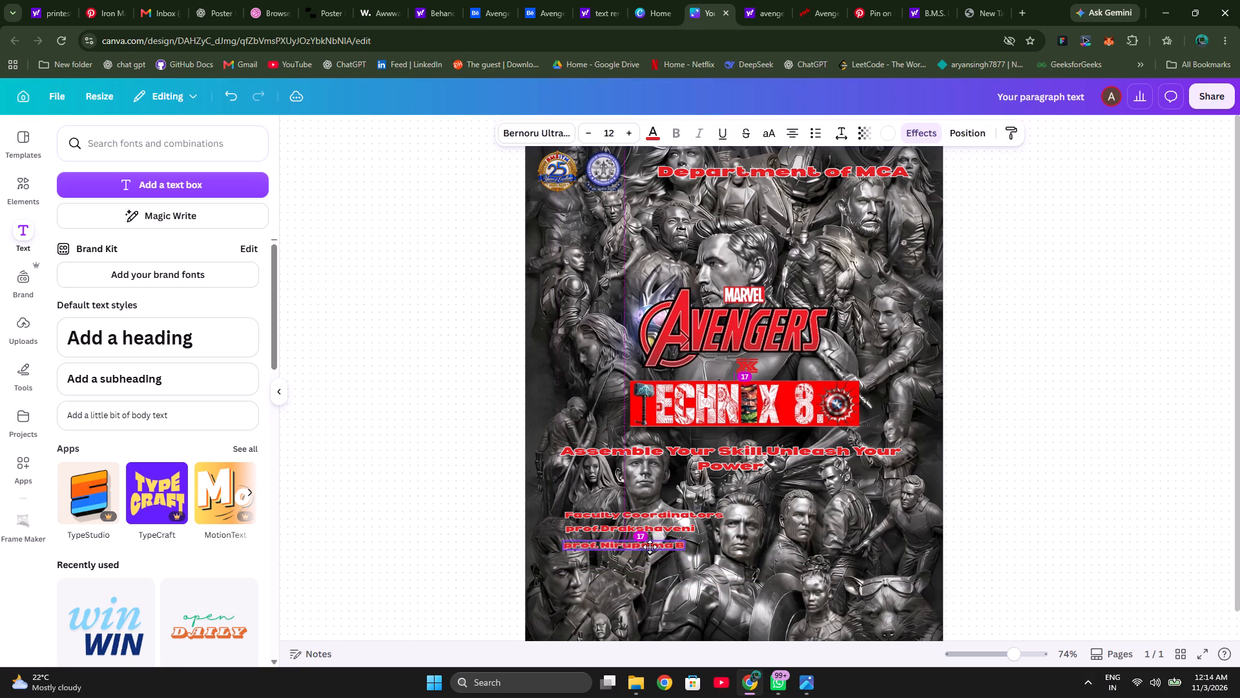
pyautogui.moveTo(650, 547); pyautogui.dragTo(650, 545)
pyautogui.moveTo(650, 545); pyautogui.dragTo(651, 547)
pyautogui.click(762, 542)
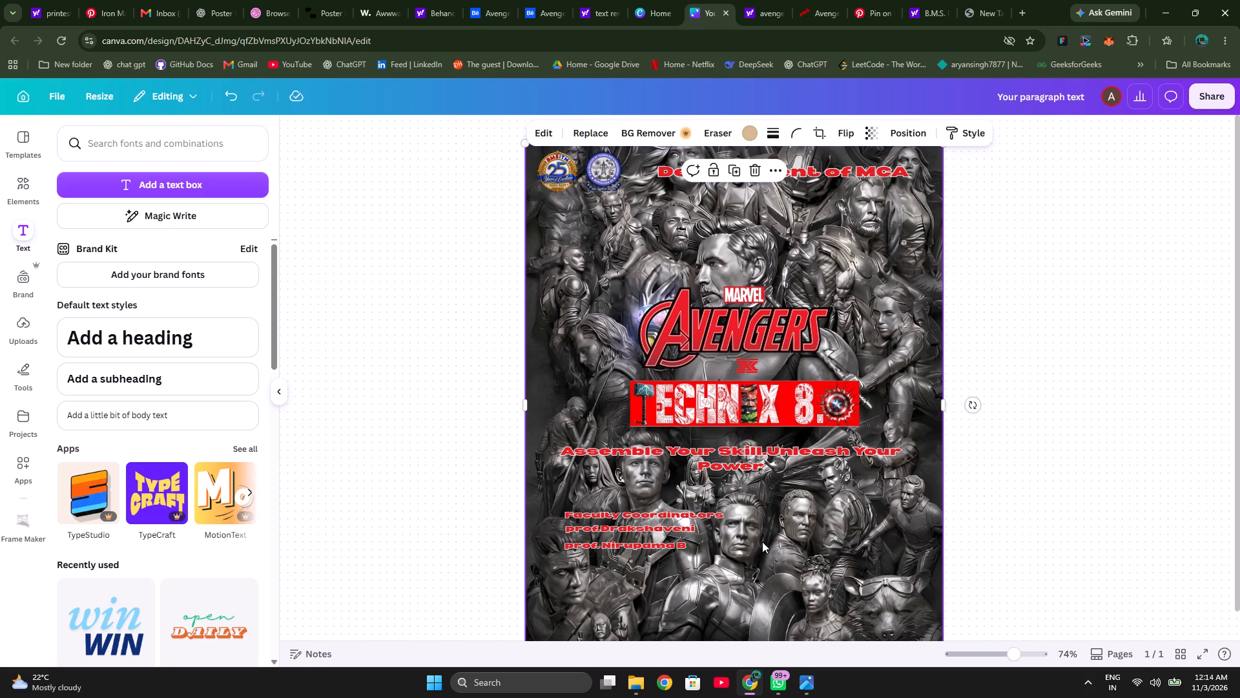
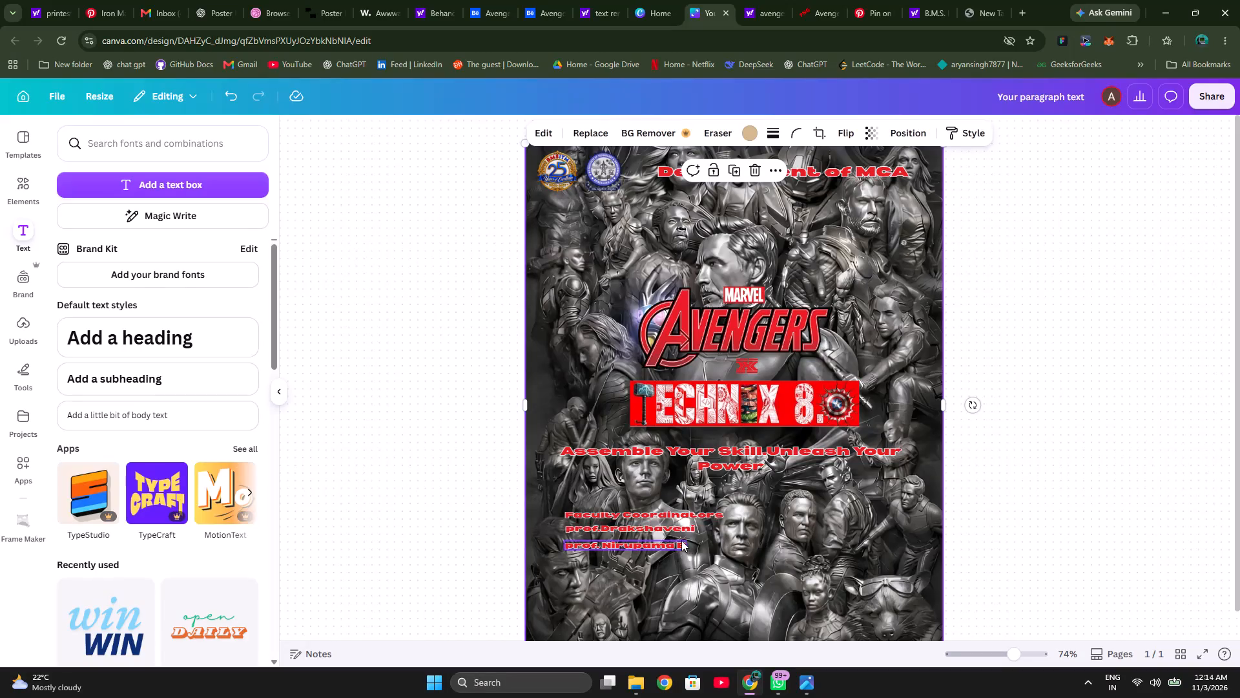
# Reduce the "Faculty Coordinators" heading and both coordinators' names beneath it to font size 10.
pyautogui.click(680, 518)
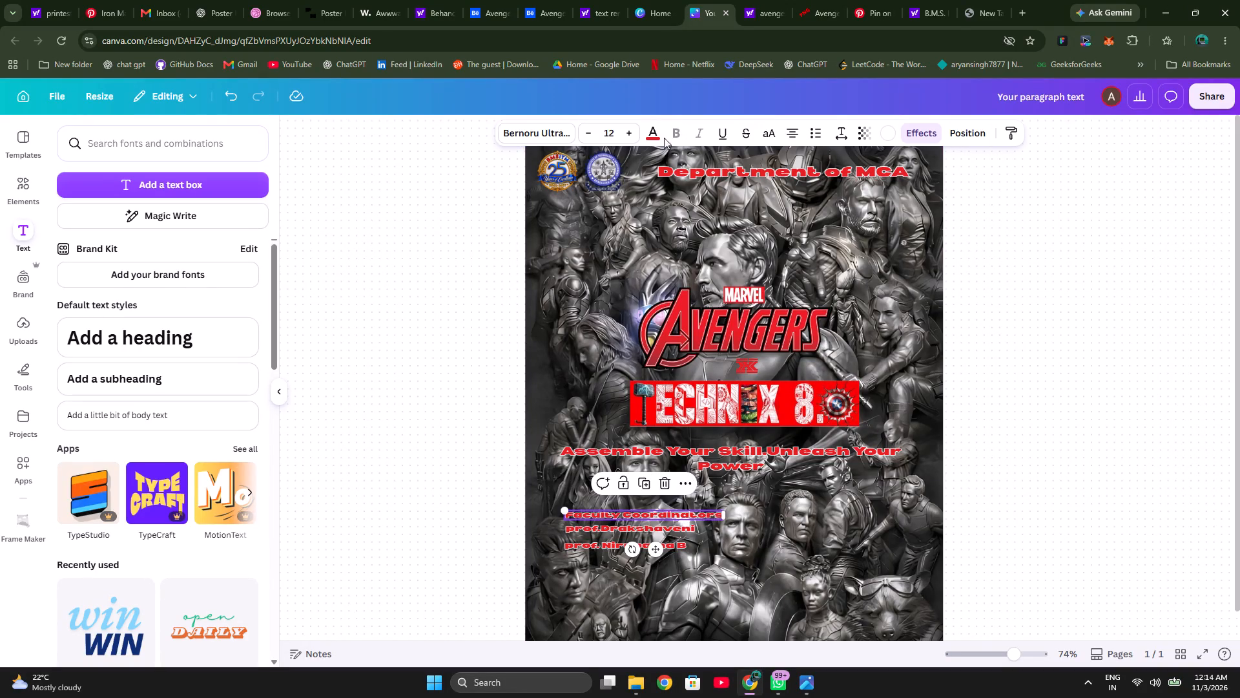
pyautogui.click(585, 132)
pyautogui.click(585, 132)
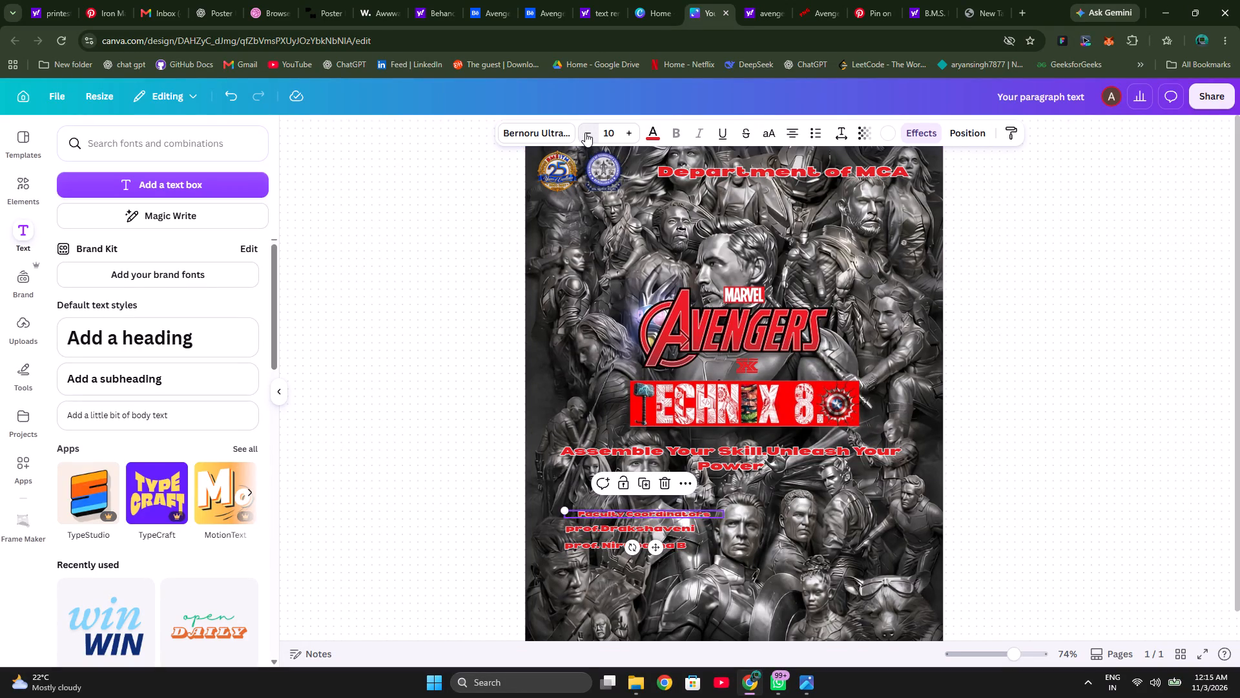
pyautogui.click(606, 533)
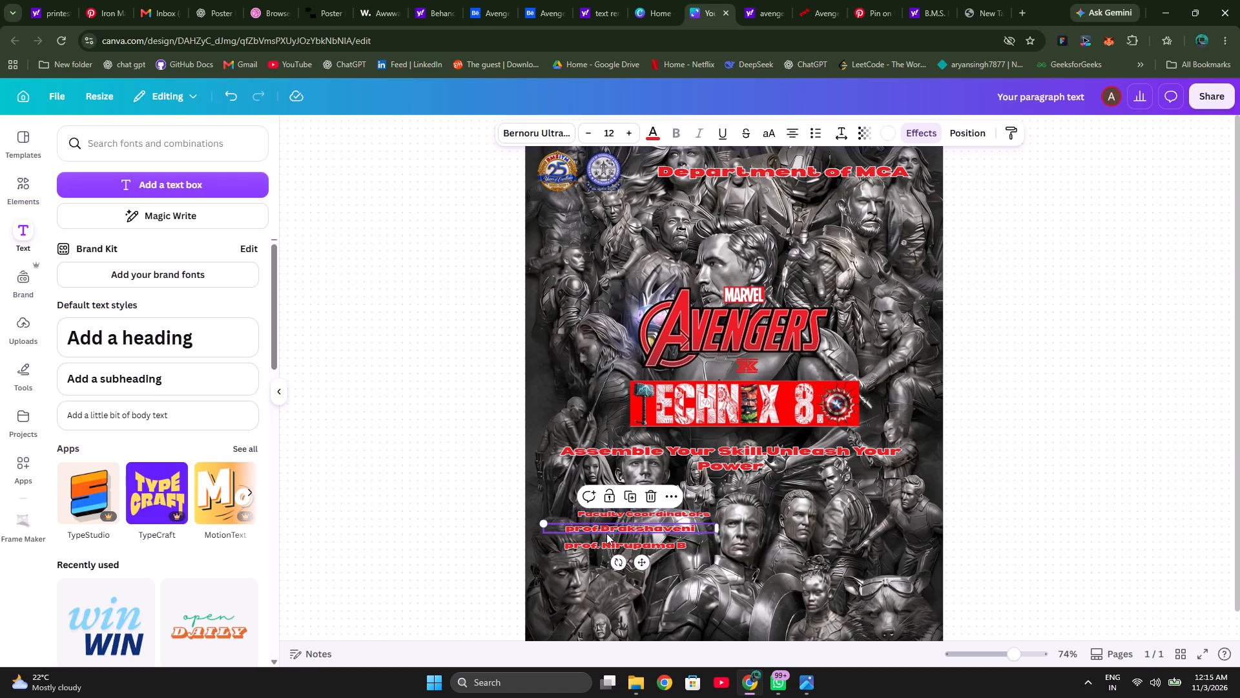
pyautogui.click(589, 137)
pyautogui.click(589, 137)
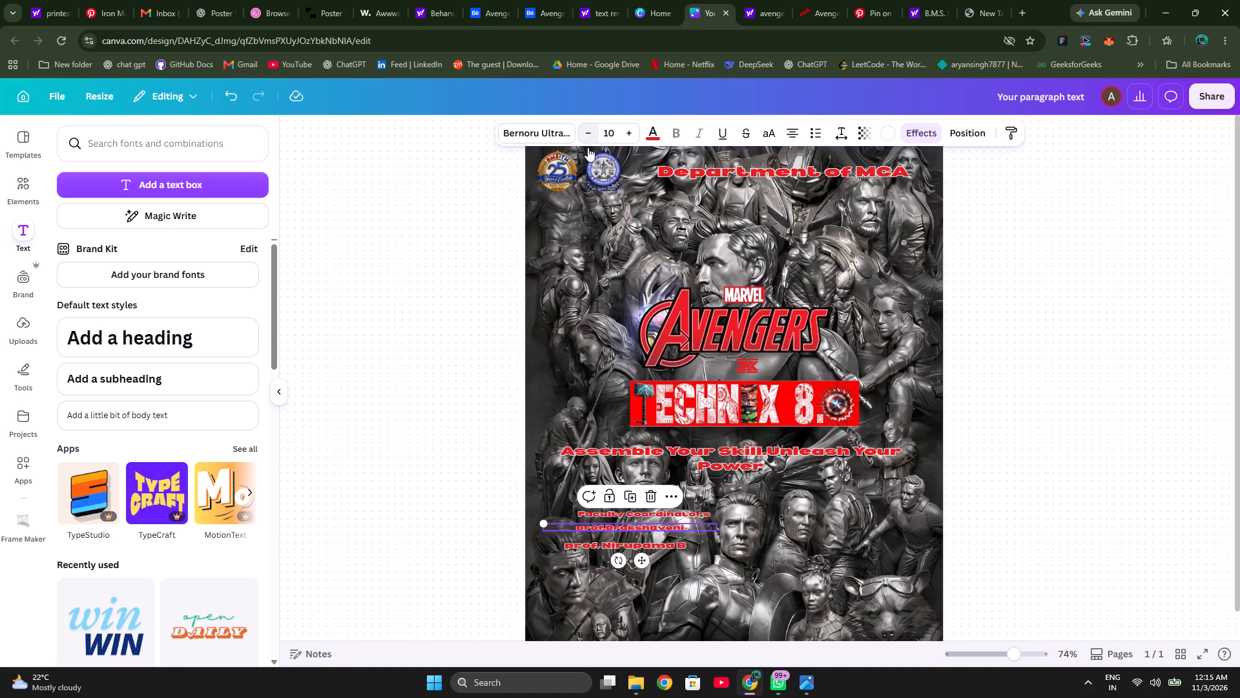
pyautogui.click(606, 548)
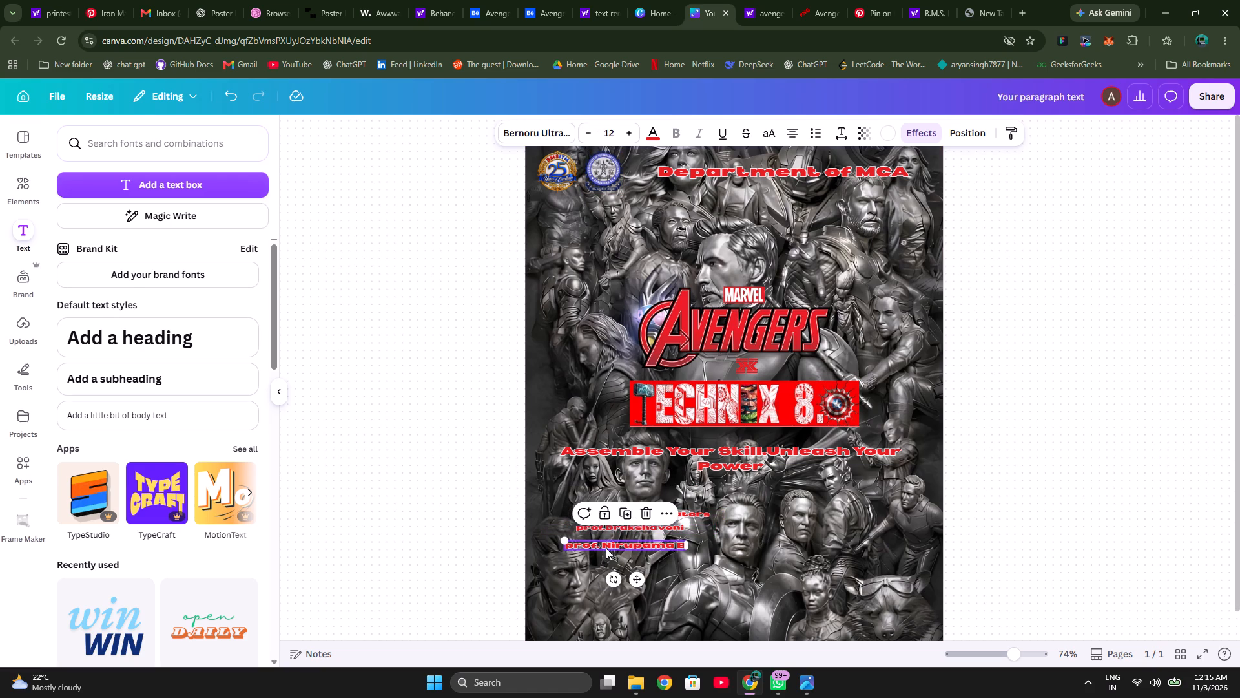
pyautogui.click(586, 132)
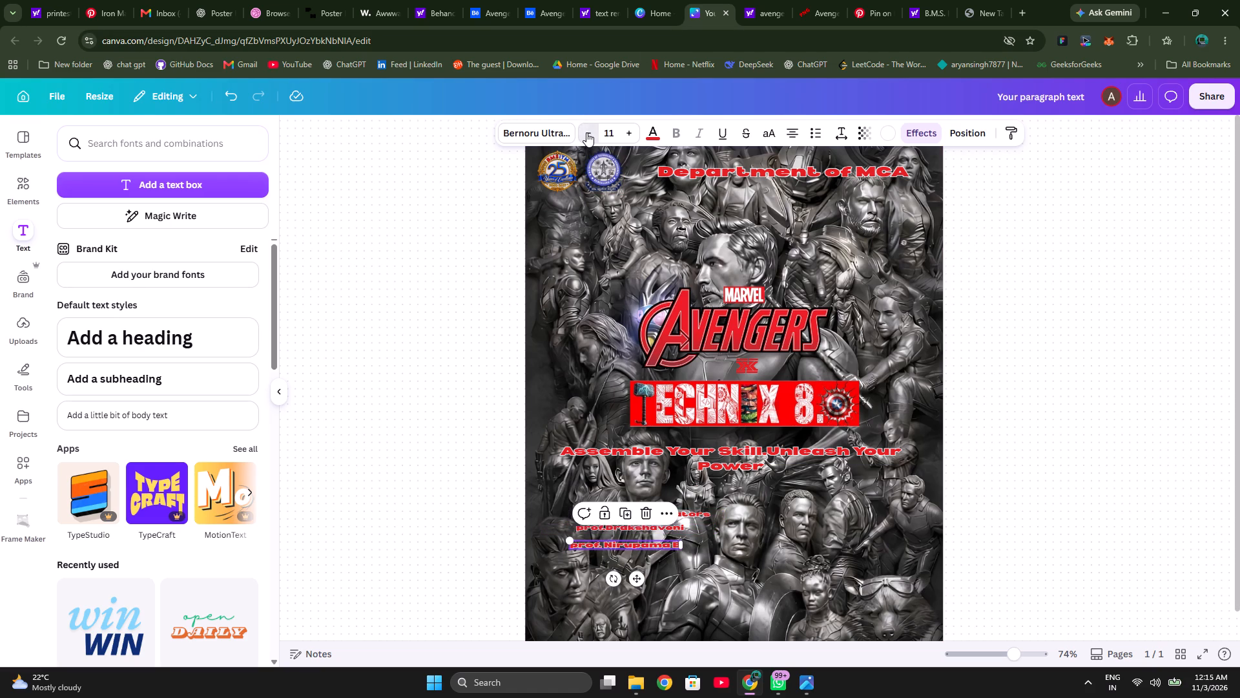
pyautogui.click(586, 132)
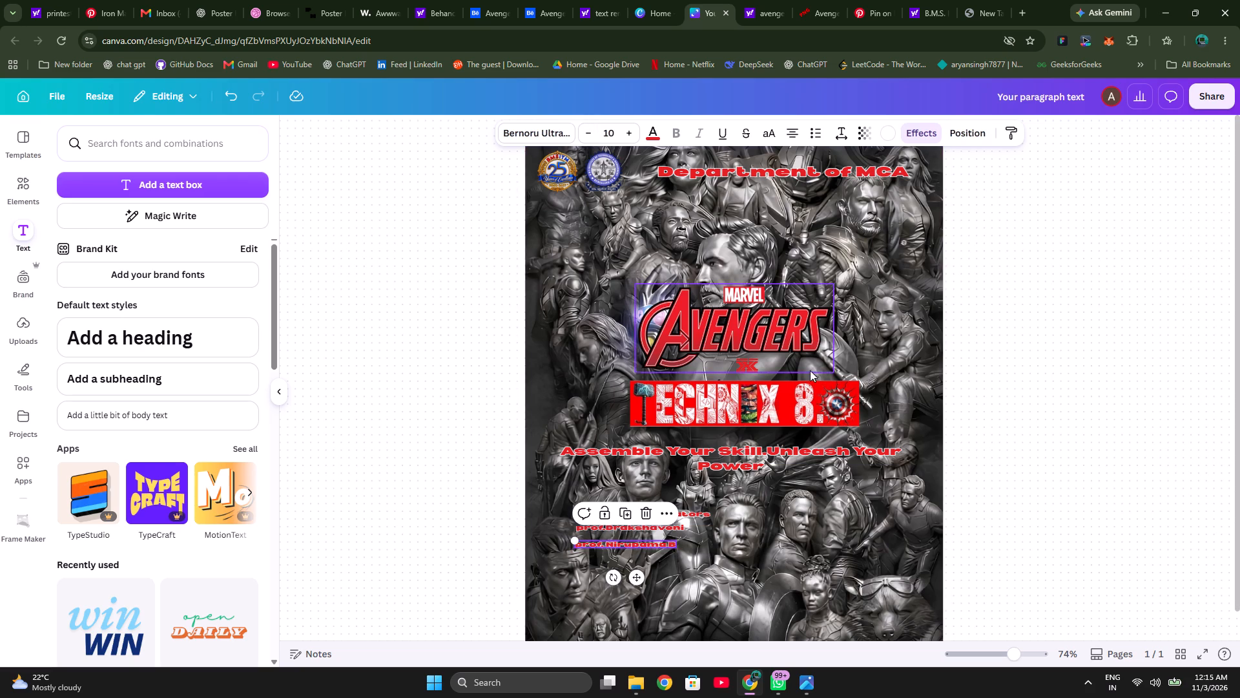
pyautogui.click(783, 553)
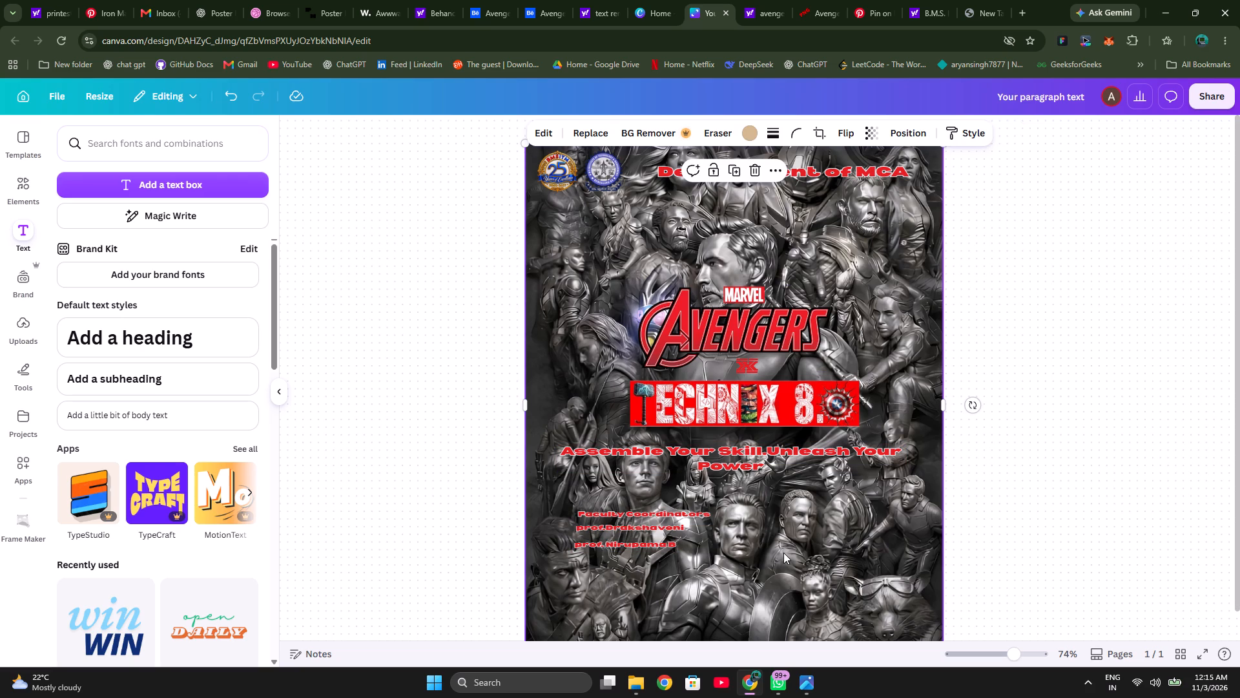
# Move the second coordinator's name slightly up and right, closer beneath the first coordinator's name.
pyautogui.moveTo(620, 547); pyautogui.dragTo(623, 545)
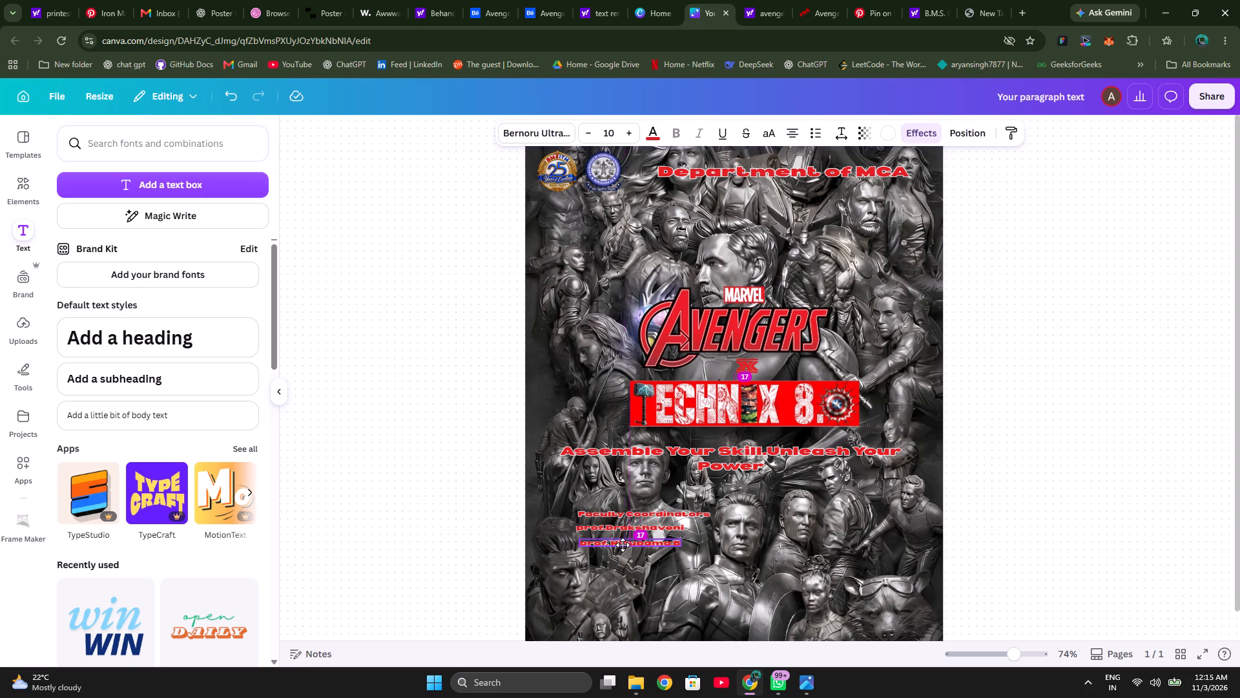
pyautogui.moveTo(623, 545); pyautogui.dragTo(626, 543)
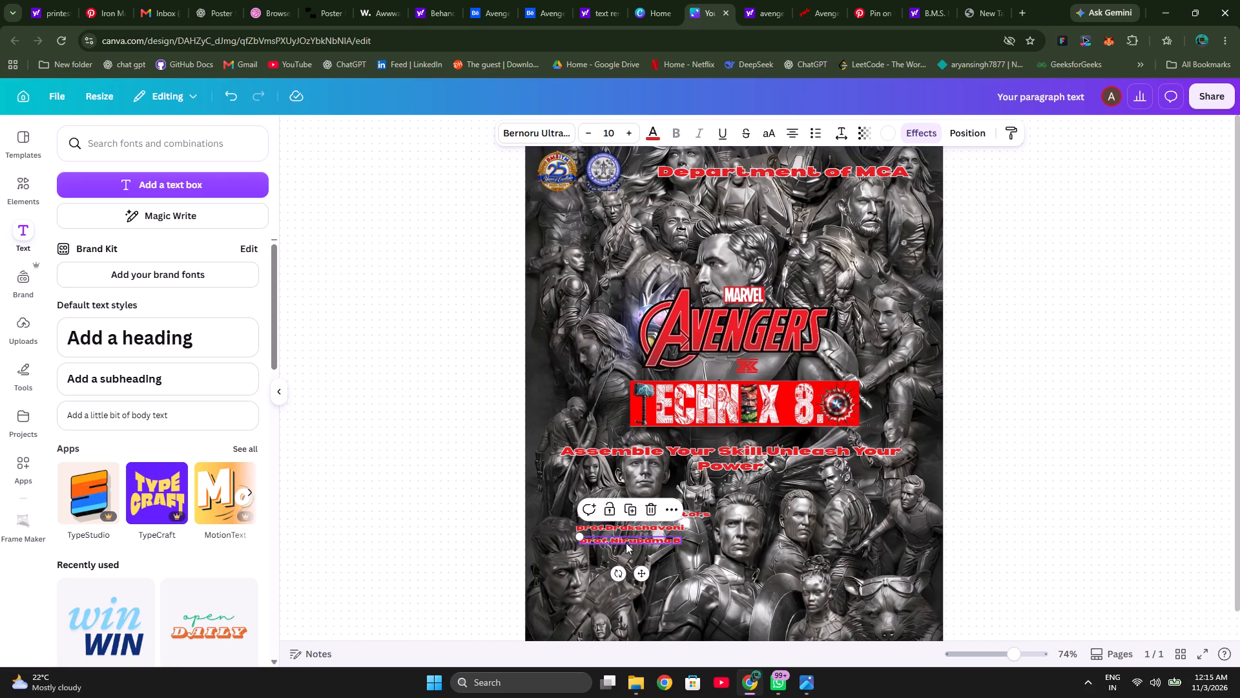
# Scale down the first coordinator's text box from its left corner to font size 8.8.
pyautogui.click(620, 524)
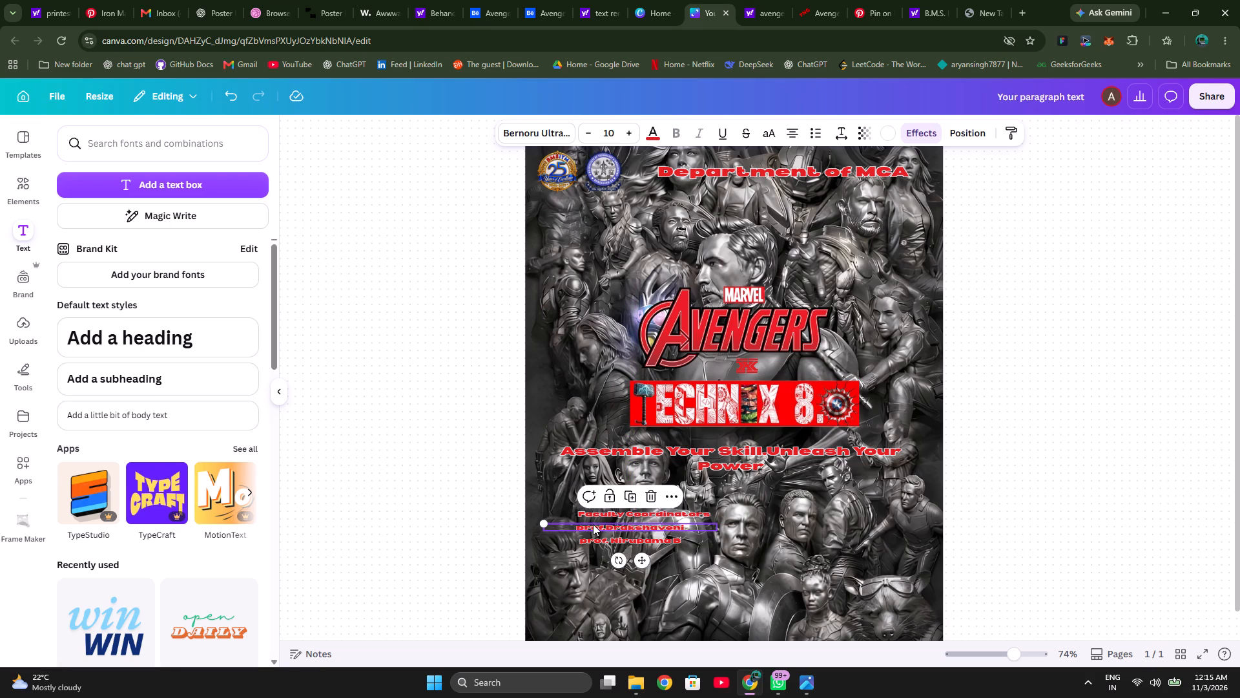
pyautogui.moveTo(544, 528); pyautogui.dragTo(571, 525)
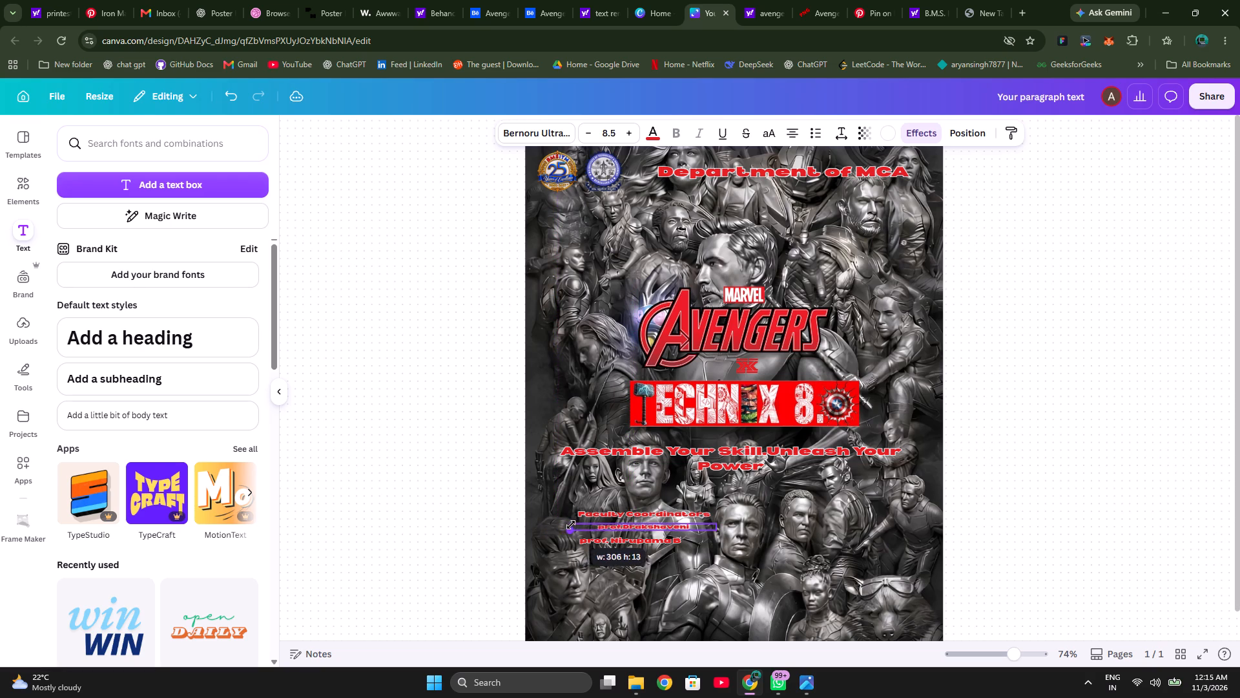
pyautogui.moveTo(571, 525); pyautogui.dragTo(564, 528)
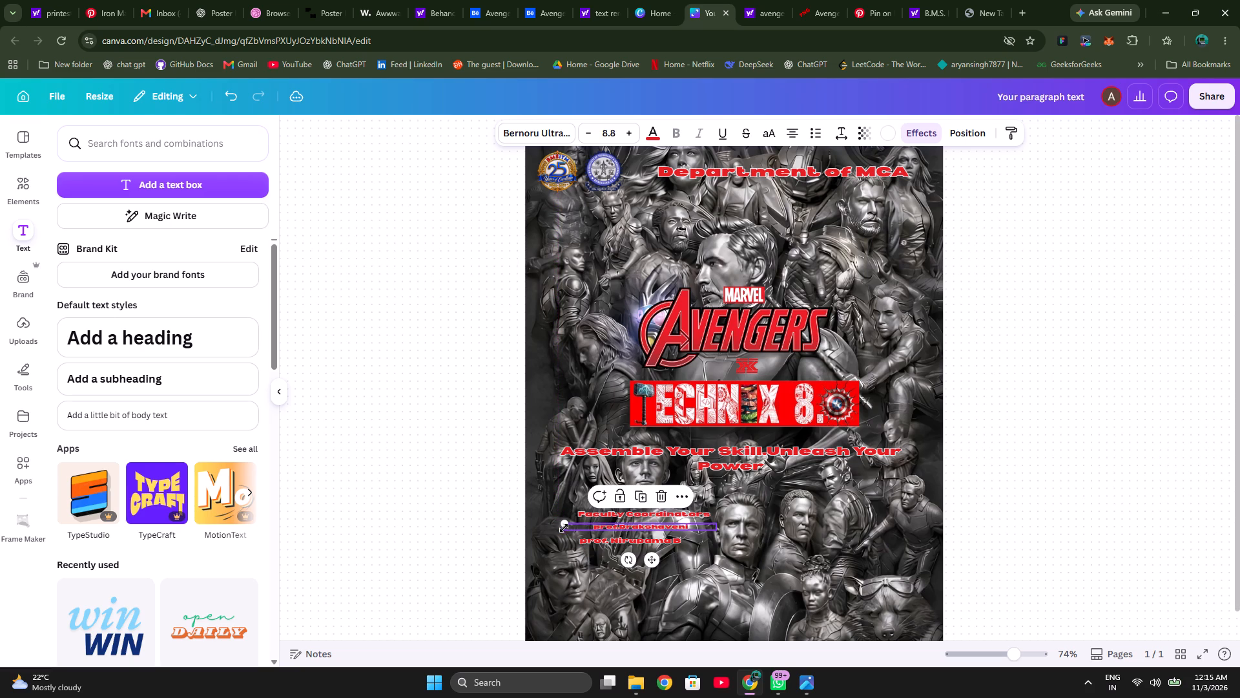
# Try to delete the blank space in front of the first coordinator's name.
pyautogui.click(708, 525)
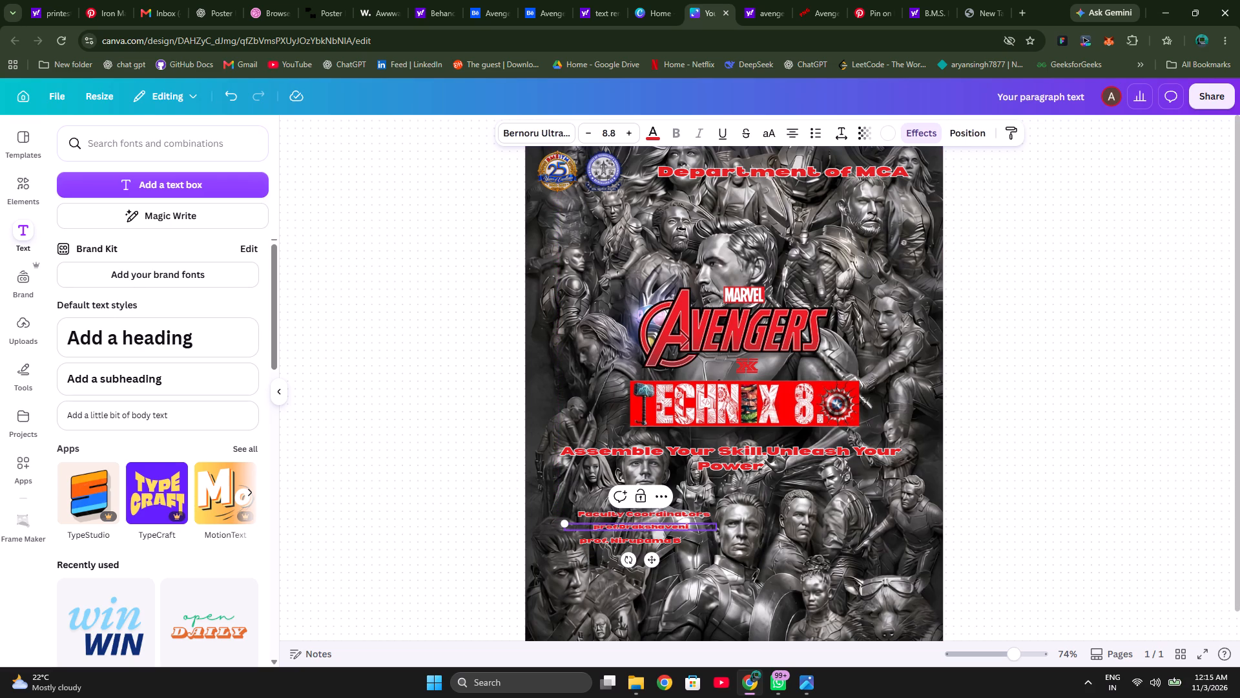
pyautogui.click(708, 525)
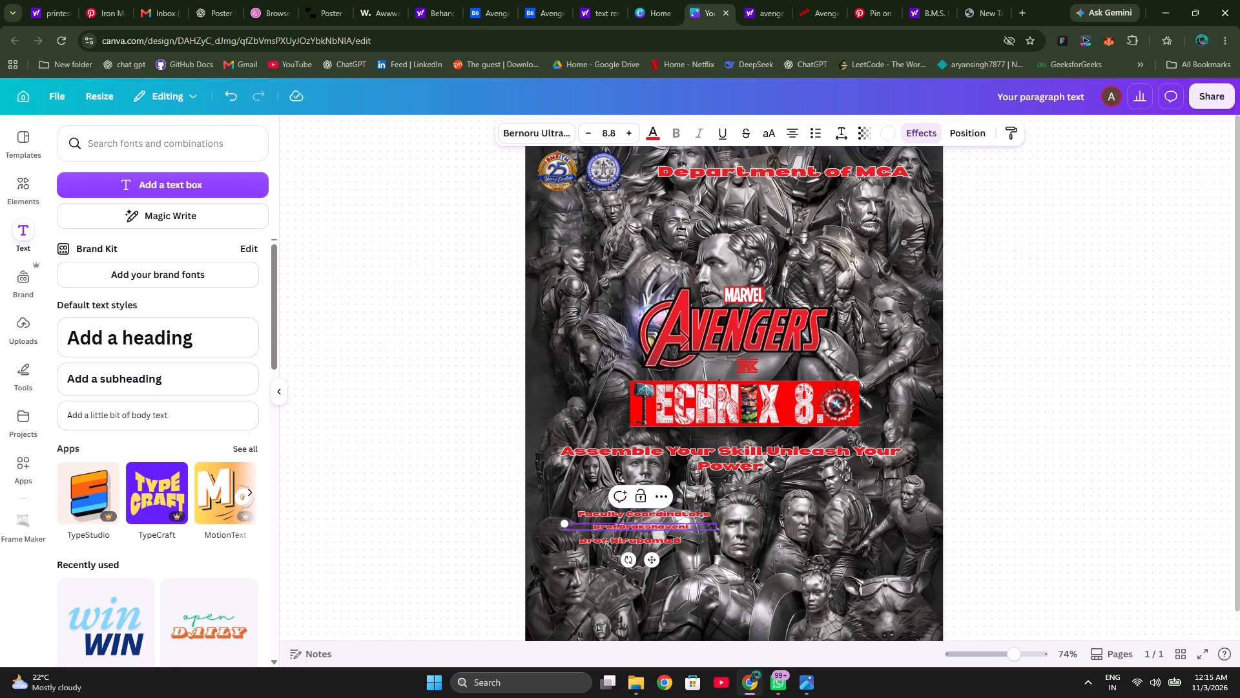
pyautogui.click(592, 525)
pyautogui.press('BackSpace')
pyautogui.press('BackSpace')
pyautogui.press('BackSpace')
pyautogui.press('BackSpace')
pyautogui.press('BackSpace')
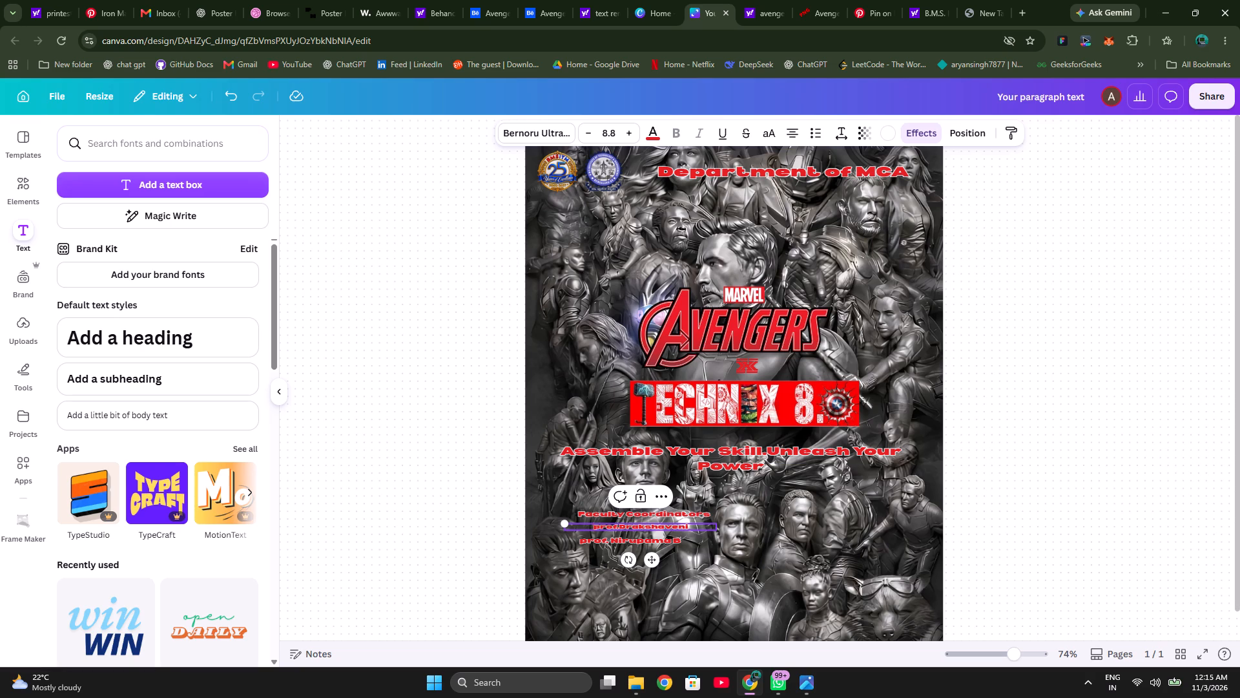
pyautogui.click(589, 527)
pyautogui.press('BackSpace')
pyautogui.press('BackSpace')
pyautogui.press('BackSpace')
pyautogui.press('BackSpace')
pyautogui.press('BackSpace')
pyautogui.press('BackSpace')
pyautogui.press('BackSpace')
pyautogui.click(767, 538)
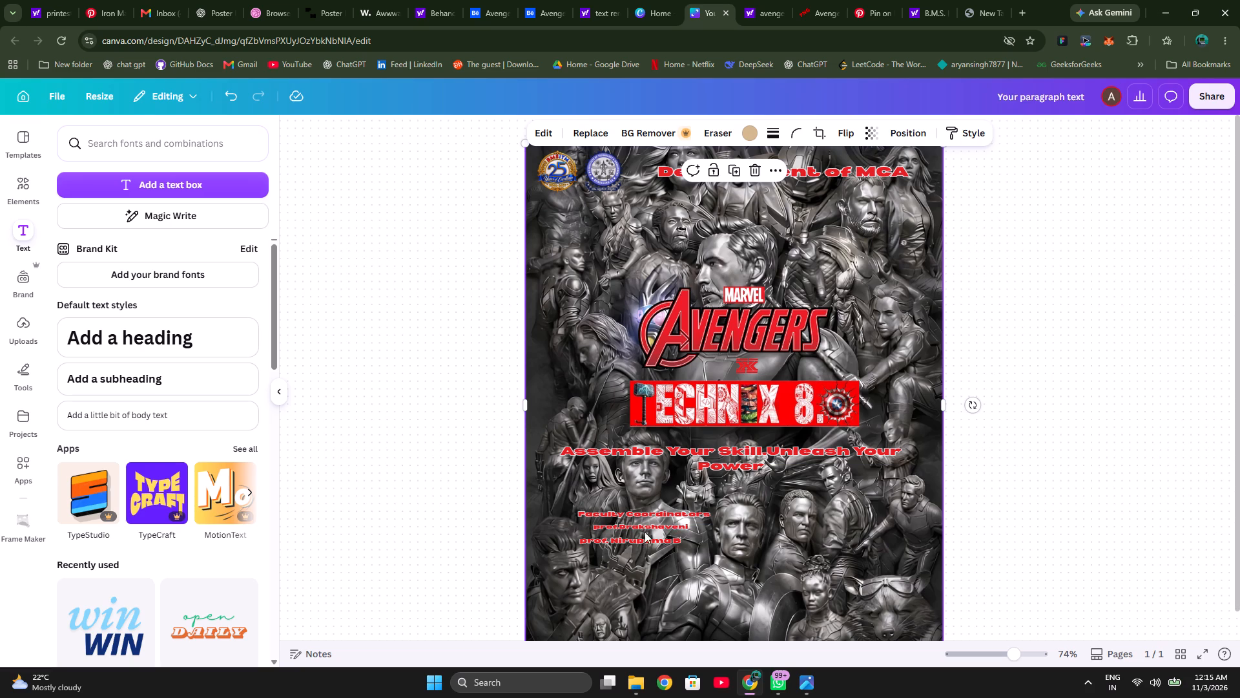
# Set the first coordinator's name to font size 9.8 and align its left edge beneath the "Faculty Coordinators" heading.
pyautogui.moveTo(641, 526); pyautogui.dragTo(626, 528)
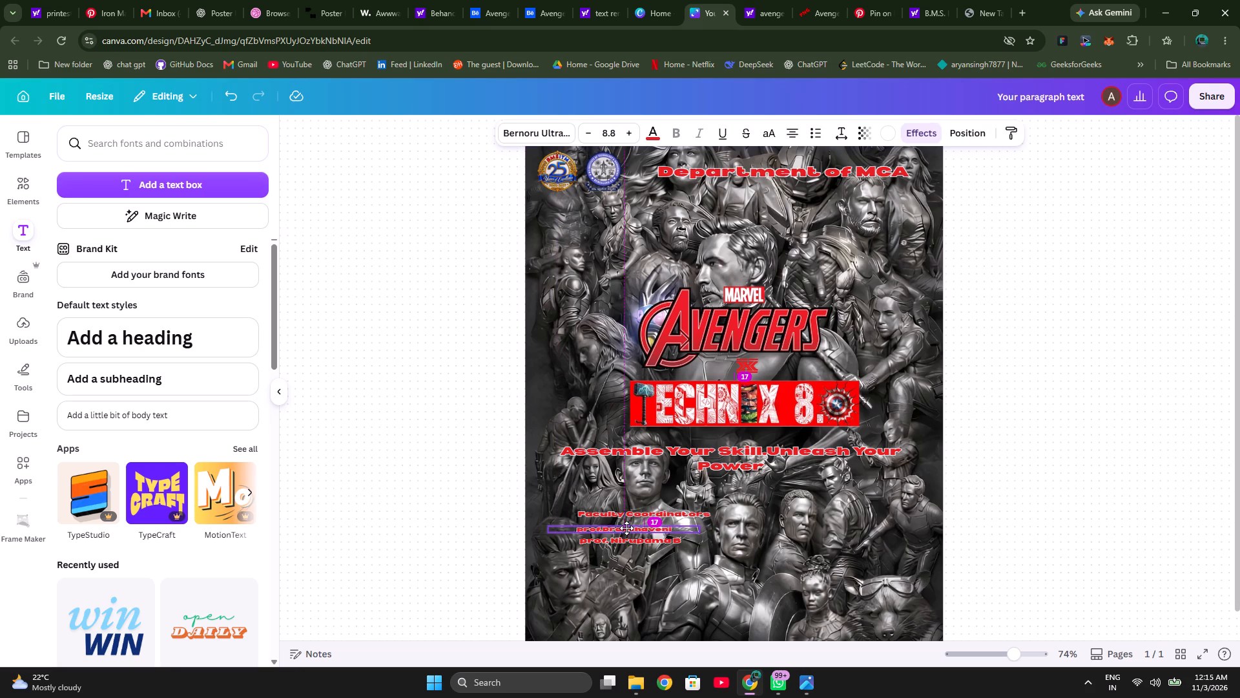
pyautogui.moveTo(626, 528); pyautogui.dragTo(623, 529)
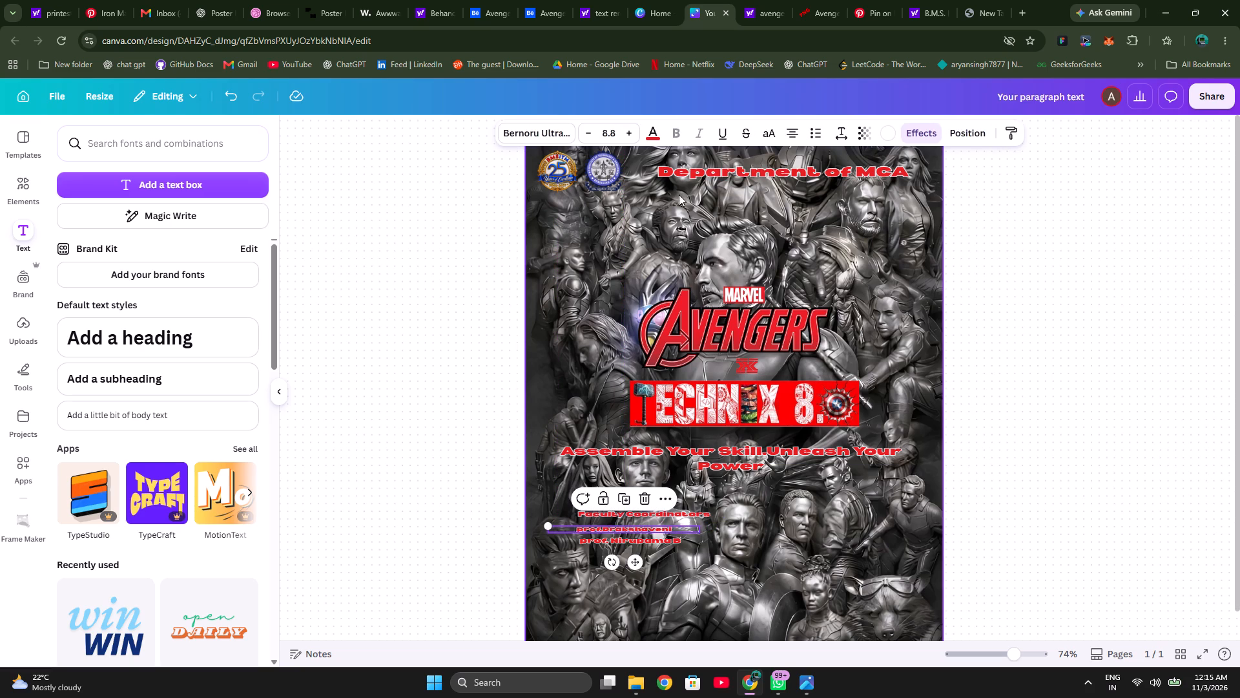
pyautogui.click(630, 131)
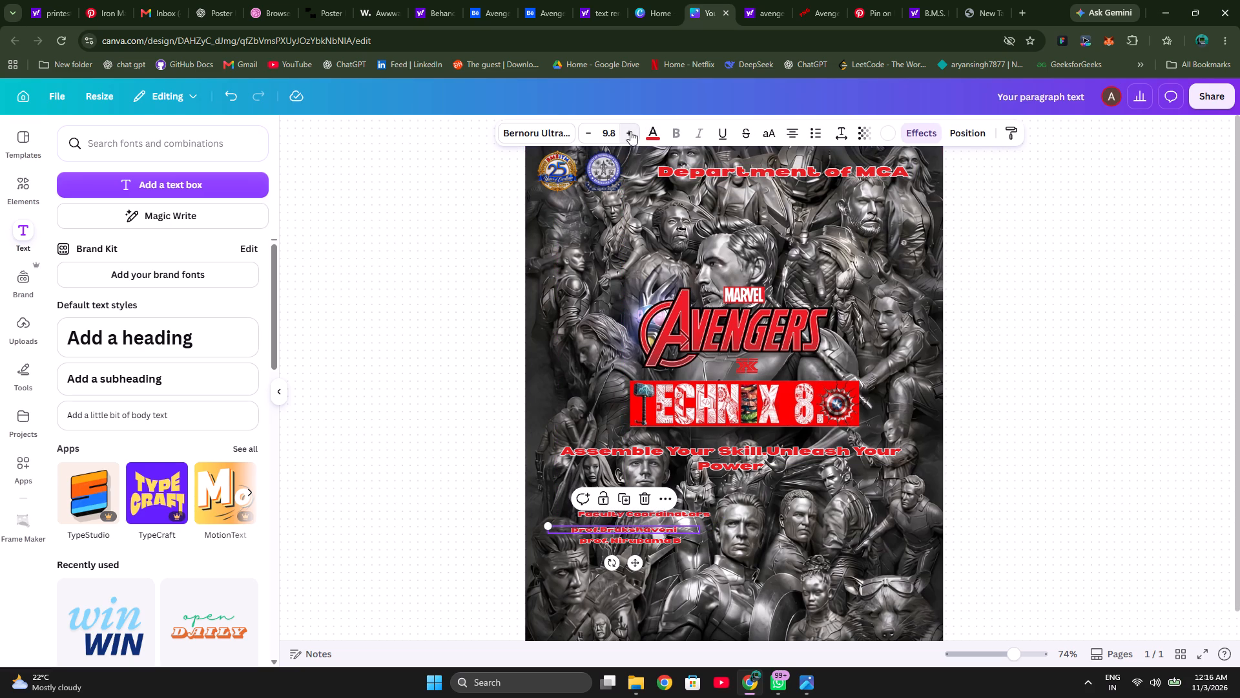
pyautogui.click(630, 529)
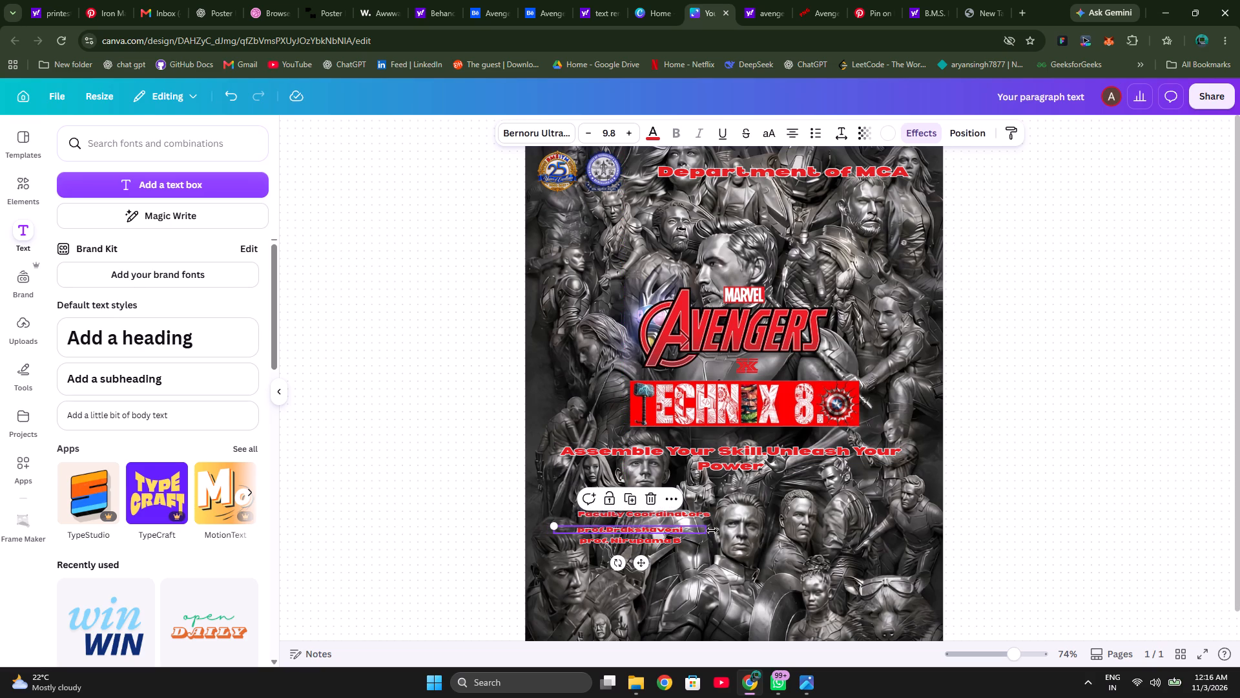
pyautogui.click(736, 530)
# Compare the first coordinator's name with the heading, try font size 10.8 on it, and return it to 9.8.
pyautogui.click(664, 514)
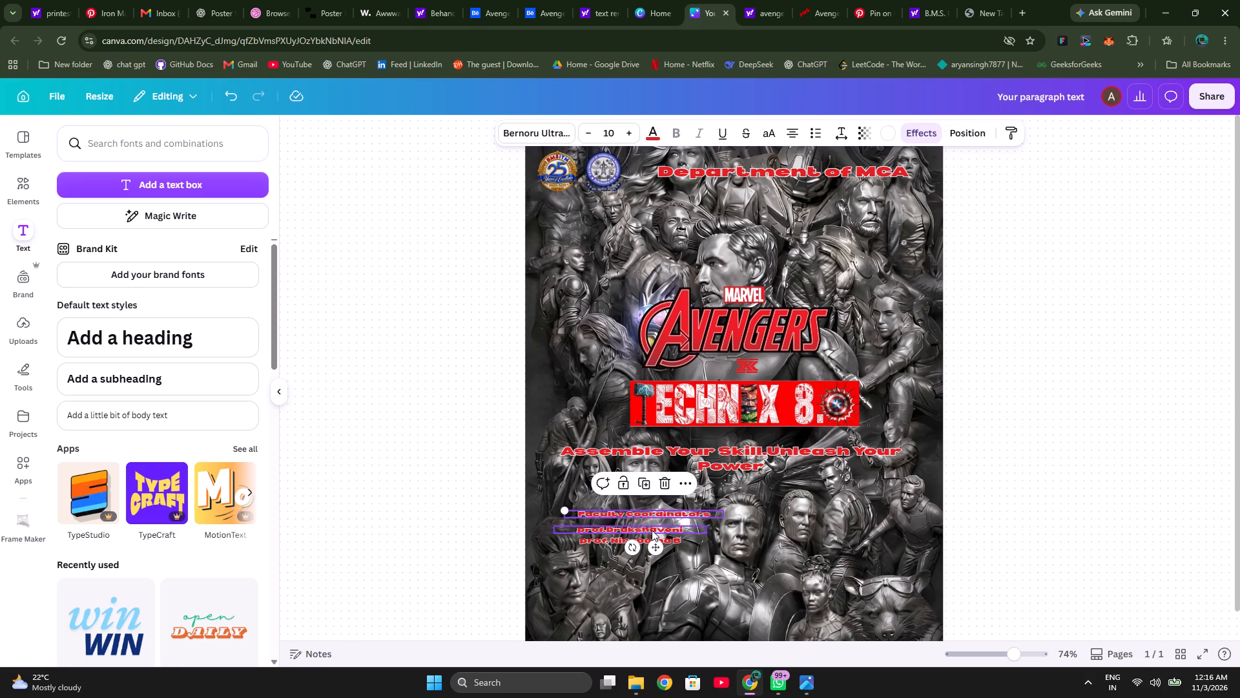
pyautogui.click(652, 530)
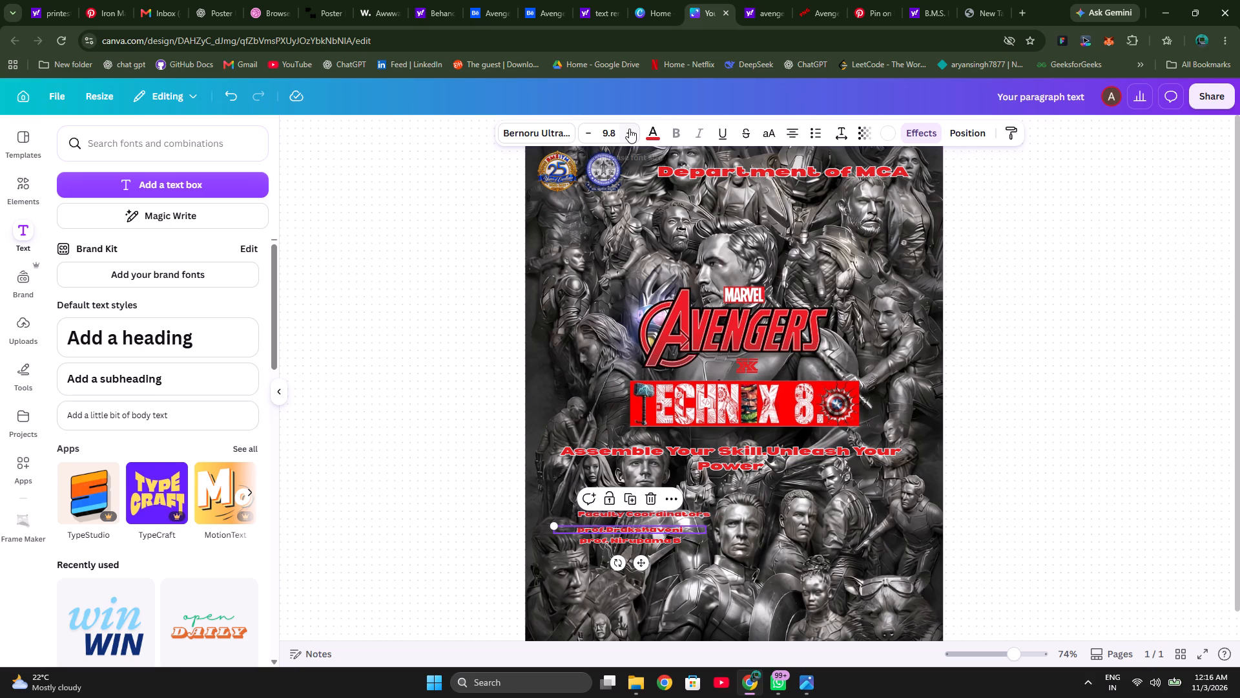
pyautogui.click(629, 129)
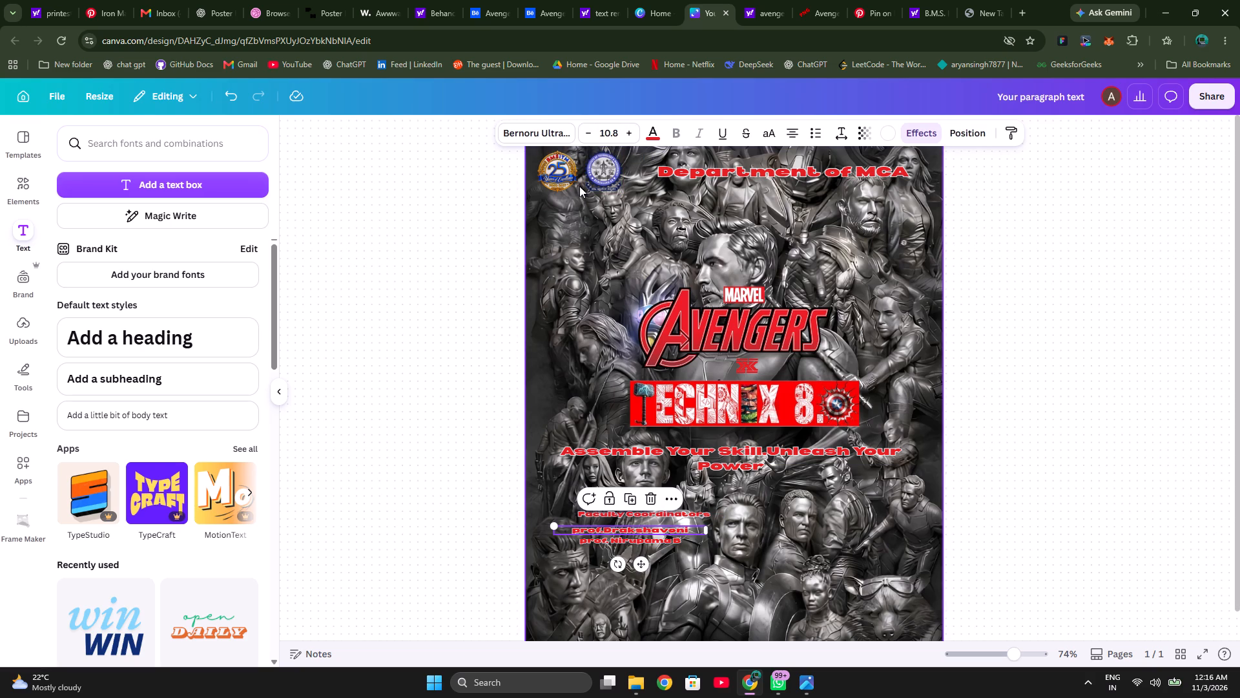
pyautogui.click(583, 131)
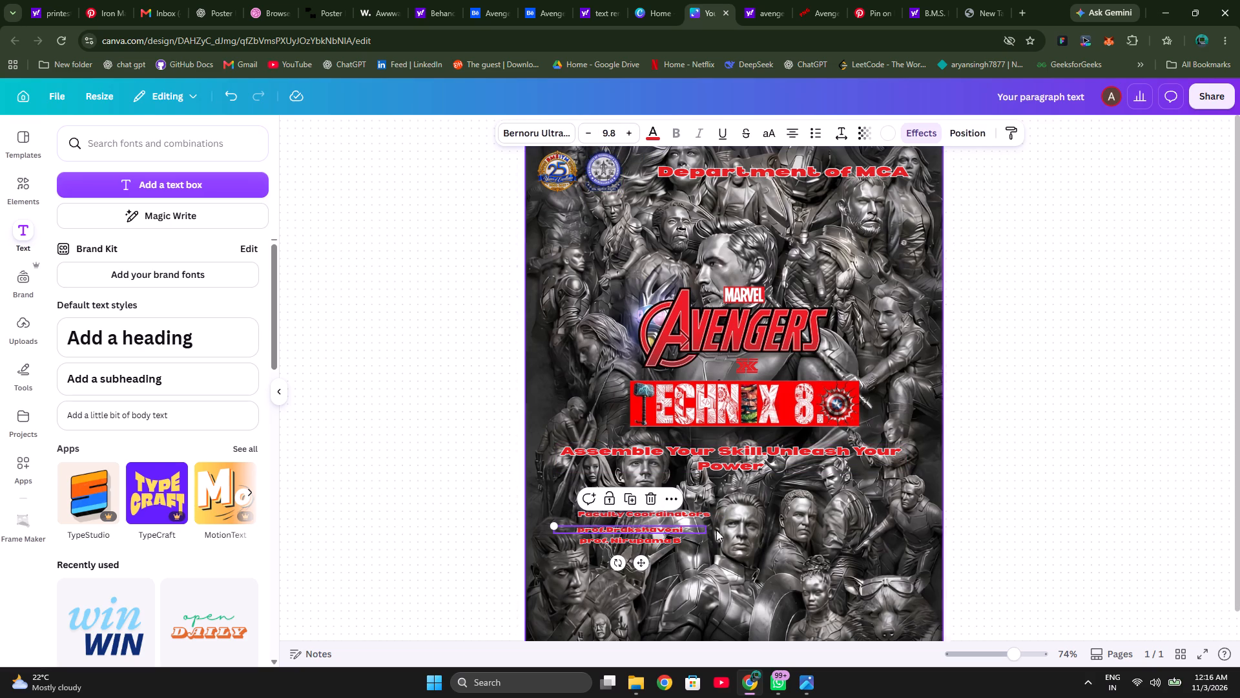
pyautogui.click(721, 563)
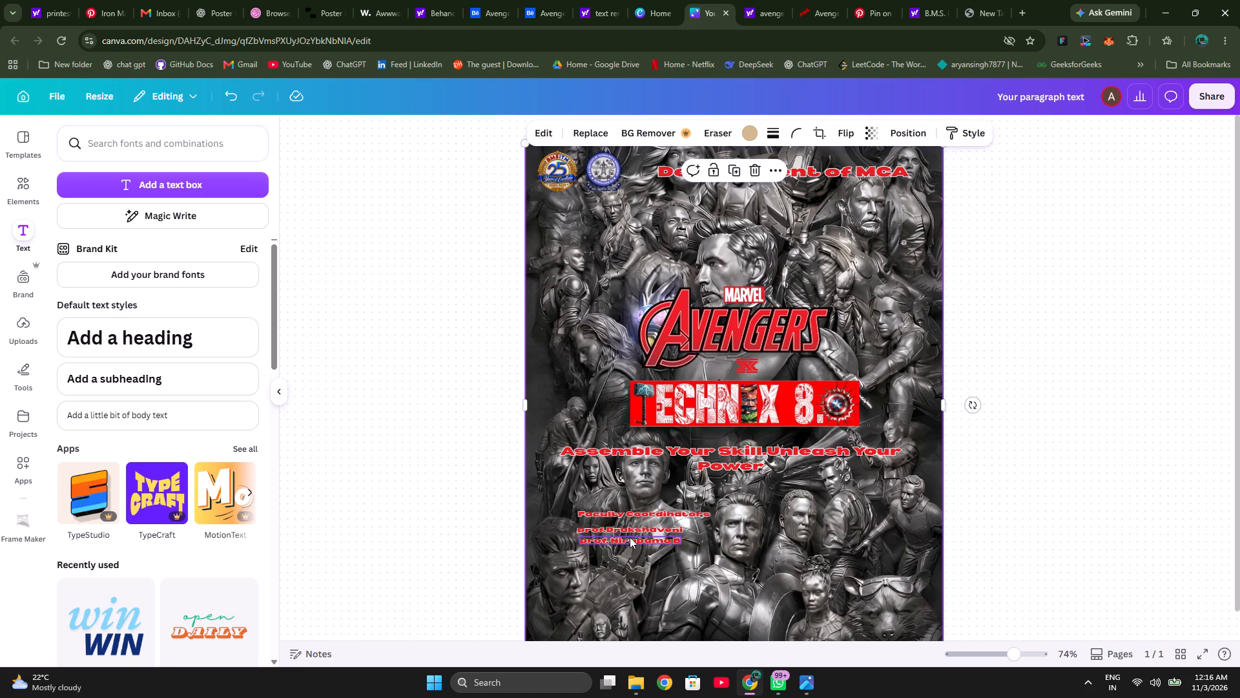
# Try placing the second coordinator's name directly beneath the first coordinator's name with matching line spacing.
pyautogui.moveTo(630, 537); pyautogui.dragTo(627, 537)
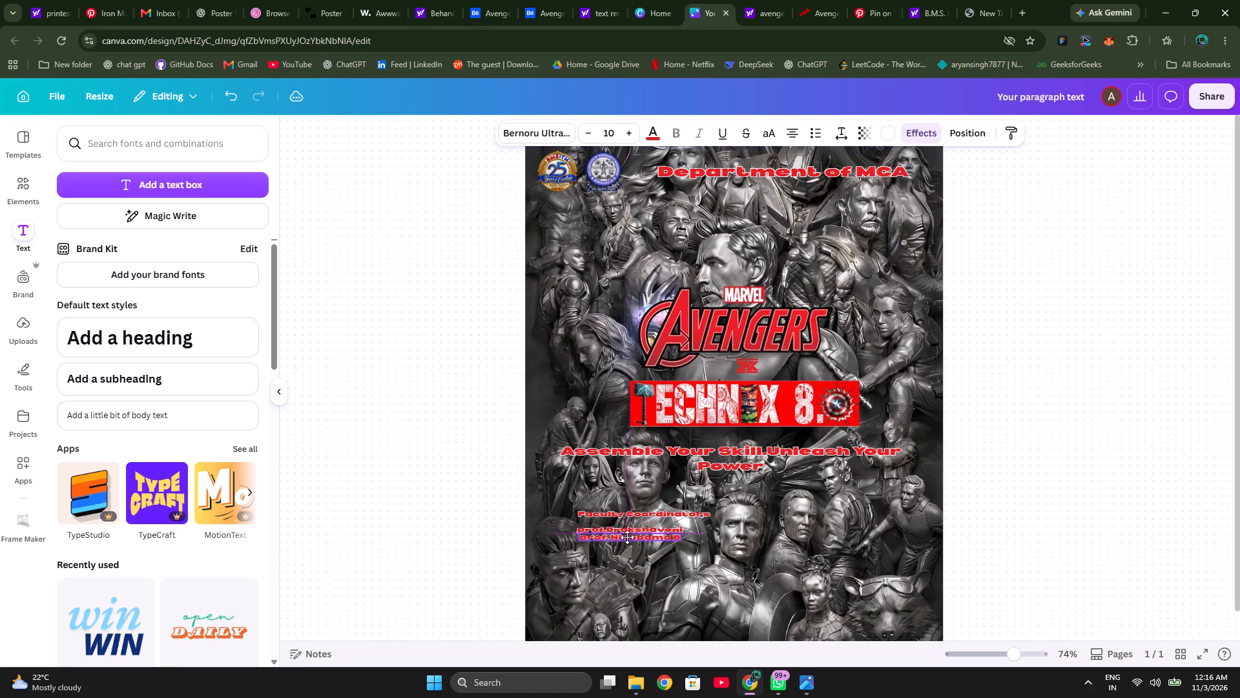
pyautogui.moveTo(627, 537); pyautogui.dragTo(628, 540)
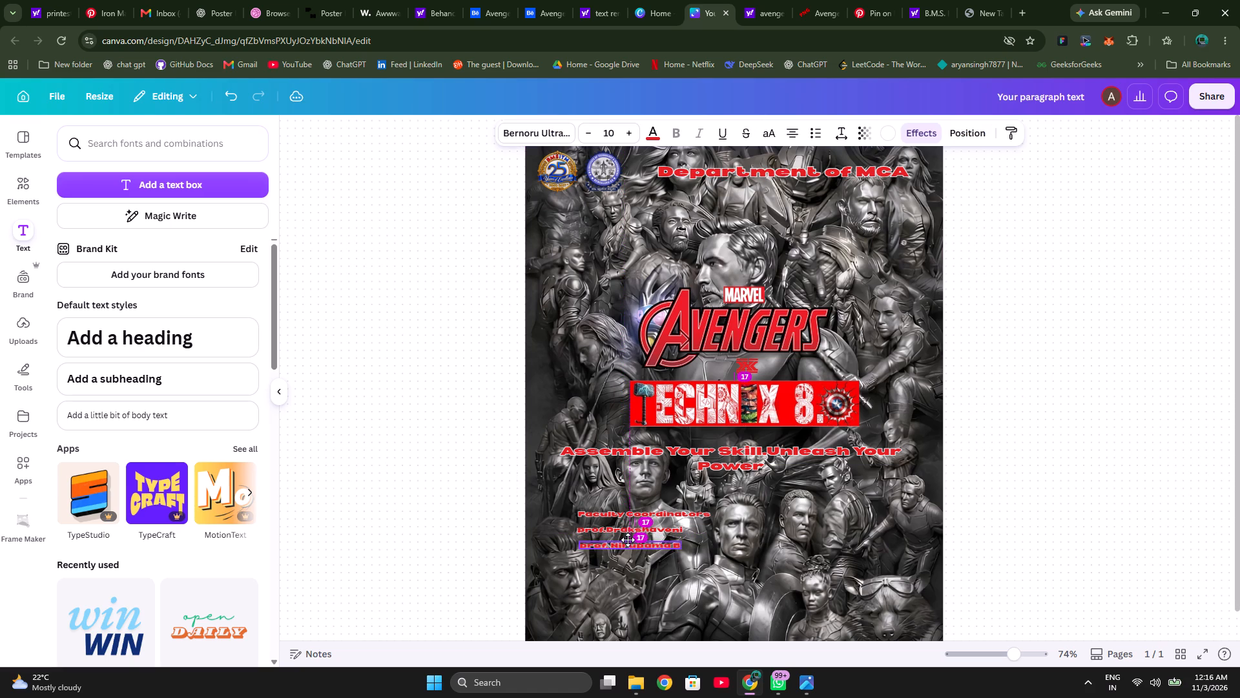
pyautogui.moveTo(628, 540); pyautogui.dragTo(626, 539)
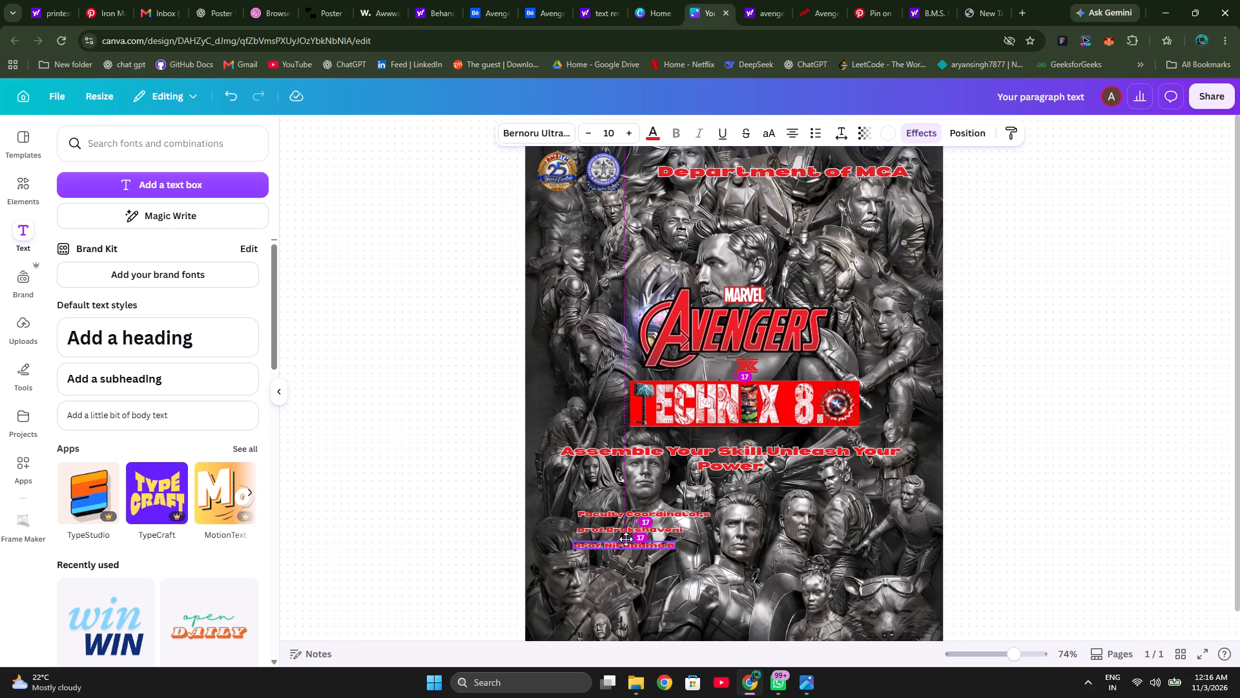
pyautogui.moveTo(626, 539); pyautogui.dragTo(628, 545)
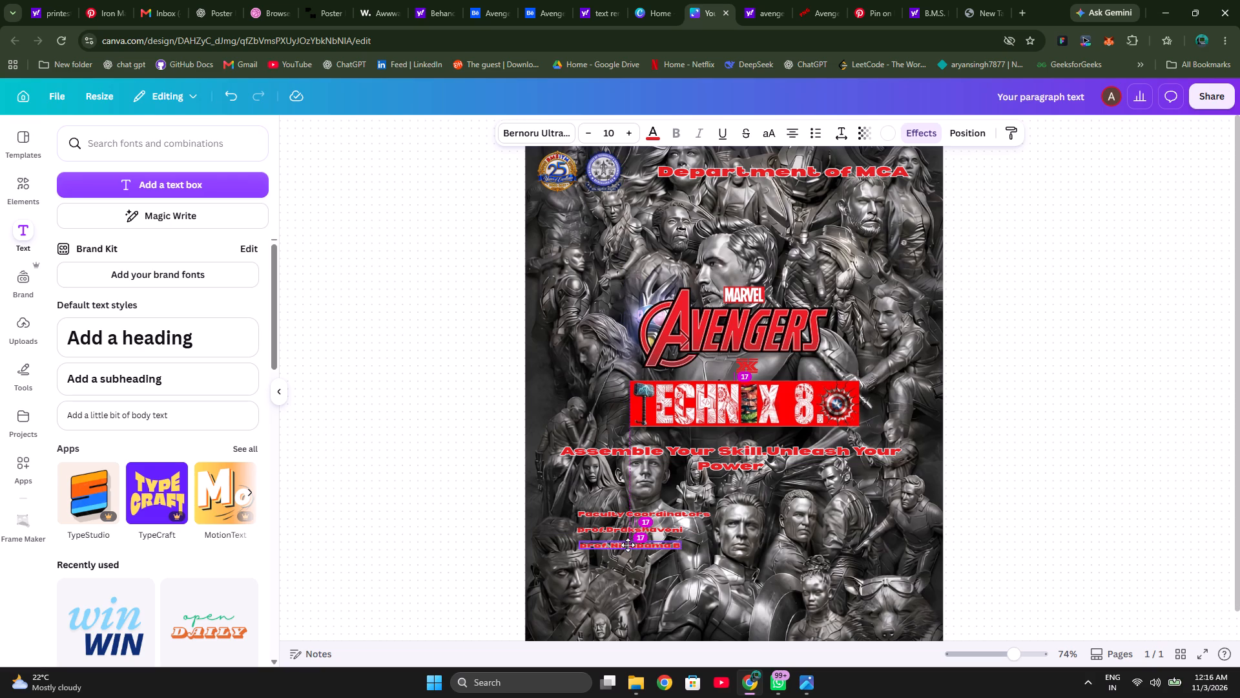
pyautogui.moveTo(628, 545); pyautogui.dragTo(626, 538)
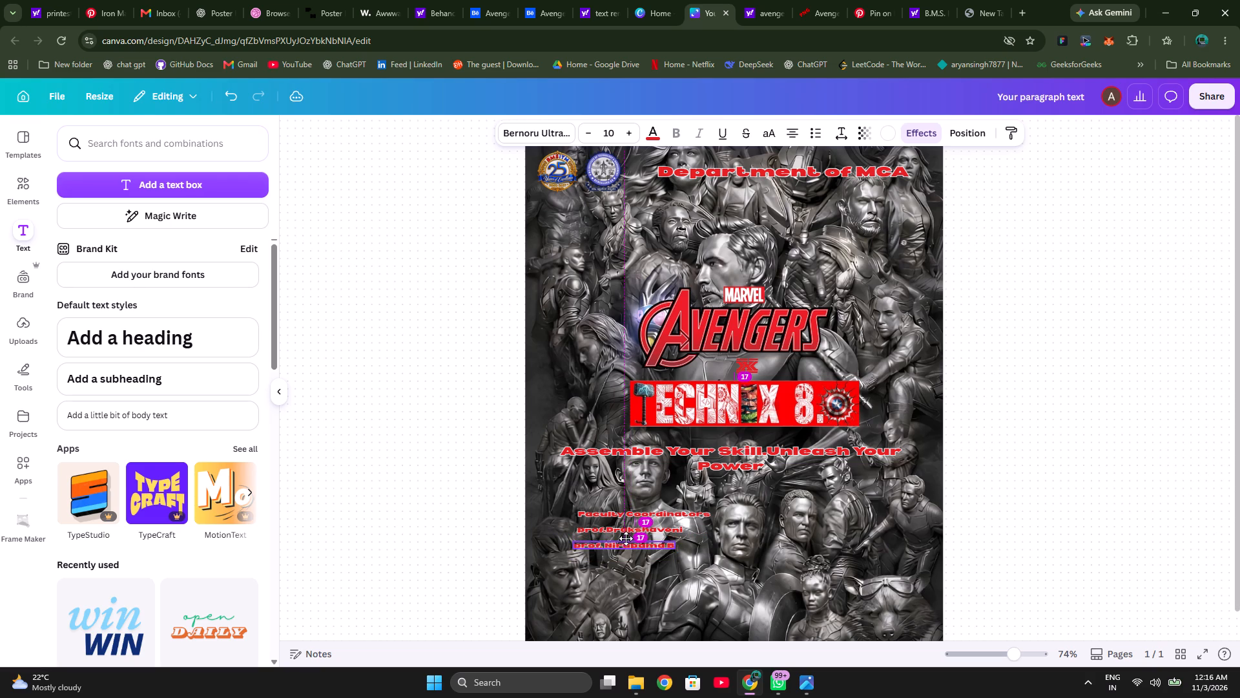
# Move the second coordinator's name up beside the first coordinator's name, to its right.
pyautogui.moveTo(626, 538); pyautogui.dragTo(733, 523)
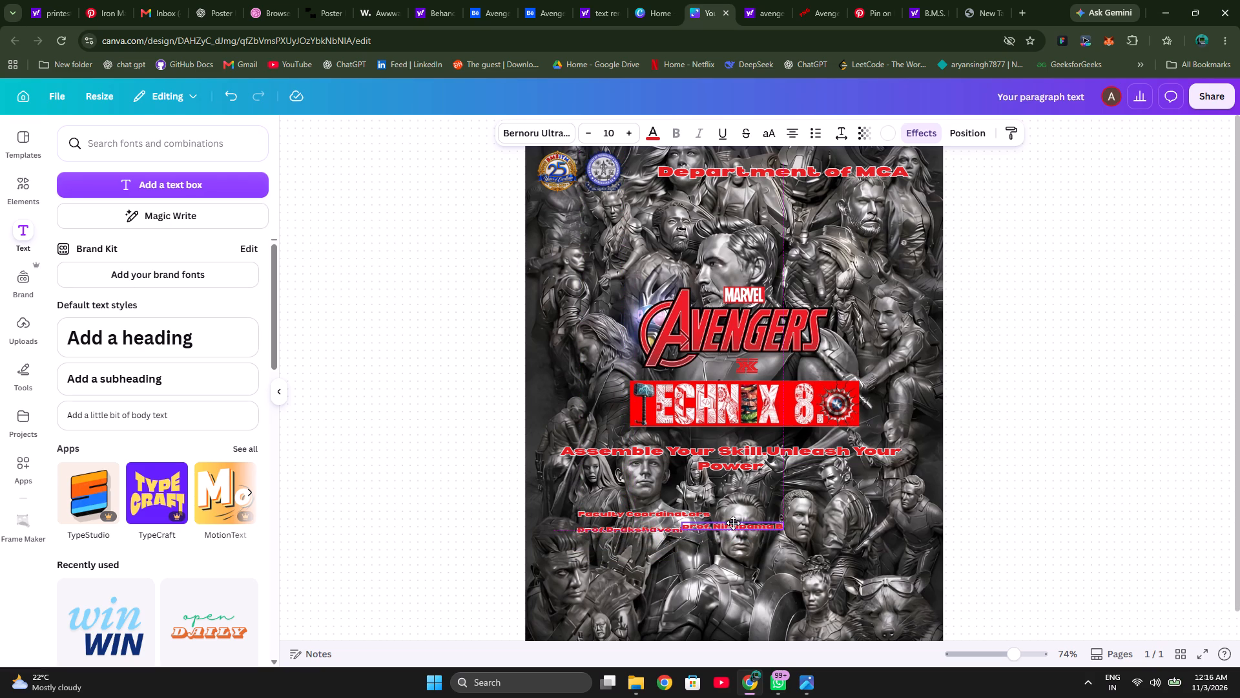
pyautogui.moveTo(733, 523); pyautogui.dragTo(740, 529)
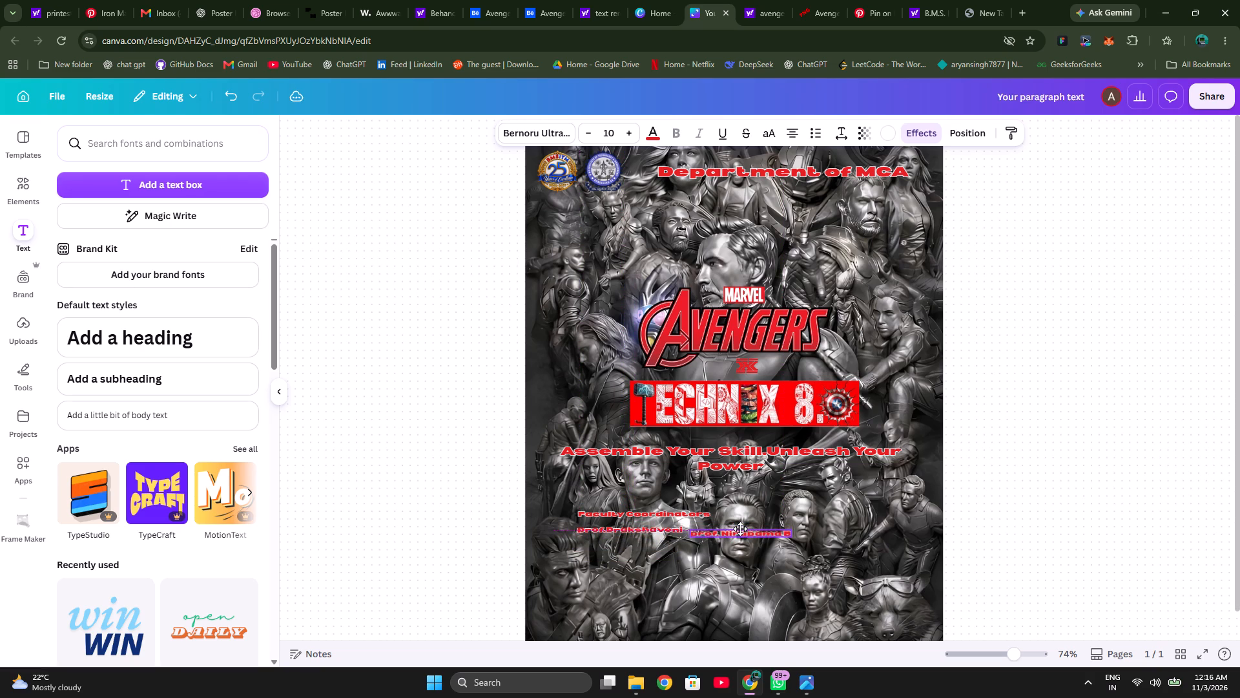
pyautogui.moveTo(740, 529); pyautogui.dragTo(740, 528)
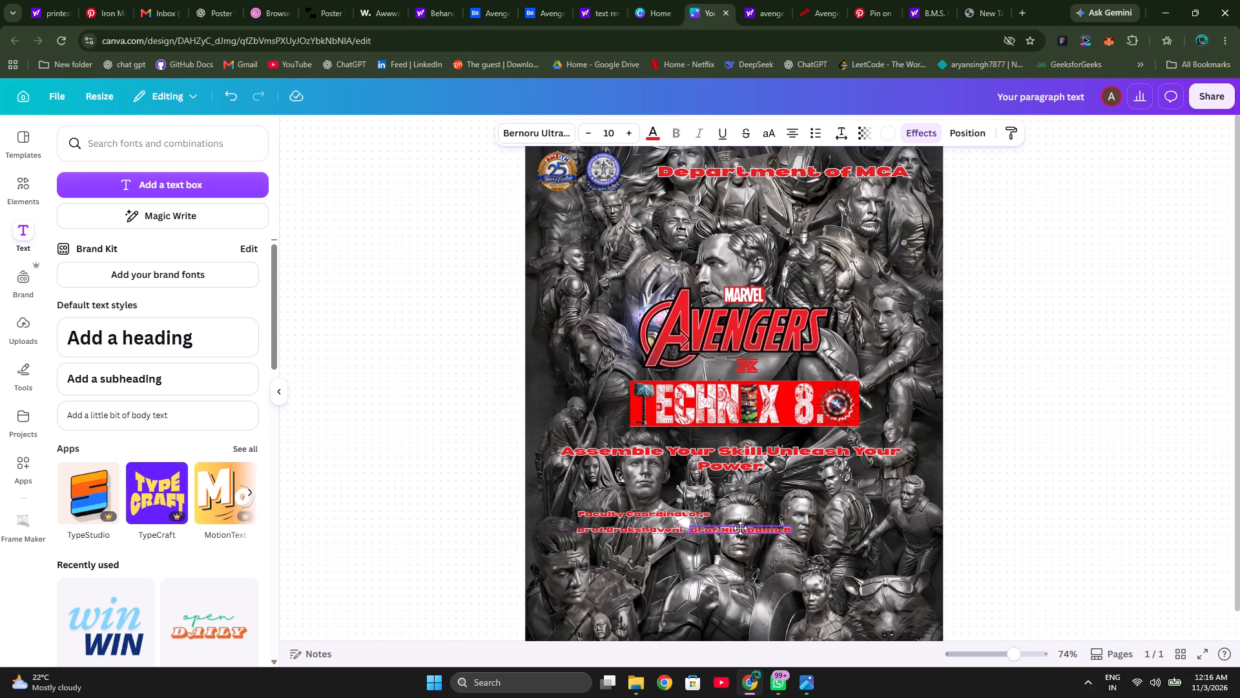
pyautogui.moveTo(740, 528); pyautogui.dragTo(740, 529)
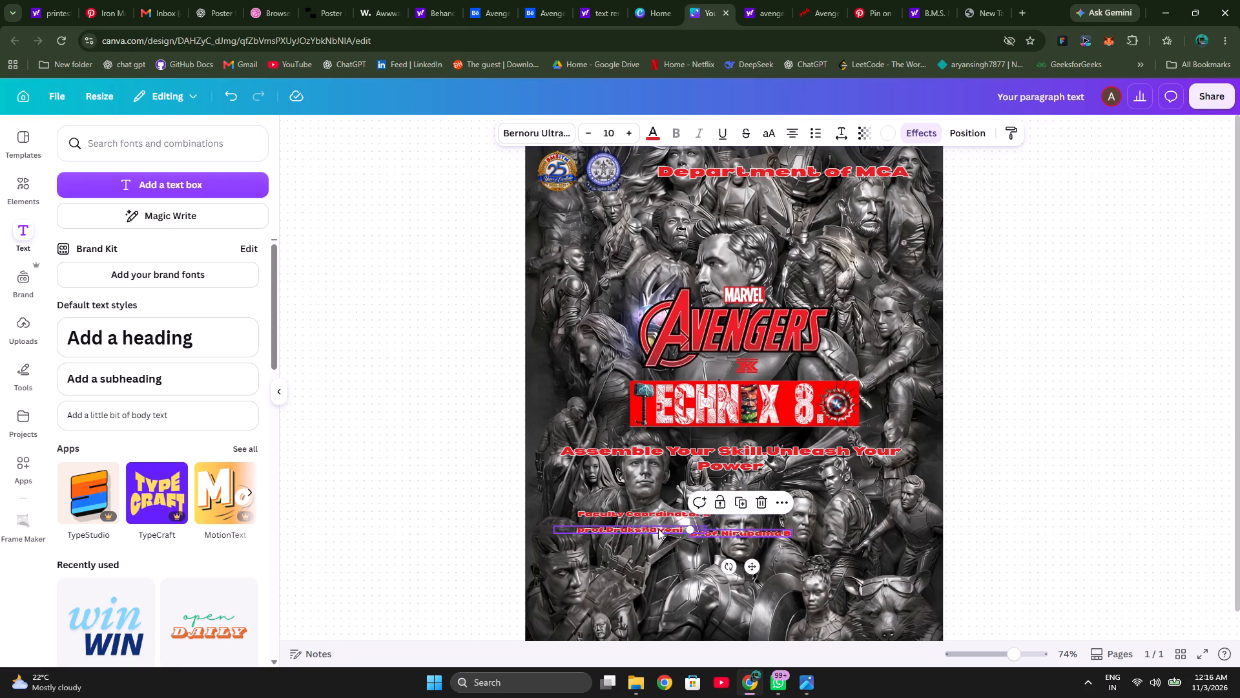
# Shift the first coordinator's name toward the poster's left edge and align the second beside it in one row beneath "Faculty Coordinators".
pyautogui.moveTo(637, 533); pyautogui.dragTo(595, 534)
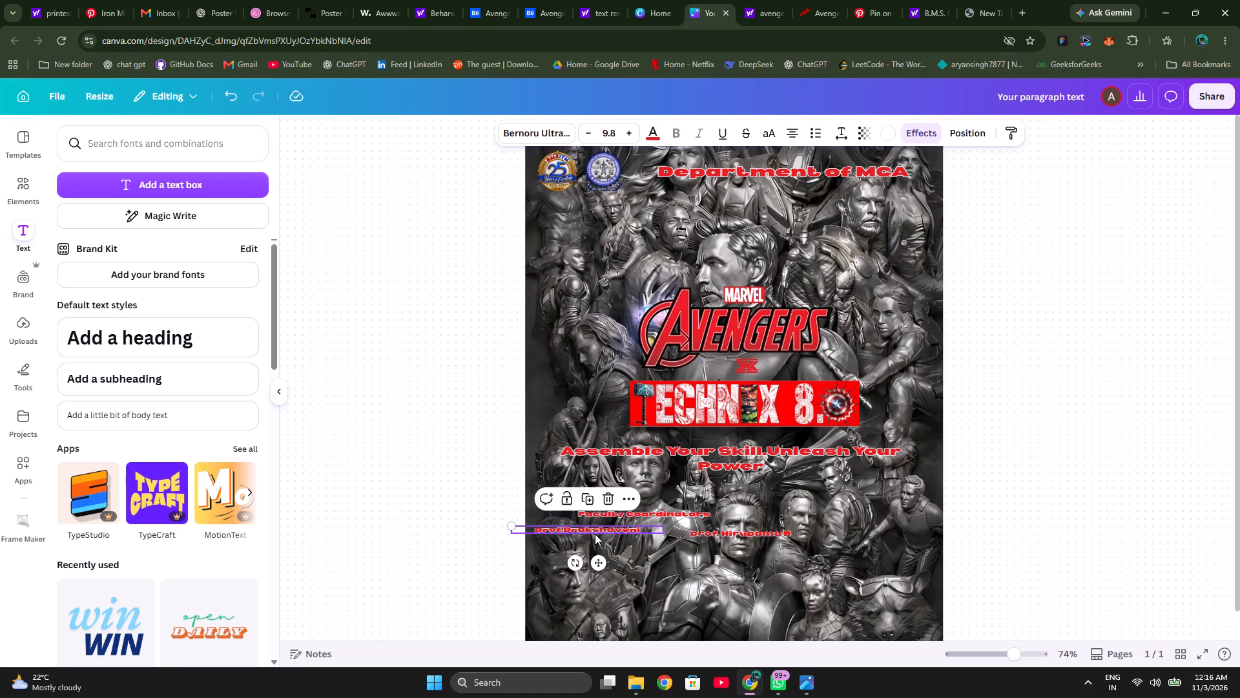
pyautogui.moveTo(724, 534); pyautogui.dragTo(701, 531)
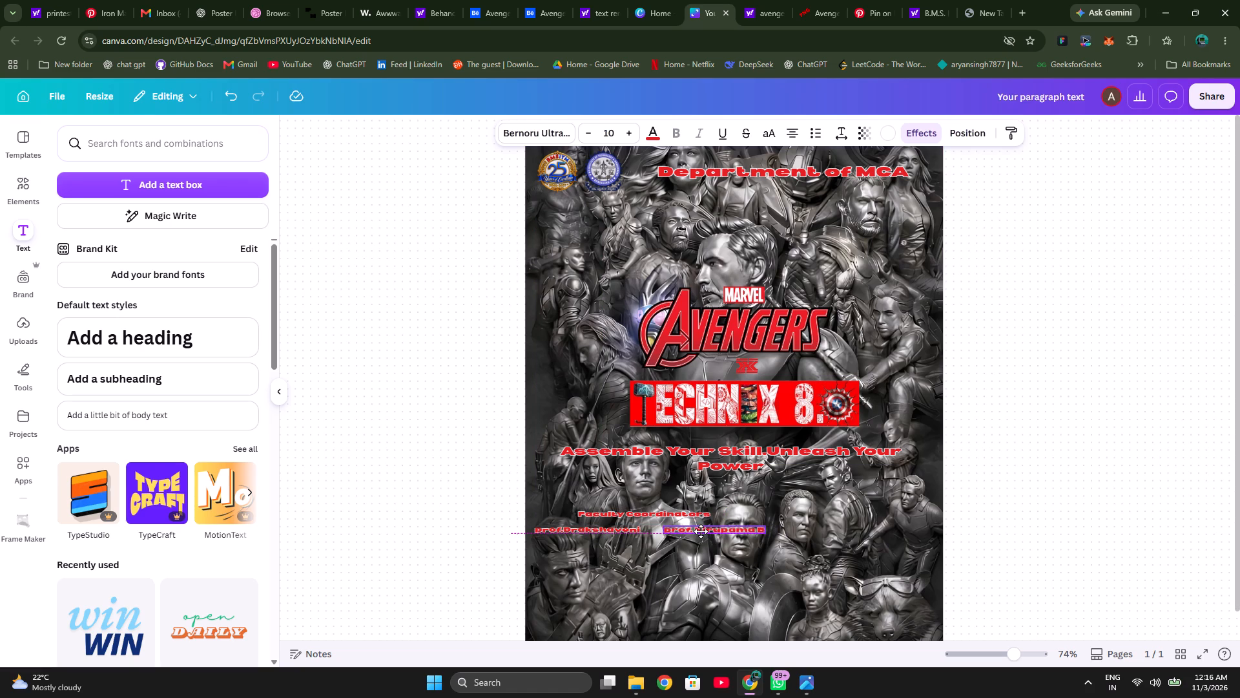
pyautogui.moveTo(701, 531); pyautogui.dragTo(690, 531)
pyautogui.moveTo(690, 531); pyautogui.dragTo(690, 529)
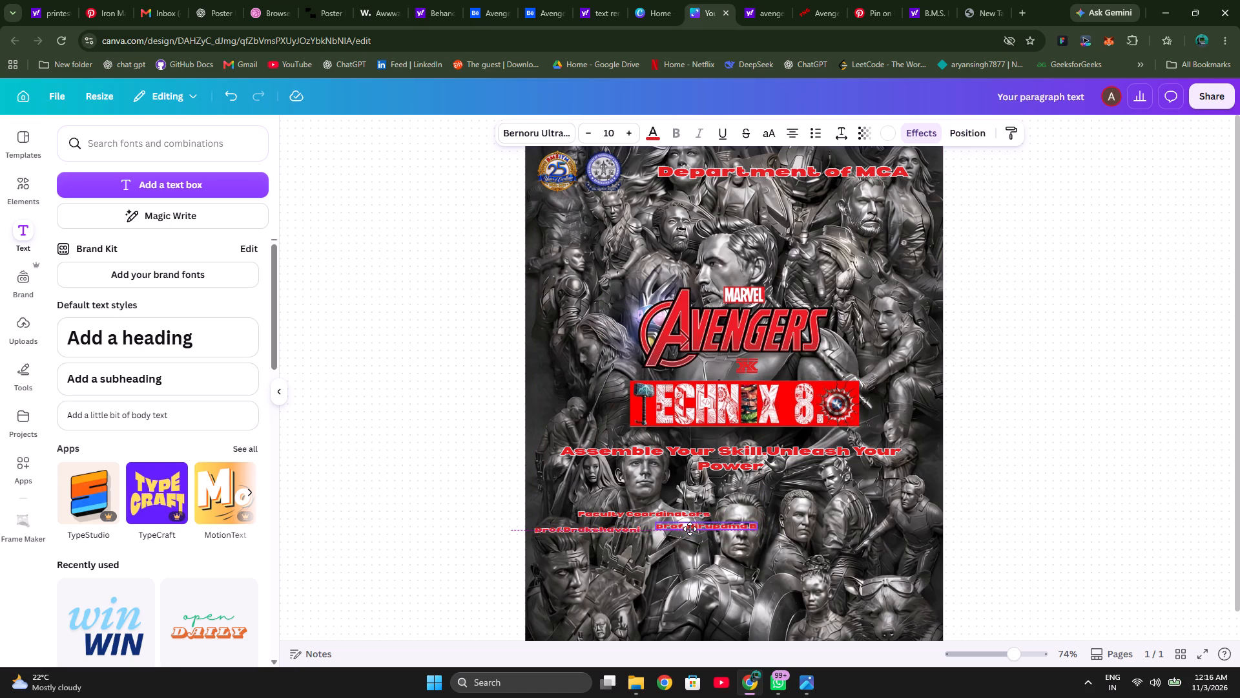
pyautogui.moveTo(690, 529); pyautogui.dragTo(690, 530)
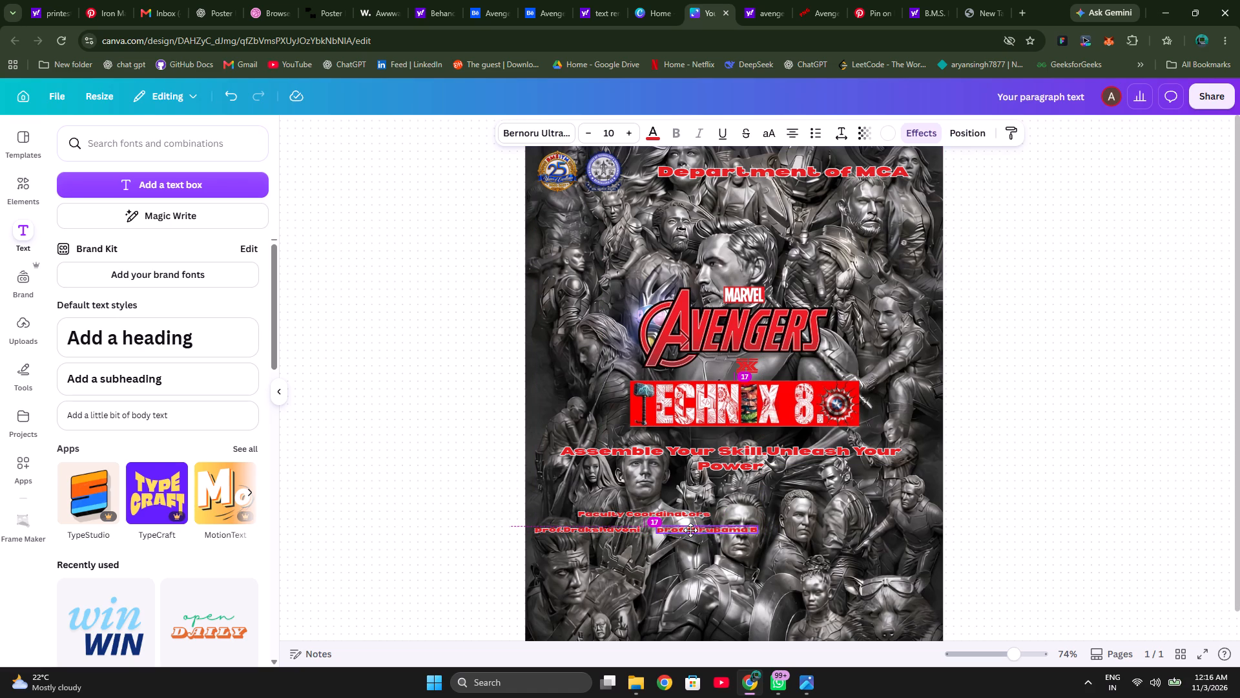
pyautogui.moveTo(690, 530); pyautogui.dragTo(691, 530)
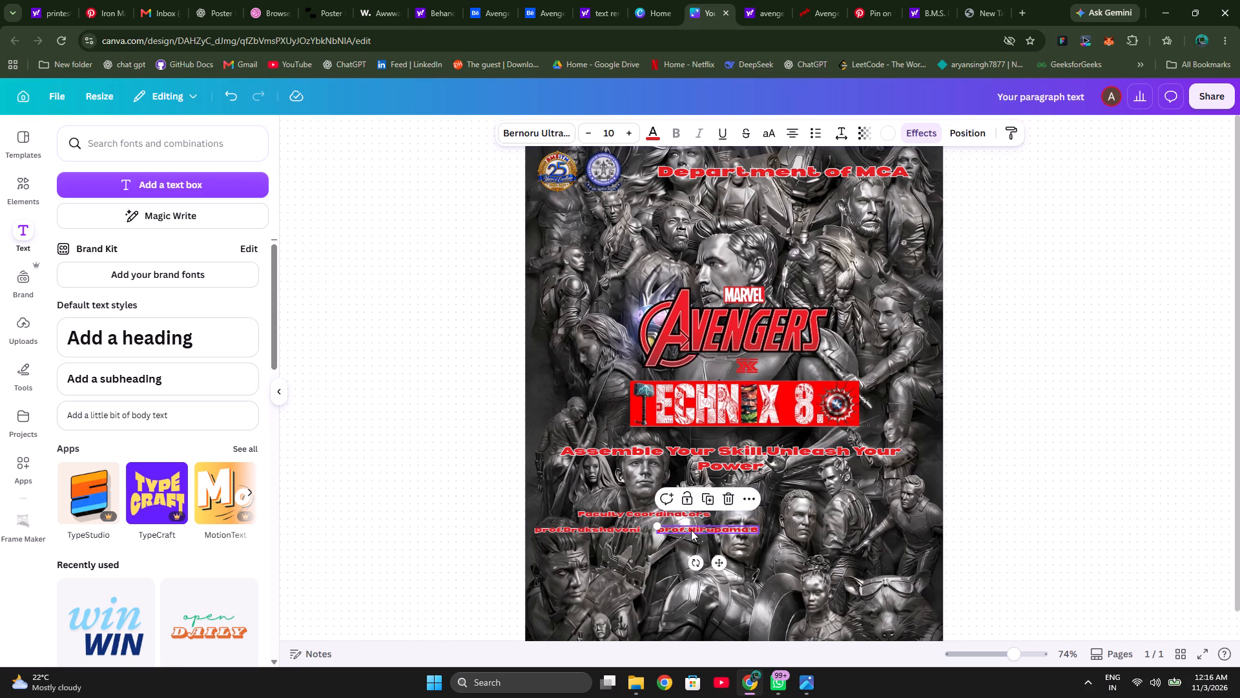
pyautogui.click(856, 541)
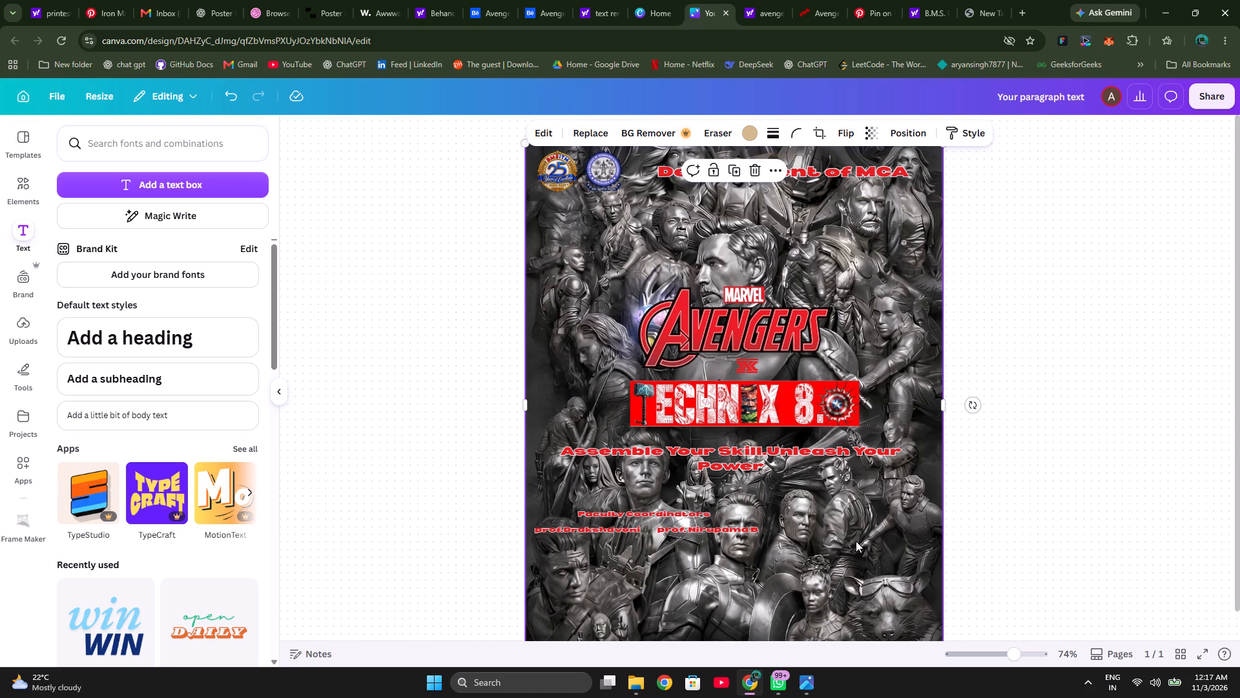
pyautogui.click(597, 551)
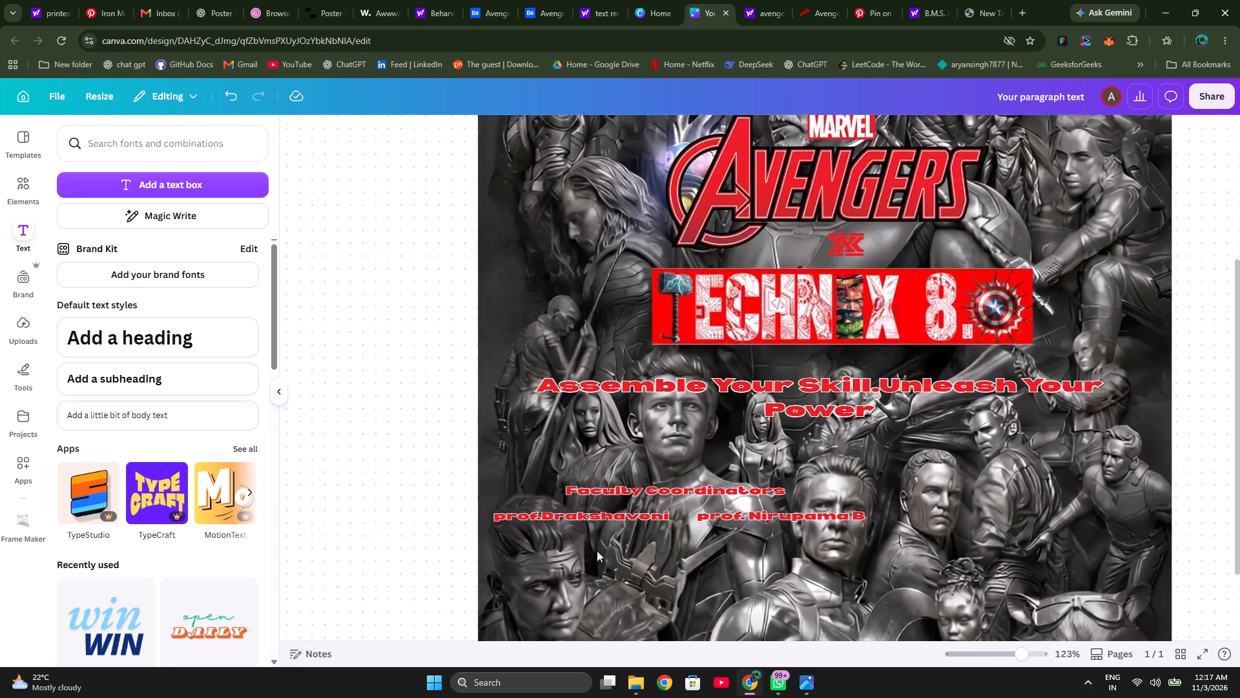
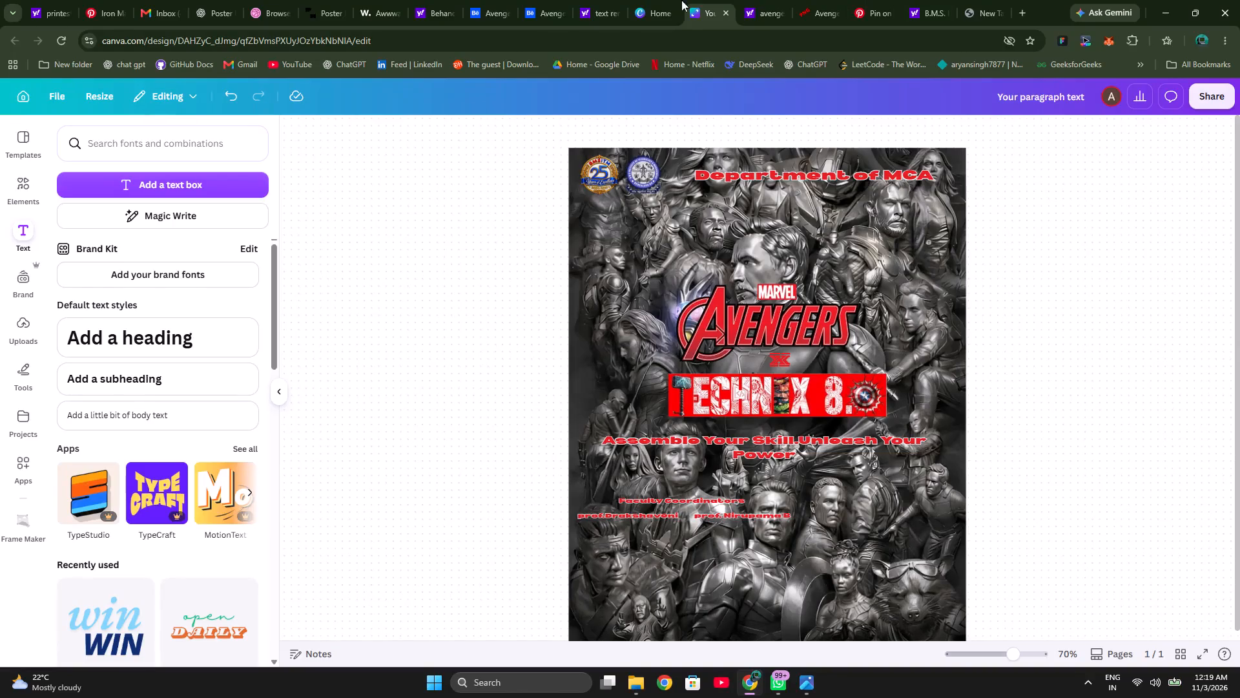
# Switch to the Dribbble poster design search page and continue signing in with the suggested Google account.
pyautogui.click(249, 10)
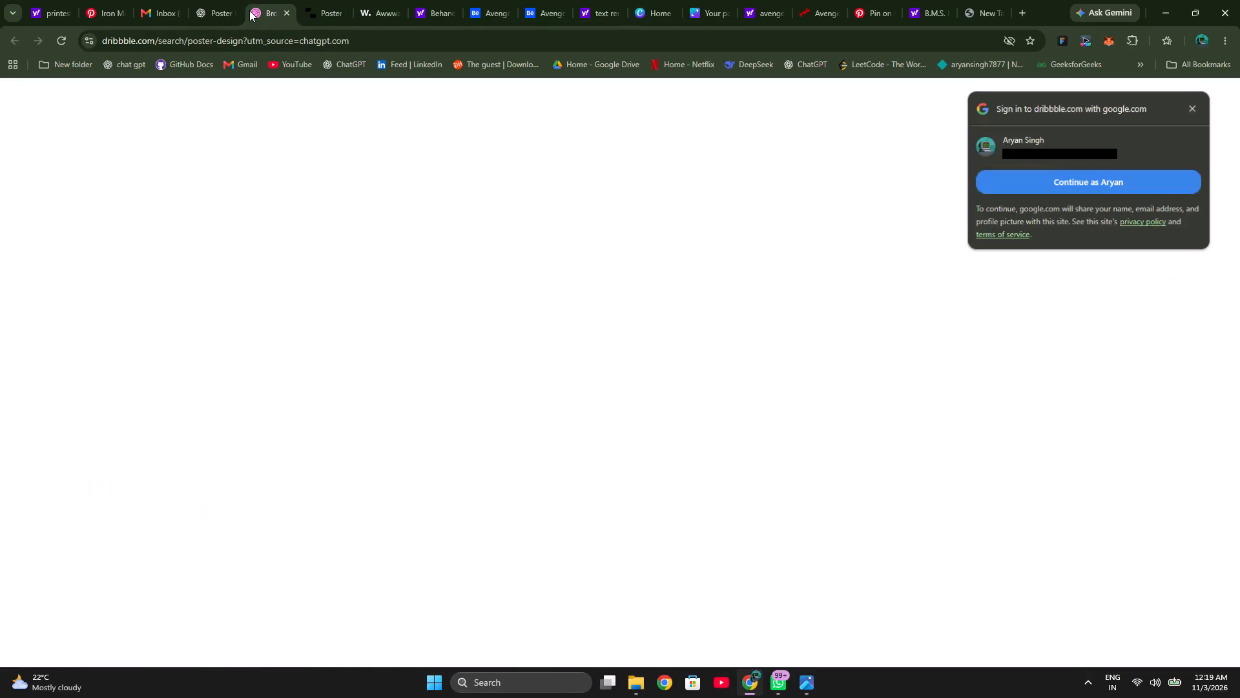
pyautogui.click(1090, 187)
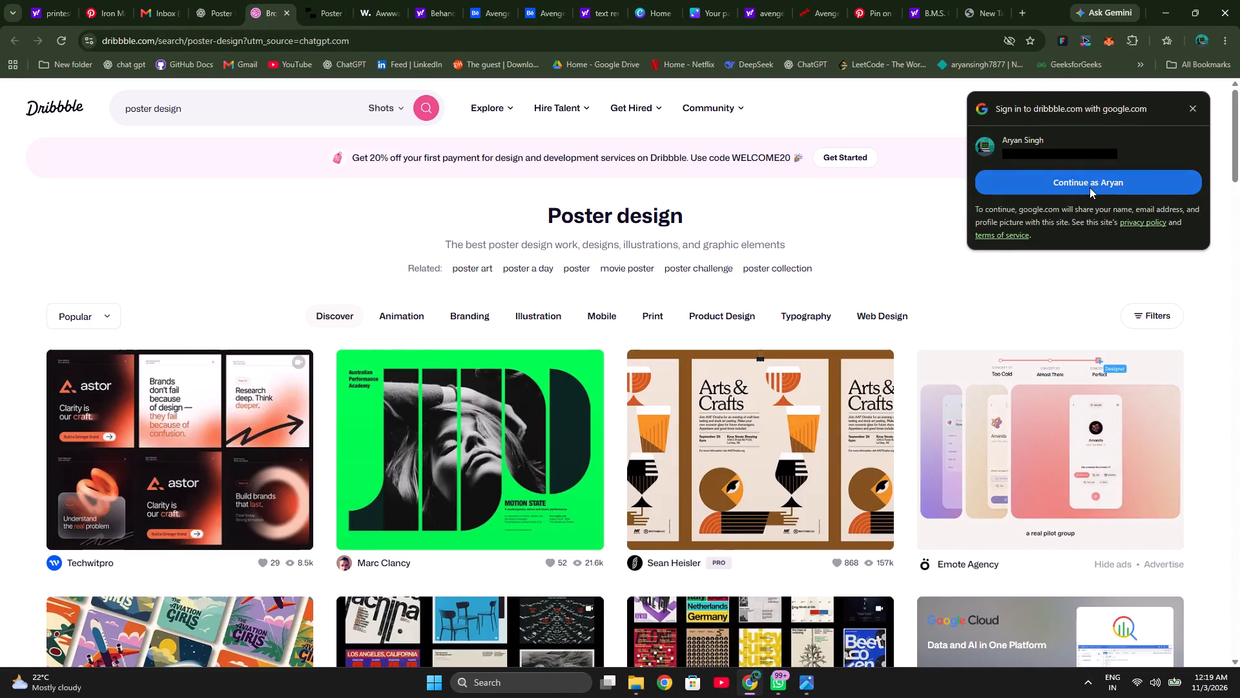
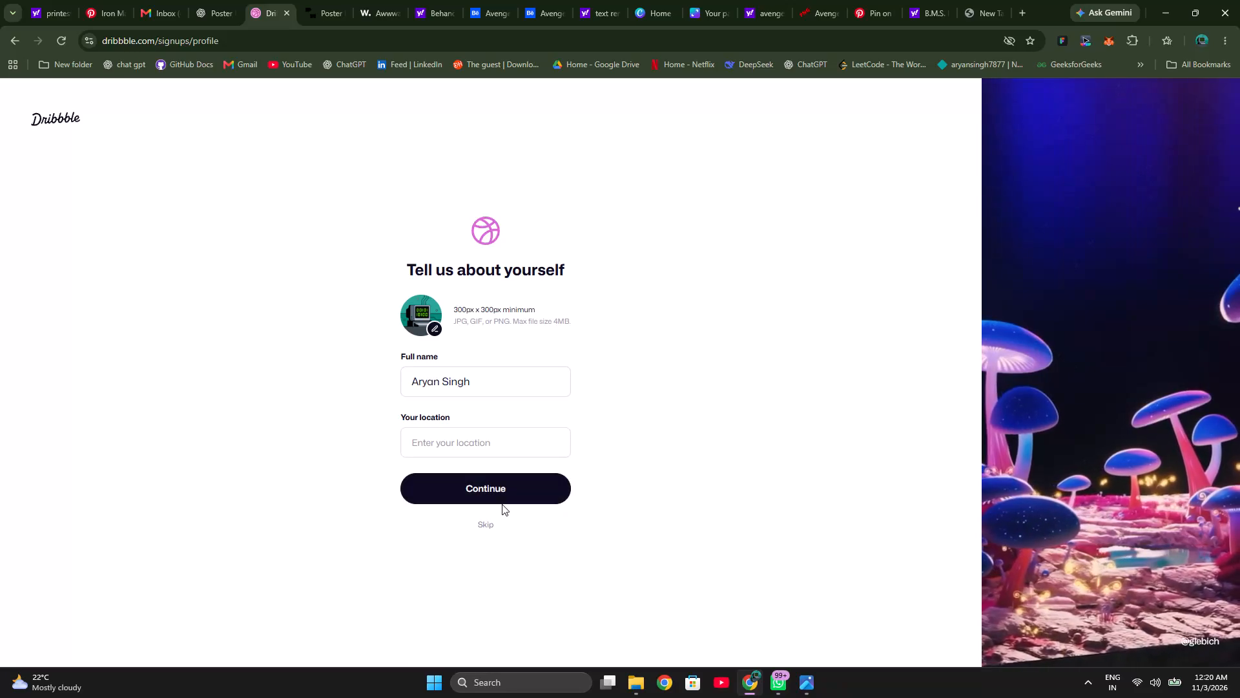
# Skip the profile details and finish the sign-up questions without choosing a reason for joining.
pyautogui.click(480, 529)
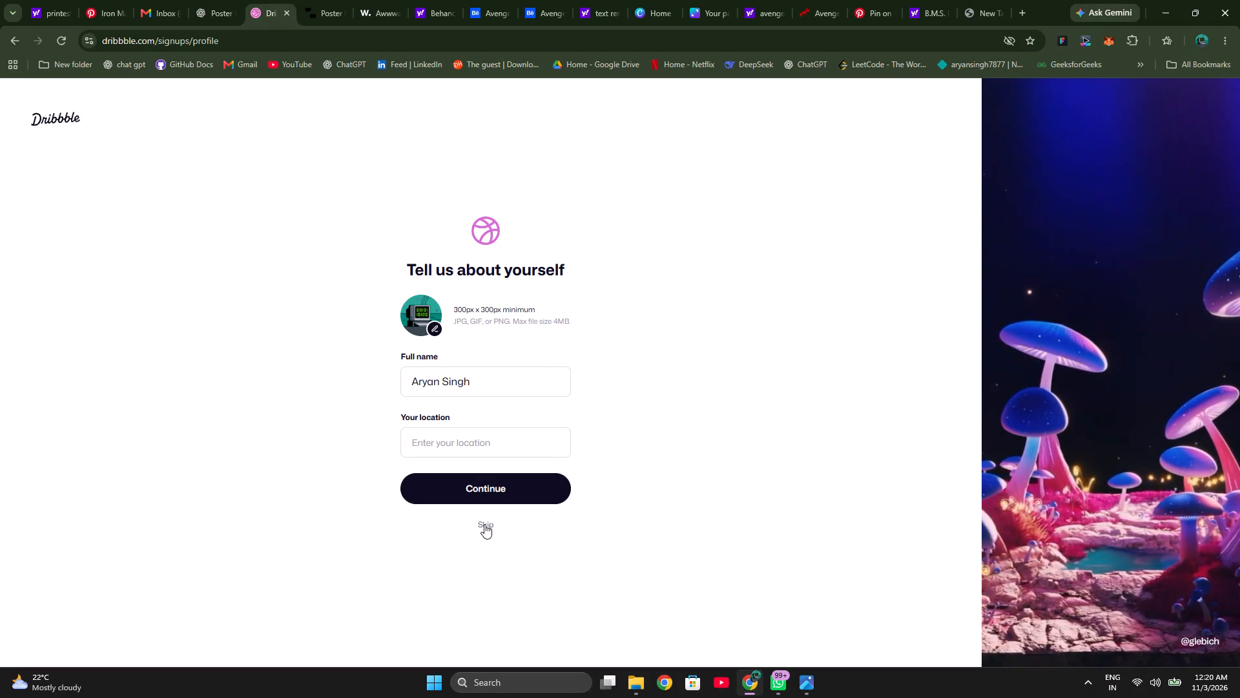
pyautogui.click(484, 524)
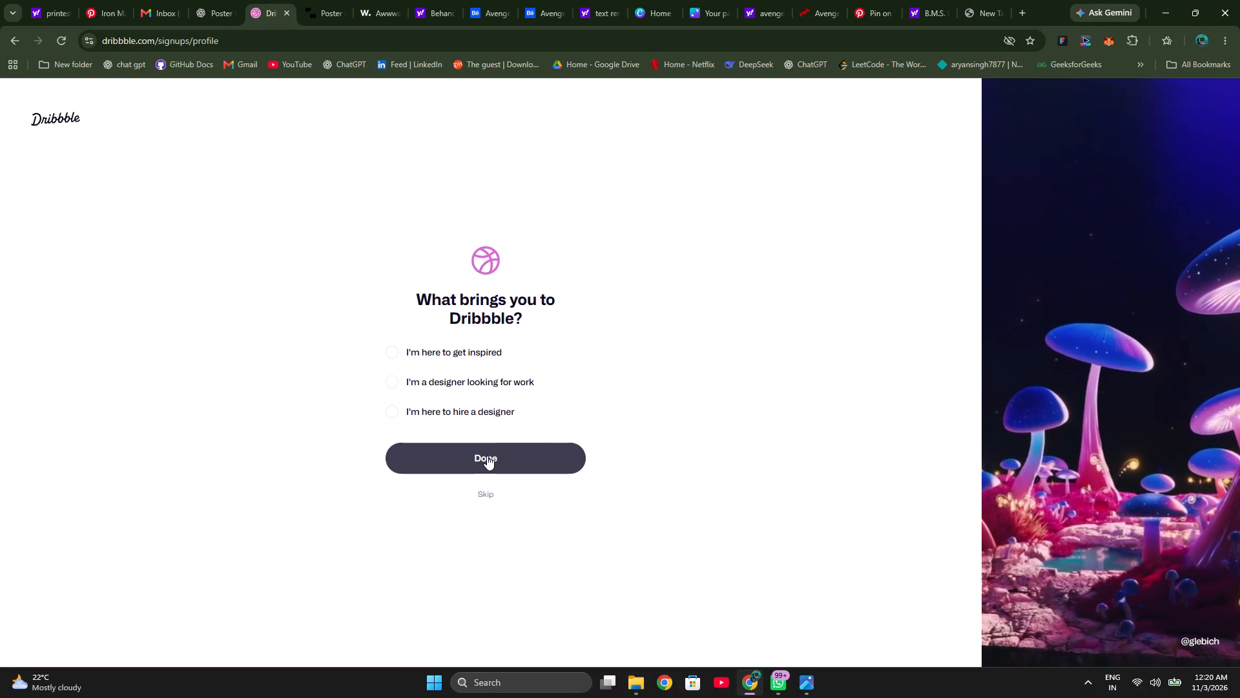
pyautogui.click(486, 456)
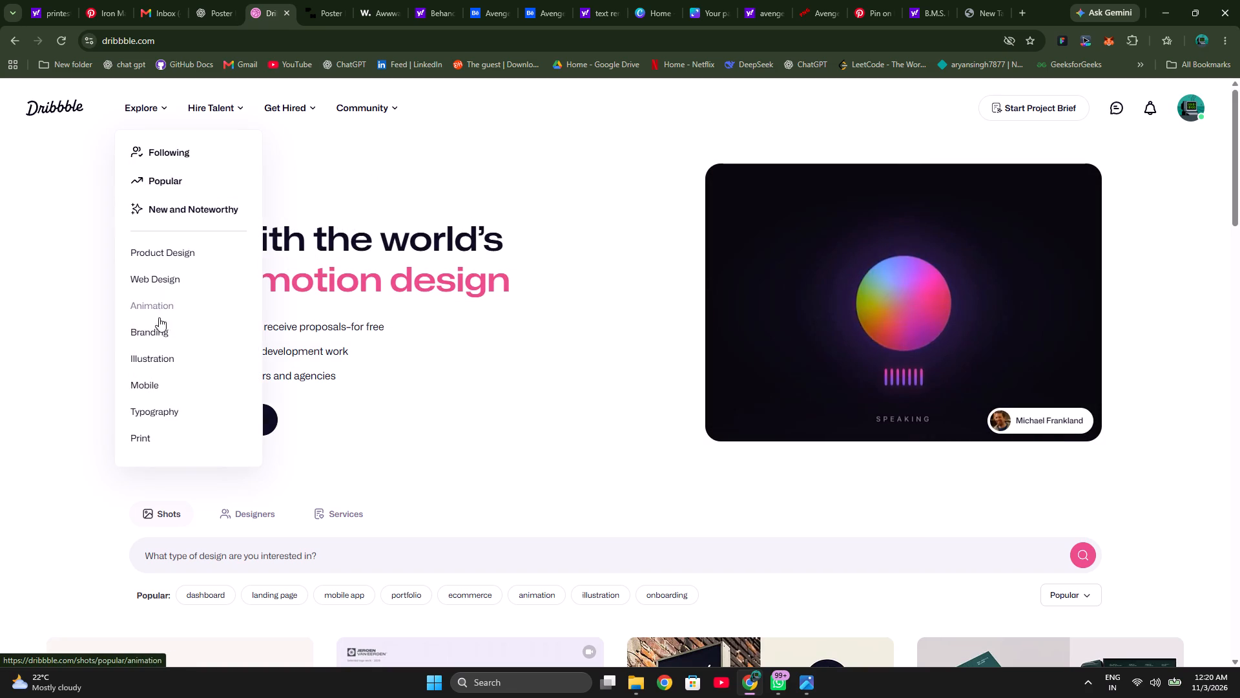
# Open the popular Product Design shots and rerun the recent search for "marvals".
pyautogui.click(158, 256)
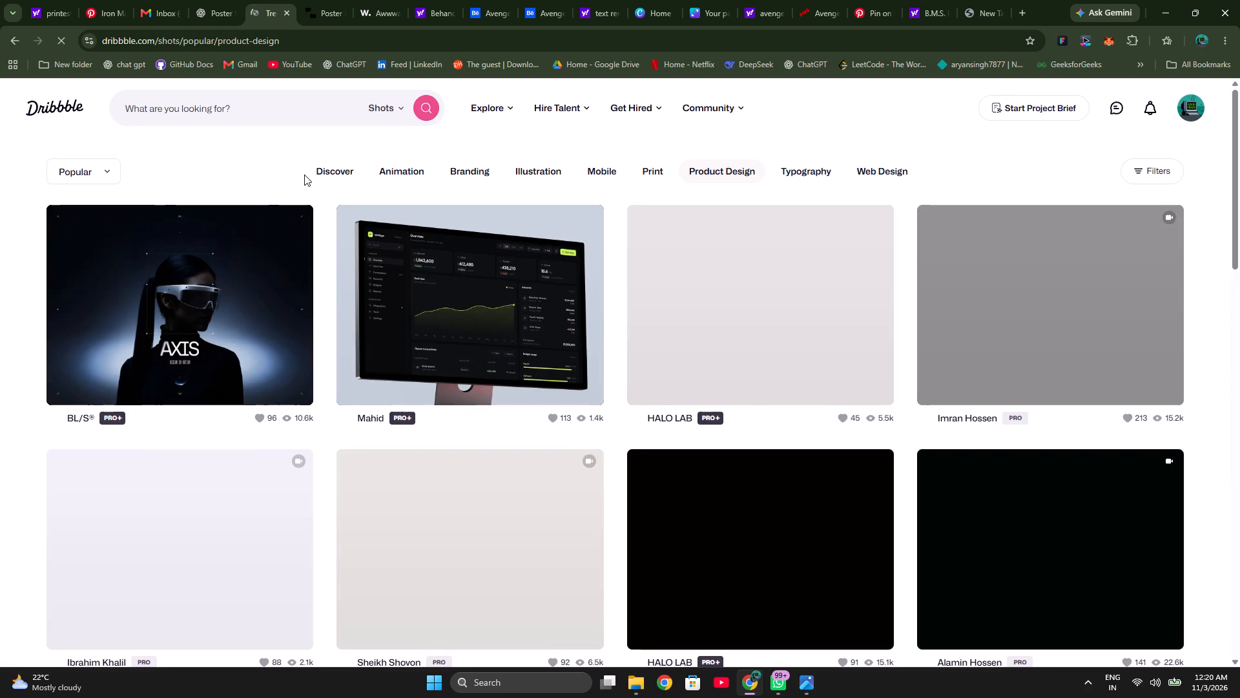
pyautogui.click(252, 111)
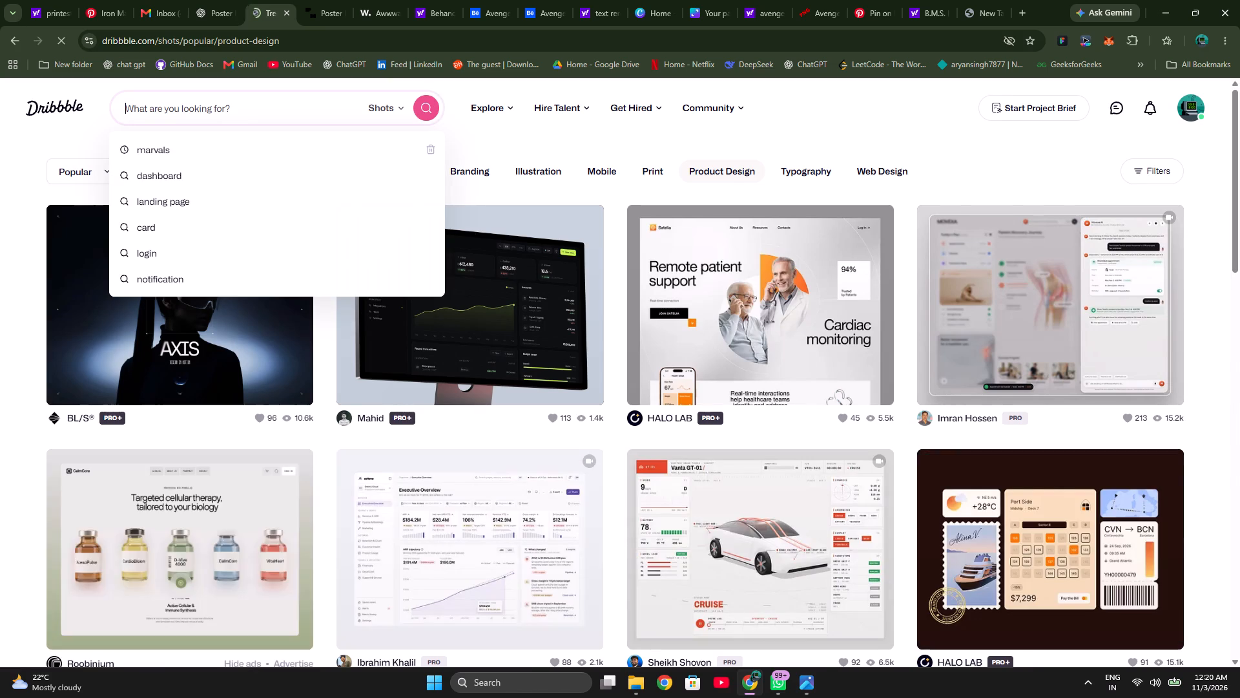
pyautogui.click(182, 151)
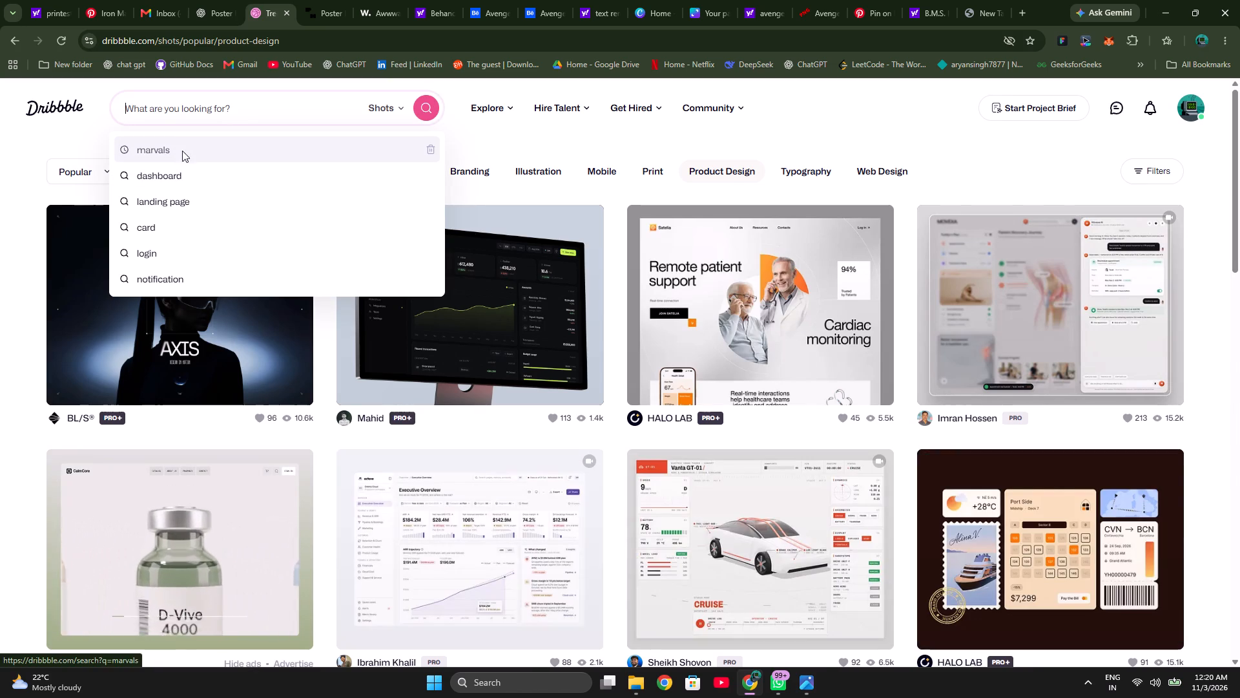
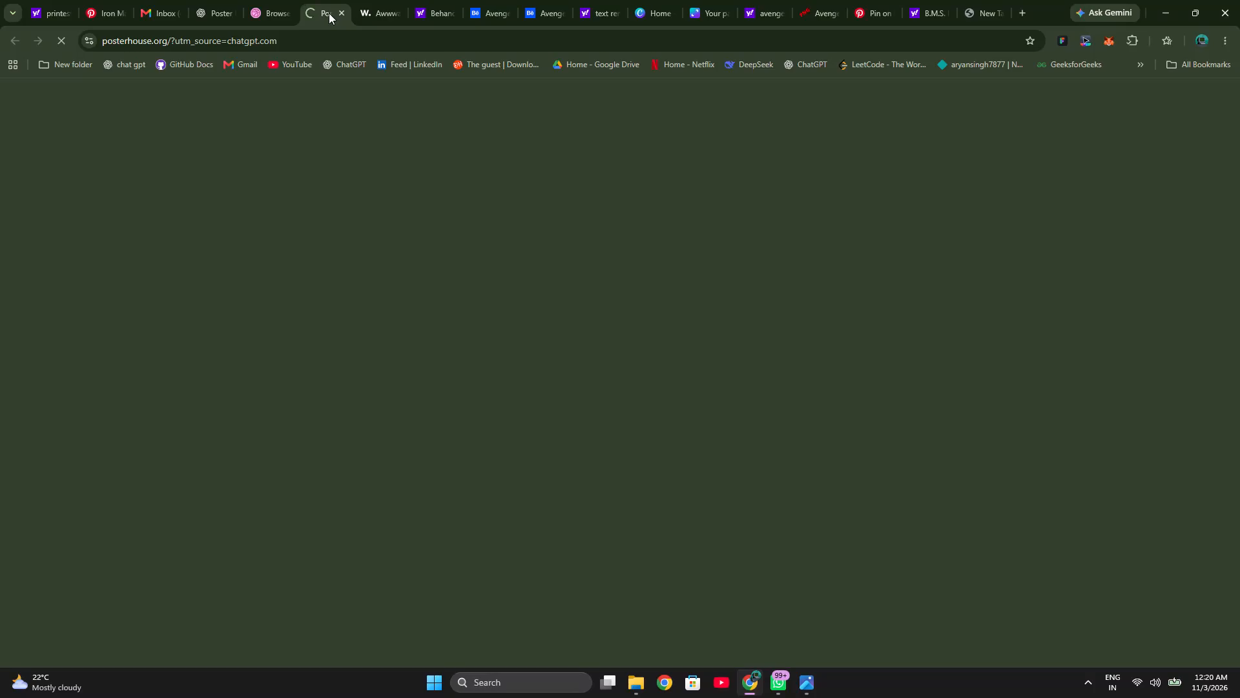
# Switch to the Awwwards page and open its inspiration search.
pyautogui.click(378, 11)
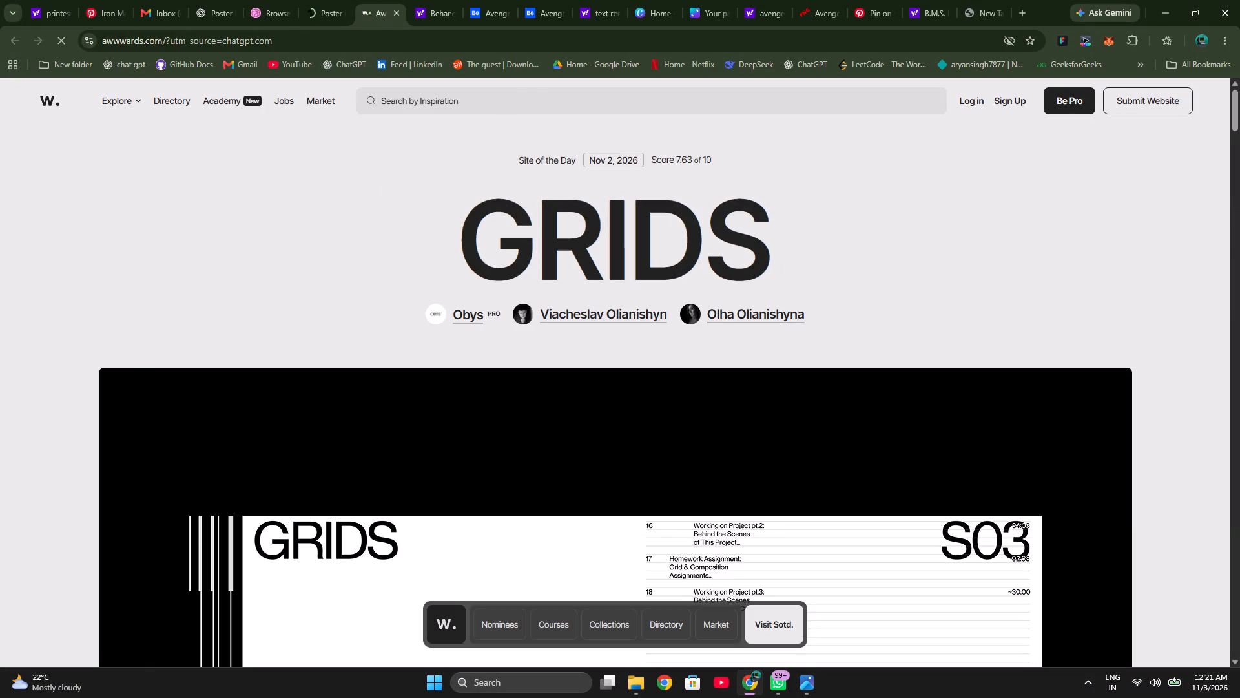
pyautogui.click(487, 103)
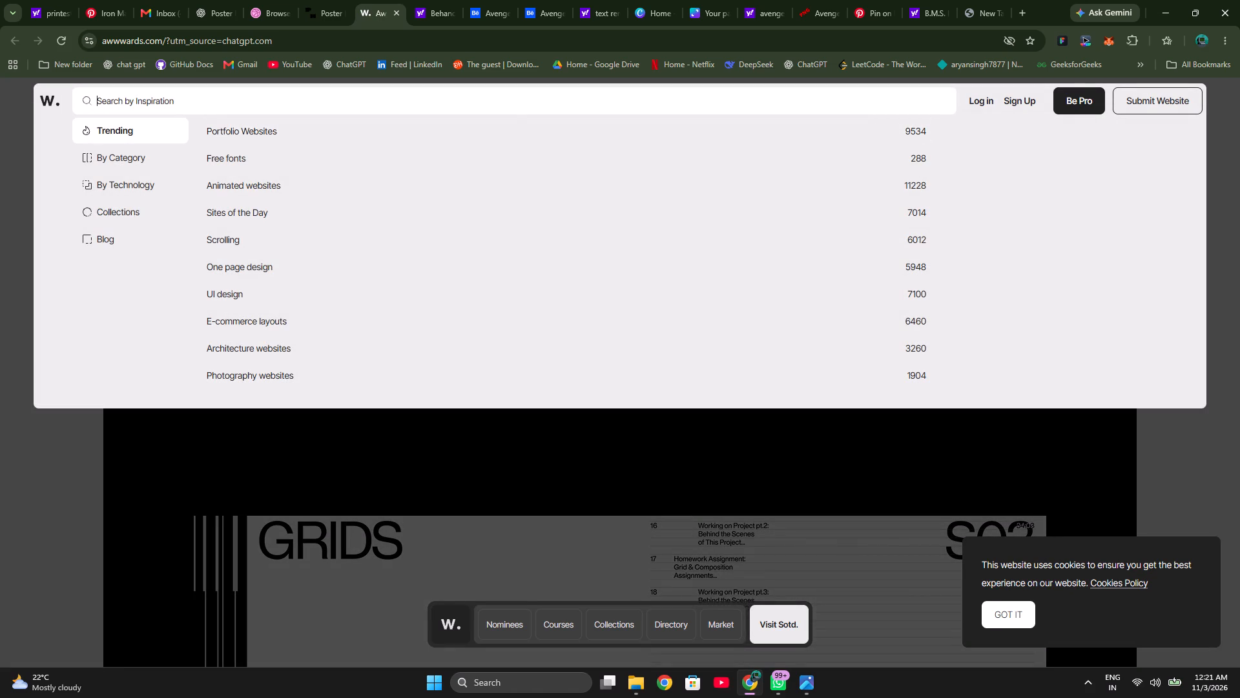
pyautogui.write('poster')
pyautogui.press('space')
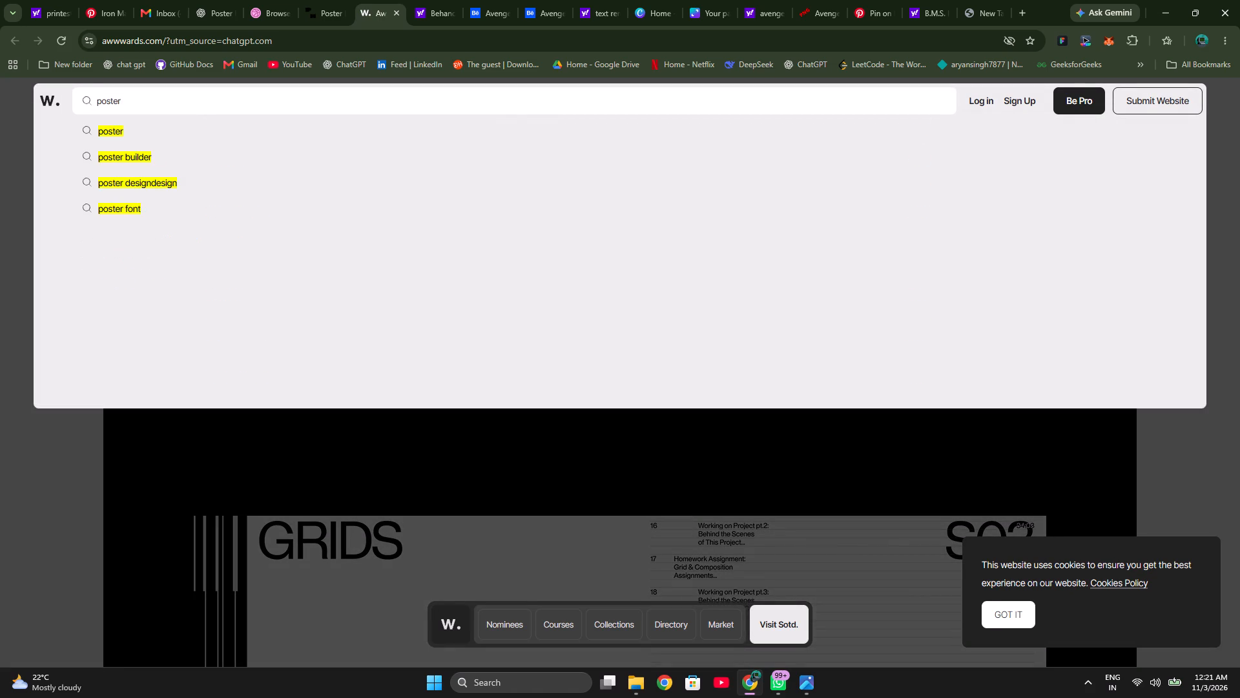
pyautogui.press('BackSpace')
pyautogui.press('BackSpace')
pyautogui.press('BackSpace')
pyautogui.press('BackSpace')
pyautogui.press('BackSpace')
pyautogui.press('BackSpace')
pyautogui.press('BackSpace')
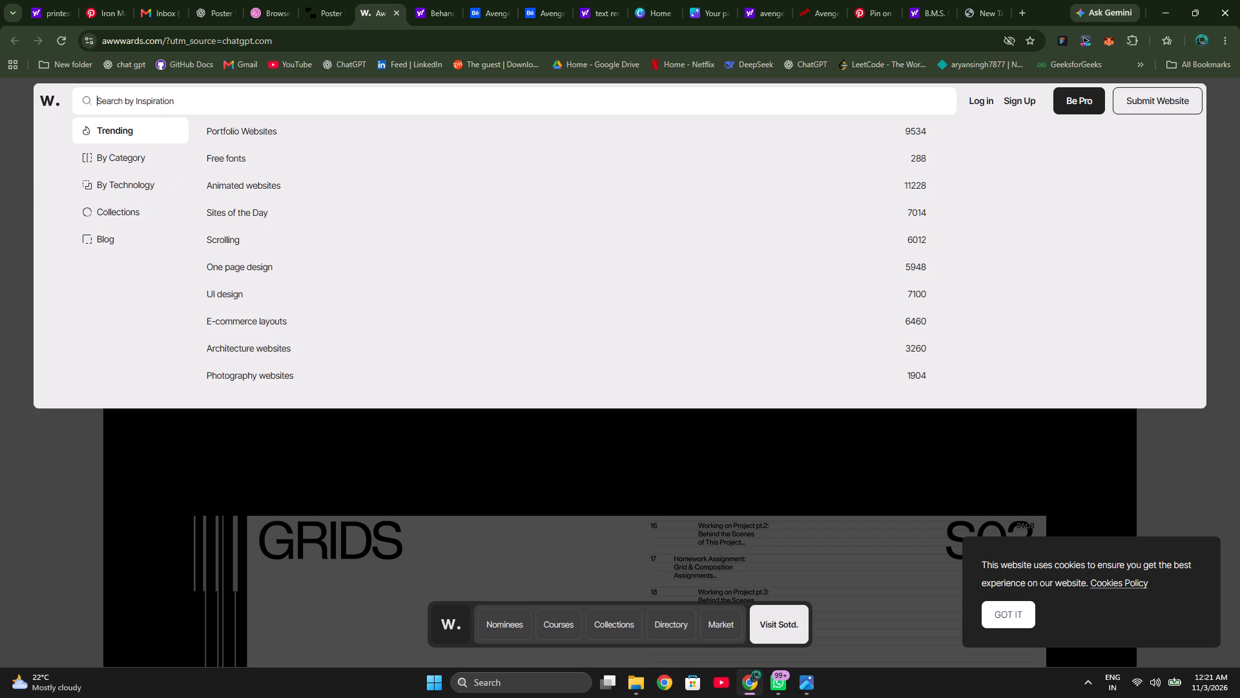
# Search Awwwards for "avengers" and look over the results.
pyautogui.write('avent')
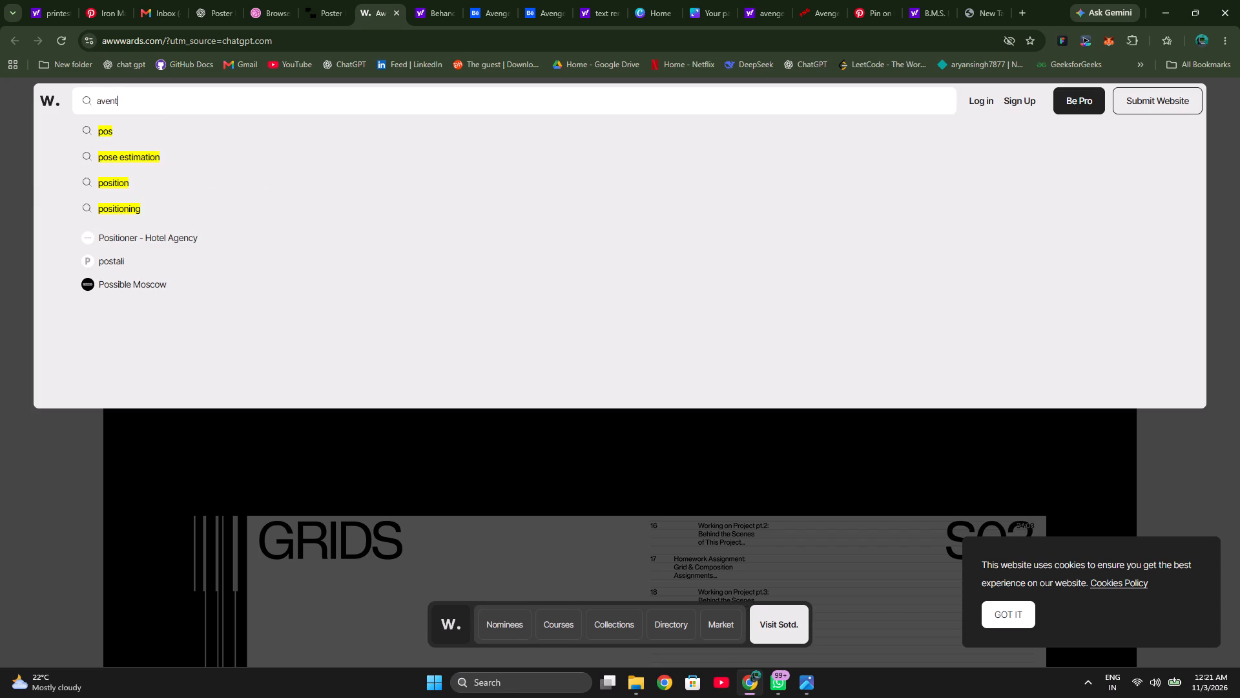
pyautogui.press('BackSpace')
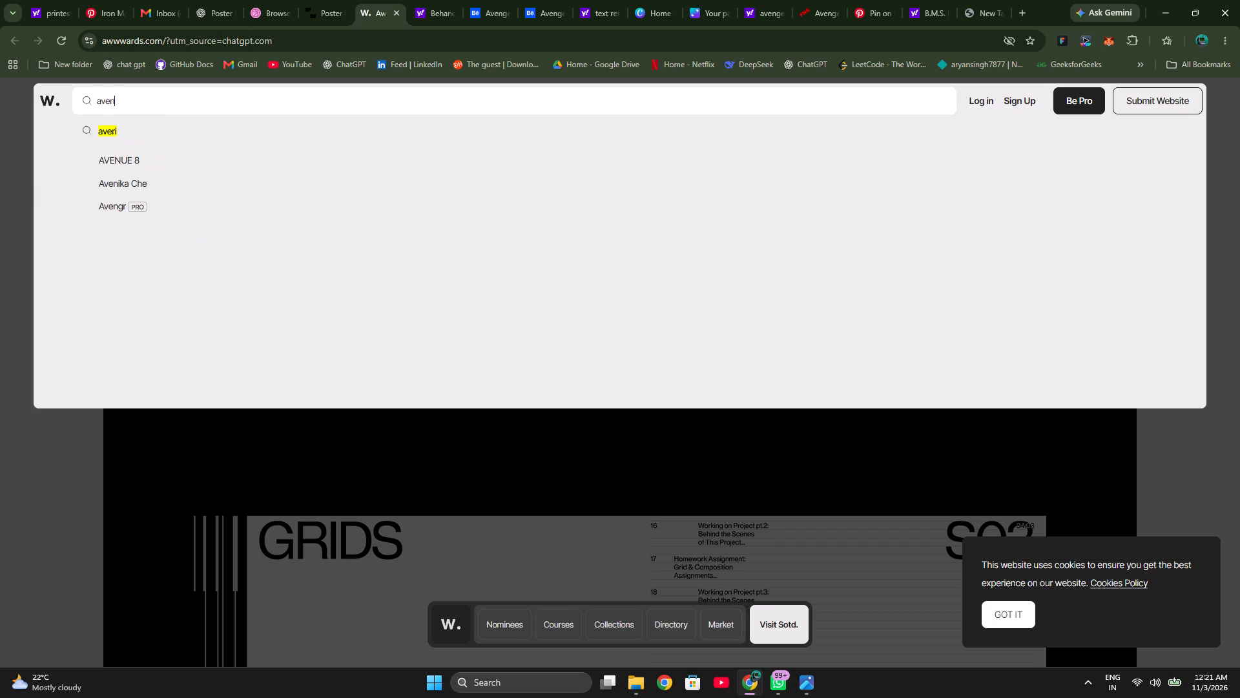
pyautogui.write('ger')
pyautogui.press('s')
pyautogui.press('Return')
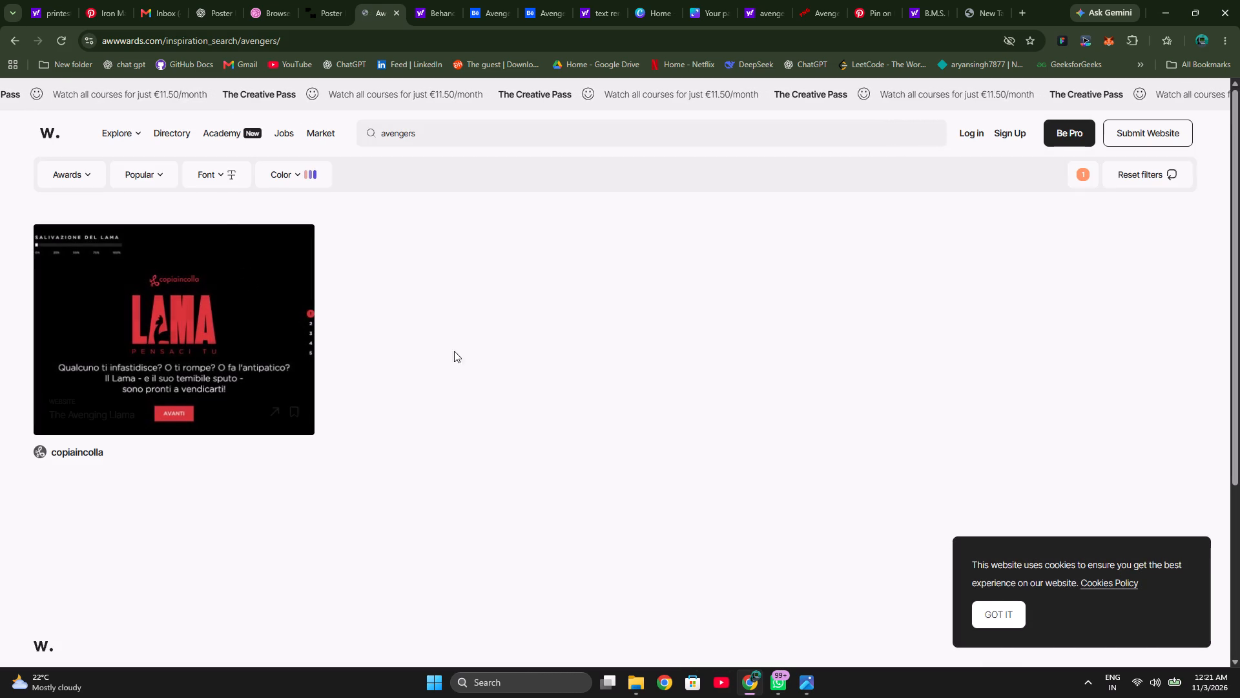
pyautogui.scroll(-7, 566, 457)
pyautogui.scroll(7, 566, 457)
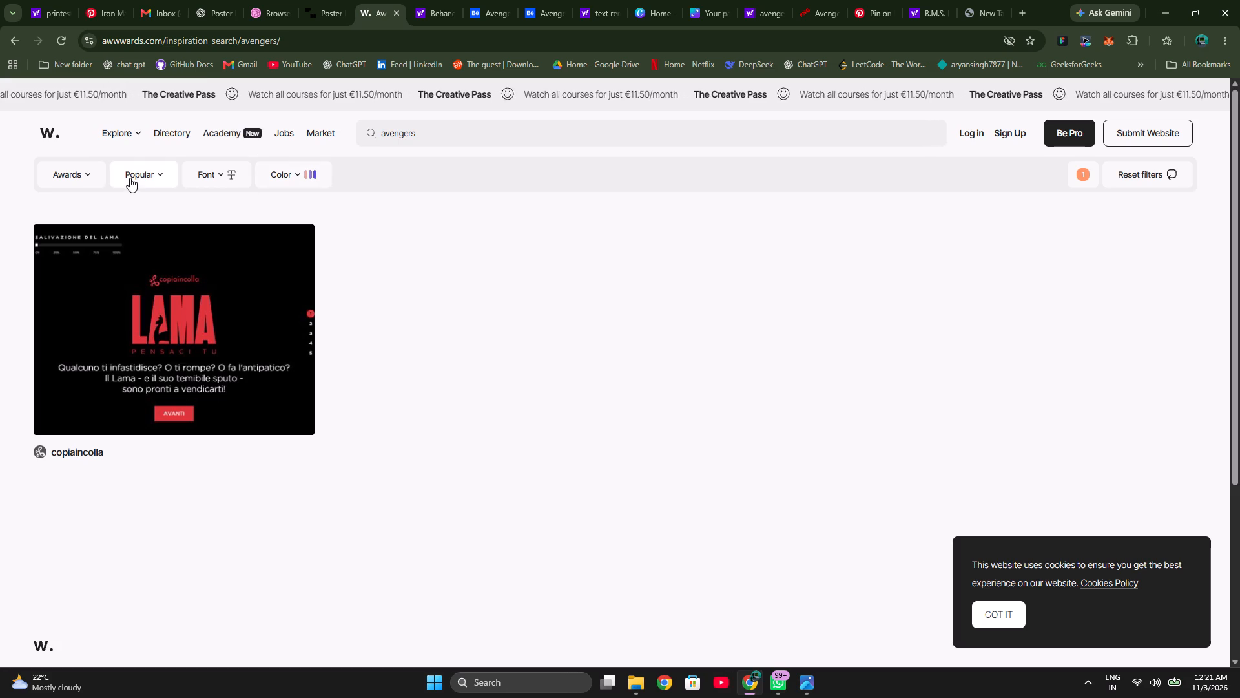
pyautogui.scroll(3, 373, 182)
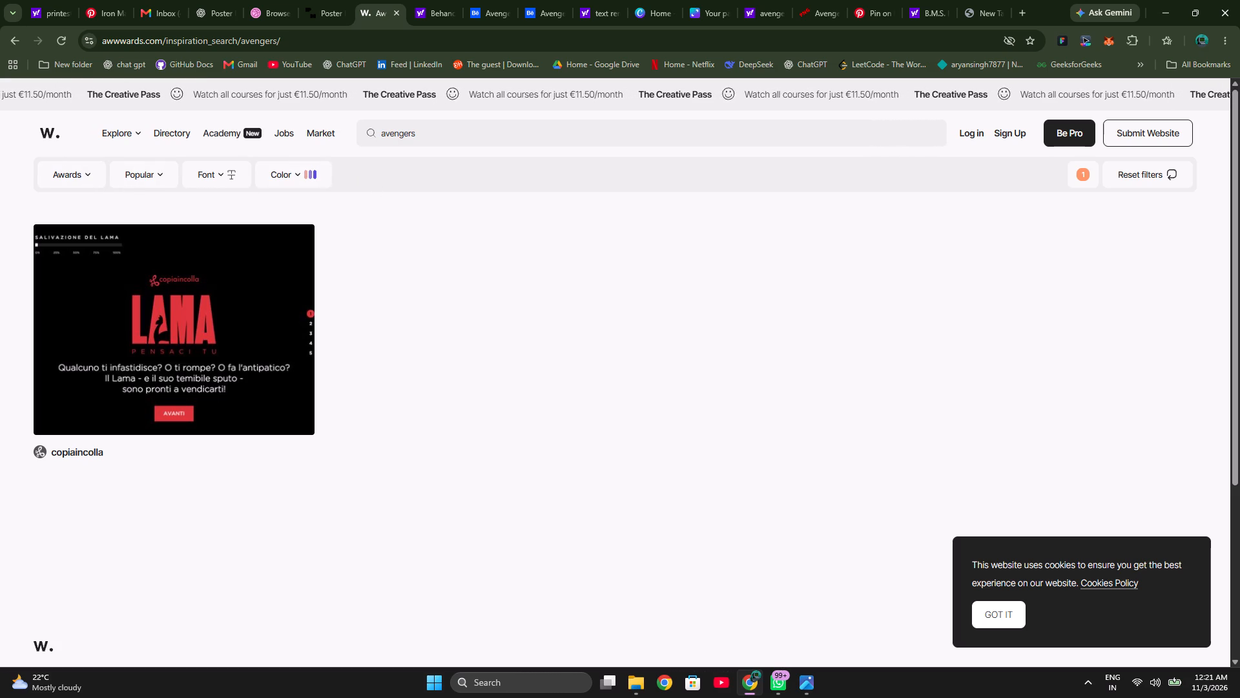
# Replace the Awwwards search term with "marvels" and run the search.
pyautogui.click(448, 129)
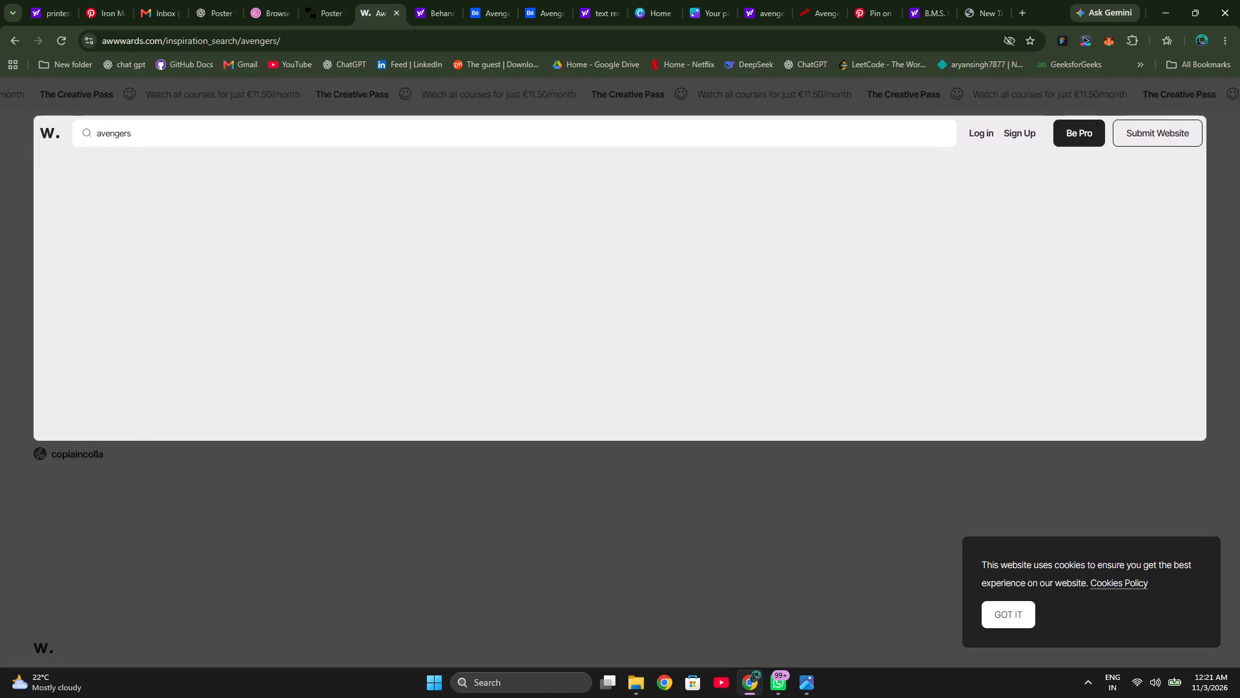
pyautogui.press('BackSpace')
pyautogui.press('BackSpace')
pyautogui.press('BackSpace')
pyautogui.press('BackSpace')
pyautogui.press('BackSpace')
pyautogui.press('BackSpace')
pyautogui.press('BackSpace')
pyautogui.press('BackSpace')
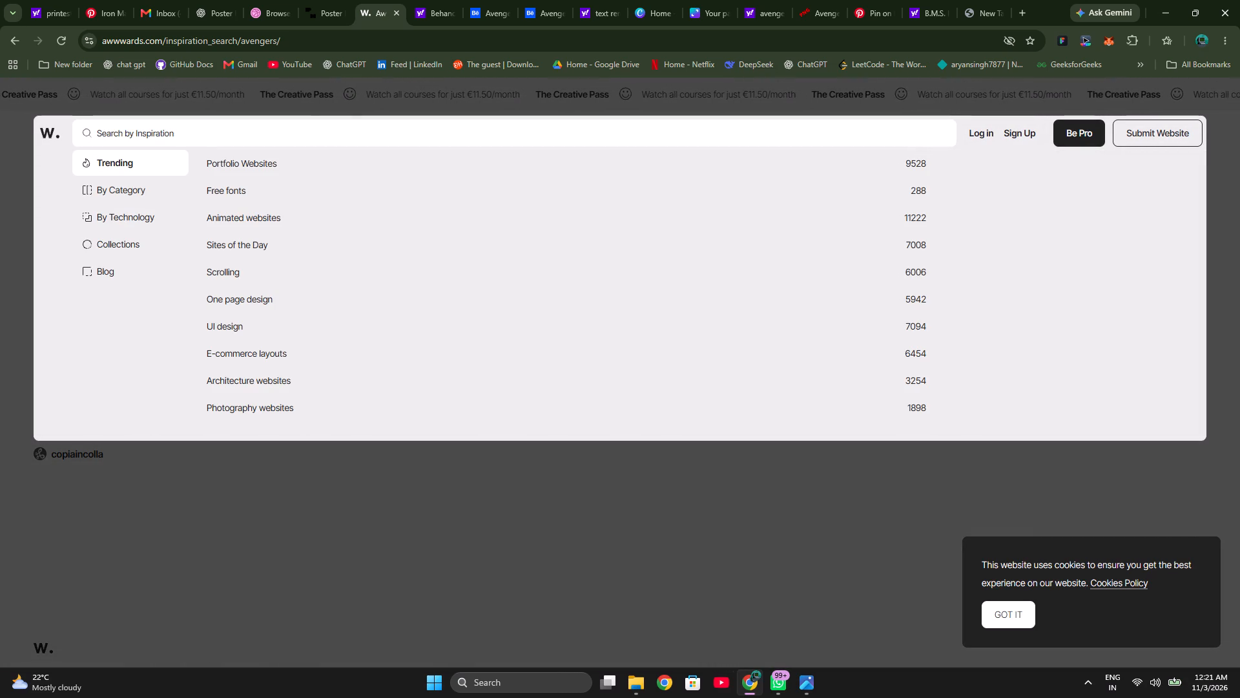
pyautogui.write('mar')
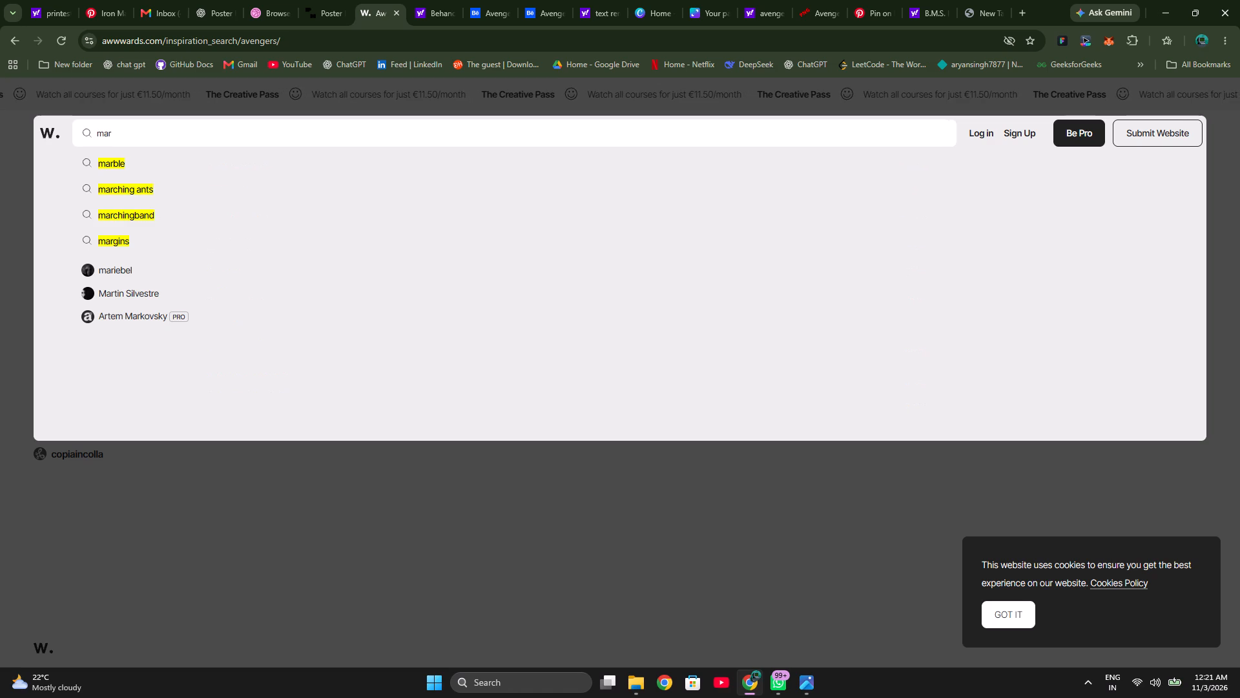
pyautogui.press('v')
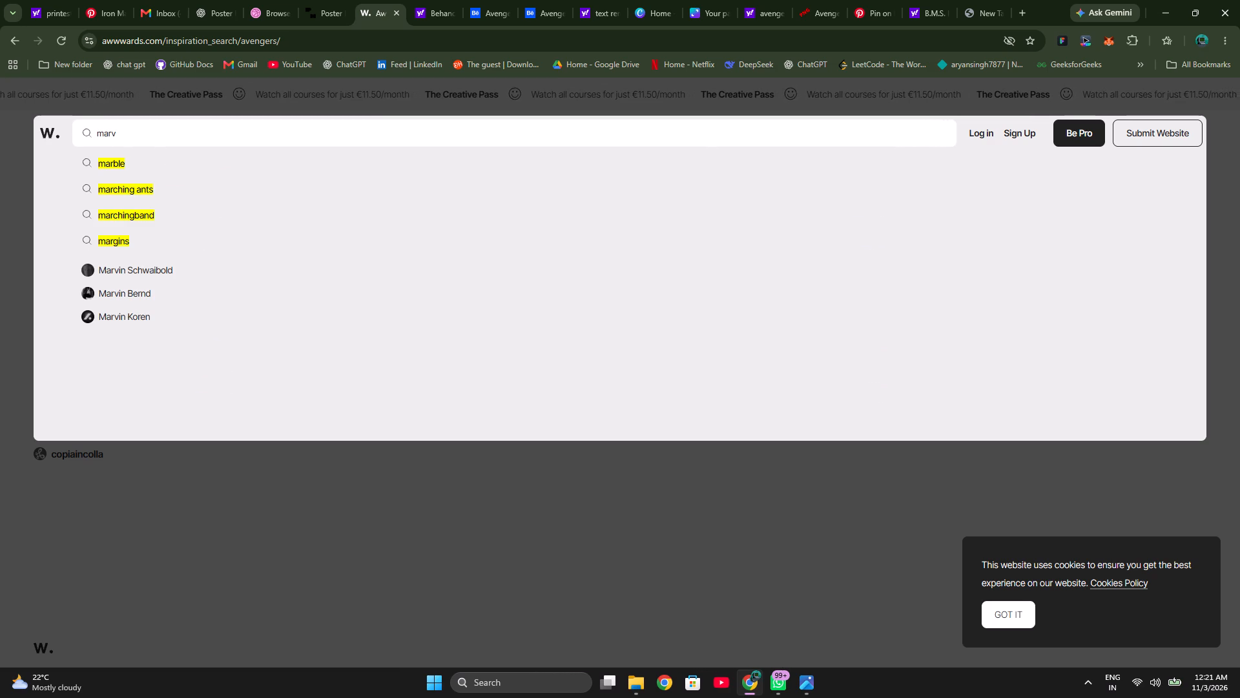
pyautogui.write('el')
pyautogui.press('s')
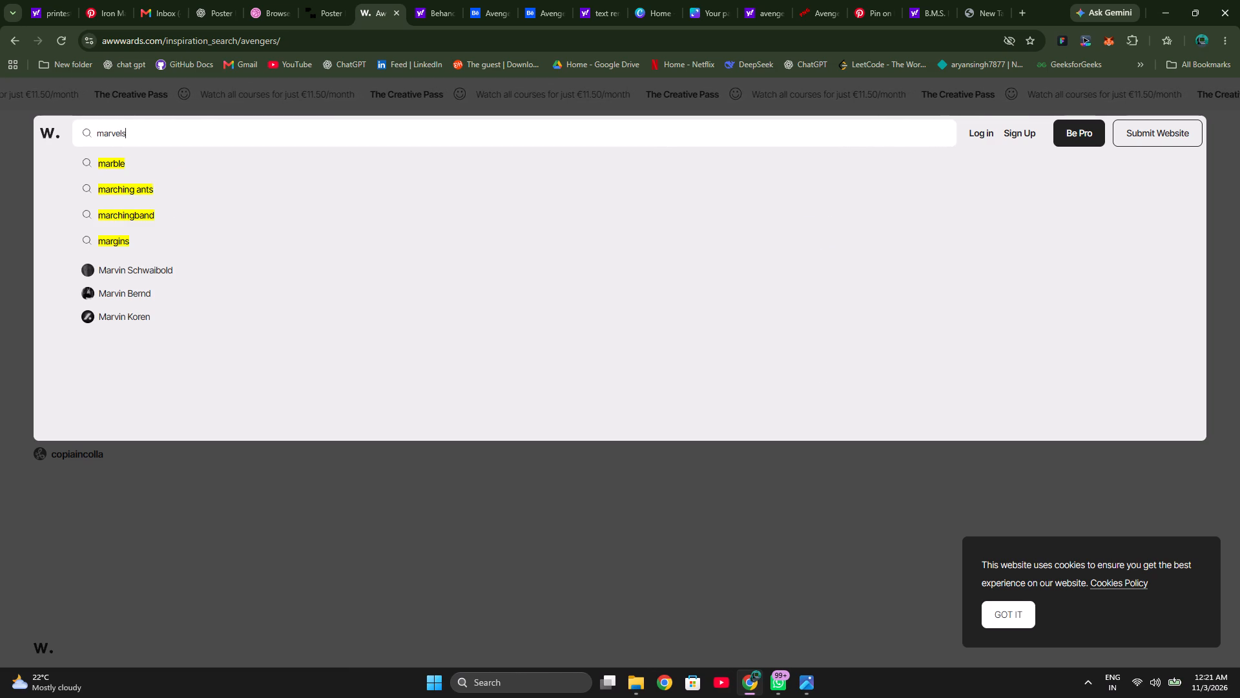
pyautogui.press('space')
pyautogui.press('Return')
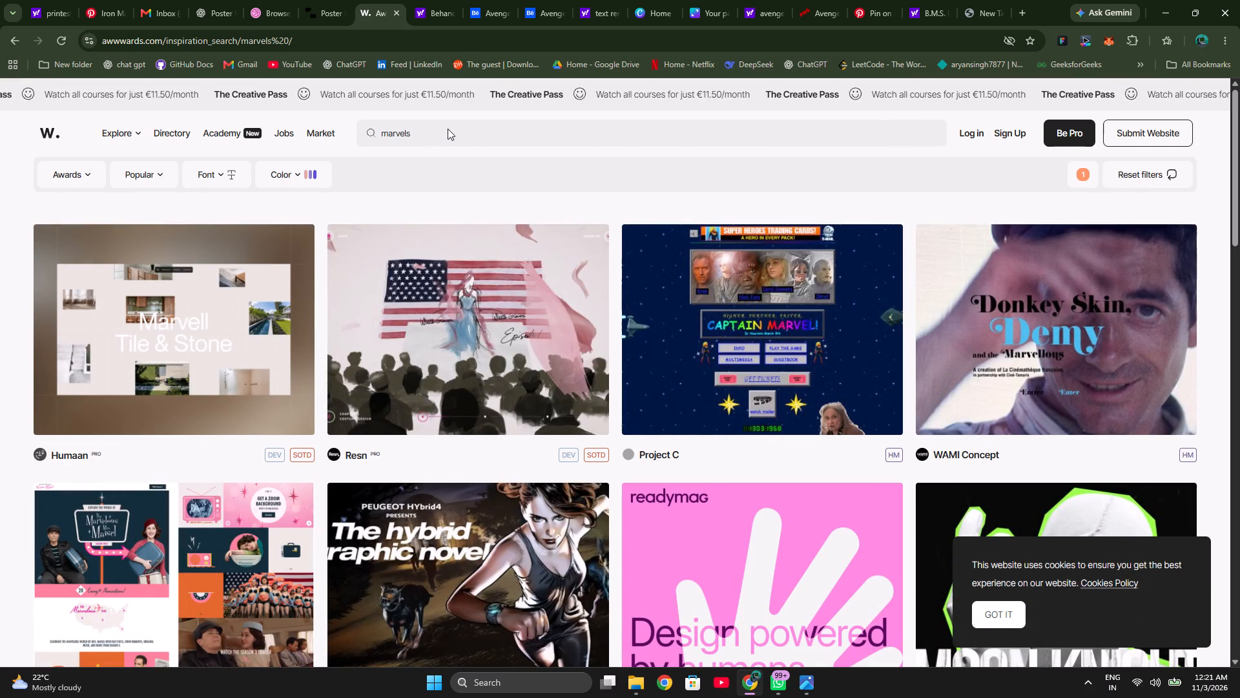
# Browse the Awwwards "marvels" results for designs that could serve as poster references.
pyautogui.scroll(-2, 738, 346)
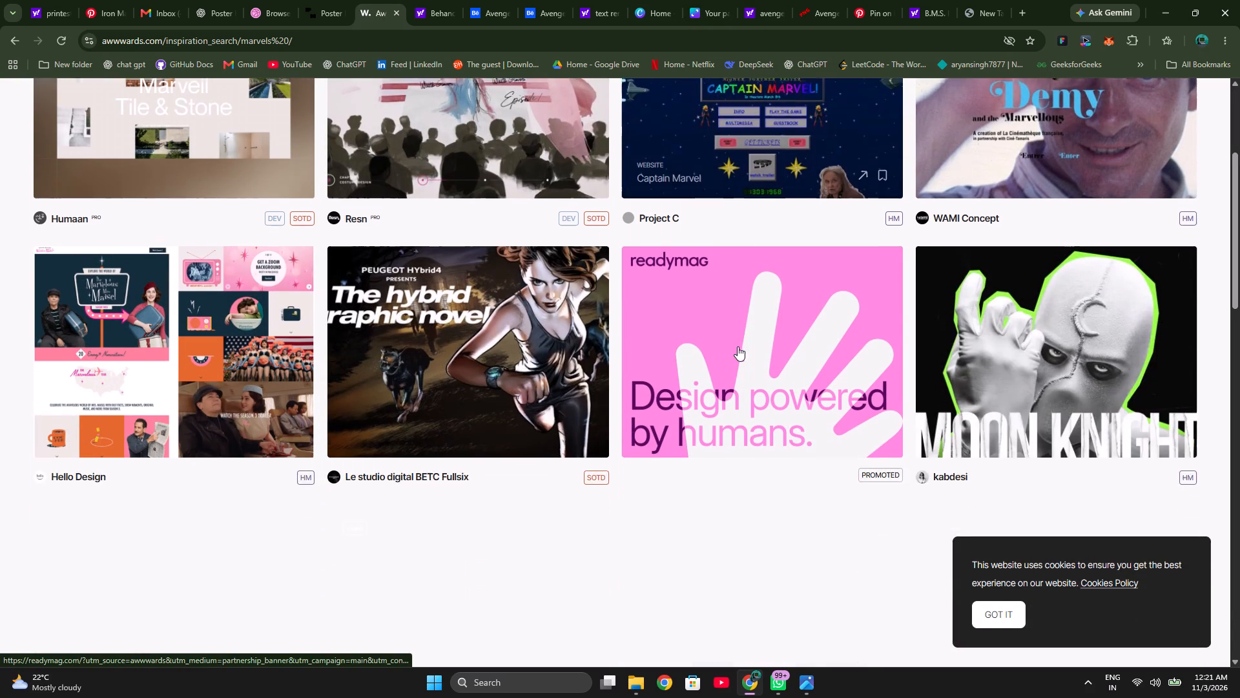
pyautogui.scroll(-6, 738, 346)
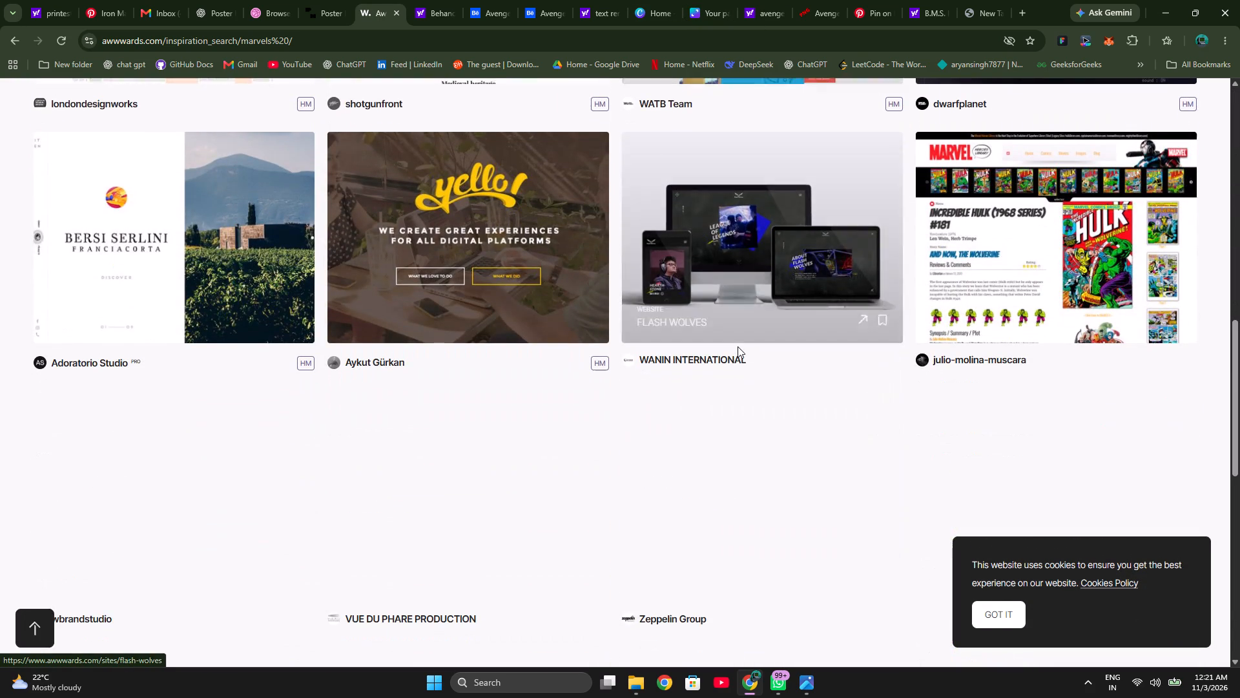
pyautogui.scroll(-4, 738, 346)
pyautogui.scroll(1, 738, 346)
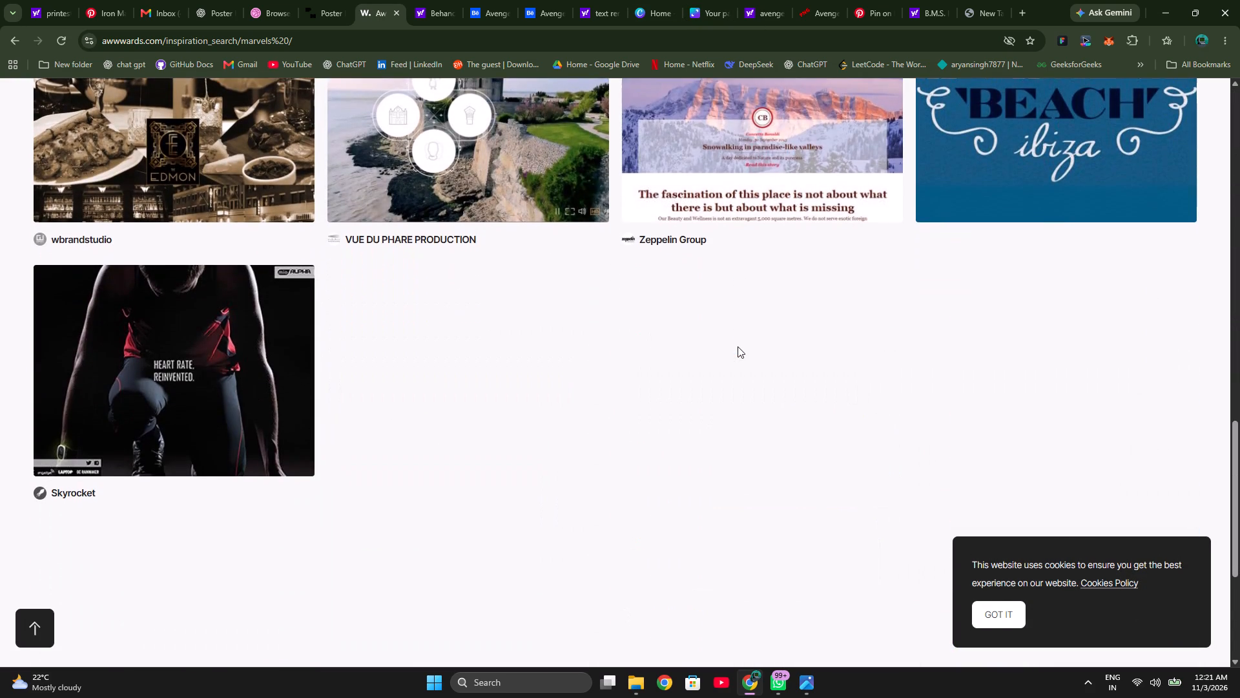
pyautogui.scroll(9, 738, 346)
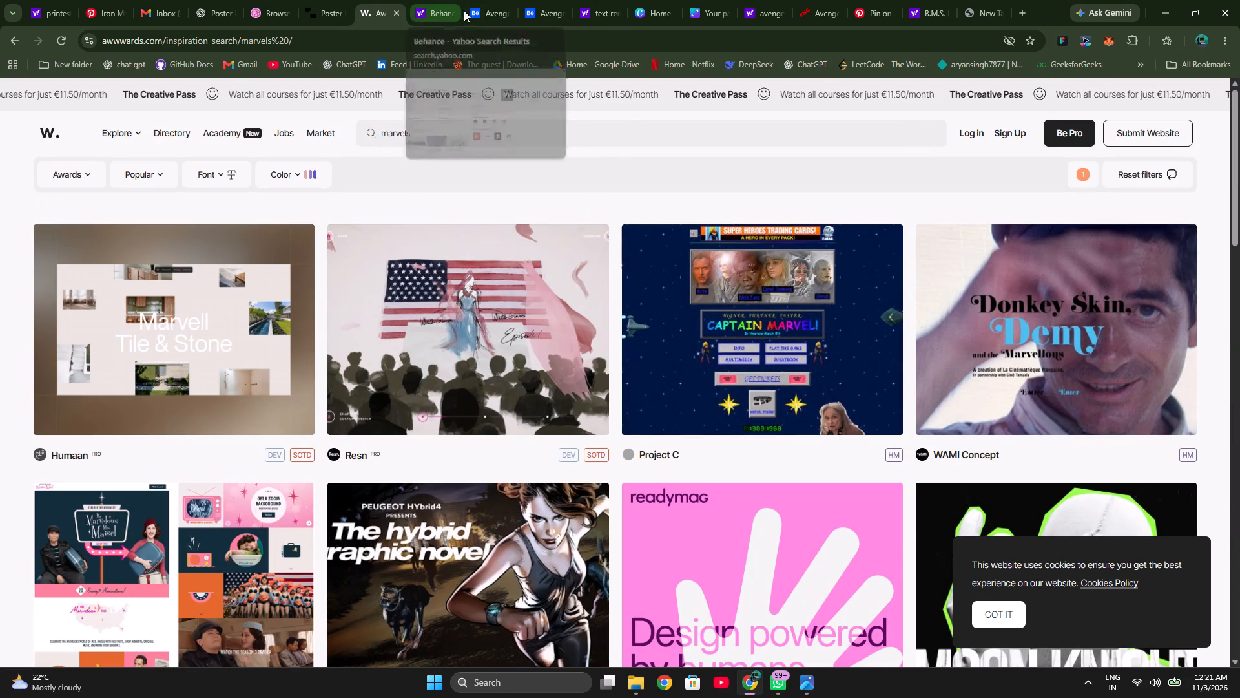
# Go back from the Avengers Endgame key art on Behance to the "avengers poster" project results and look through them.
pyautogui.click(488, 10)
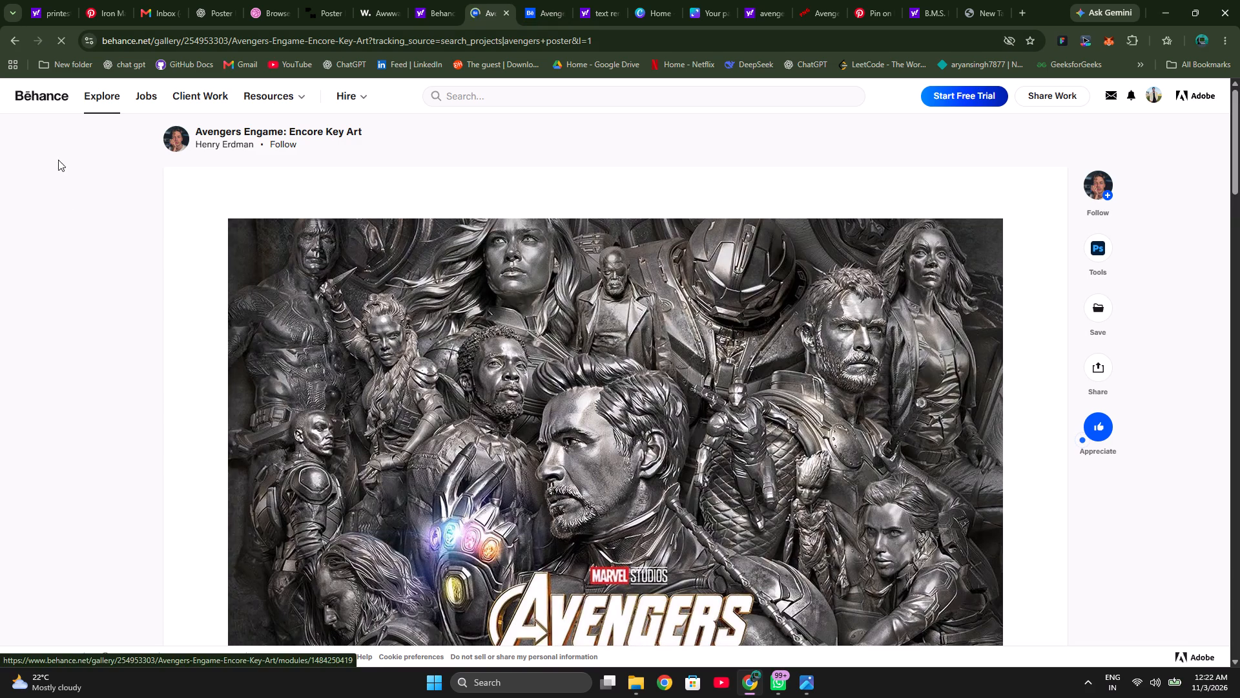
pyautogui.click(14, 37)
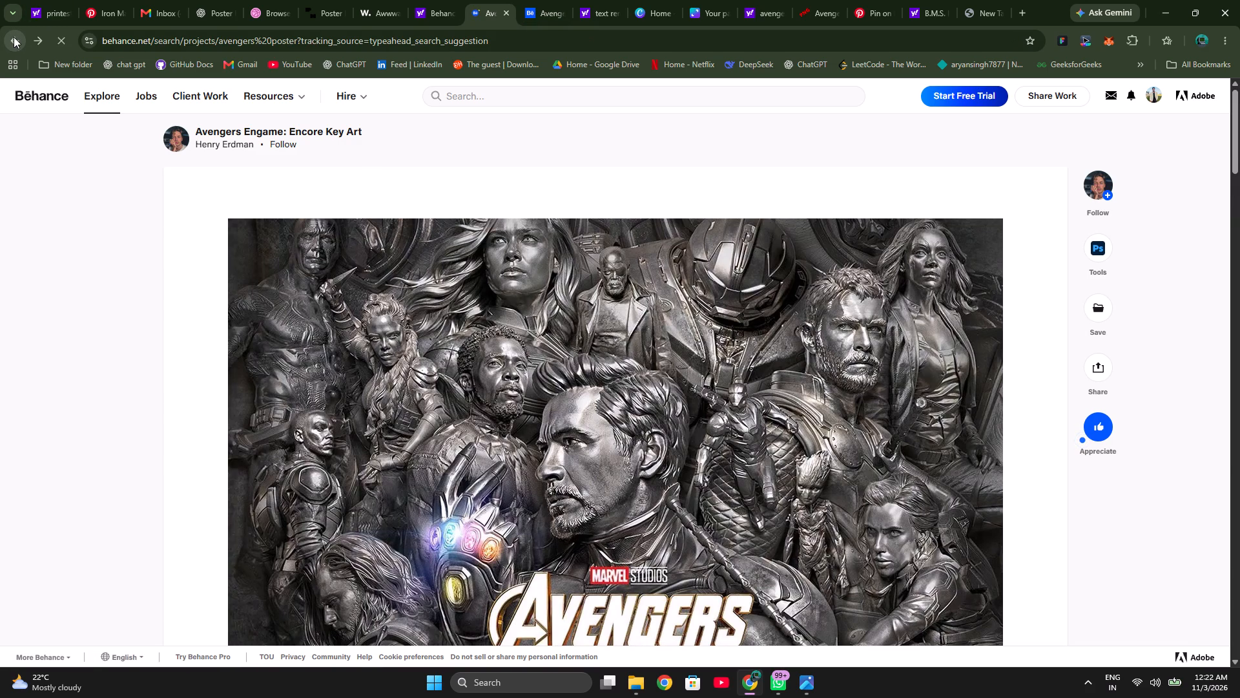
pyautogui.scroll(-1, 511, 408)
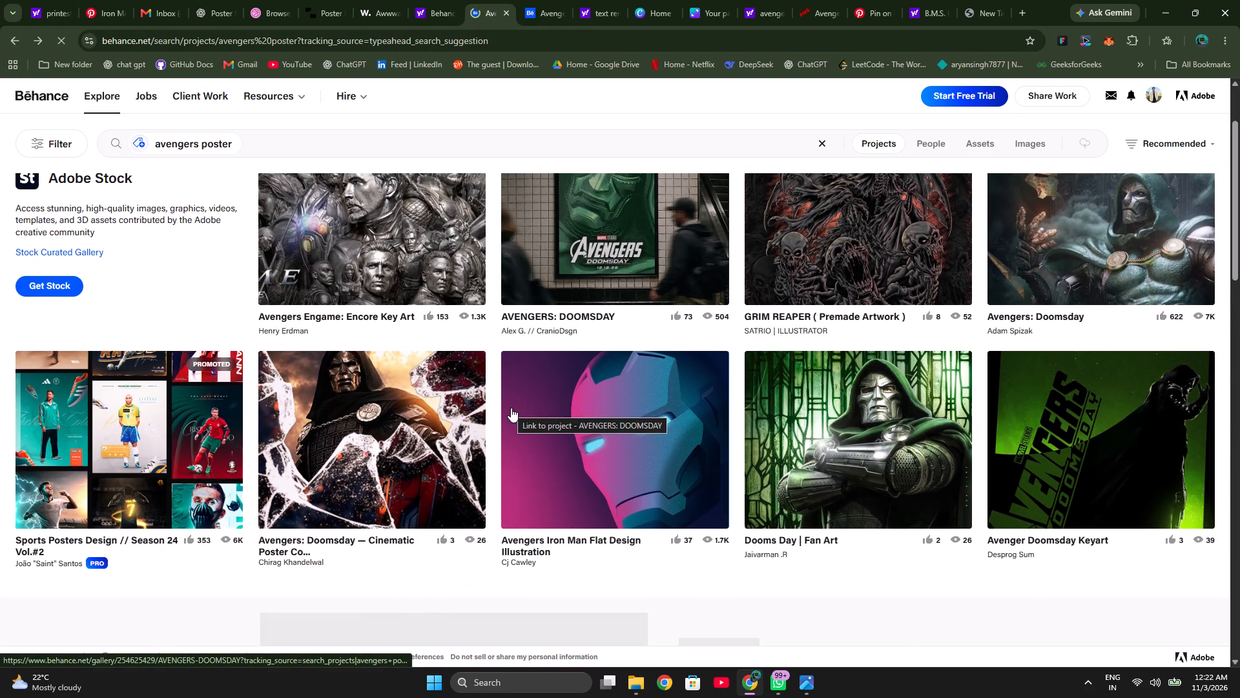
pyautogui.scroll(-1, 511, 408)
pyautogui.scroll(1, 511, 408)
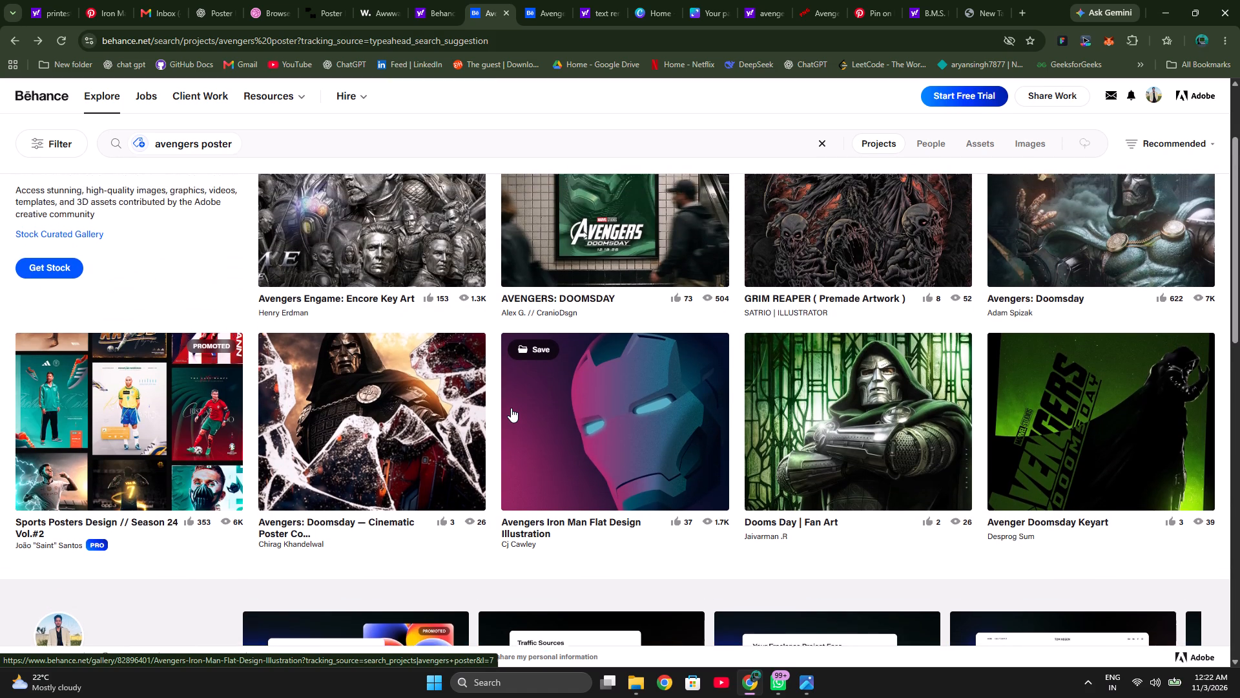
pyautogui.scroll(1, 511, 408)
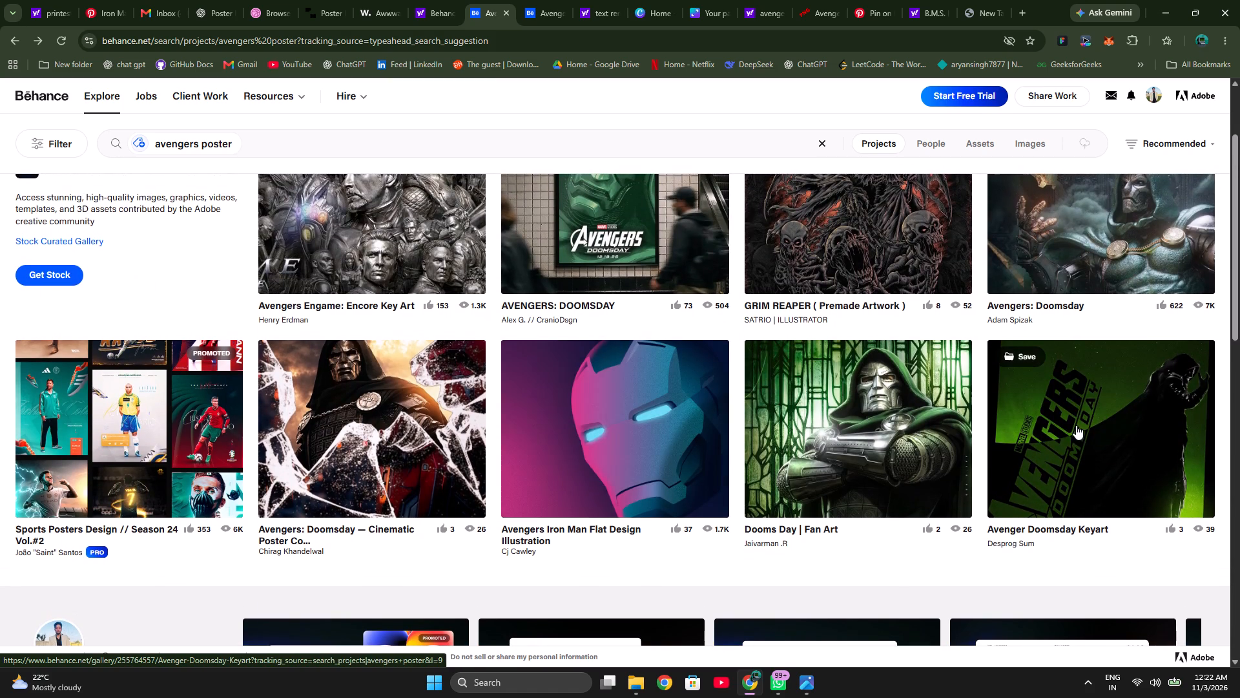
# Open the Avenger Doomsday Keyart project and examine its title lettering, figure and green-black composition.
pyautogui.click(1075, 438)
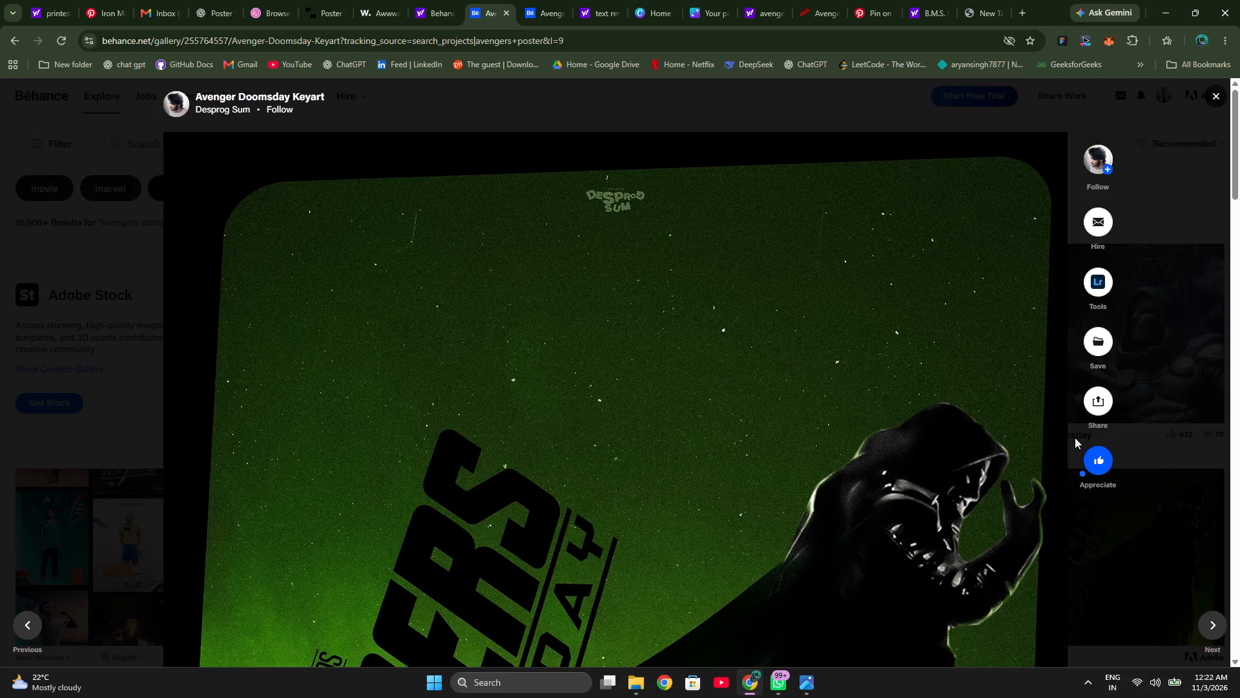
pyautogui.scroll(-3, 758, 411)
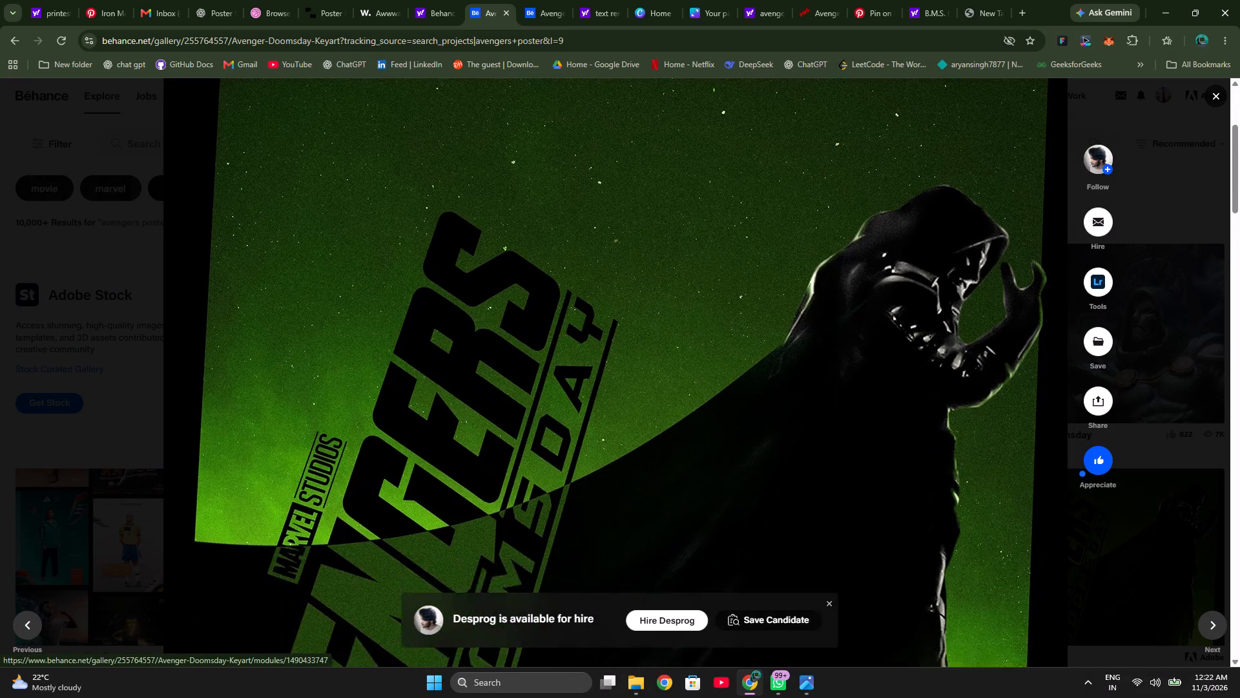
pyautogui.scroll(-6, 758, 411)
pyautogui.scroll(2, 758, 411)
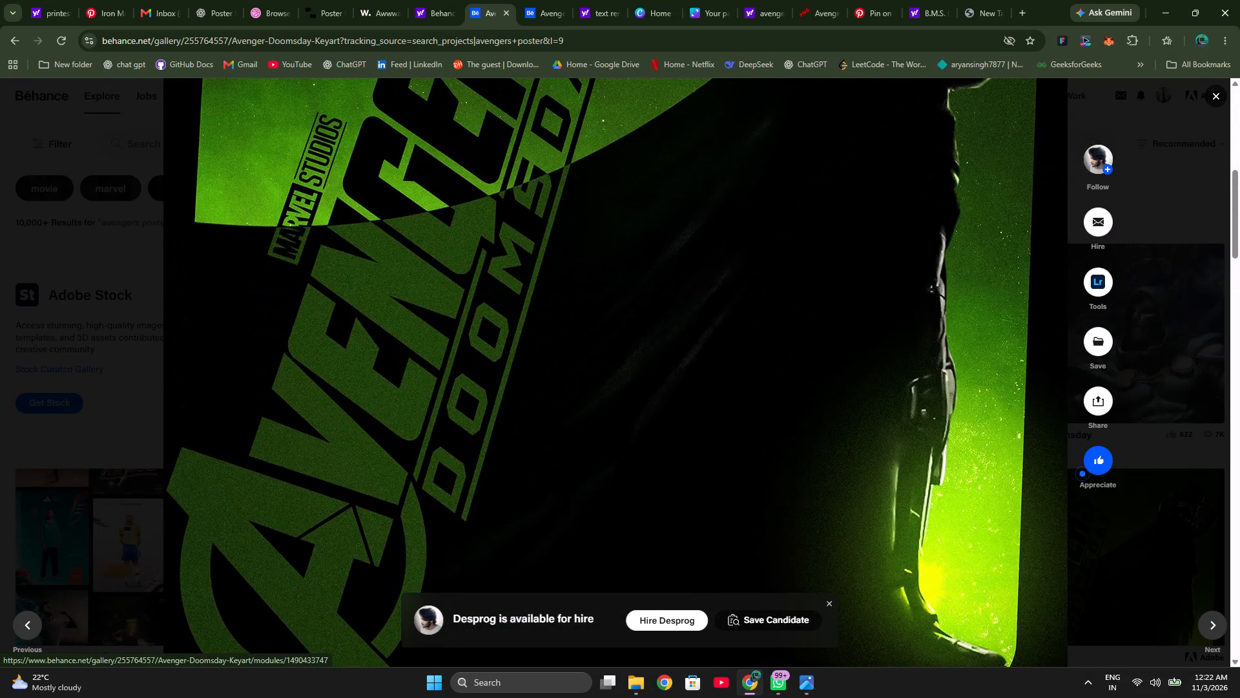
pyautogui.scroll(1, 758, 411)
pyautogui.scroll(-1, 758, 411)
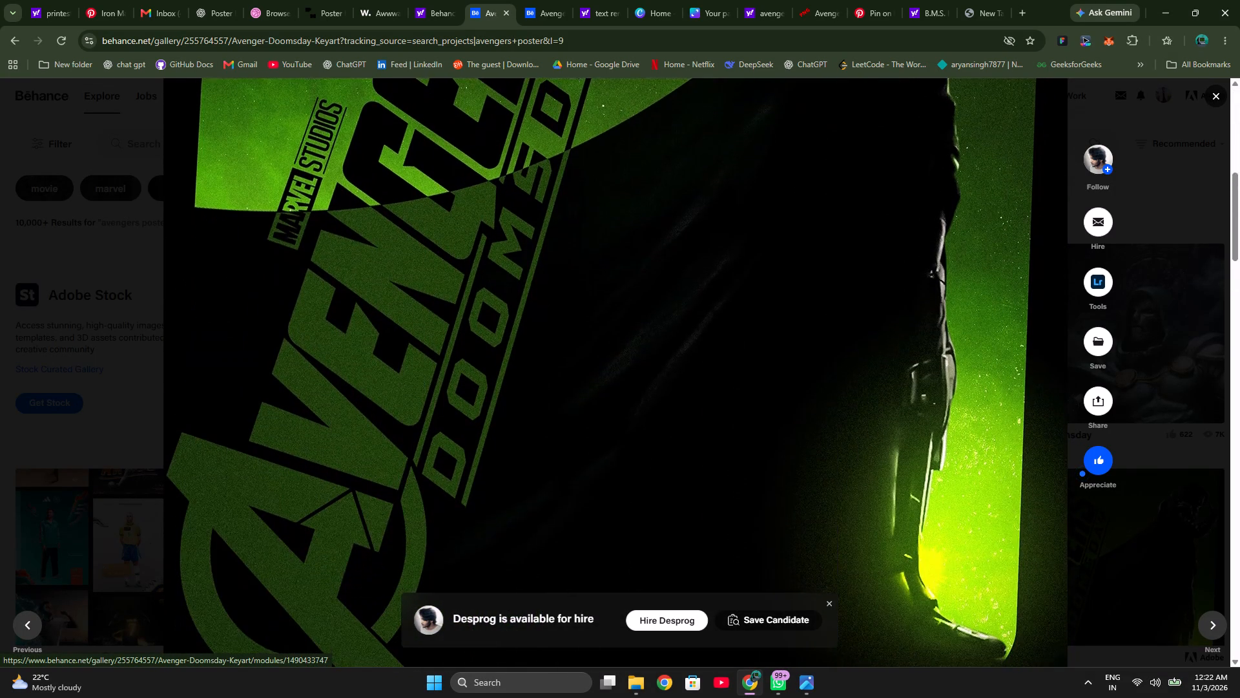
pyautogui.scroll(-2, 758, 411)
pyautogui.scroll(6, 758, 411)
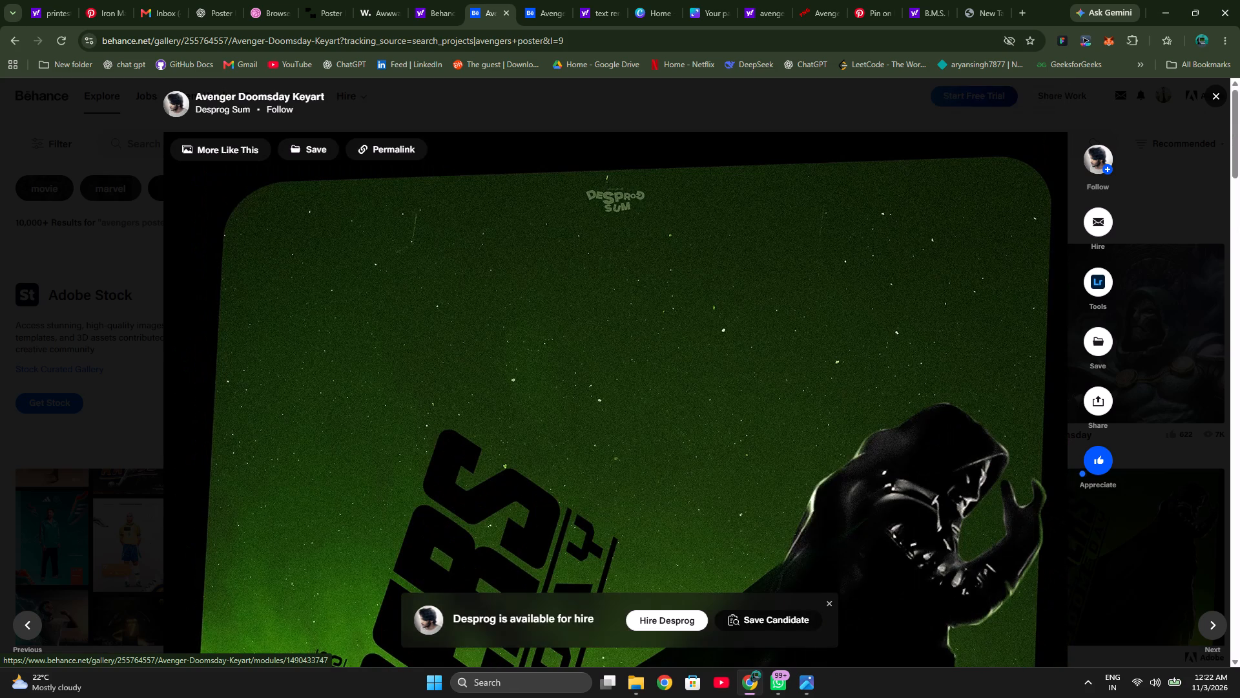
pyautogui.scroll(1, 758, 411)
pyautogui.scroll(-1, 758, 411)
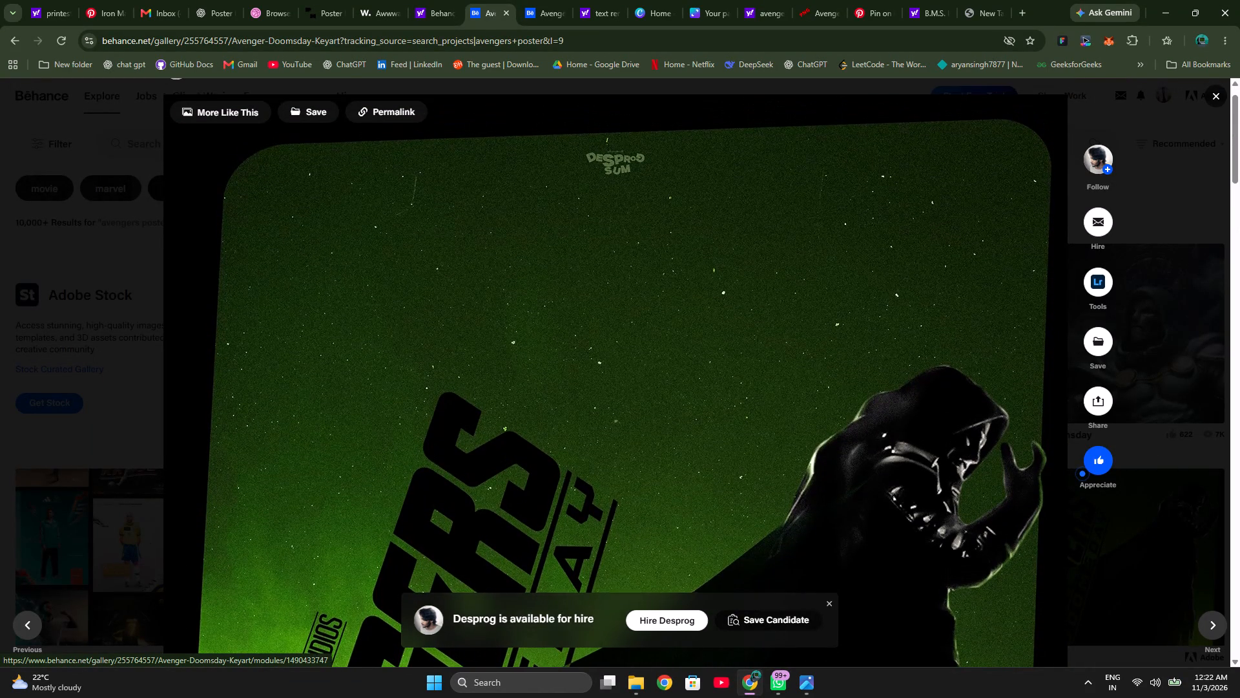
pyautogui.scroll(-1, 758, 411)
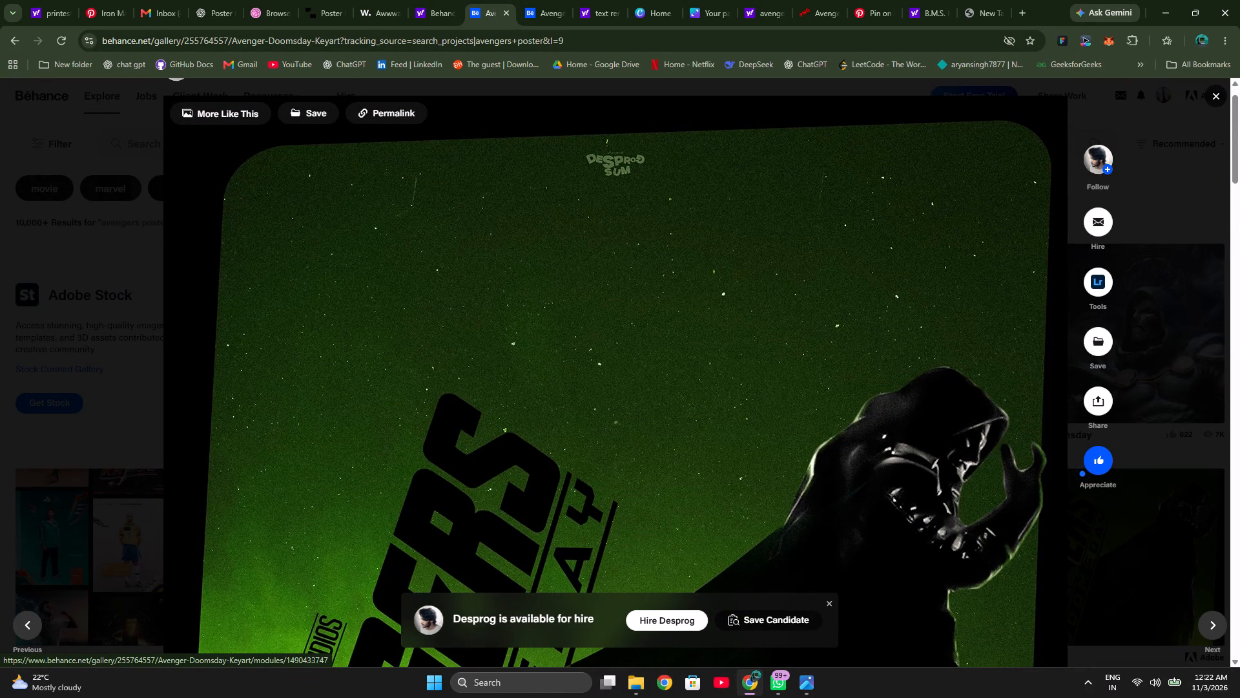
pyautogui.scroll(-5, 758, 411)
# Examine the lower part of the Avenger Doomsday Keyart and view the whole artwork in its enlarged view.
pyautogui.scroll(-3, 758, 411)
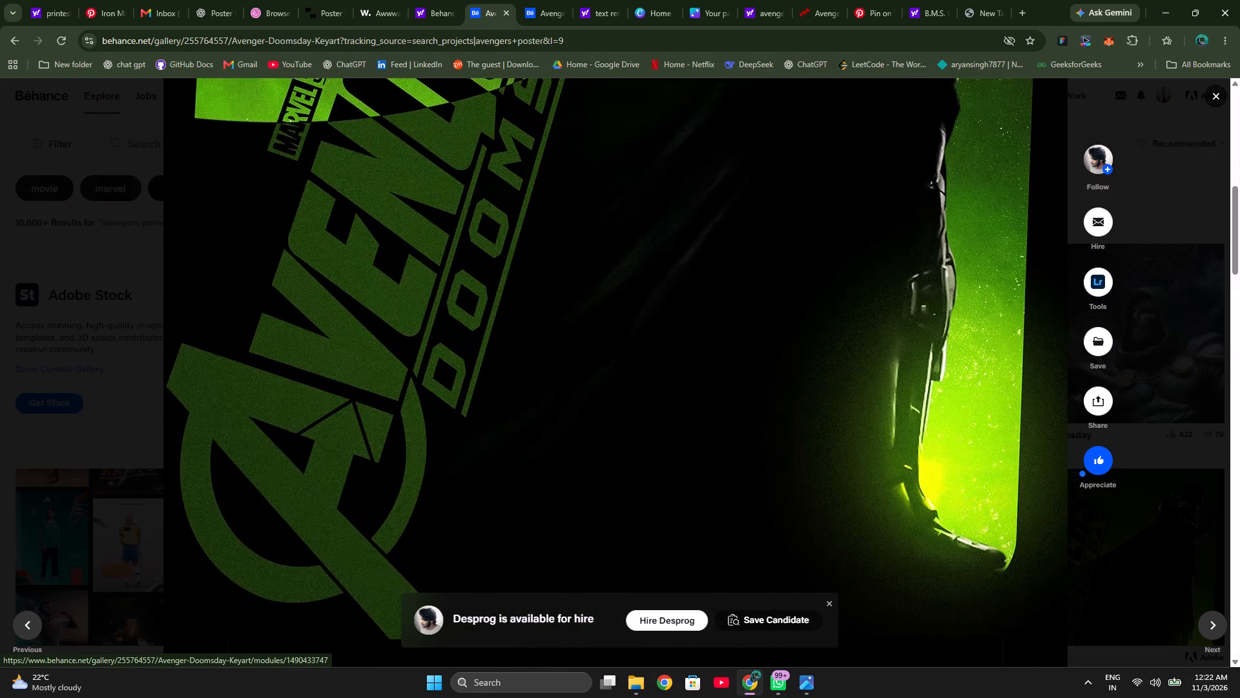
pyautogui.scroll(-3, 758, 411)
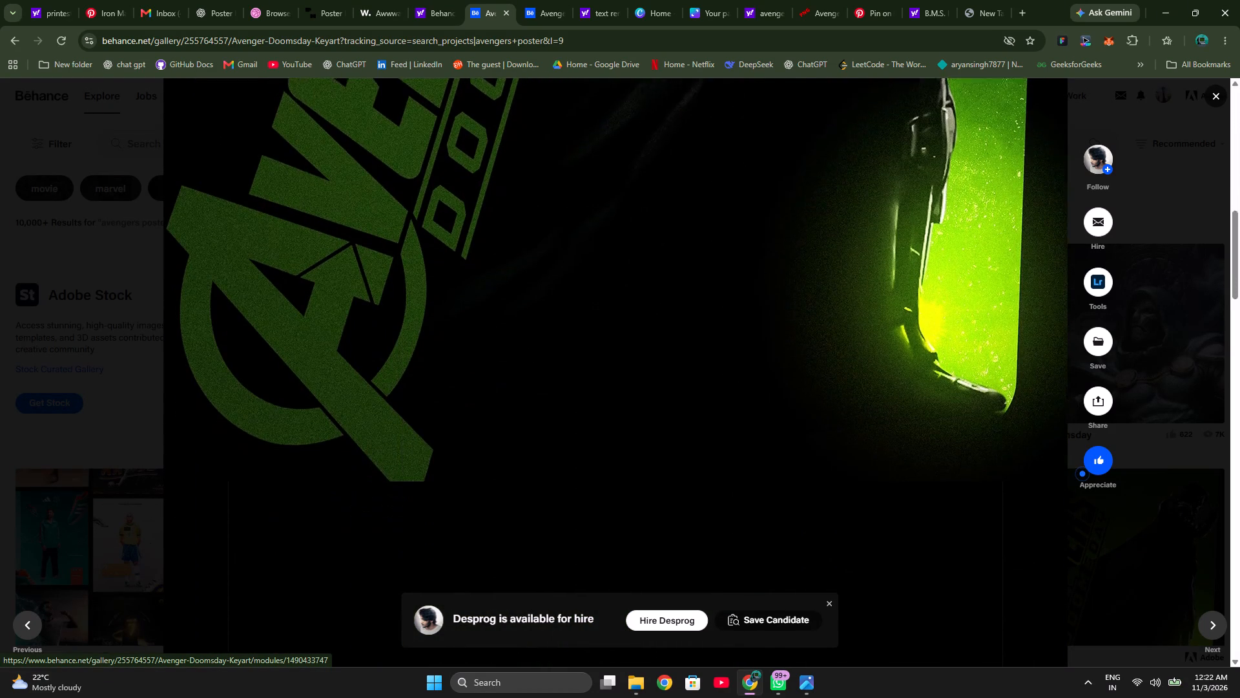
pyautogui.scroll(1, 758, 411)
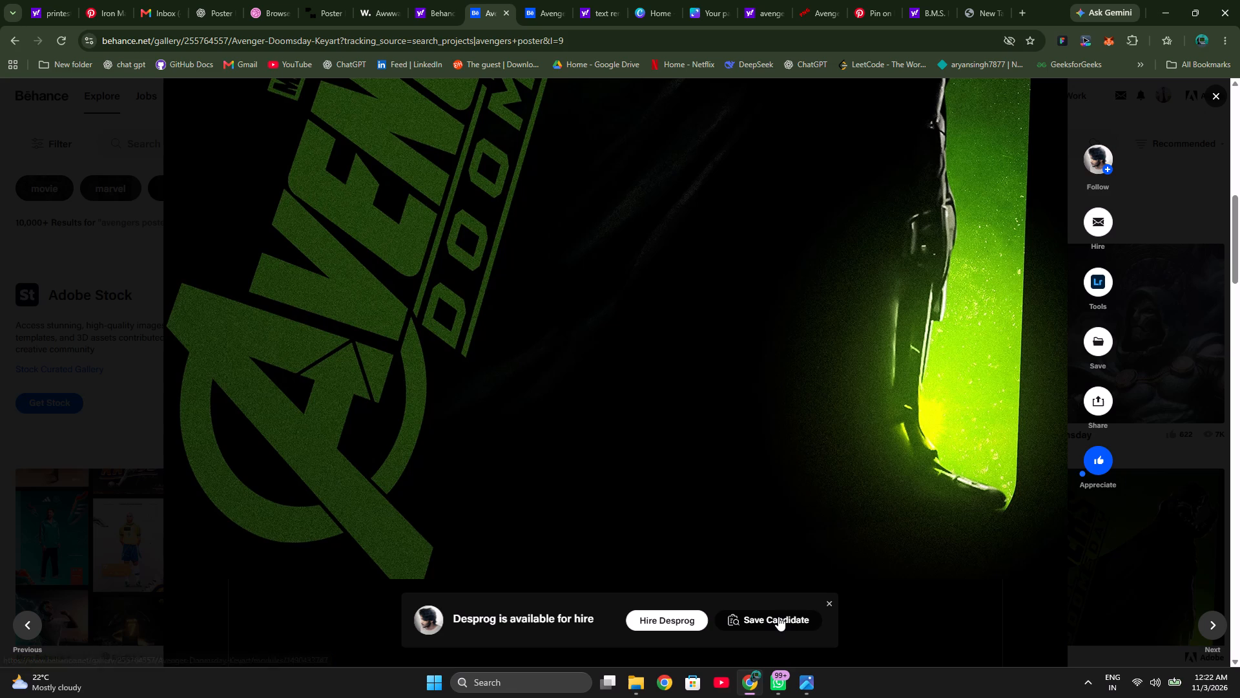
pyautogui.click(619, 273)
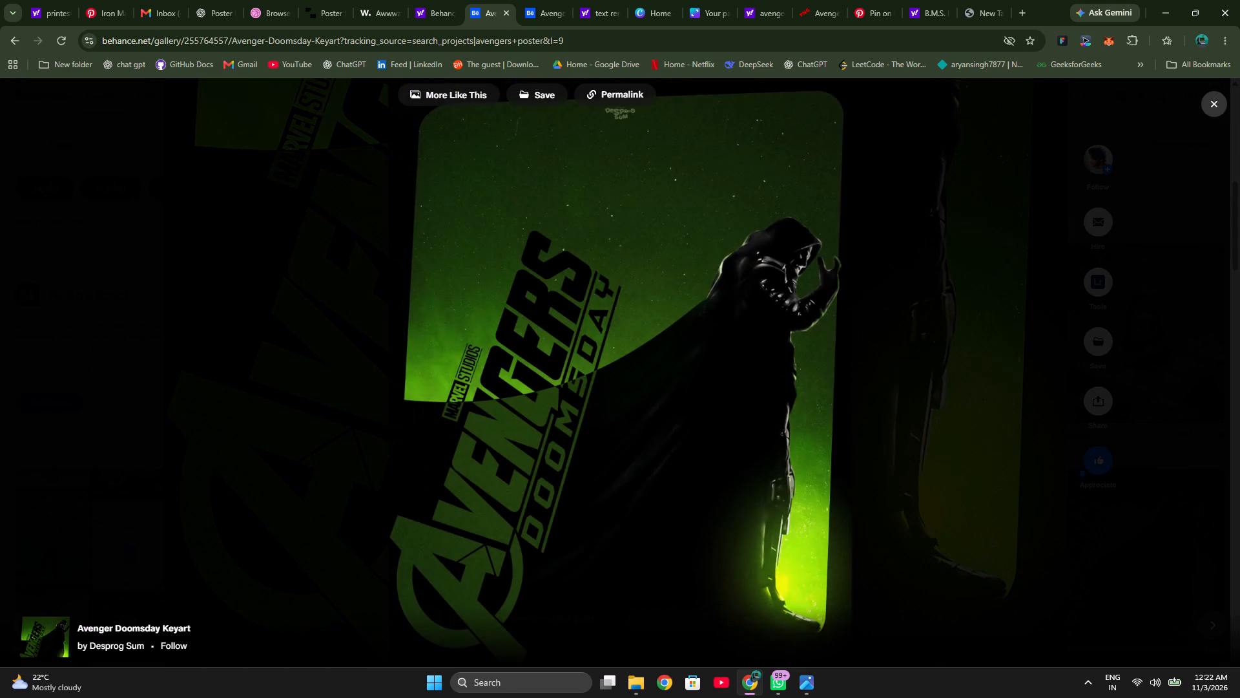
pyautogui.scroll(-2, 621, 370)
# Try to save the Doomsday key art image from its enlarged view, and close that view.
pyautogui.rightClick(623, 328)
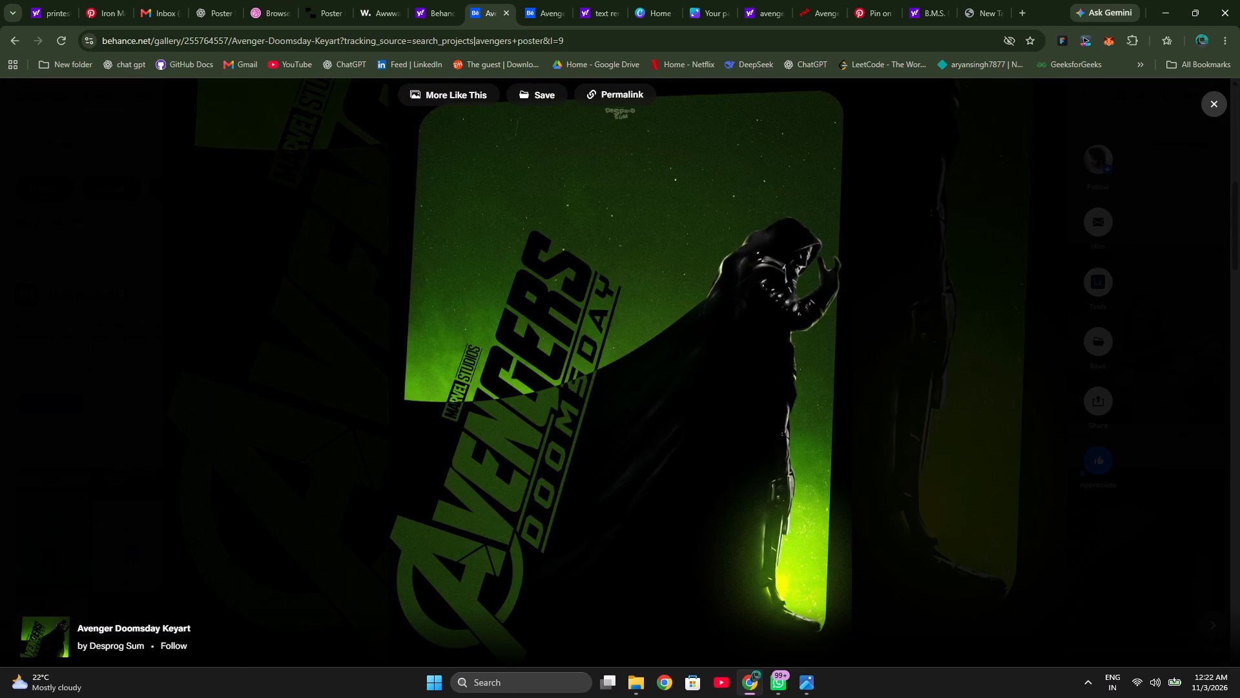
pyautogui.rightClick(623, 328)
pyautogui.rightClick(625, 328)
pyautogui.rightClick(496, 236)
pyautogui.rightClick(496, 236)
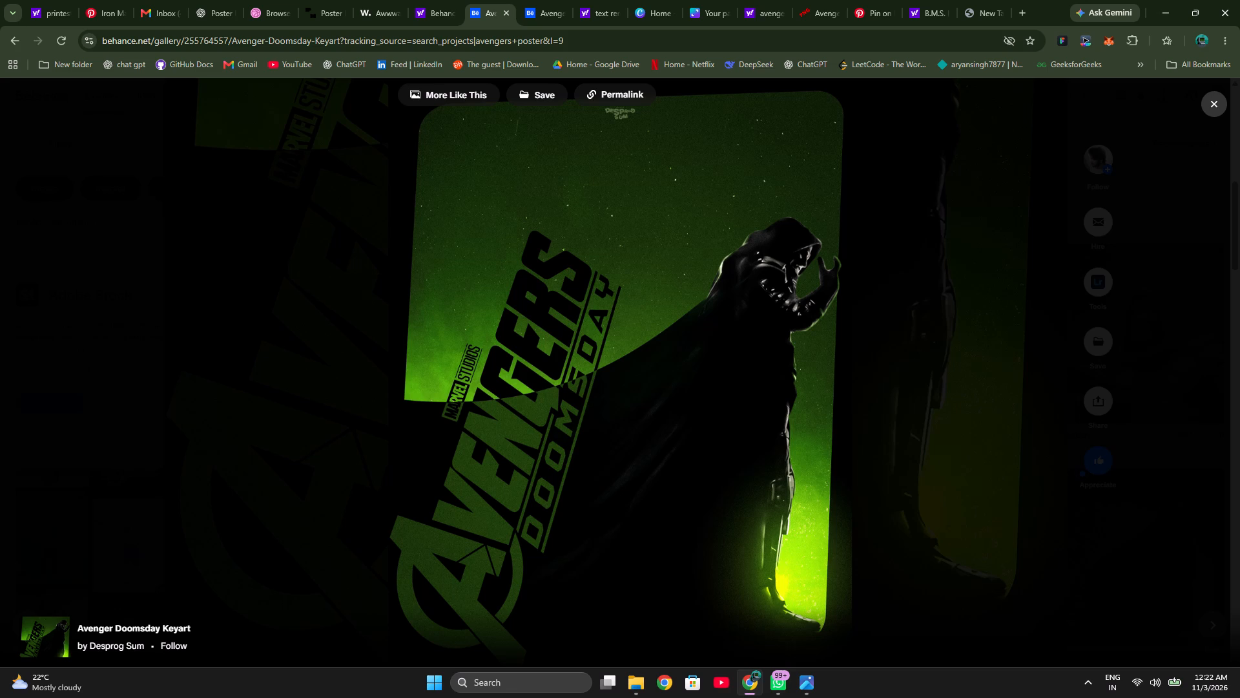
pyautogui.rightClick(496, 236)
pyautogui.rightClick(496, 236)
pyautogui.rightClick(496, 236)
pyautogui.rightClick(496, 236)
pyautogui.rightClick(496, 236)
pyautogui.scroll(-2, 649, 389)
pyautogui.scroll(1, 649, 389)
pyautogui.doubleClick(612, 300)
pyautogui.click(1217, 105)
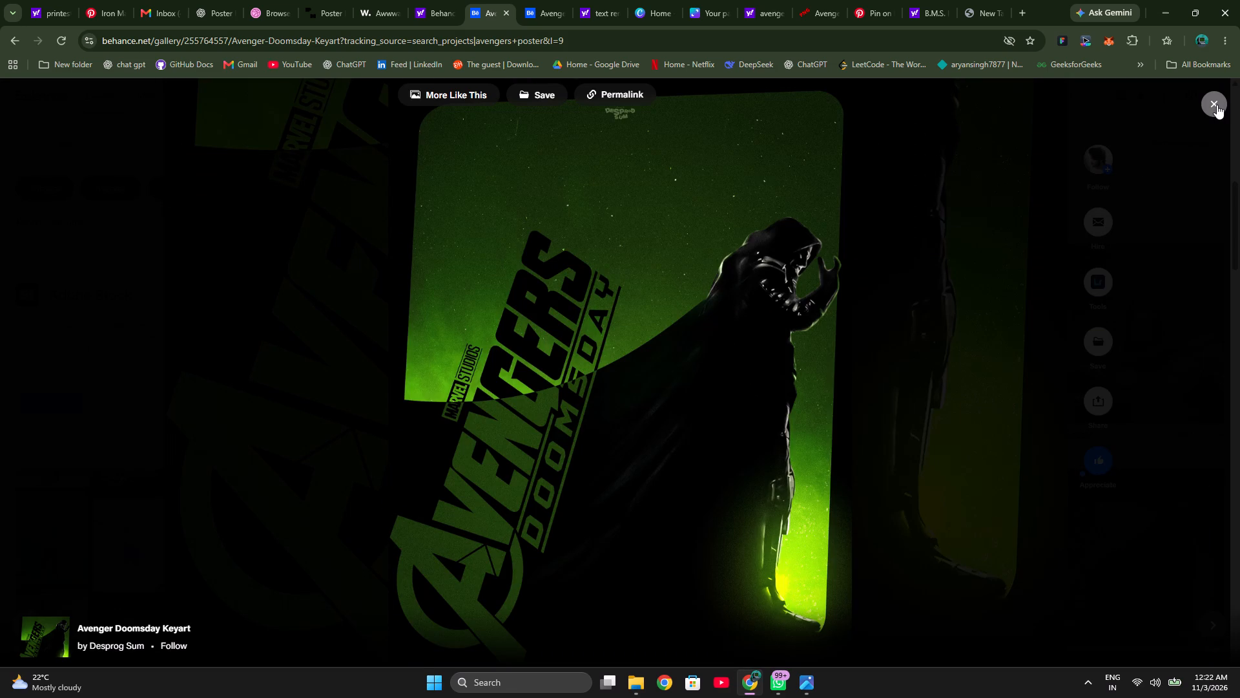
# Save the Doomsday key art's linked page to drive D: as the HTML document aven_poster2.
pyautogui.rightClick(687, 305)
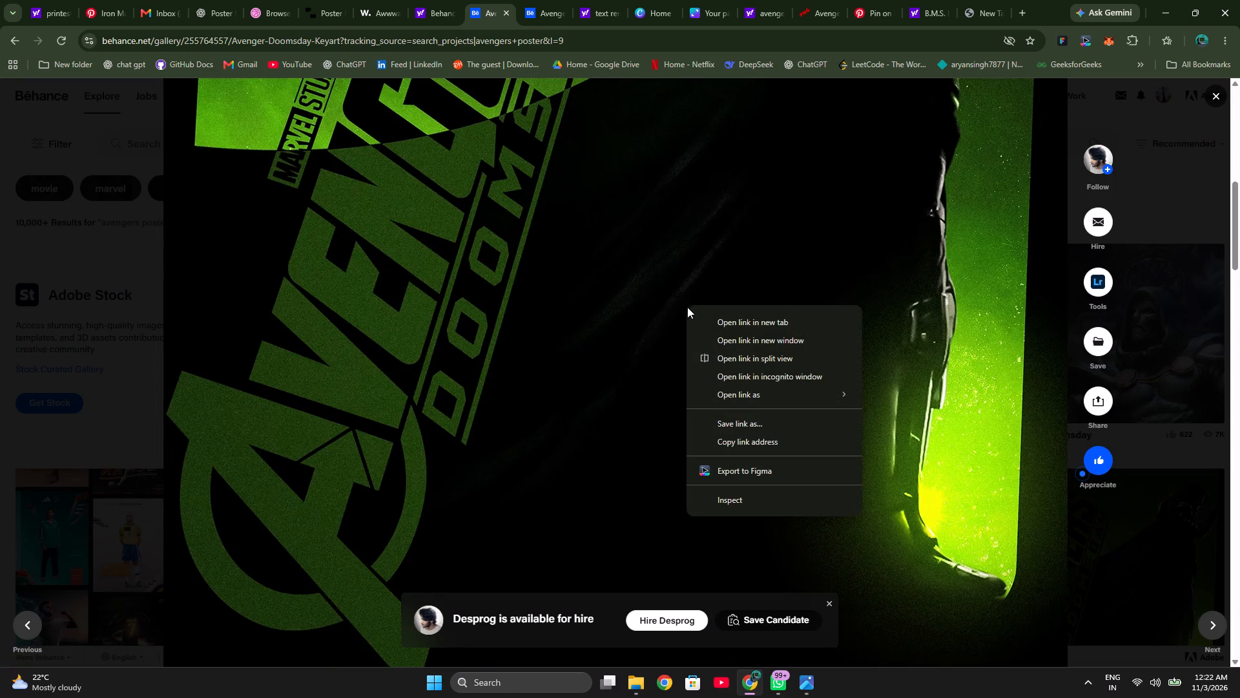
pyautogui.click(751, 423)
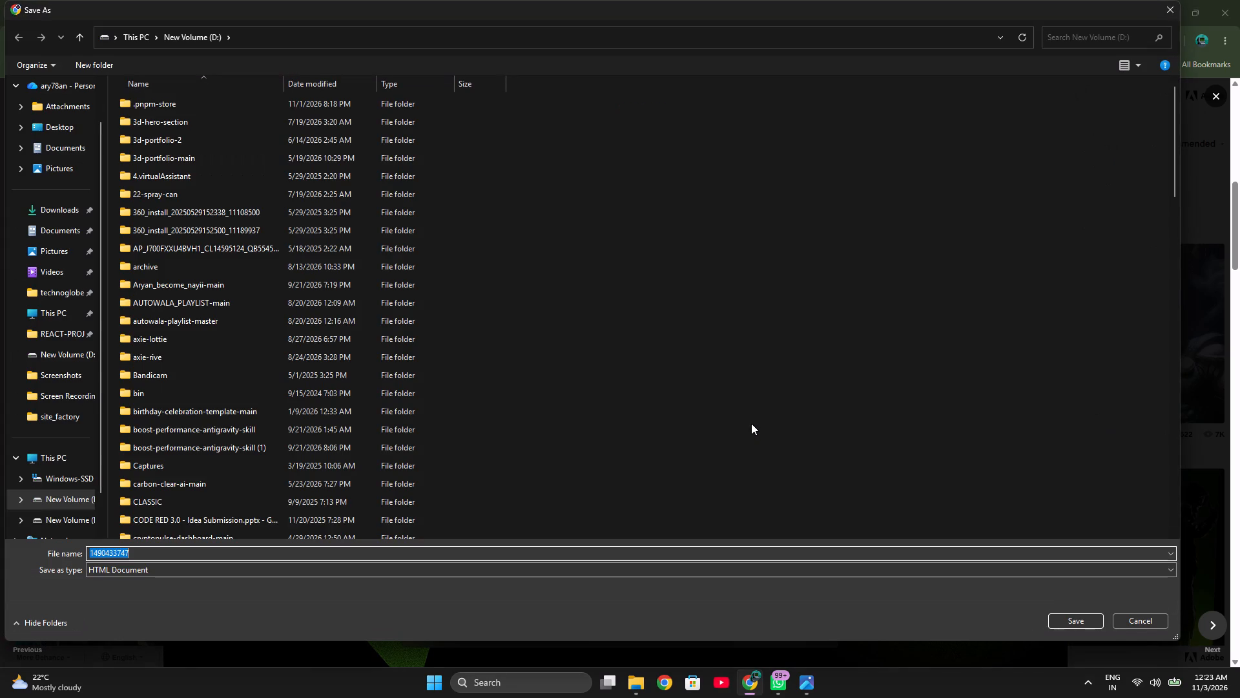
pyautogui.press('BackSpace')
pyautogui.write('aven')
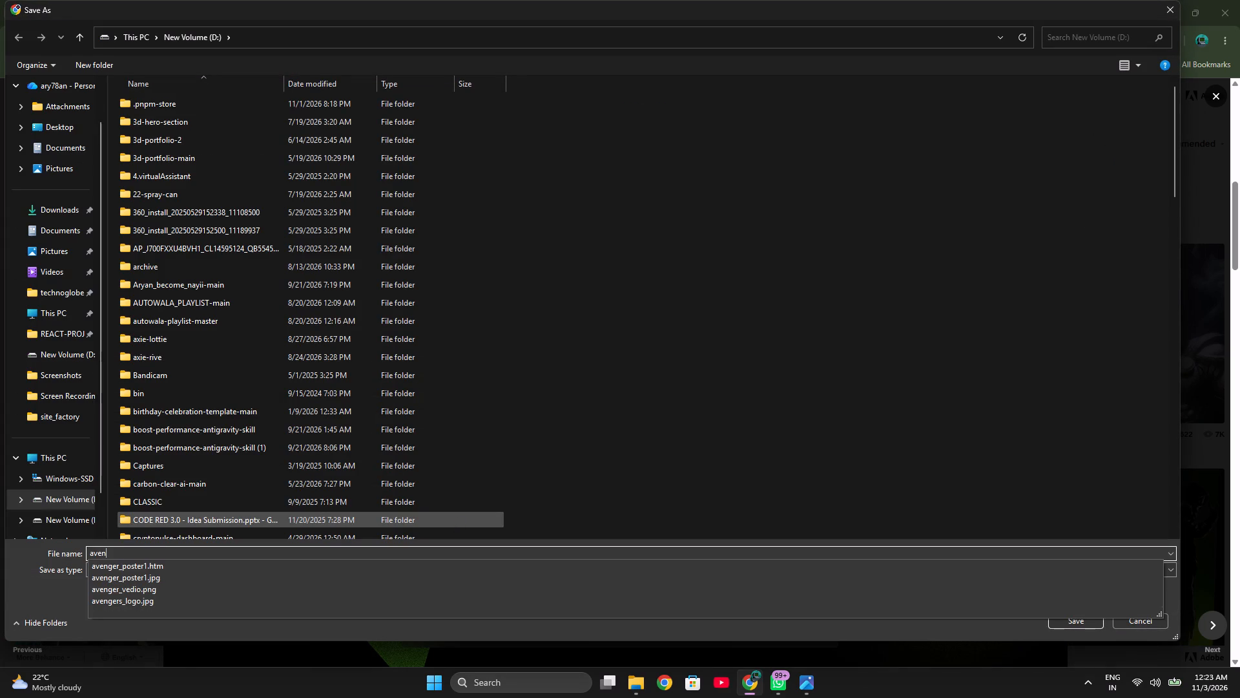
pyautogui.write('_poster')
pyautogui.press('2')
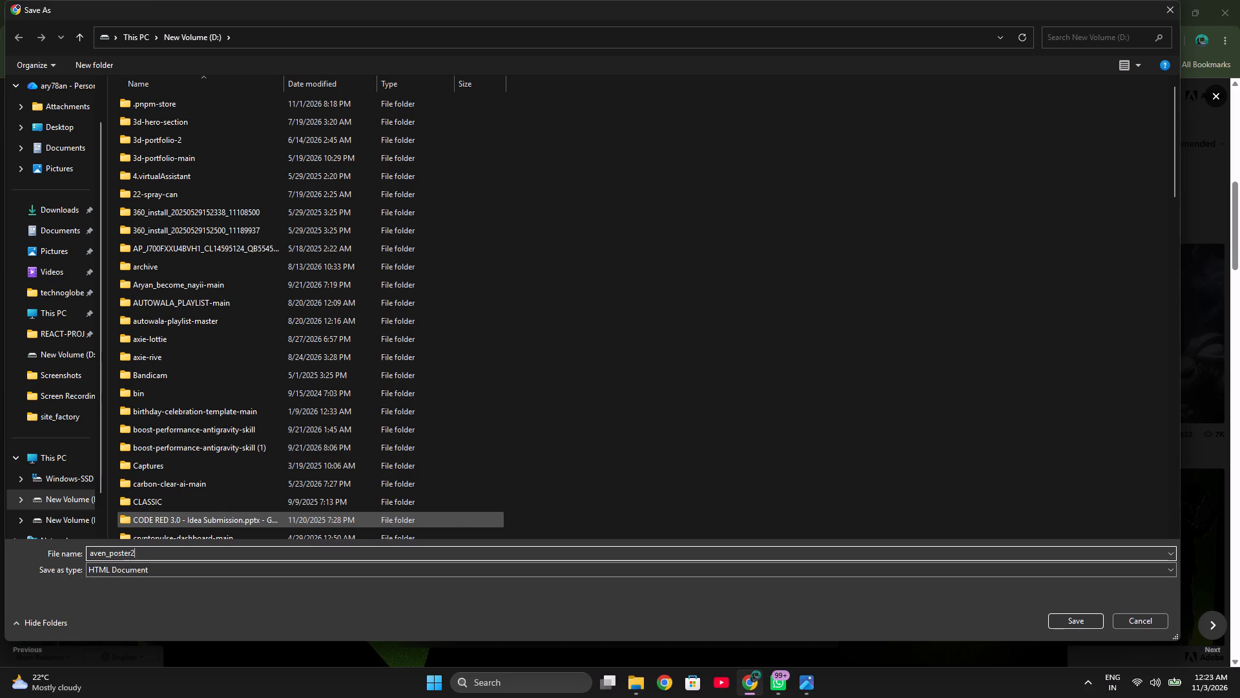
pyautogui.press('Return')
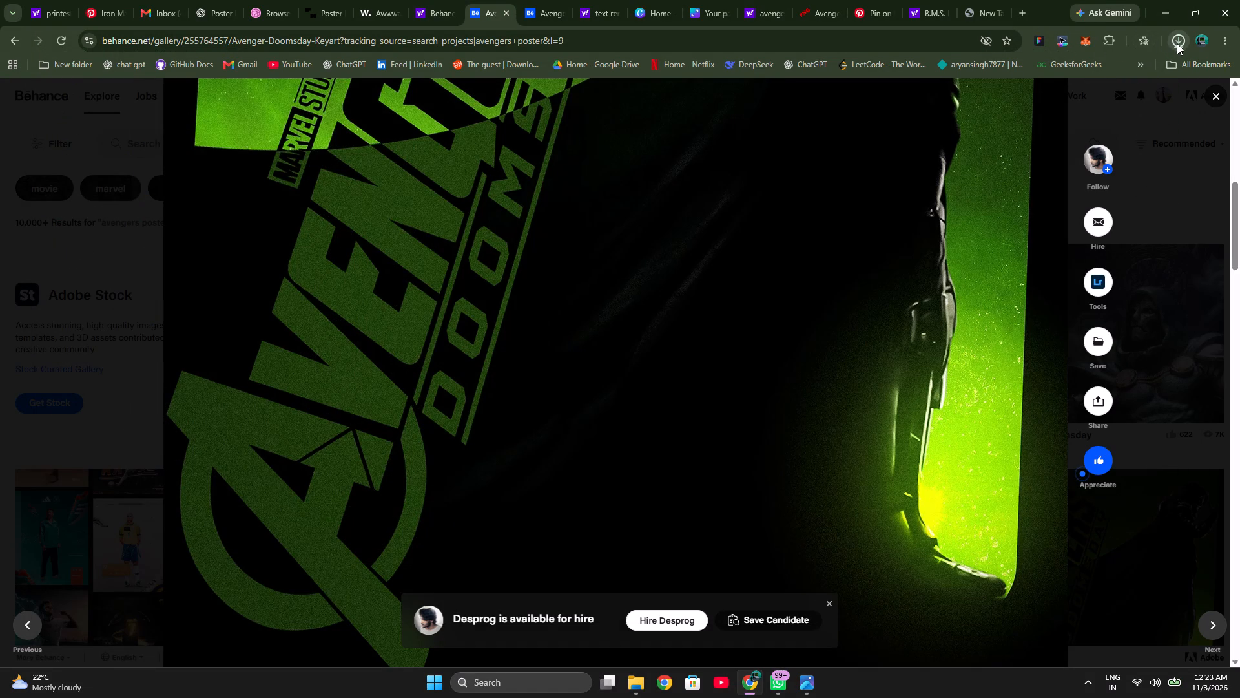
# Open the downloaded aven_poster2 page and save its key art image to drive D: as the JPG file avengersPoster2.
pyautogui.click(1177, 43)
pyautogui.doubleClick(1061, 101)
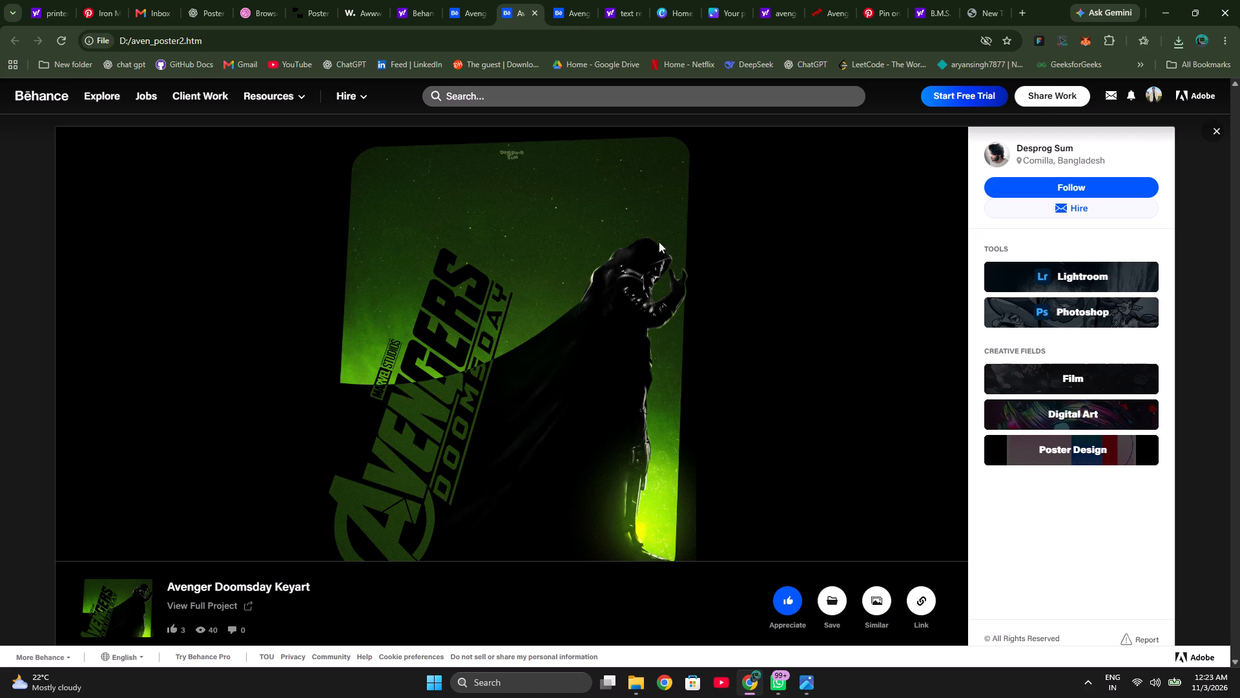
pyautogui.scroll(-1, 553, 288)
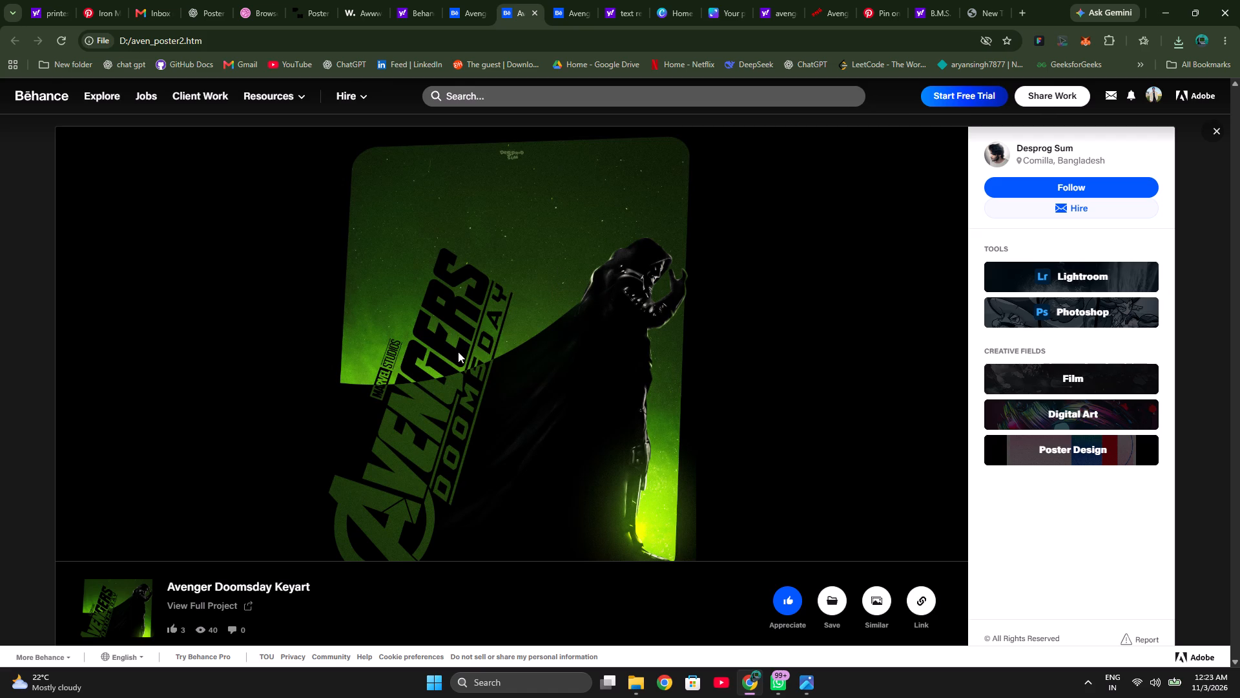
pyautogui.rightClick(458, 352)
pyautogui.click(513, 388)
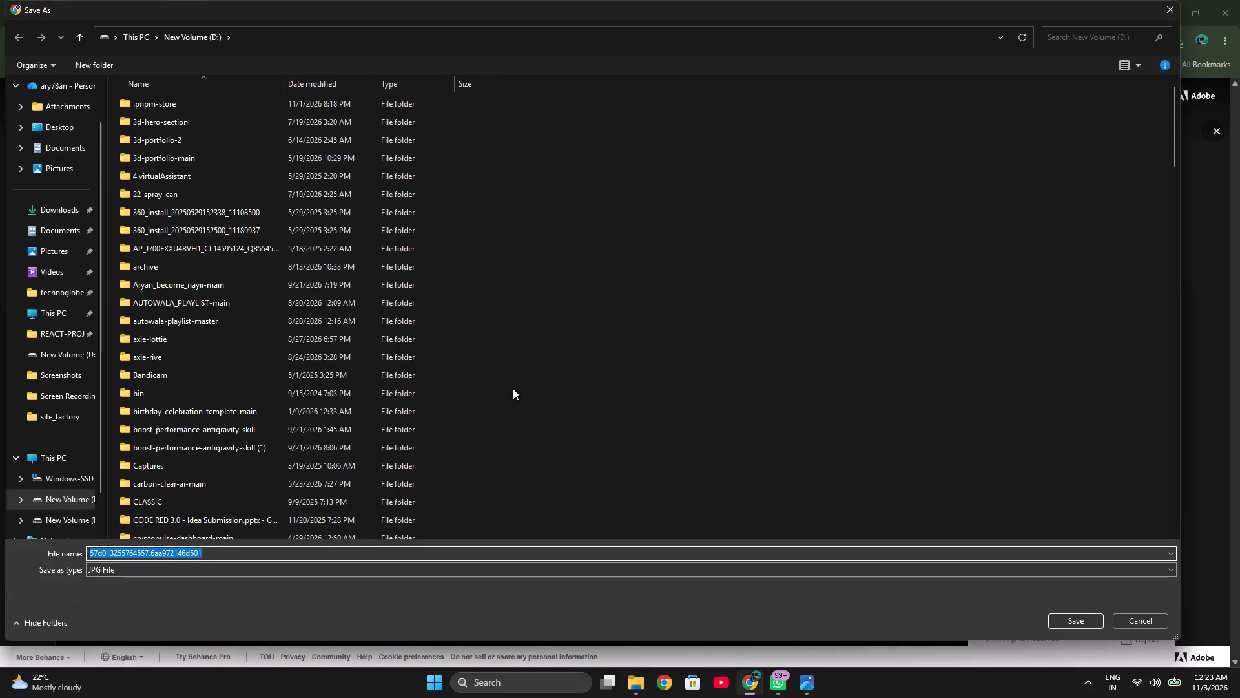
pyautogui.press('BackSpace')
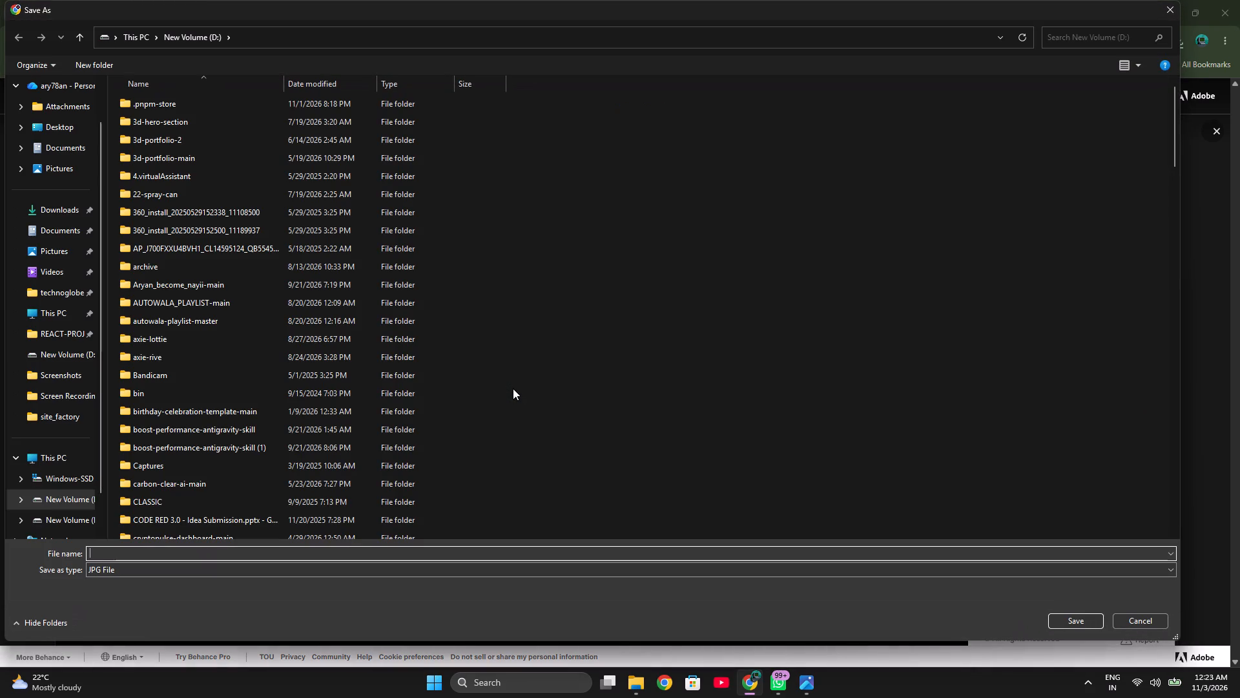
pyautogui.write('aver')
pyautogui.press('BackSpace')
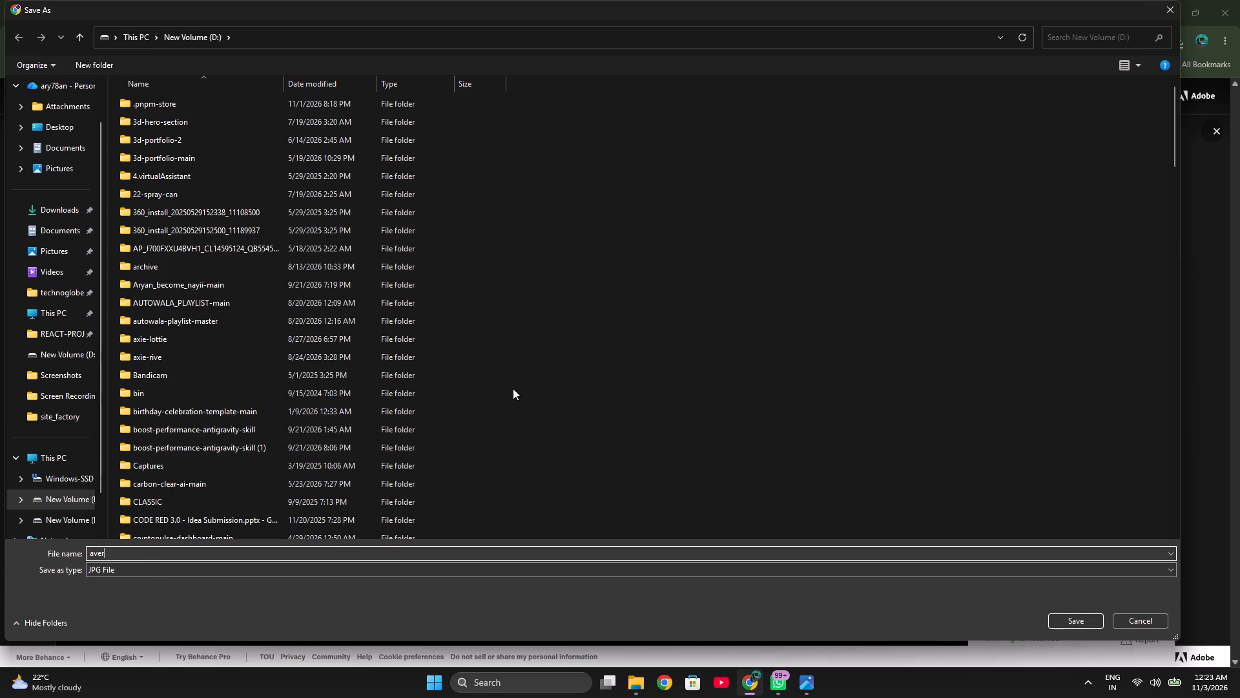
pyautogui.write('ngers')
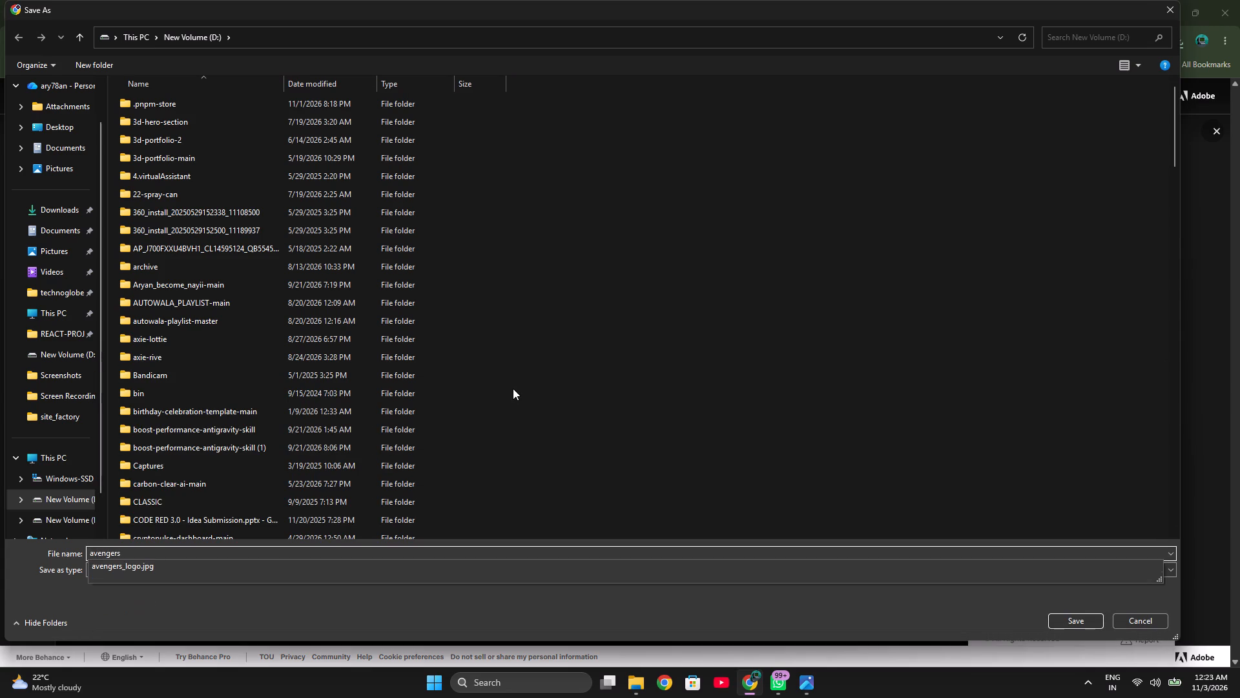
pyautogui.write('Poster')
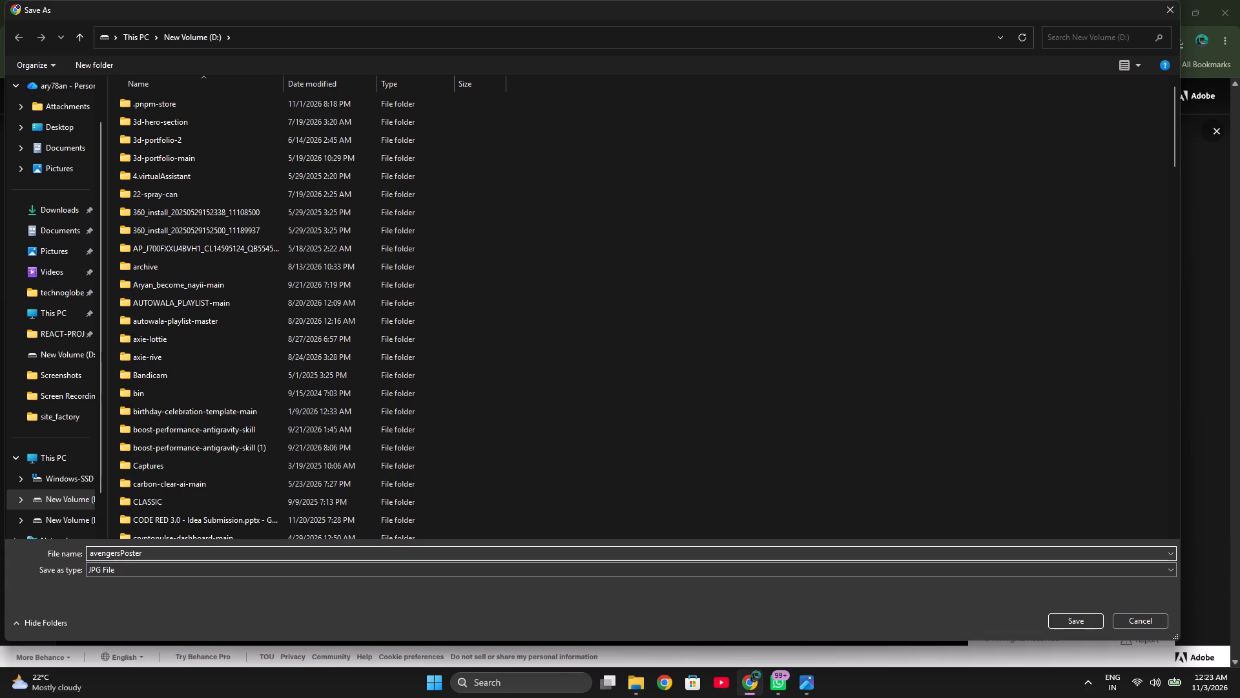
pyautogui.press('2')
pyautogui.press('Return')
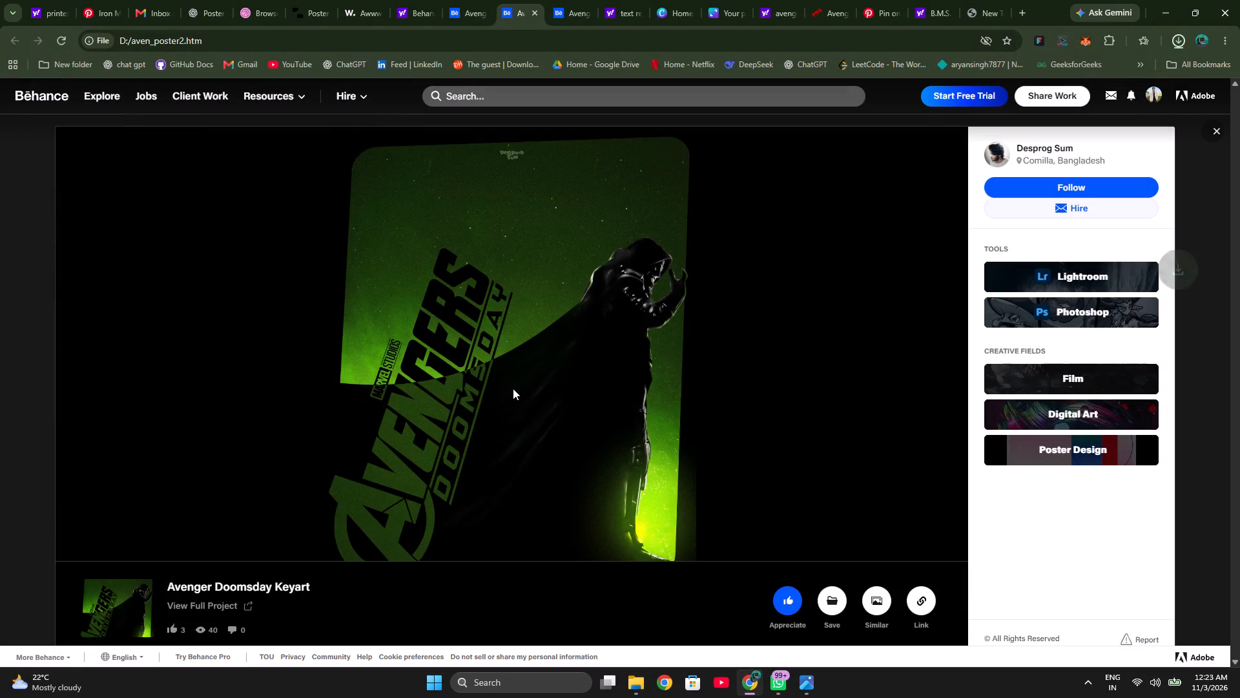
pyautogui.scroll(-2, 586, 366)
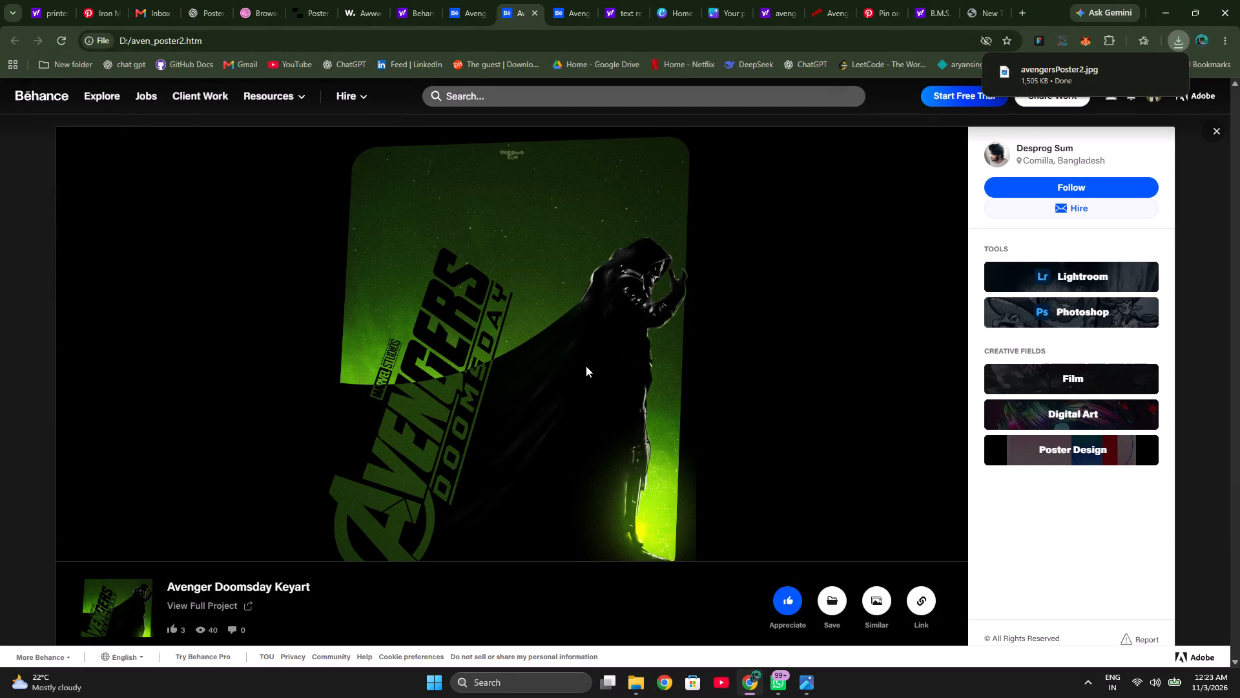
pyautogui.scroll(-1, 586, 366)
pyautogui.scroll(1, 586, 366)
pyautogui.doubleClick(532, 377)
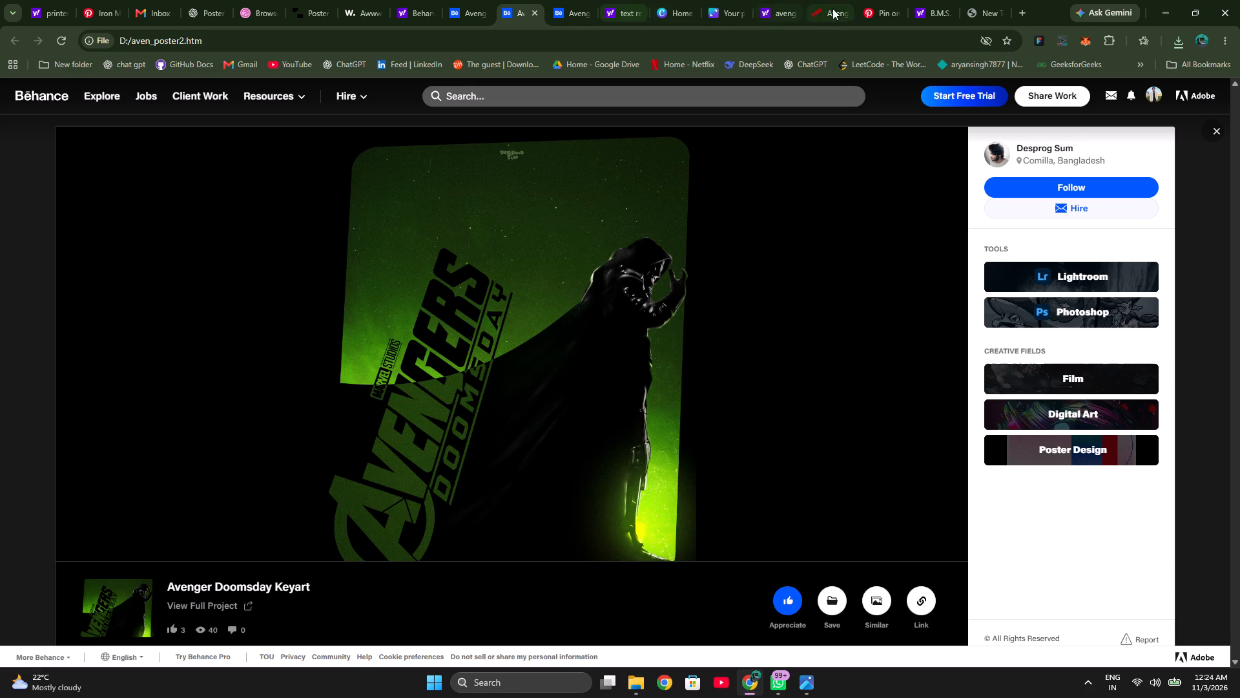
pyautogui.click(670, 9)
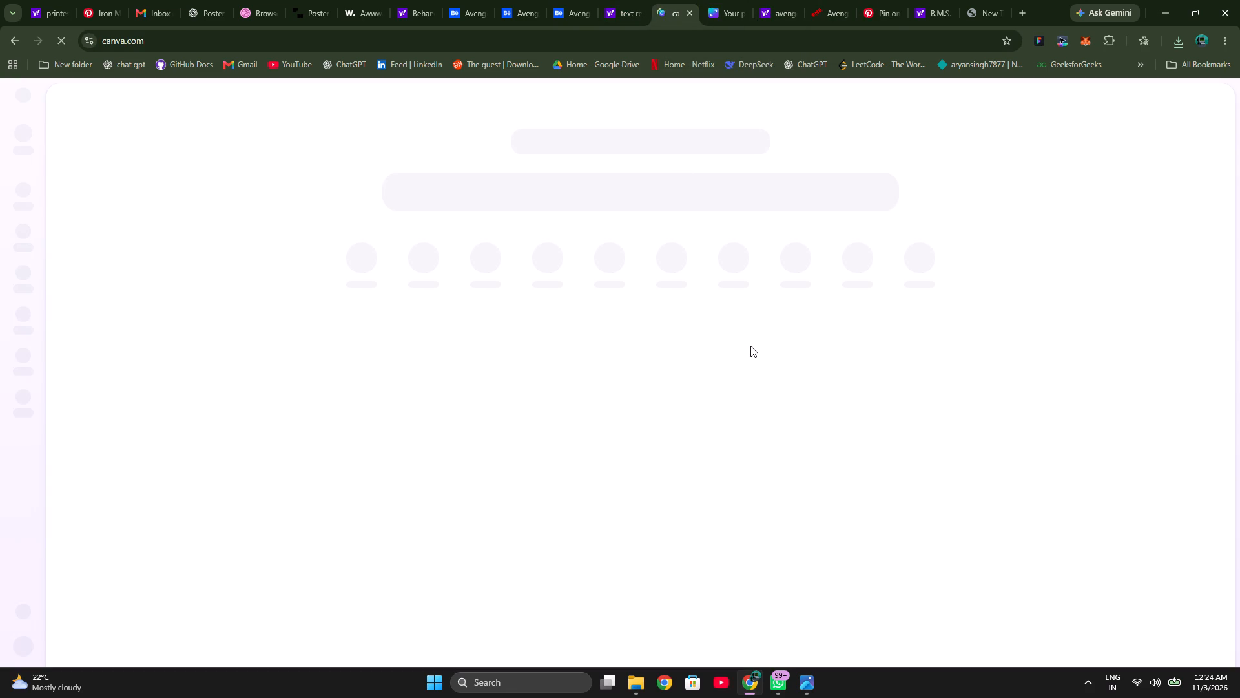
pyautogui.click(725, 8)
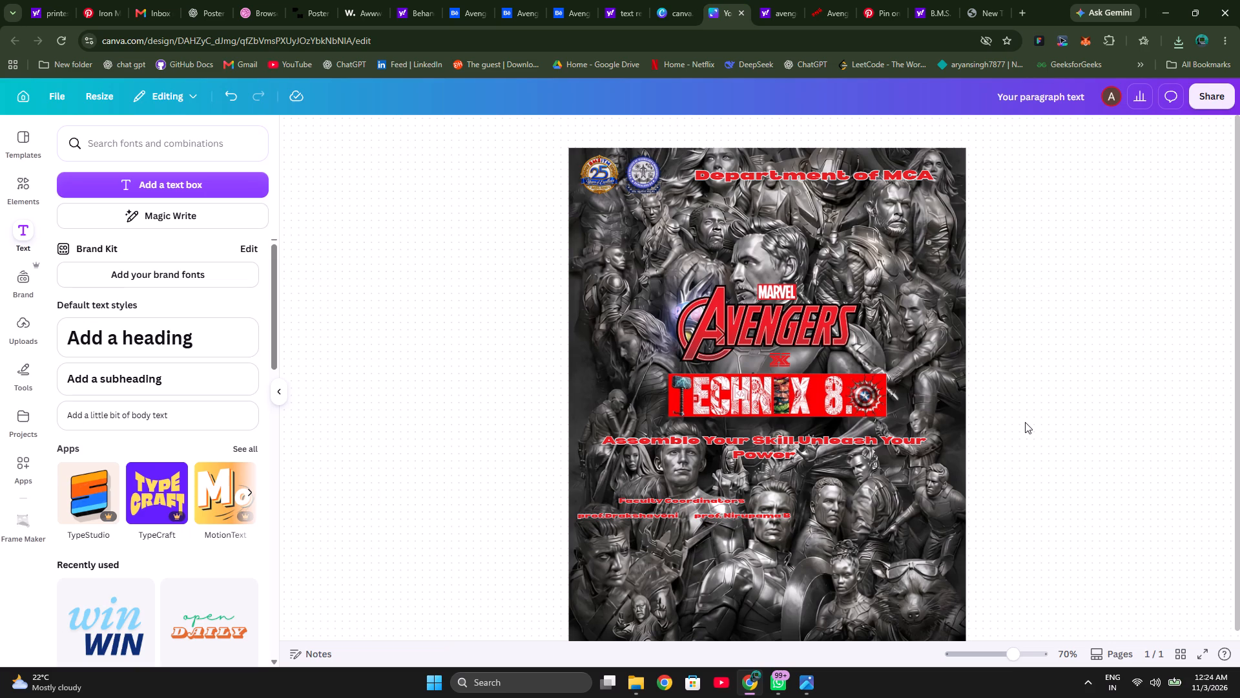
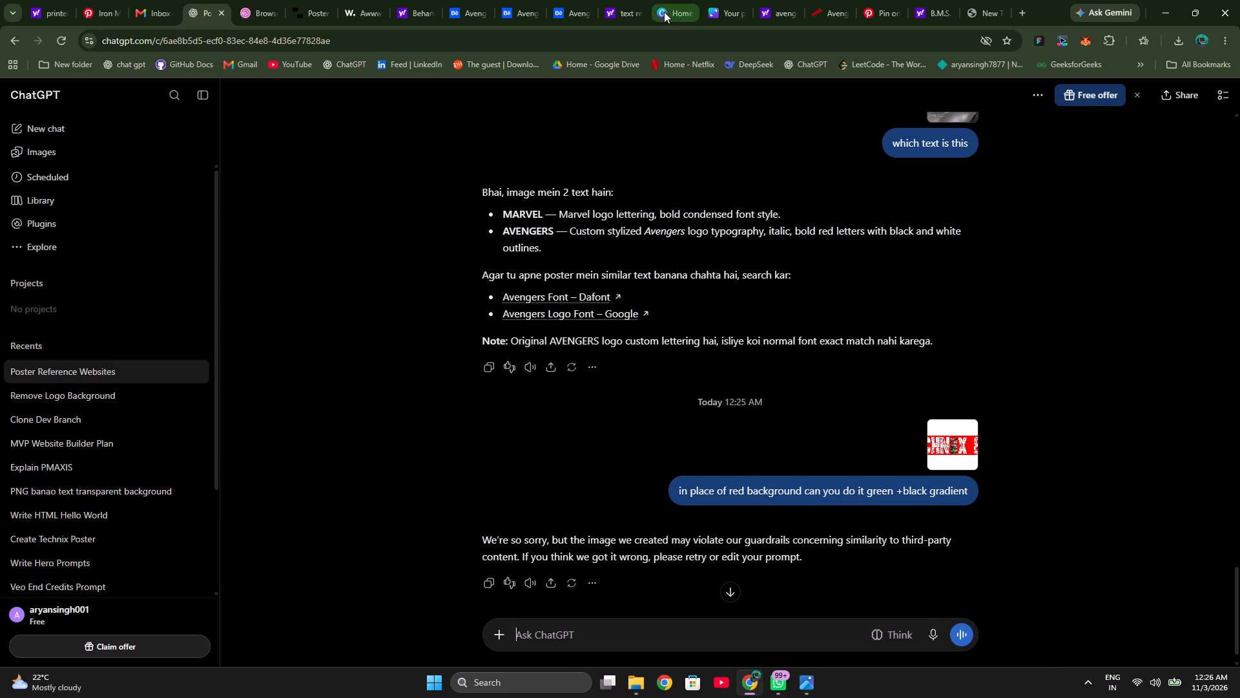
# Switch to the Technix 8.0 poster design in Canva and undo the deletion of the "Faculty Coordinators" heading.
pyautogui.click(732, 14)
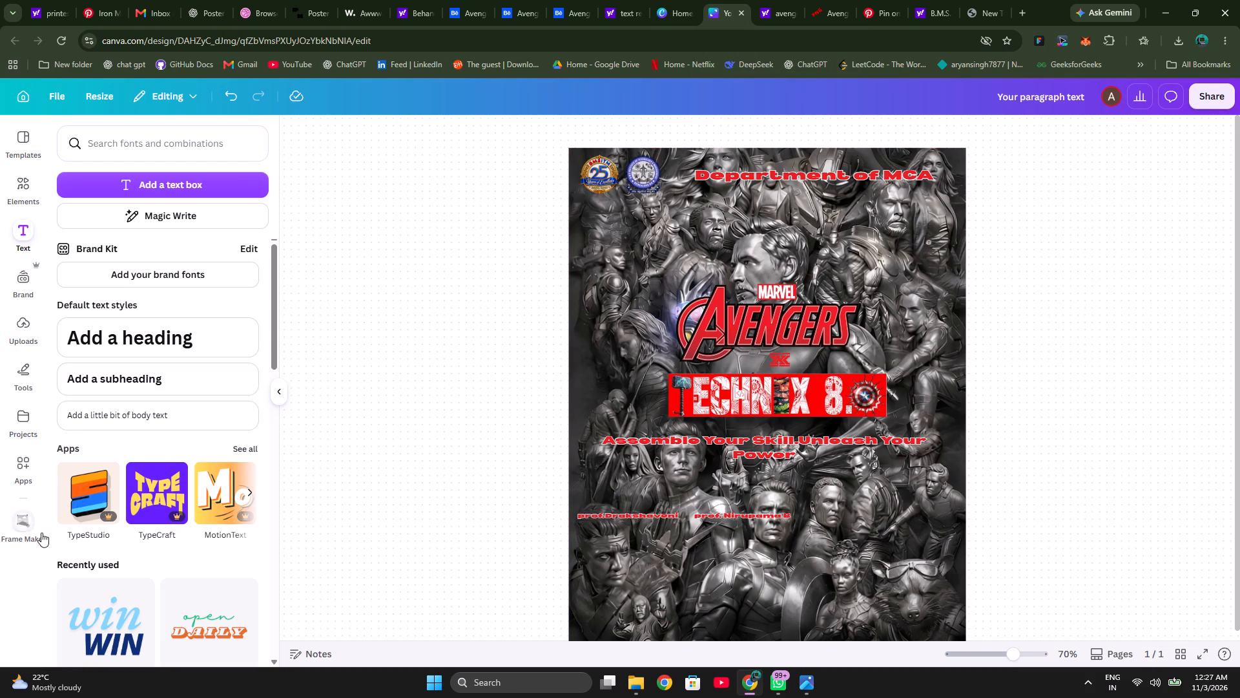
pyautogui.click(258, 96)
pyautogui.doubleClick(258, 96)
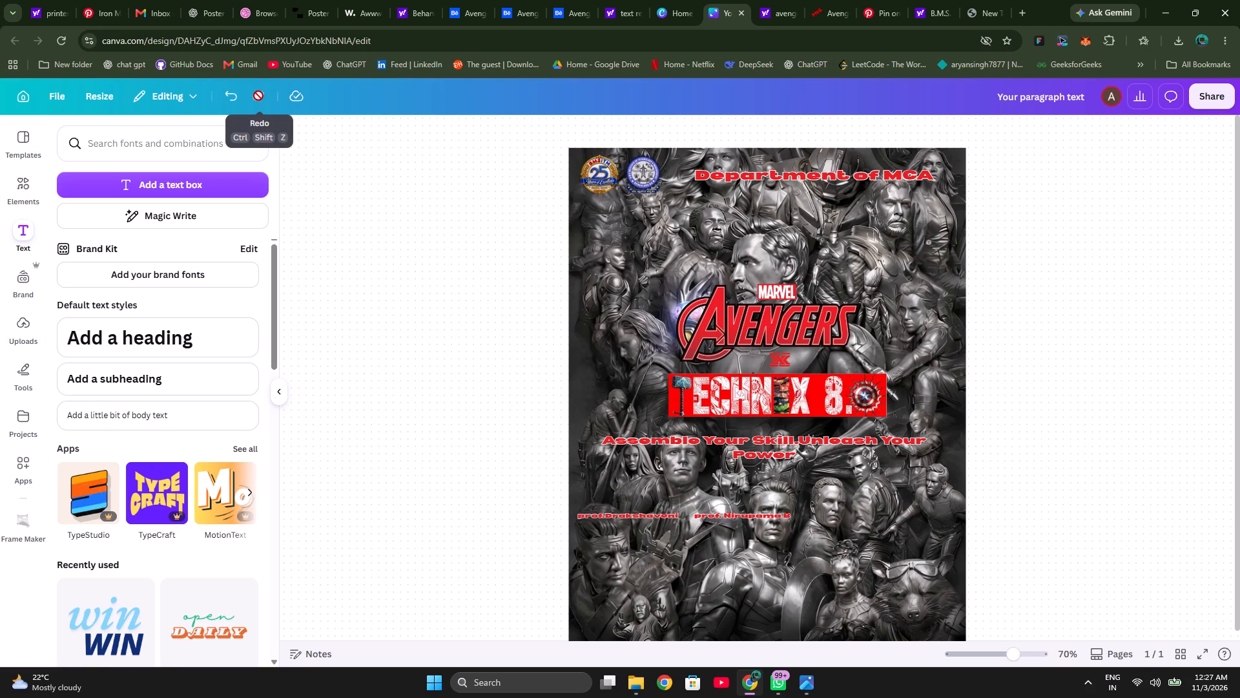
pyautogui.hotkey('ctrl', 'z')
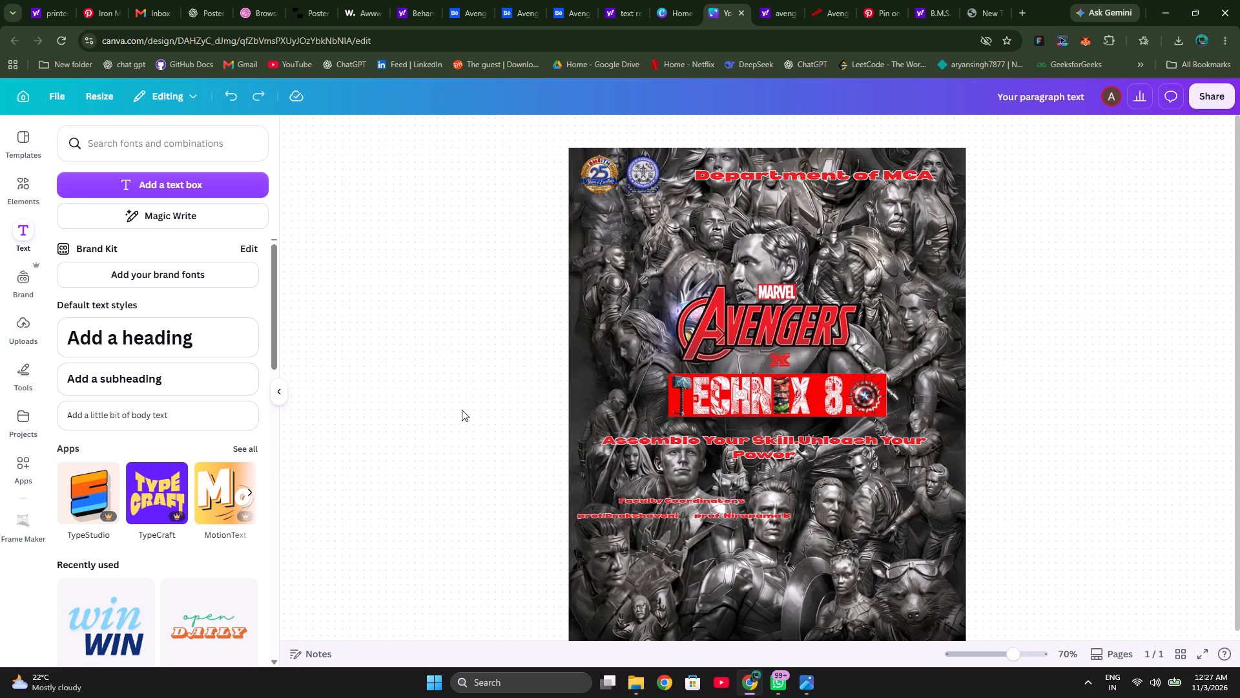
# Duplicate the "Faculty Coordinators" heading and place the copy below the faculty names, aligned with the original heading.
pyautogui.click(877, 522)
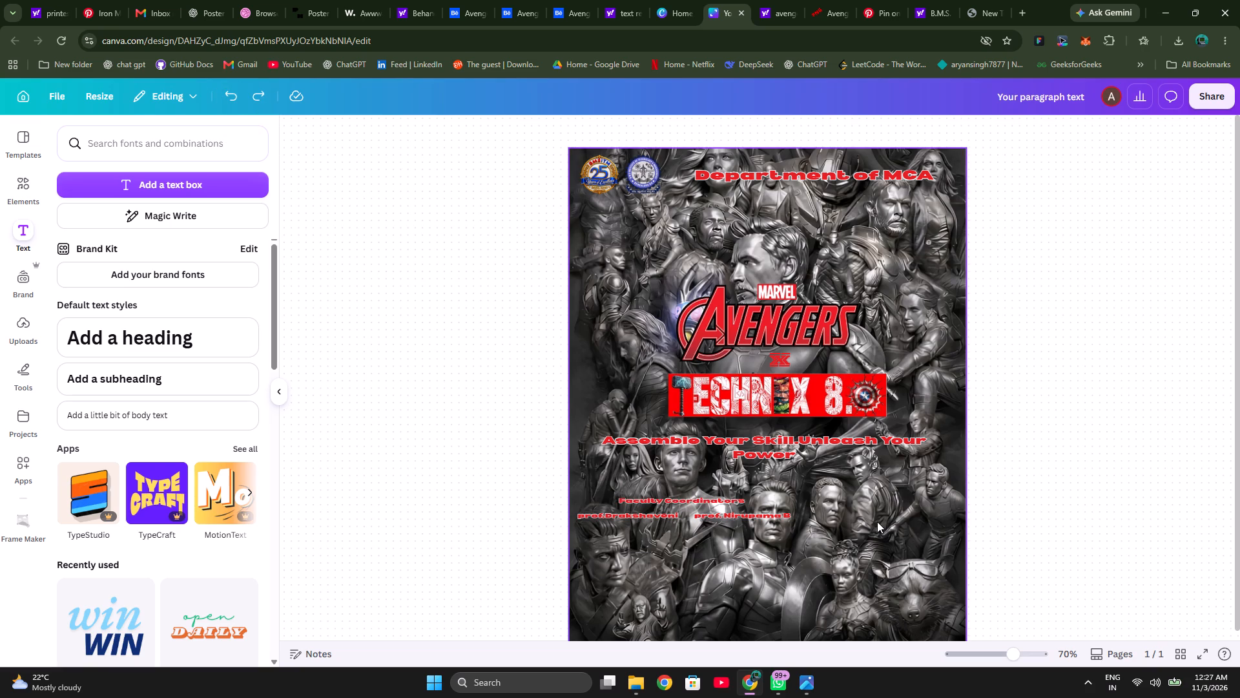
pyautogui.click(748, 500)
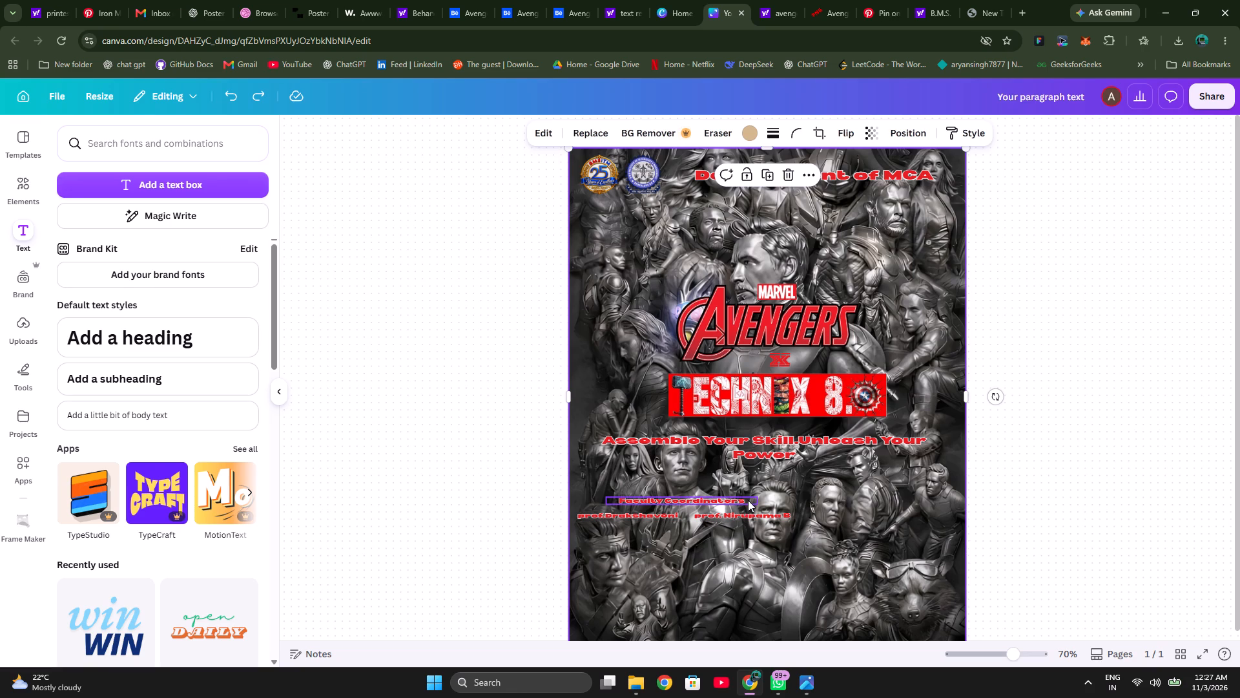
pyautogui.click(681, 471)
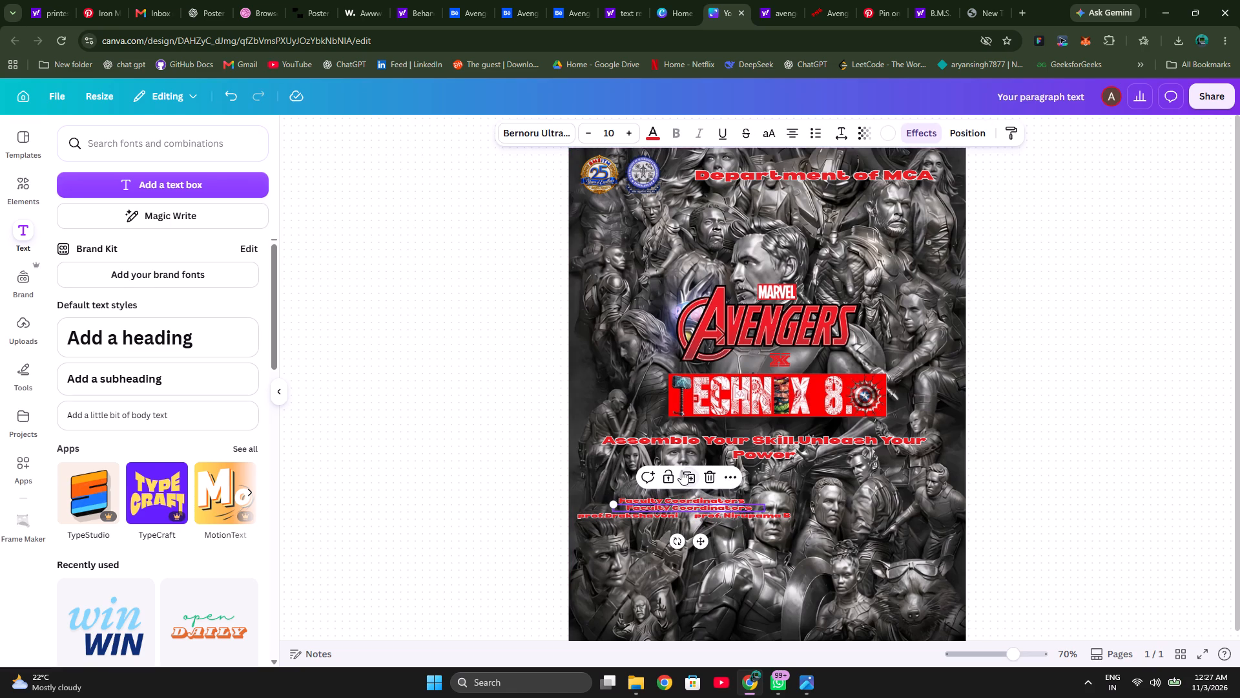
pyautogui.moveTo(699, 541); pyautogui.dragTo(816, 514)
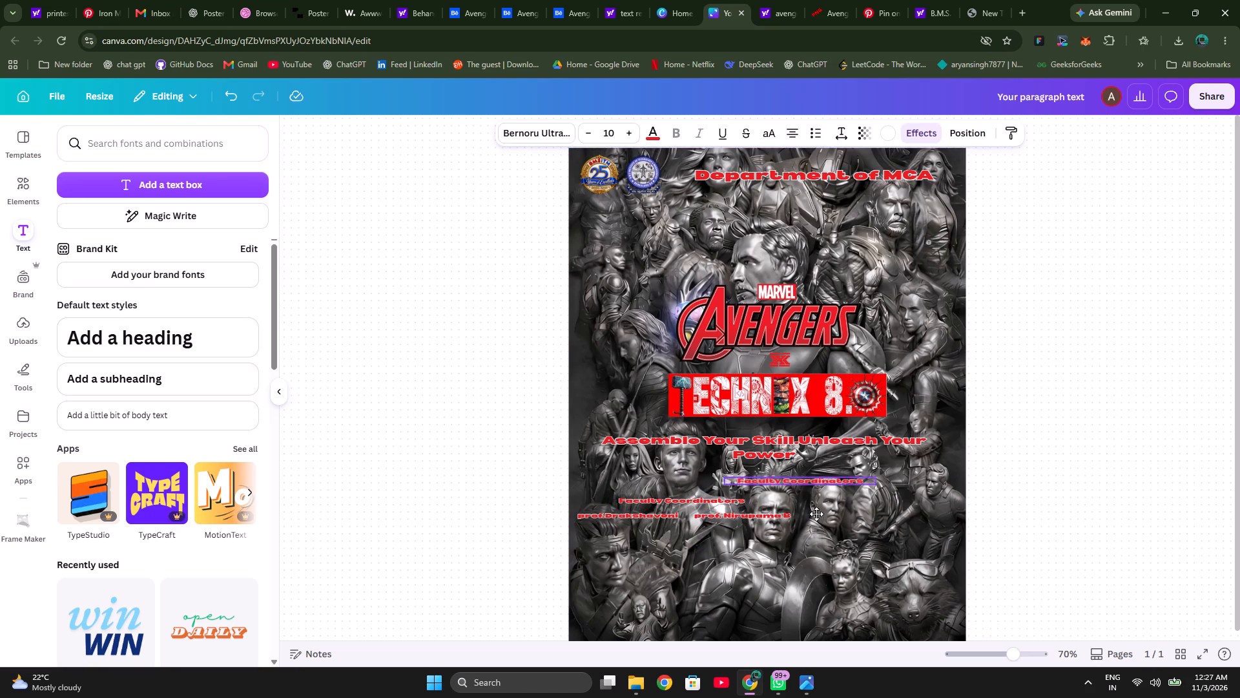
pyautogui.moveTo(816, 514); pyautogui.dragTo(714, 597)
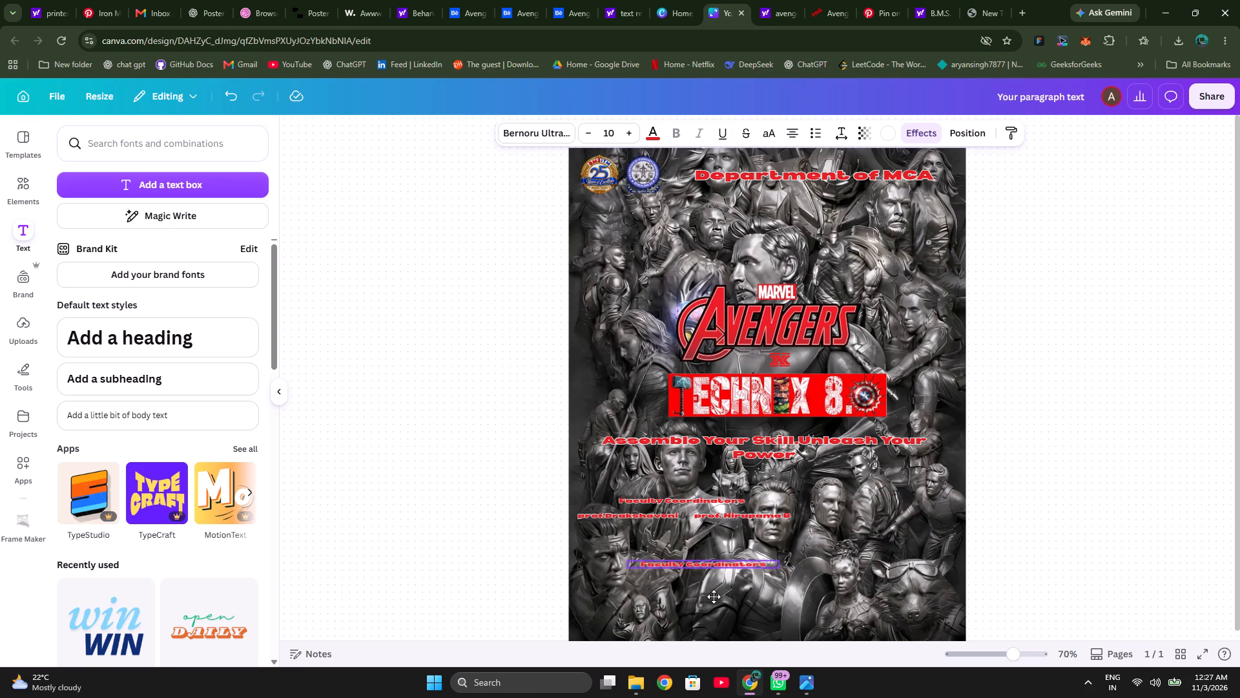
pyautogui.moveTo(714, 597); pyautogui.dragTo(695, 569)
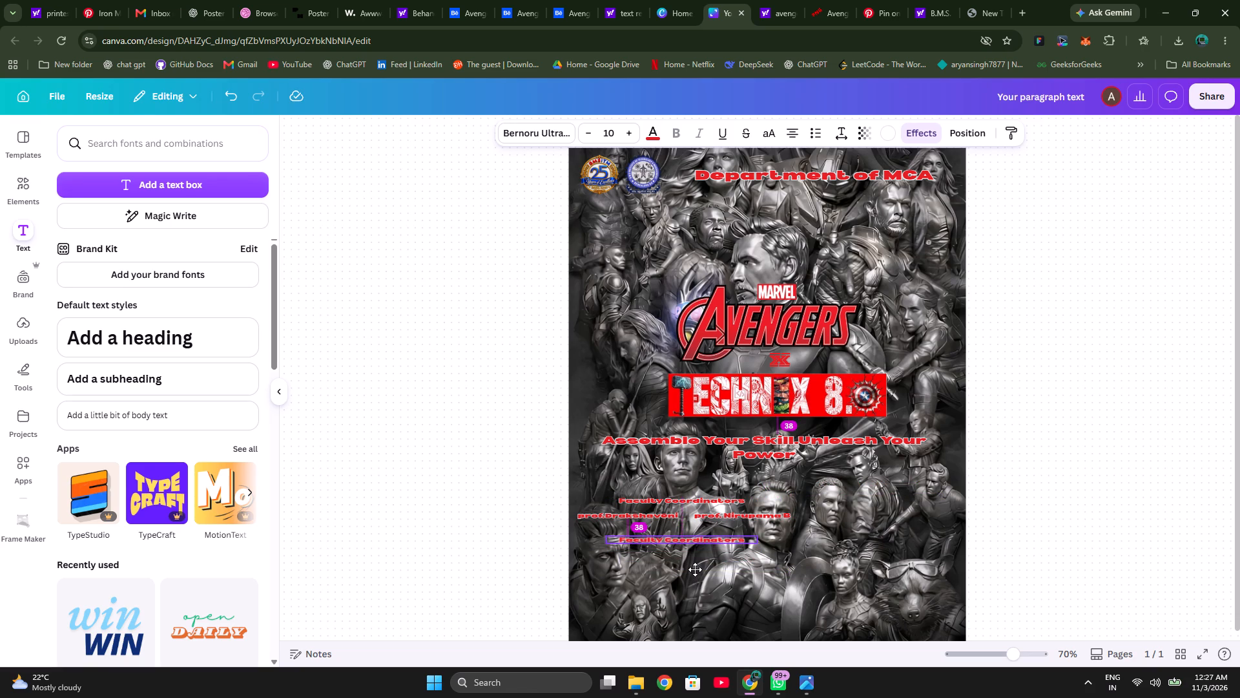
pyautogui.moveTo(695, 569); pyautogui.dragTo(695, 571)
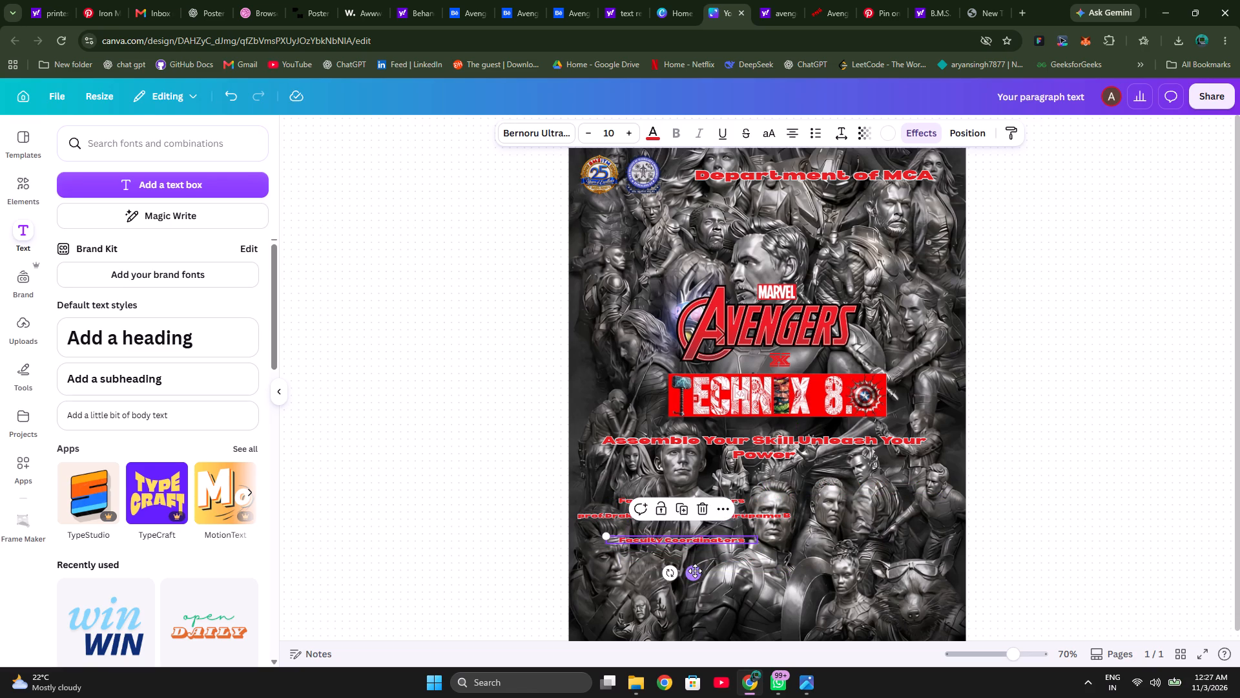
pyautogui.moveTo(694, 575); pyautogui.dragTo(694, 571)
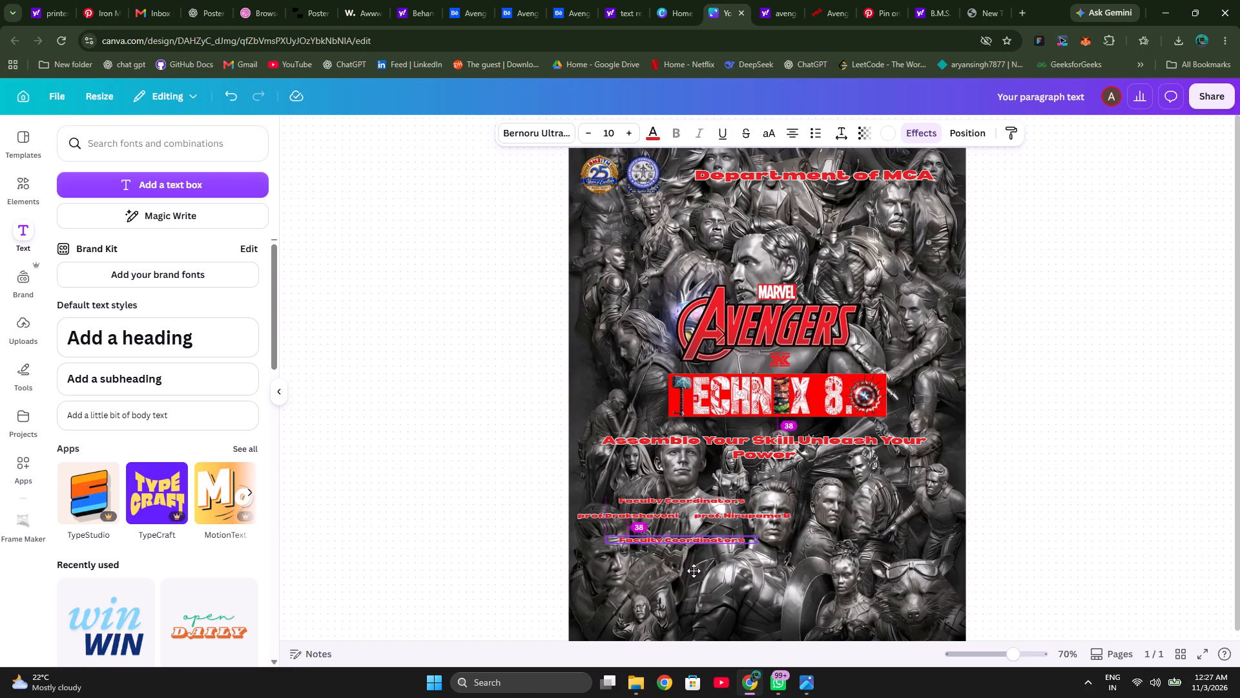
pyautogui.moveTo(694, 571); pyautogui.dragTo(699, 568)
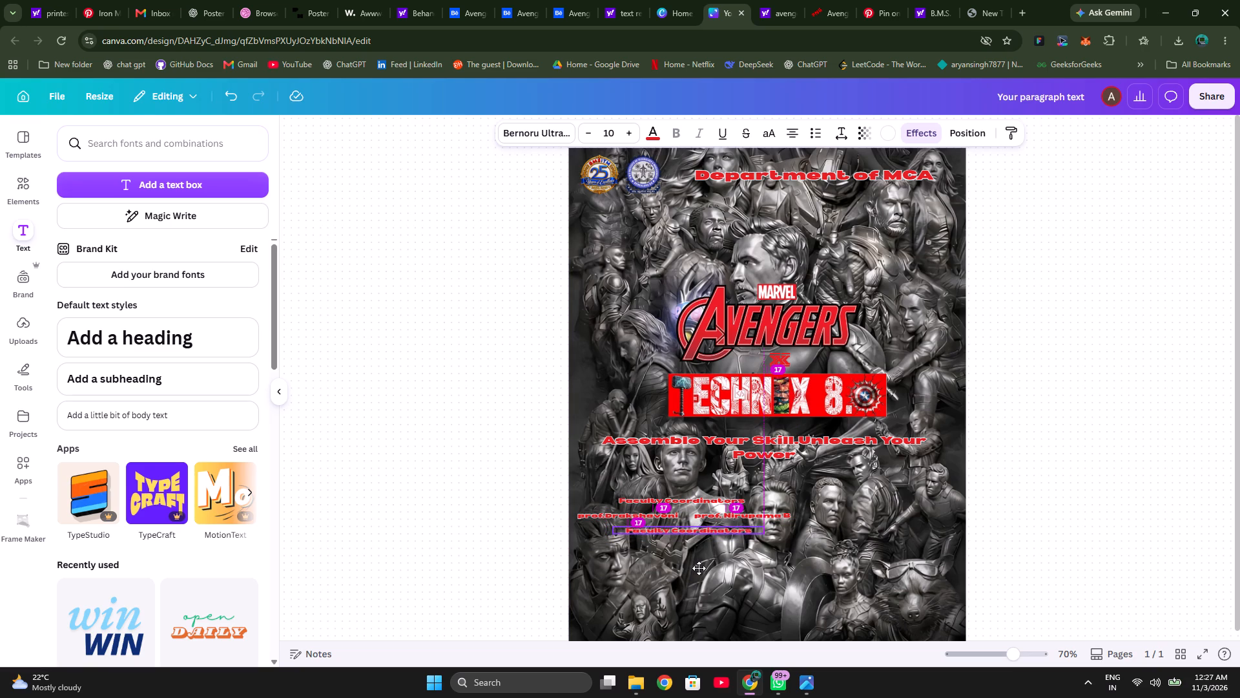
pyautogui.moveTo(699, 568); pyautogui.dragTo(697, 568)
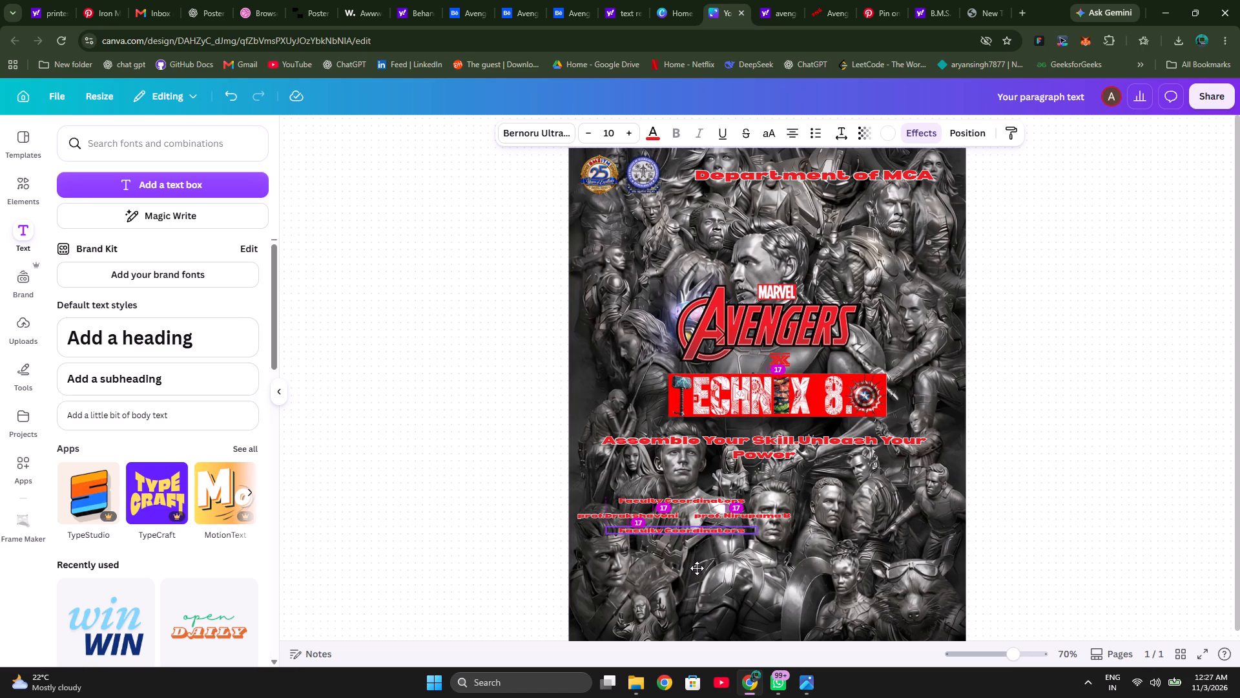
pyautogui.moveTo(697, 568); pyautogui.dragTo(697, 568)
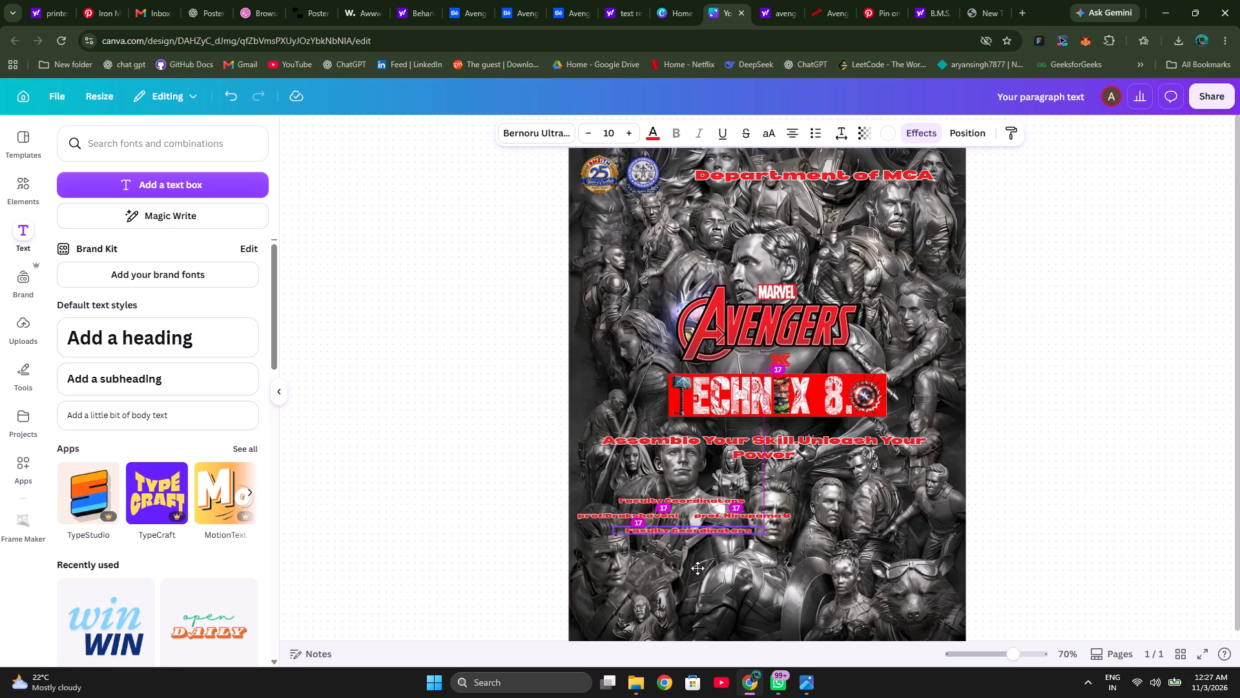
pyautogui.moveTo(697, 568); pyautogui.dragTo(696, 569)
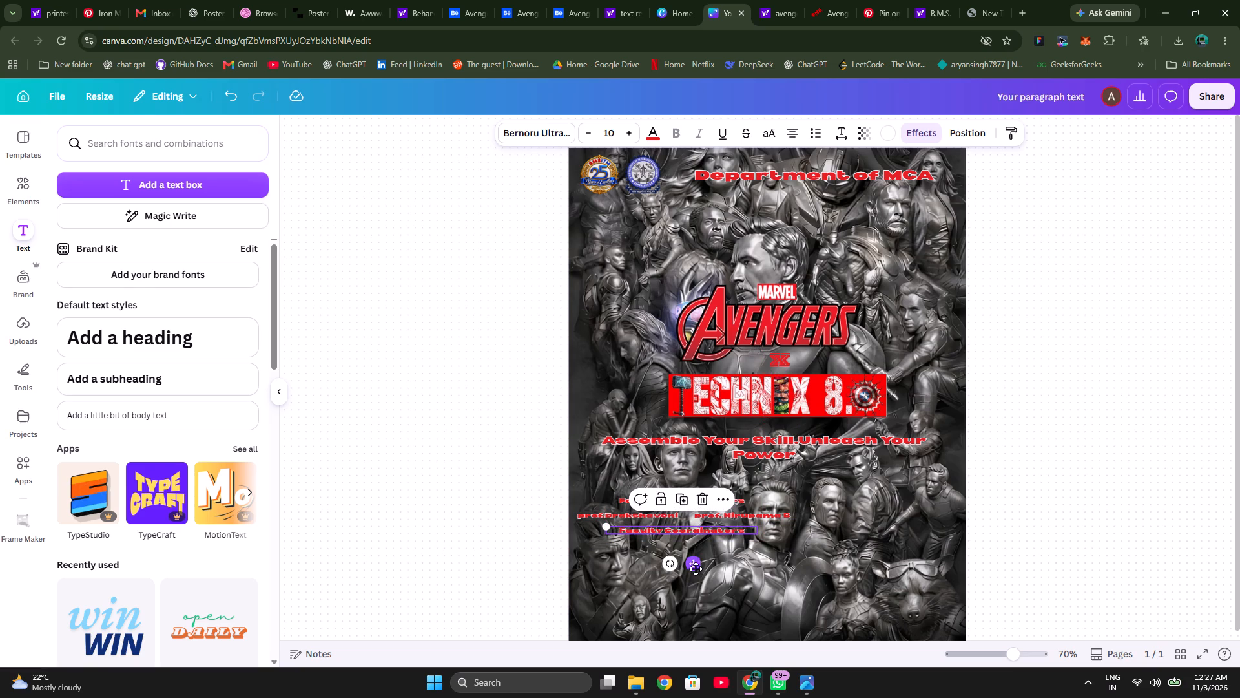
# Change the duplicated heading's text to "Student Coordinators".
pyautogui.click(745, 529)
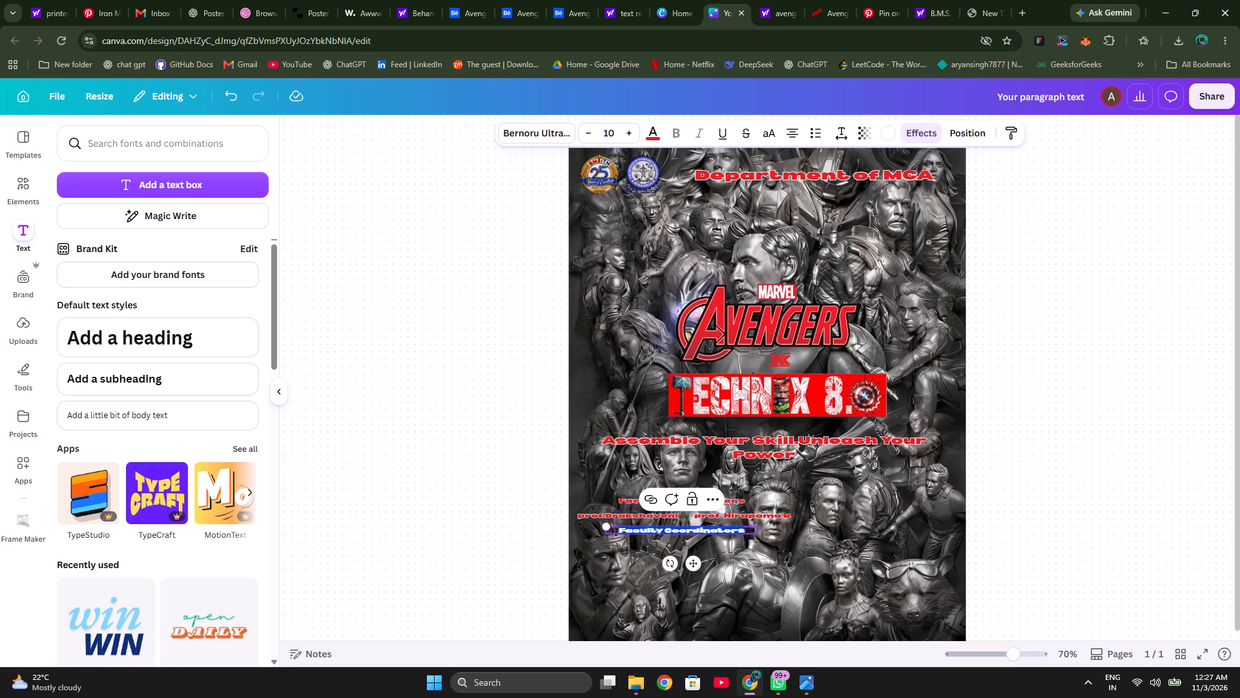
pyautogui.click(668, 529)
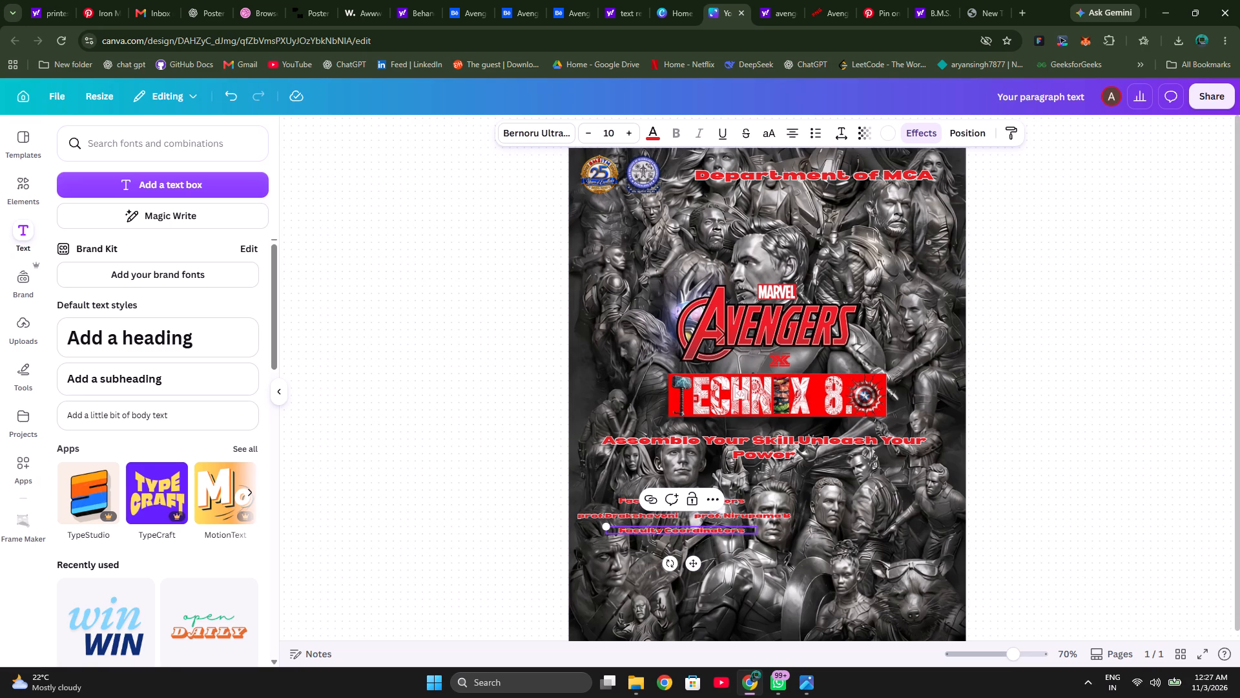
pyautogui.click(668, 529)
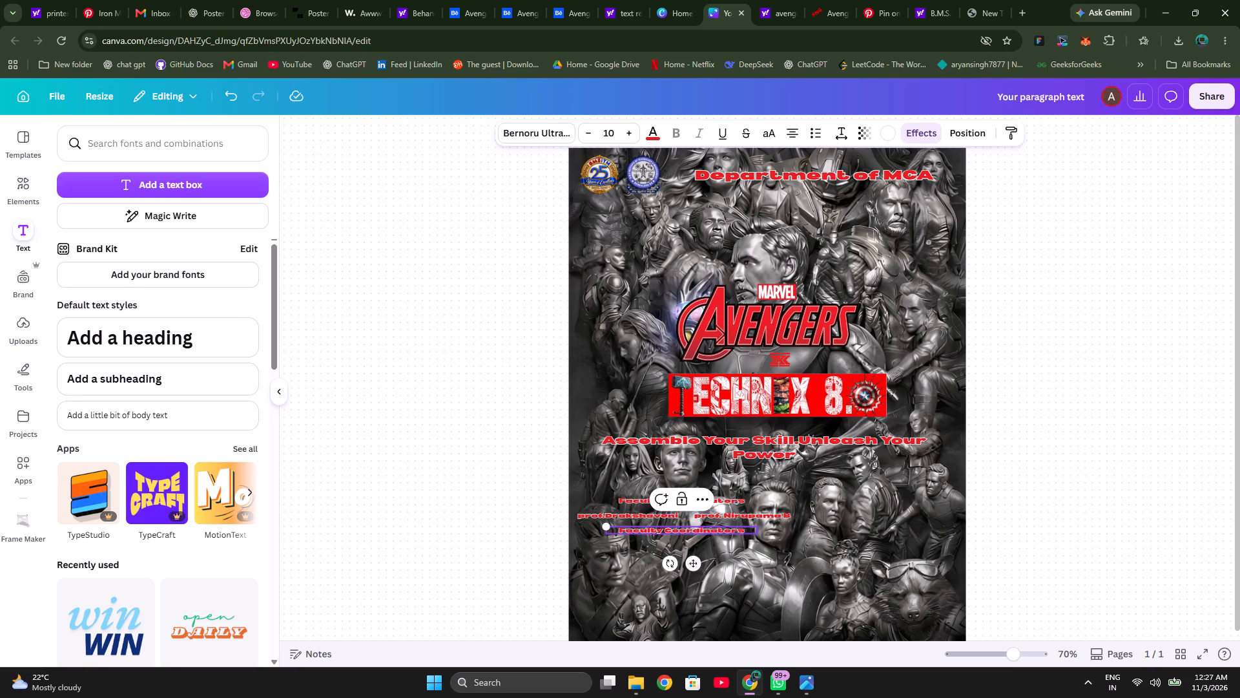
pyautogui.press('BackSpace')
pyautogui.press('BackSpace')
pyautogui.press('BackSpace')
pyautogui.press('BackSpace')
pyautogui.press('BackSpace')
pyautogui.press('BackSpace')
pyautogui.press('BackSpace')
pyautogui.press('BackSpace')
pyautogui.press('BackSpace')
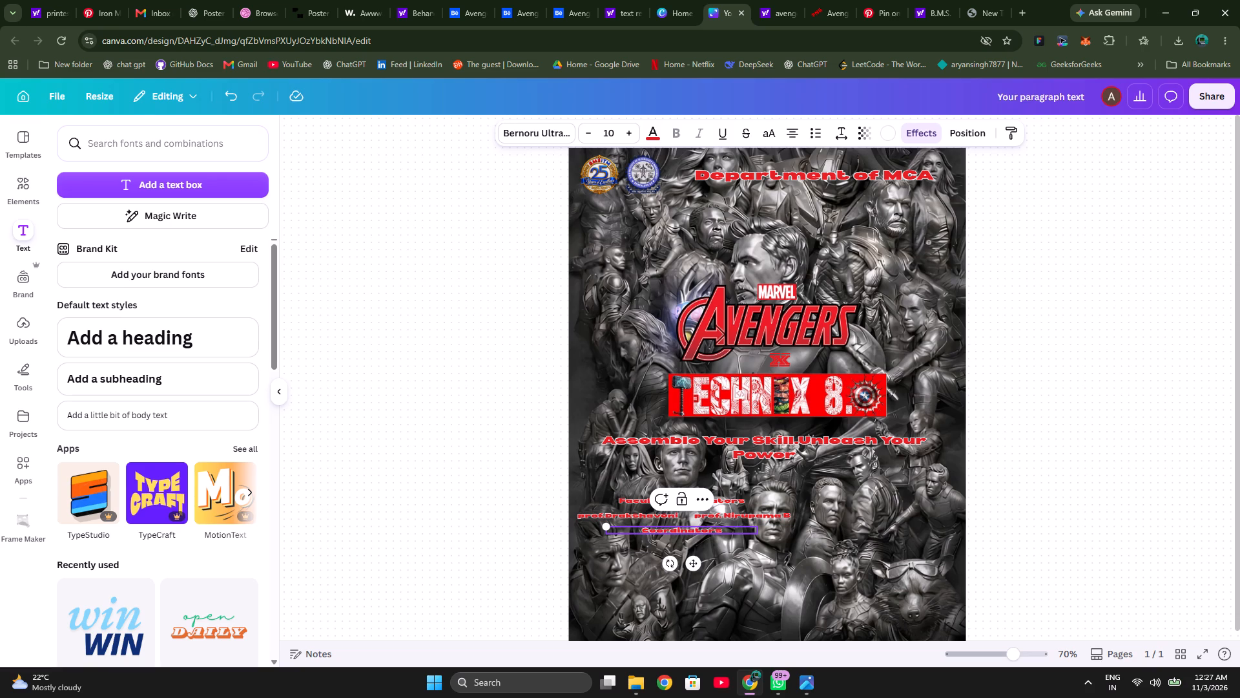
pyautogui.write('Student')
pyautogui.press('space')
pyautogui.click(772, 531)
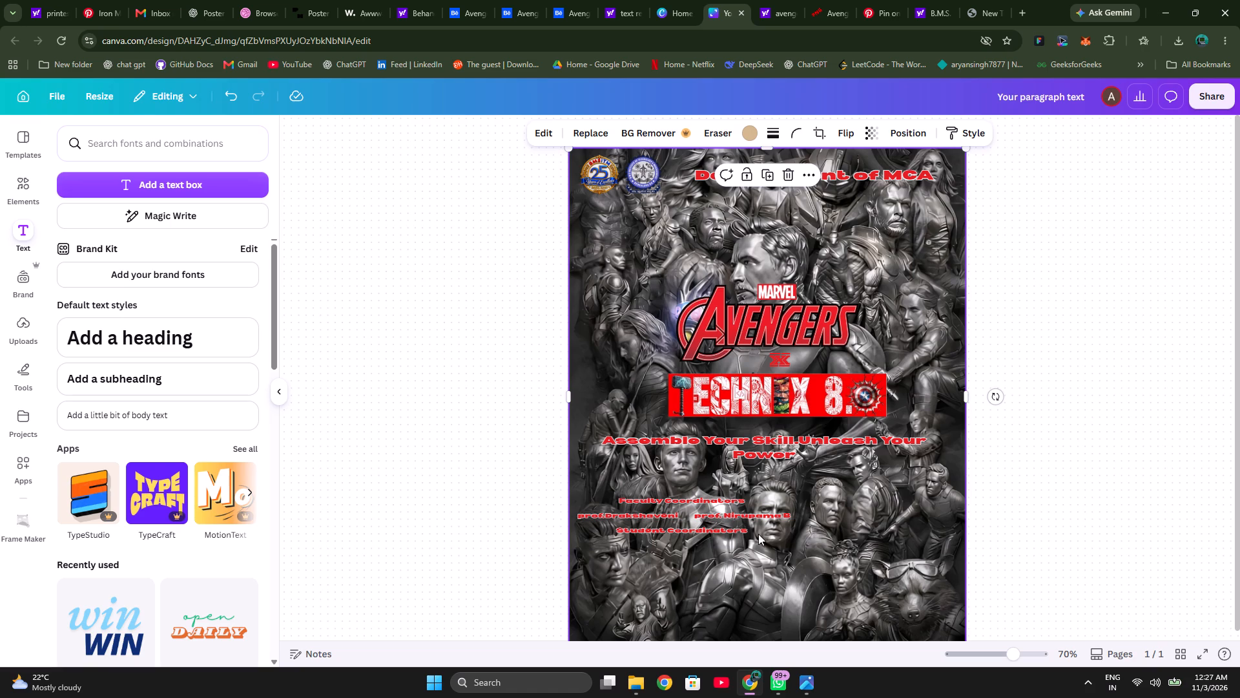
pyautogui.click(758, 534)
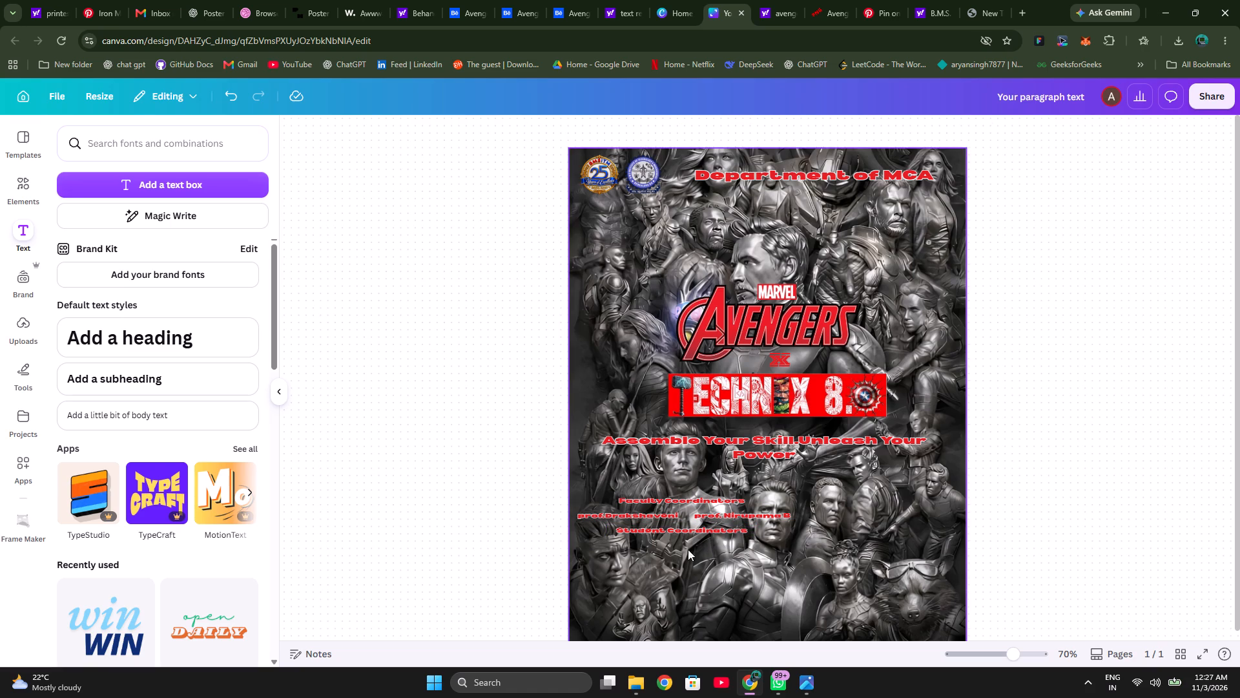
# Duplicate the first faculty coordinator's name and place the copy below the "Student Coordinators" heading, aligned with the original name.
pyautogui.click(630, 515)
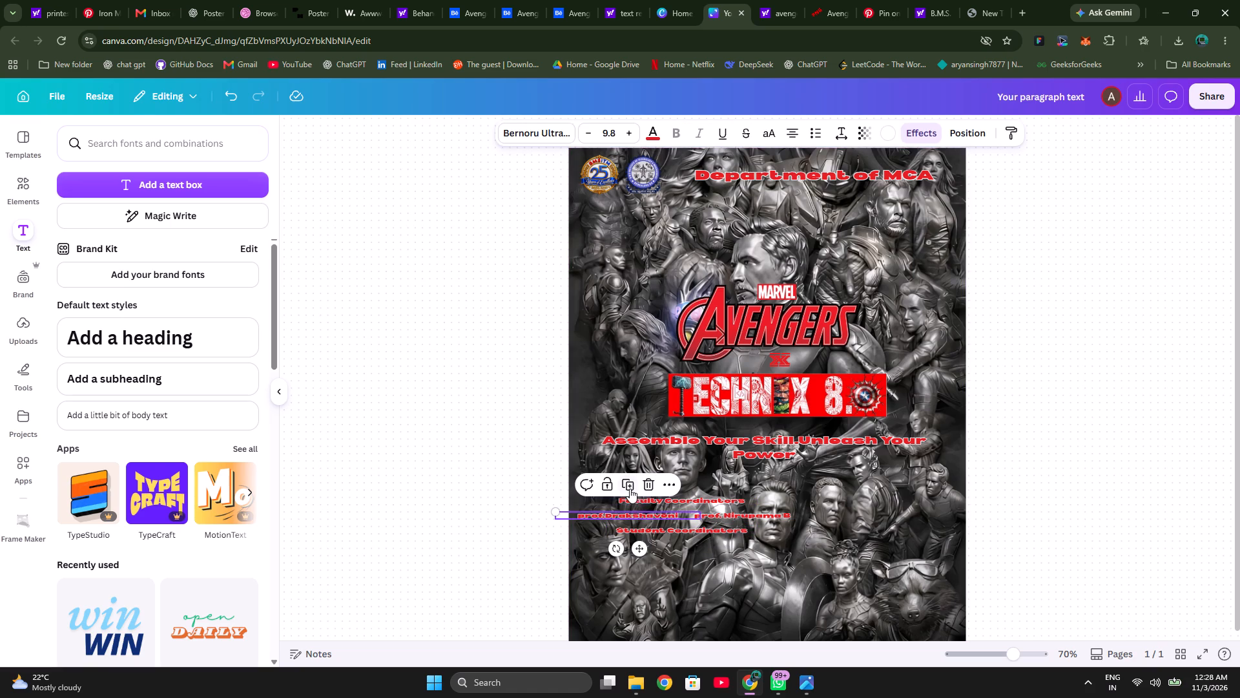
pyautogui.click(630, 487)
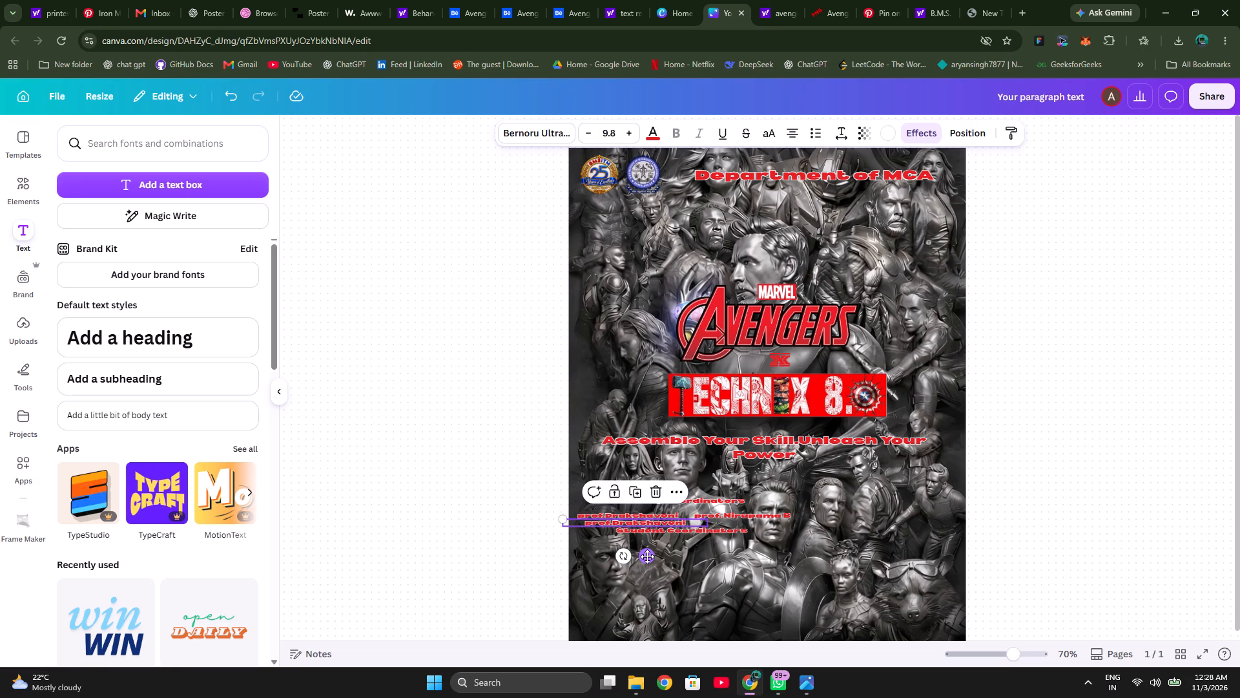
pyautogui.moveTo(647, 556); pyautogui.dragTo(645, 579)
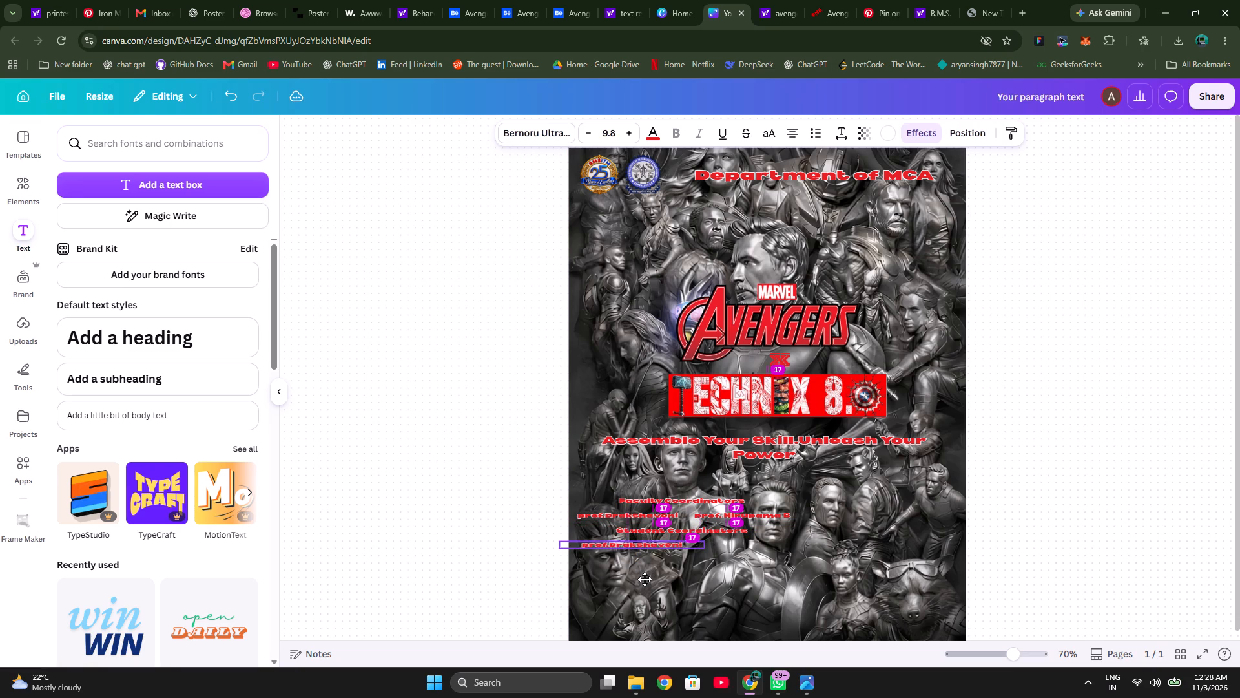
pyautogui.moveTo(645, 579); pyautogui.dragTo(643, 578)
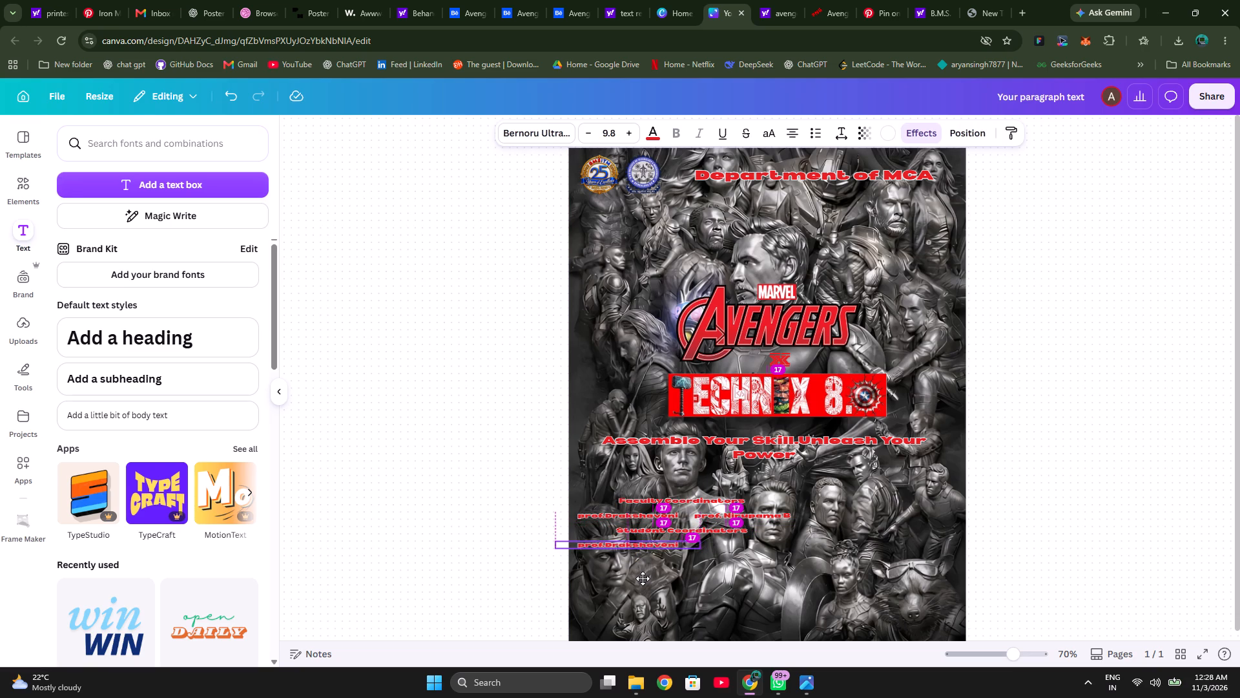
pyautogui.moveTo(643, 578); pyautogui.dragTo(643, 578)
# Replace the text of the duplicated name below "Student Coordinators" with a student coordinator's name.
pyautogui.click(679, 542)
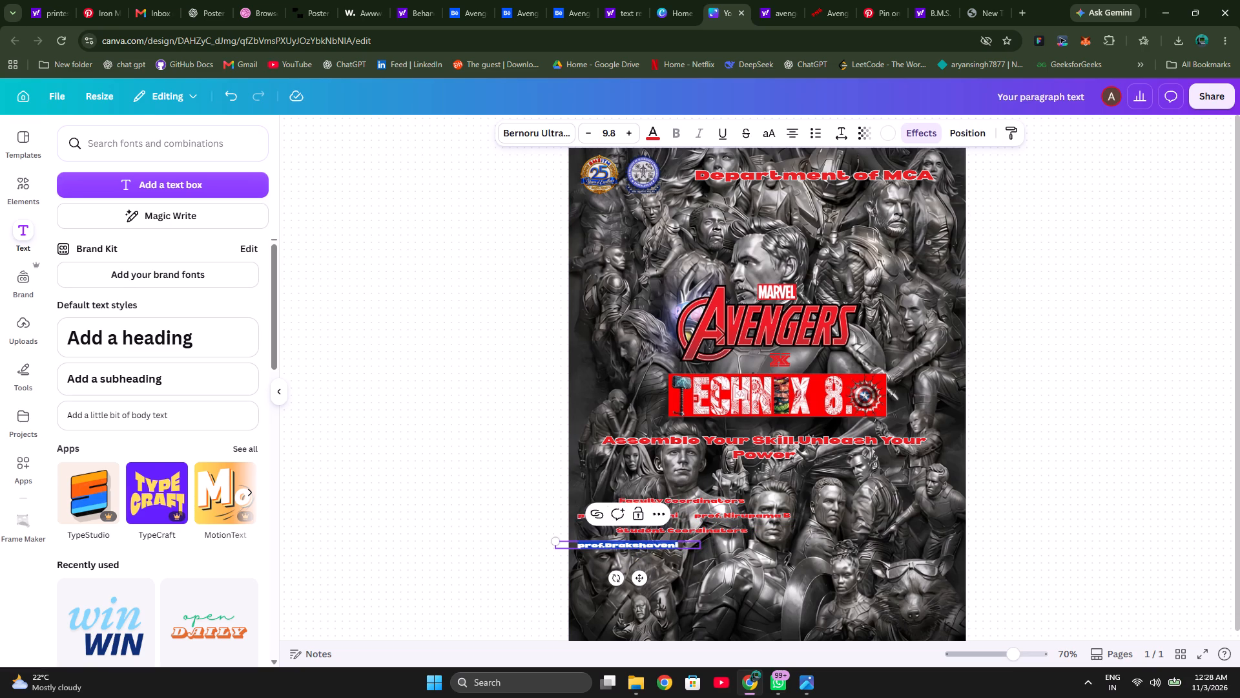
pyautogui.press('BackSpace')
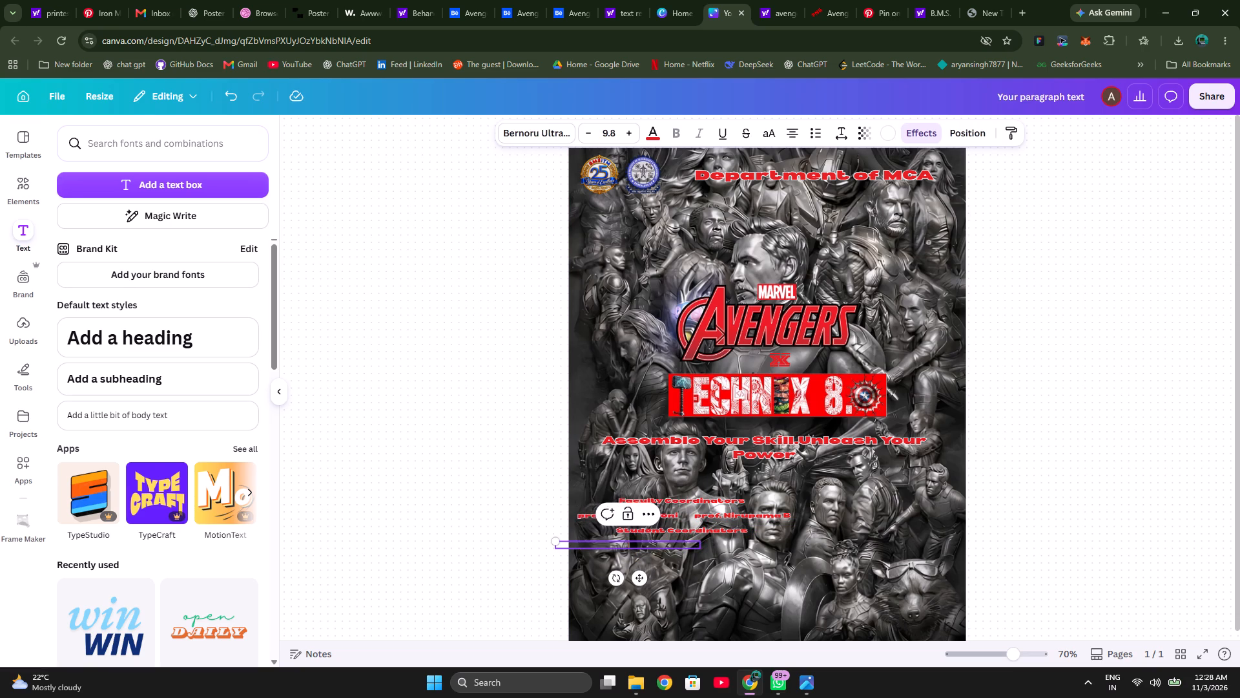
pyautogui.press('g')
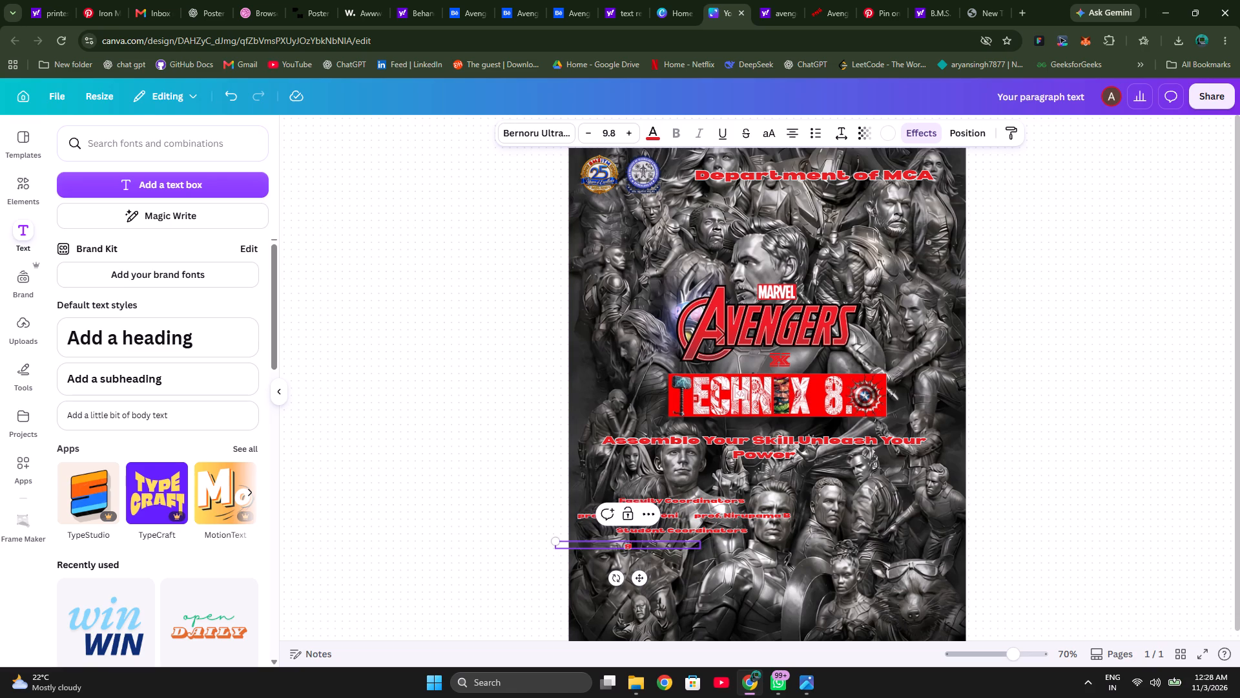
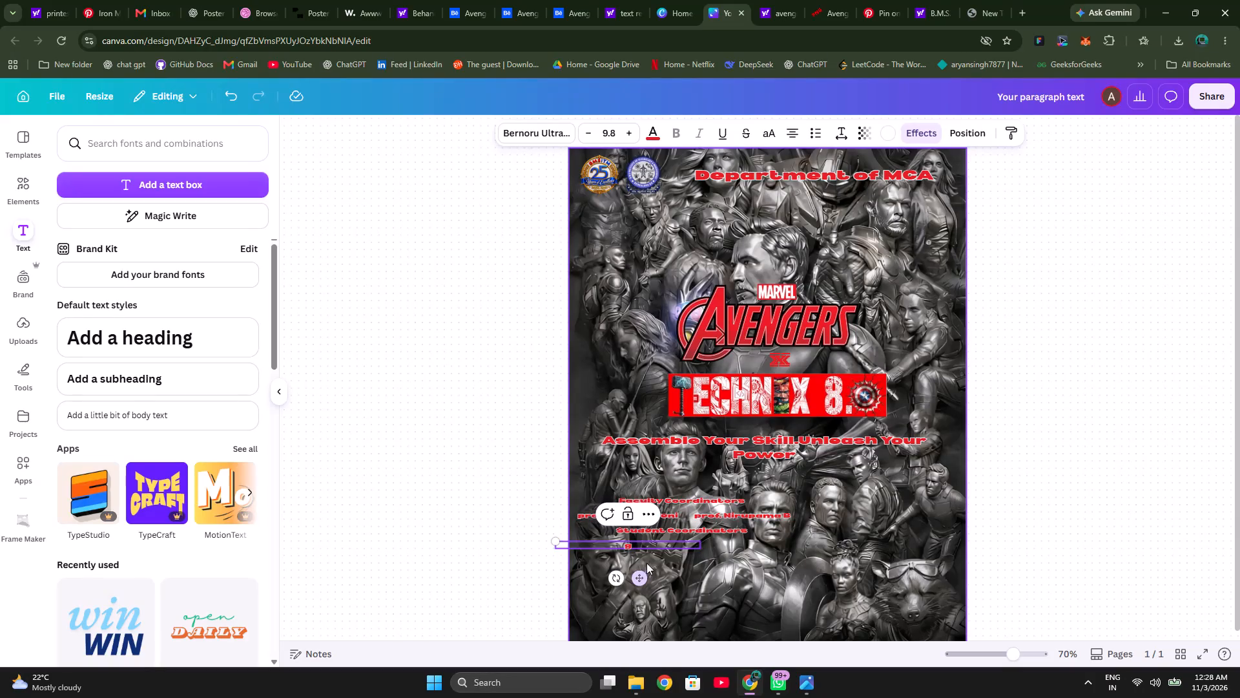
# Complete the first student coordinator's name in the text below the "Student Coordinators" heading.
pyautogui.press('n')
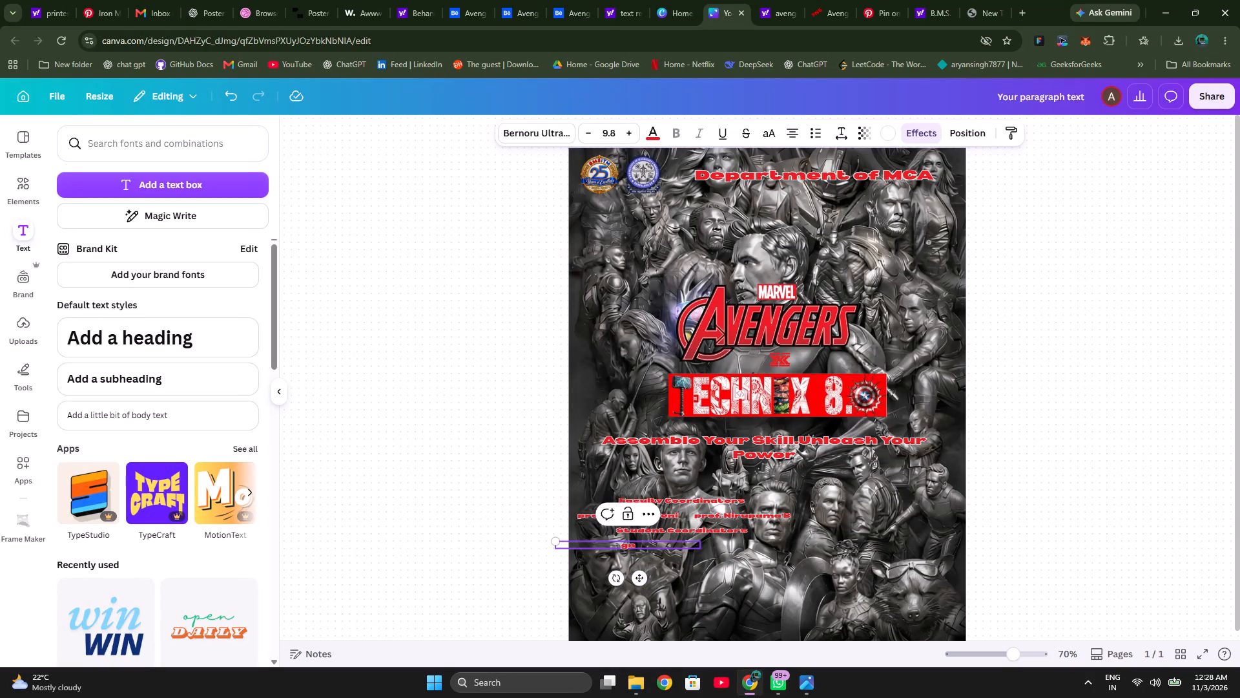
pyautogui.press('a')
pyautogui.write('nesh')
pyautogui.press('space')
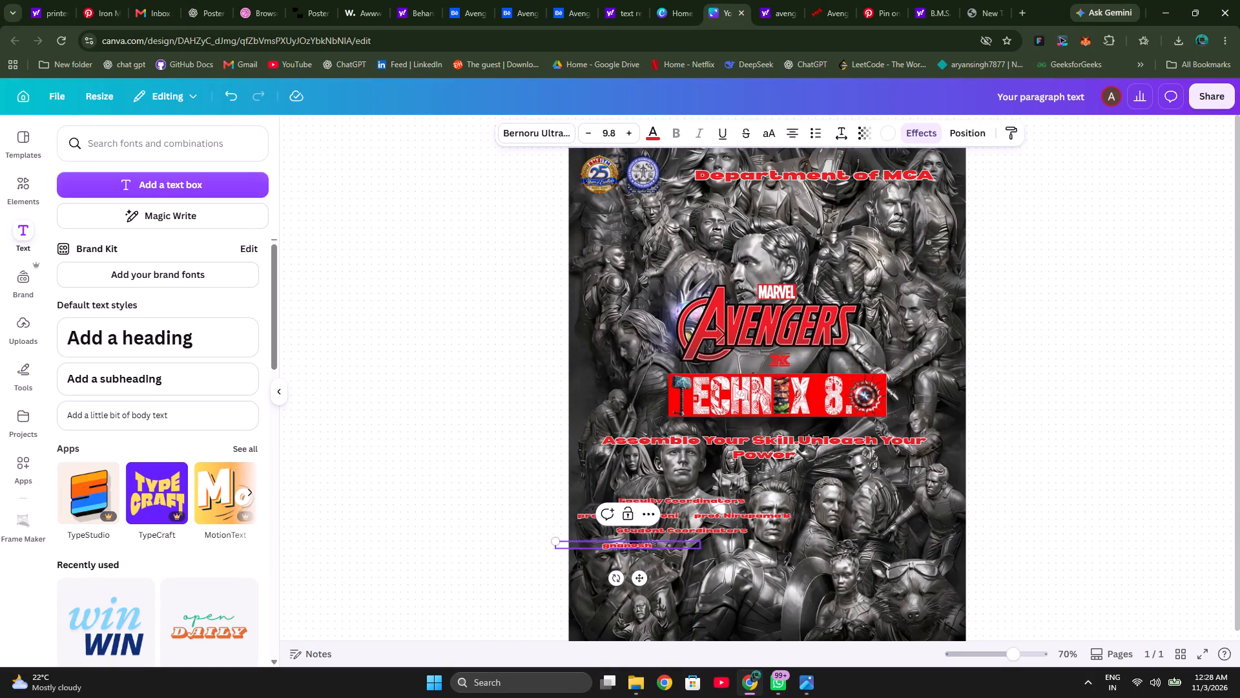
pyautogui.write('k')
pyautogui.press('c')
pyautogui.click(769, 553)
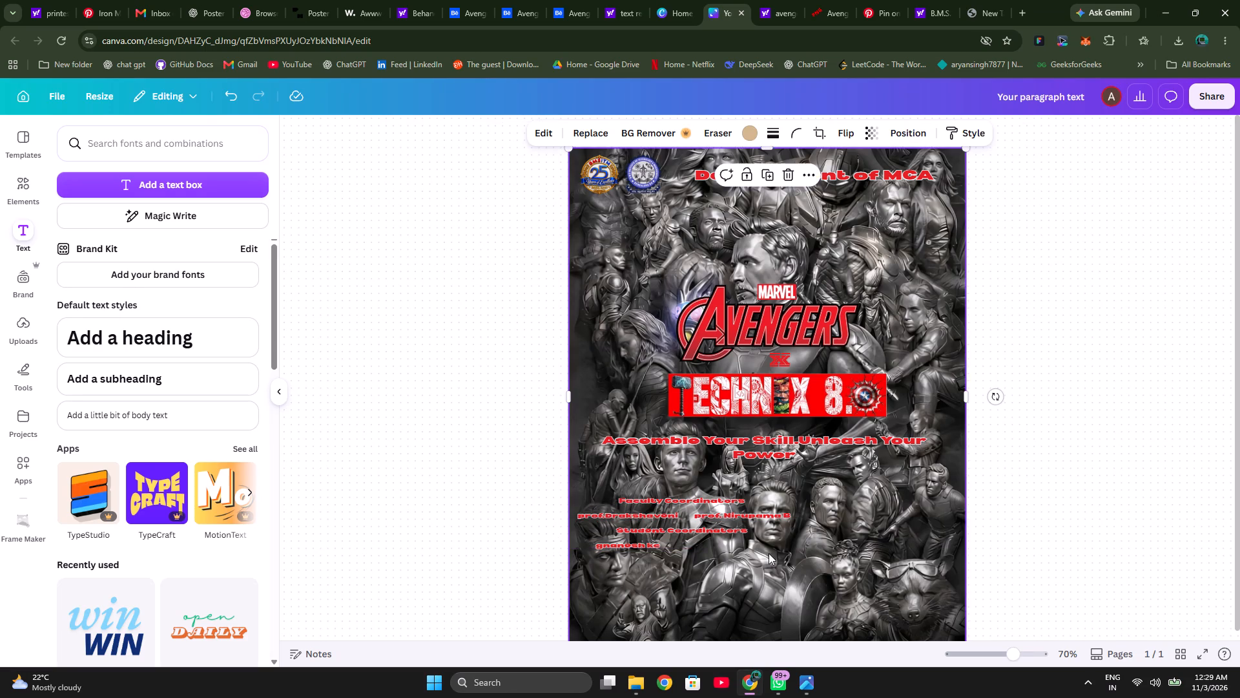
# Shift the first student coordinator's name sideways so it starts in line with the first faculty coordinator's name.
pyautogui.click(615, 546)
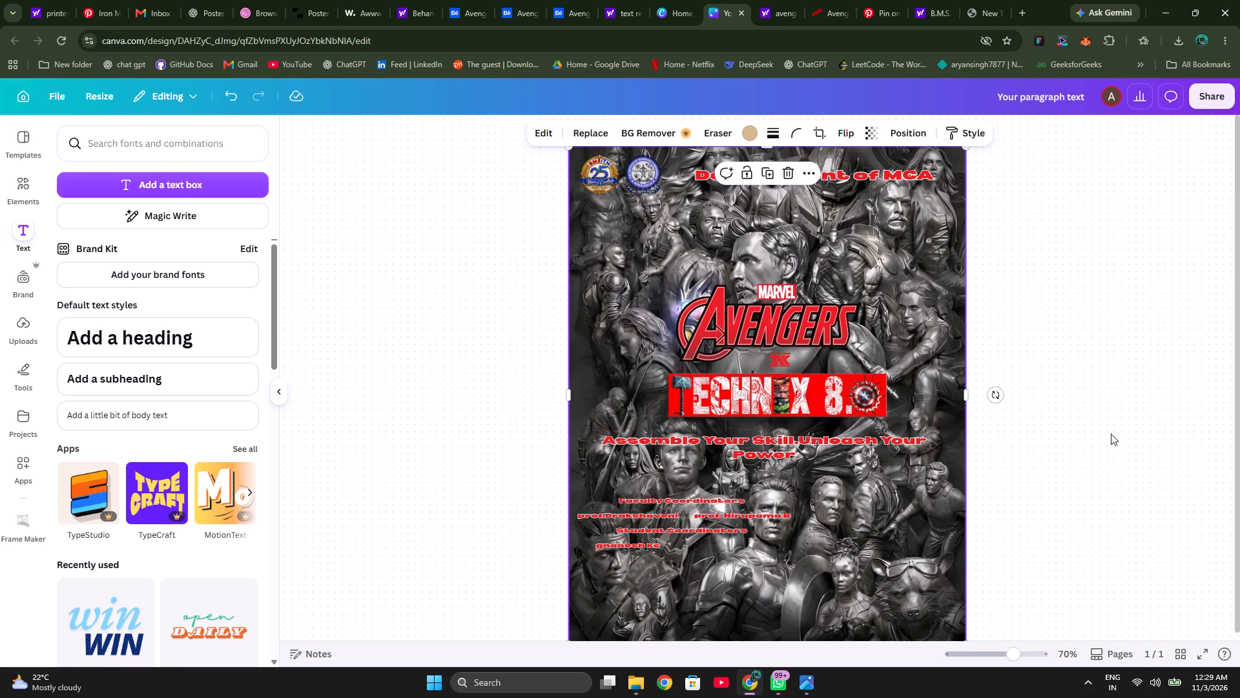
pyautogui.click(630, 544)
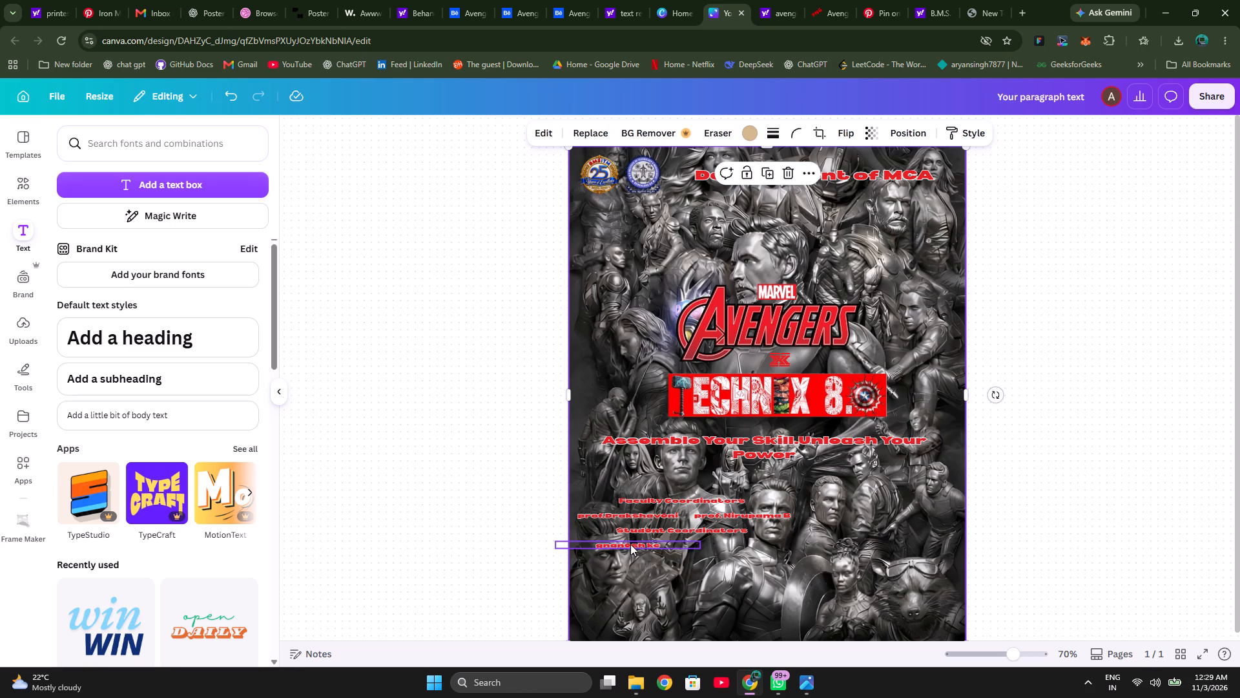
pyautogui.moveTo(630, 544); pyautogui.dragTo(614, 544)
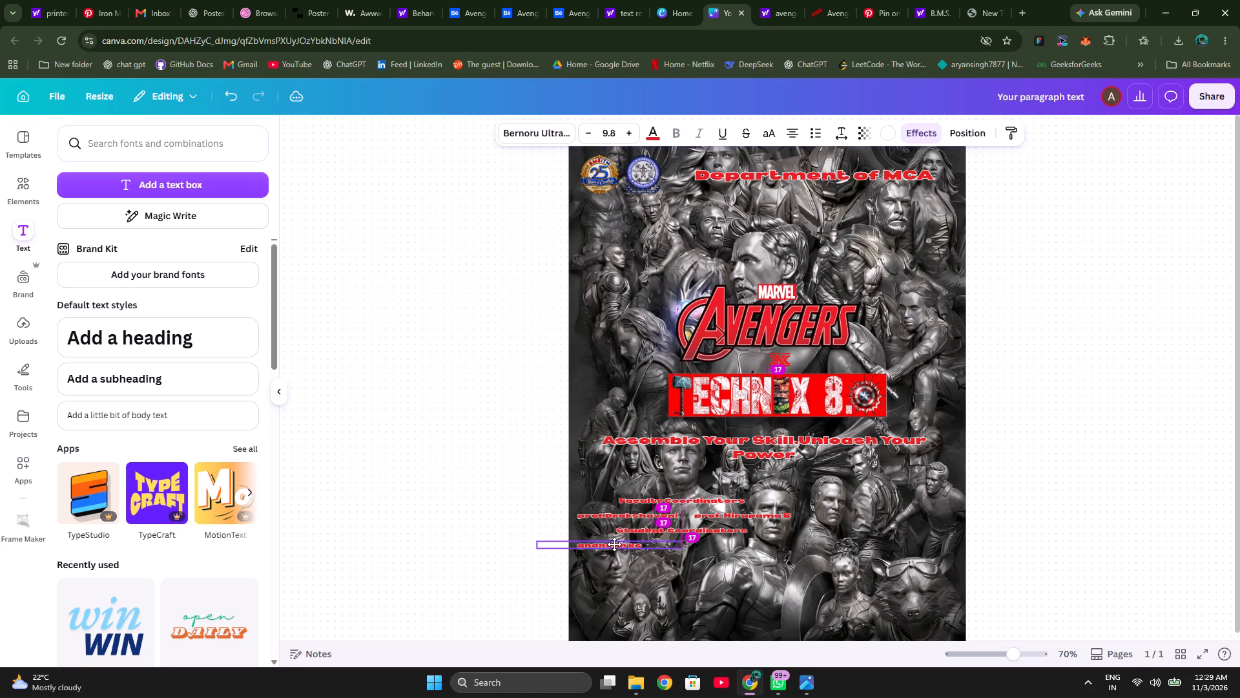
pyautogui.moveTo(614, 544); pyautogui.dragTo(616, 544)
pyautogui.moveTo(612, 547); pyautogui.dragTo(604, 547)
pyautogui.moveTo(604, 547); pyautogui.dragTo(606, 547)
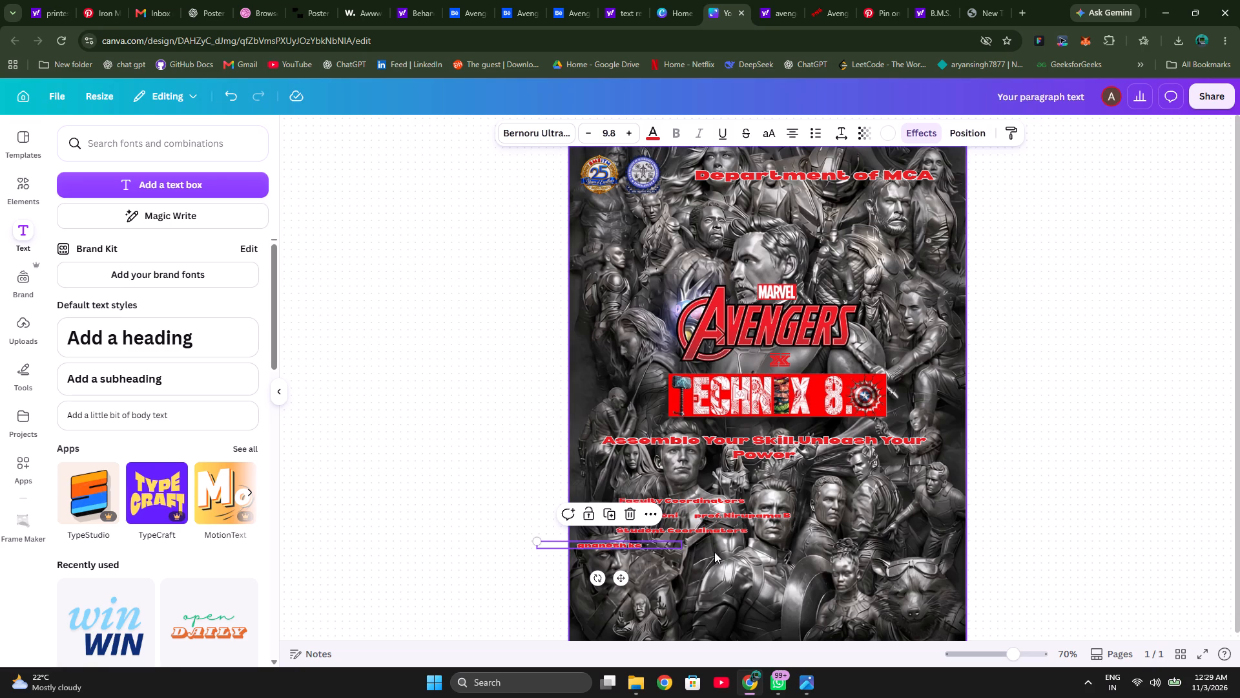
# Duplicate the first student coordinator's name and place the copy beside it on the same row, below the second faculty name.
pyautogui.click(610, 514)
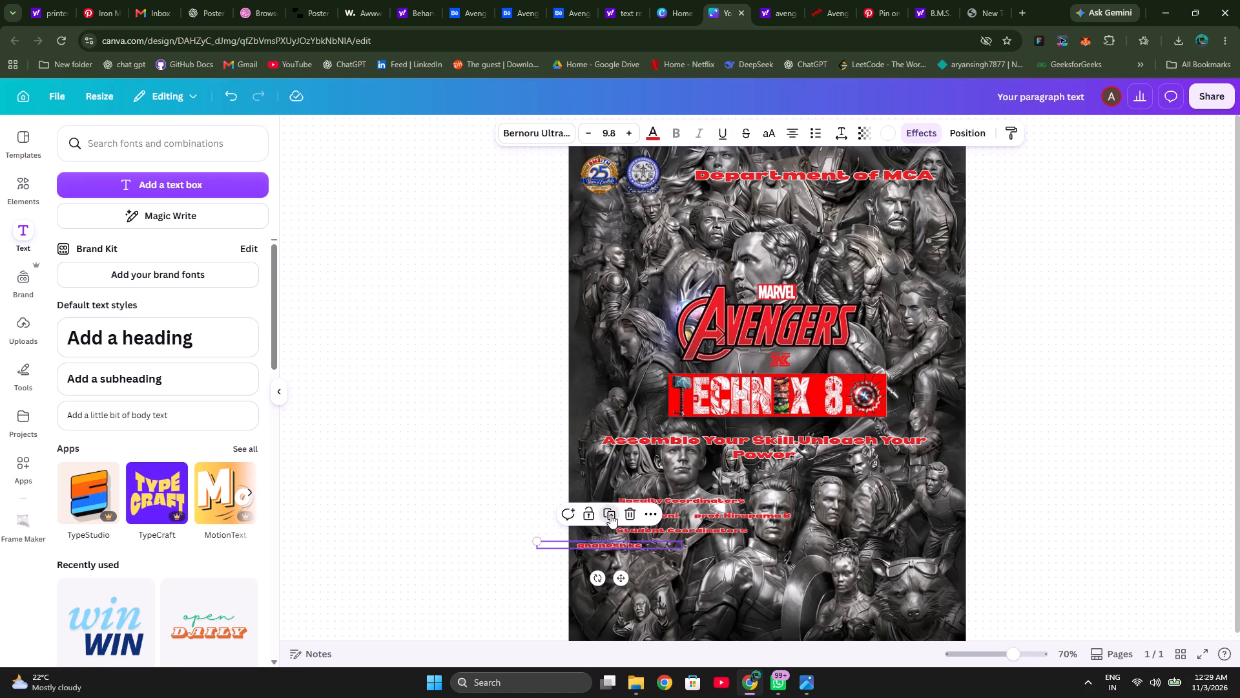
pyautogui.moveTo(603, 608); pyautogui.dragTo(658, 591)
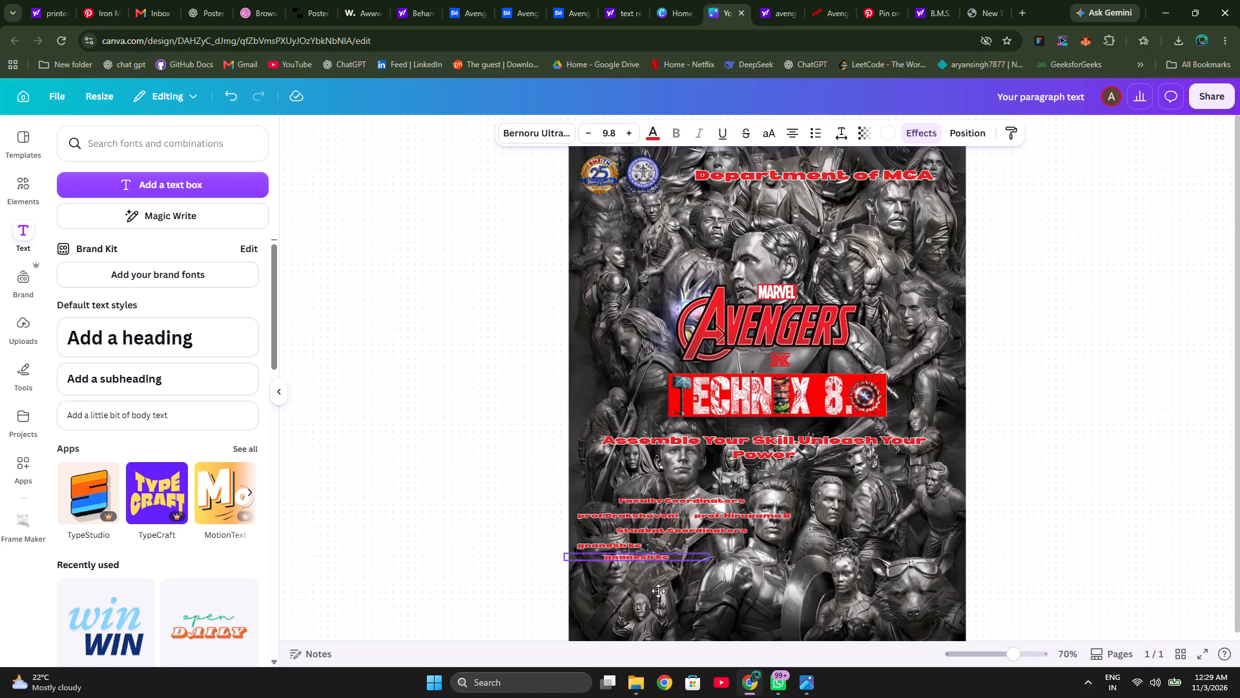
pyautogui.moveTo(658, 591); pyautogui.dragTo(700, 578)
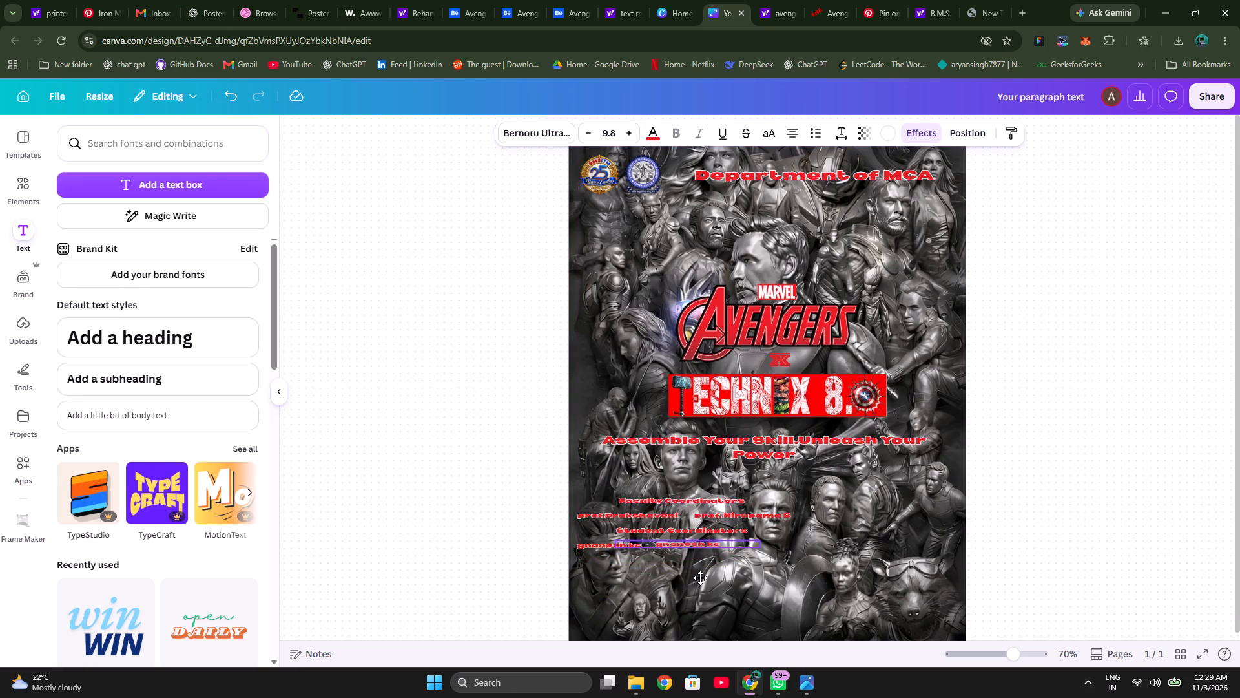
pyautogui.moveTo(700, 578); pyautogui.dragTo(741, 580)
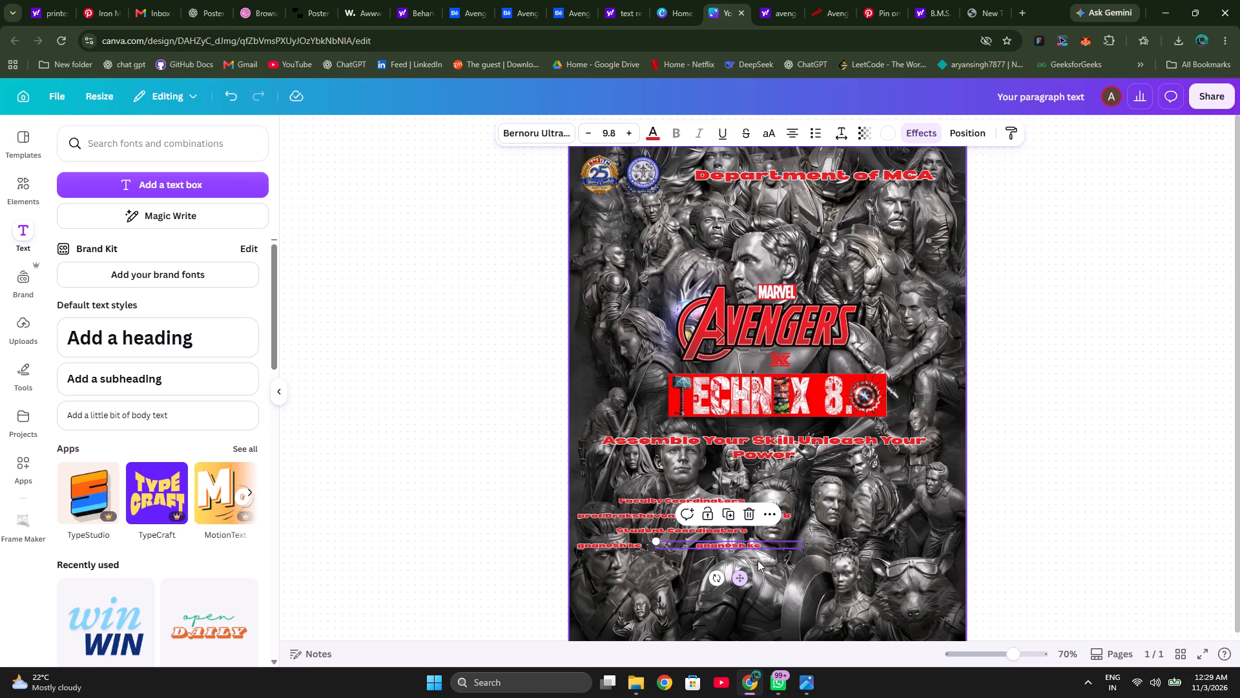
# Replace the text of the copy beside the first student coordinator with the second student coordinator's name.
pyautogui.click(766, 545)
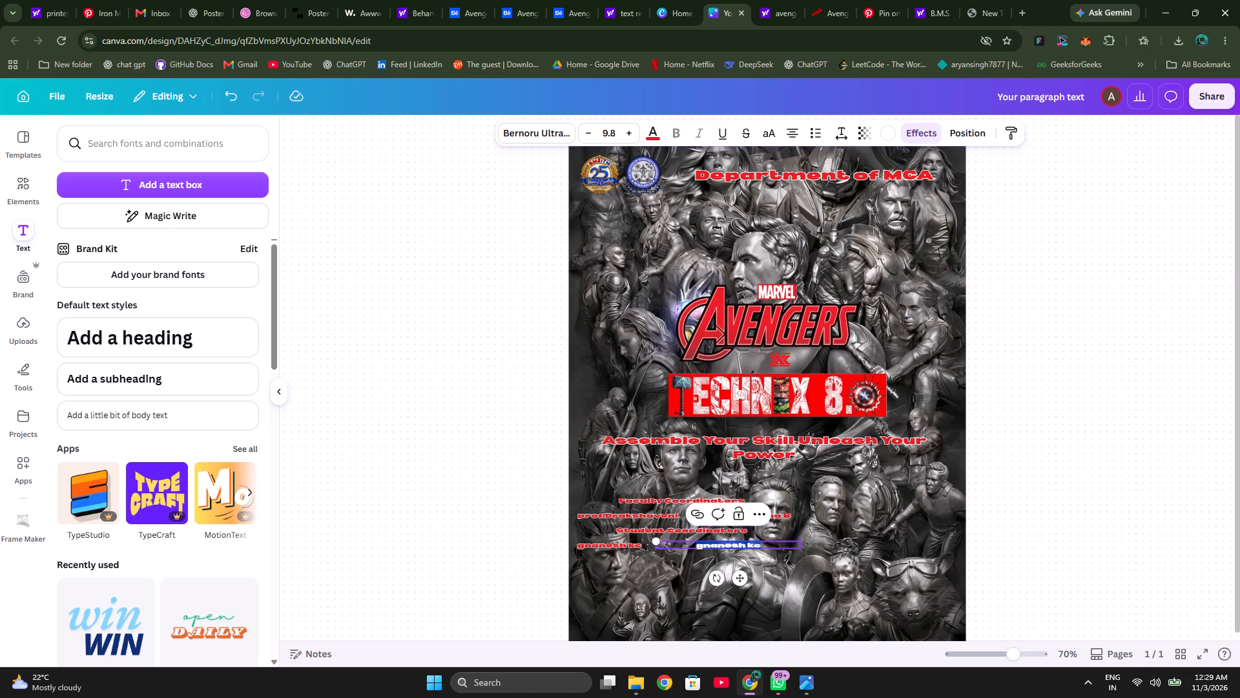
pyautogui.press('BackSpace')
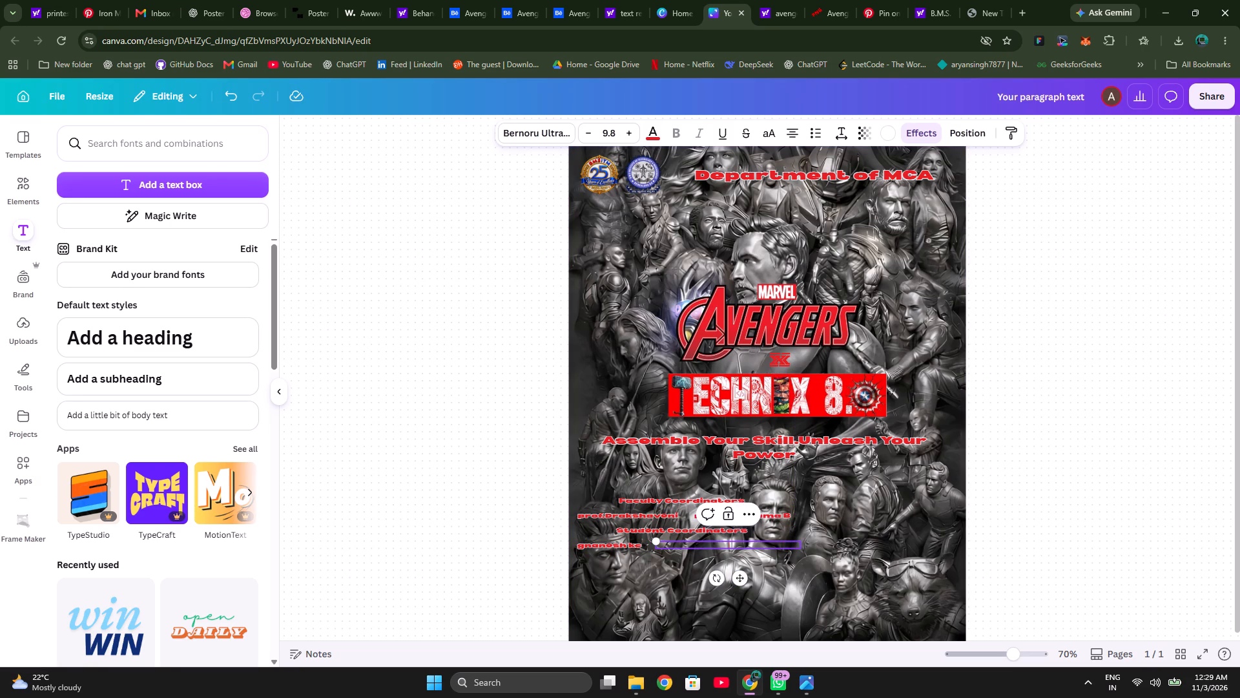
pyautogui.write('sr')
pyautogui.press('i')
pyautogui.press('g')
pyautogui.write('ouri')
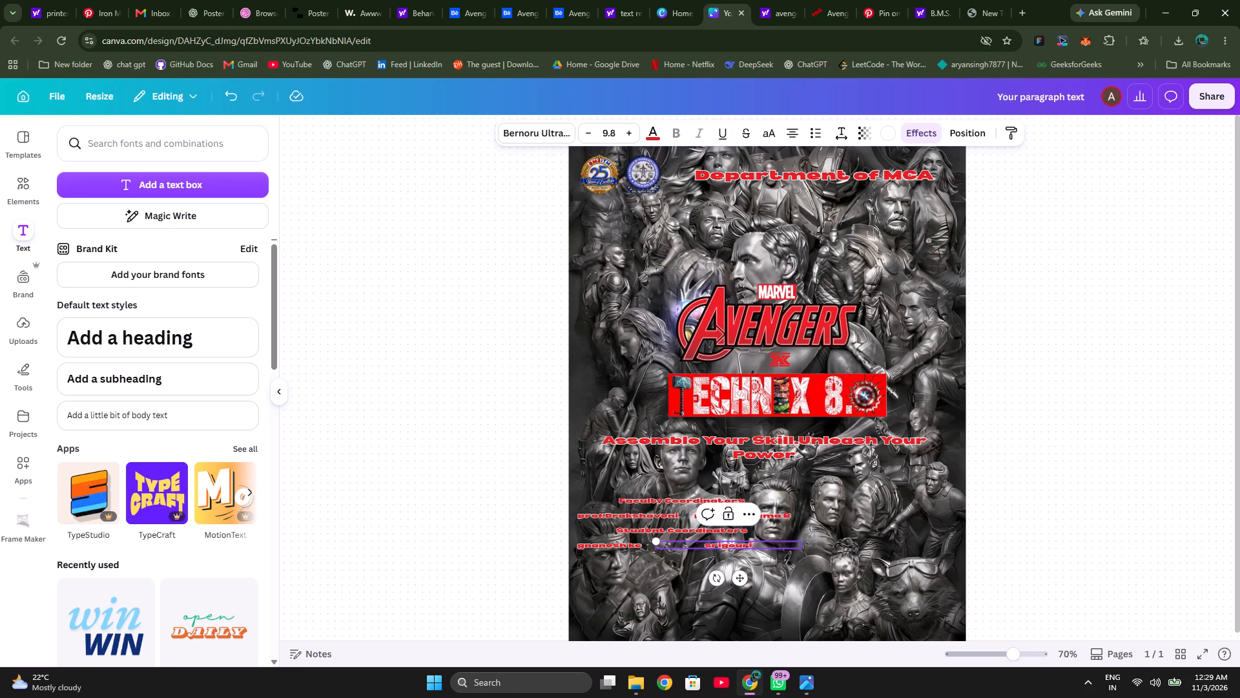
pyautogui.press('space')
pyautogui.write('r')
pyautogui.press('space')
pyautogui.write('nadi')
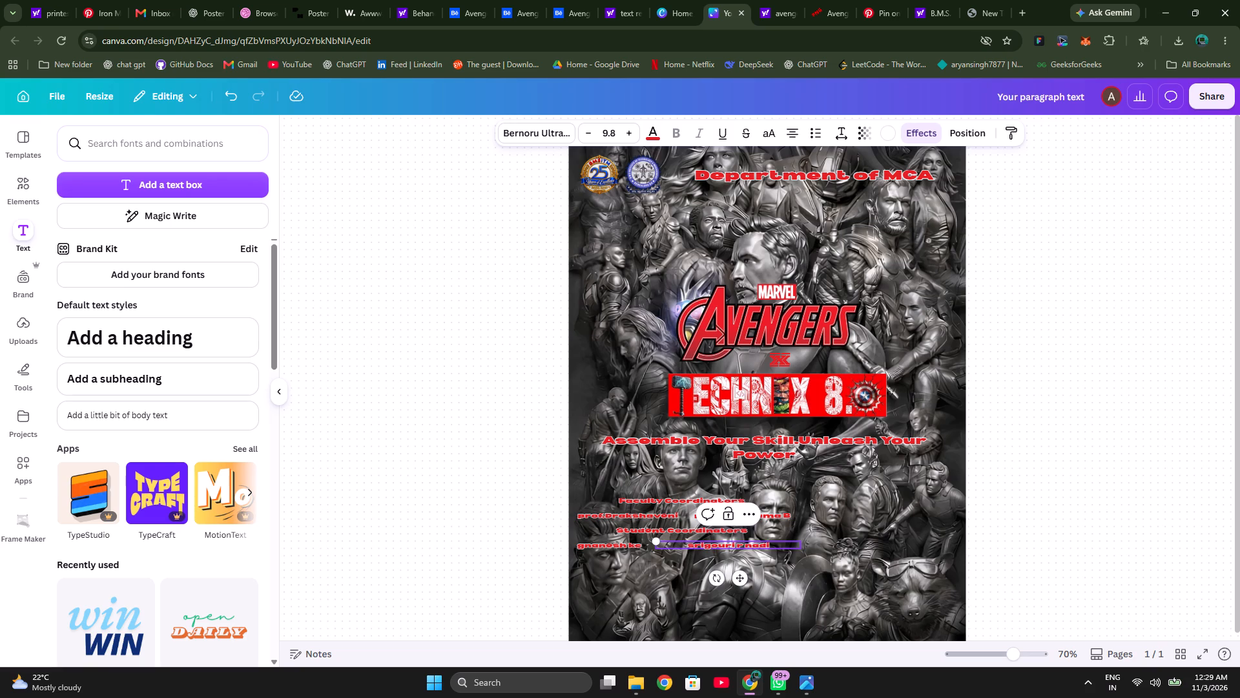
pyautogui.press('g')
pyautogui.click(860, 560)
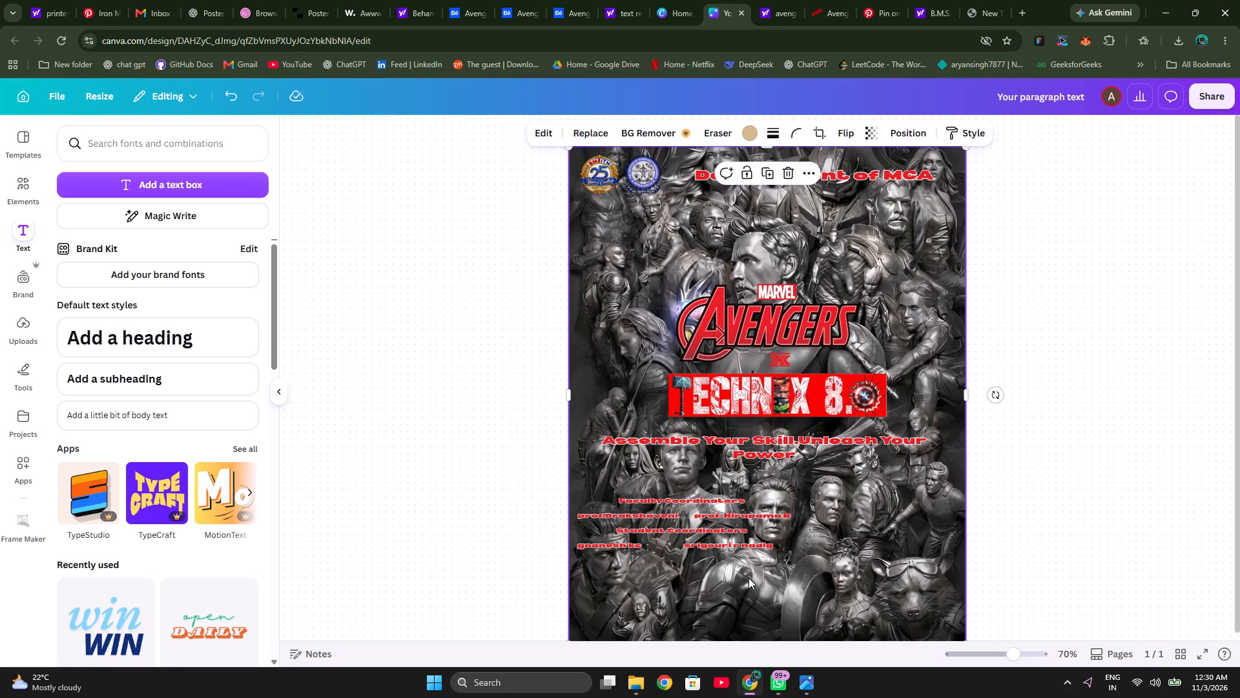
# Duplicate the first student coordinator's name and place the copy directly below it, aligned with the original.
pyautogui.click(633, 545)
pyautogui.click(607, 514)
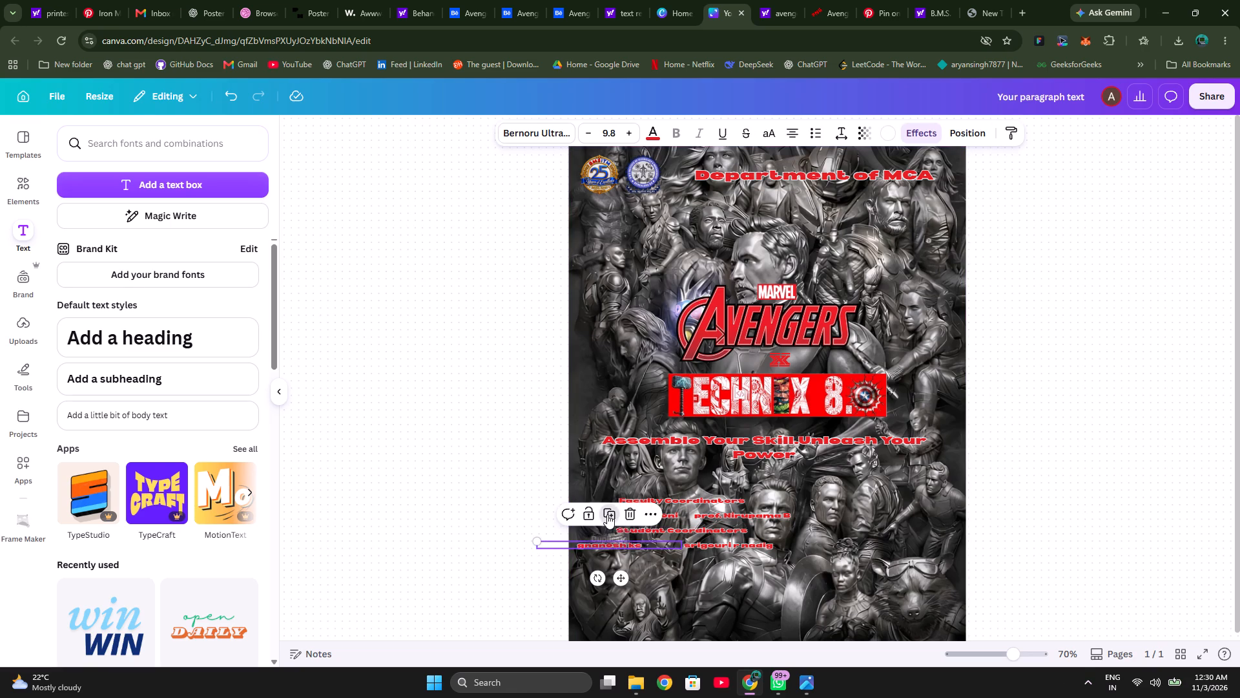
pyautogui.moveTo(630, 587); pyautogui.dragTo(624, 590)
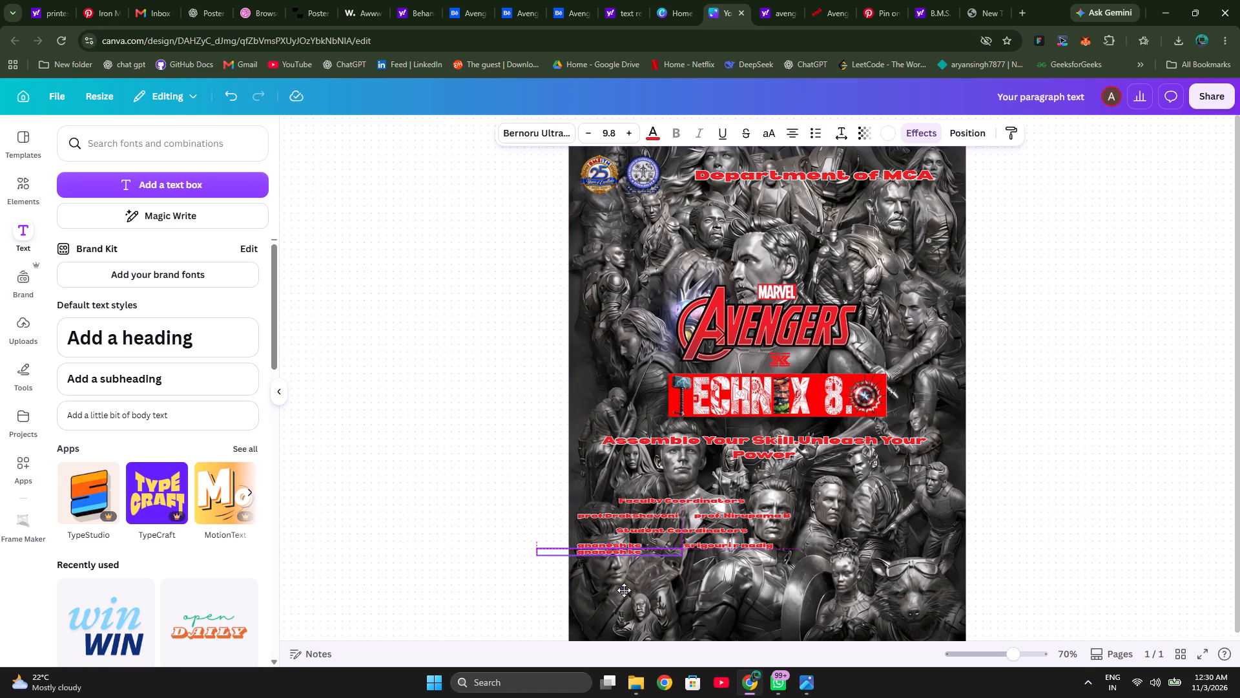
pyautogui.moveTo(624, 590); pyautogui.dragTo(625, 594)
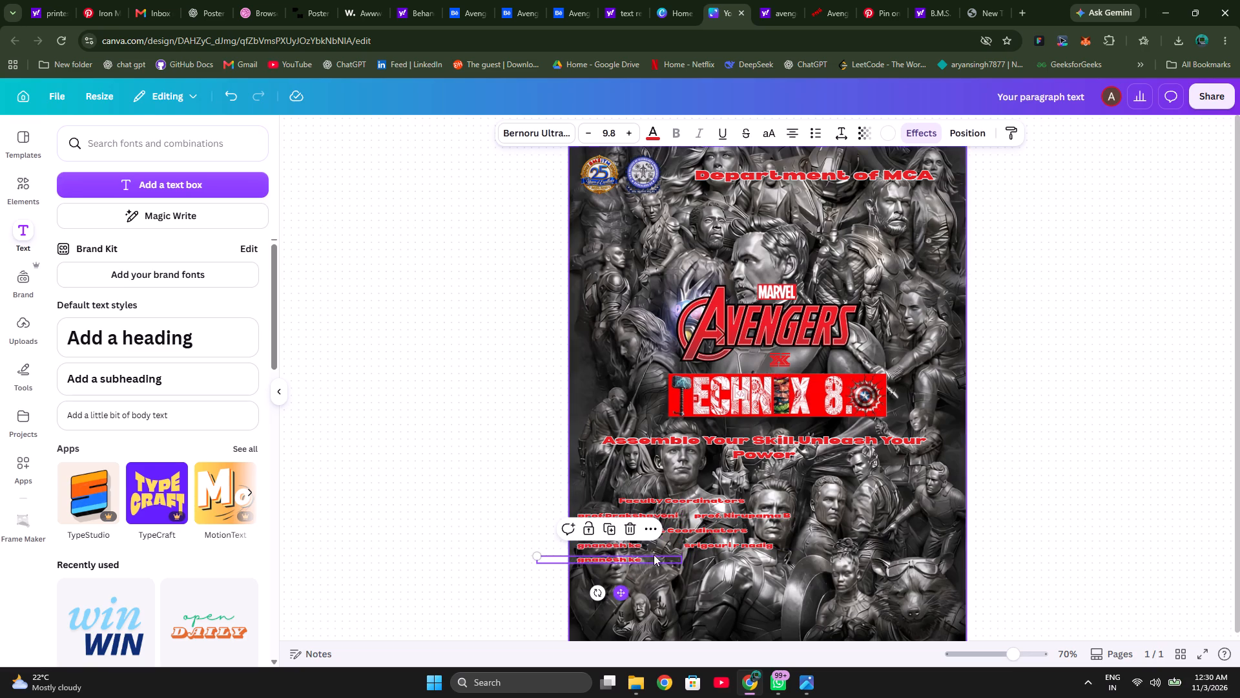
# Replace the text of the copy below the first student coordinator with the third student coordinator's name.
pyautogui.click(646, 559)
pyautogui.click(646, 559)
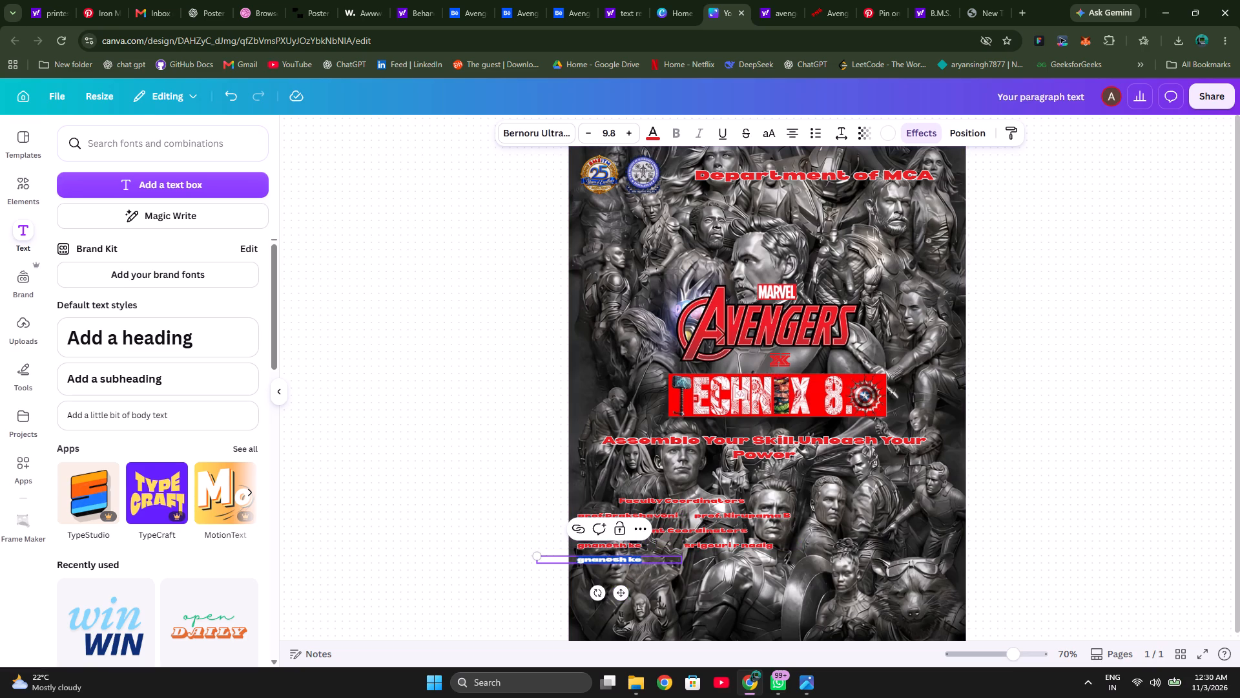
pyautogui.press('BackSpace')
pyautogui.press('BackSpace')
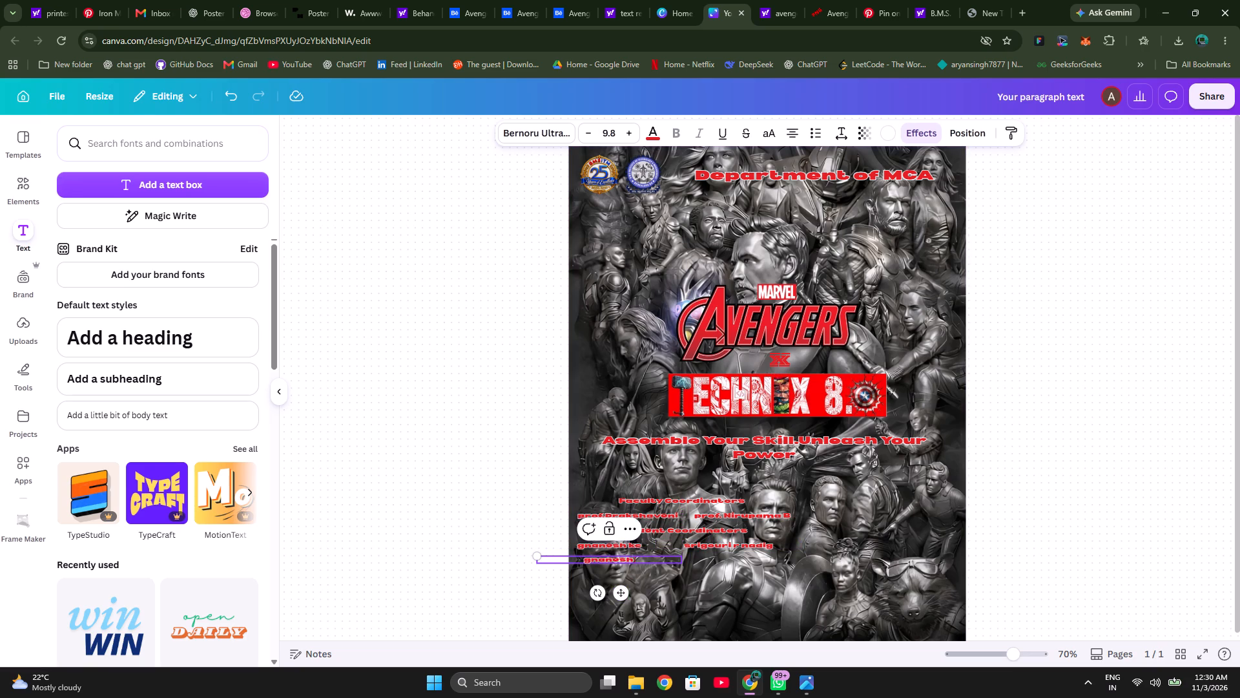
pyautogui.press('BackSpace')
pyautogui.press('BackSpace')
pyautogui.press('BackSpace')
pyautogui.press('BackSpace')
pyautogui.press('BackSpace')
pyautogui.press('BackSpace')
pyautogui.press('BackSpace')
pyautogui.press('BackSpace')
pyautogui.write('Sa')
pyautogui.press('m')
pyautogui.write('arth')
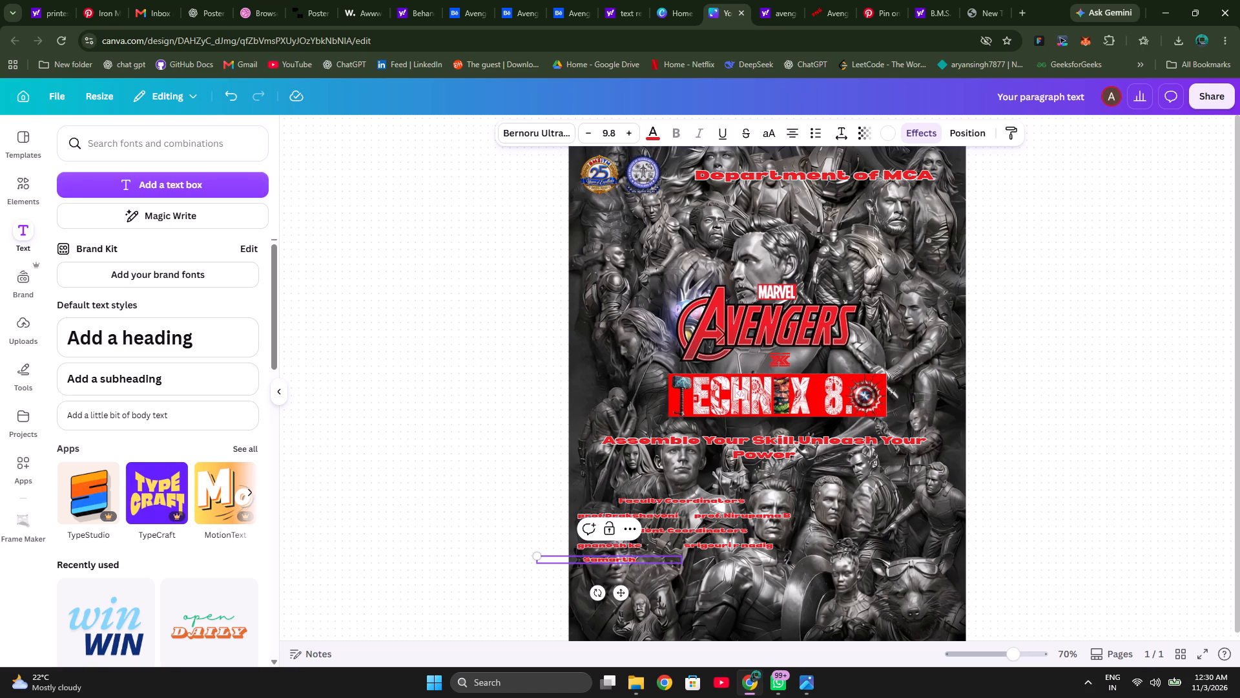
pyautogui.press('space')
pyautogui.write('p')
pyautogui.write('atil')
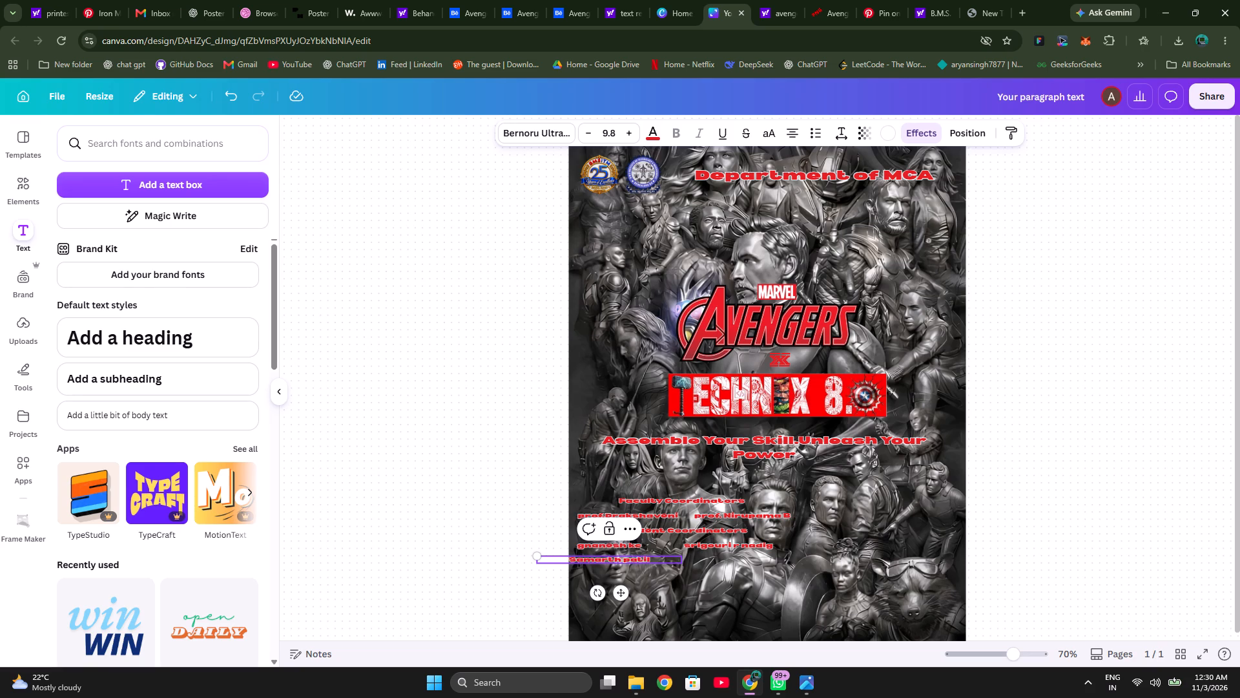
pyautogui.click(725, 590)
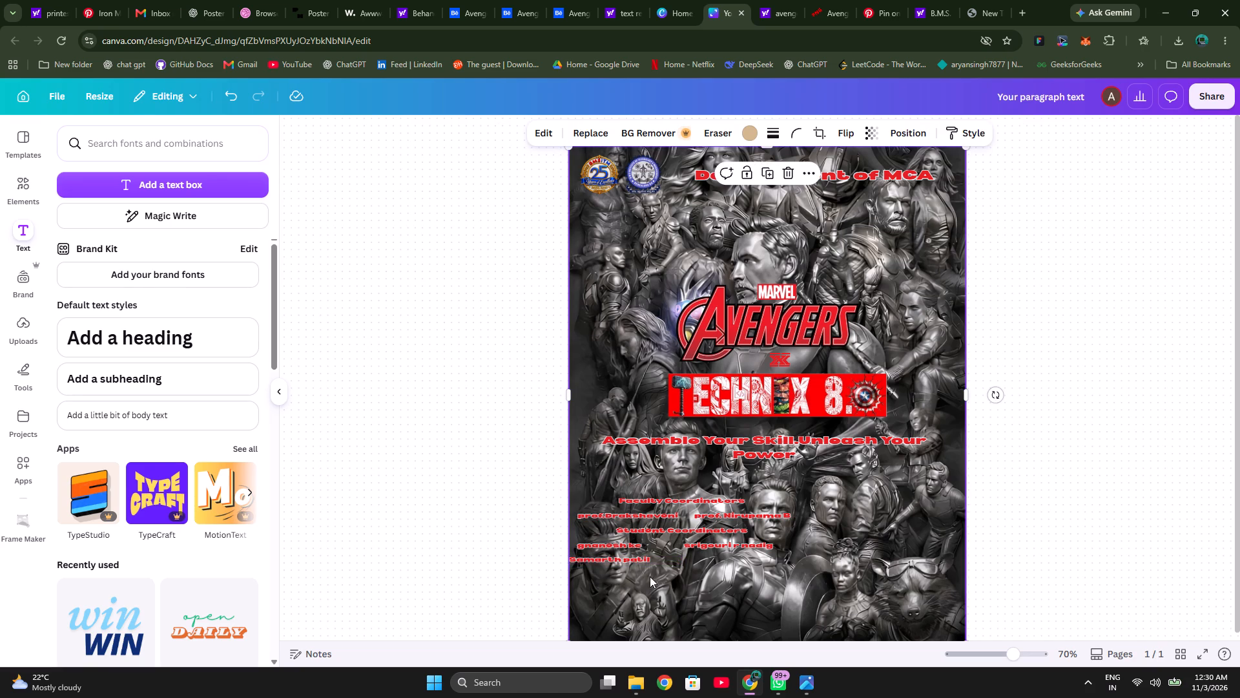
# Shift the third student coordinator's name sideways so it starts in line with the first student coordinator's name, keeping even row spacing.
pyautogui.click(624, 560)
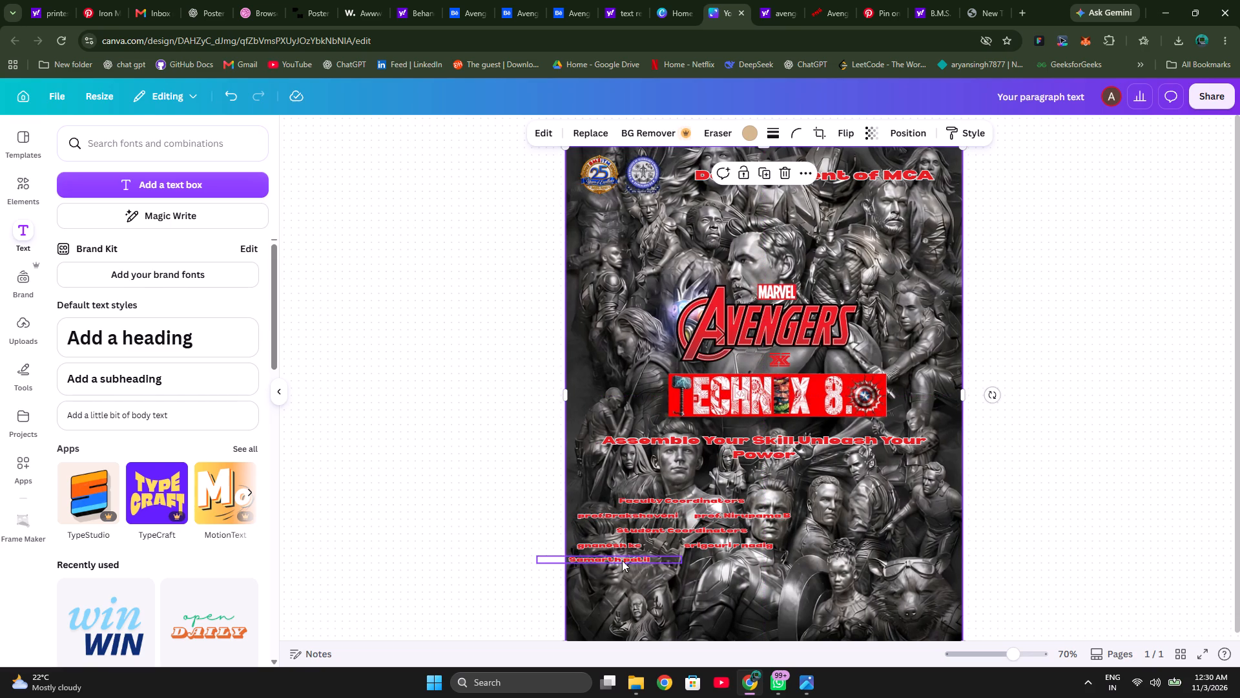
pyautogui.click(623, 556)
pyautogui.moveTo(623, 556); pyautogui.dragTo(633, 558)
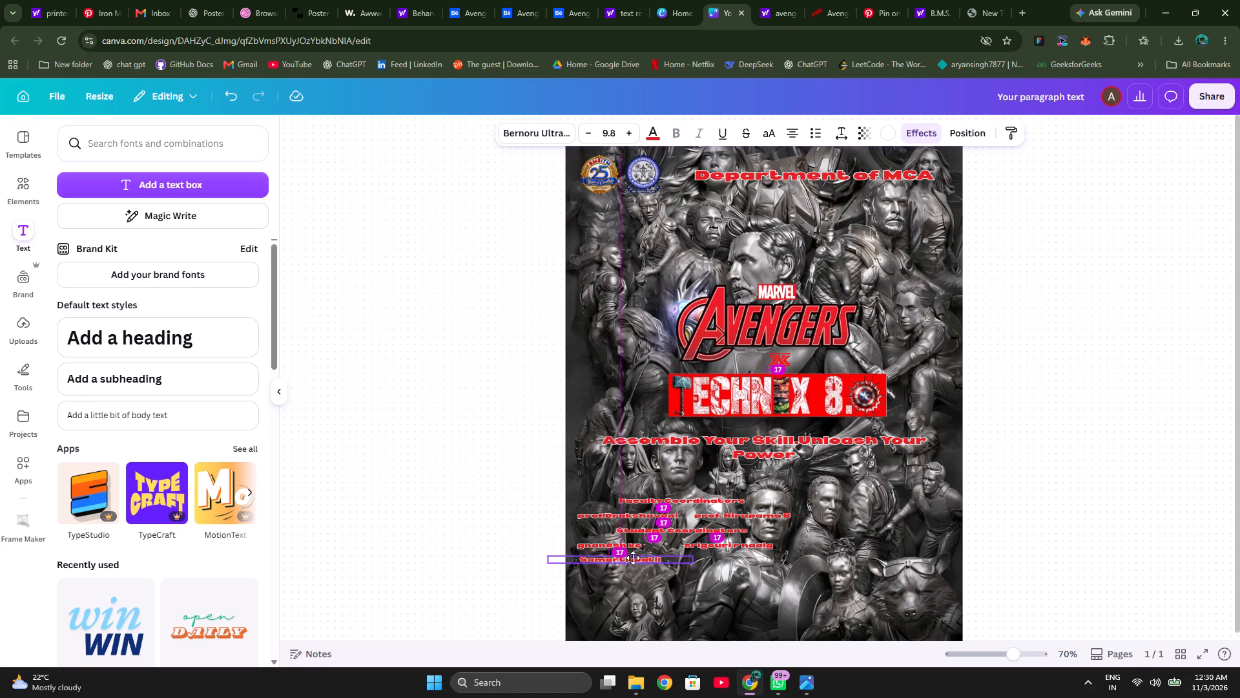
pyautogui.moveTo(633, 558); pyautogui.dragTo(630, 560)
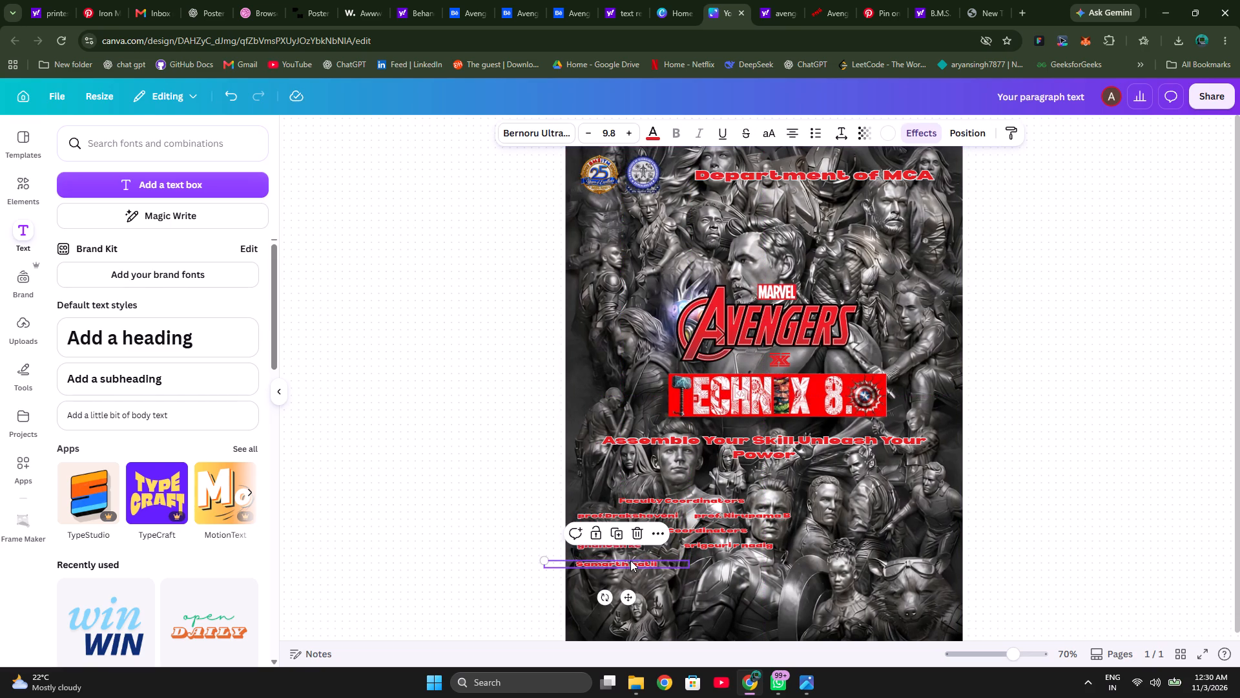
pyautogui.click(716, 560)
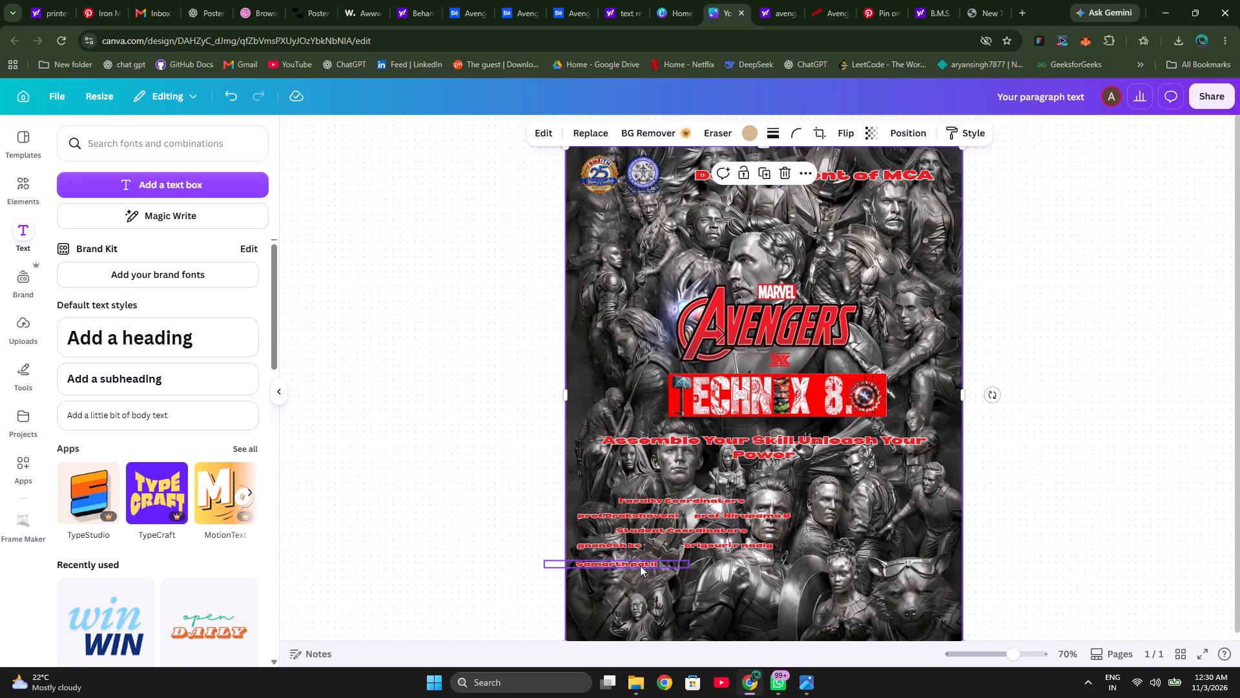
pyautogui.click(639, 566)
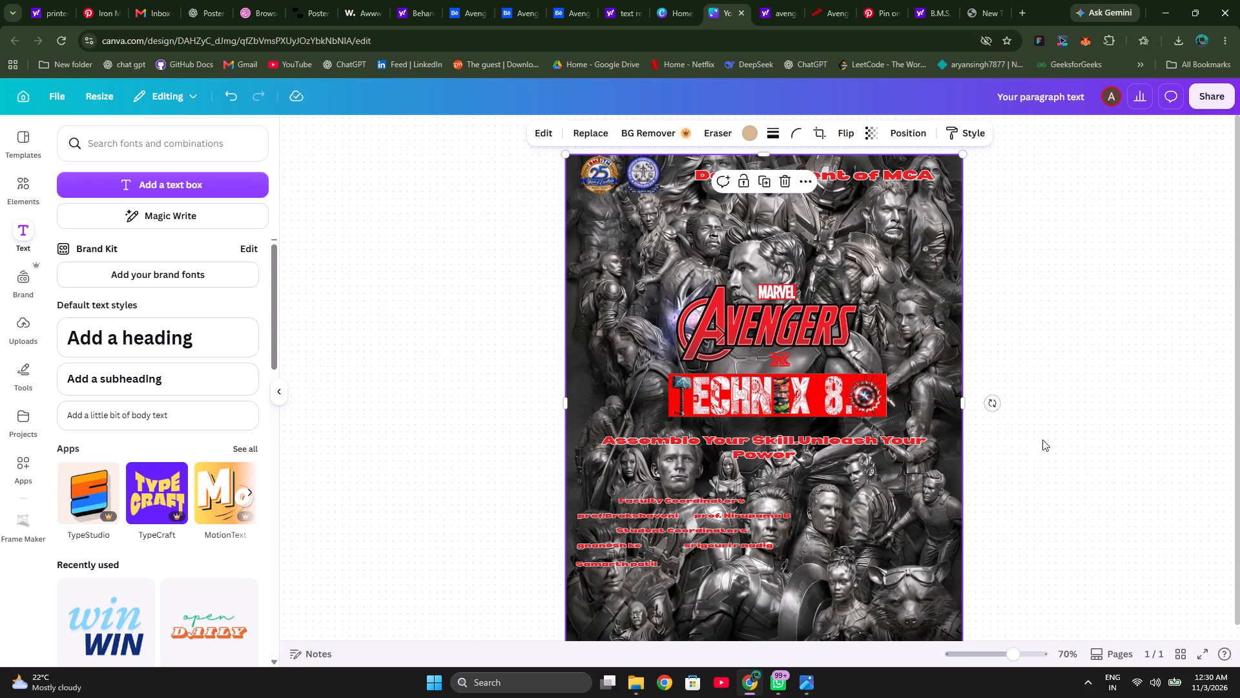
pyautogui.click(1078, 382)
pyautogui.click(635, 562)
pyautogui.click(635, 562)
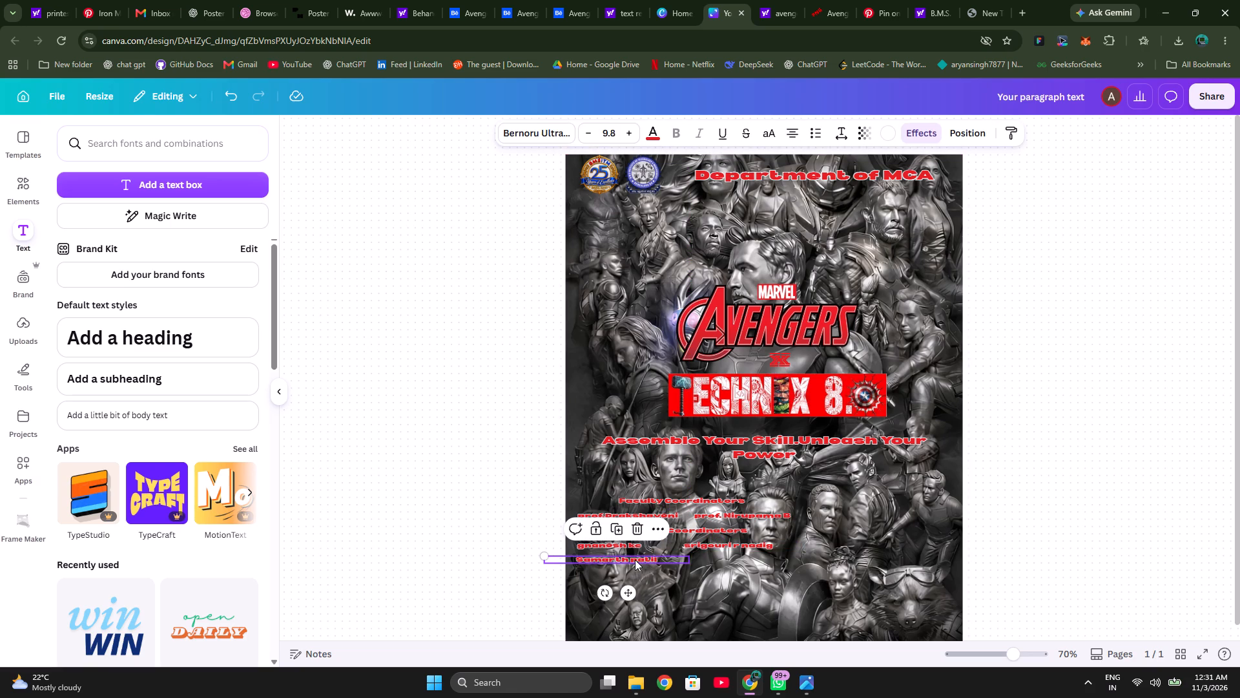
pyautogui.click(1037, 516)
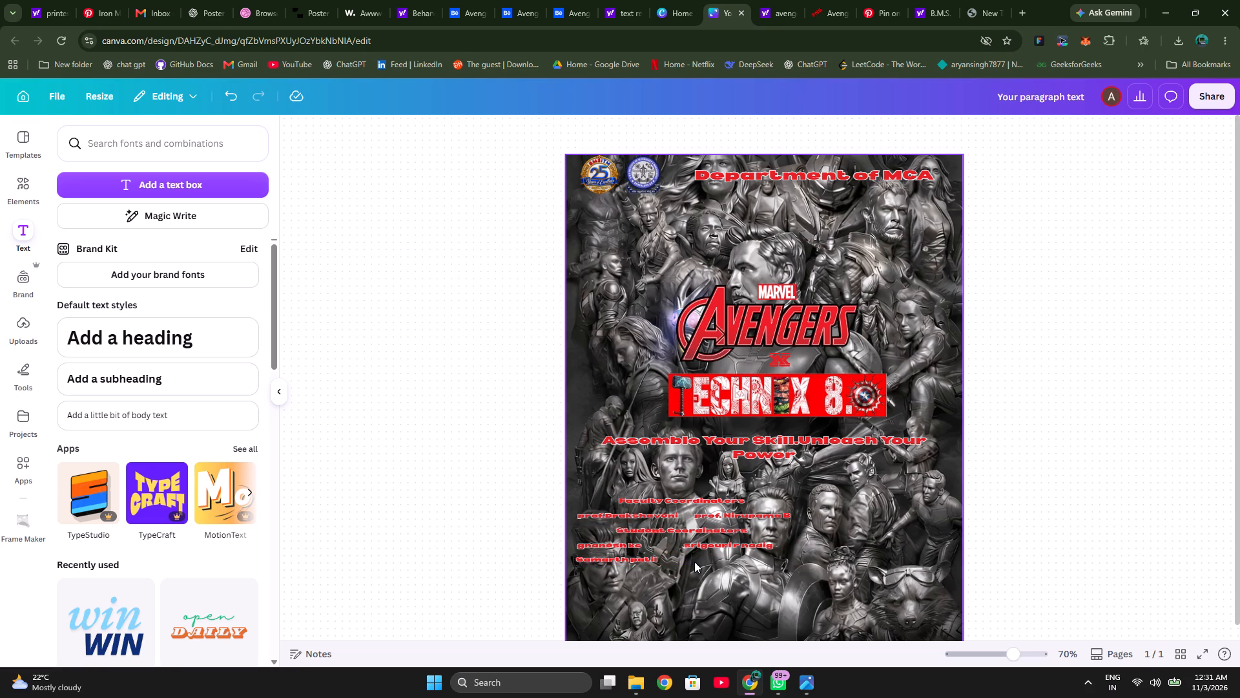
pyautogui.click(772, 606)
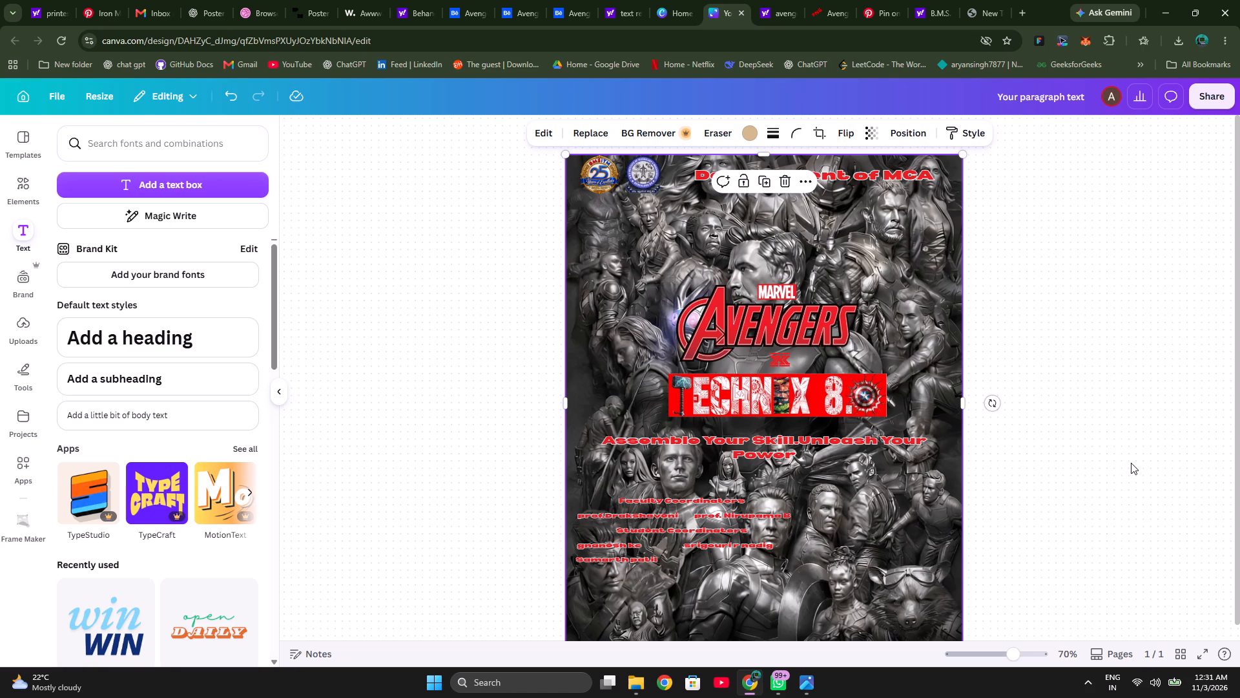
pyautogui.click(1131, 463)
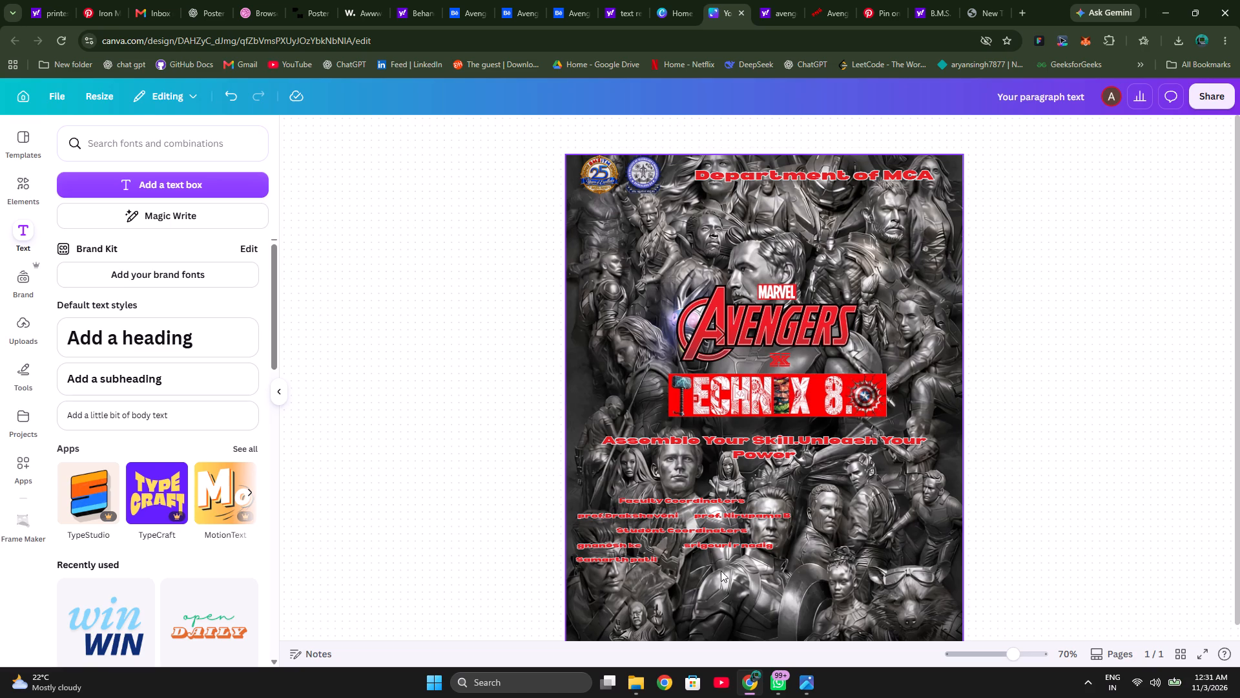
# Duplicate the third student coordinator's name and place the copy beside it on the same row, below the second student coordinator's name.
pyautogui.click(634, 558)
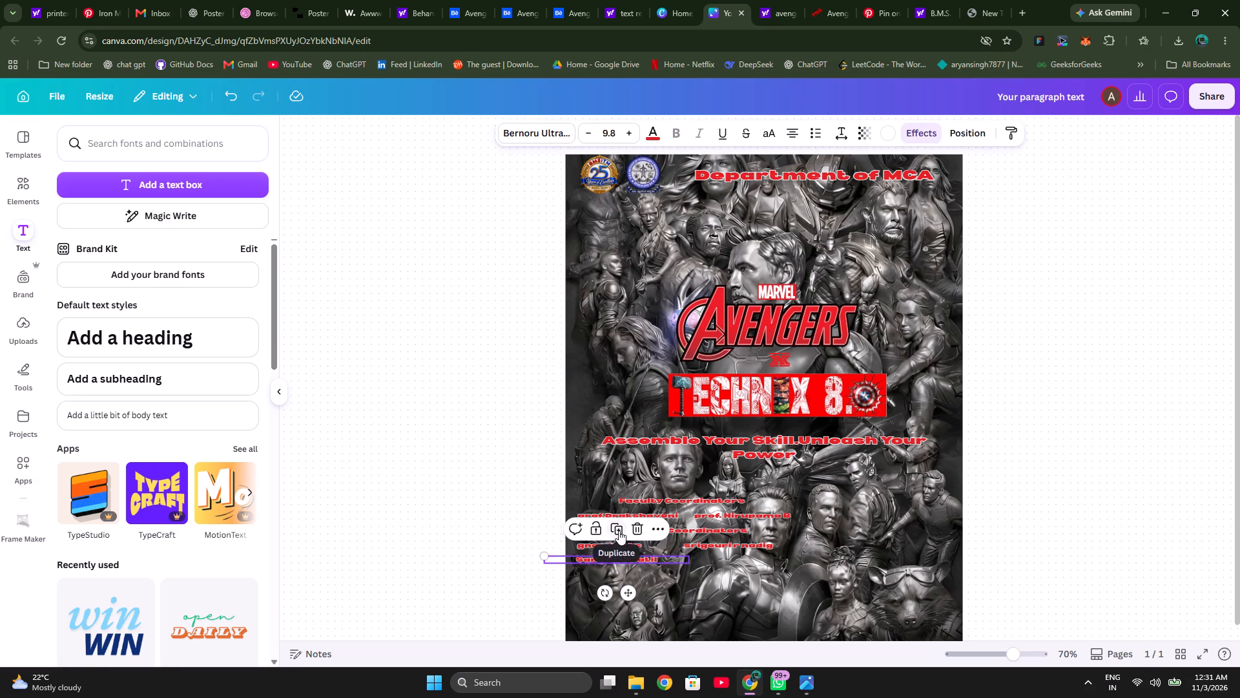
pyautogui.click(619, 531)
pyautogui.moveTo(634, 611); pyautogui.dragTo(736, 596)
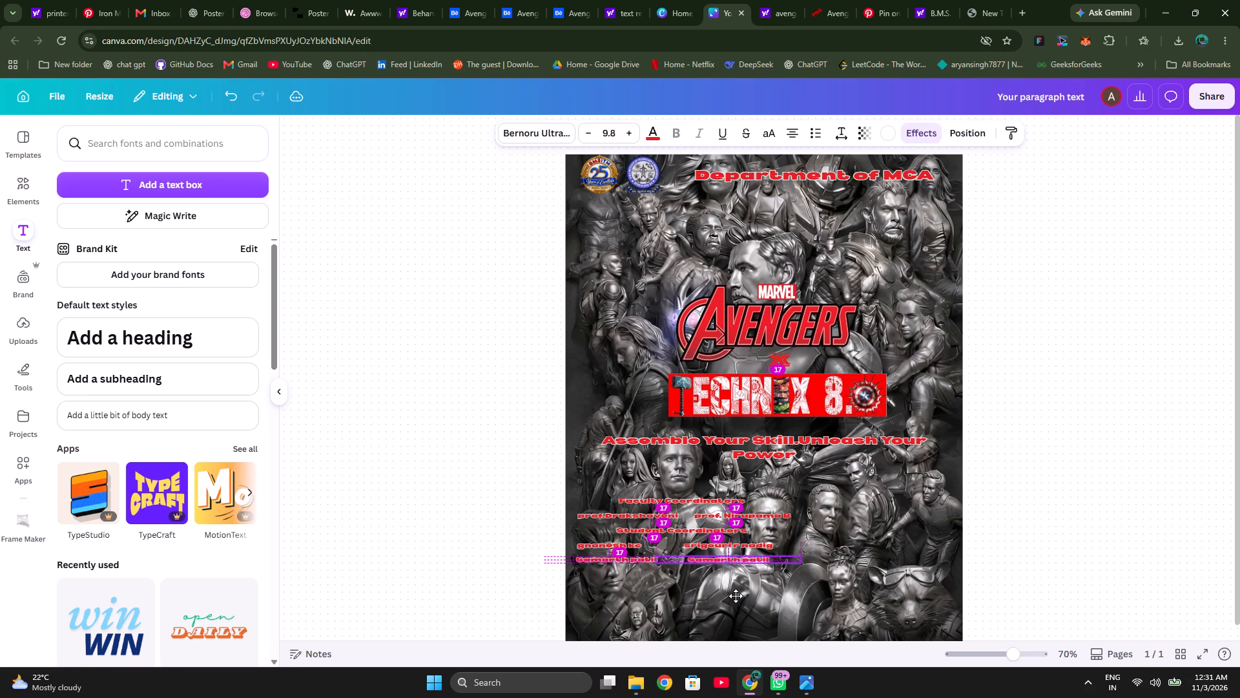
pyautogui.moveTo(736, 596); pyautogui.dragTo(733, 597)
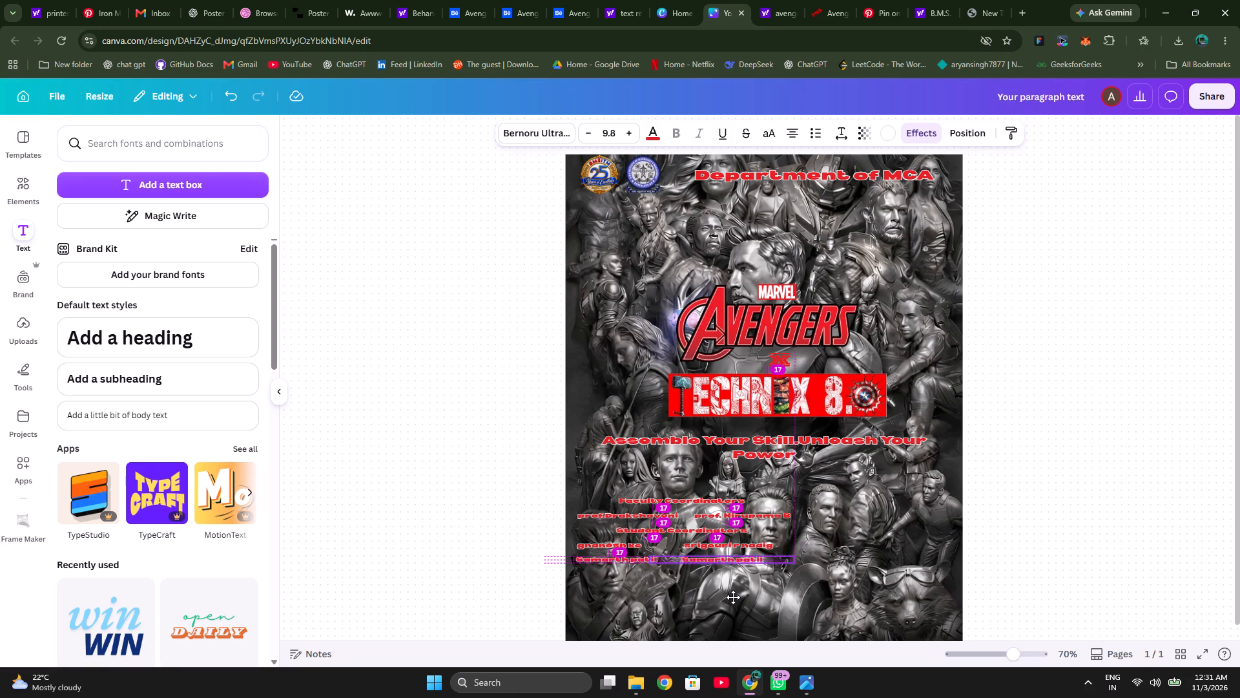
pyautogui.moveTo(733, 597); pyautogui.dragTo(735, 595)
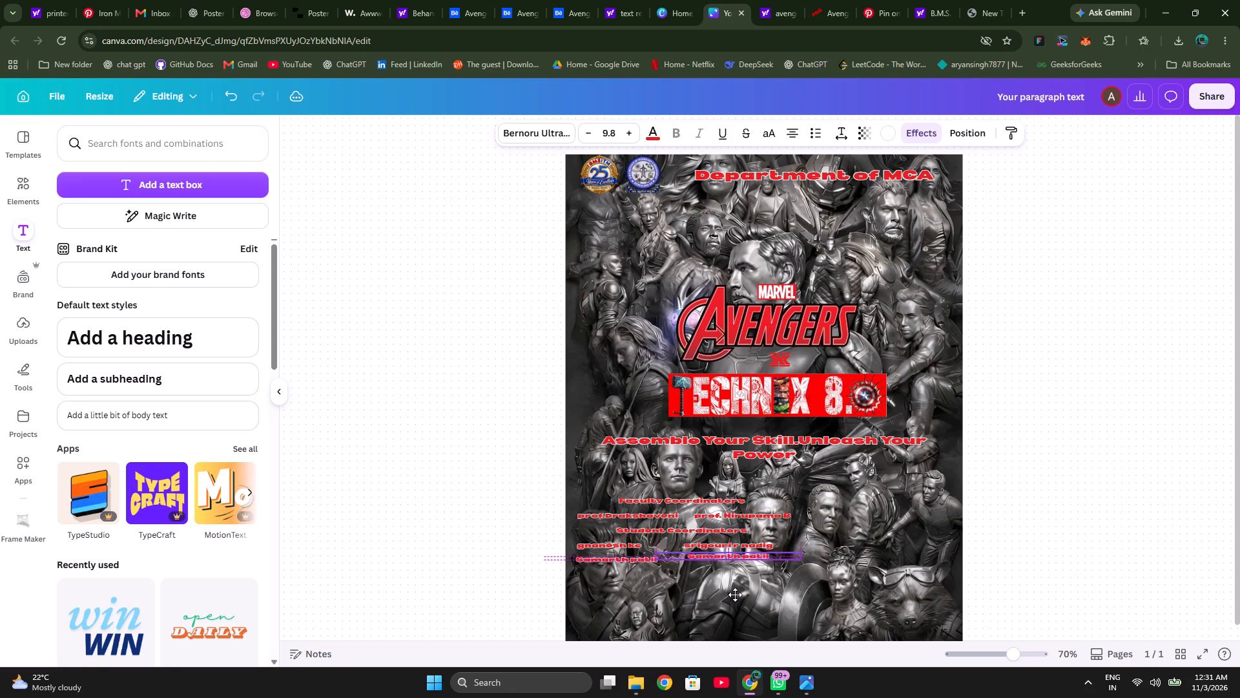
pyautogui.moveTo(735, 595); pyautogui.dragTo(734, 596)
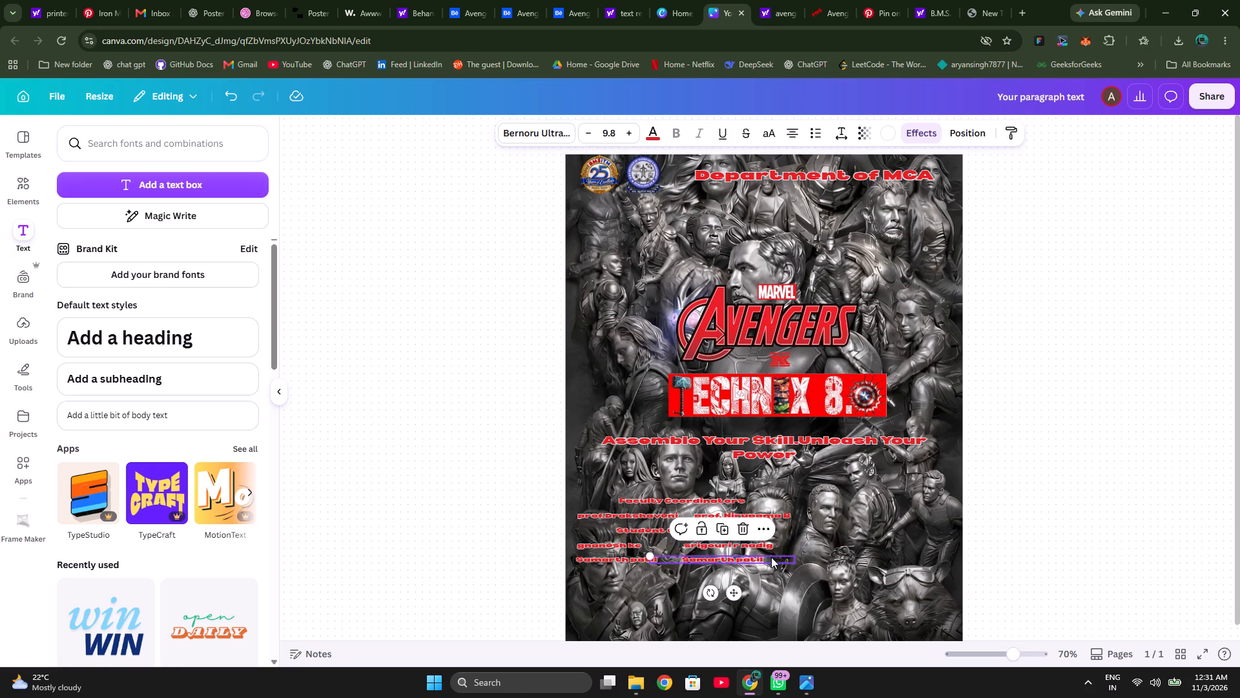
# Replace the text of the copy beside the third student coordinator with the fourth student coordinator's name.
pyautogui.click(770, 559)
pyautogui.click(770, 559)
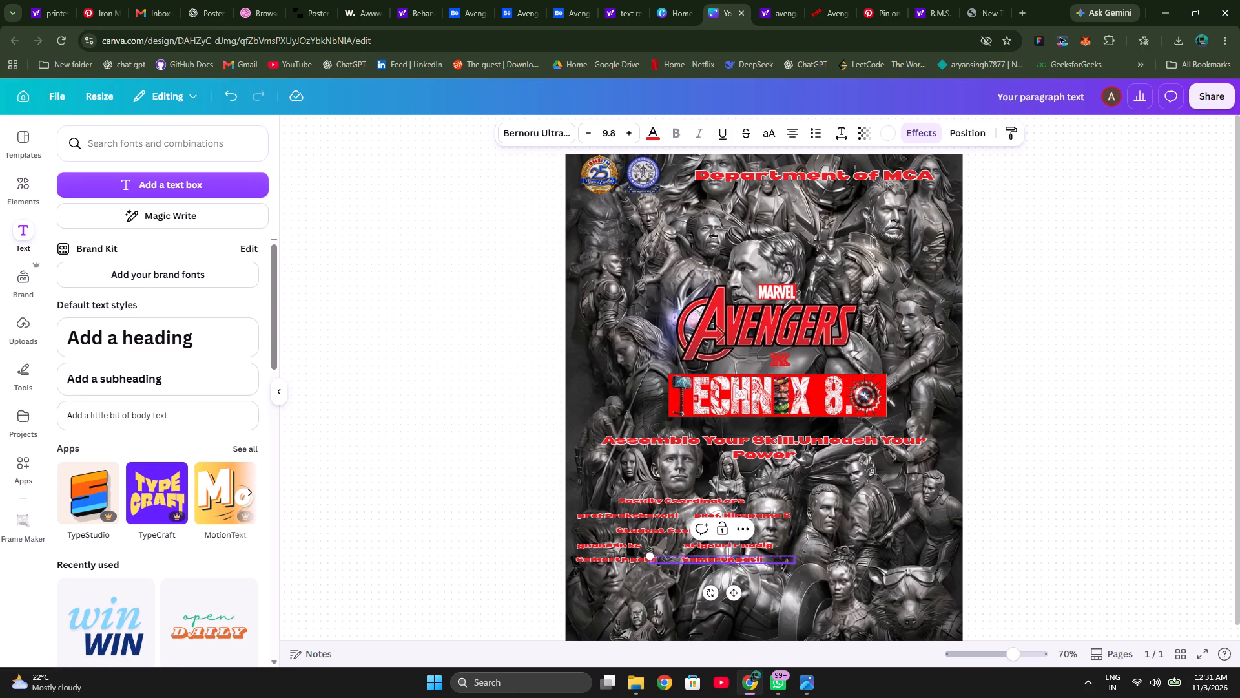
pyautogui.click(770, 559)
pyautogui.press('BackSpace')
pyautogui.press('BackSpace')
pyautogui.press('BackSpace')
pyautogui.press('BackSpace')
pyautogui.press('BackSpace')
pyautogui.press('BackSpace')
pyautogui.press('BackSpace')
pyautogui.press('BackSpace')
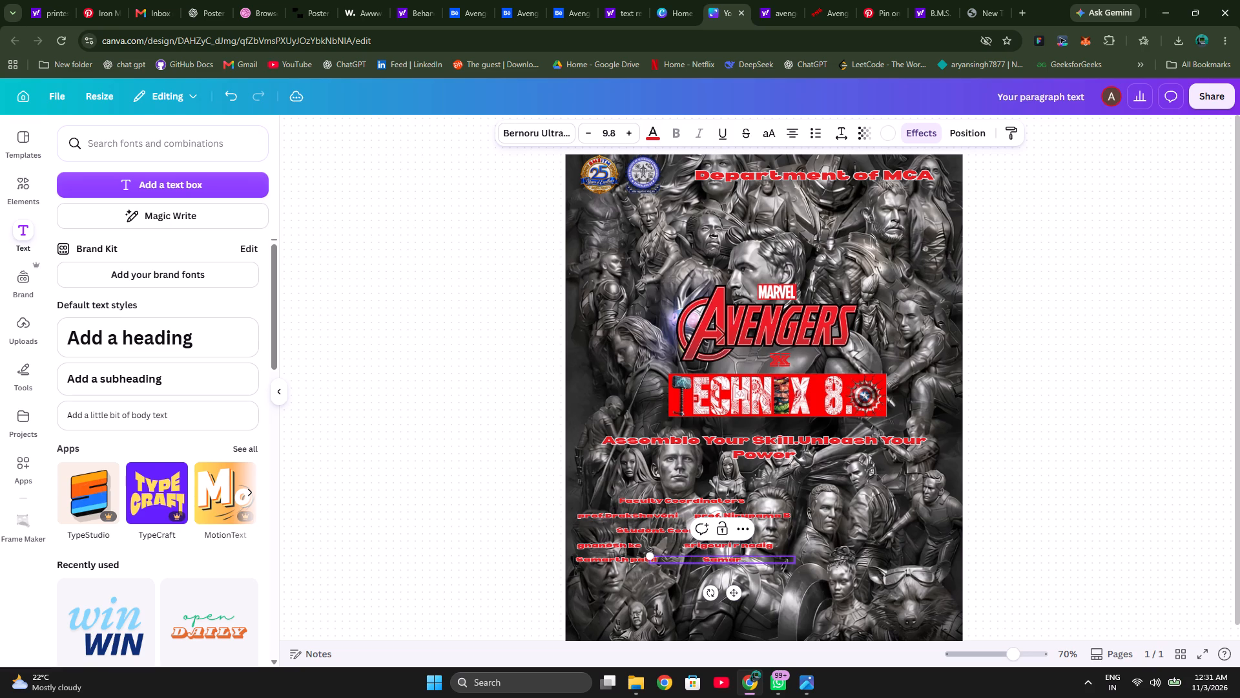
pyautogui.press('BackSpace')
pyautogui.press('BackSpace')
pyautogui.press('BackSpace')
pyautogui.press('BackSpace')
pyautogui.press('BackSpace')
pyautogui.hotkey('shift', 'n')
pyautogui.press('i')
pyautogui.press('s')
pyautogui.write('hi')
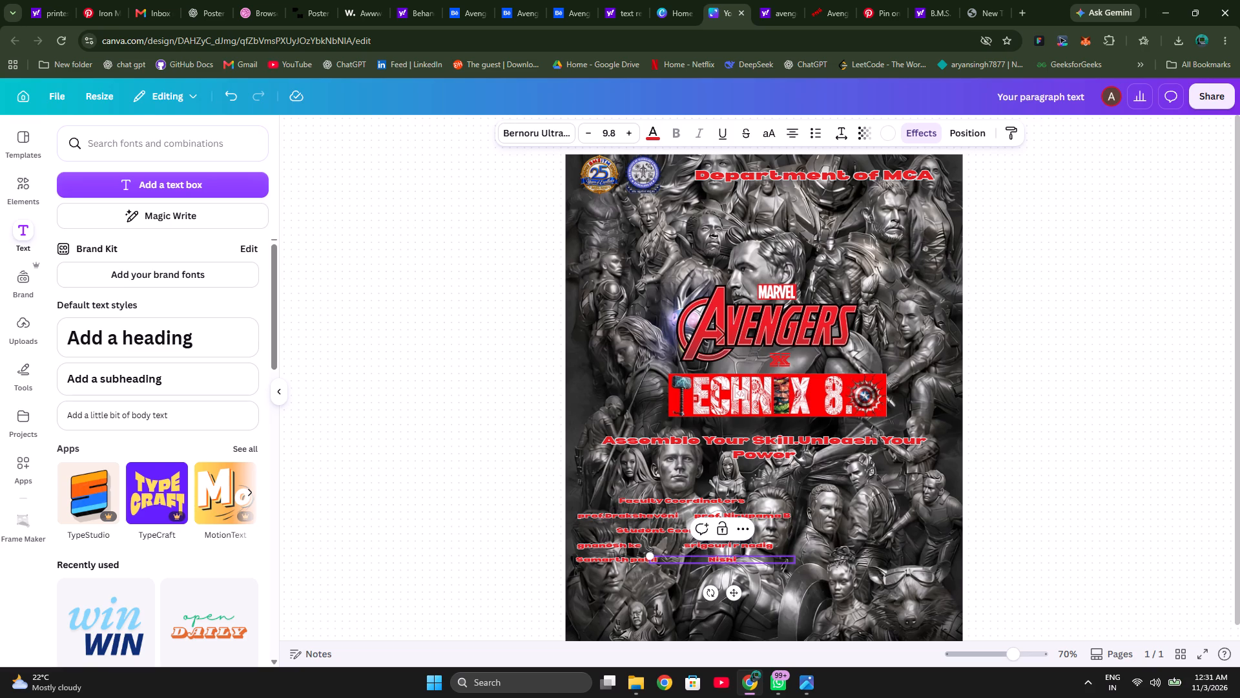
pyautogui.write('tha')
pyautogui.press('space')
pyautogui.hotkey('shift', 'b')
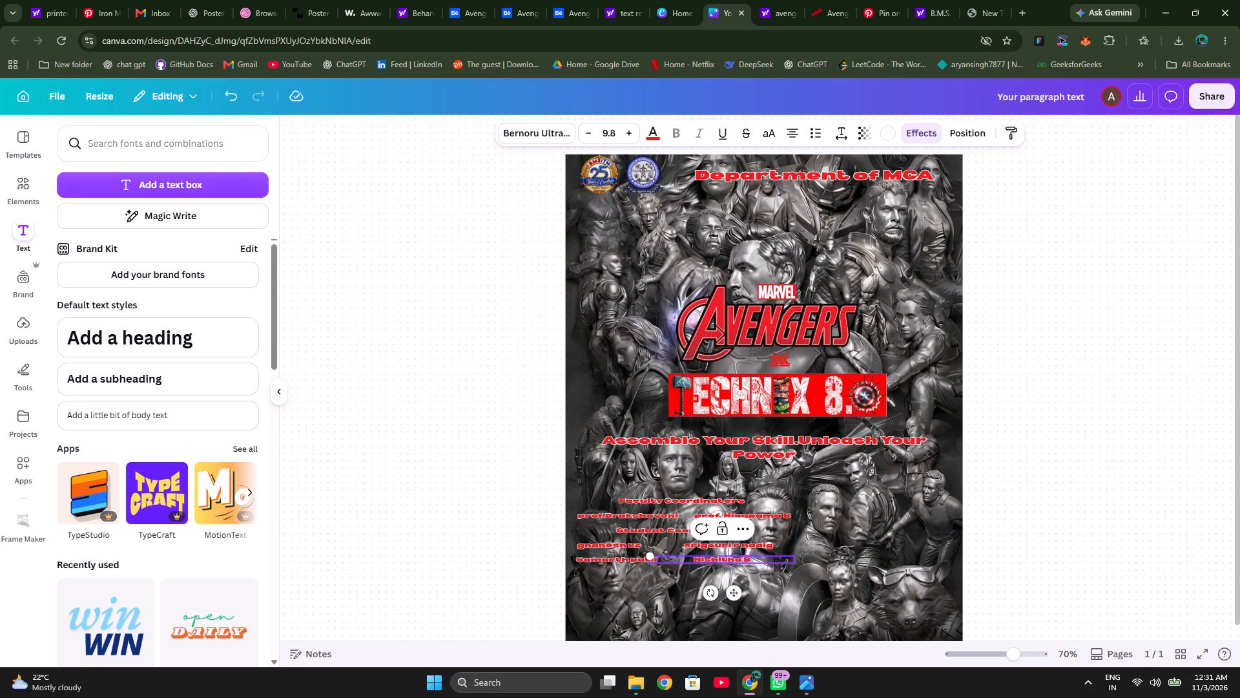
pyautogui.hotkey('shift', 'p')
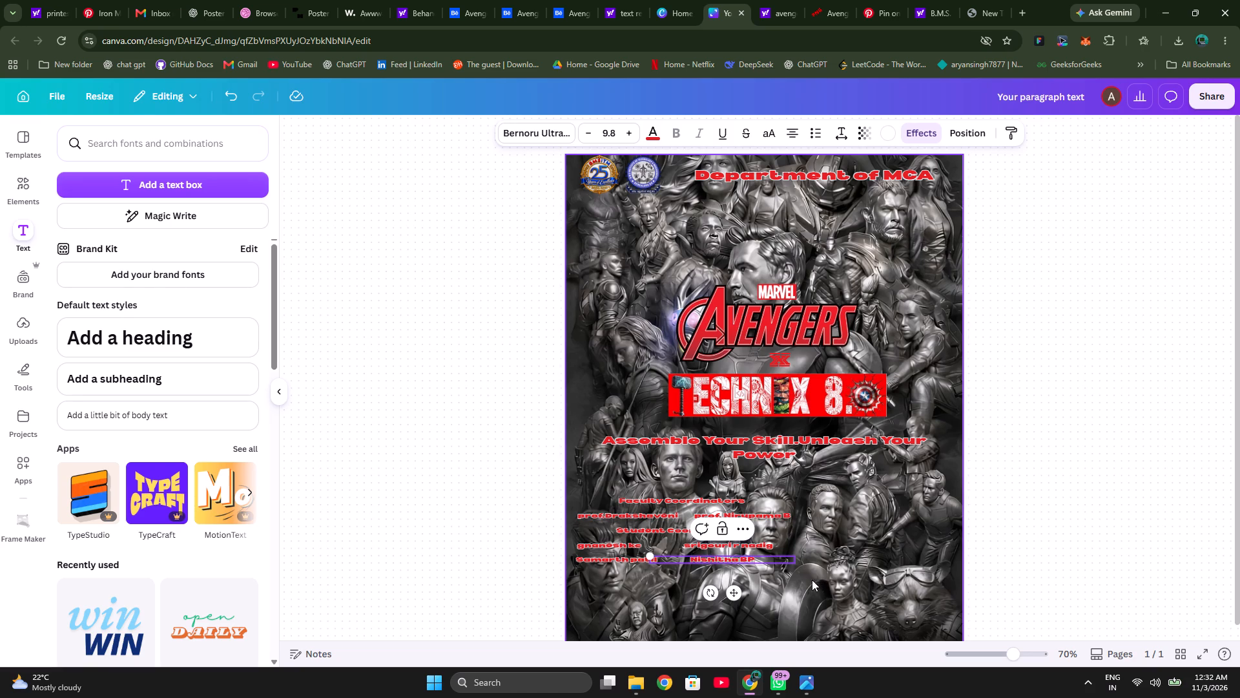
pyautogui.click(758, 582)
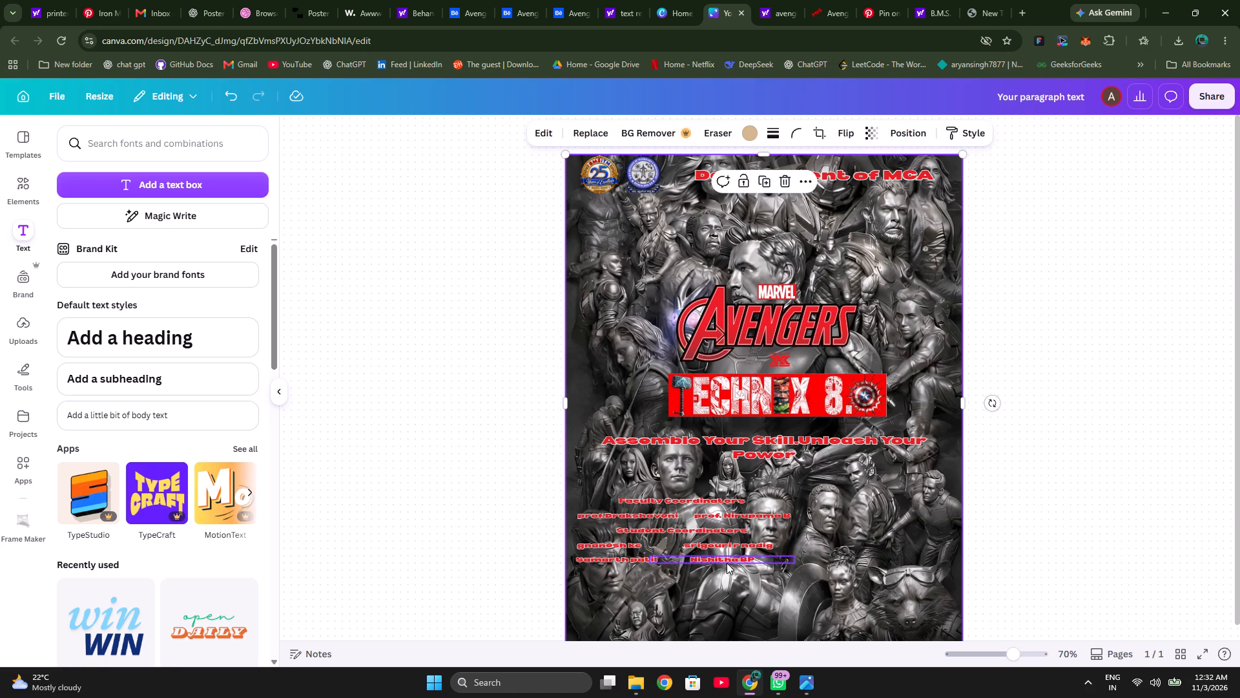
# Shift the fourth student coordinator's name sideways so it starts in line with the second student coordinator's name above it.
pyautogui.moveTo(727, 563); pyautogui.dragTo(719, 562)
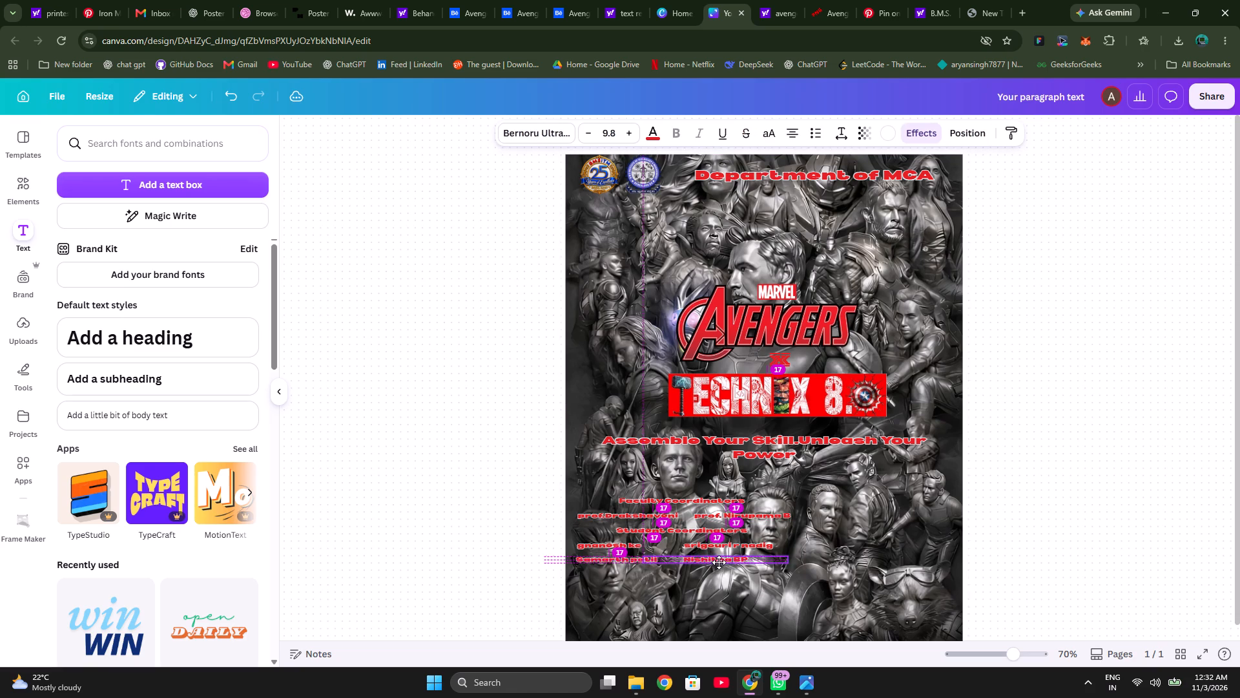
pyautogui.moveTo(719, 562); pyautogui.dragTo(720, 562)
pyautogui.click(780, 586)
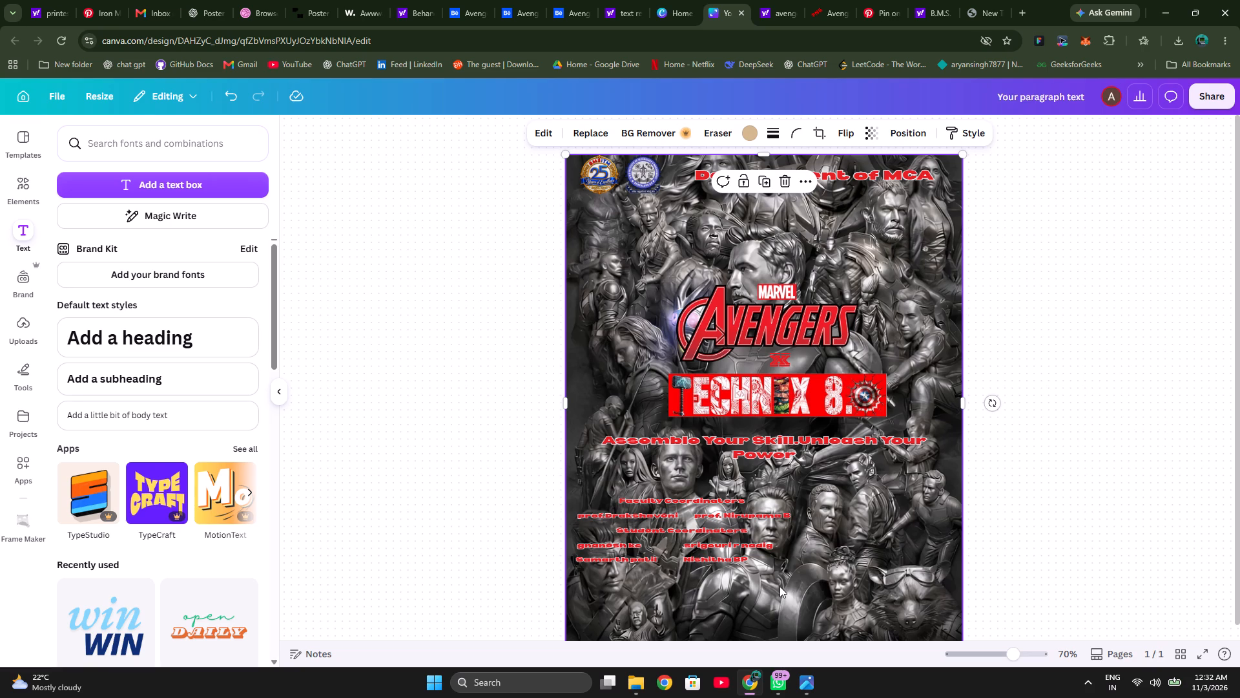
# Search the graphics elements for "white box" and add the plain white square with the thin black outline to the poster.
pyautogui.click(26, 186)
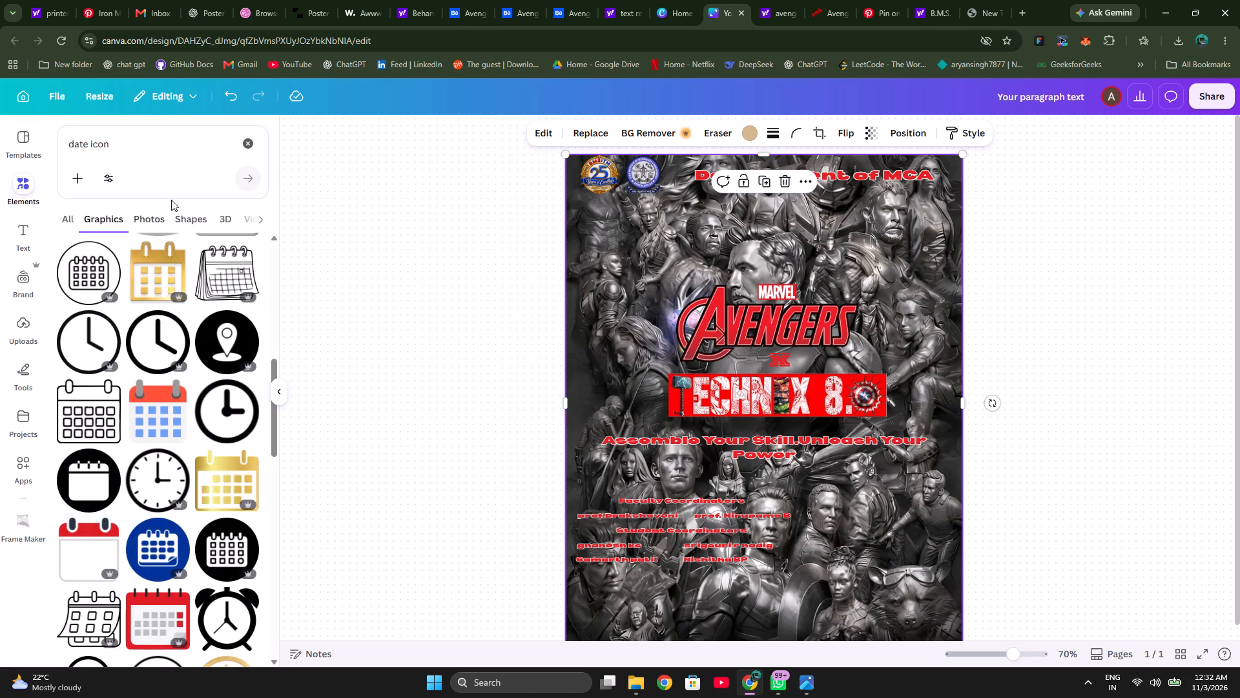
pyautogui.click(127, 148)
pyautogui.press('BackSpace')
pyautogui.press('BackSpace')
pyautogui.press('BackSpace')
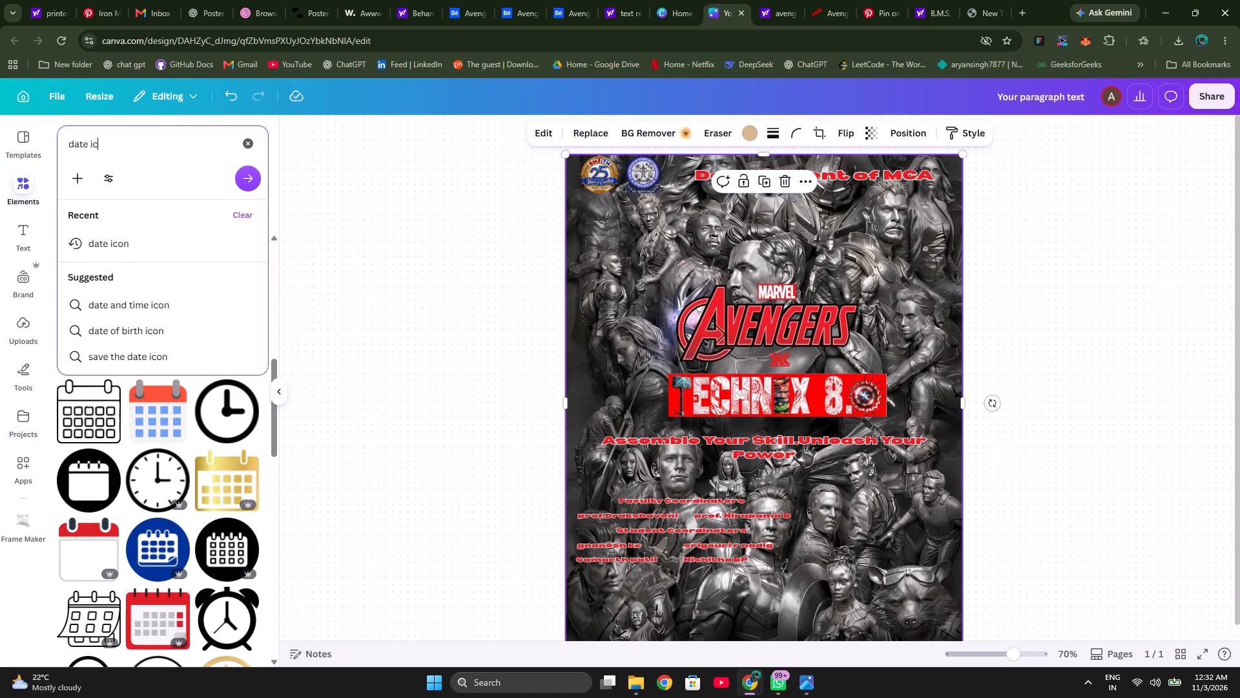
pyautogui.press('BackSpace')
pyautogui.press('BackSpace')
pyautogui.press('BackSpace')
pyautogui.press('BackSpace')
pyautogui.press('BackSpace')
pyautogui.press('BackSpace')
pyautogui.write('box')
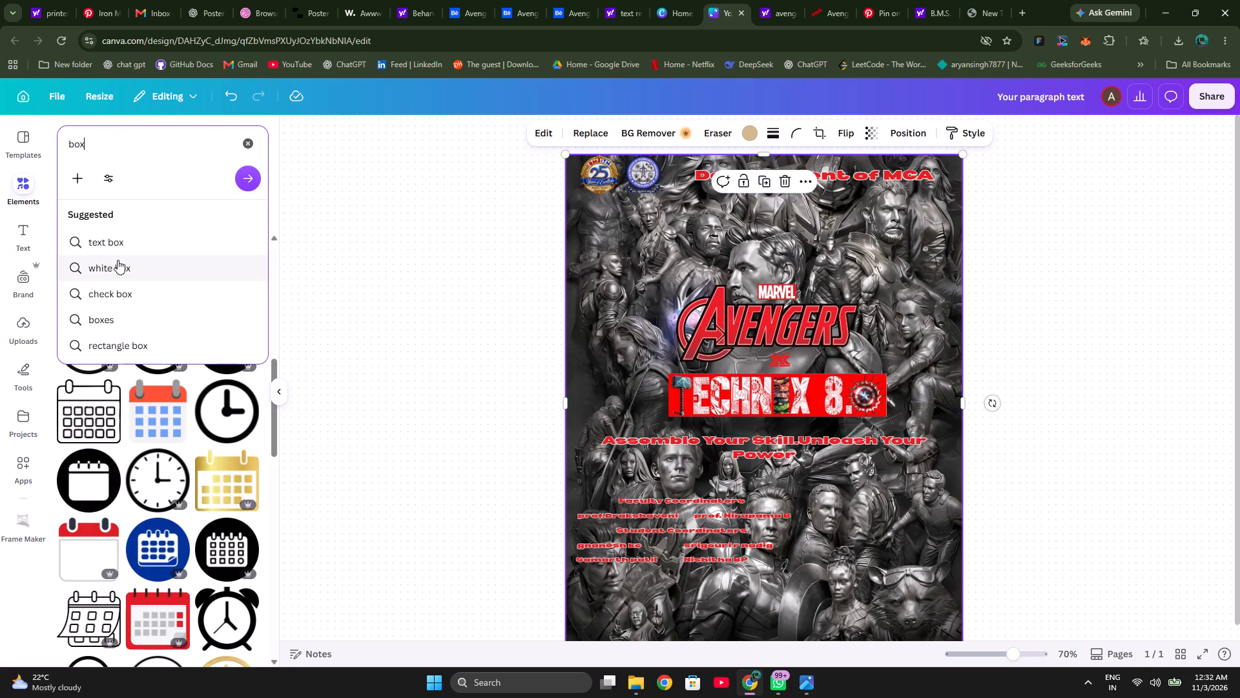
pyautogui.click(118, 271)
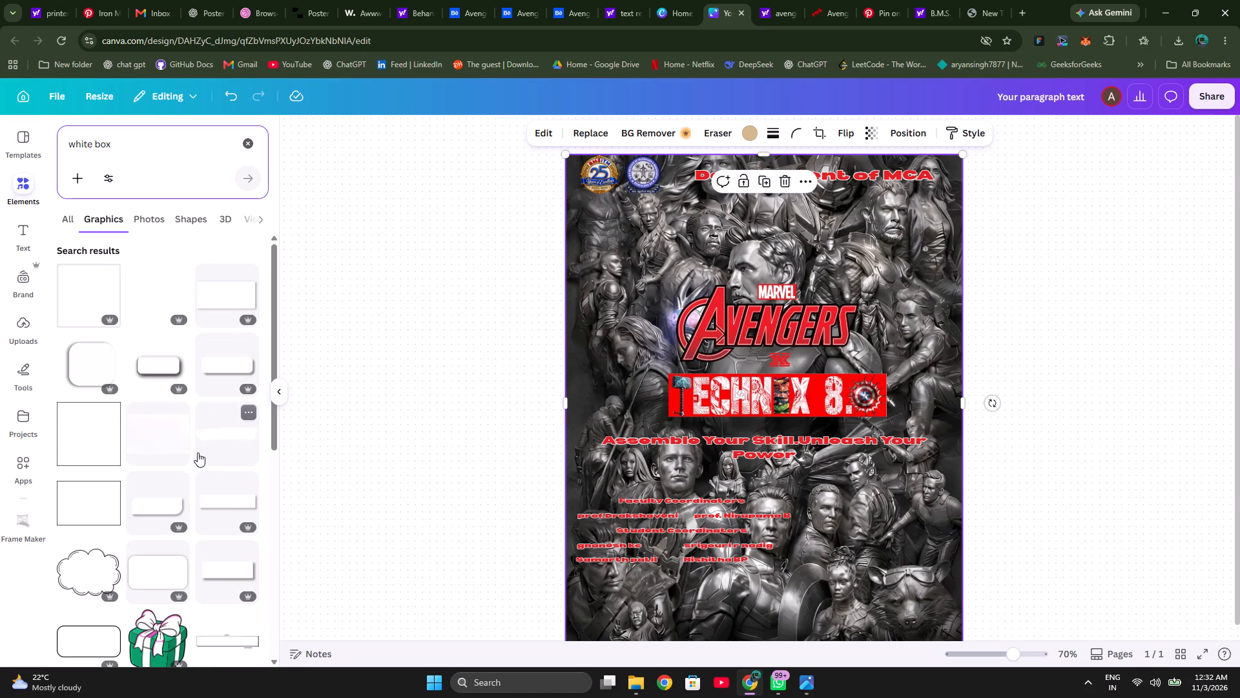
pyautogui.click(93, 439)
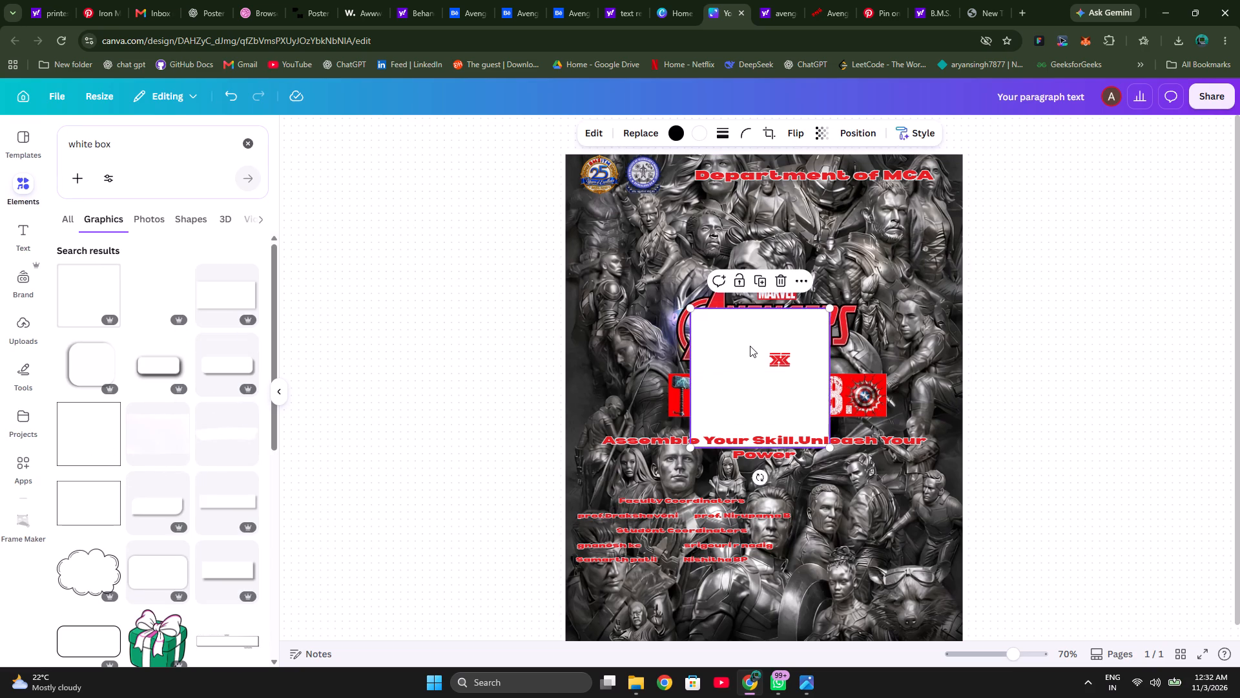
# Move the white square to the poster's lower-right corner, beside the coordinator names.
pyautogui.moveTo(750, 346); pyautogui.dragTo(849, 526)
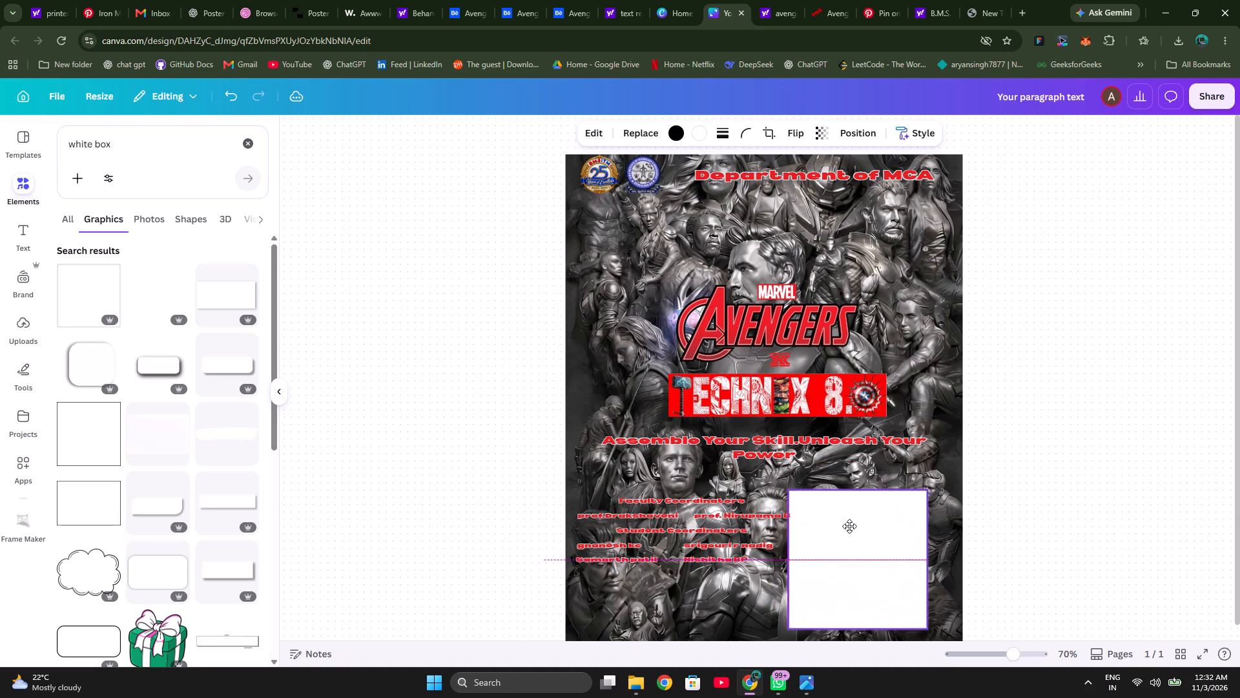
pyautogui.moveTo(849, 526); pyautogui.dragTo(869, 526)
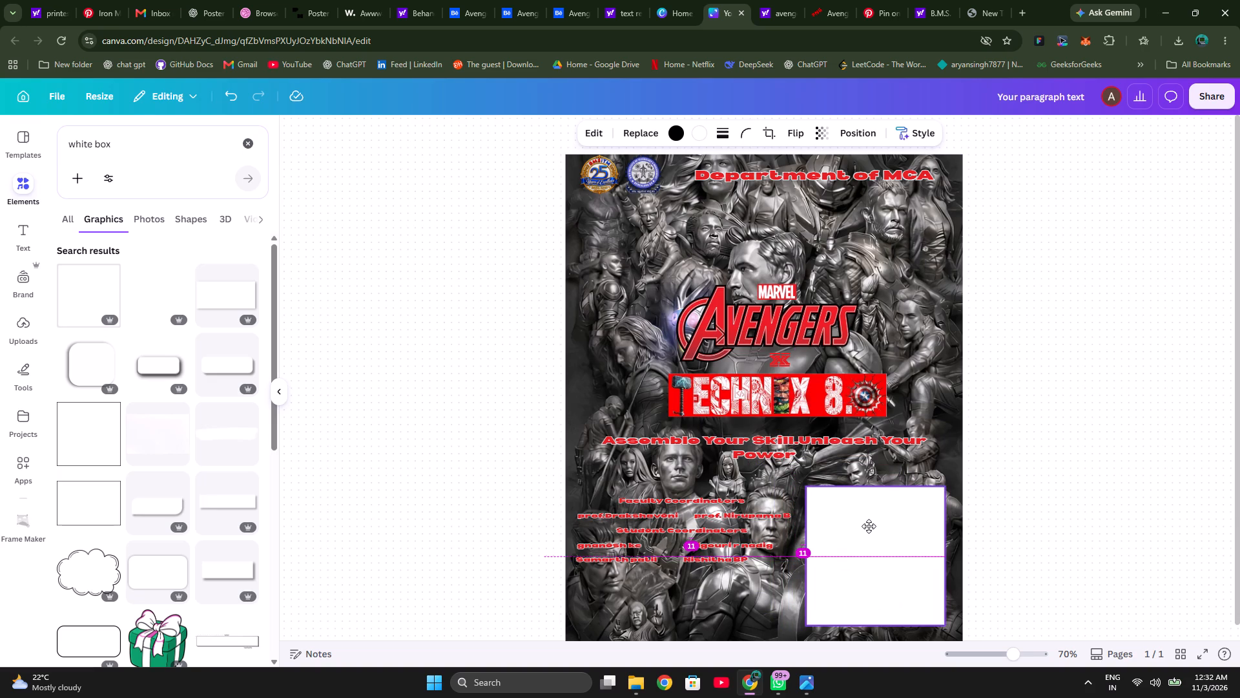
pyautogui.moveTo(869, 526); pyautogui.dragTo(874, 531)
pyautogui.click(874, 531)
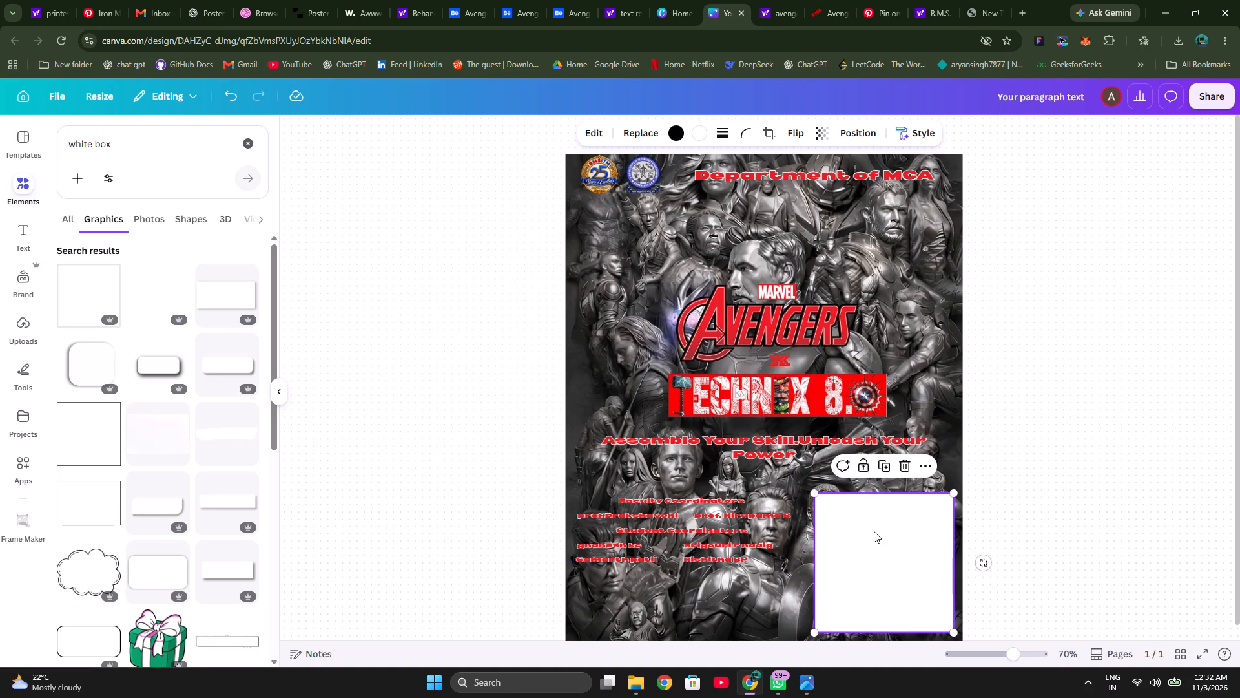
pyautogui.click(885, 537)
# Set the white square's transparency to 66.
pyautogui.click(824, 132)
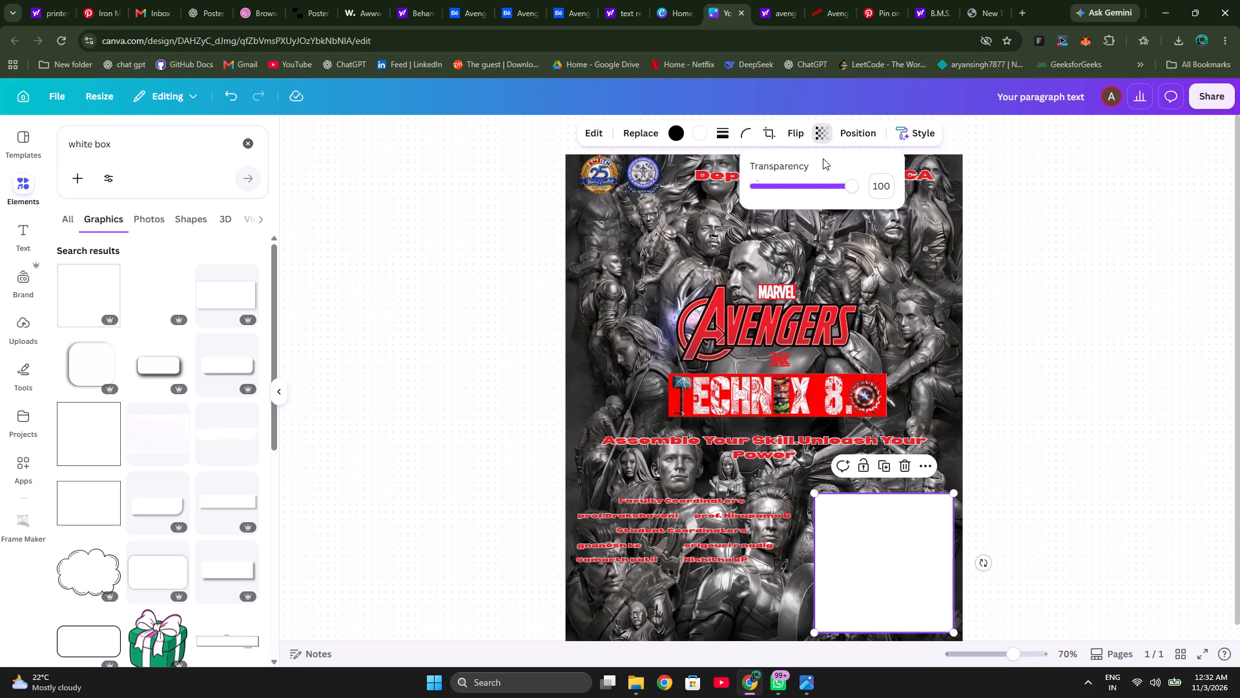
pyautogui.moveTo(849, 184); pyautogui.dragTo(823, 193)
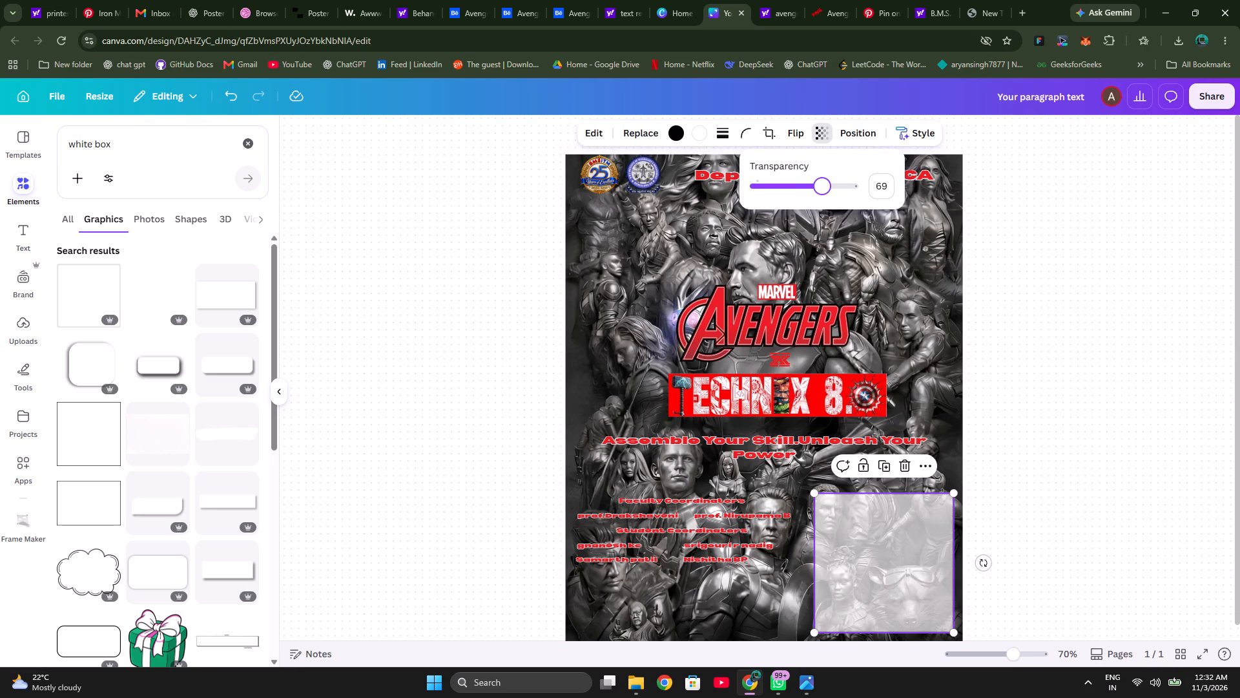
pyautogui.moveTo(823, 193); pyautogui.dragTo(820, 193)
pyautogui.click(1042, 333)
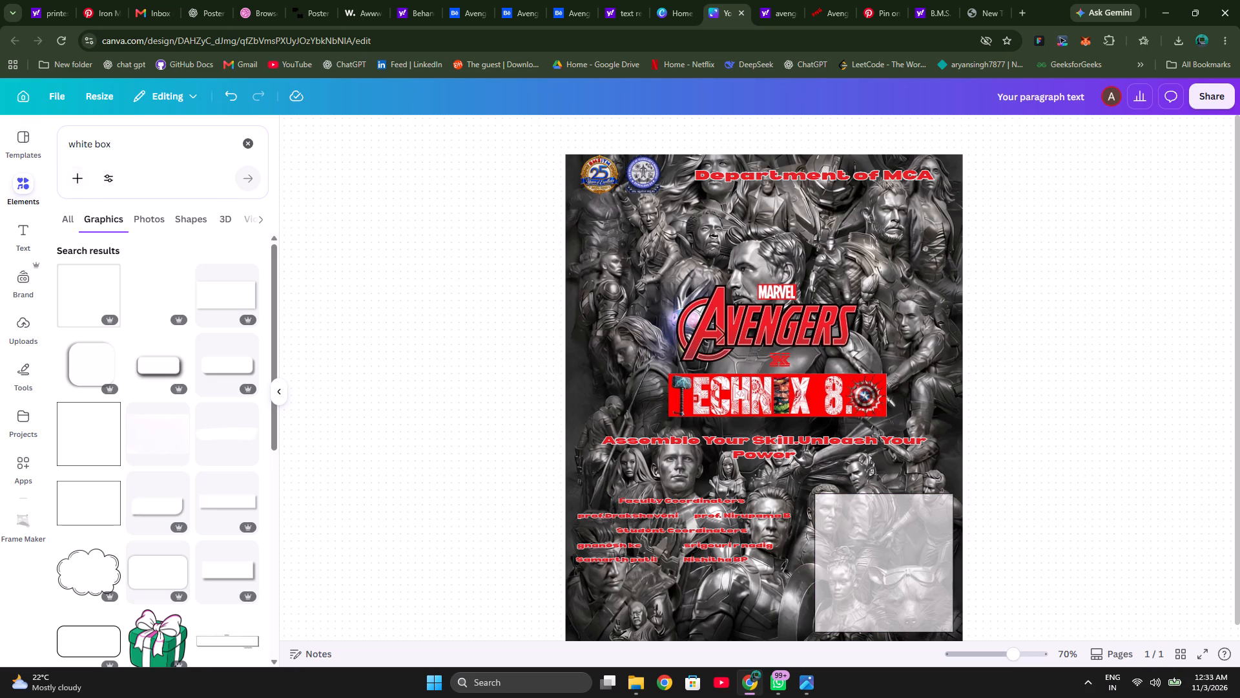
# Search the graphics elements for "qr code" and add the dense, fine-patterned black QR code to the poster.
pyautogui.click(131, 138)
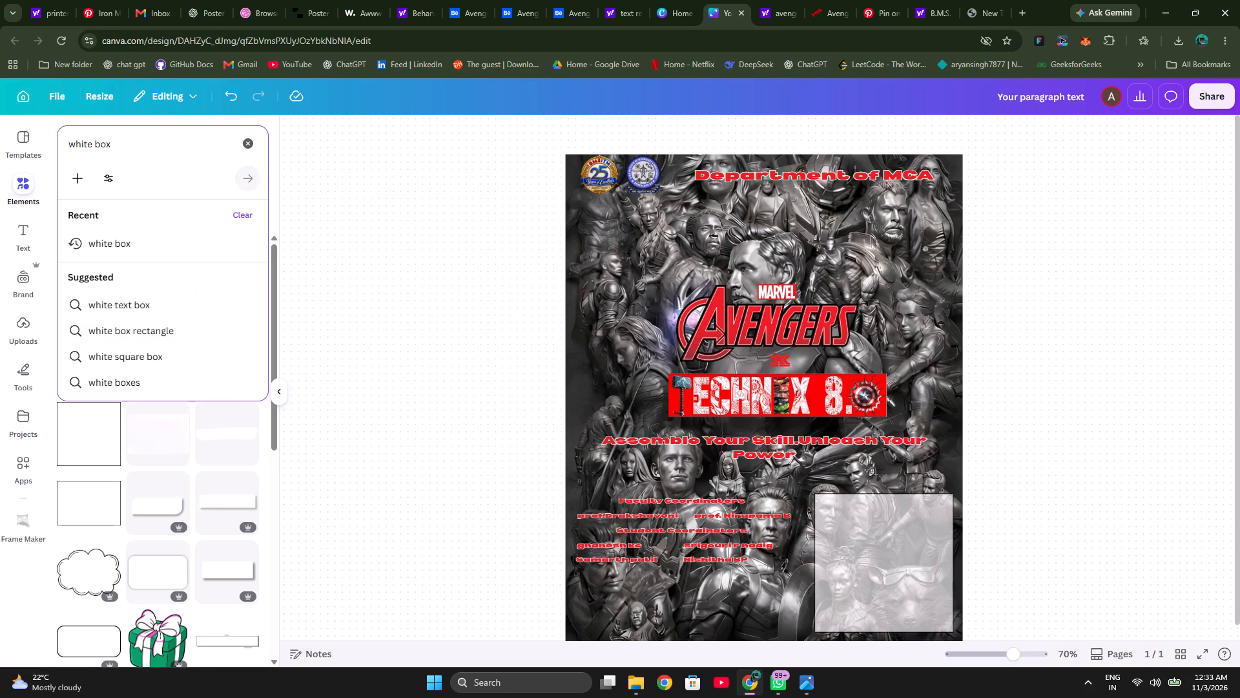
pyautogui.press('BackSpace')
pyautogui.press('BackSpace')
pyautogui.press('BackSpace')
pyautogui.press('BackSpace')
pyautogui.press('BackSpace')
pyautogui.press('BackSpace')
pyautogui.press('BackSpace')
pyautogui.press('BackSpace')
pyautogui.press('BackSpace')
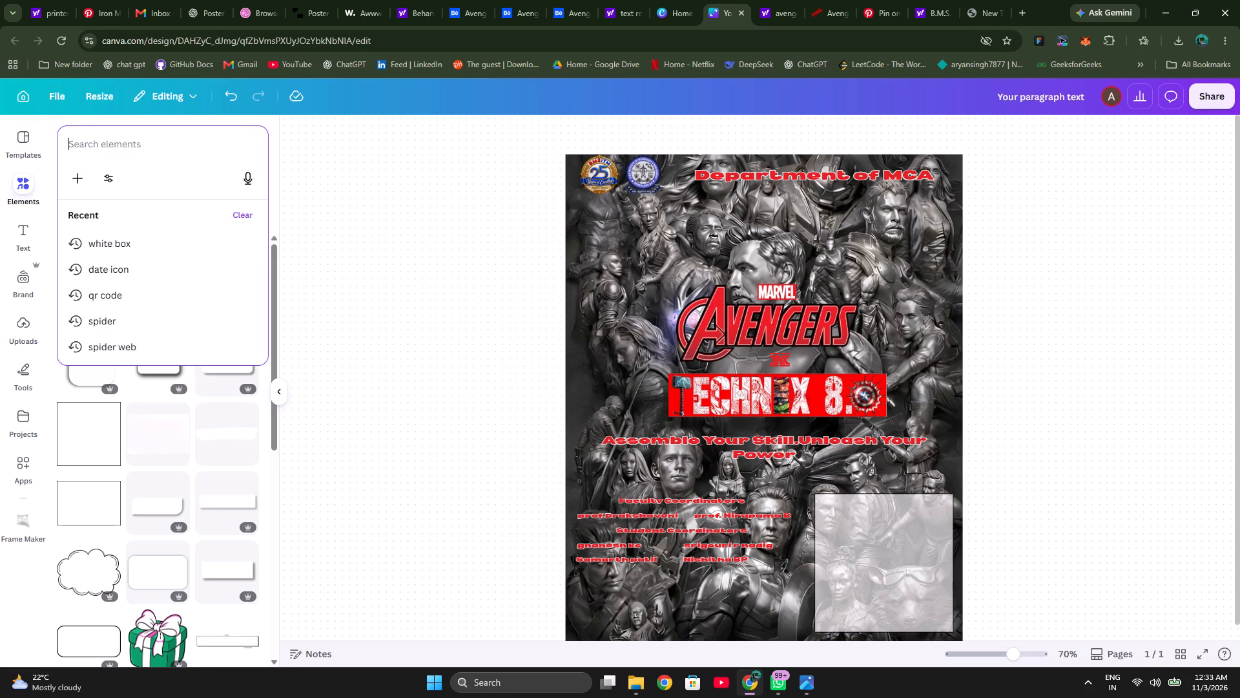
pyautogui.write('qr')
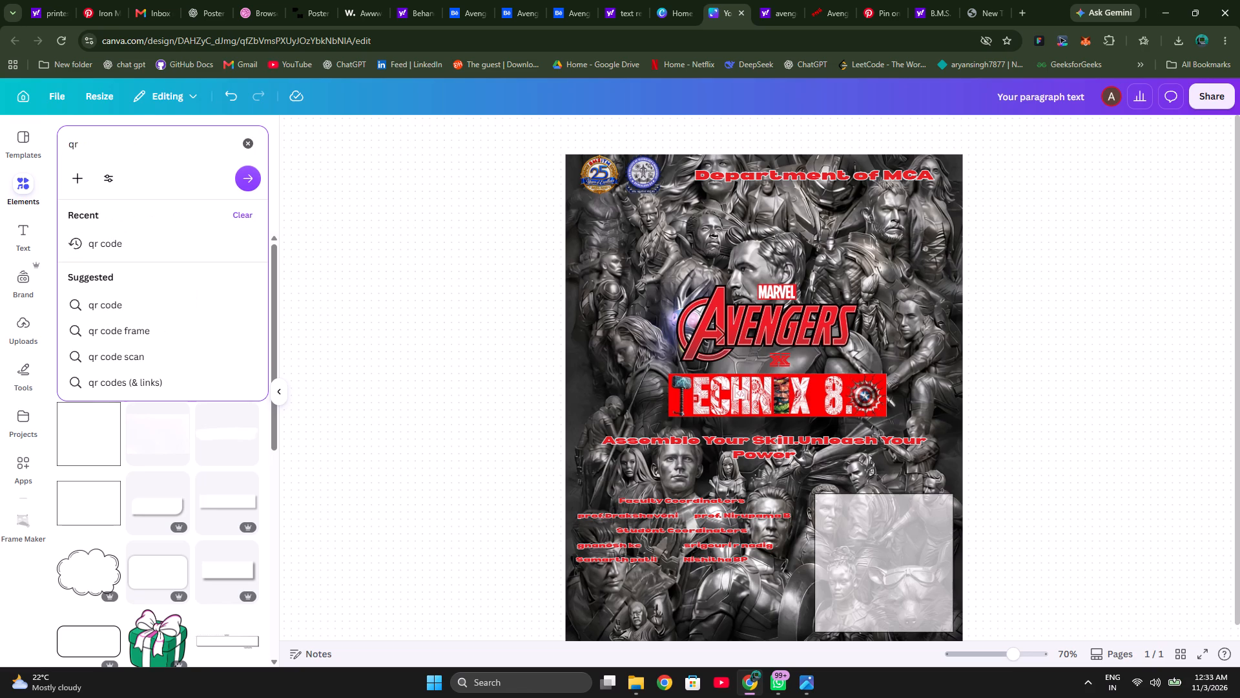
pyautogui.click(112, 248)
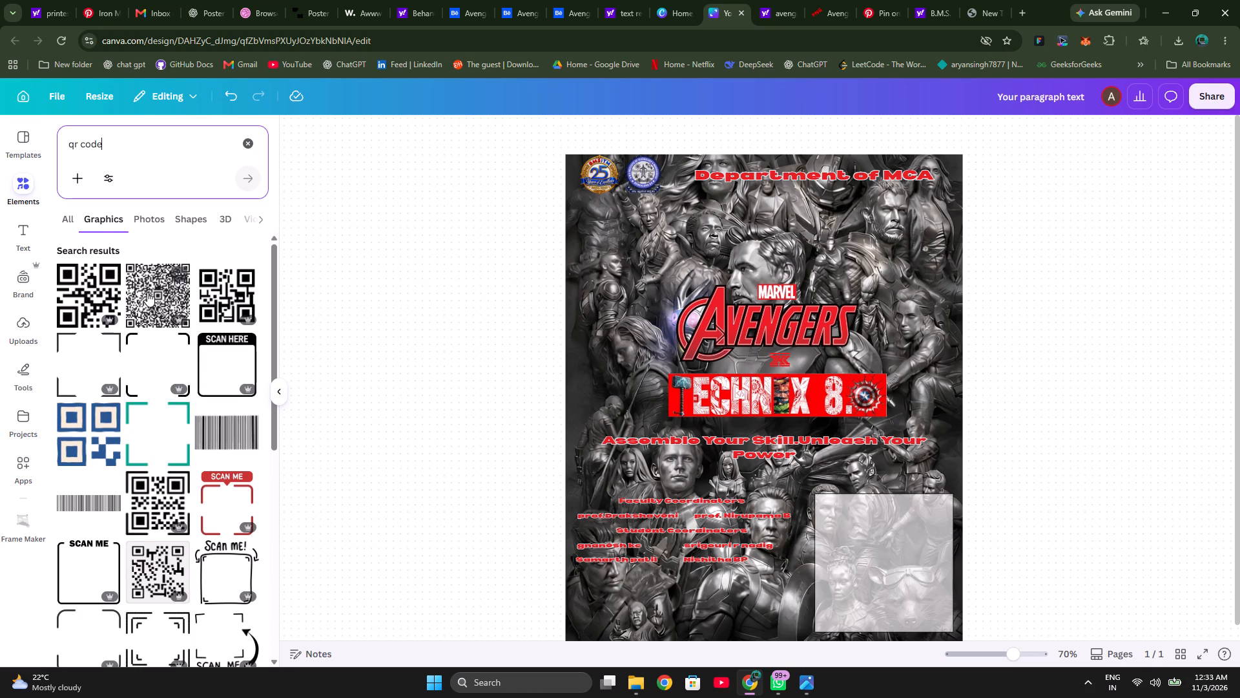
pyautogui.click(147, 292)
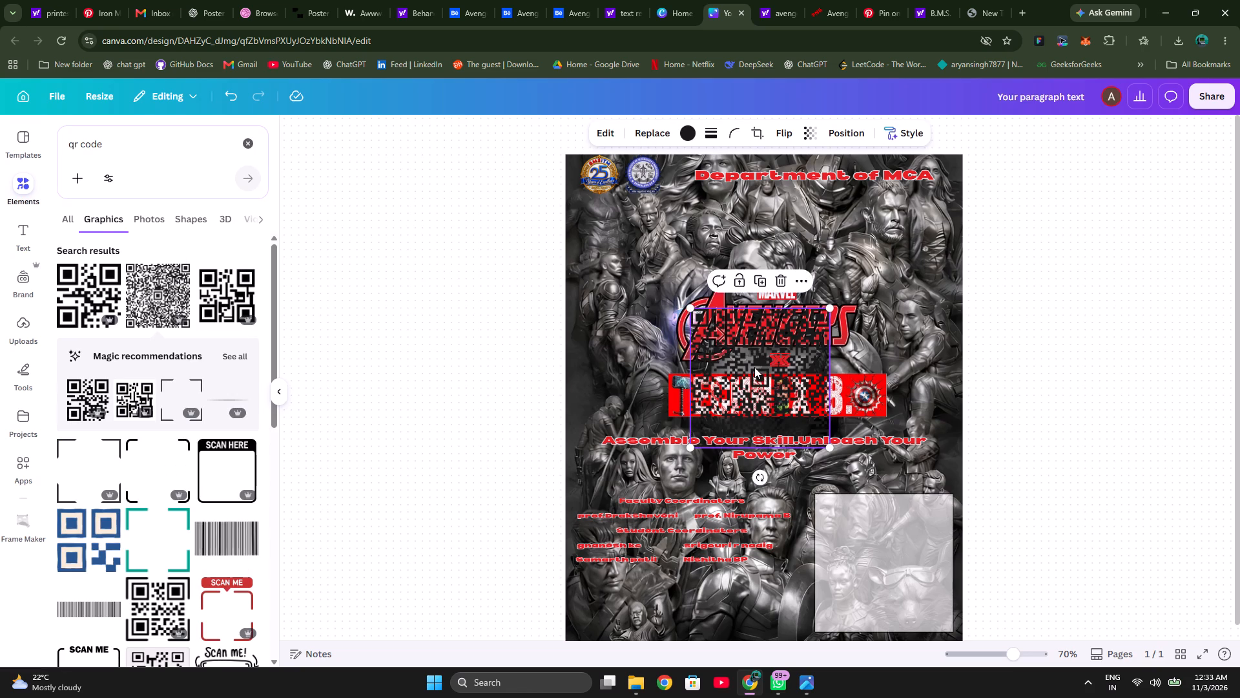
# Place the QR code over the translucent white square, shrink it to leave a margin, and centre it on the square.
pyautogui.moveTo(754, 367); pyautogui.dragTo(882, 553)
pyautogui.click(1040, 458)
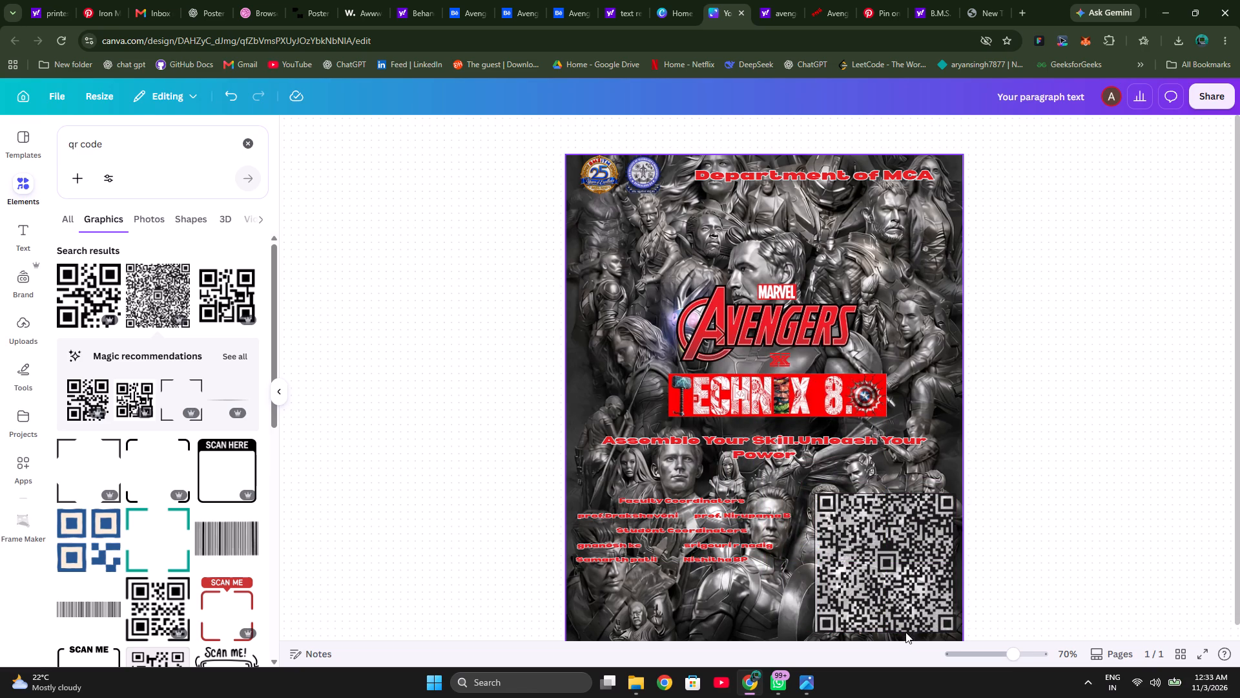
pyautogui.click(899, 576)
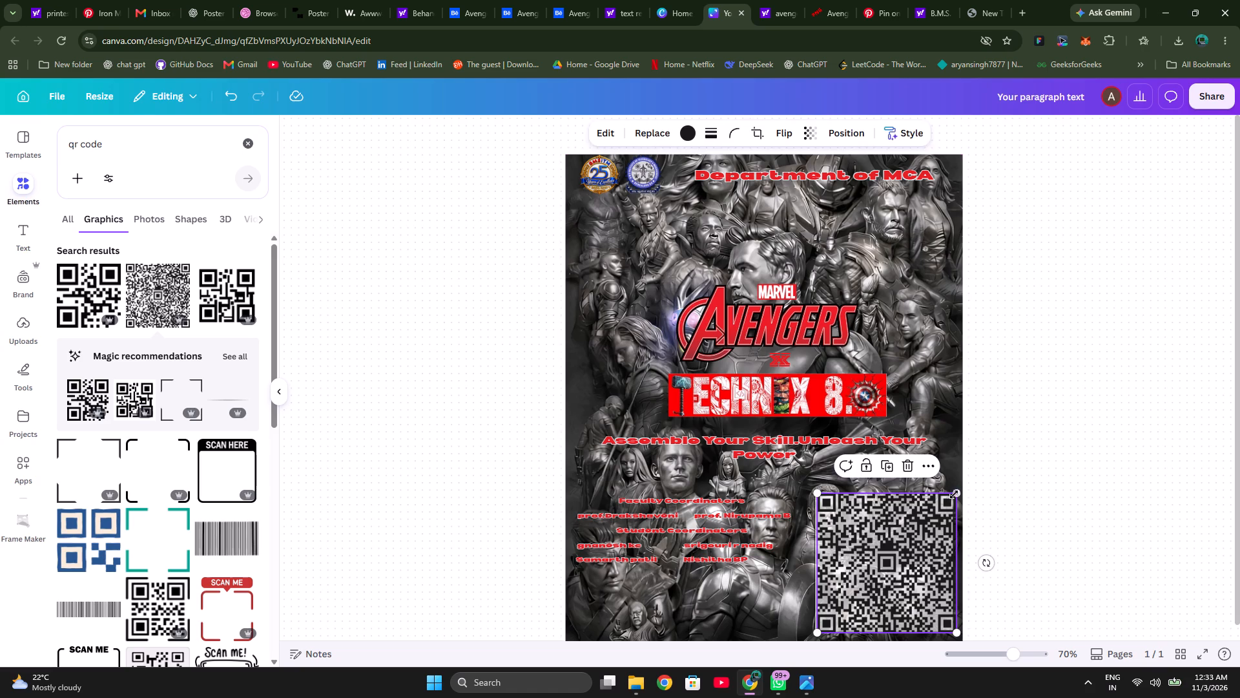
pyautogui.moveTo(956, 494); pyautogui.dragTo(925, 535)
pyautogui.moveTo(871, 584); pyautogui.dragTo(888, 565)
# Shrink the translucent white square from its corners to about 235 × 235 so it closely frames the QR code.
pyautogui.click(900, 502)
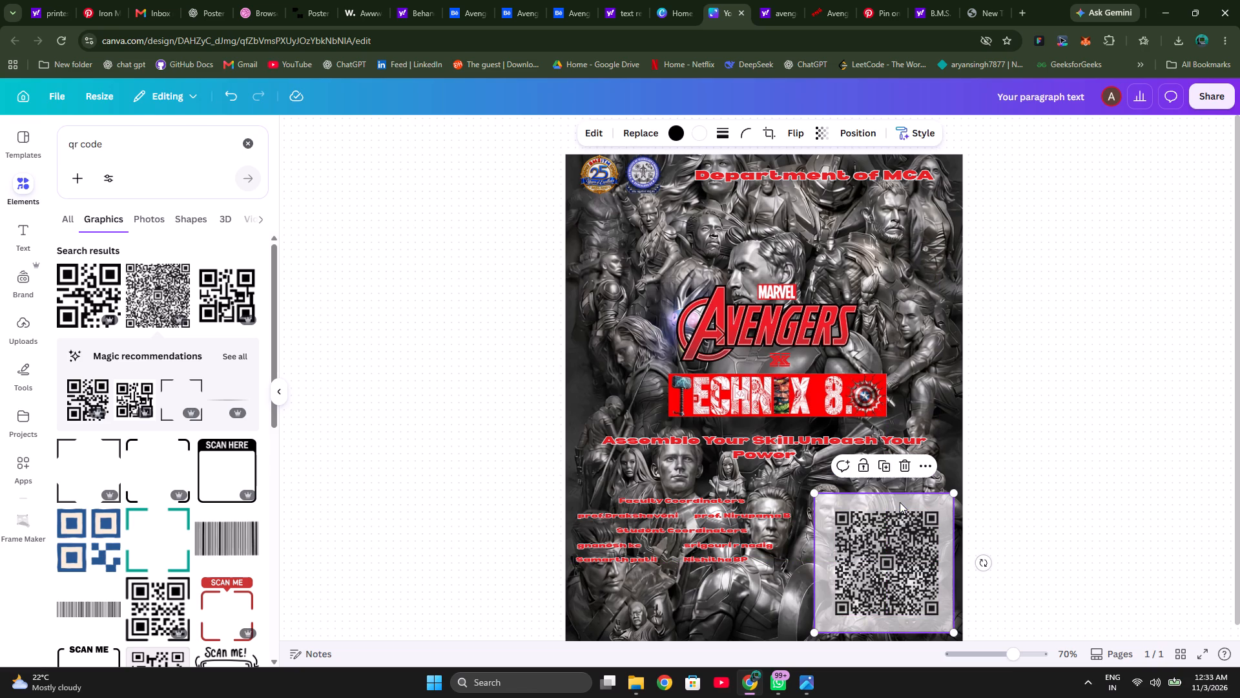
pyautogui.moveTo(955, 489); pyautogui.dragTo(951, 498)
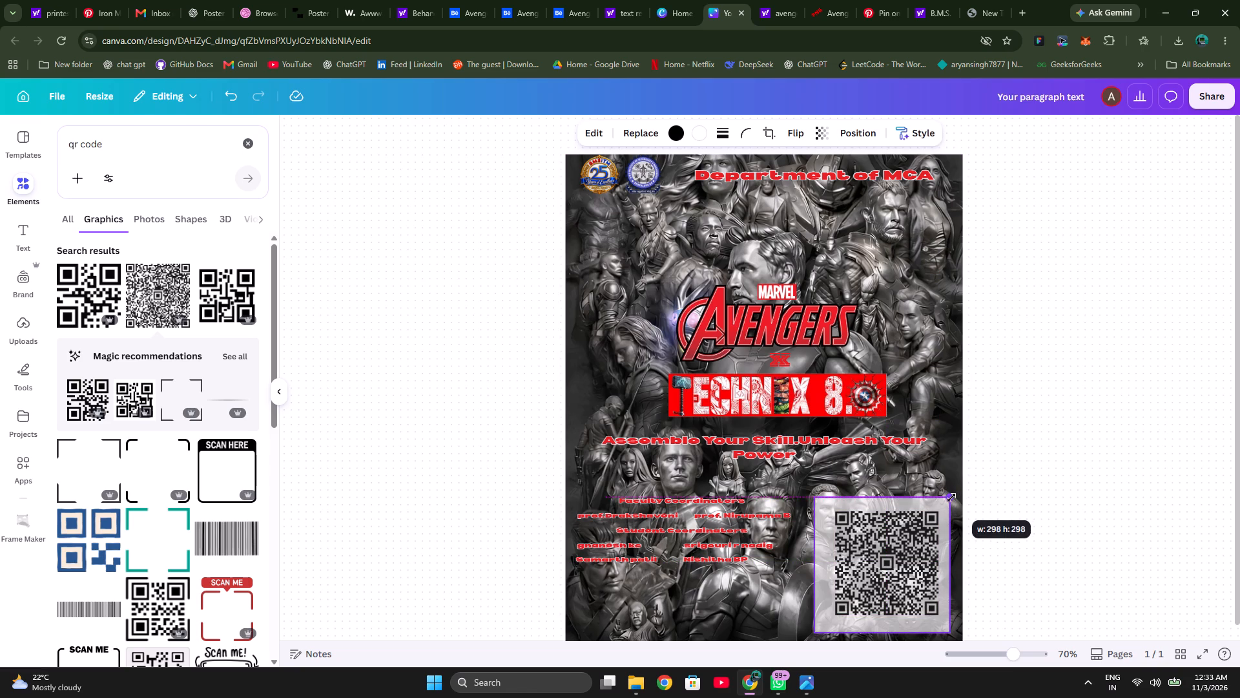
pyautogui.moveTo(951, 498); pyautogui.dragTo(947, 507)
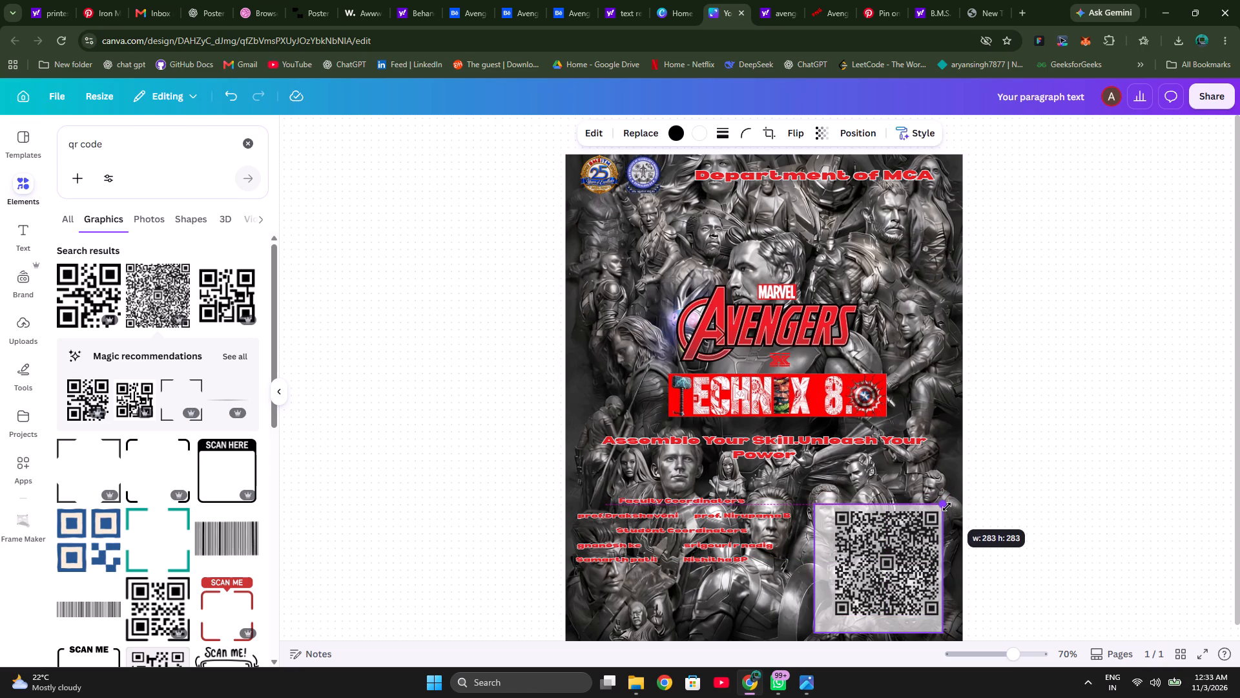
pyautogui.moveTo(947, 507); pyautogui.dragTo(949, 511)
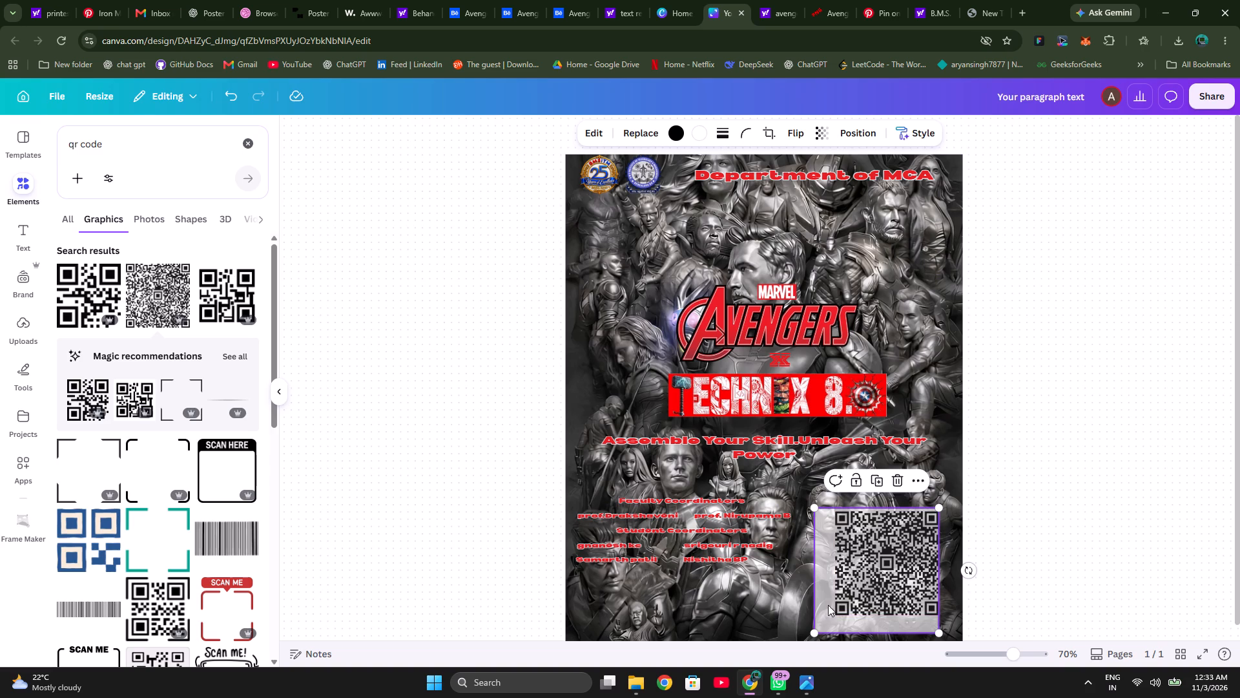
pyautogui.moveTo(813, 632); pyautogui.dragTo(815, 630)
pyautogui.moveTo(815, 630); pyautogui.dragTo(834, 618)
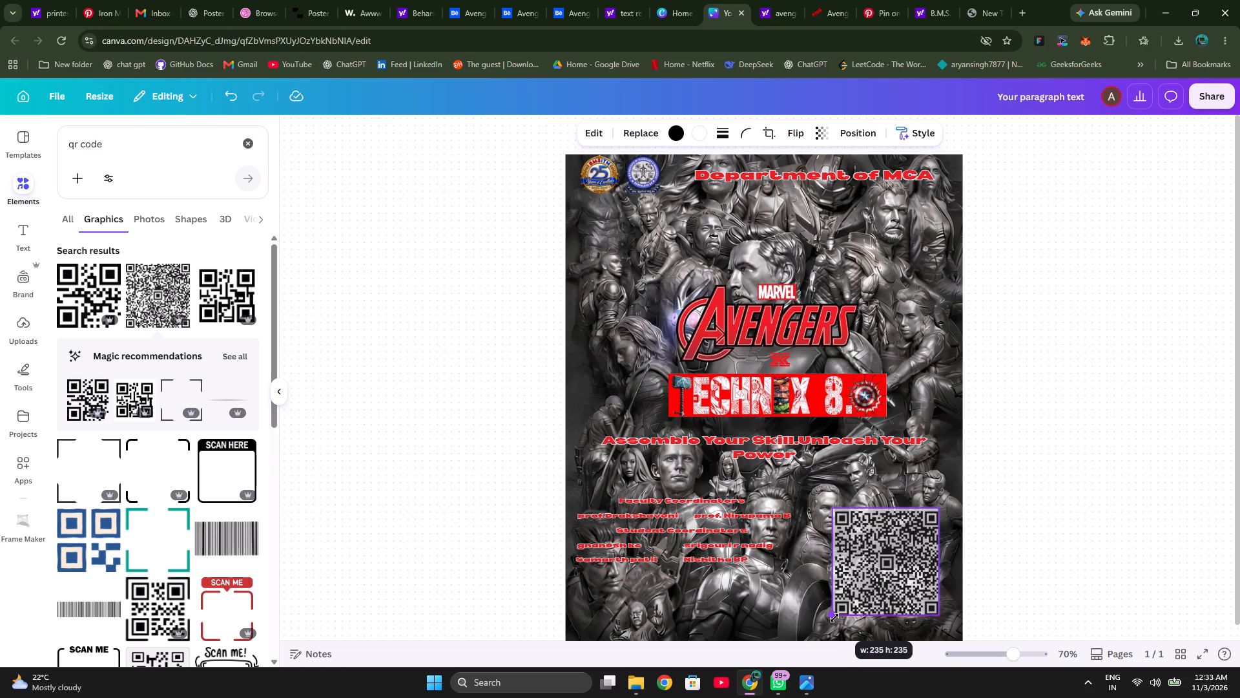
pyautogui.moveTo(834, 618); pyautogui.dragTo(836, 622)
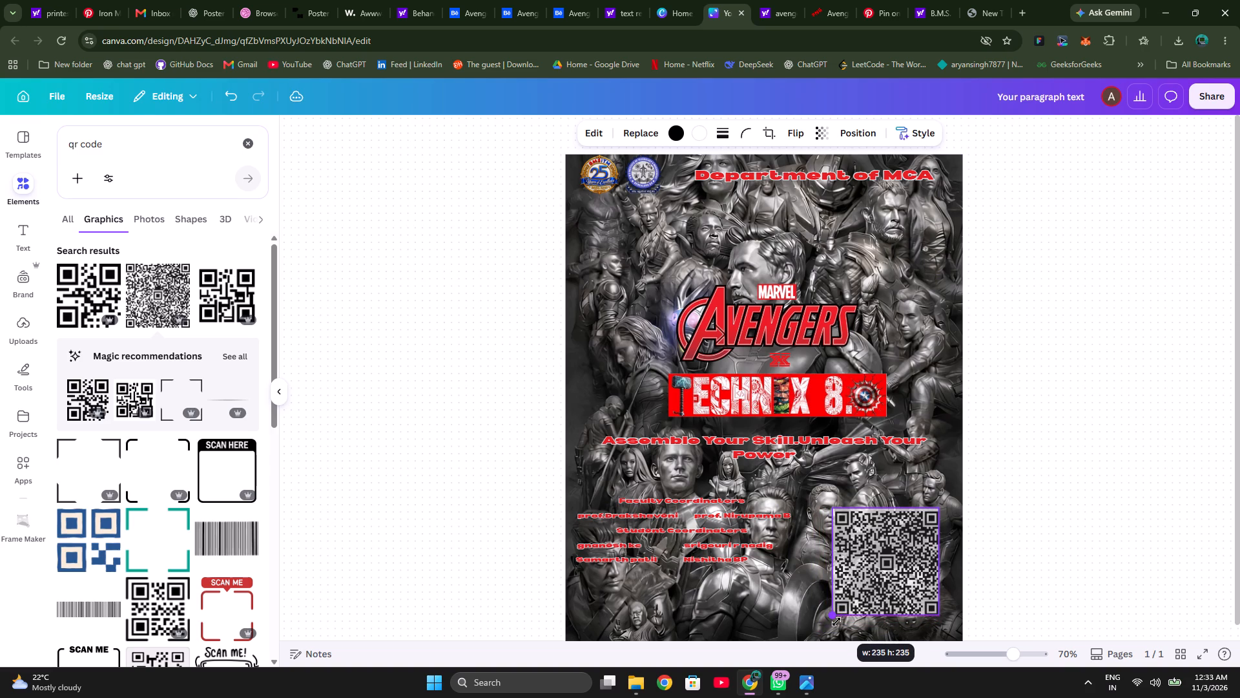
pyautogui.moveTo(836, 622); pyautogui.dragTo(839, 620)
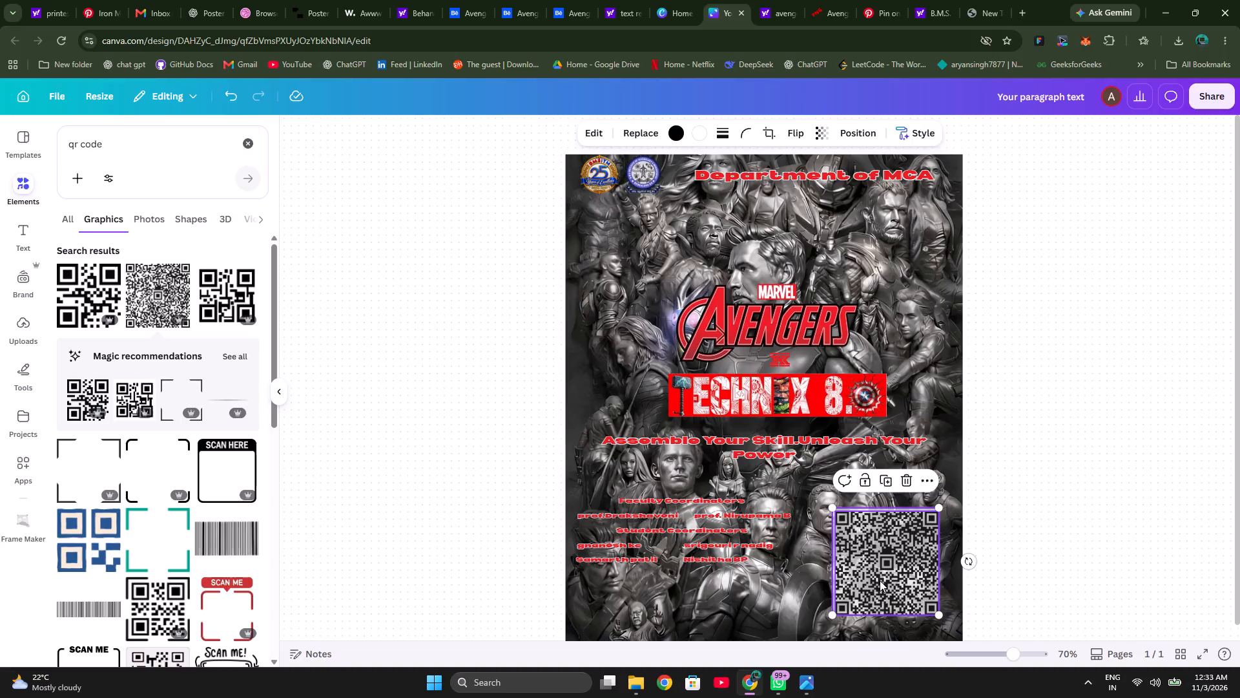
# Fine-tune the QR code's position so it sits centred on the resized white square.
pyautogui.click(880, 580)
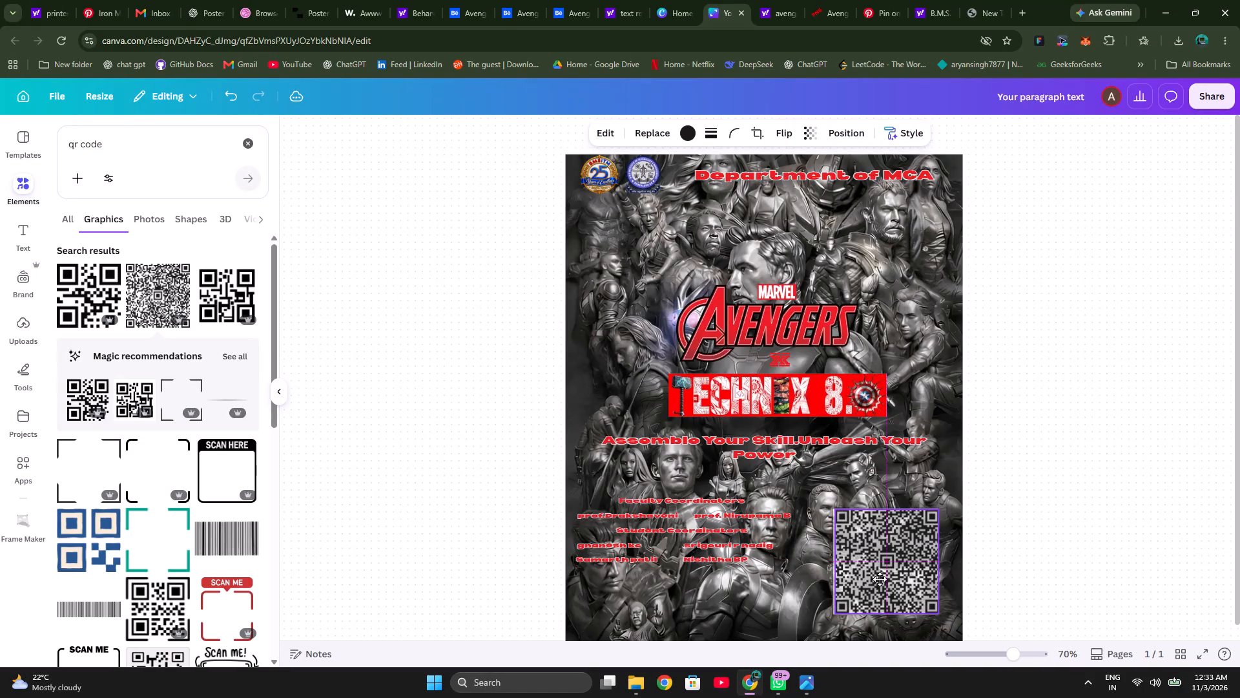
pyautogui.click(901, 545)
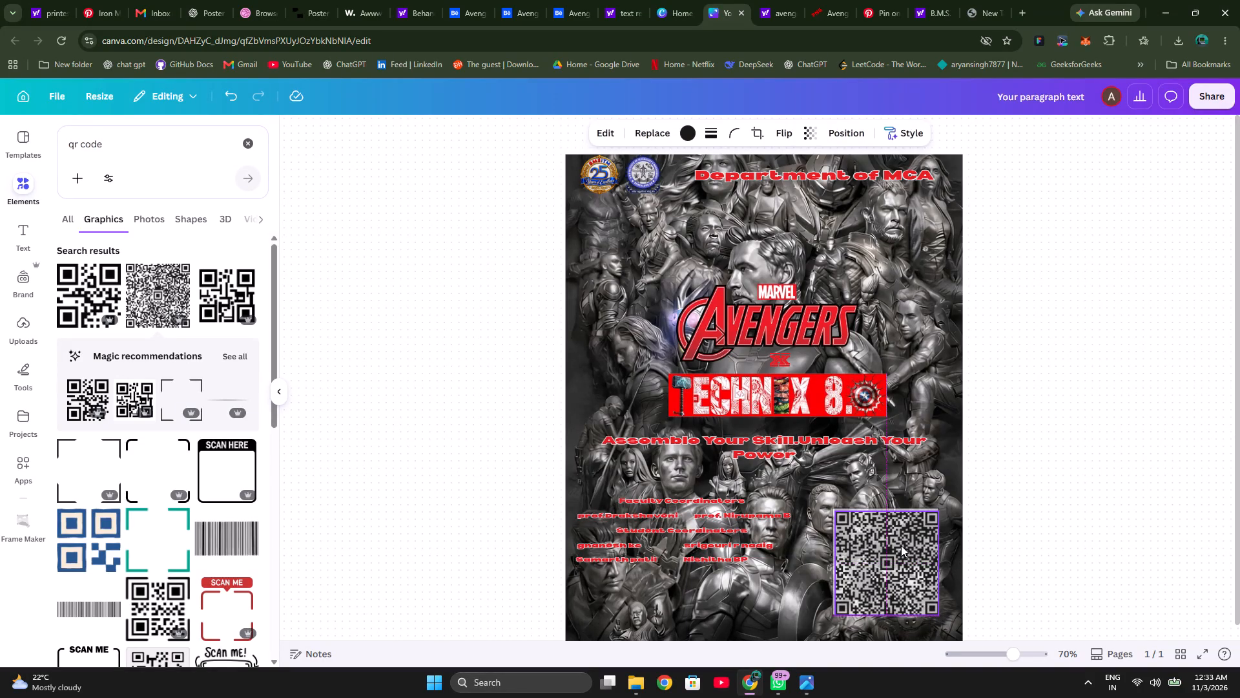
pyautogui.click(885, 542)
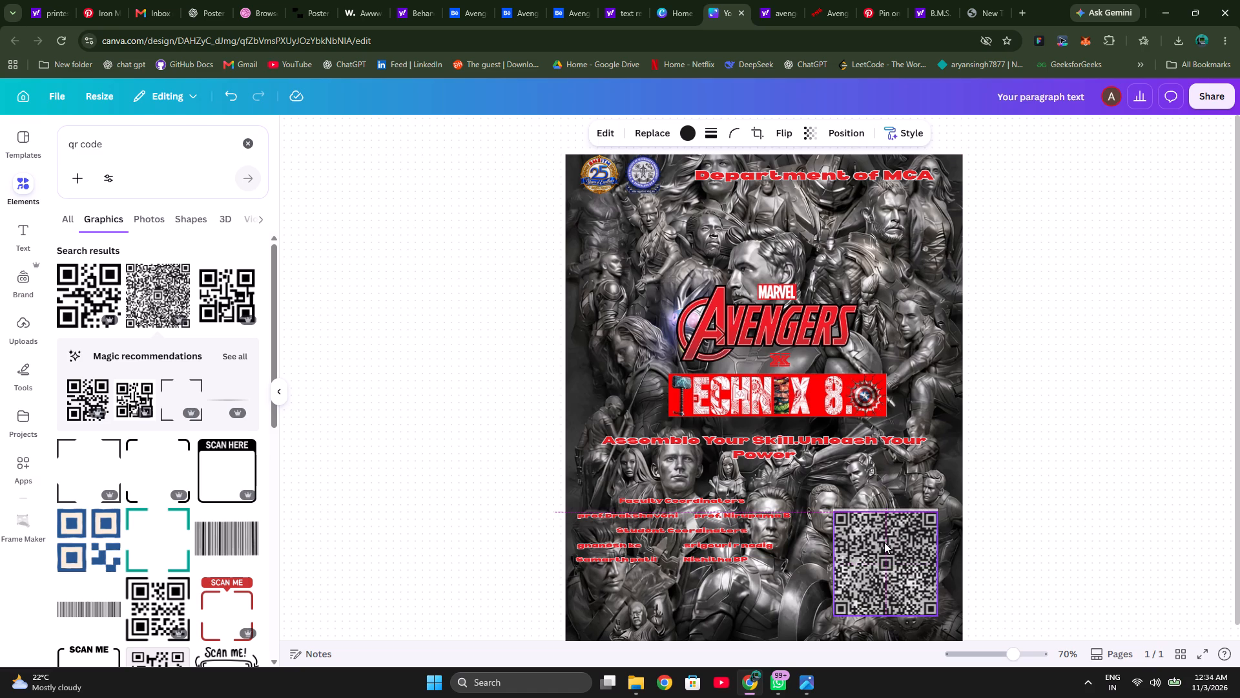
pyautogui.click(884, 542)
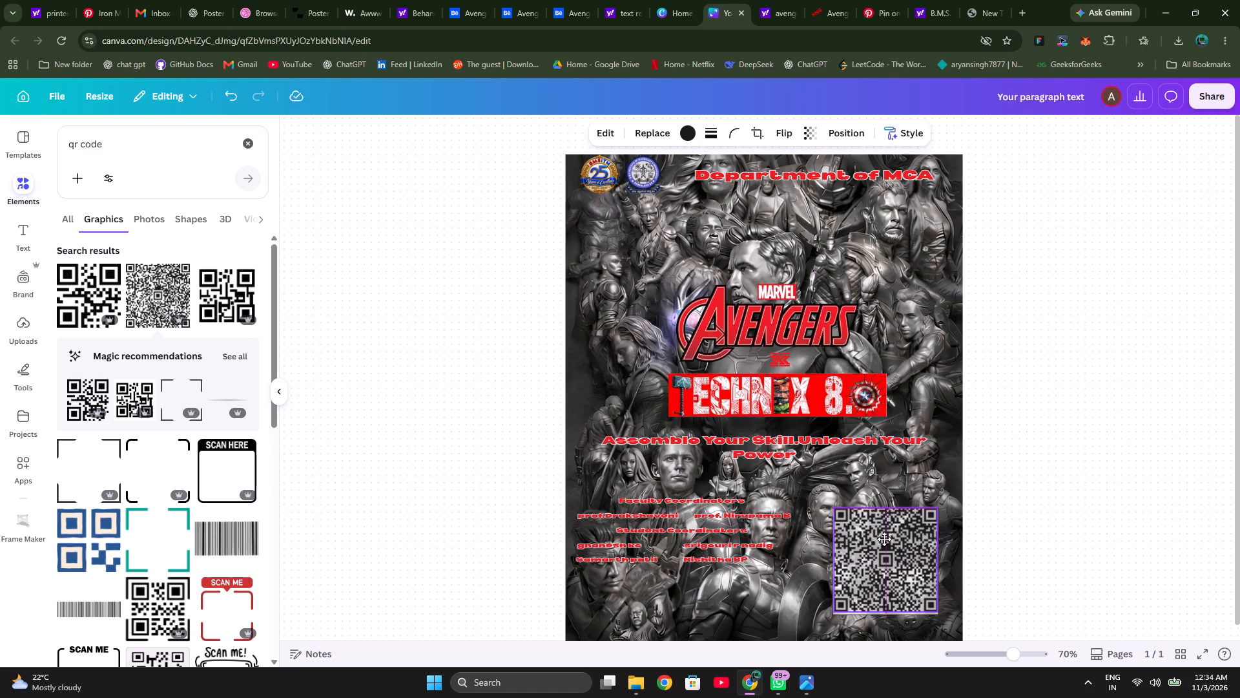
pyautogui.click(884, 542)
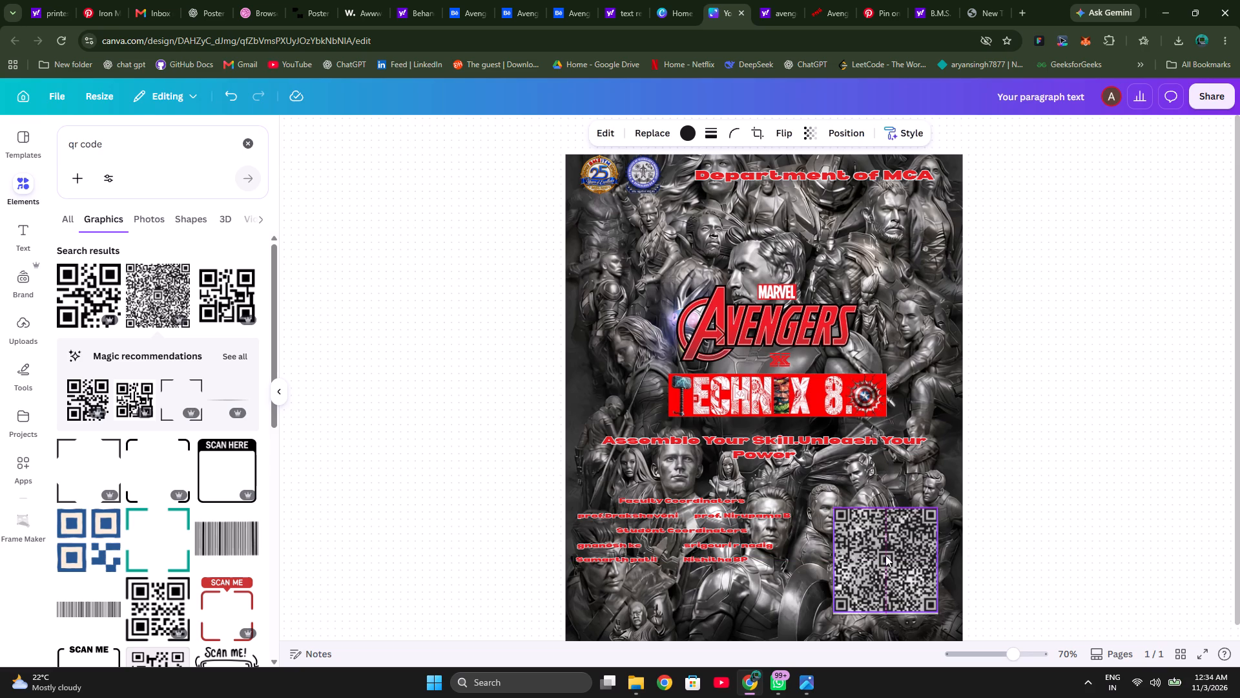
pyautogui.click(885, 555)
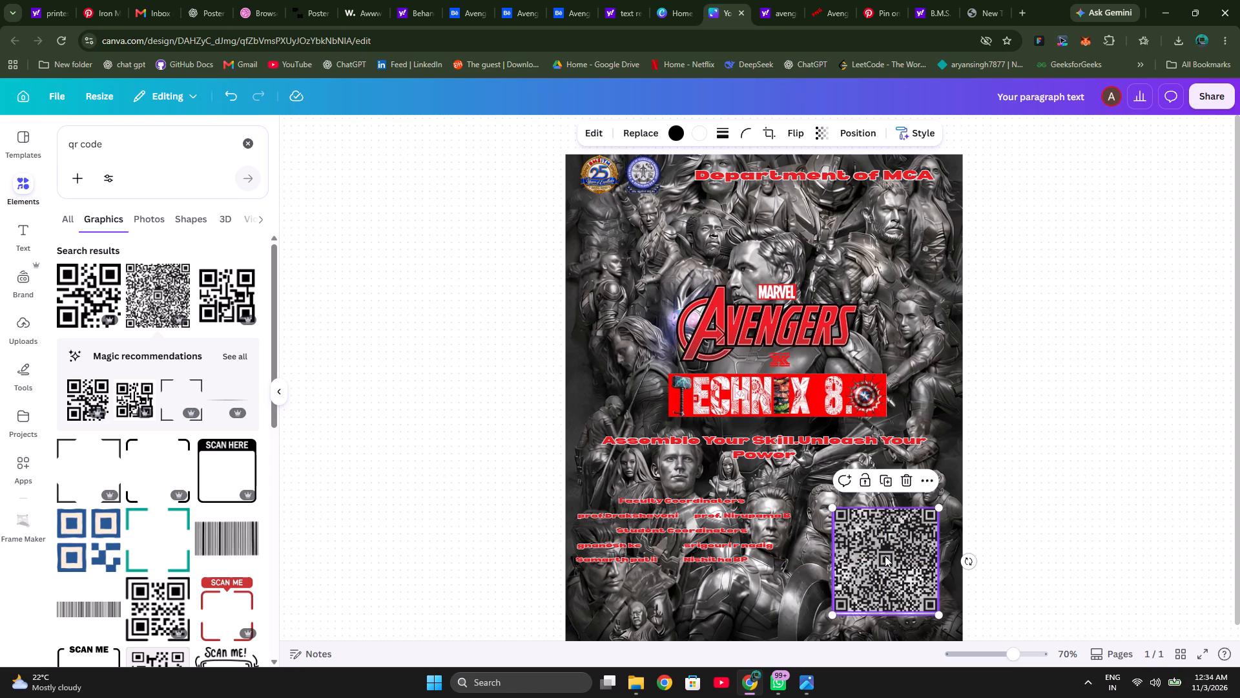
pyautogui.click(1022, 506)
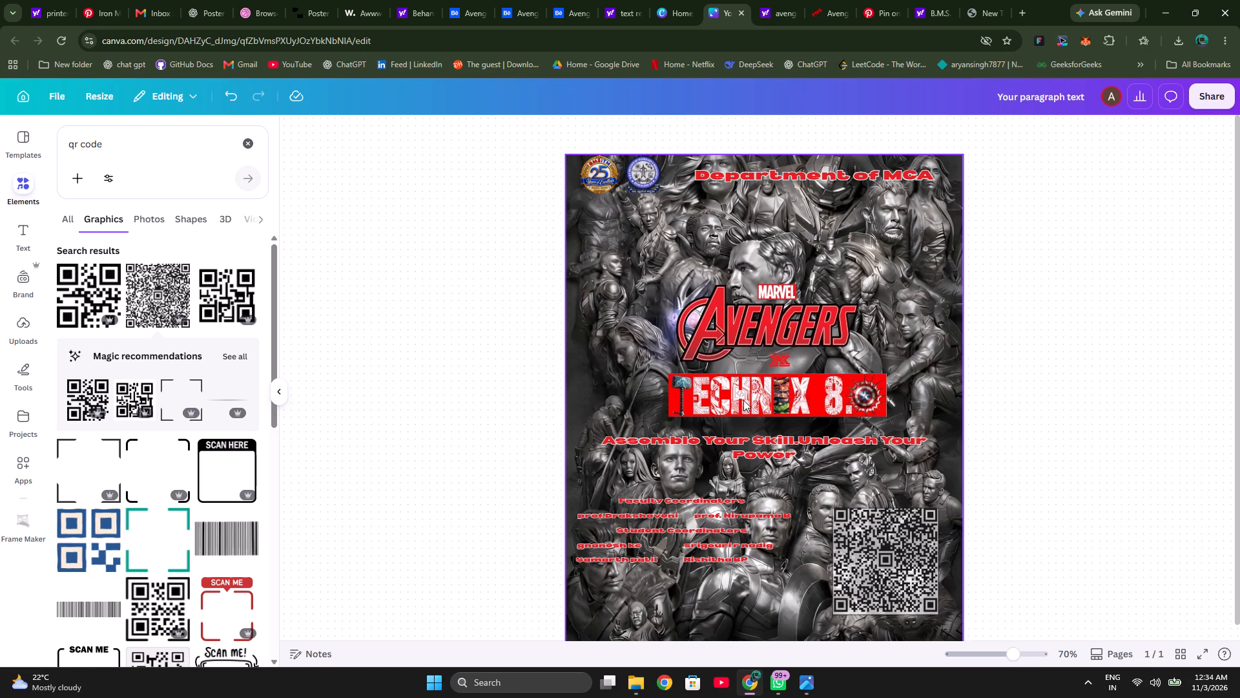
# Add a text box to the poster and replace its placeholder text with "Register Now".
pyautogui.click(23, 233)
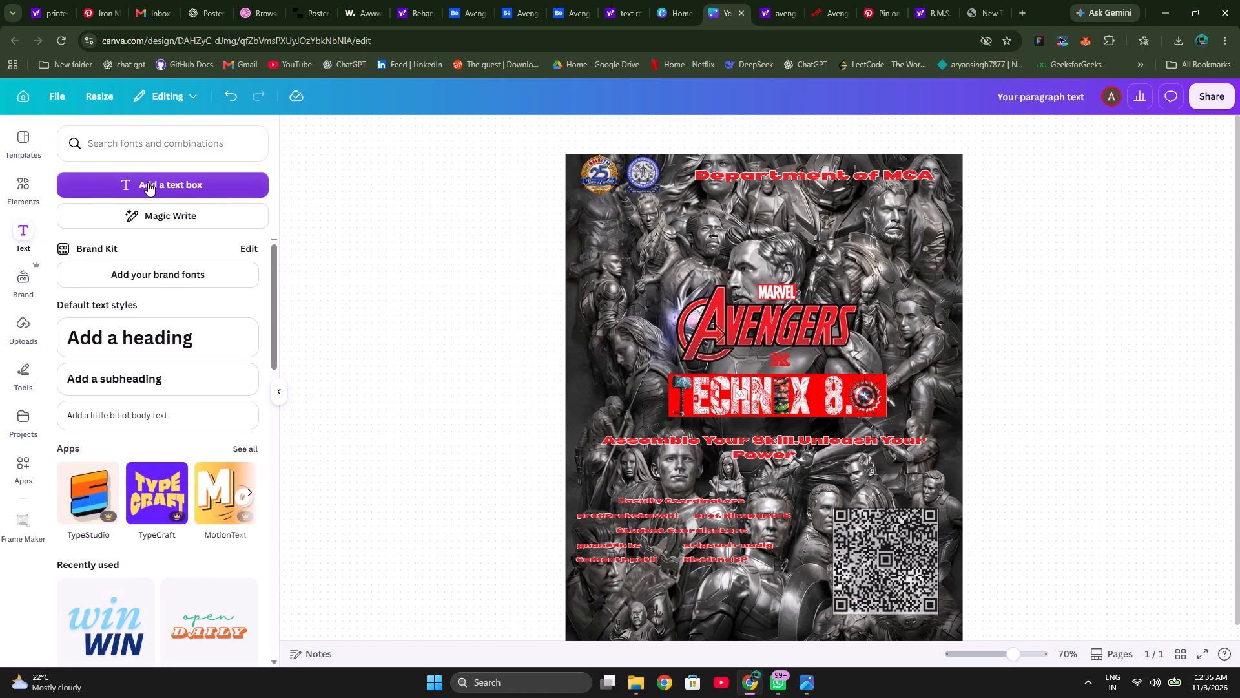
pyautogui.click(148, 182)
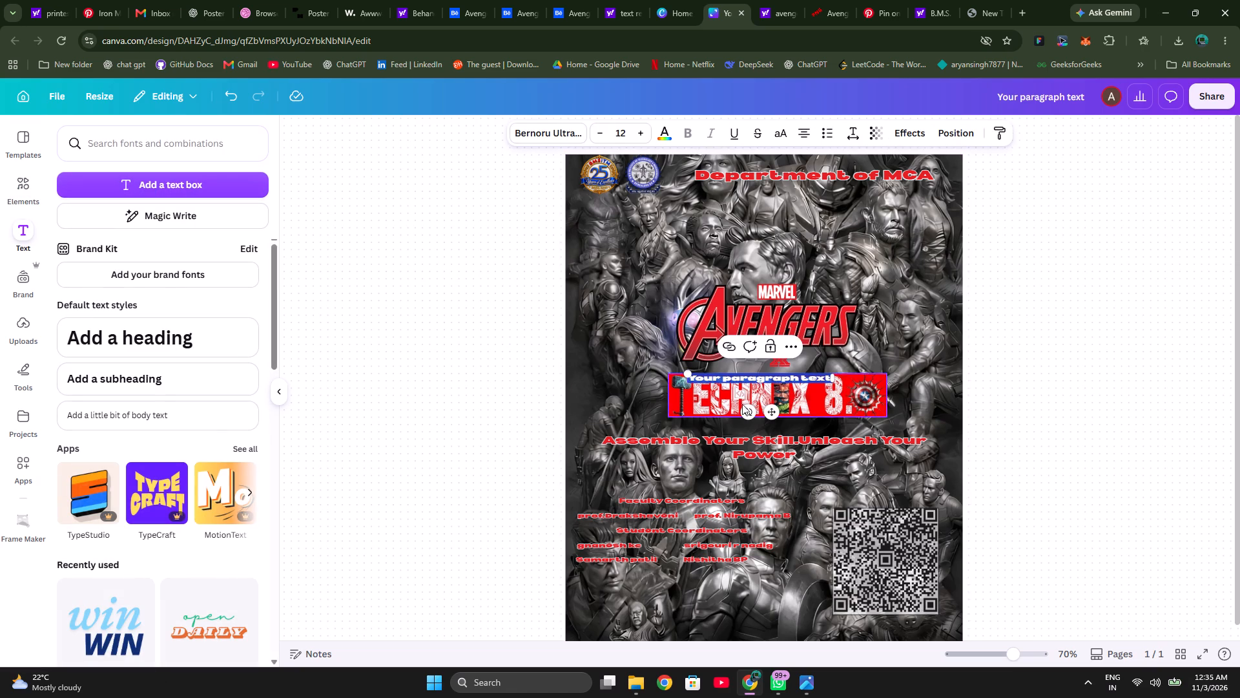
pyautogui.click(824, 377)
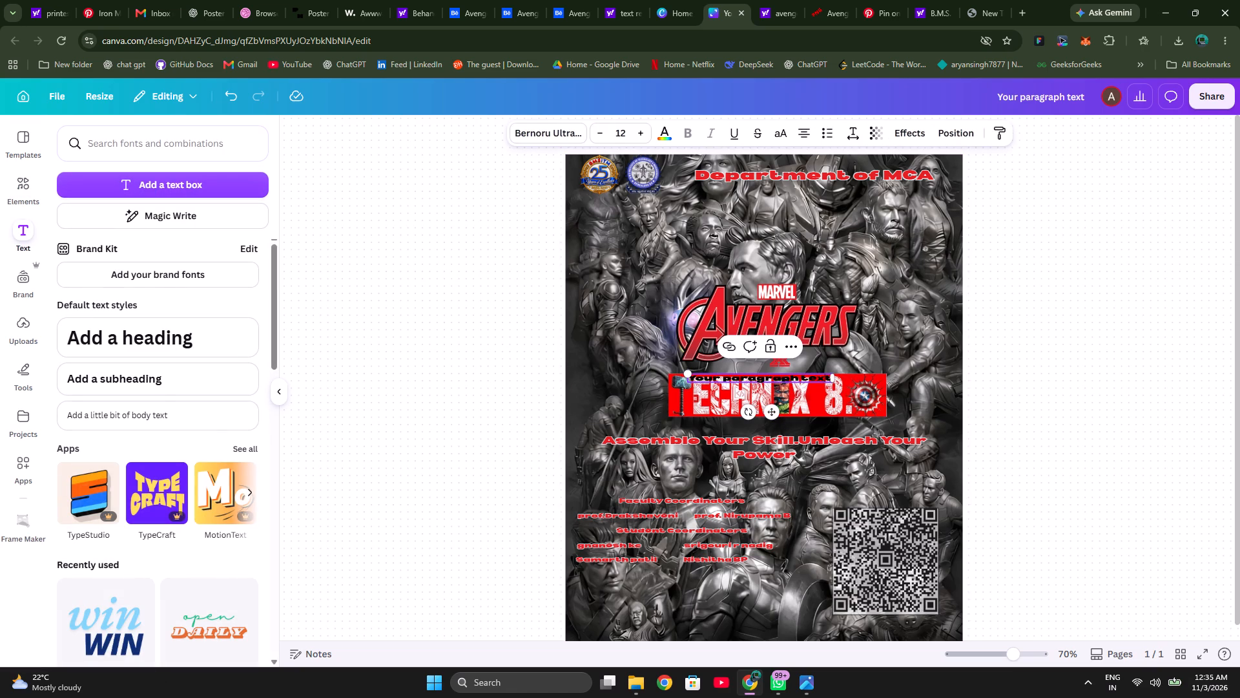
pyautogui.press('Right')
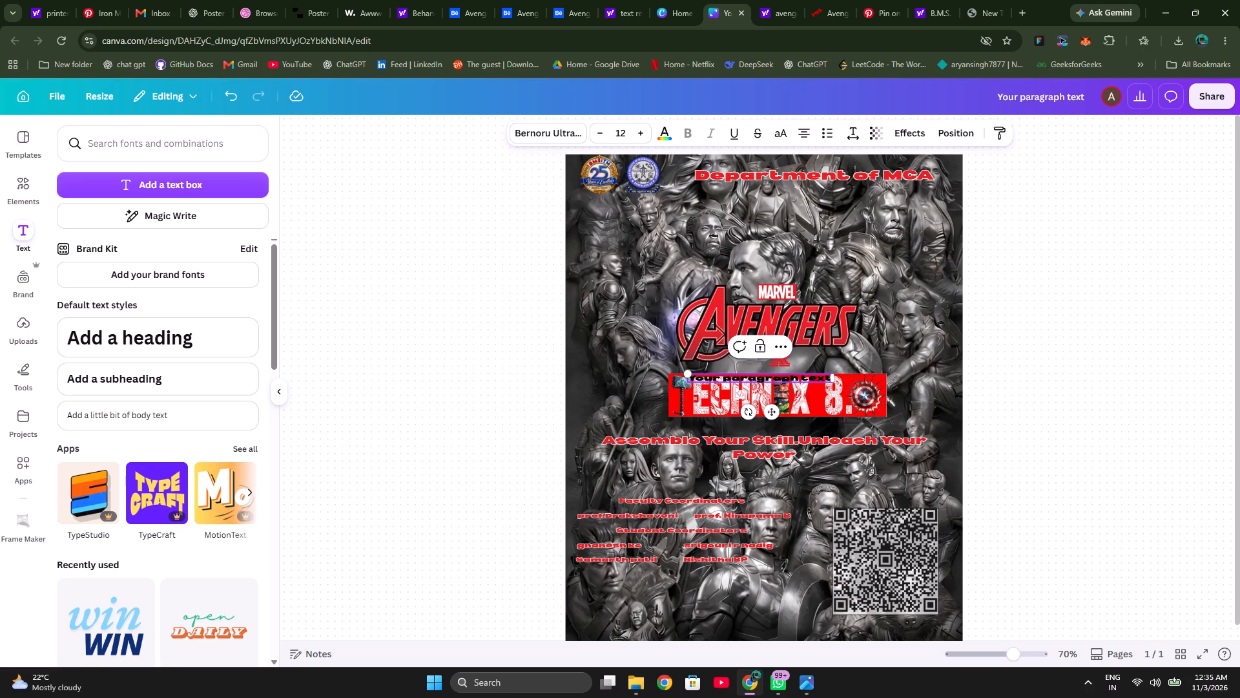
pyautogui.click(824, 377)
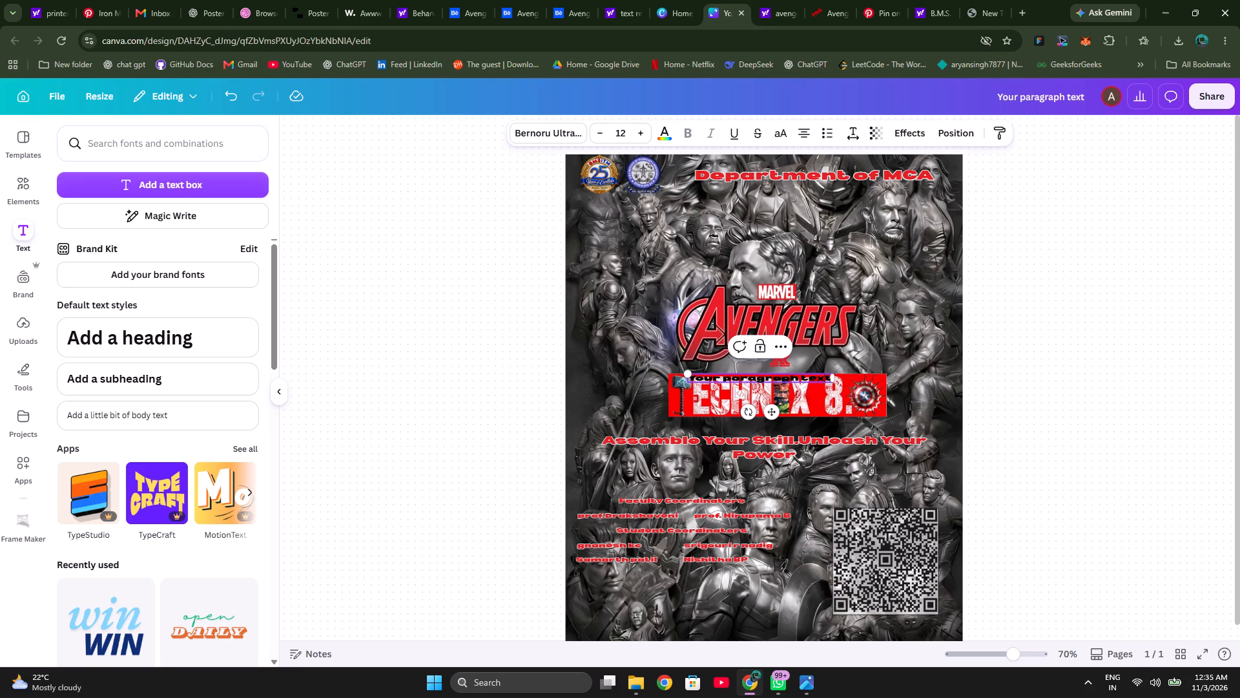
pyautogui.click(829, 377)
pyautogui.press('BackSpace')
pyautogui.press('BackSpace')
pyautogui.press('BackSpace')
pyautogui.press('BackSpace')
pyautogui.press('BackSpace')
pyautogui.press('BackSpace')
pyautogui.press('BackSpace')
pyautogui.press('BackSpace')
pyautogui.press('BackSpace')
pyautogui.press('BackSpace')
pyautogui.press('BackSpace')
pyautogui.press('BackSpace')
pyautogui.press('BackSpace')
pyautogui.press('BackSpace')
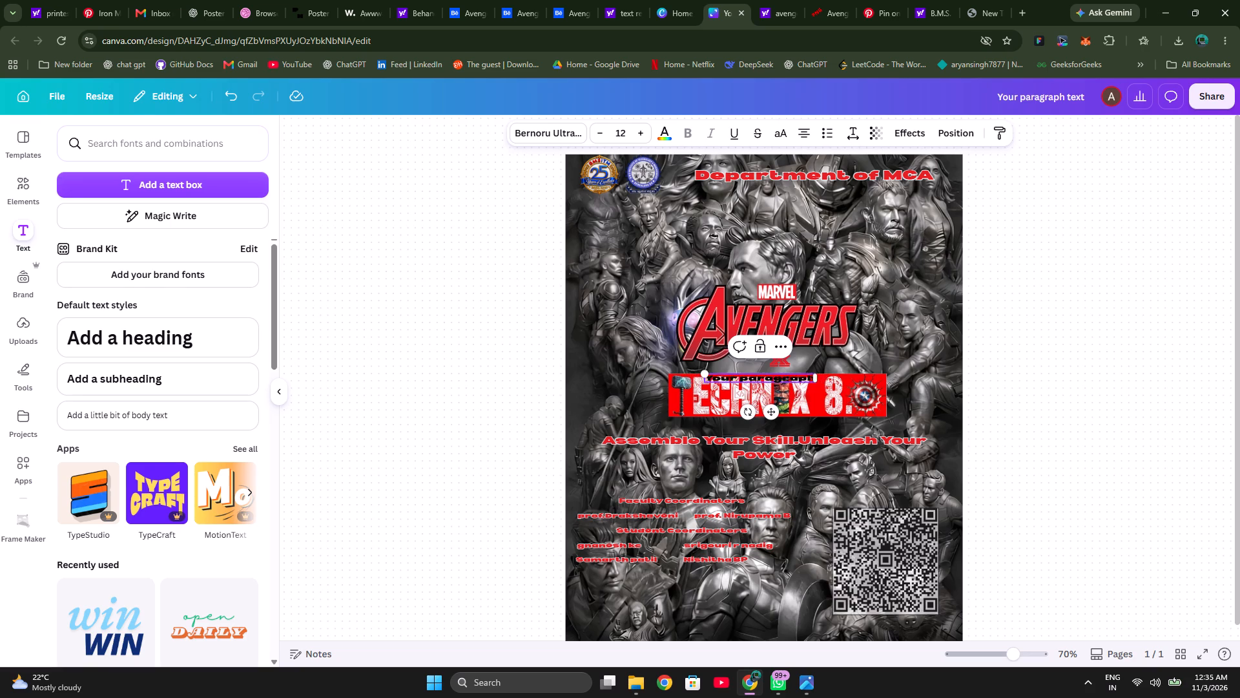
pyautogui.press('BackSpace')
pyautogui.press('BackSpace')
pyautogui.press('BackSpace')
pyautogui.press('BackSpace')
pyautogui.press('BackSpace')
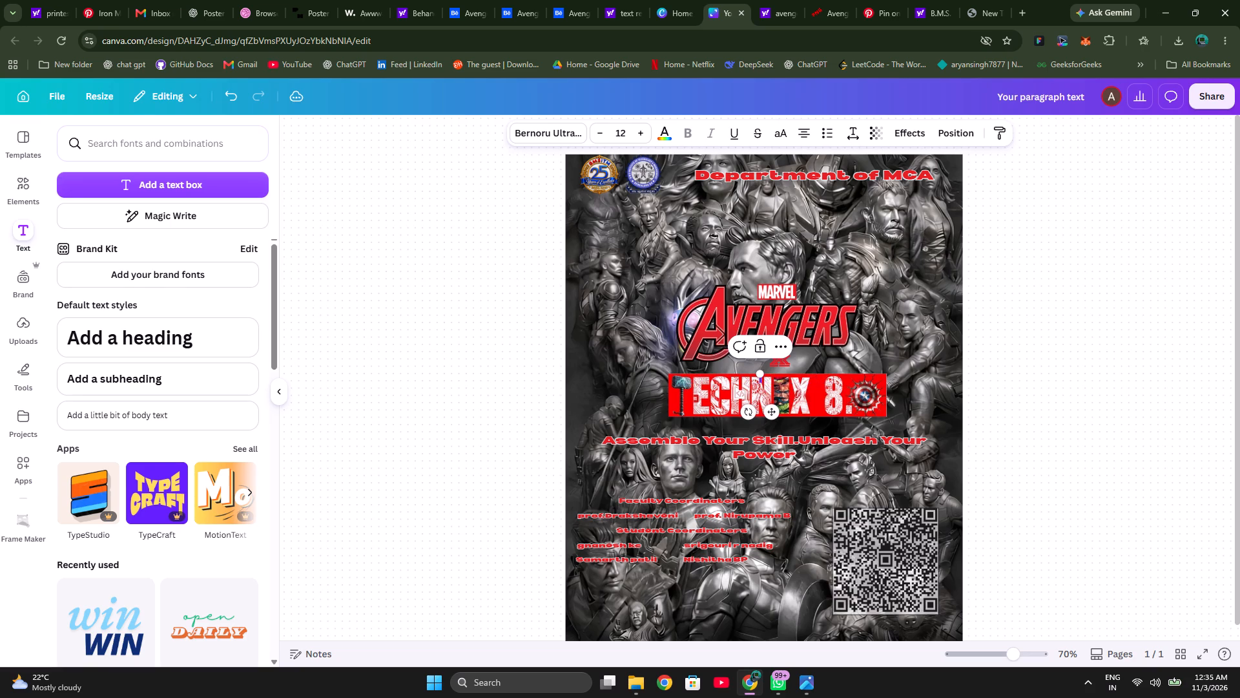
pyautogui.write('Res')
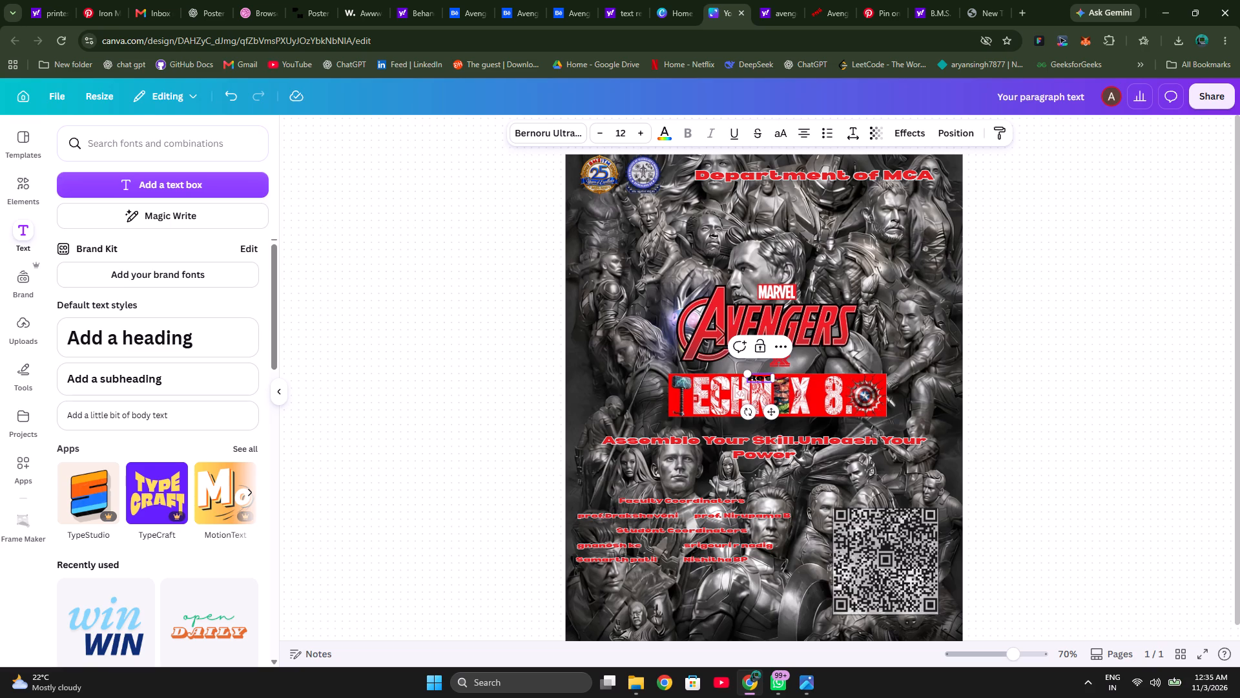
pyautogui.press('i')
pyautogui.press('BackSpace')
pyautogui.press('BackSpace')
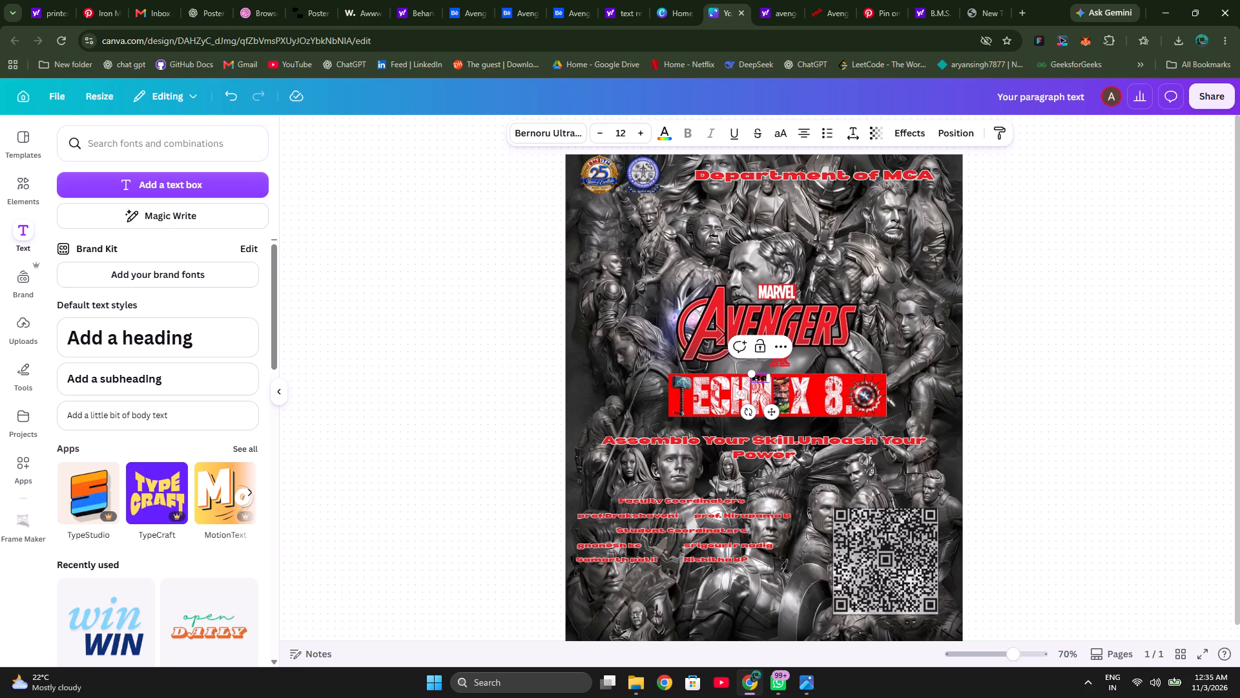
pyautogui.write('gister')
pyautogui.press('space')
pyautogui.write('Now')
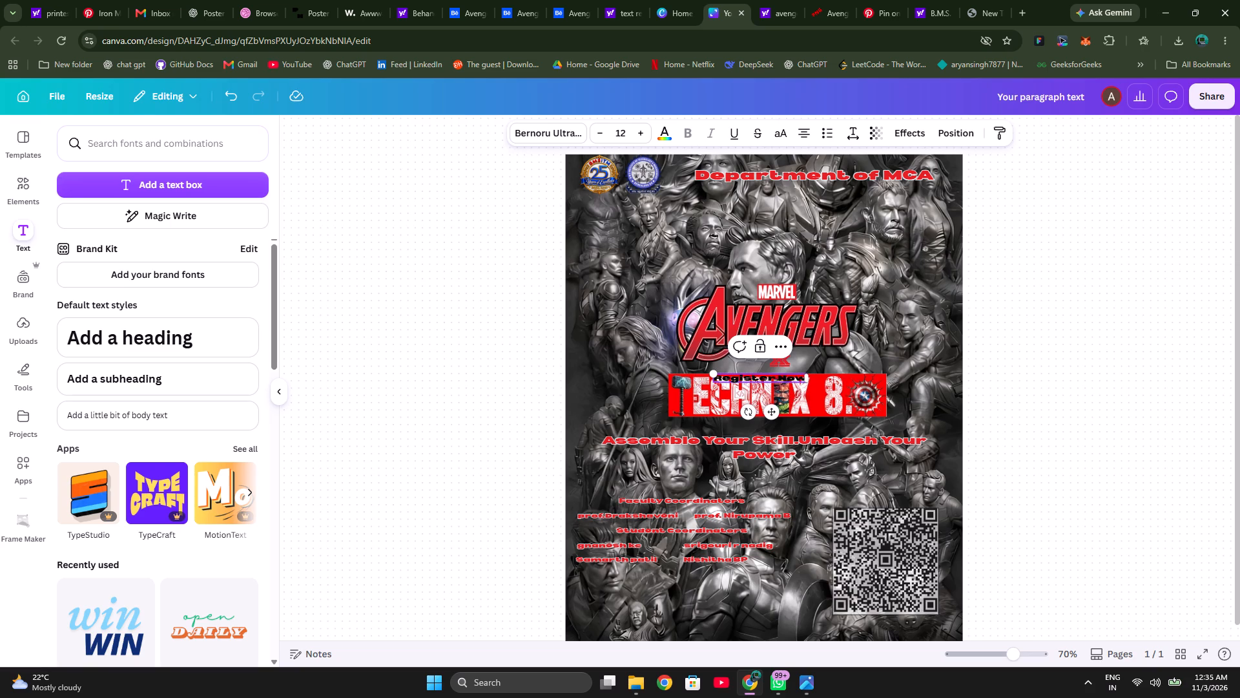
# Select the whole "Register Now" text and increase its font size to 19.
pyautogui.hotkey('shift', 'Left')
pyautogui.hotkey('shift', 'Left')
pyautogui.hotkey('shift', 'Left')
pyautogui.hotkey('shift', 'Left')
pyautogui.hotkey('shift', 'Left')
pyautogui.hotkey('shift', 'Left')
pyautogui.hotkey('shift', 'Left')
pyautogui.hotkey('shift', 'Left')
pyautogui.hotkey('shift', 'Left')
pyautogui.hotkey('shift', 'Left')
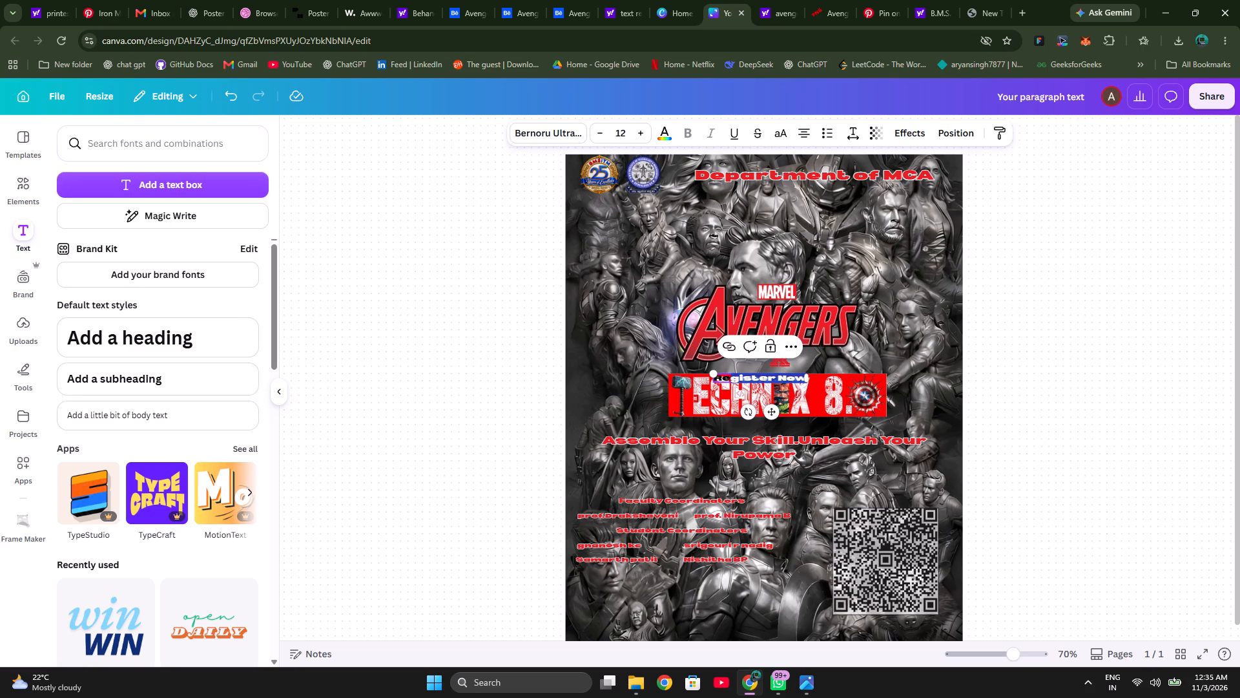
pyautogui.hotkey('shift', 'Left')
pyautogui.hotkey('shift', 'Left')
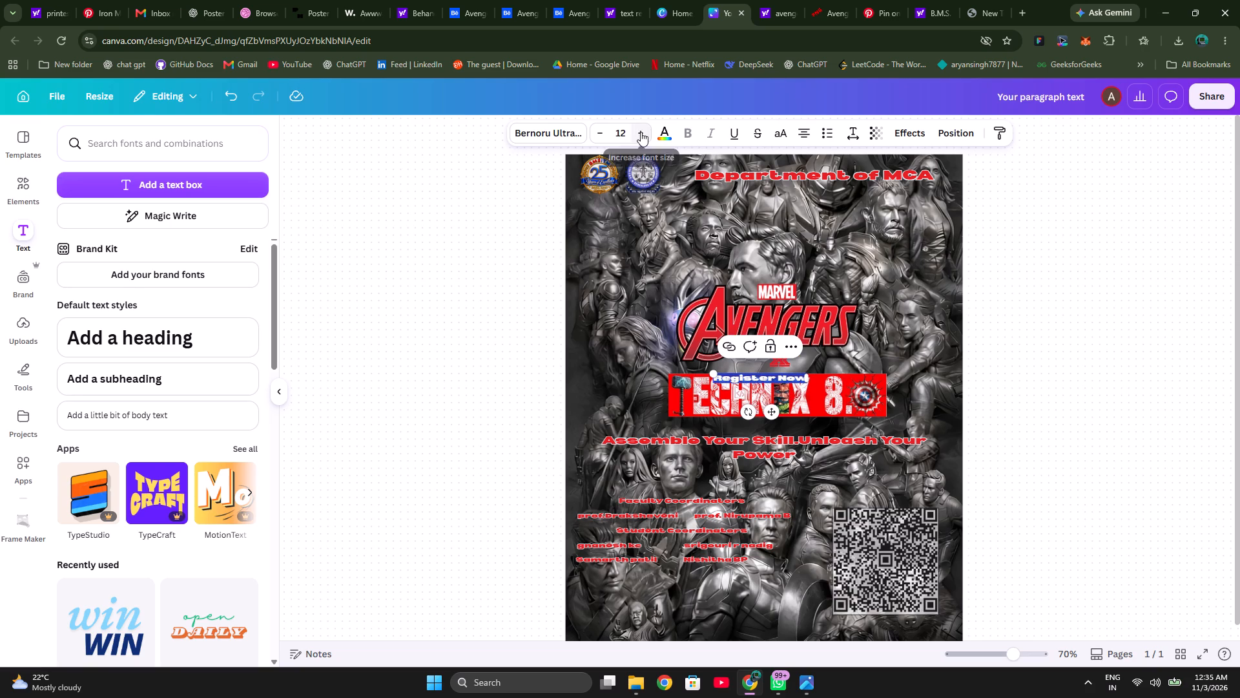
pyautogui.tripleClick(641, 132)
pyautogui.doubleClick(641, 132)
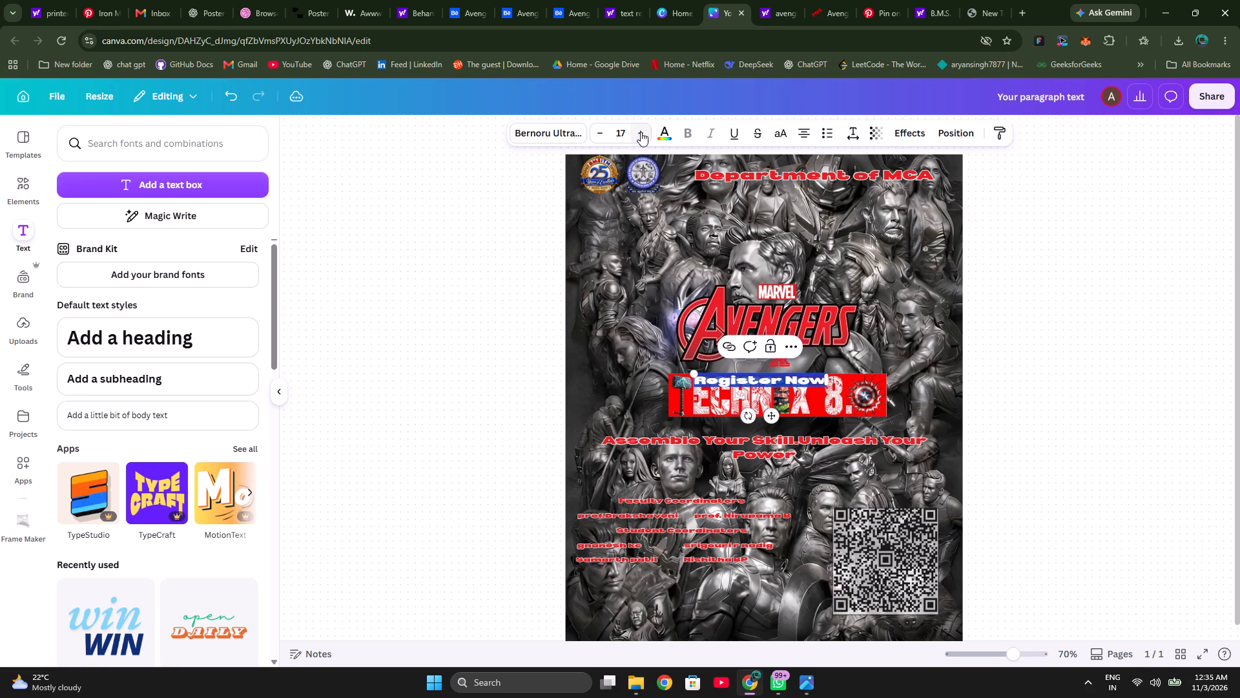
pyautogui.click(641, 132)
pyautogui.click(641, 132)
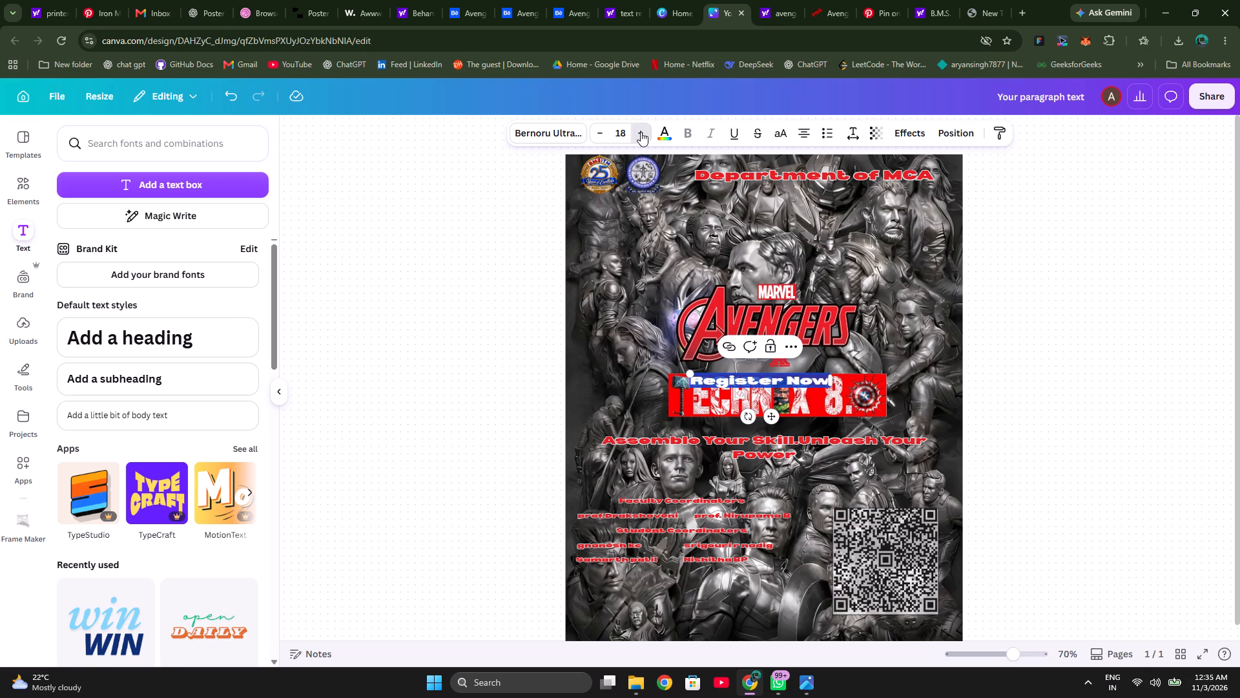
# Break the "Register Now" text into two lines, with "Now" on the second line.
pyautogui.click(787, 383)
pyautogui.press('Return')
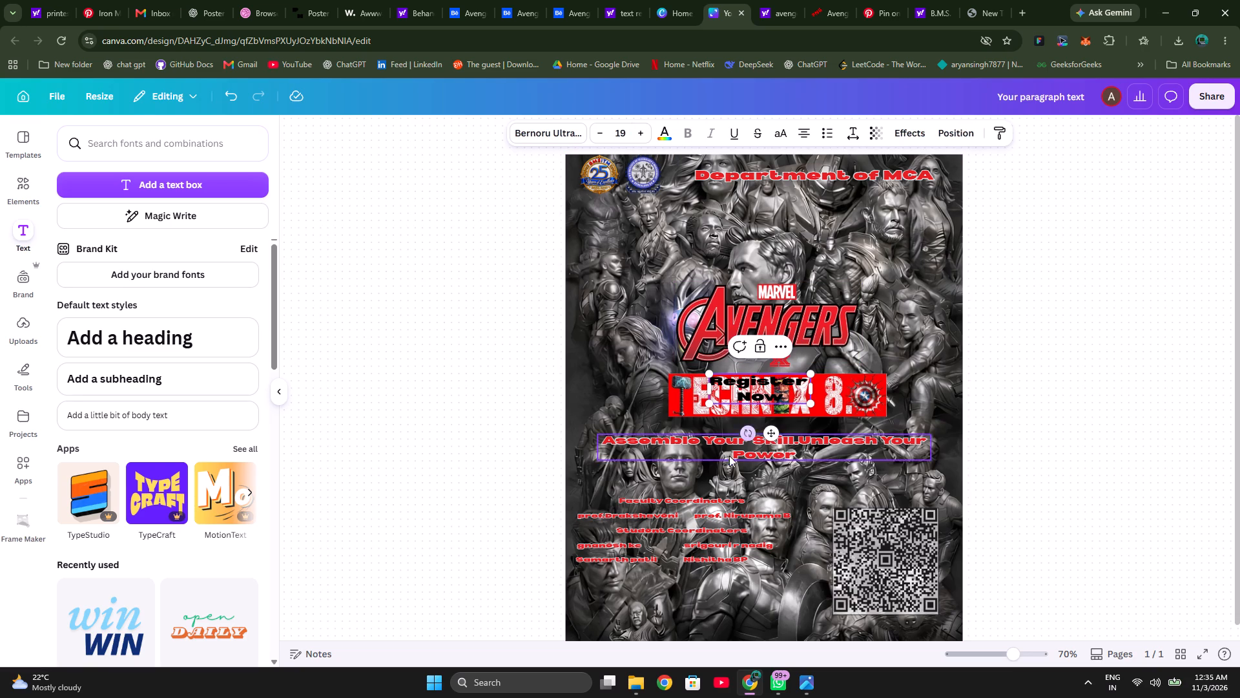
# Copy the style of the "Department of MCA" heading onto the "Register Now" text.
pyautogui.click(785, 175)
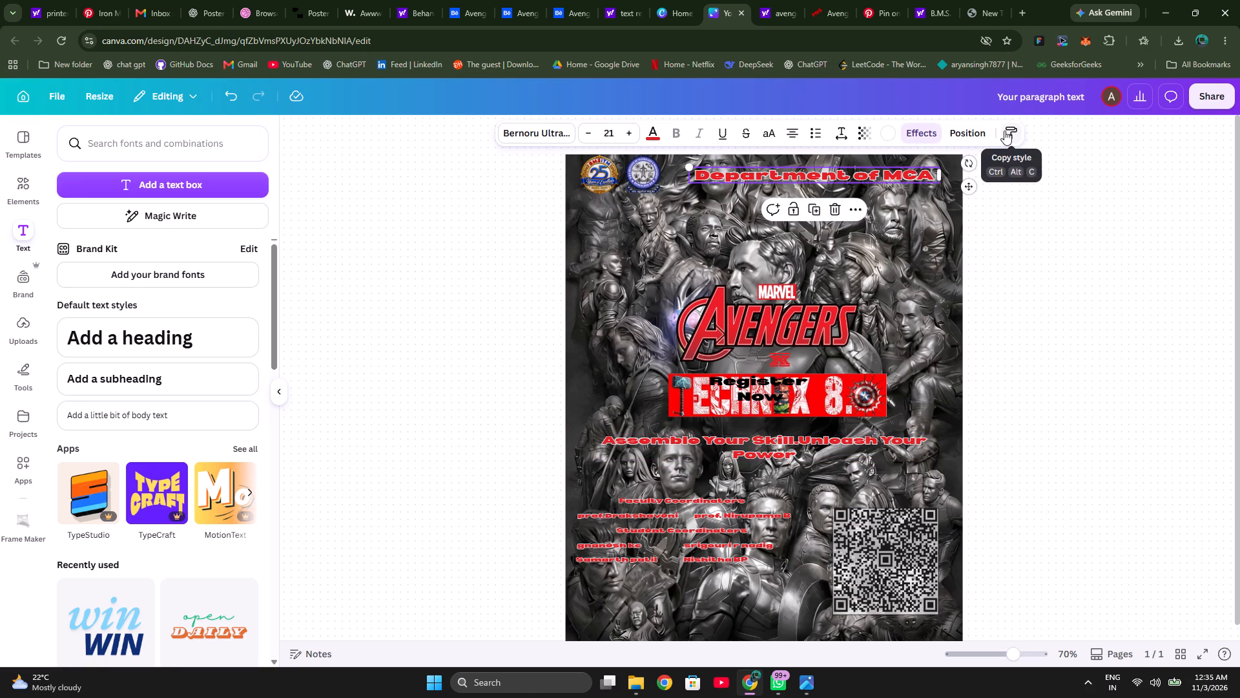
pyautogui.click(1004, 131)
pyautogui.click(777, 386)
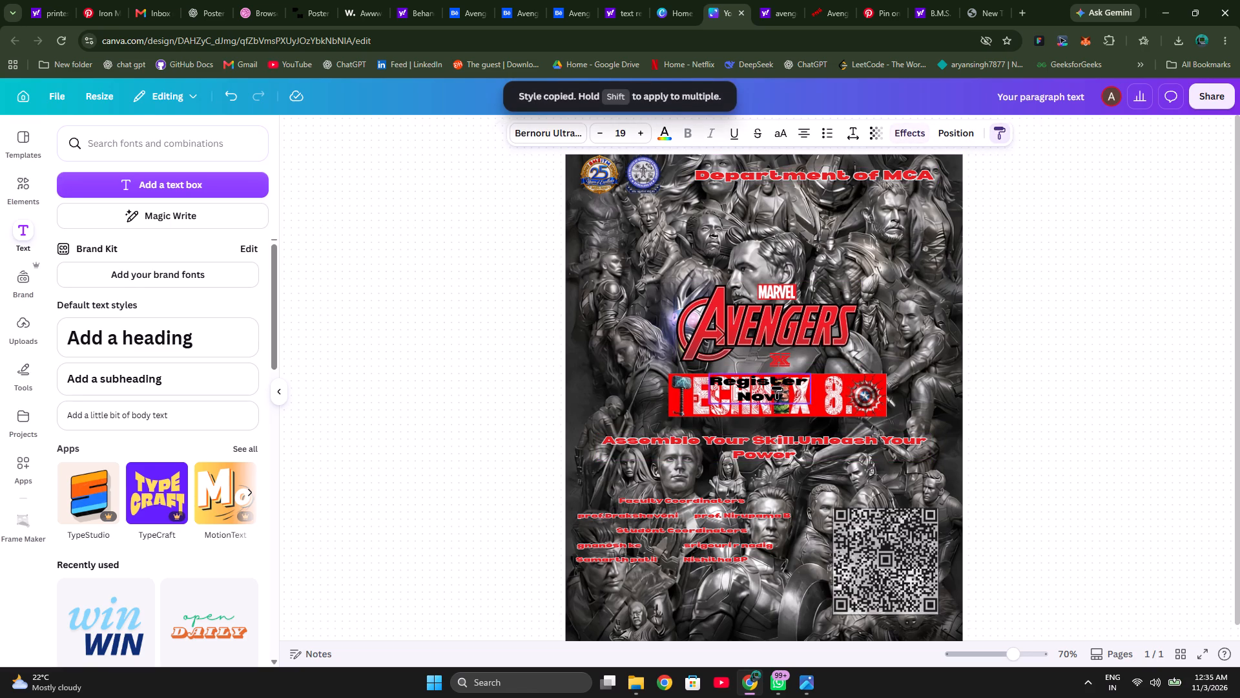
# Move the "Register Now" text directly above the QR code, roughly centred over it.
pyautogui.moveTo(770, 443); pyautogui.dragTo(820, 478)
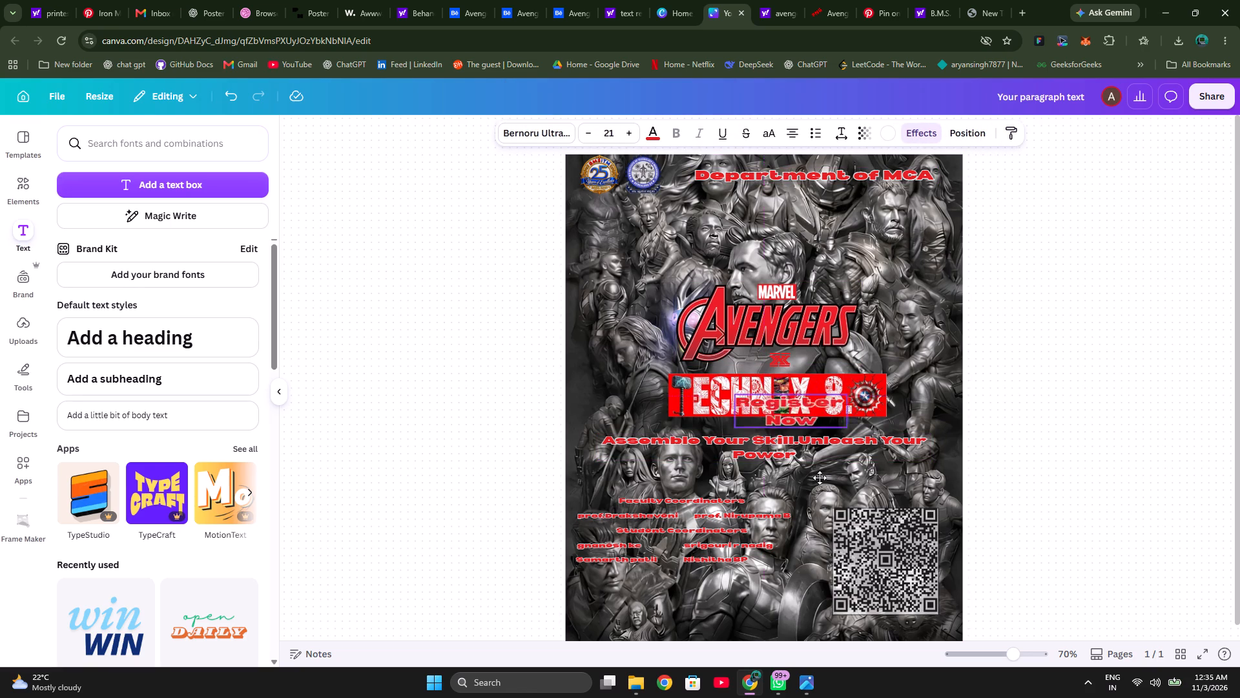
pyautogui.moveTo(820, 478); pyautogui.dragTo(898, 531)
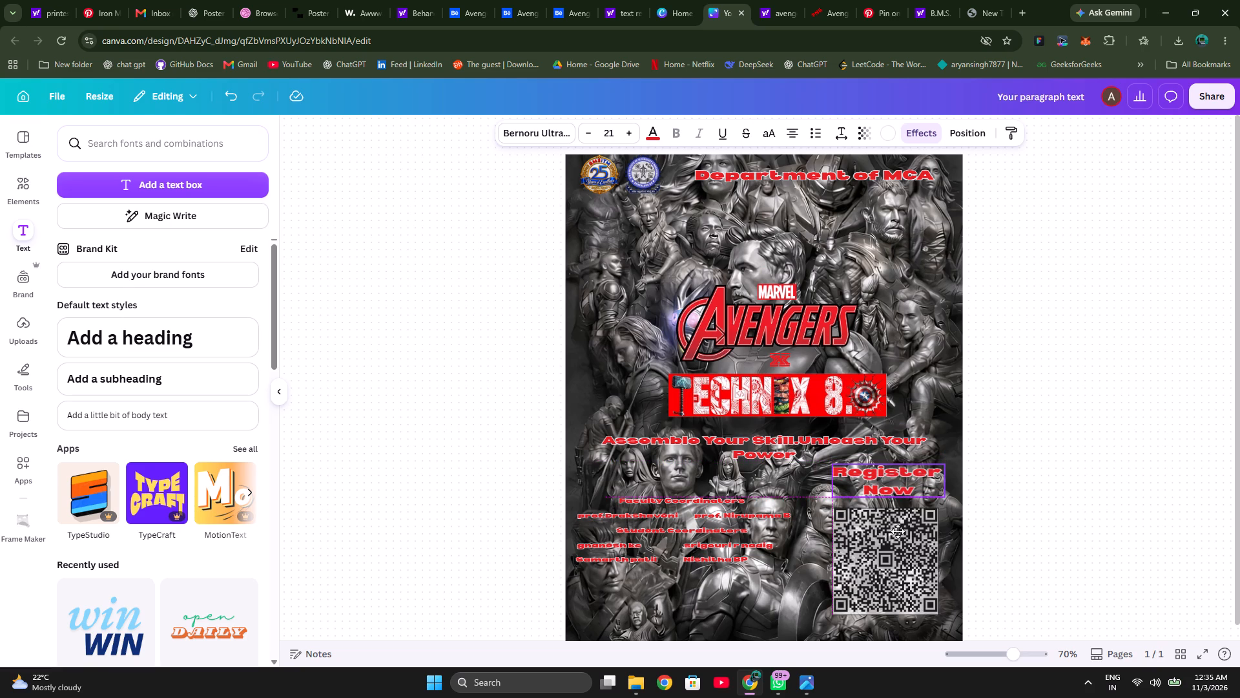
pyautogui.moveTo(898, 531); pyautogui.dragTo(900, 531)
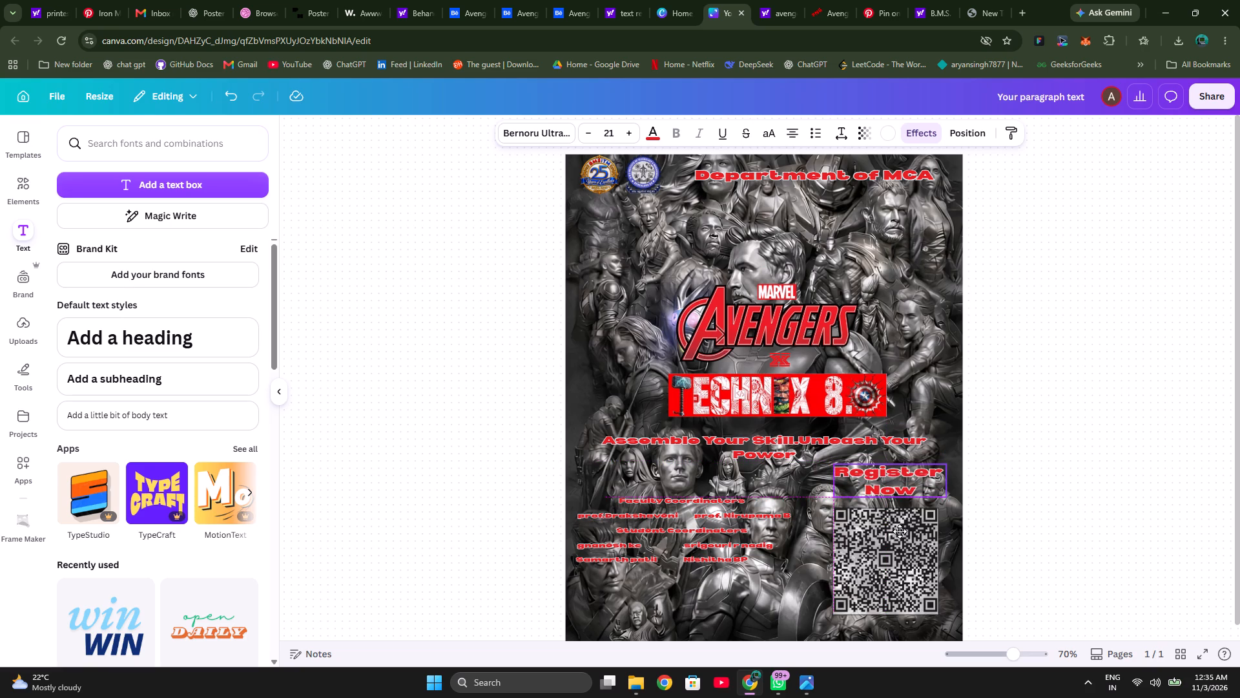
pyautogui.moveTo(900, 531); pyautogui.dragTo(899, 531)
pyautogui.click(1055, 472)
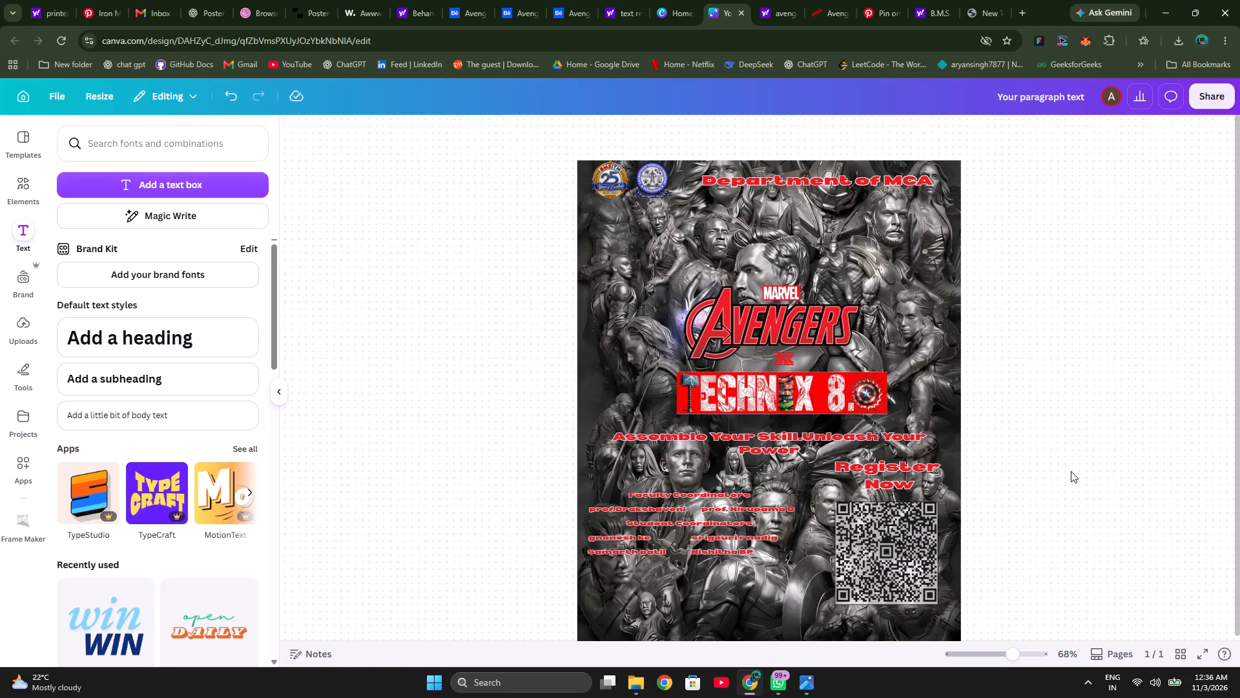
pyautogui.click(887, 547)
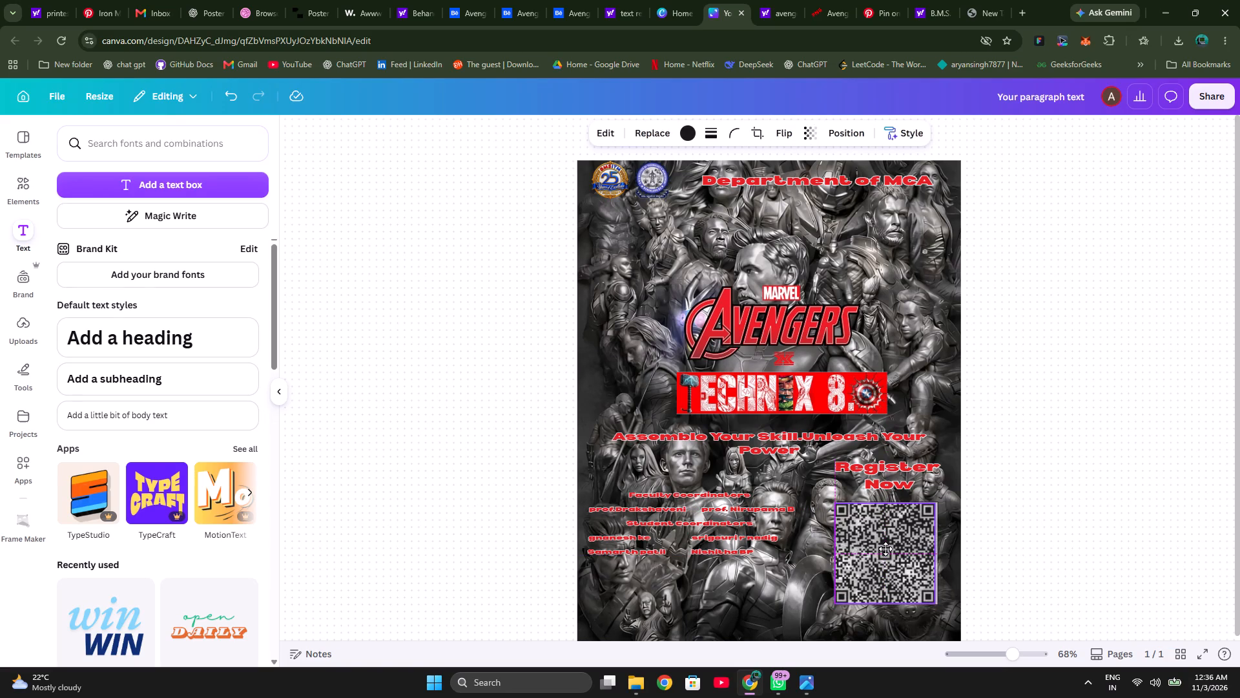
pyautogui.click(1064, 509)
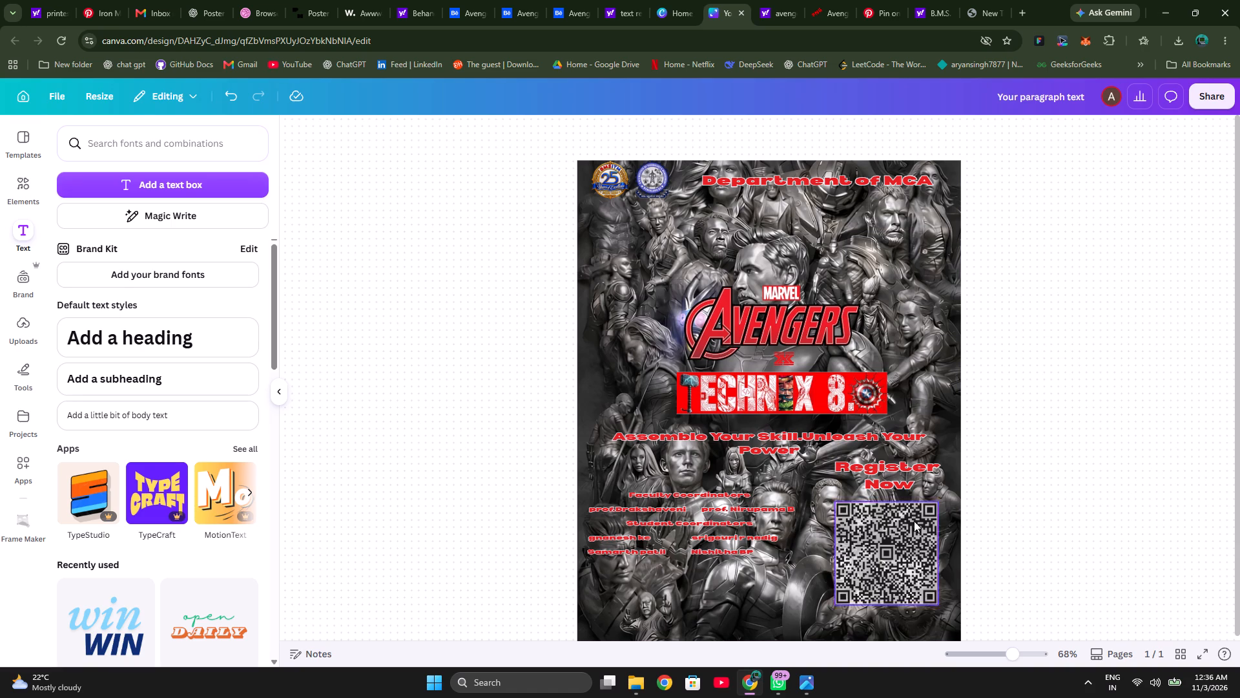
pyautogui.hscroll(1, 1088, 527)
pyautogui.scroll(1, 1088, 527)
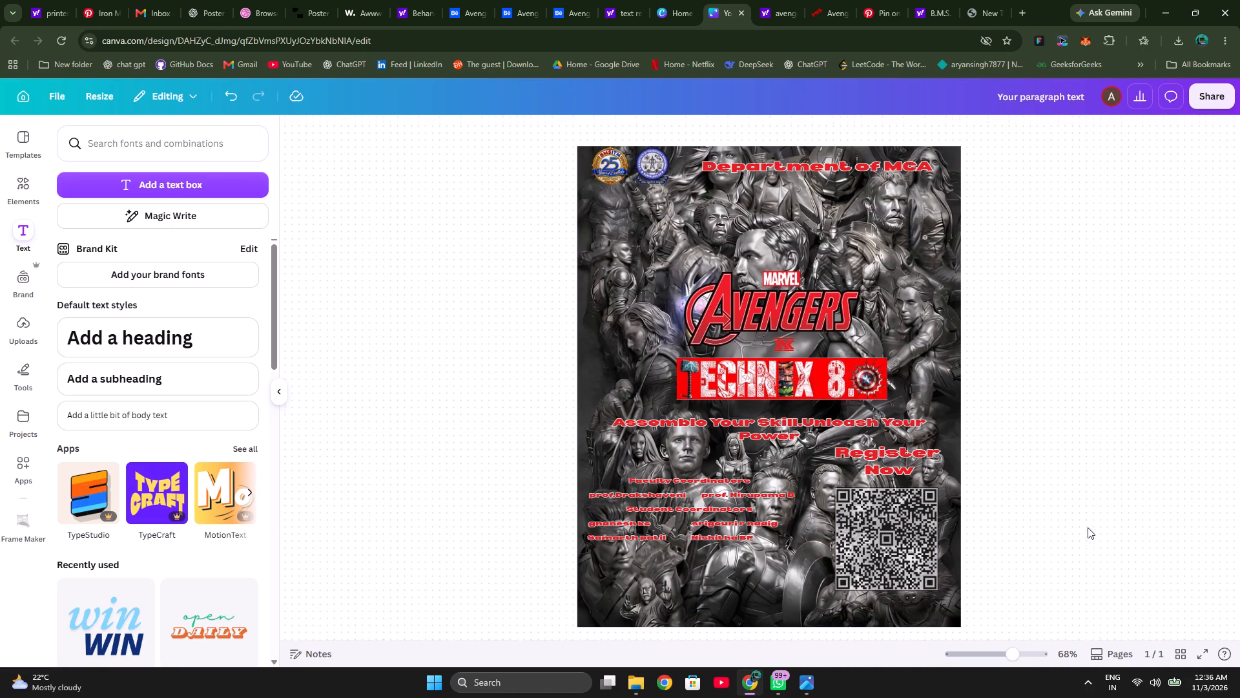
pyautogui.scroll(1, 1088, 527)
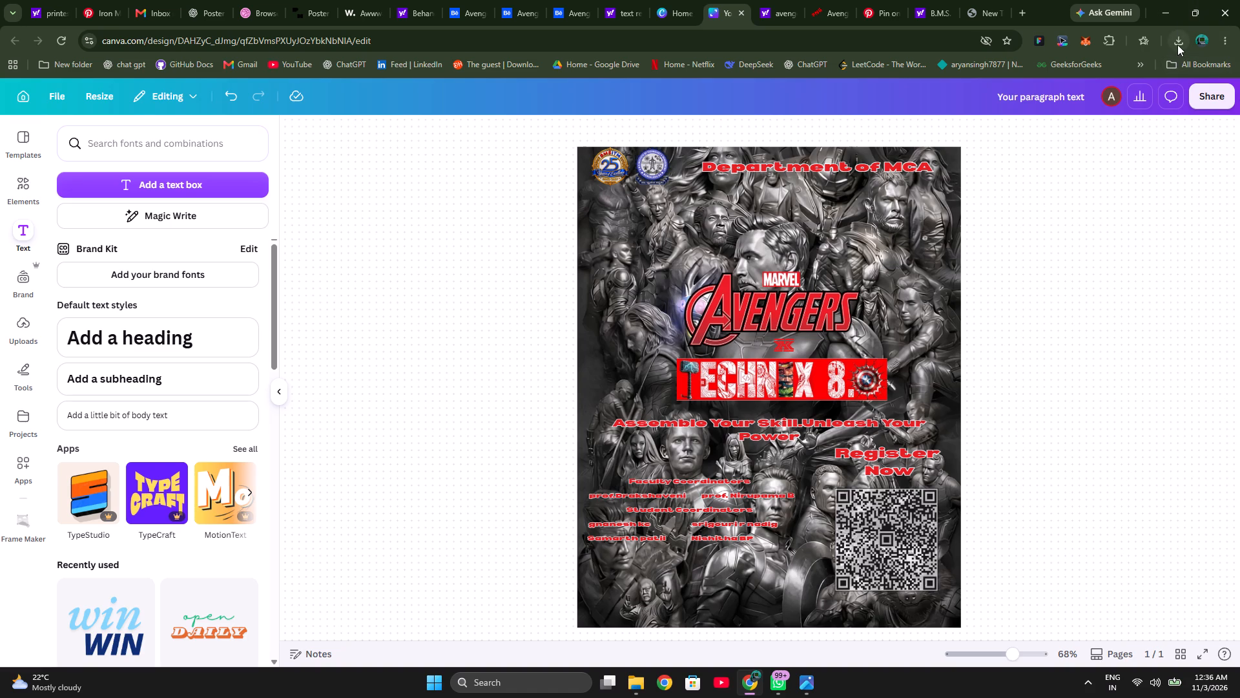
# Download the poster as a PDF with the Digital preset.
pyautogui.click(1205, 92)
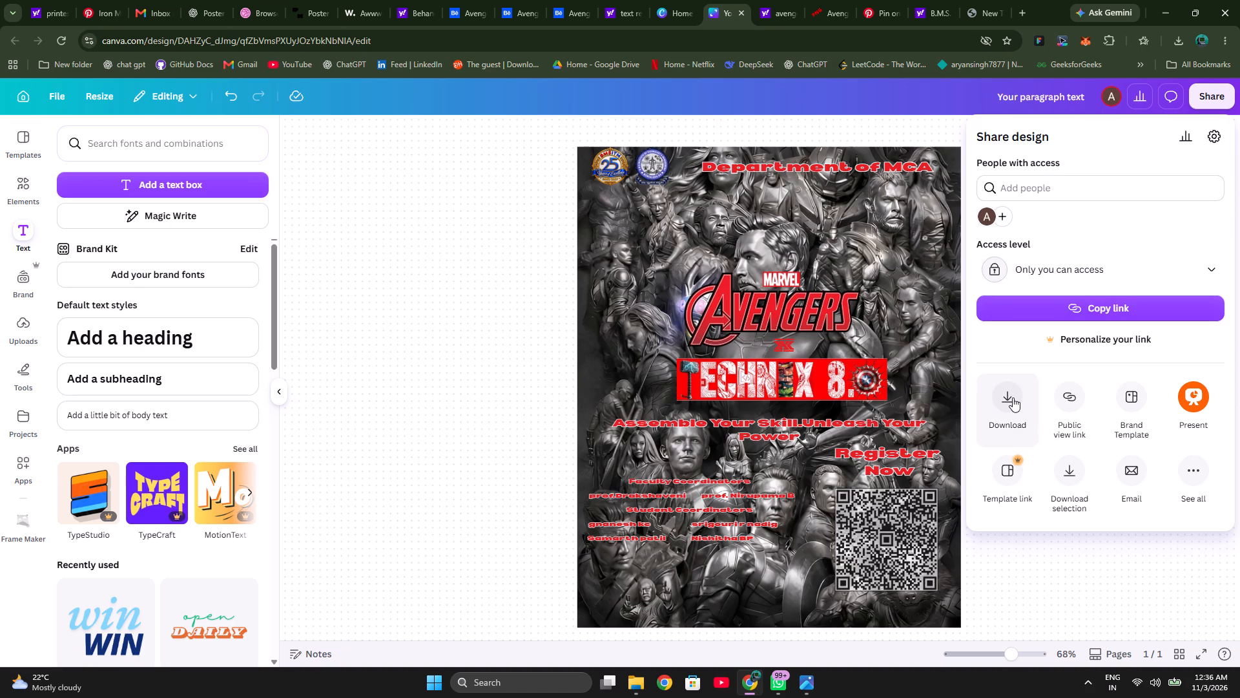
pyautogui.click(1011, 397)
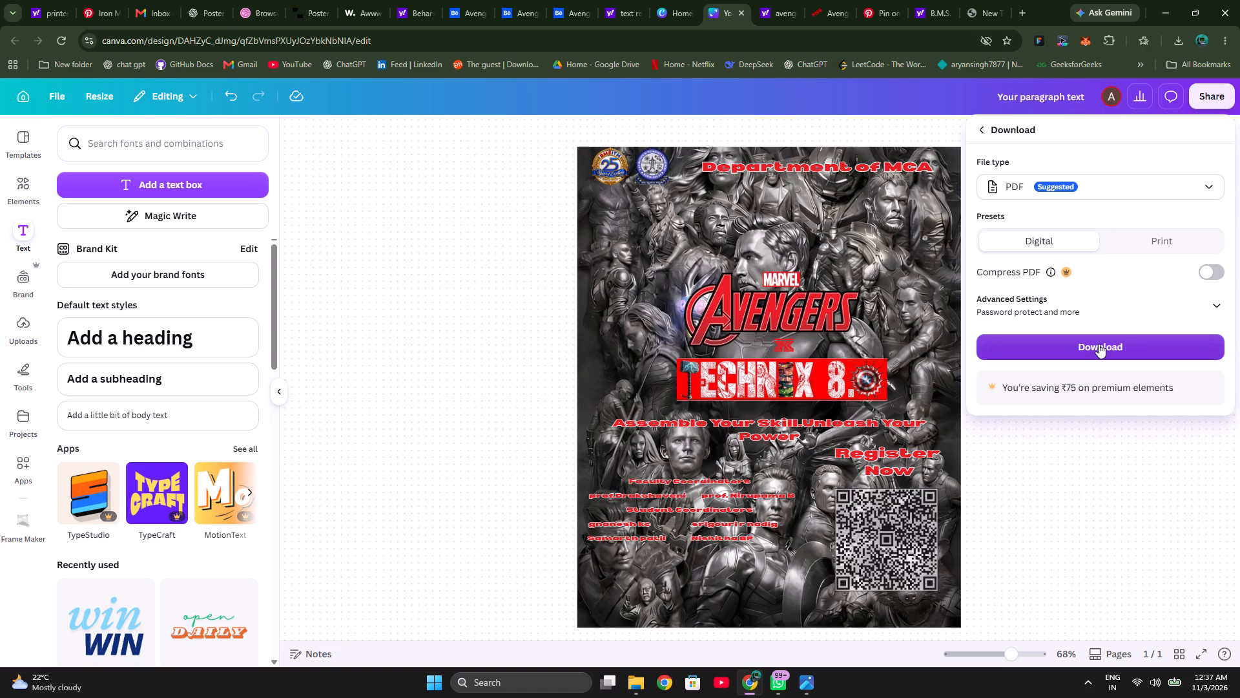
pyautogui.click(1099, 344)
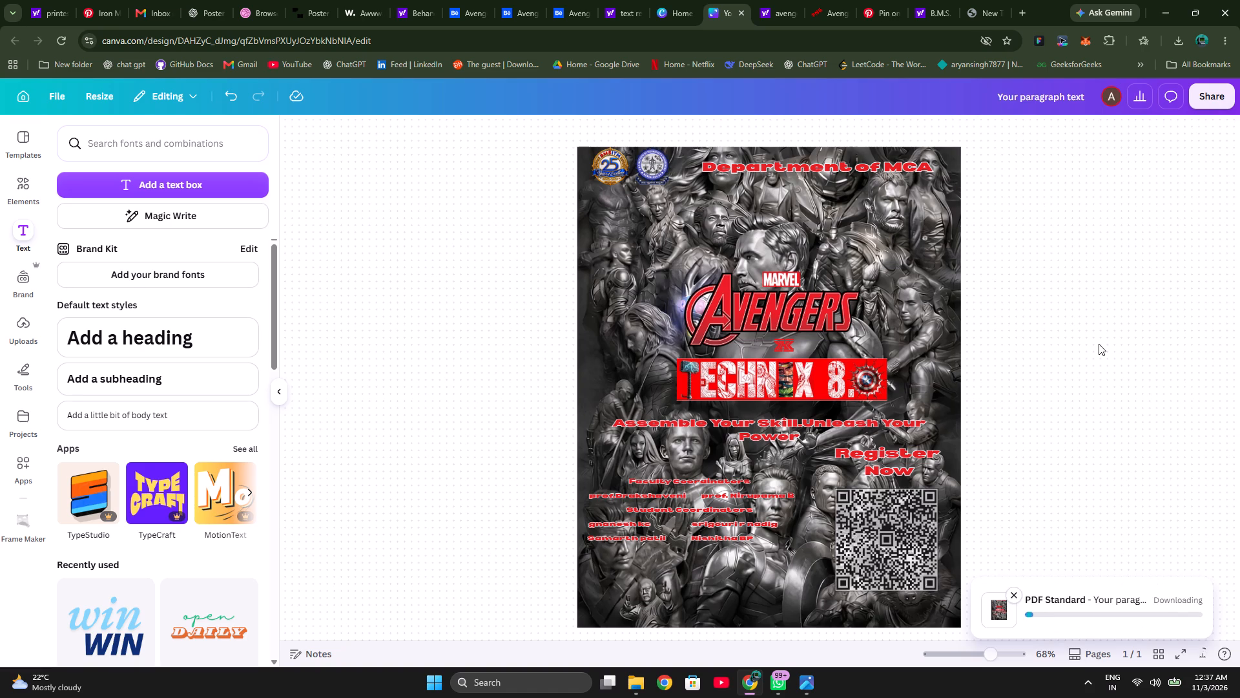
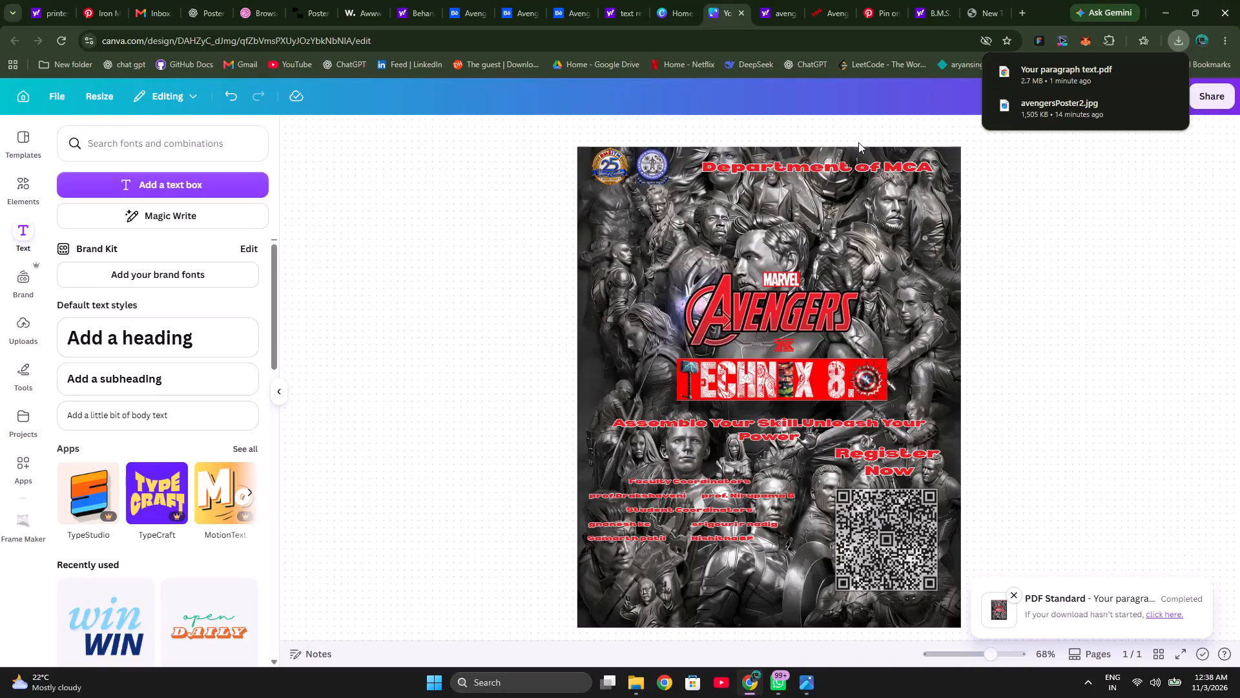
# Change the outline effect colour of the "Department of MCA" heading to dark gray #1a1a1a.
pyautogui.click(820, 167)
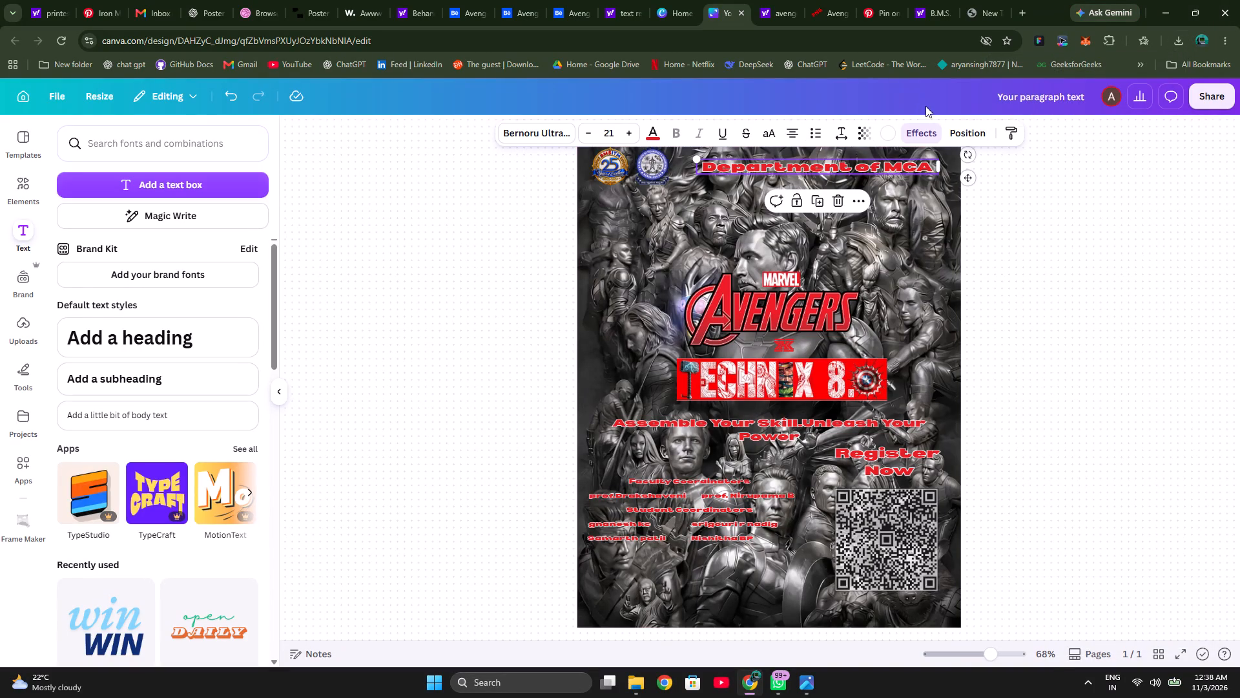
pyautogui.click(916, 137)
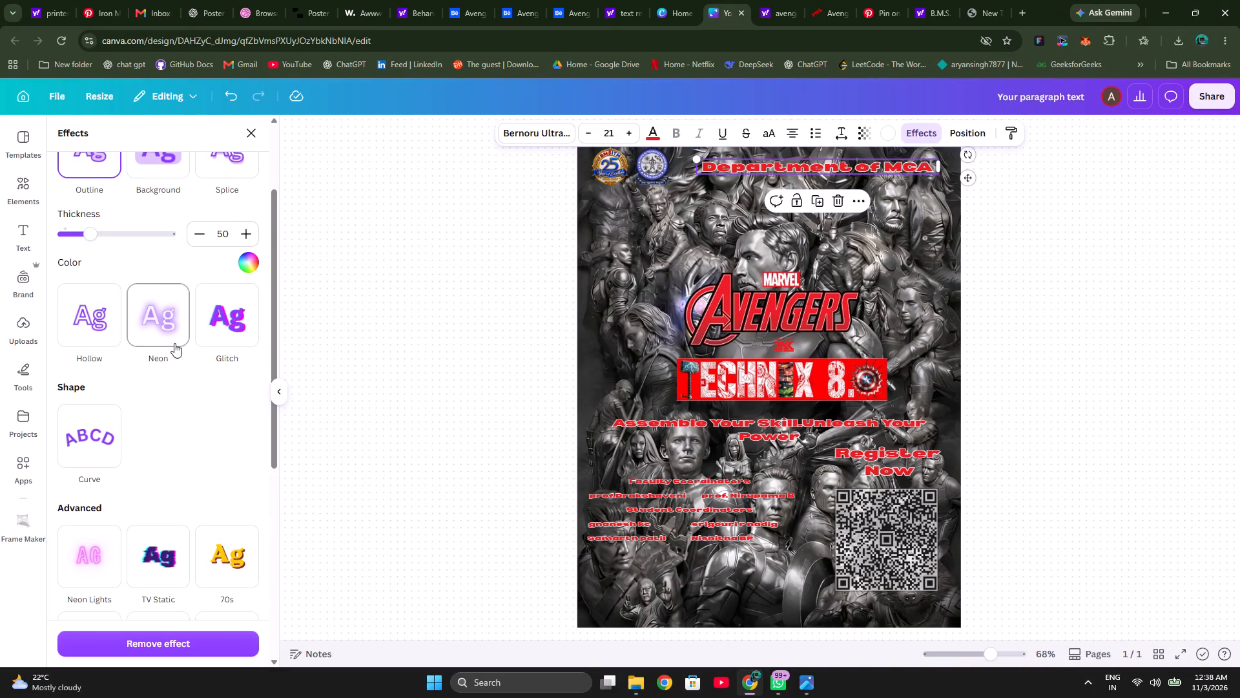
pyautogui.scroll(3, 174, 343)
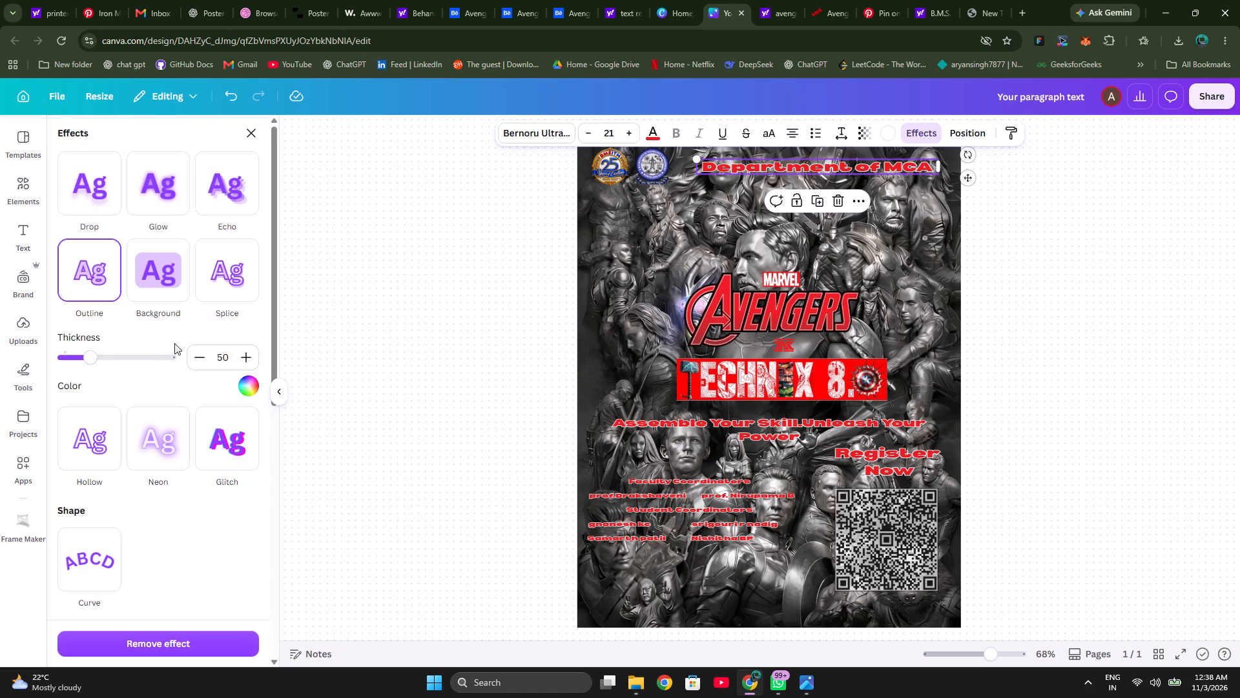
pyautogui.click(246, 383)
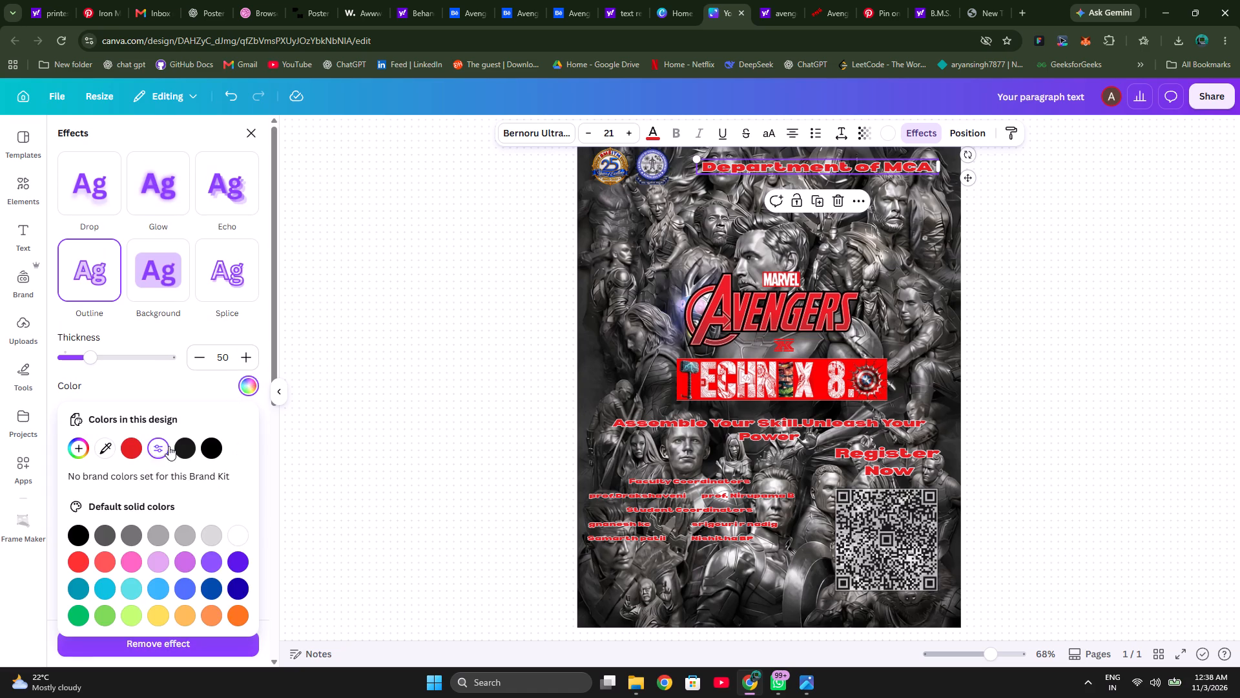
pyautogui.click(180, 449)
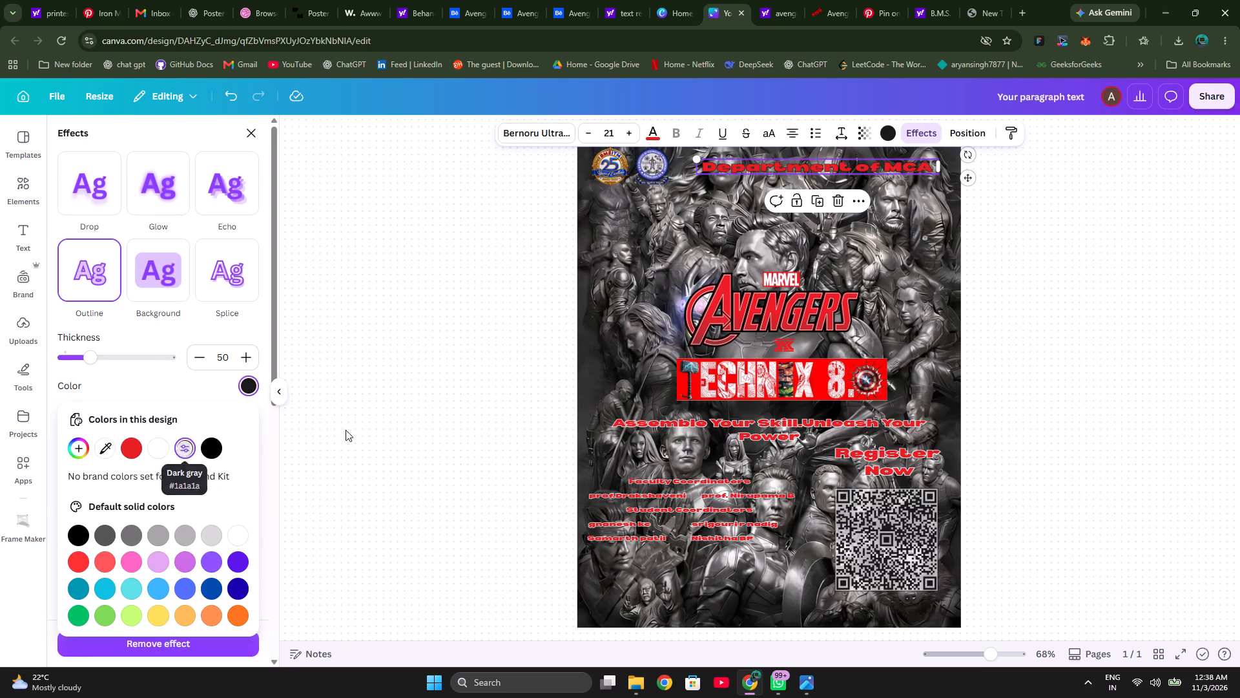
pyautogui.click(460, 425)
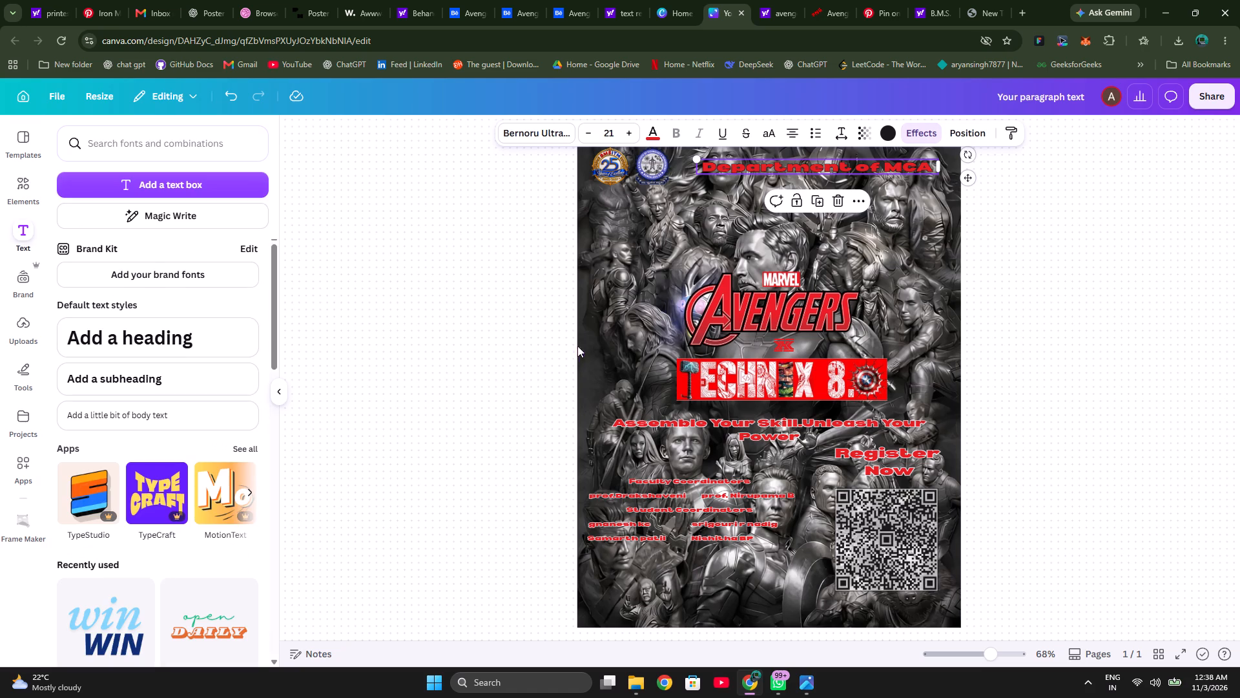
# Change the outline colour of the "Assemble Your Skill.Unleash Your Power" tagline to dark gray #1a1a1a.
pyautogui.click(660, 424)
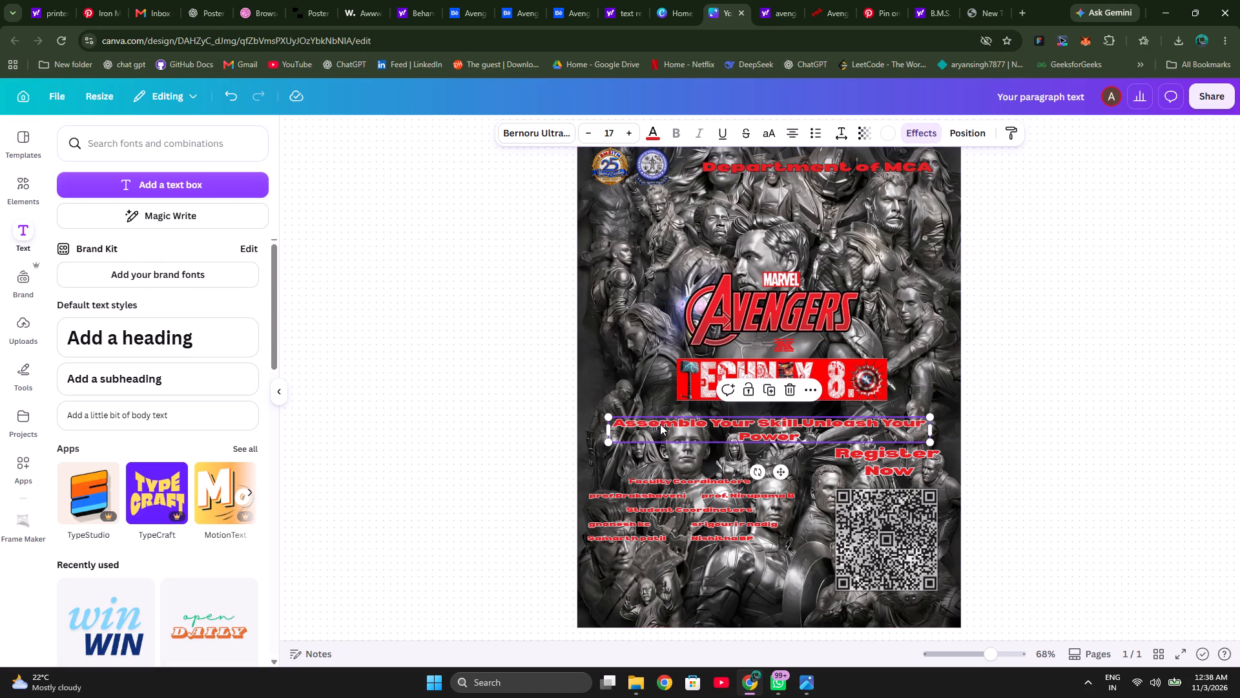
pyautogui.click(922, 131)
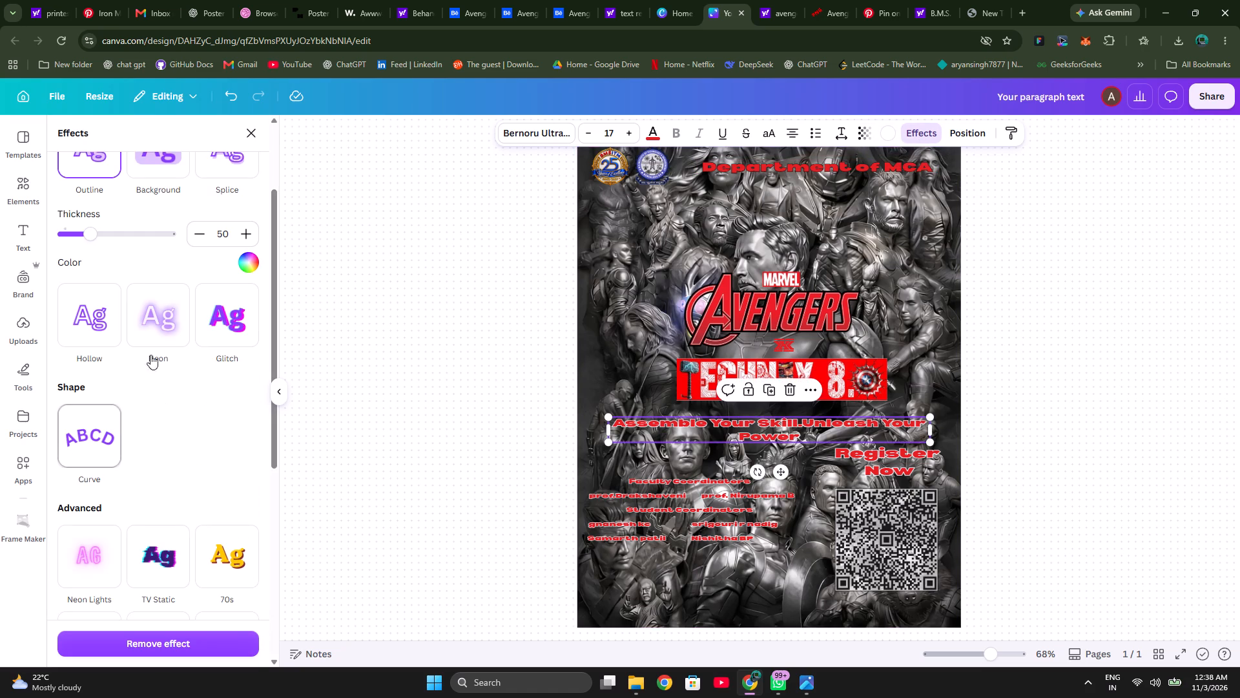
pyautogui.click(249, 262)
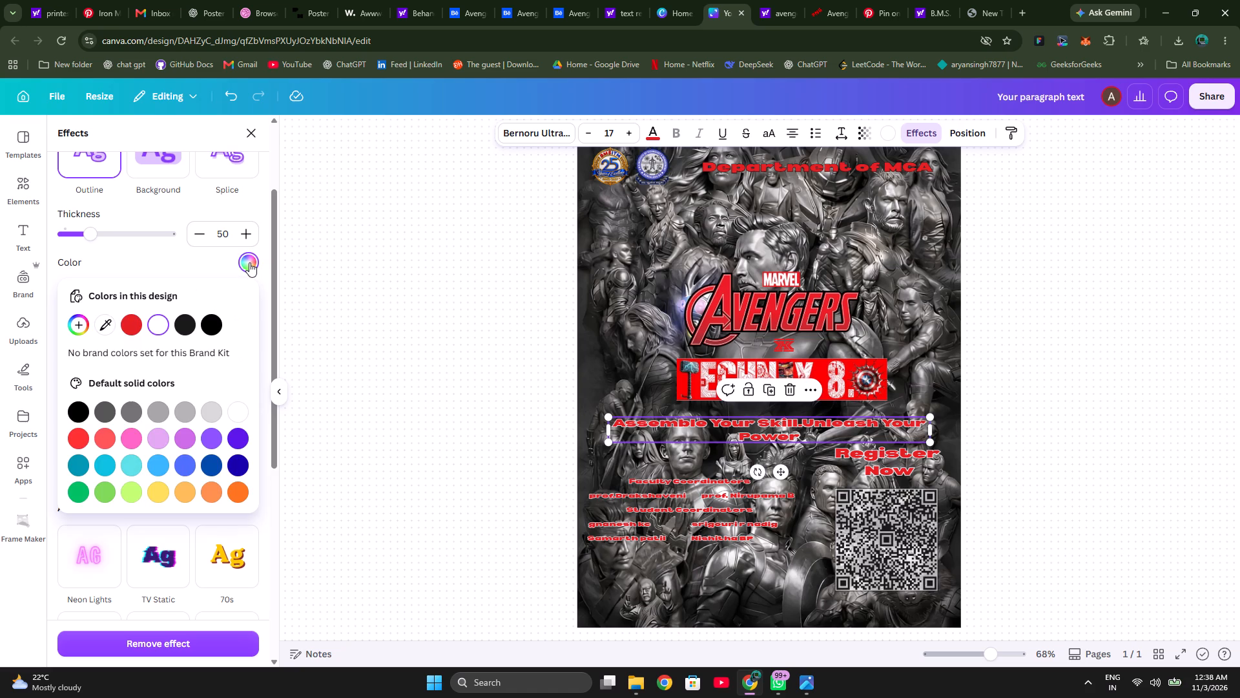
pyautogui.click(185, 326)
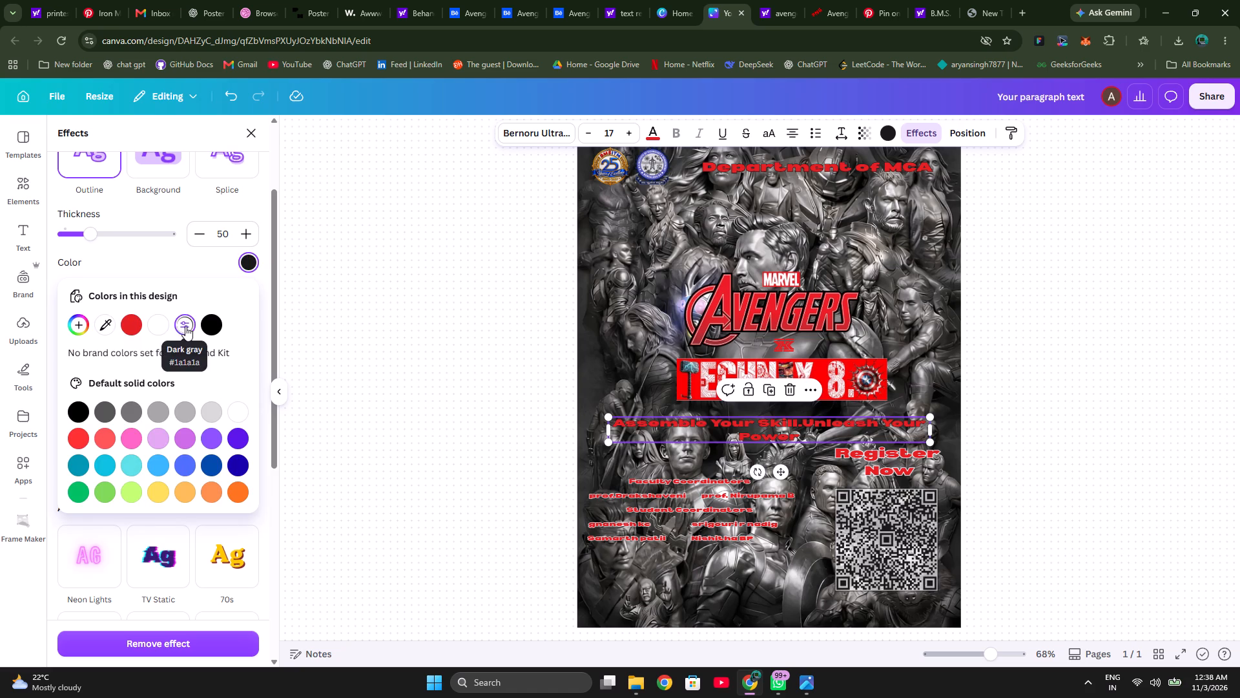
# Change the outline colour of the "Faculty Coordinators" heading to the design's dark gray #1a1a1a.
pyautogui.click(654, 481)
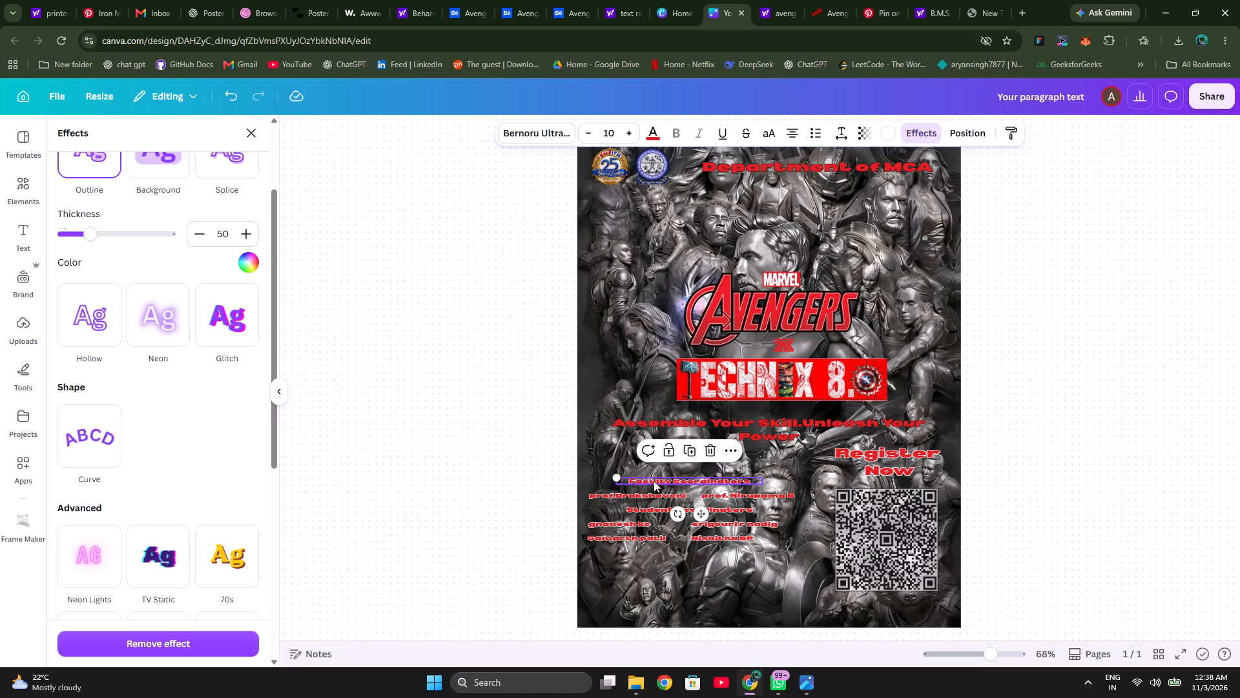
pyautogui.click(861, 134)
pyautogui.click(918, 129)
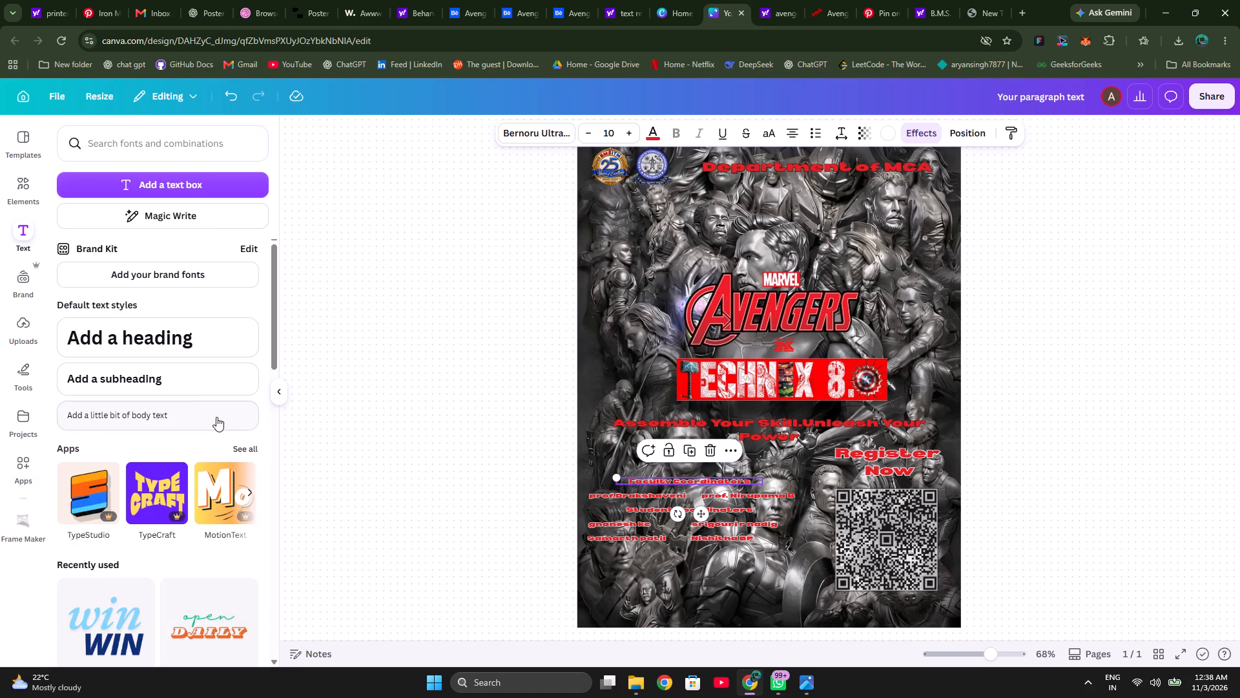
pyautogui.click(912, 131)
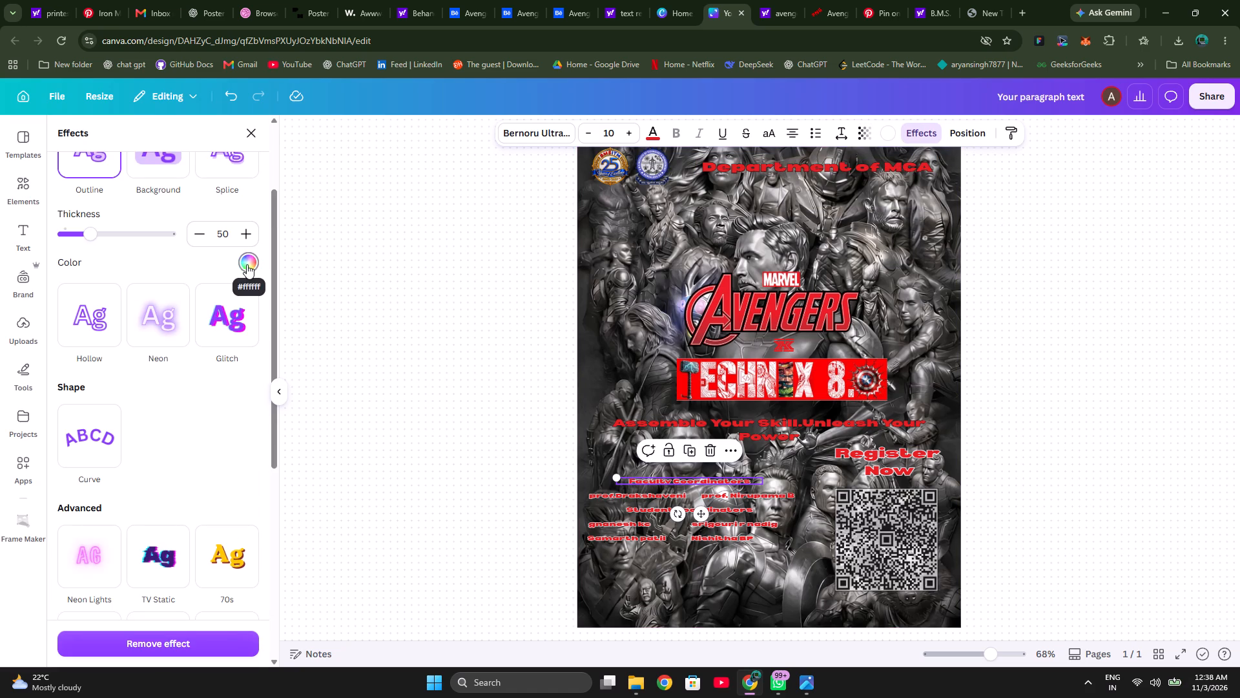
pyautogui.click(247, 264)
pyautogui.click(189, 326)
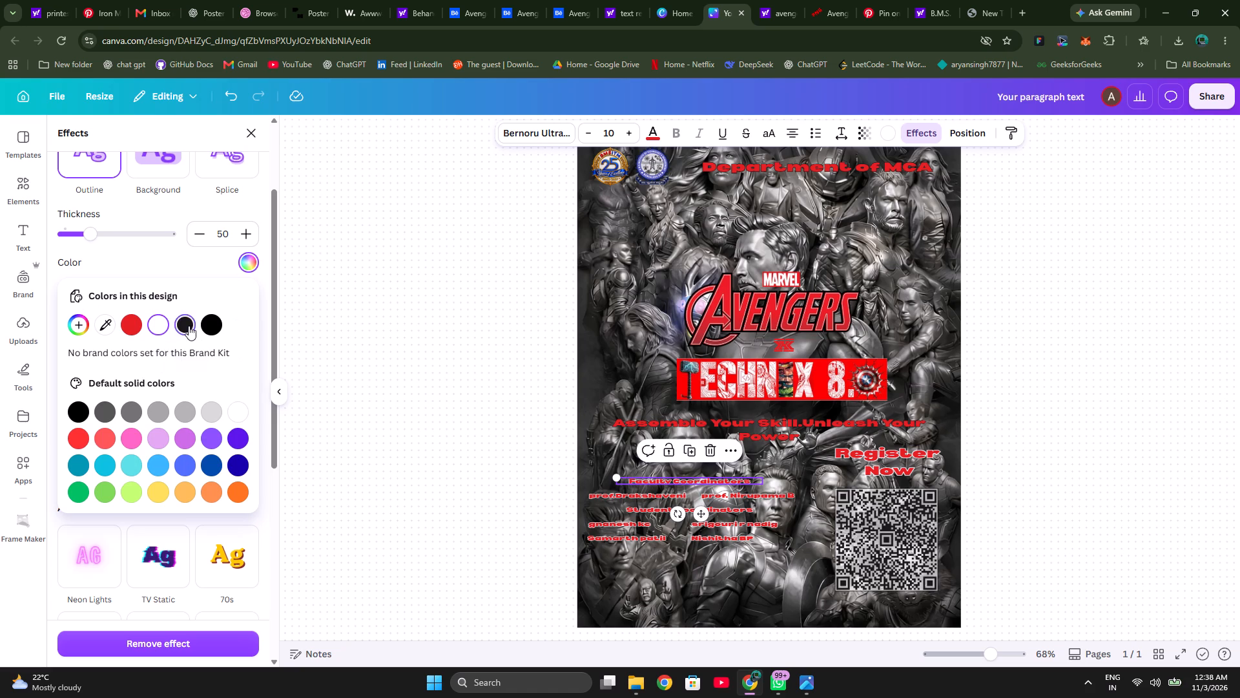
# Change the outline colour of the "Register Now" text above the QR code to dark gray #1a1a1a.
pyautogui.click(871, 456)
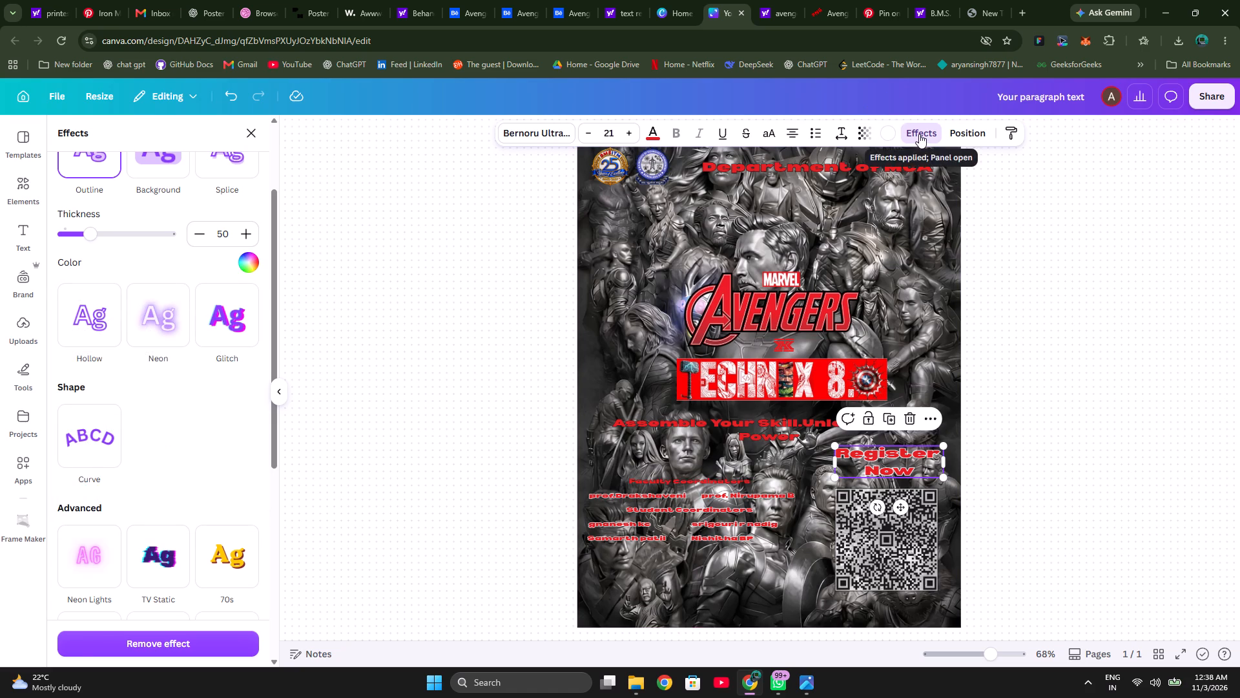
pyautogui.click(919, 134)
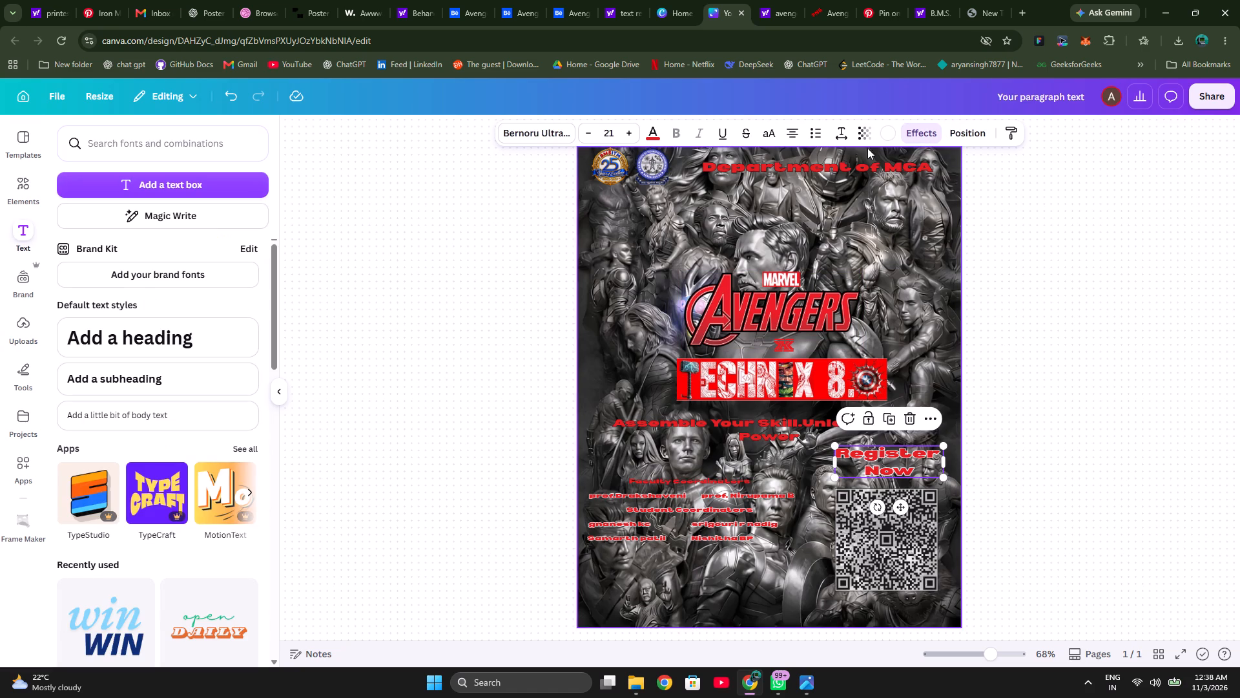
pyautogui.click(926, 132)
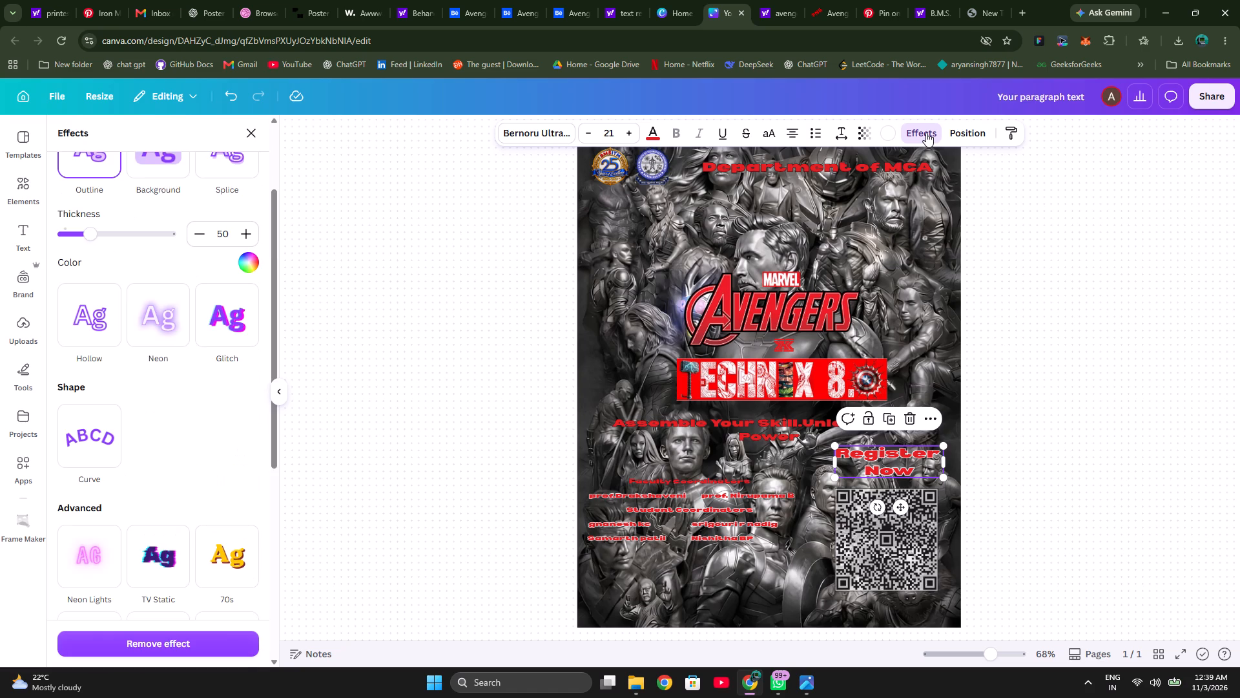
pyautogui.click(248, 259)
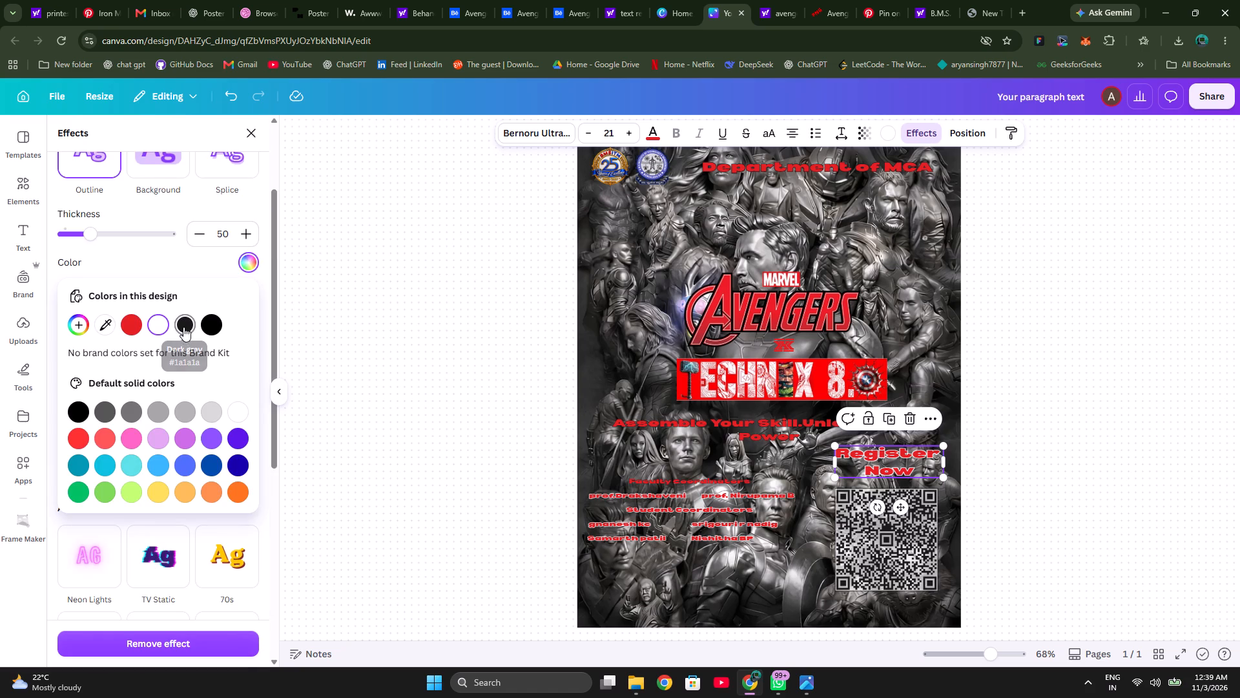
pyautogui.click(183, 327)
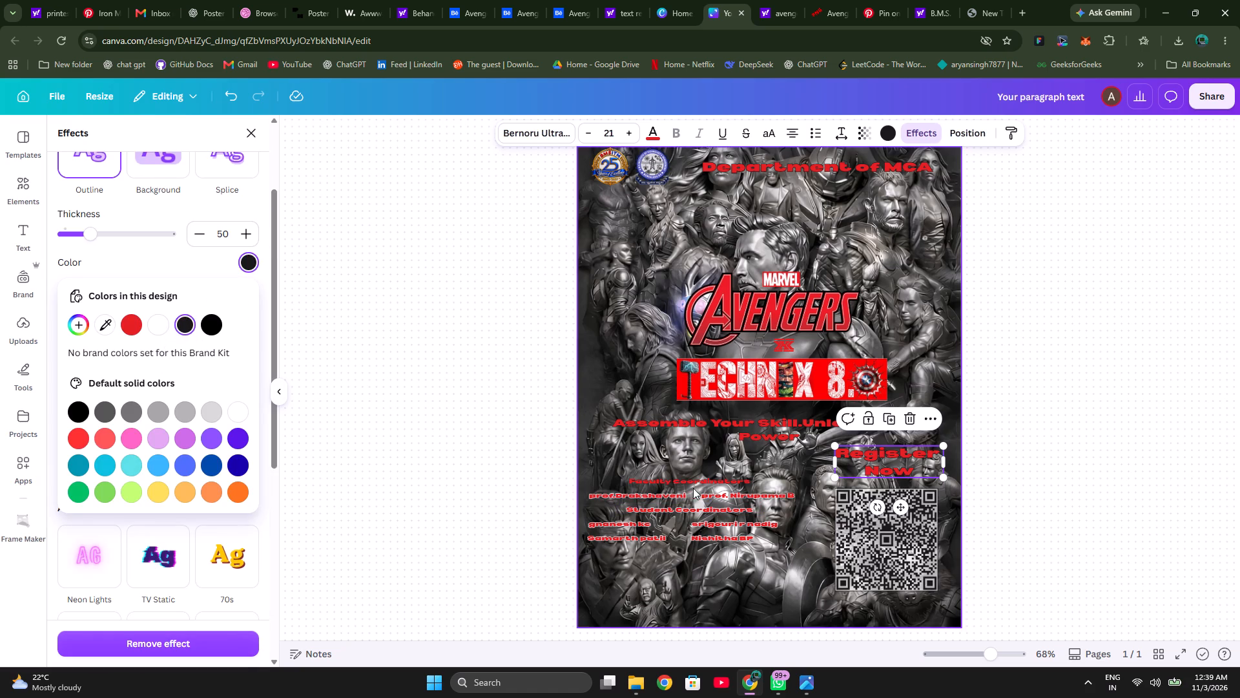
# Change the outline colour of the first faculty coordinator's name to the design's dark gray #1a1a1a.
pyautogui.click(672, 495)
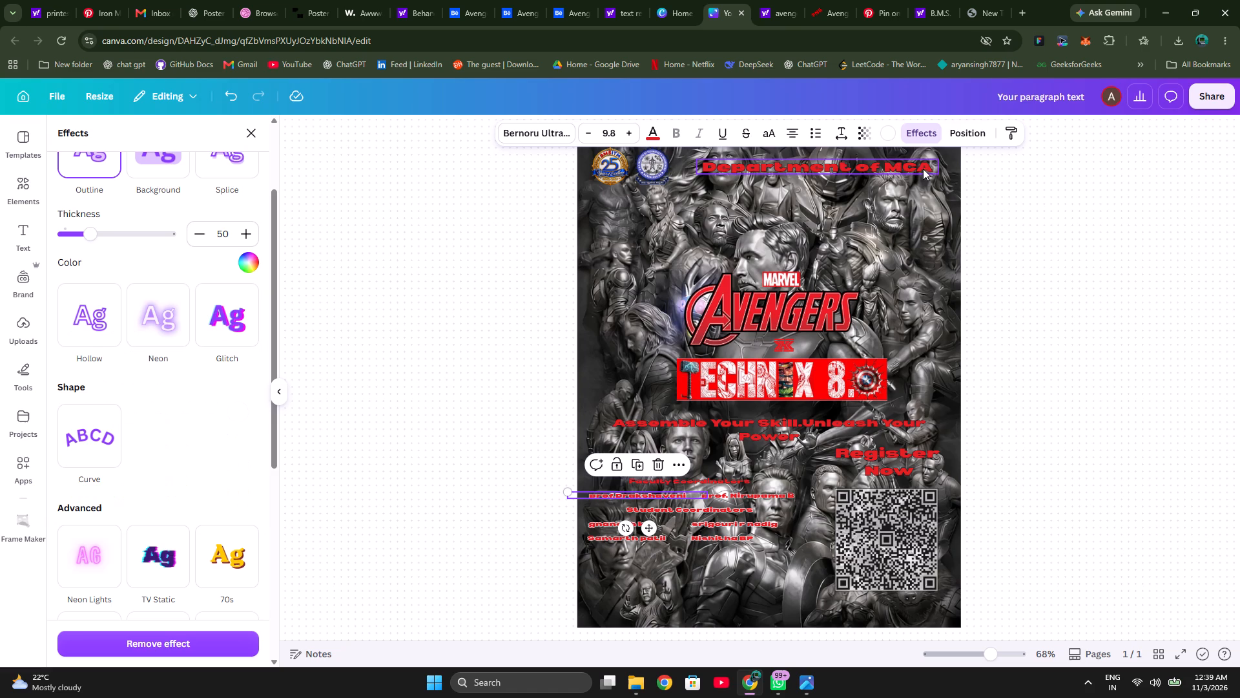
pyautogui.click(918, 135)
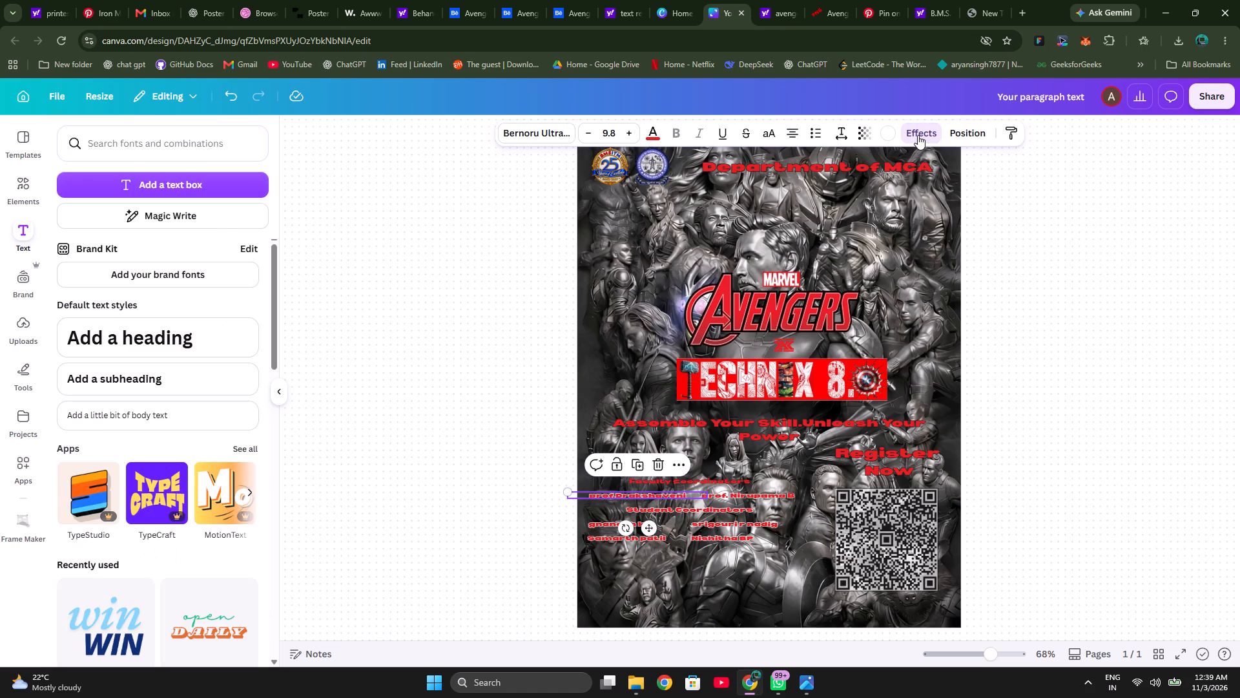
pyautogui.click(656, 497)
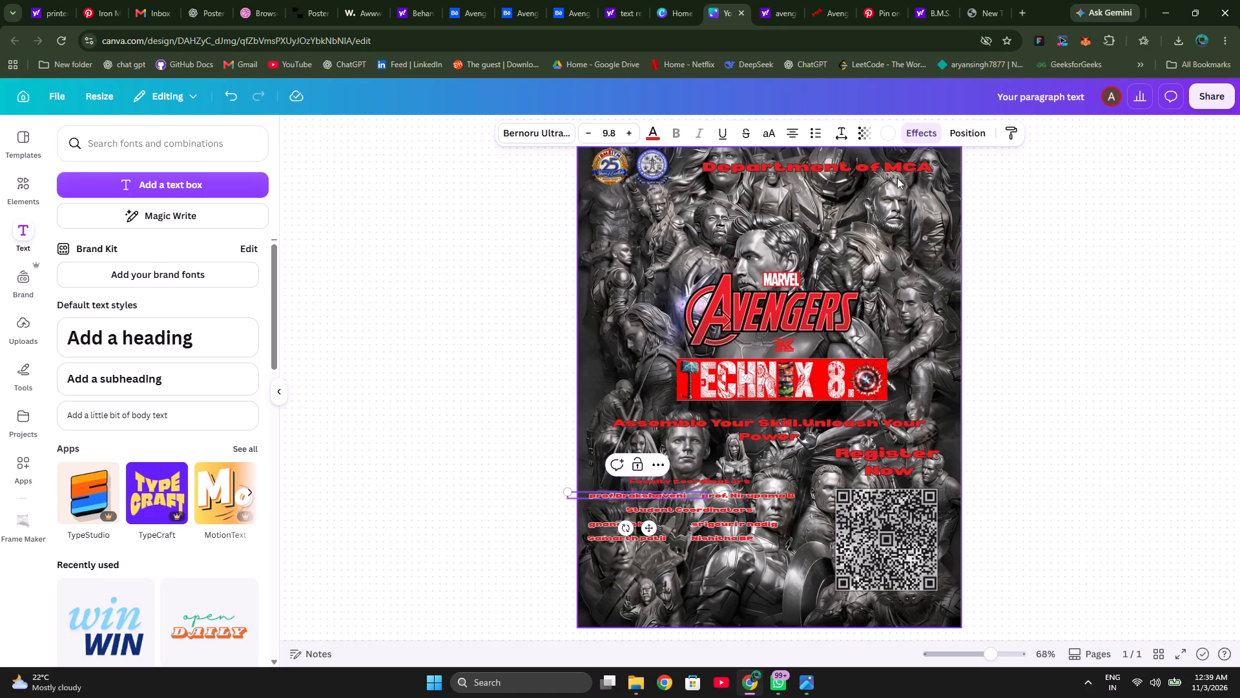
pyautogui.click(927, 132)
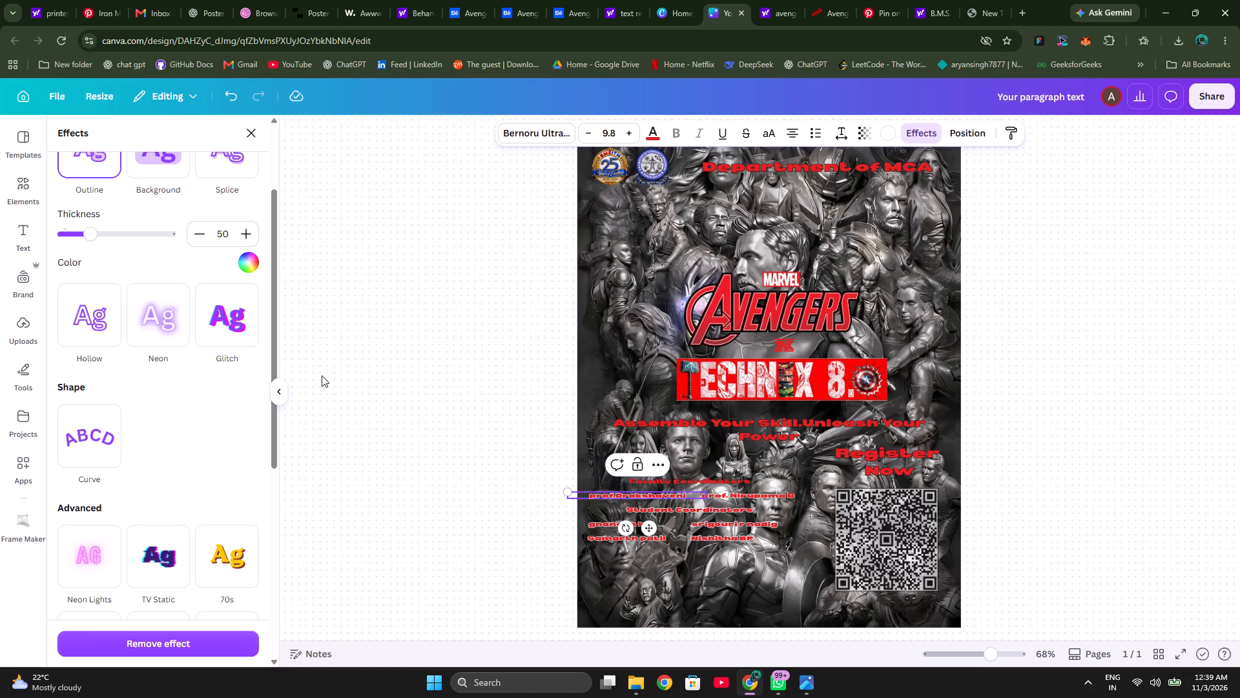
pyautogui.click(247, 260)
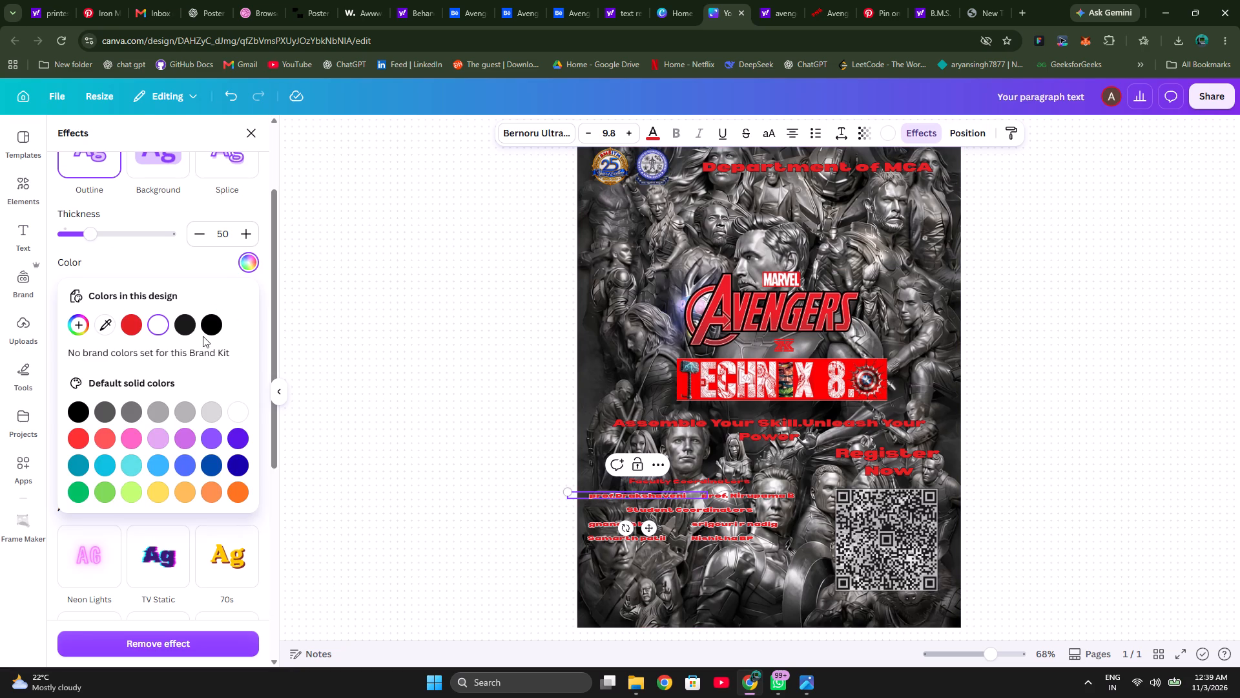
pyautogui.click(185, 324)
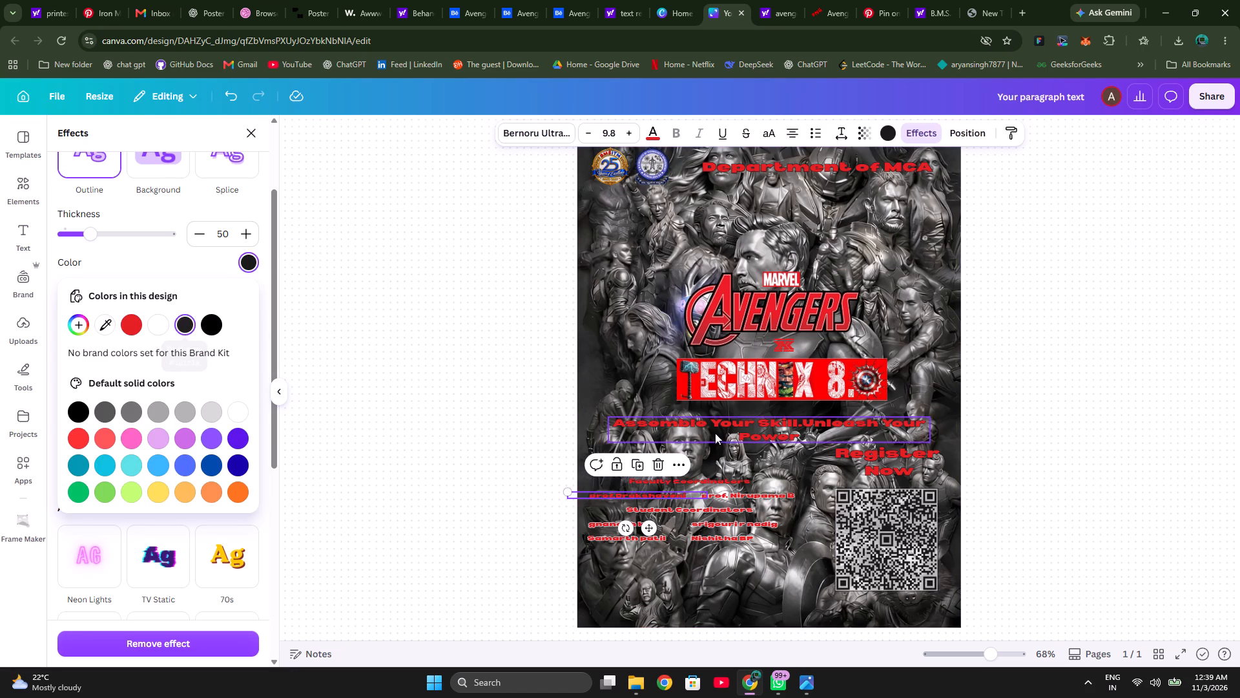
# Change the outline colour of the second faculty coordinator's name to the design's dark gray #1a1a1a.
pyautogui.click(748, 496)
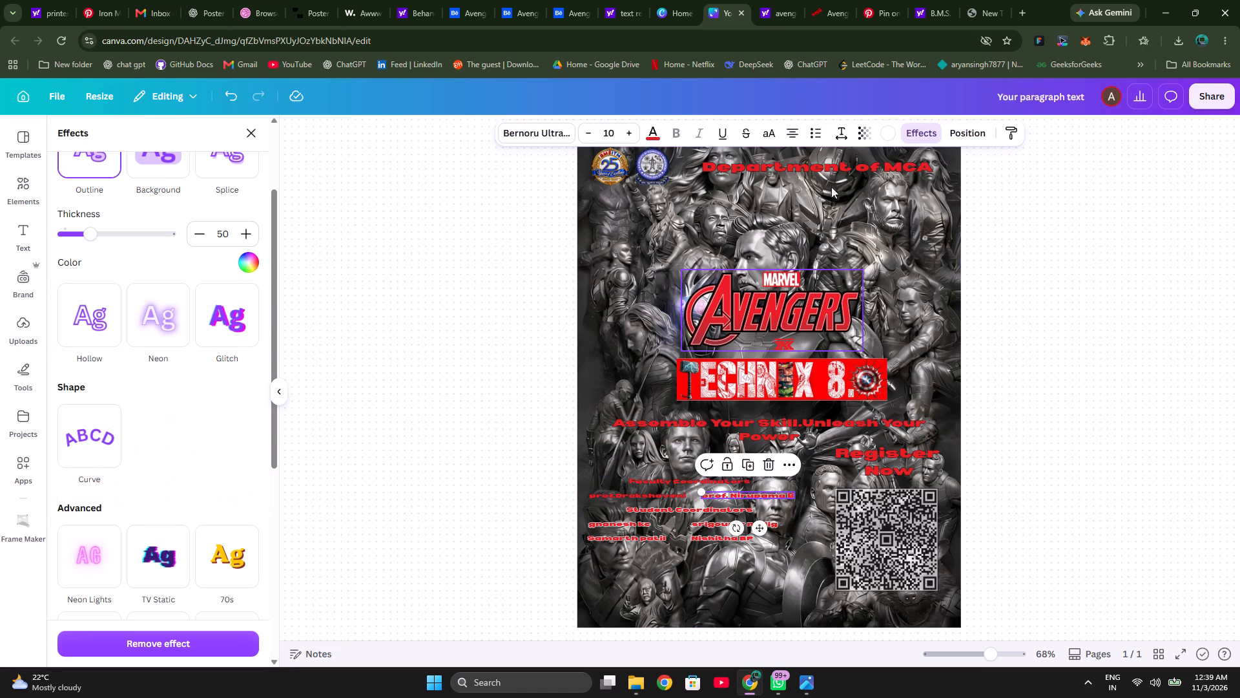
pyautogui.click(922, 131)
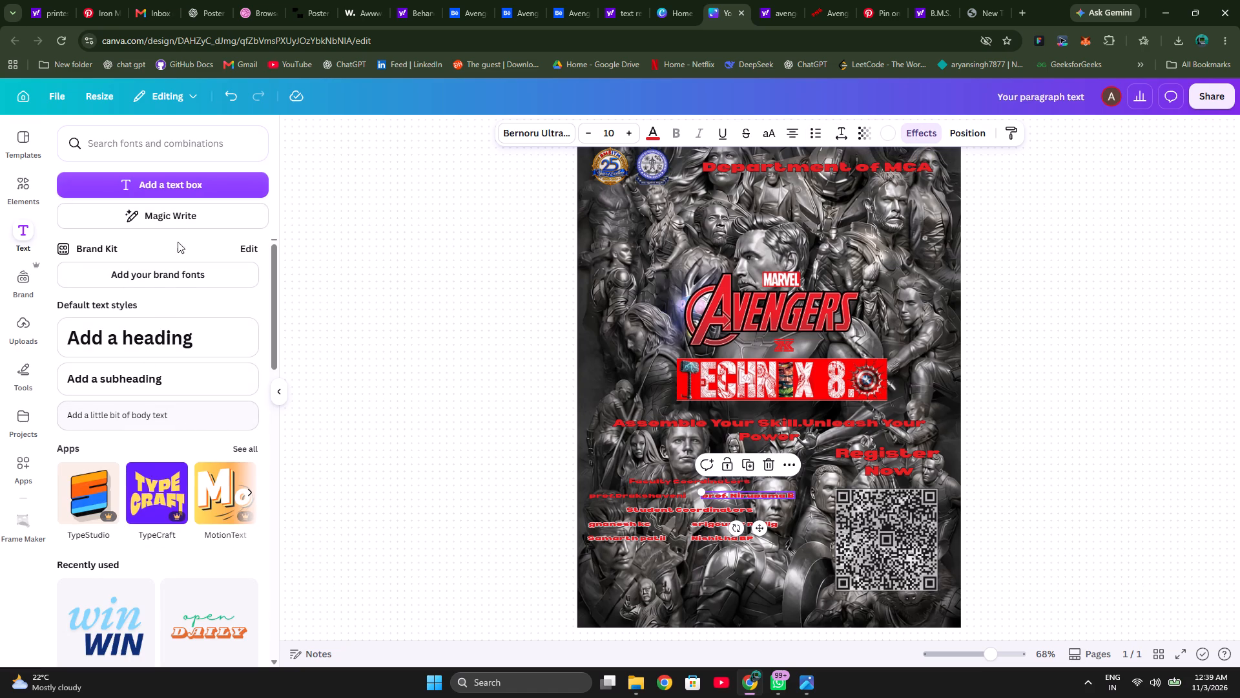
pyautogui.click(925, 131)
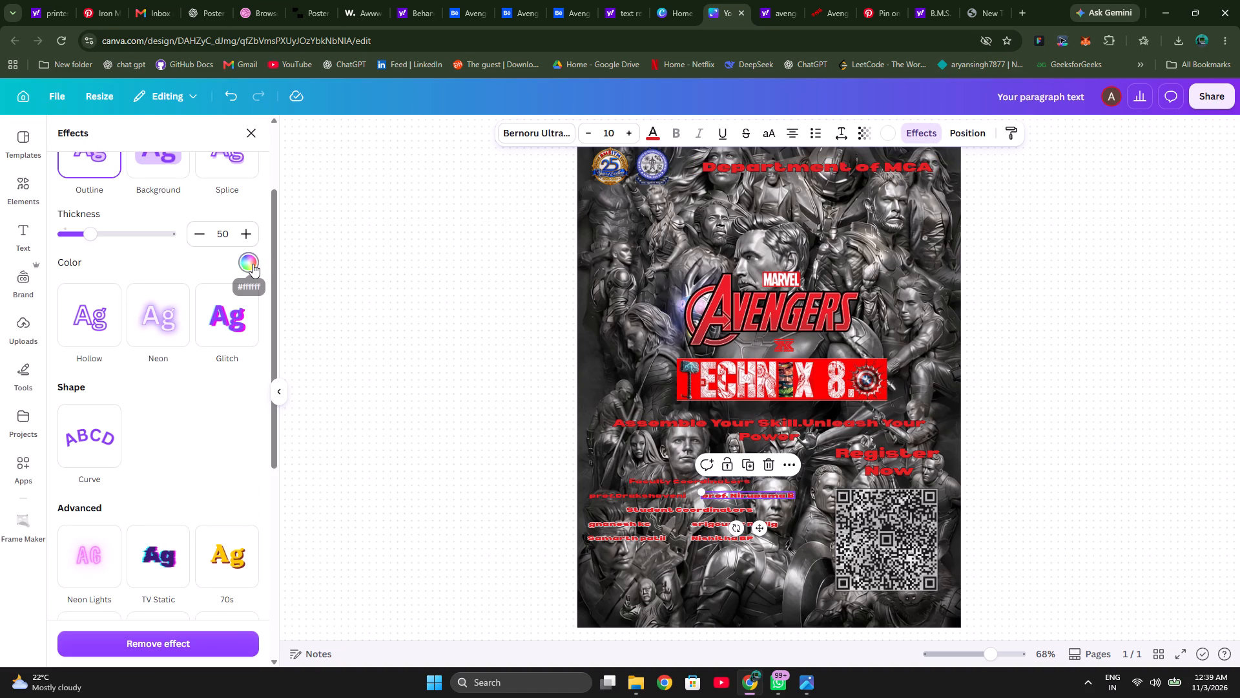
pyautogui.click(253, 264)
pyautogui.click(183, 323)
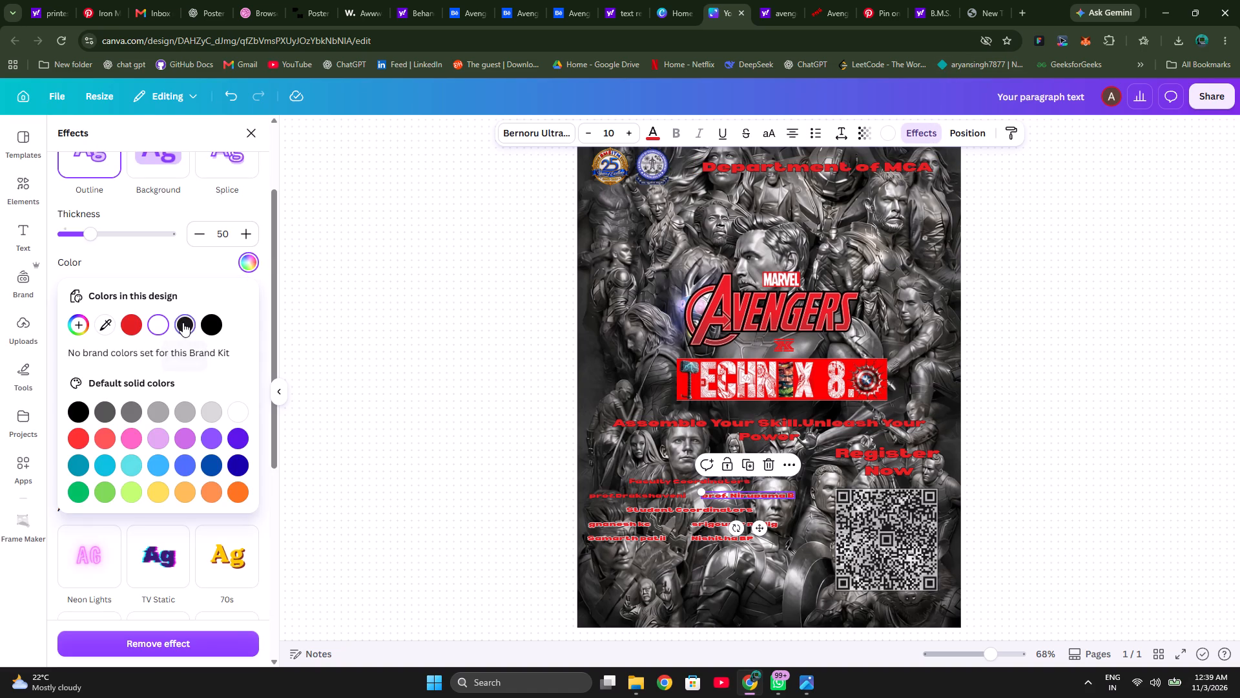
# Change the outline colour of the "Student Coordinators" heading to the design's dark gray #1a1a1a.
pyautogui.click(641, 509)
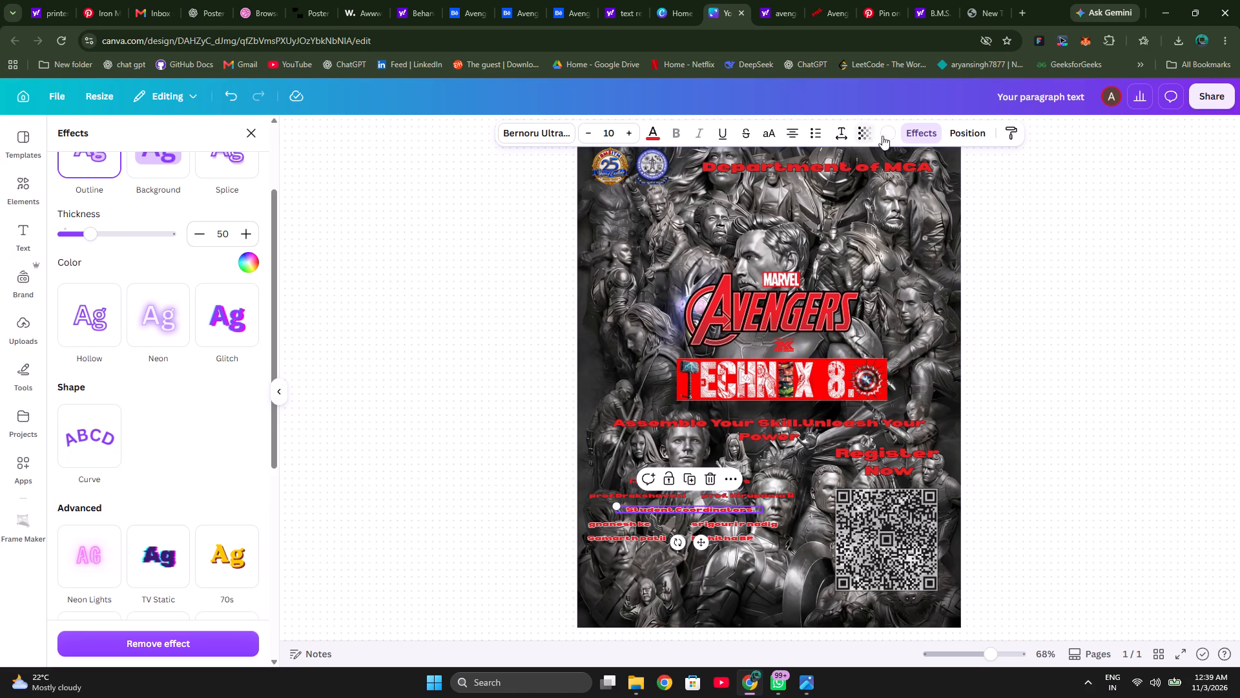
pyautogui.click(922, 133)
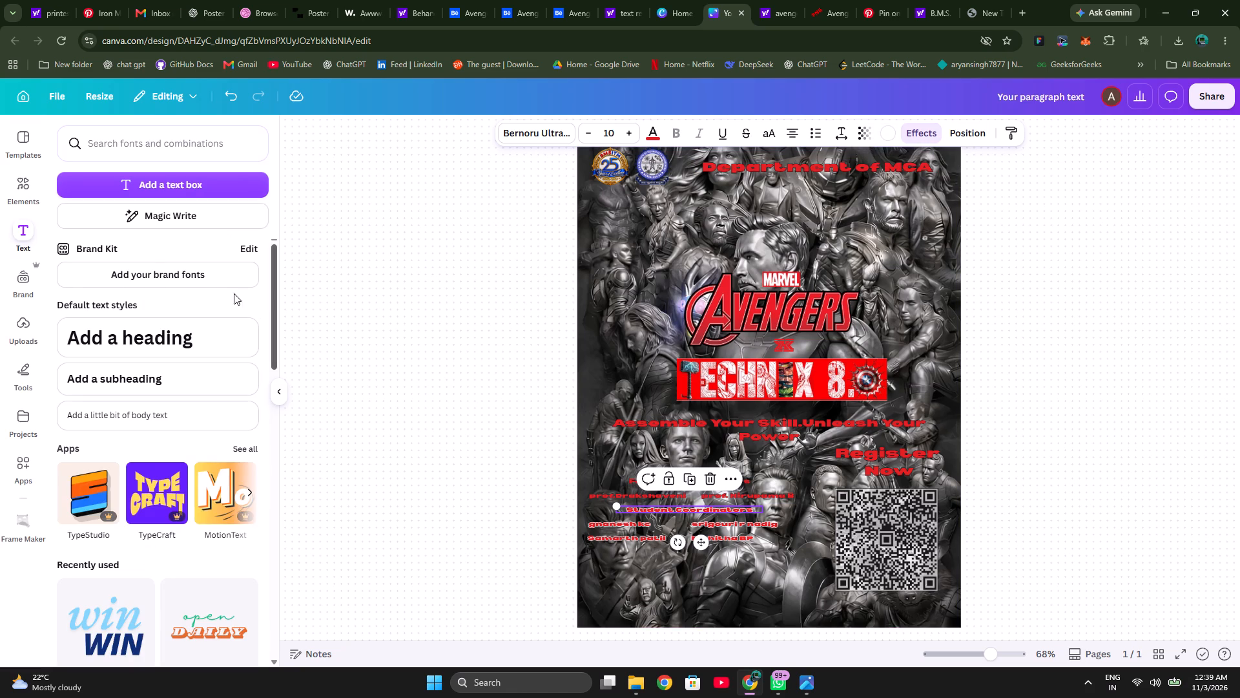
pyautogui.click(918, 131)
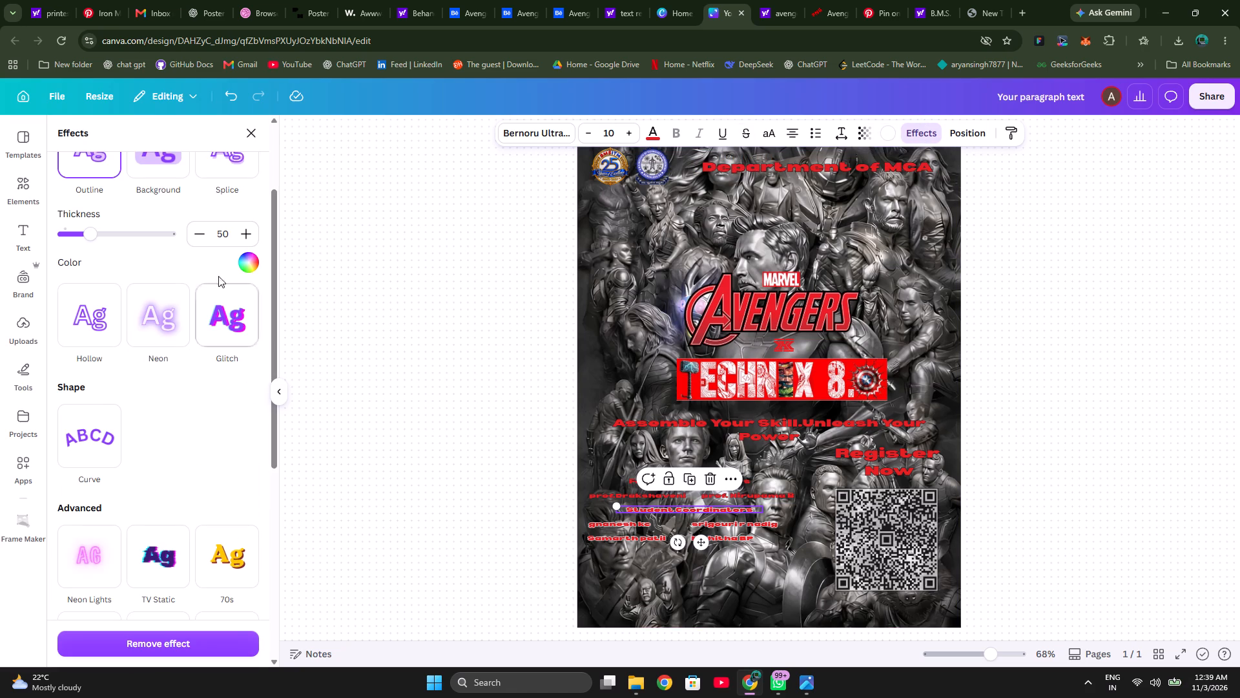
pyautogui.click(247, 264)
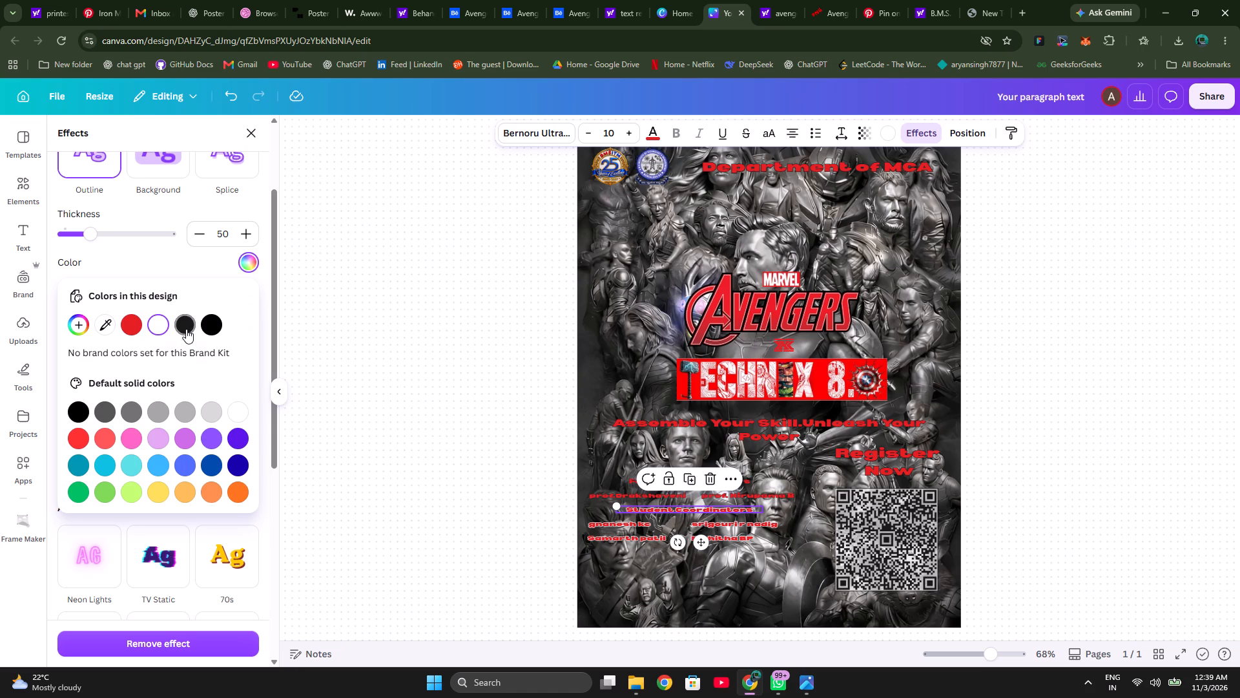
pyautogui.click(186, 328)
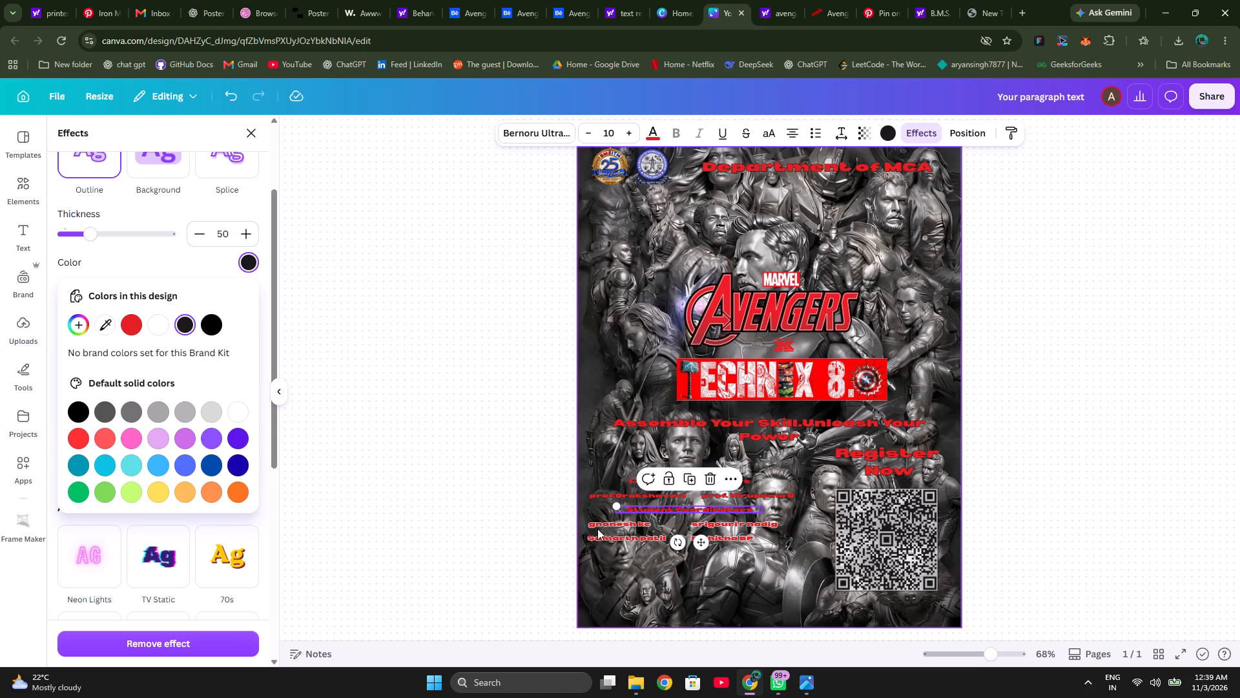
# Change the outline colour of both student coordinator names in the first row to the design's dark gray #1a1a1a.
pyautogui.click(613, 523)
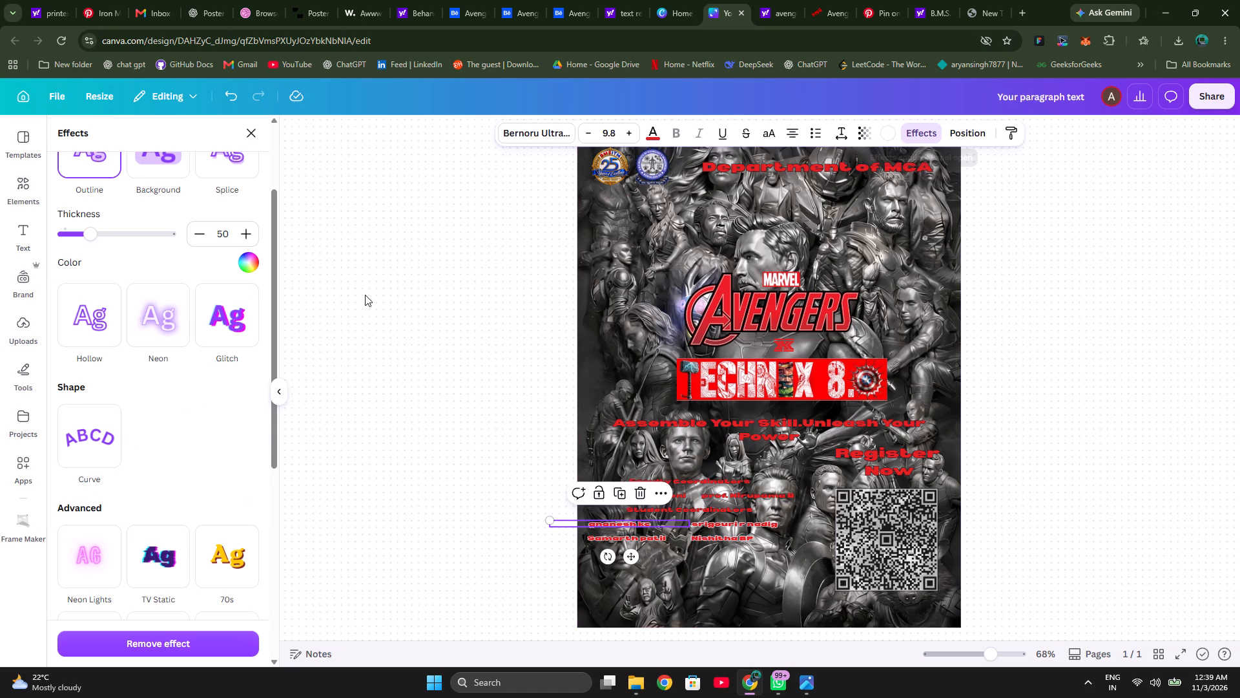
pyautogui.click(250, 258)
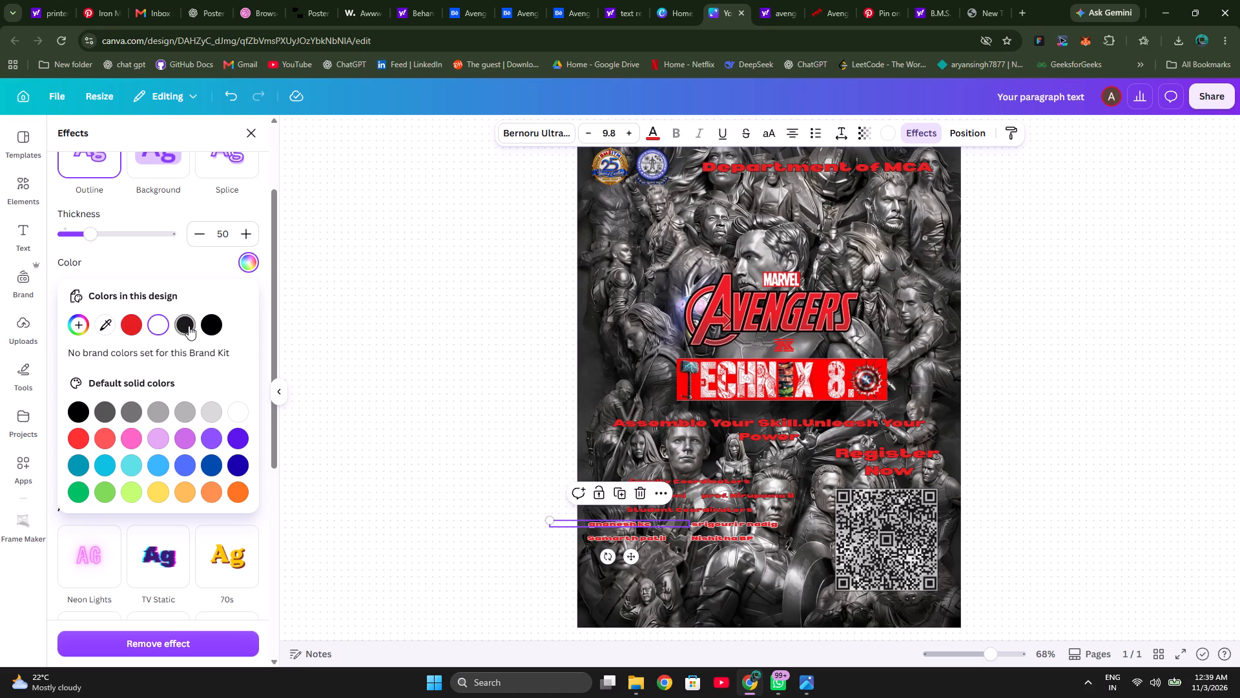
pyautogui.click(187, 326)
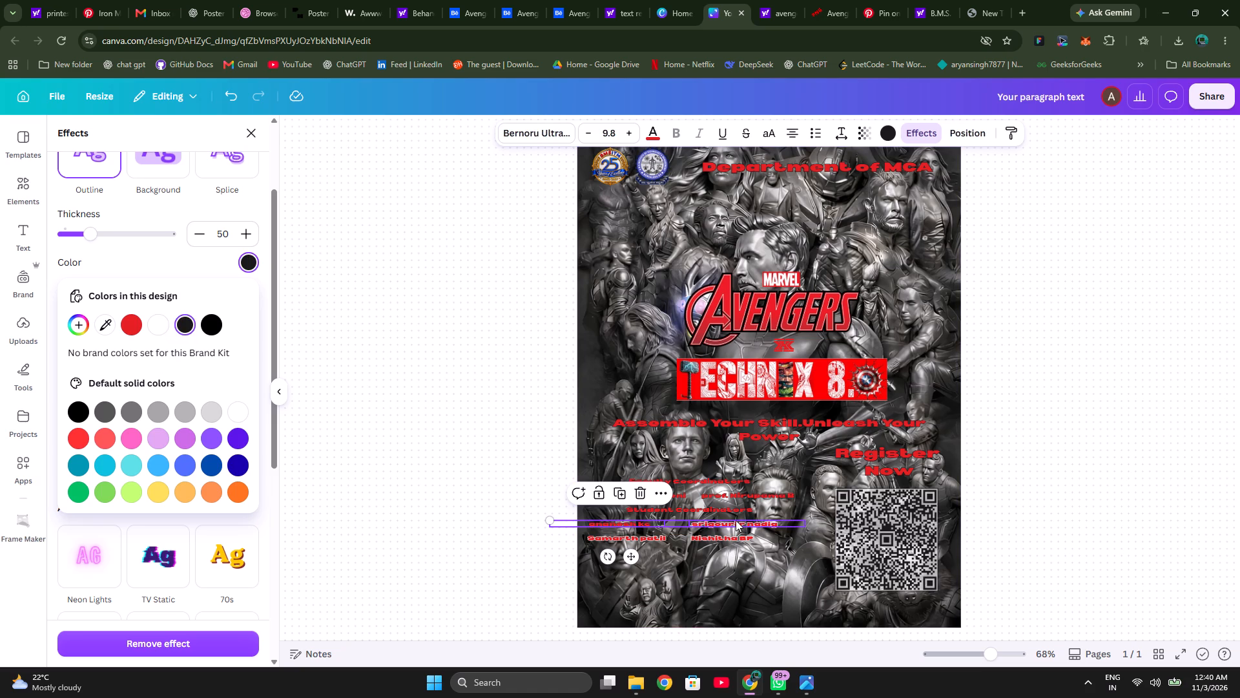
pyautogui.click(736, 522)
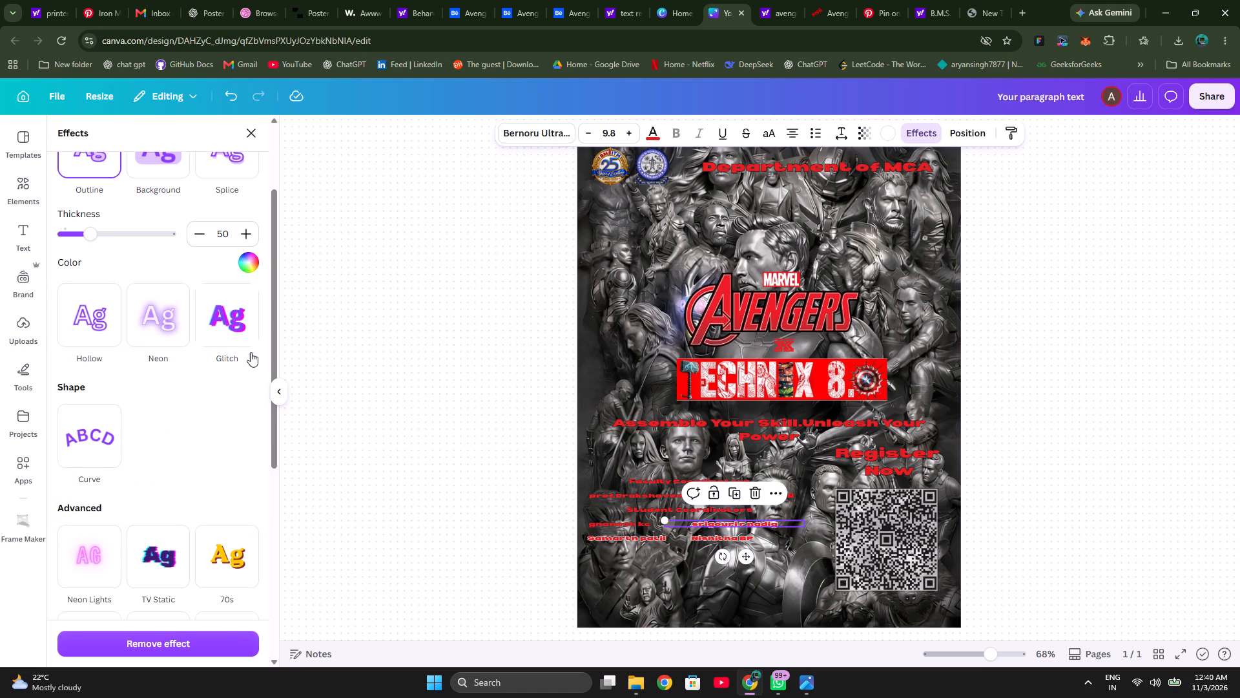
pyautogui.click(245, 262)
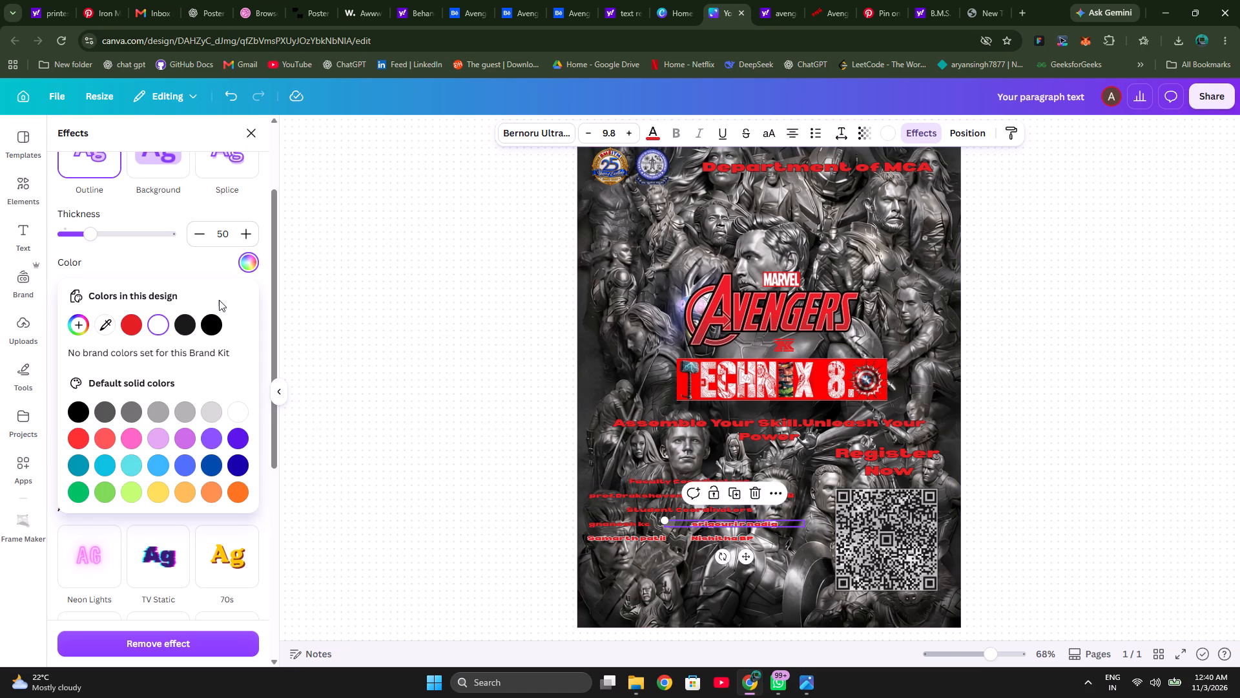
pyautogui.click(185, 326)
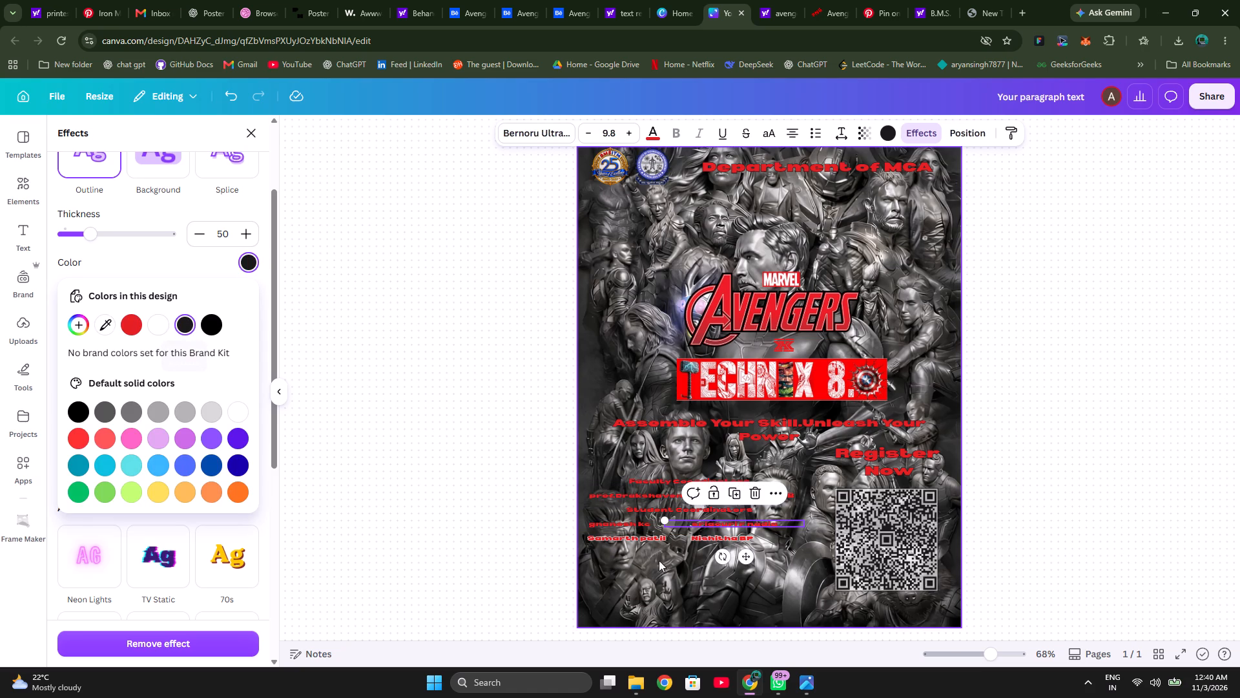
# Change the outline colour of both student coordinator names in the second row to the design's dark gray #1a1a1a.
pyautogui.click(635, 540)
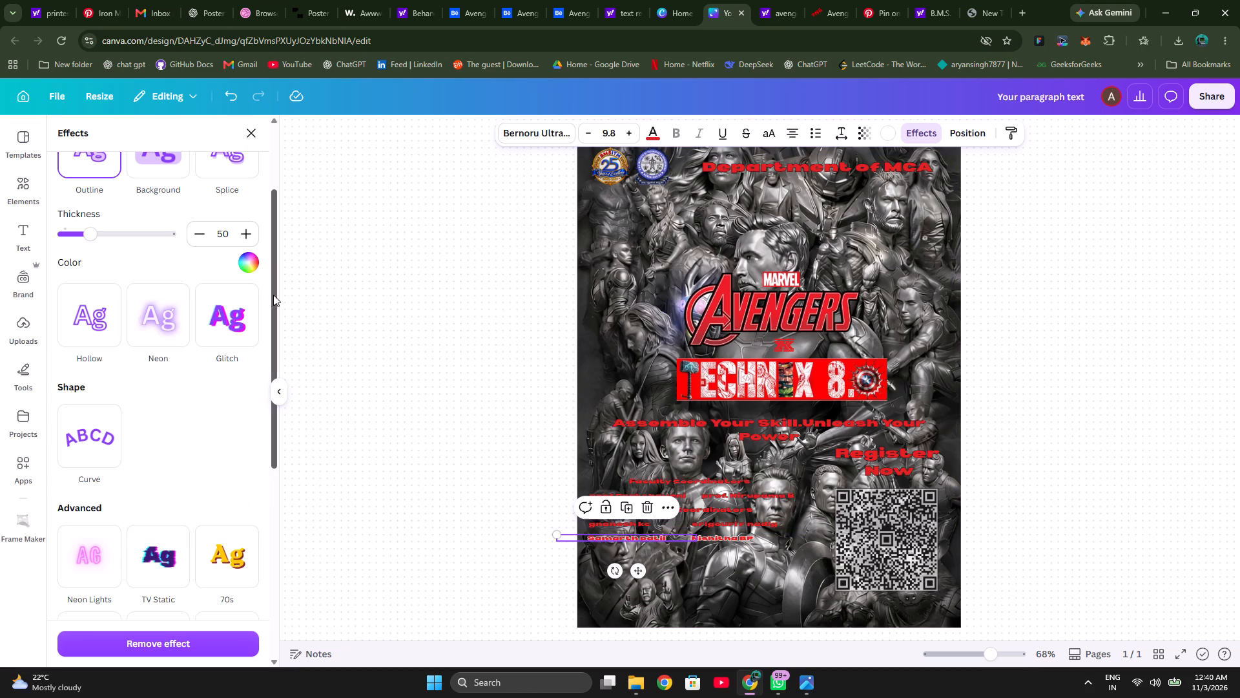
pyautogui.click(247, 264)
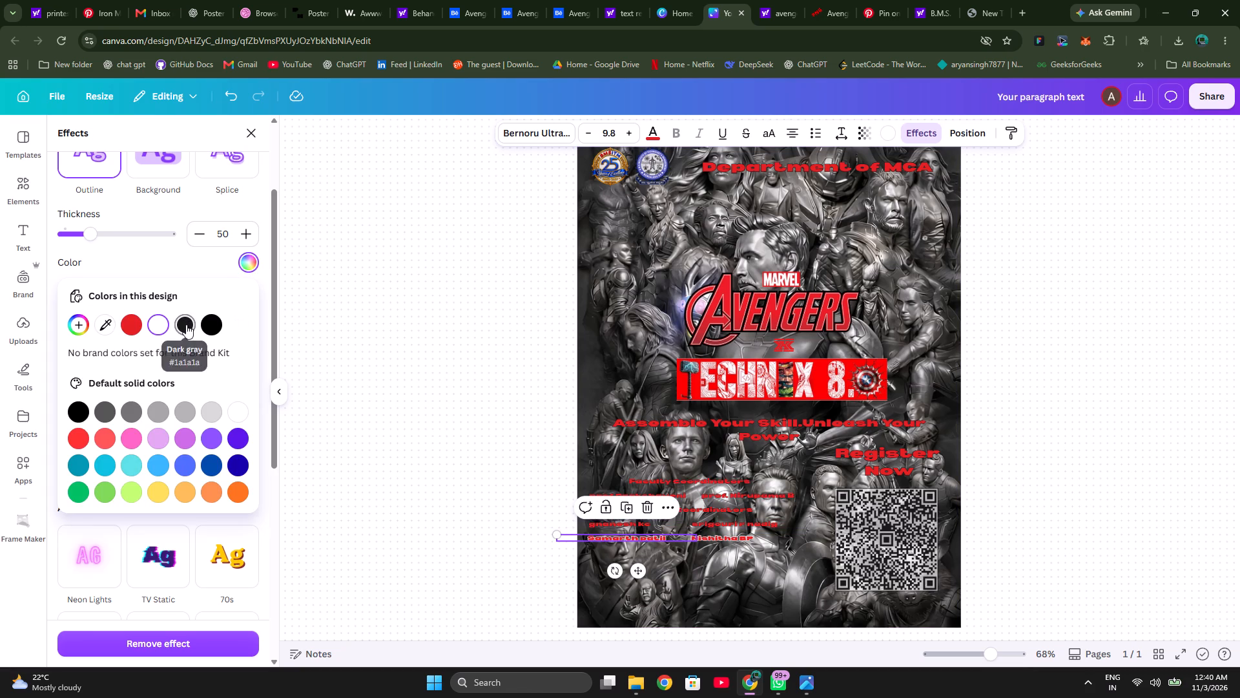
pyautogui.click(186, 324)
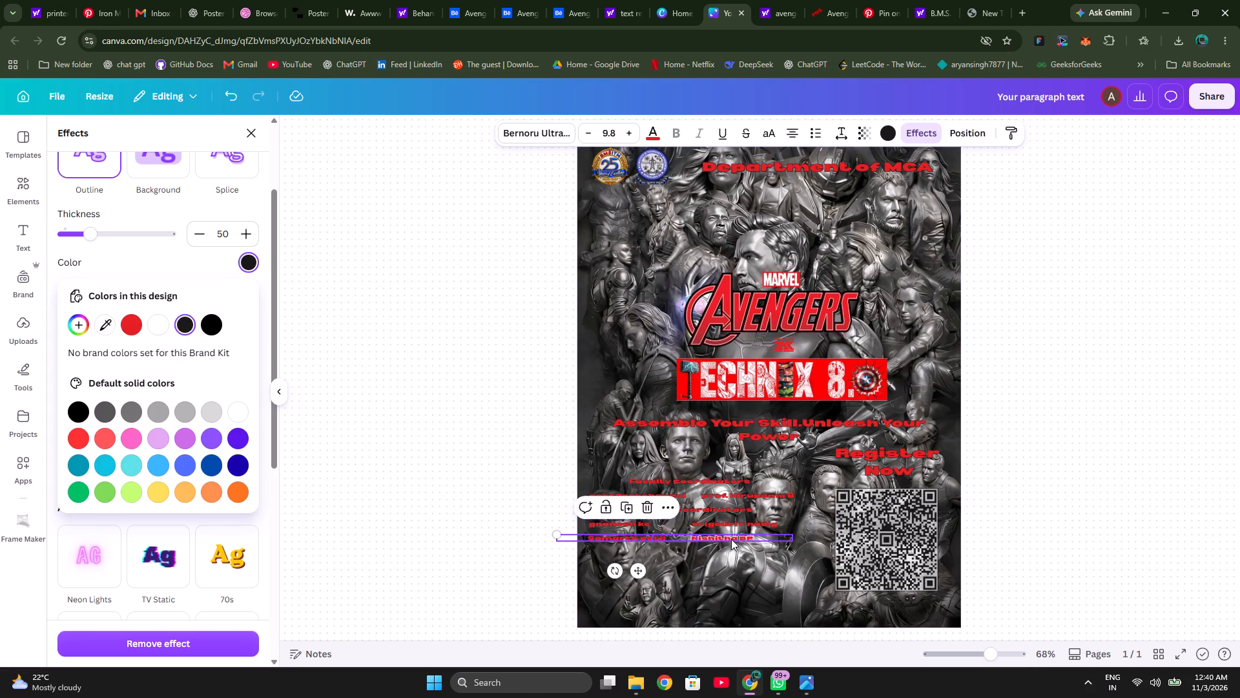
pyautogui.click(731, 539)
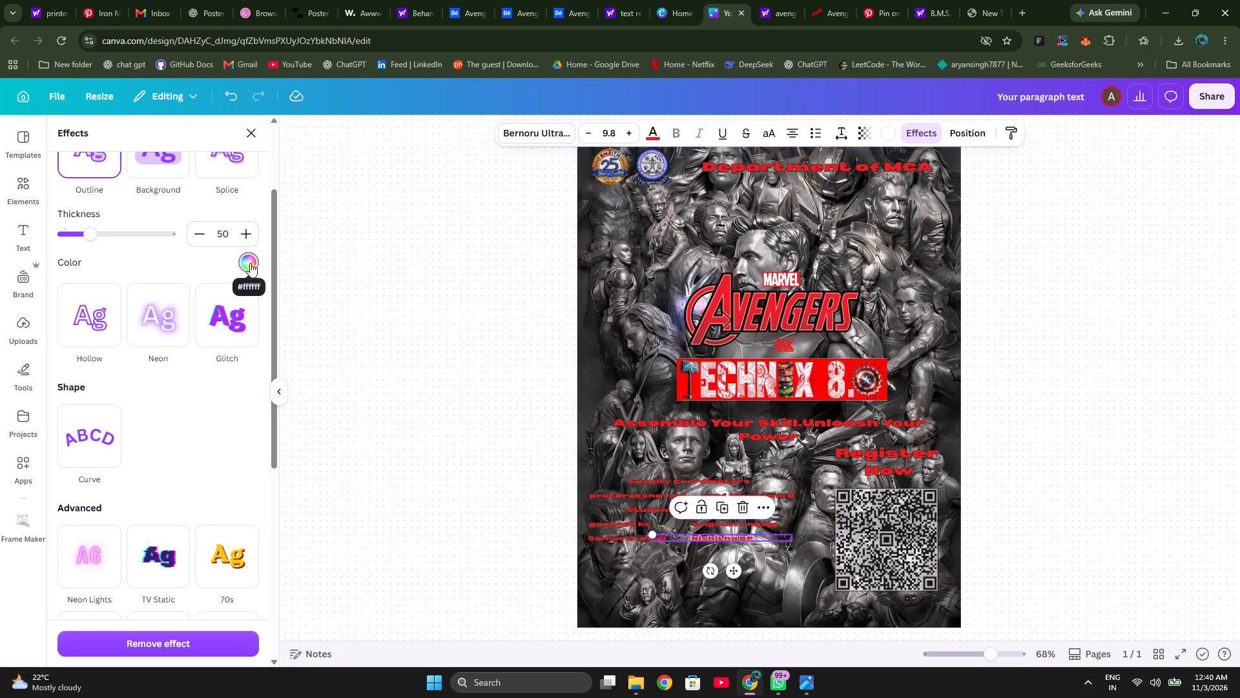
pyautogui.click(250, 263)
pyautogui.click(187, 320)
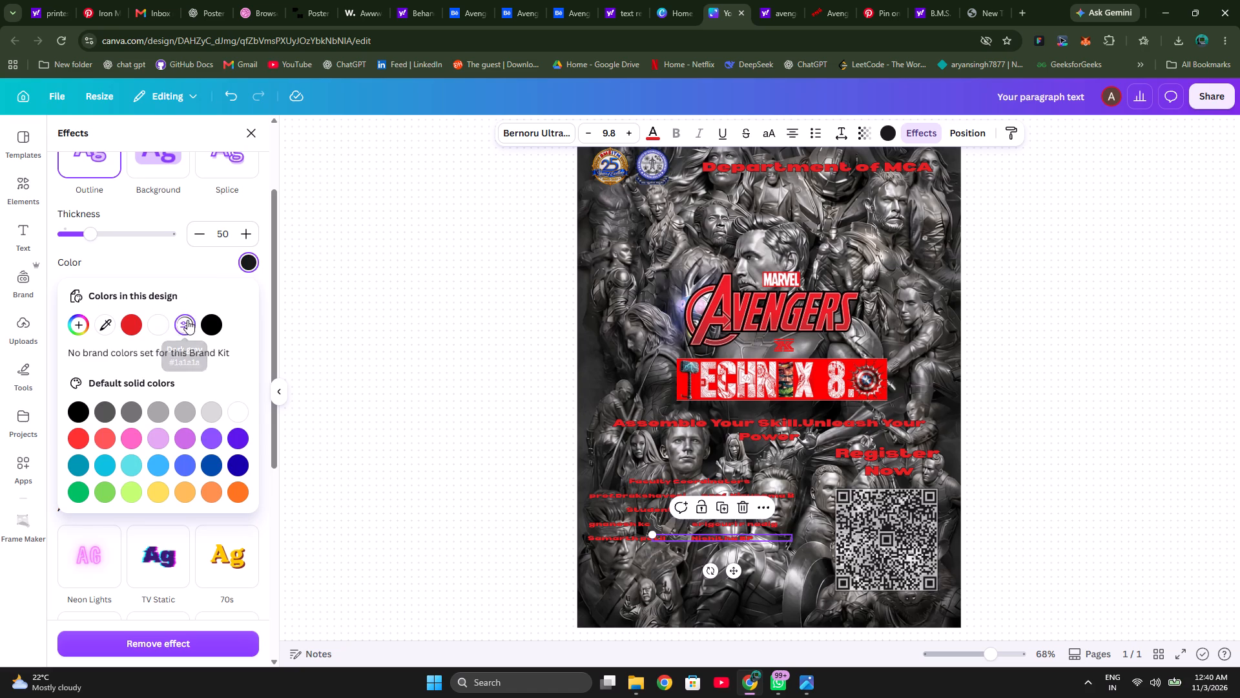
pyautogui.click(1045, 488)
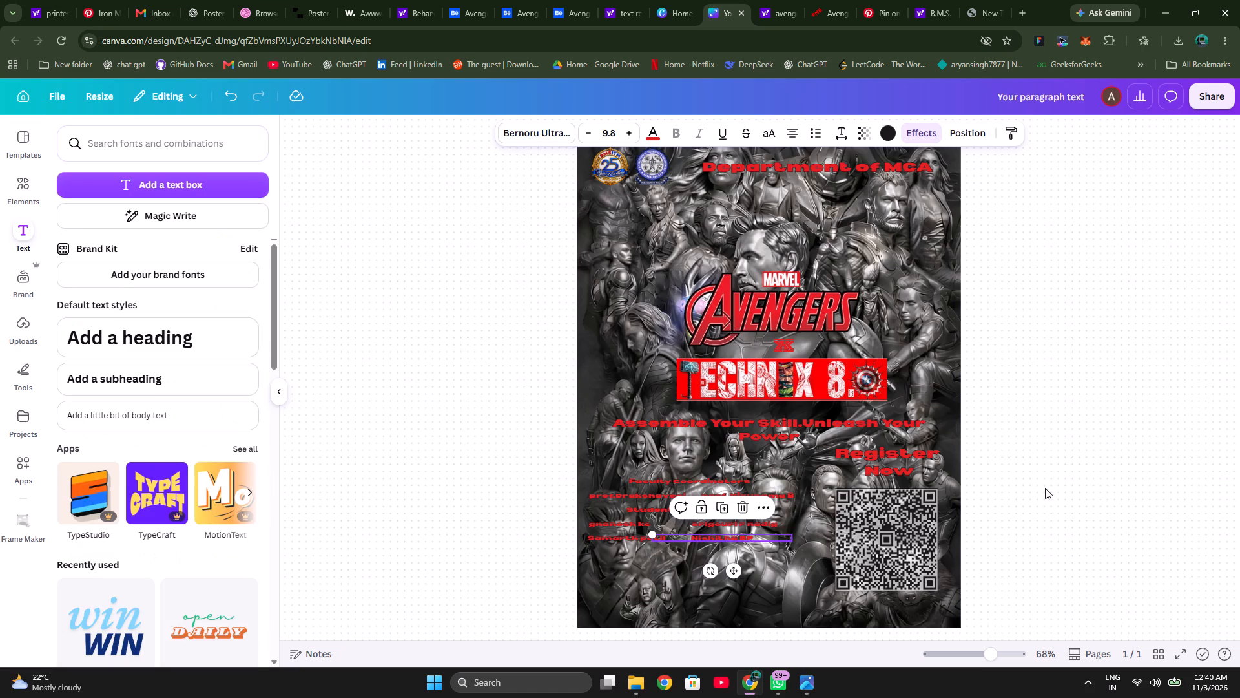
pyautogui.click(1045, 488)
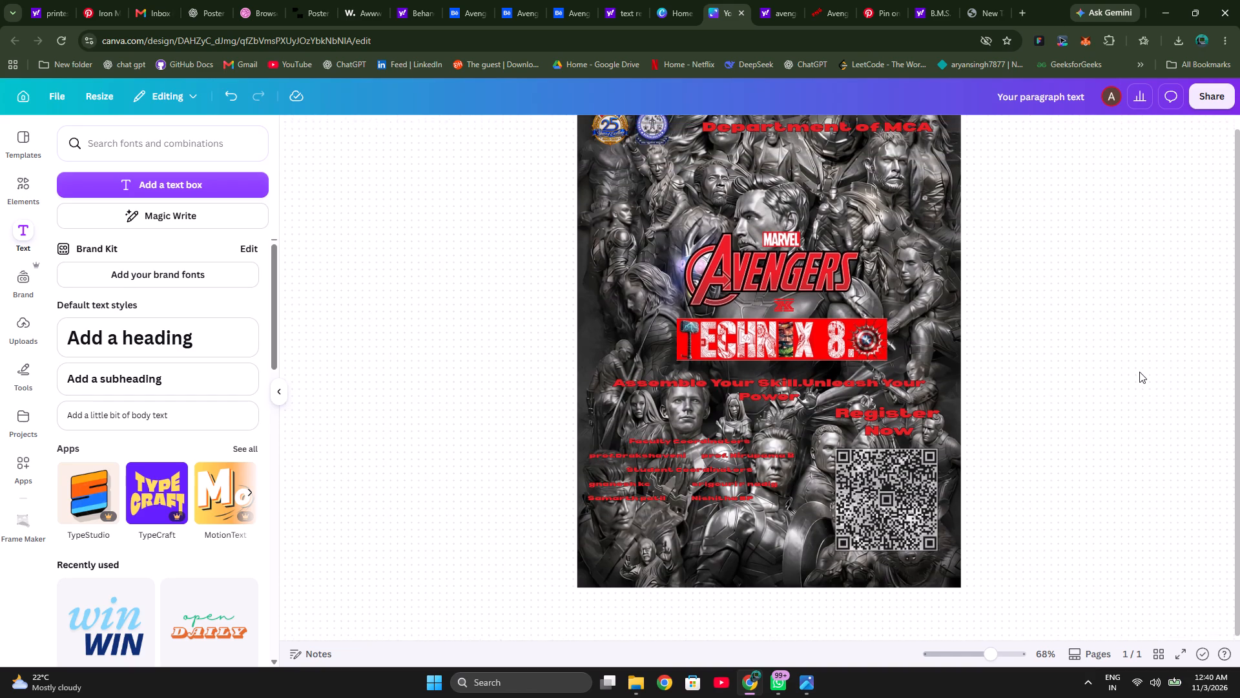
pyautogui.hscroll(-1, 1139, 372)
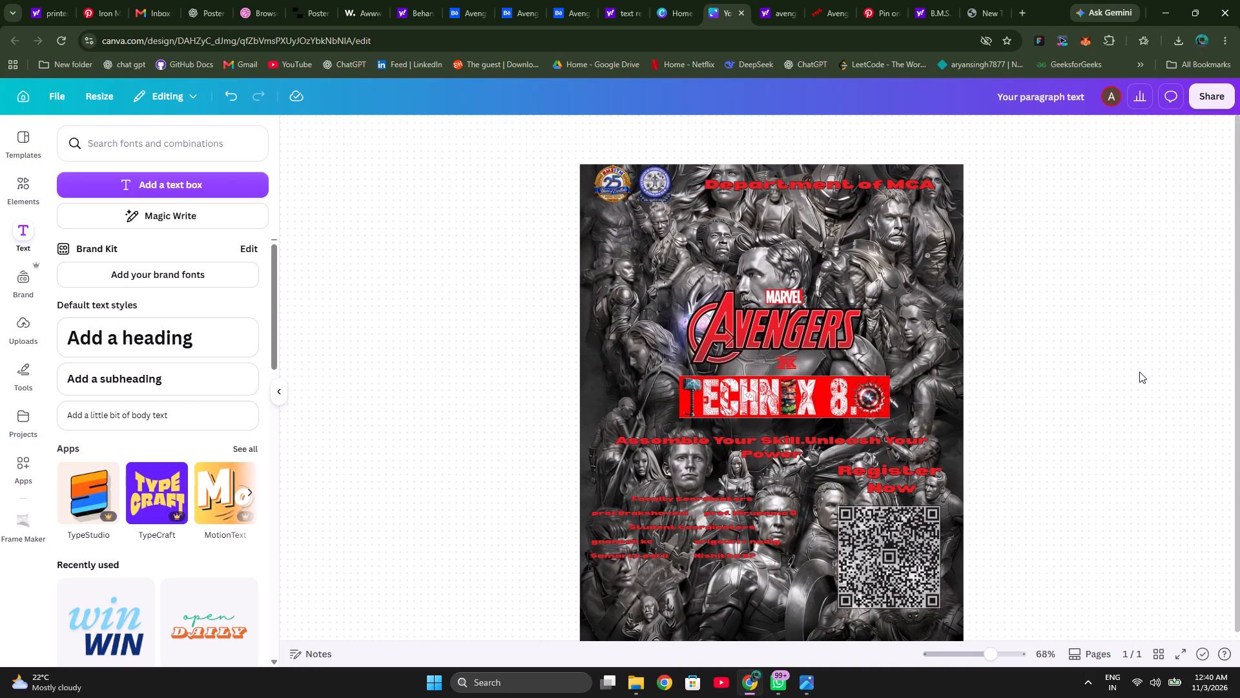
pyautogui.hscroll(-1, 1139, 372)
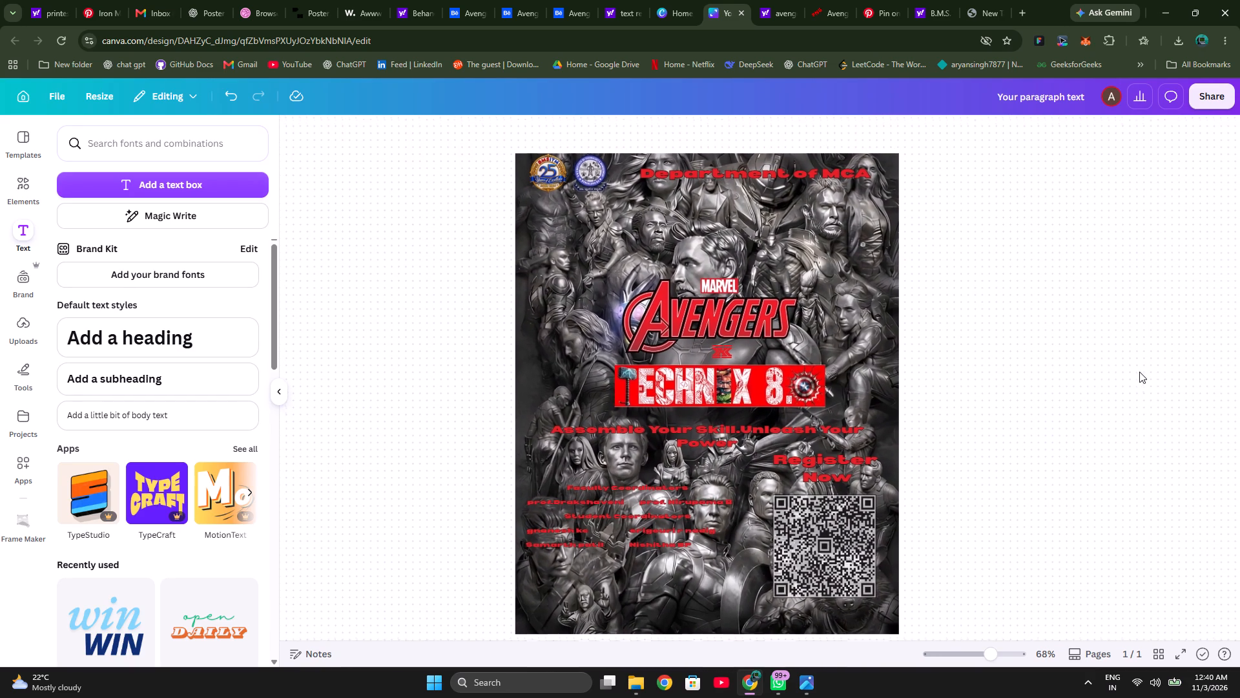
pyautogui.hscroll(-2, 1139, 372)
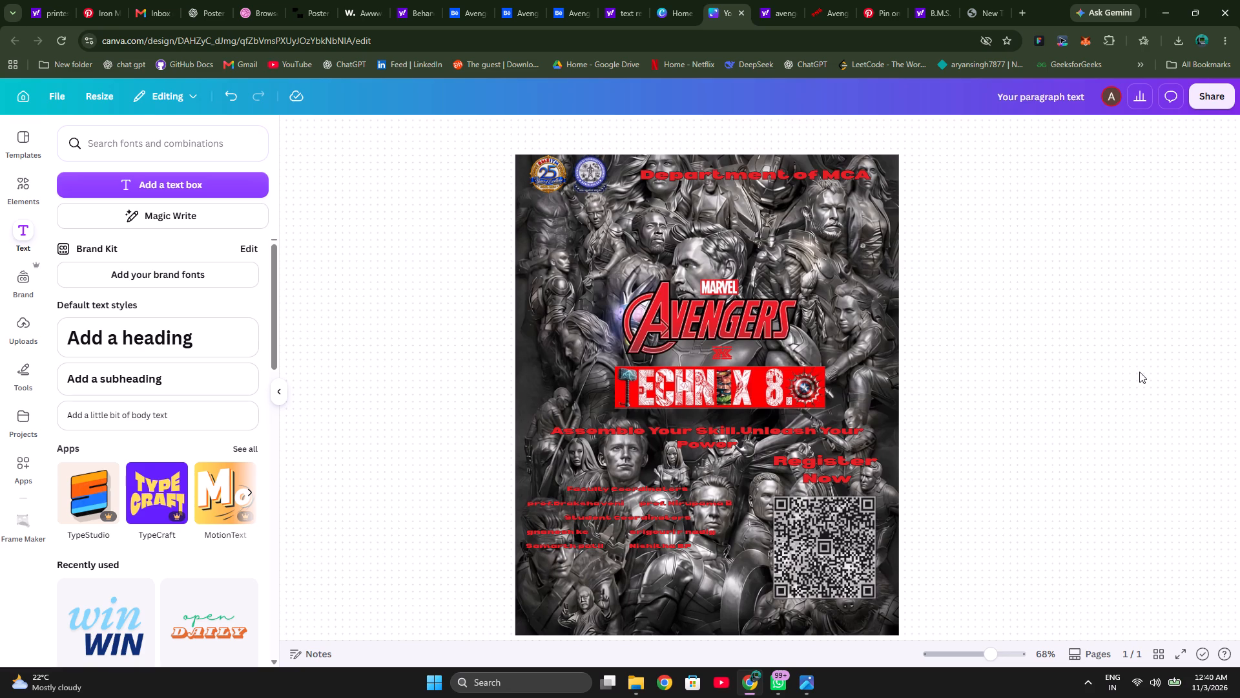
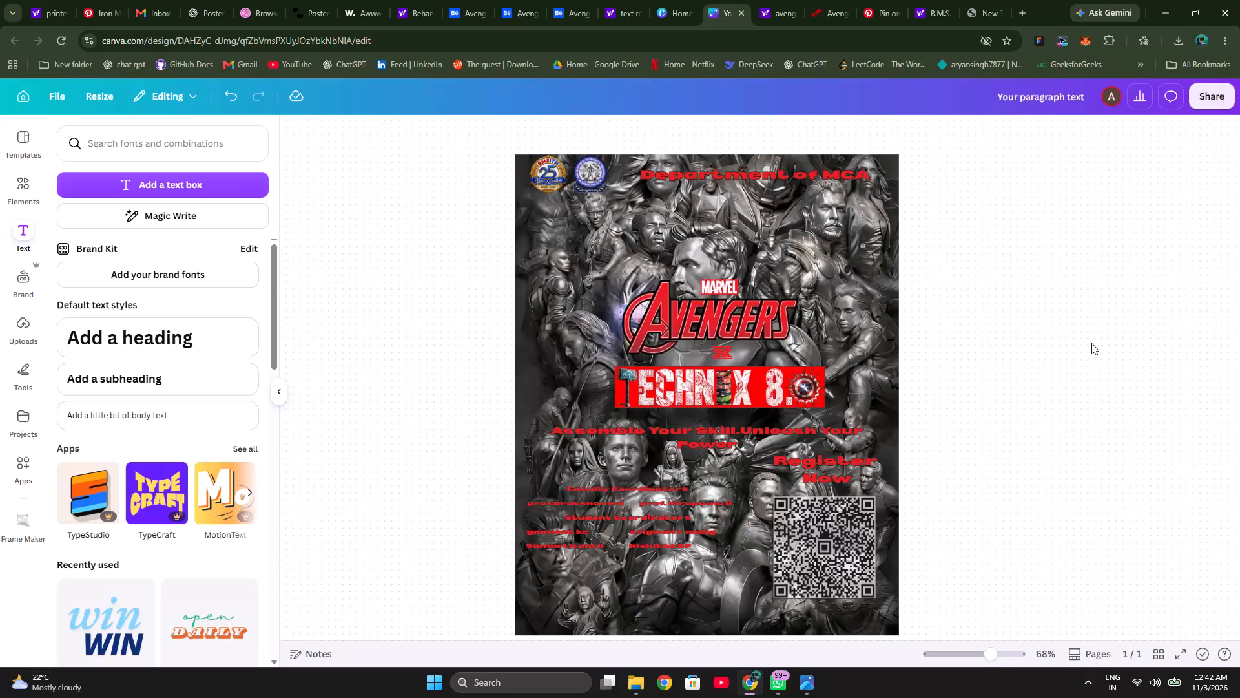
# Open the download settings for the finished poster design.
pyautogui.click(1210, 101)
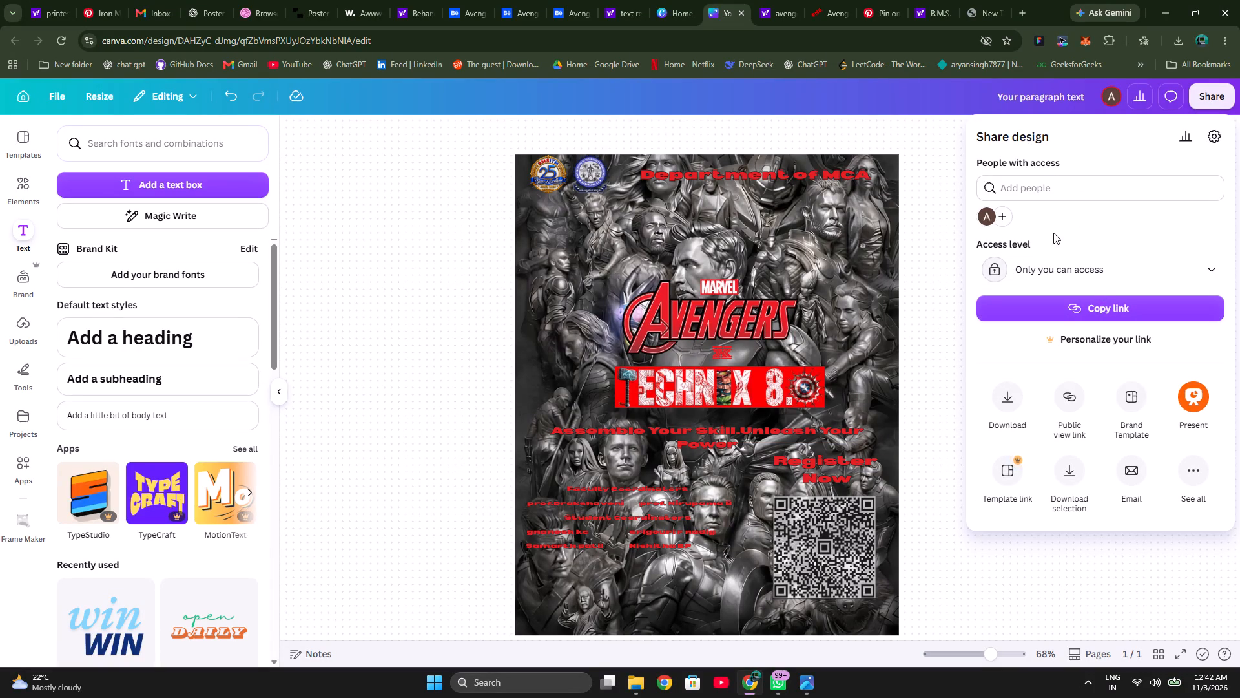
pyautogui.click(1011, 405)
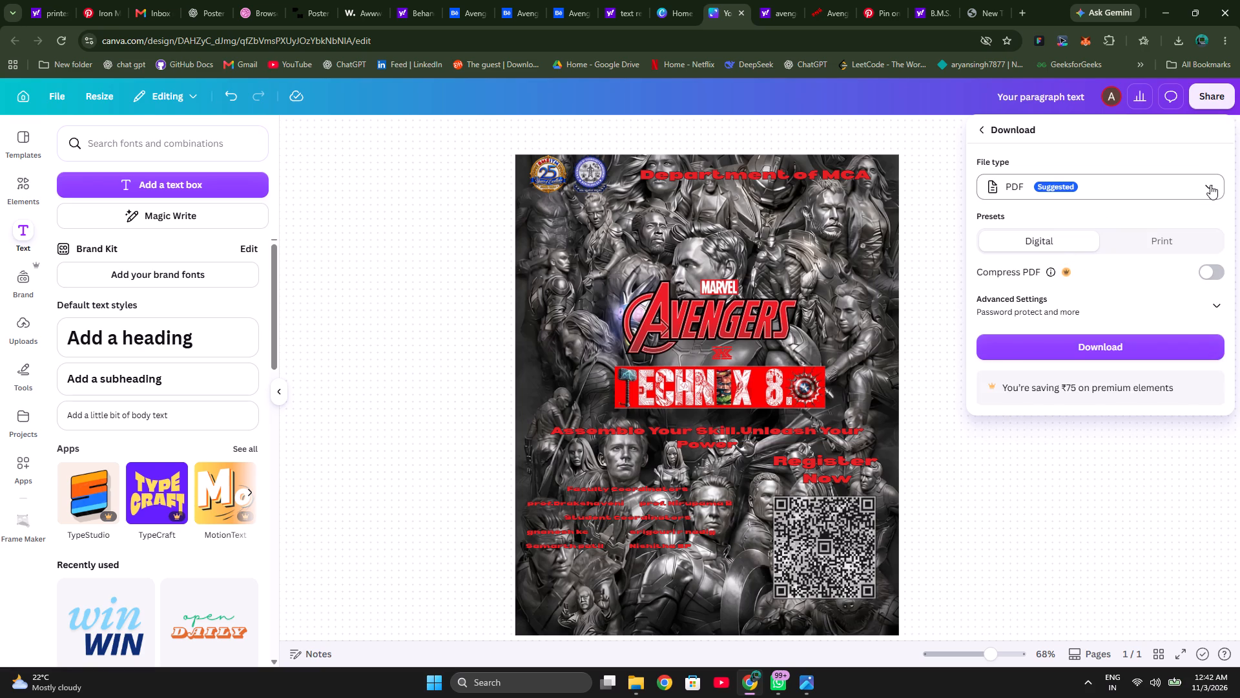
# Set the file type for the poster download to PNG.
pyautogui.click(1210, 185)
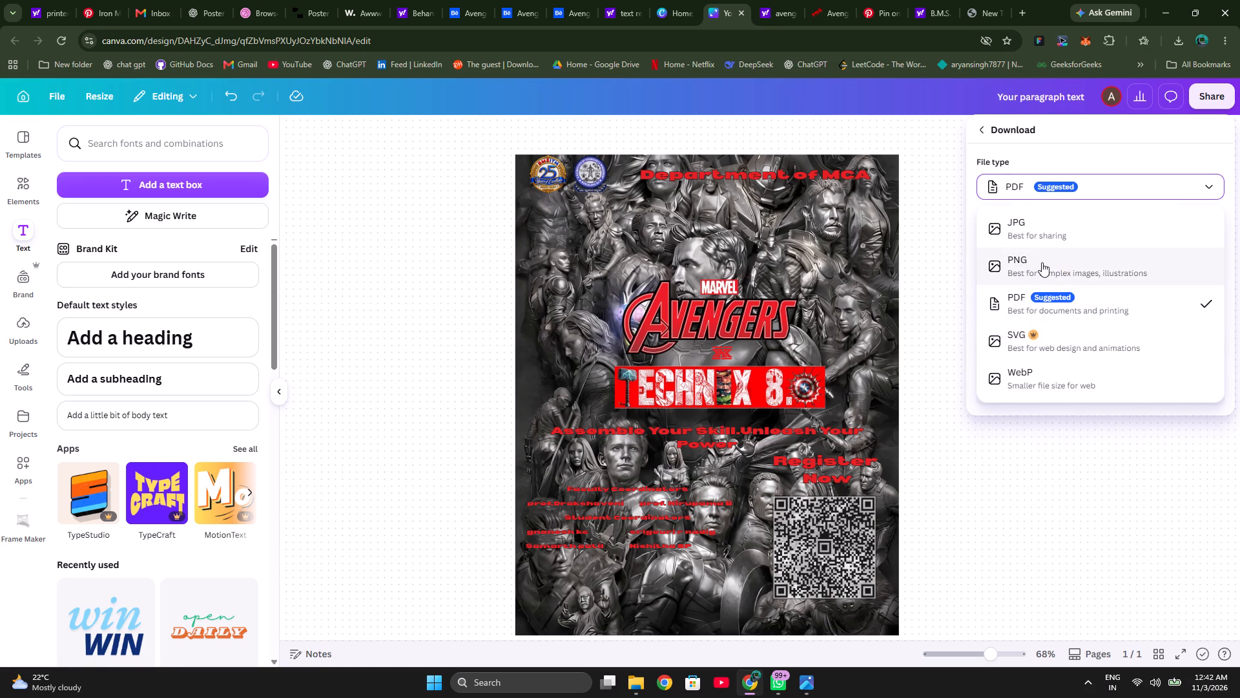
pyautogui.click(1042, 262)
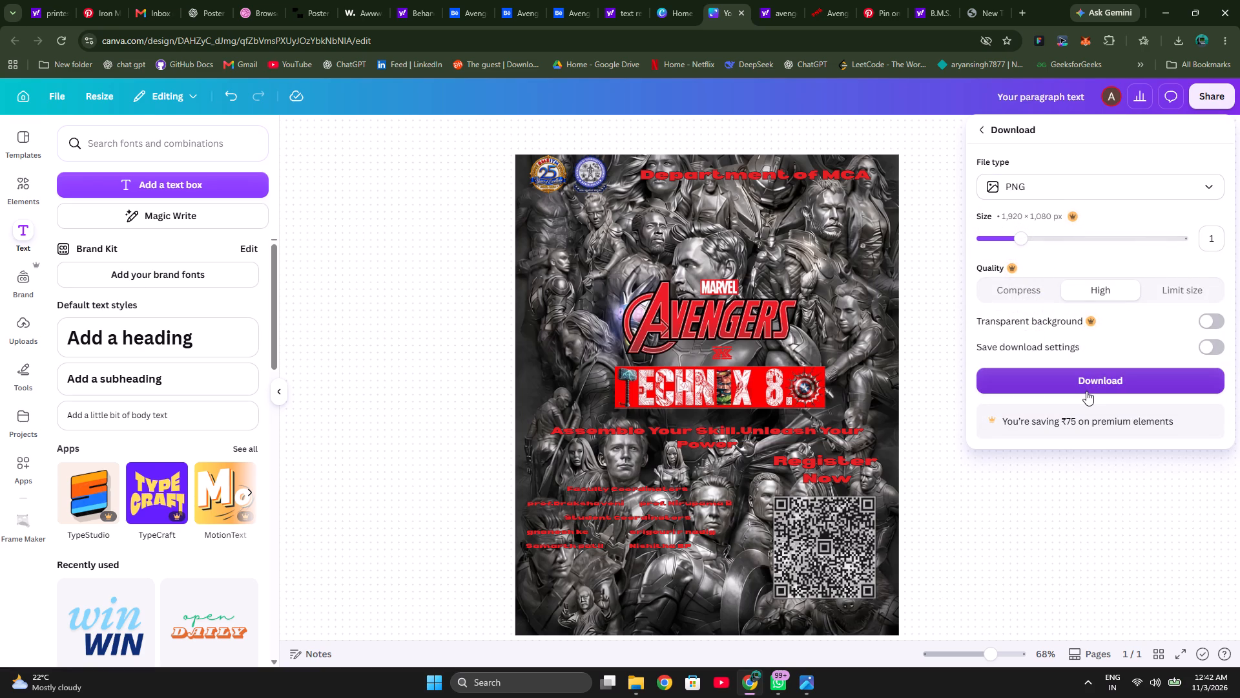
# Download the poster as a PNG file with the current size and quality settings.
pyautogui.click(1103, 385)
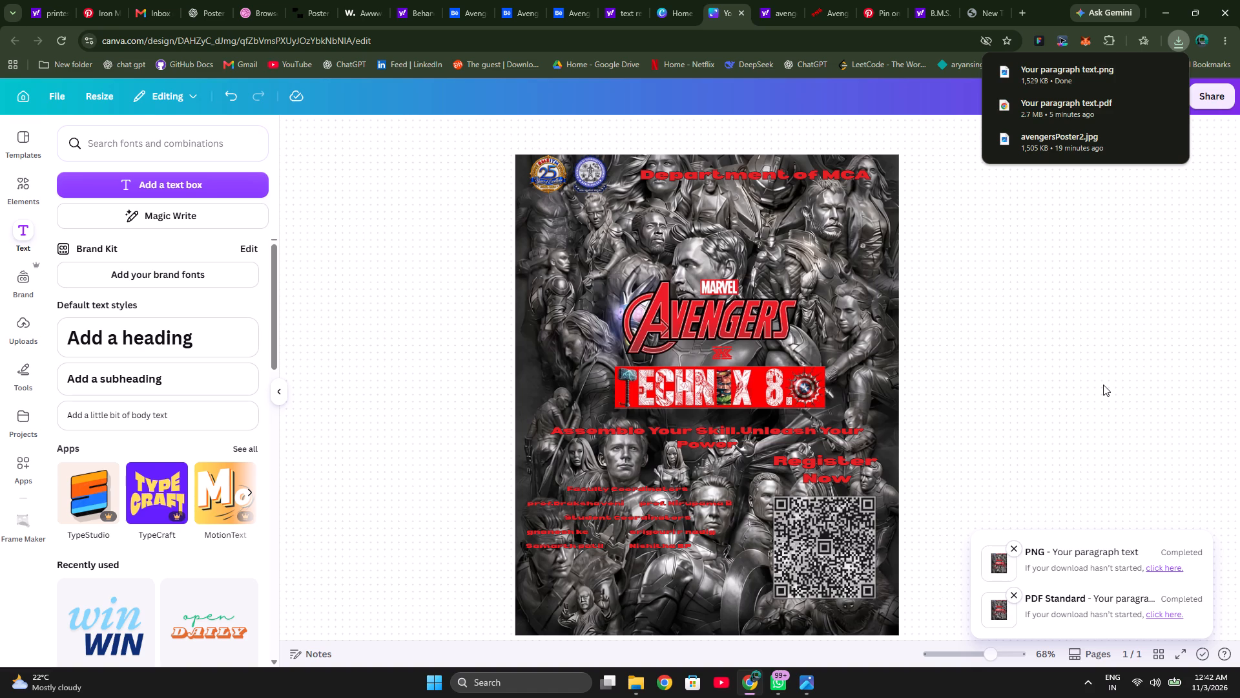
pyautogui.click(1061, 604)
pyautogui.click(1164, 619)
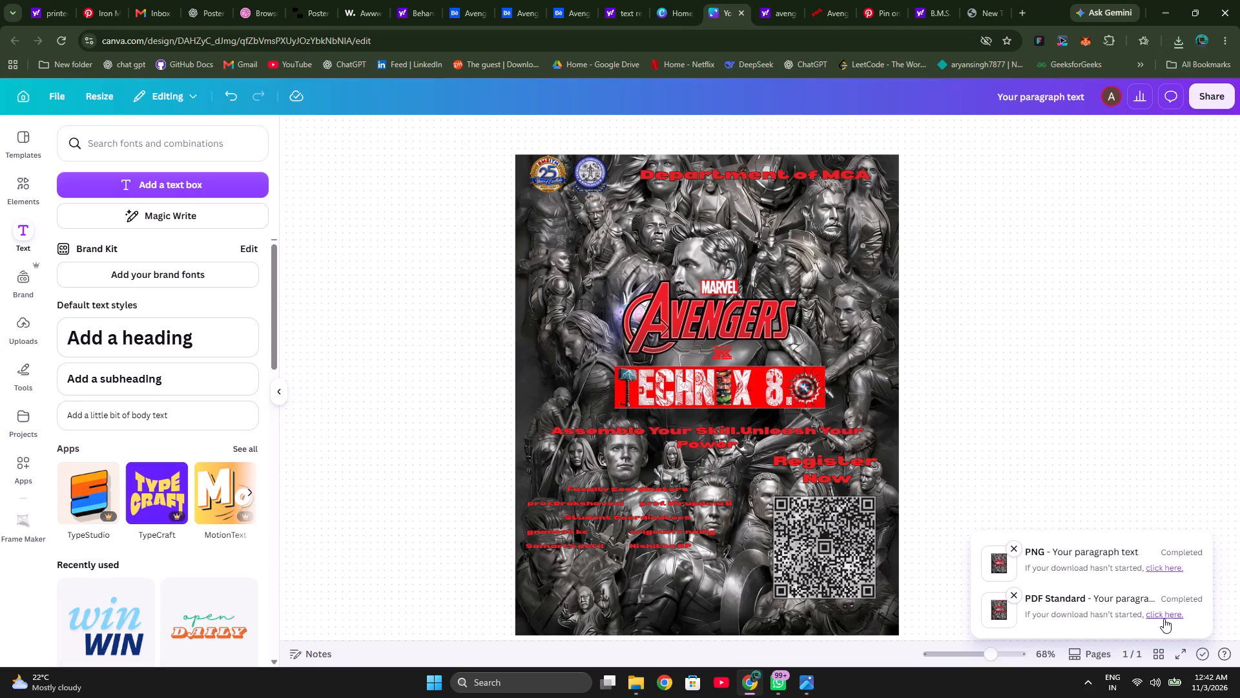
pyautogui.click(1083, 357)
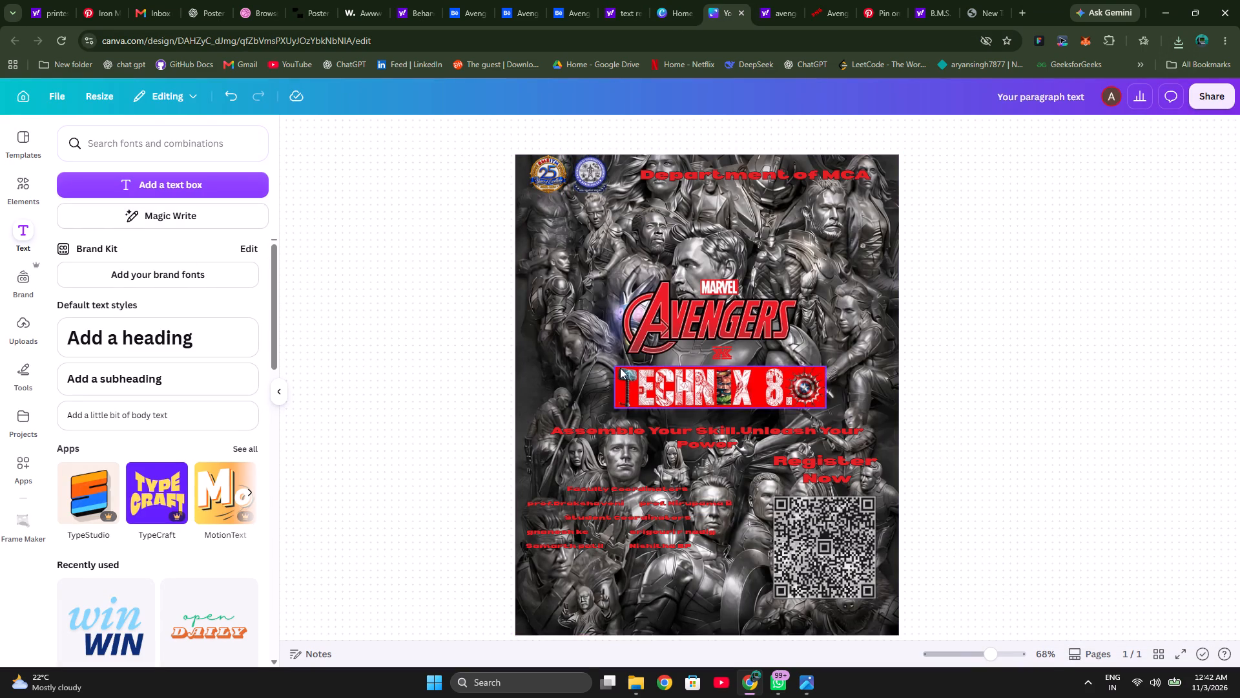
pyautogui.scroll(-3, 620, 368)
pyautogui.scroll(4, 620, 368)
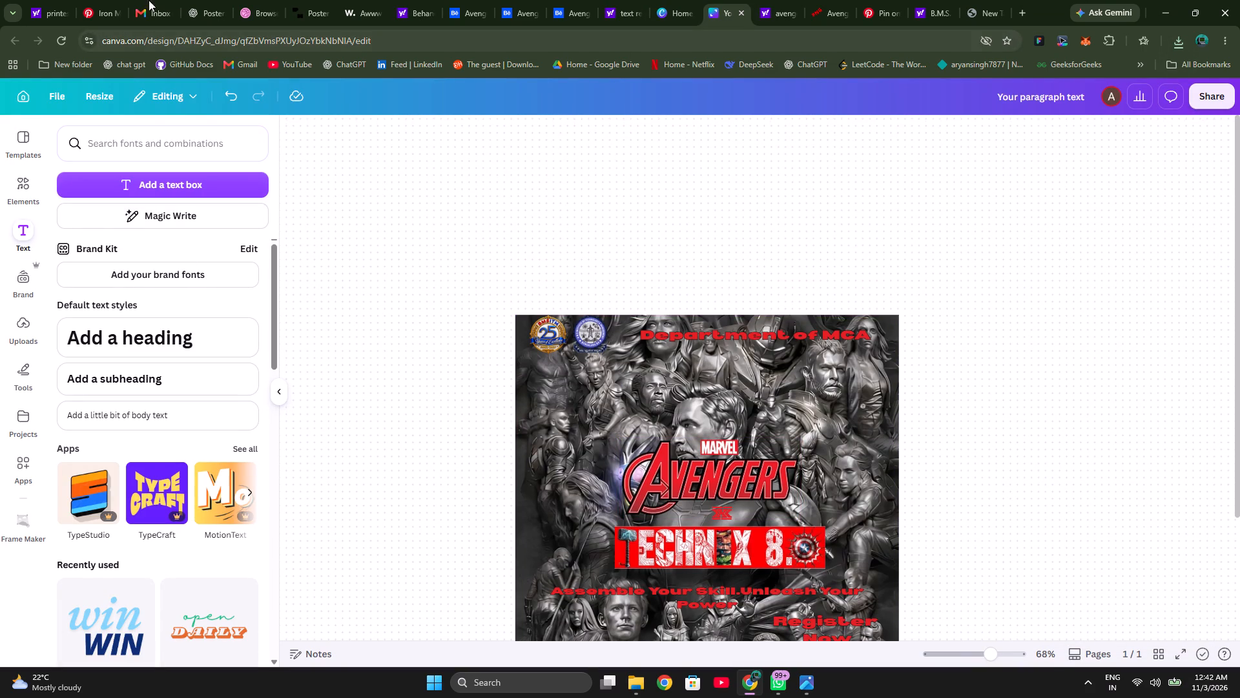